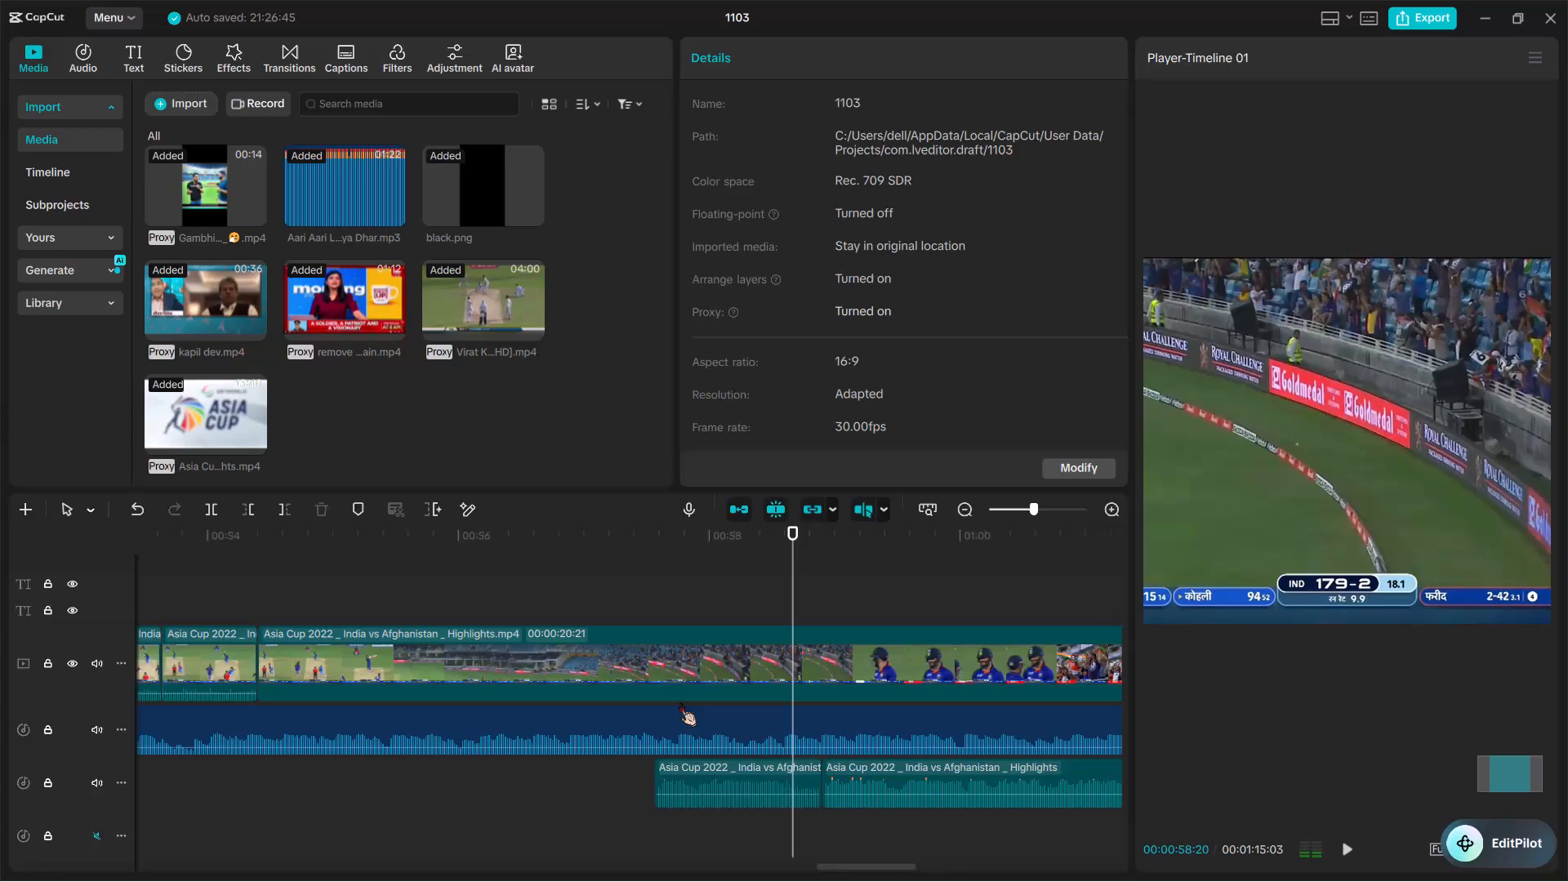
# Play back the boundary shot from about 00:57 and check how the detached highlights audio lines up with it.
pyautogui.keyDown('ctrl'); pyautogui.scroll(7, 679, 702); pyautogui.keyUp('ctrl')
pyautogui.press('space')
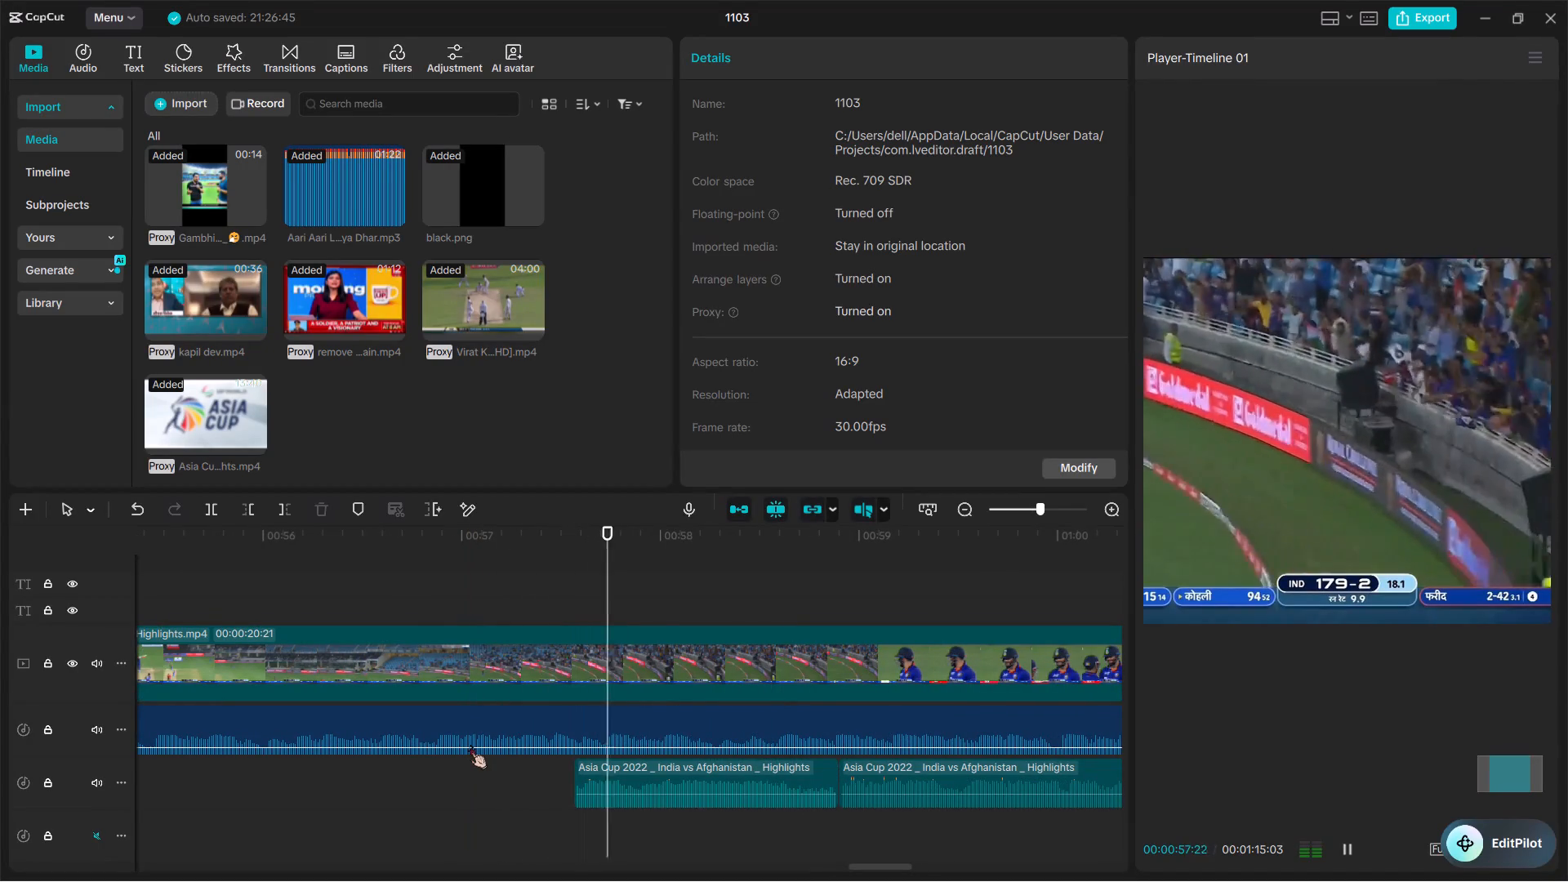
pyautogui.press('space')
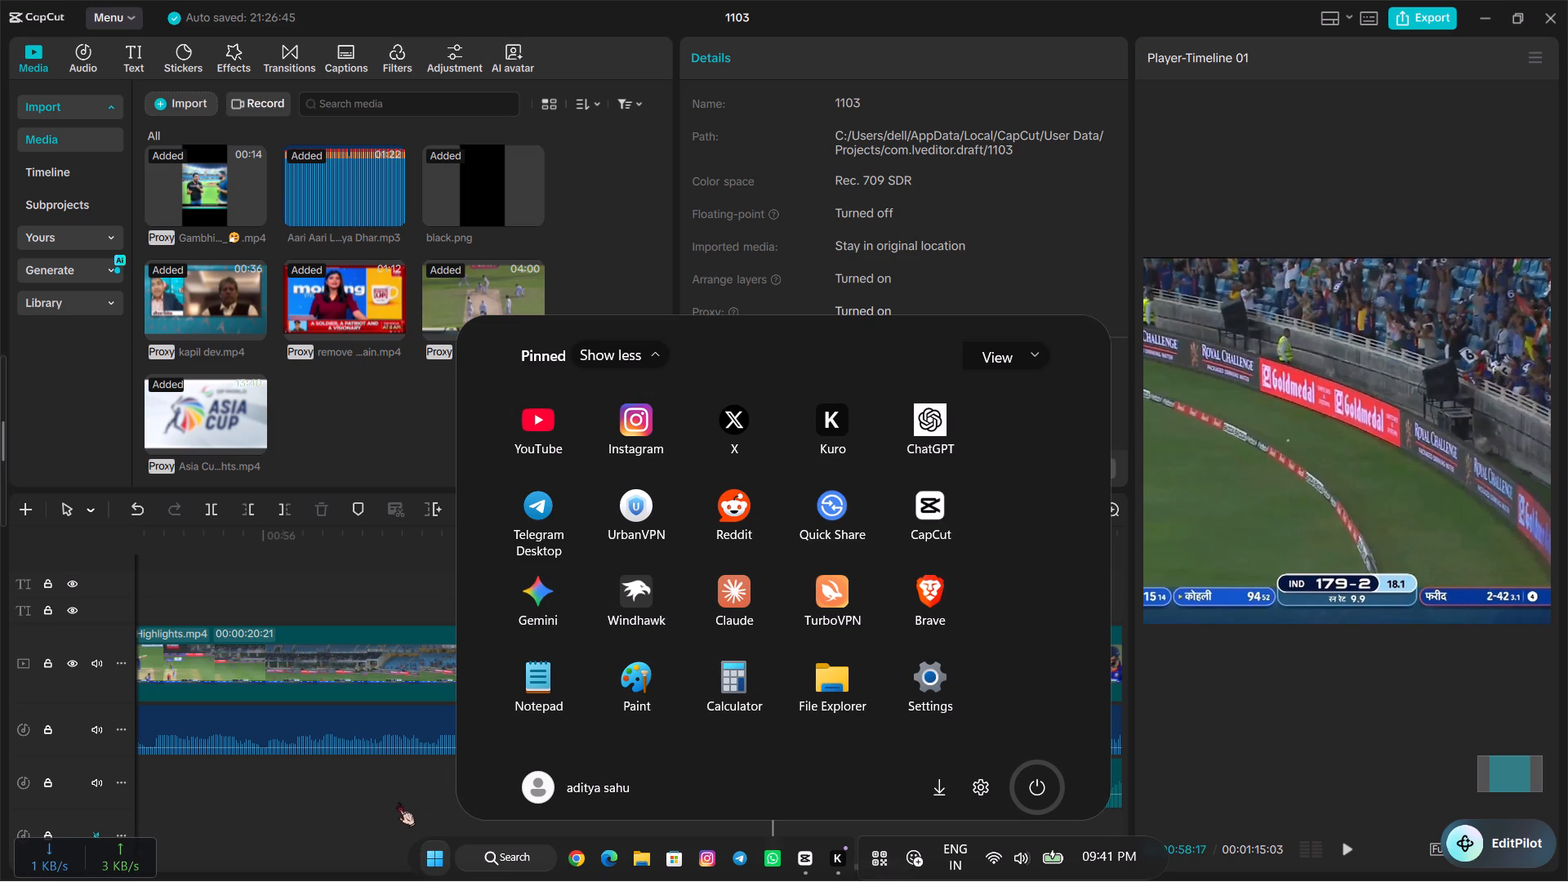
pyautogui.click(348, 768)
pyautogui.press('space')
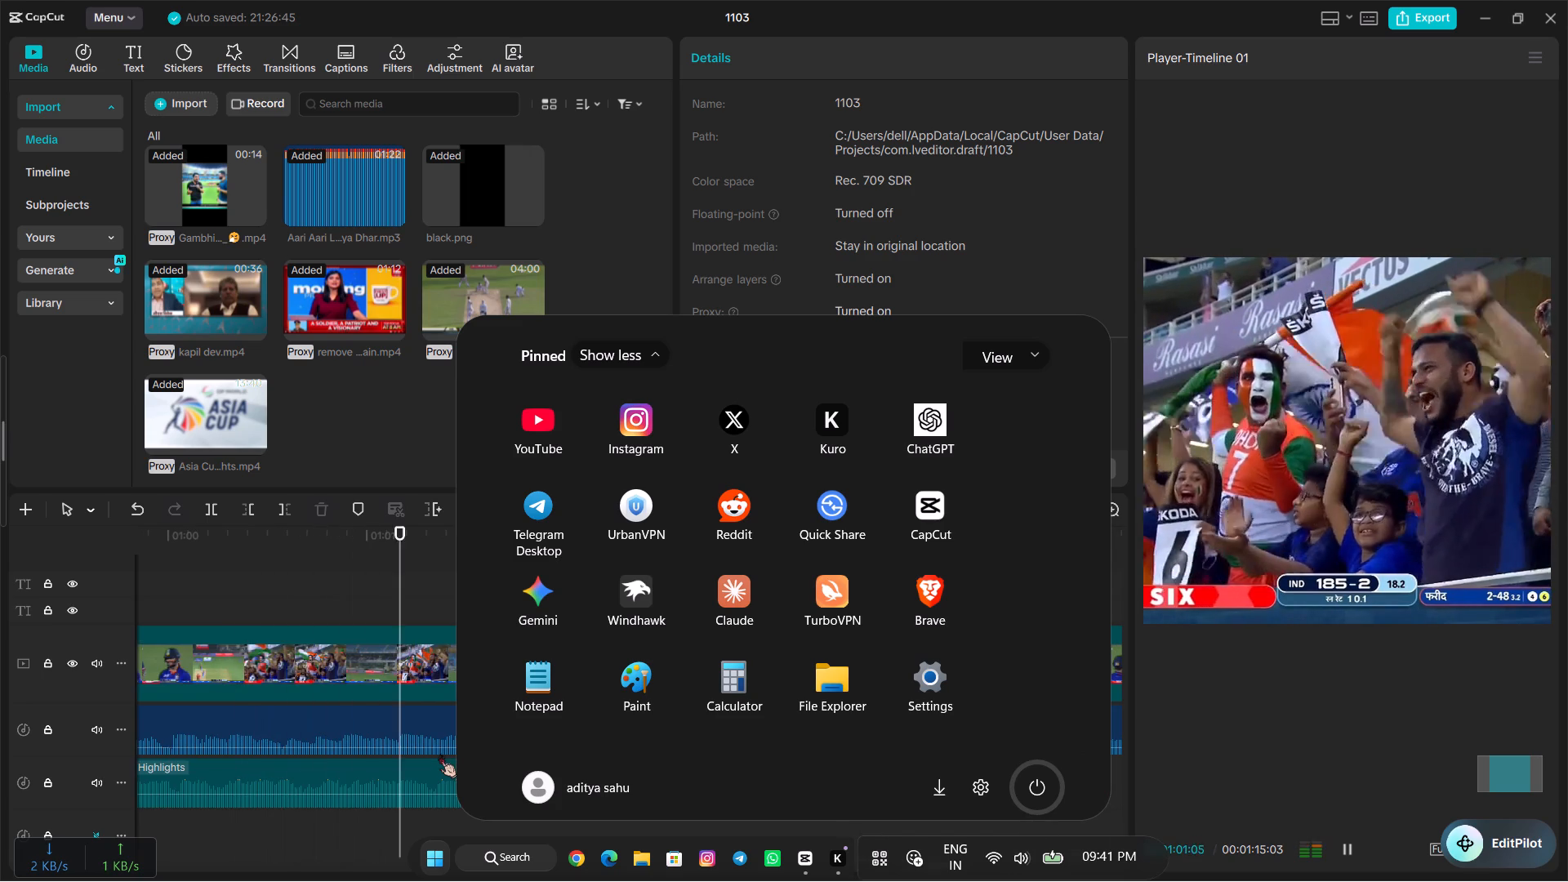
pyautogui.press('space')
pyautogui.hscroll(1, 439, 754)
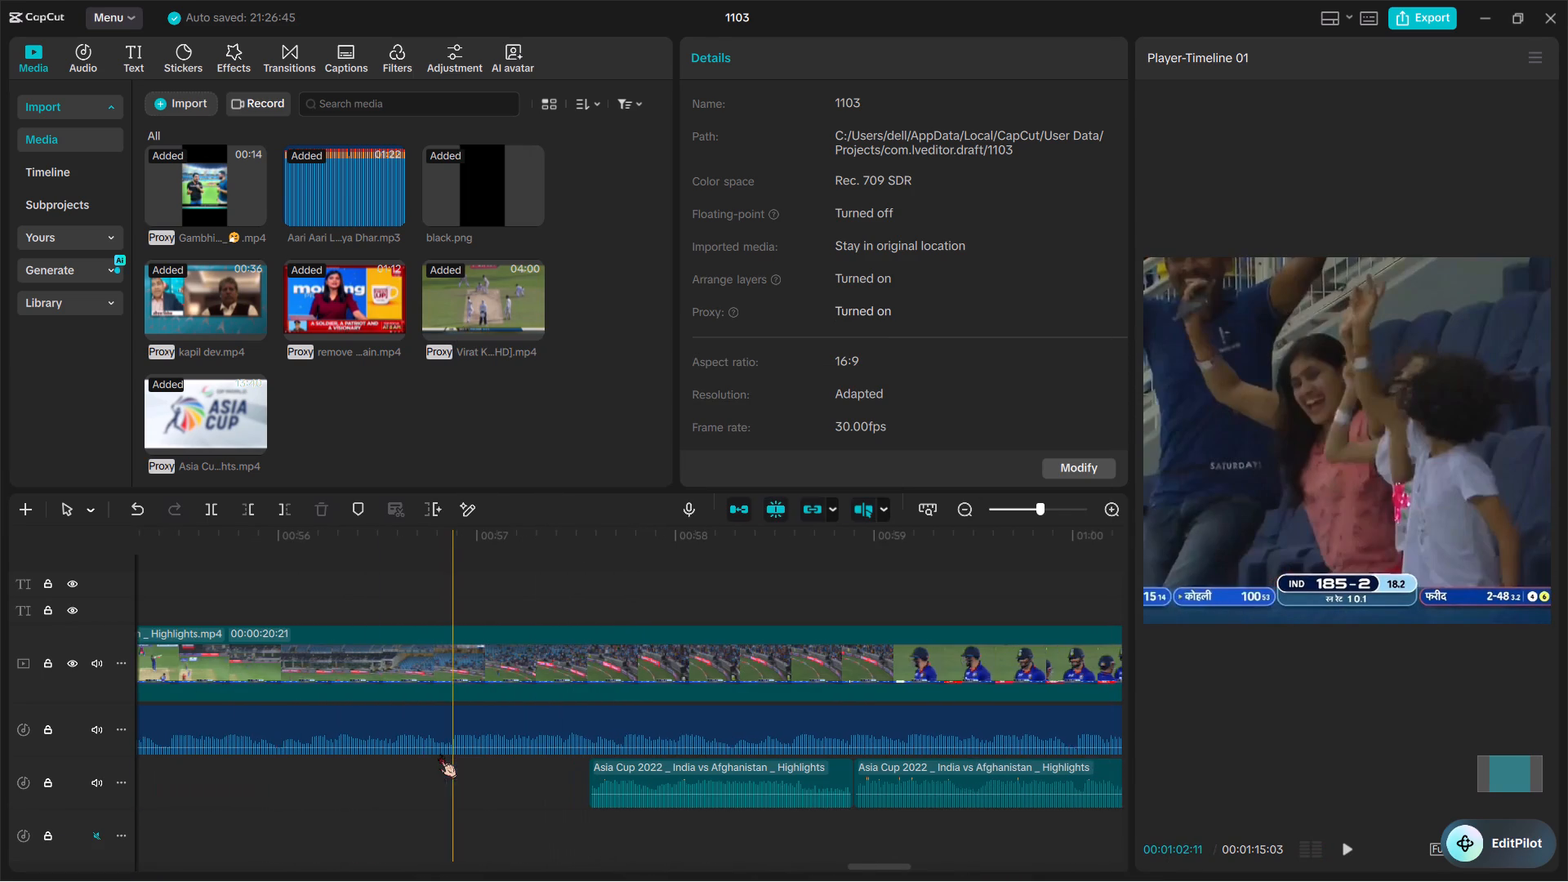
pyautogui.press('space')
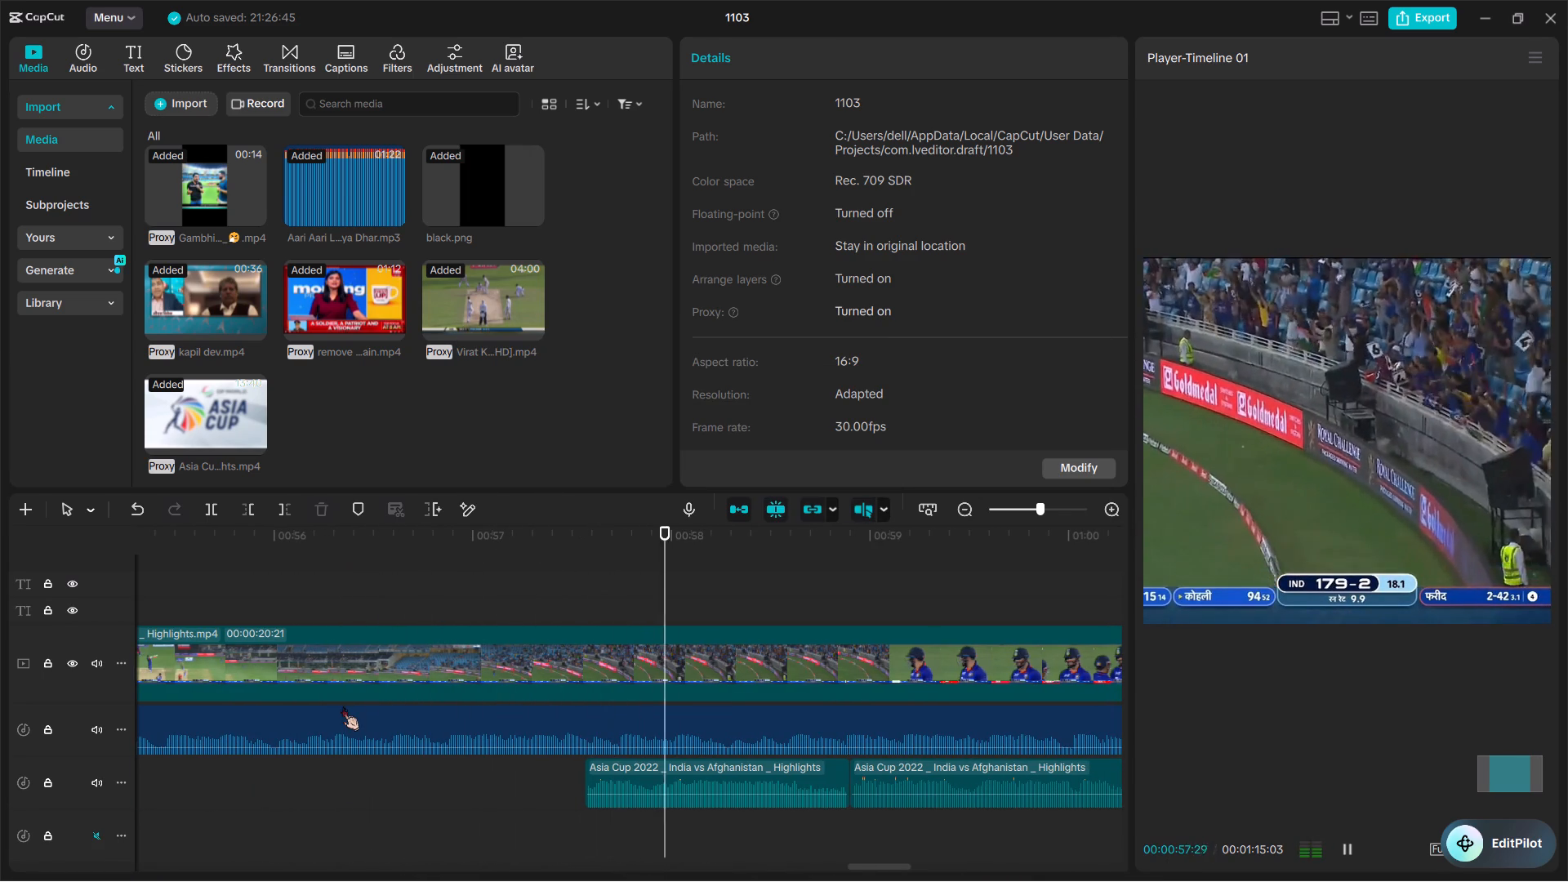
pyautogui.press('space')
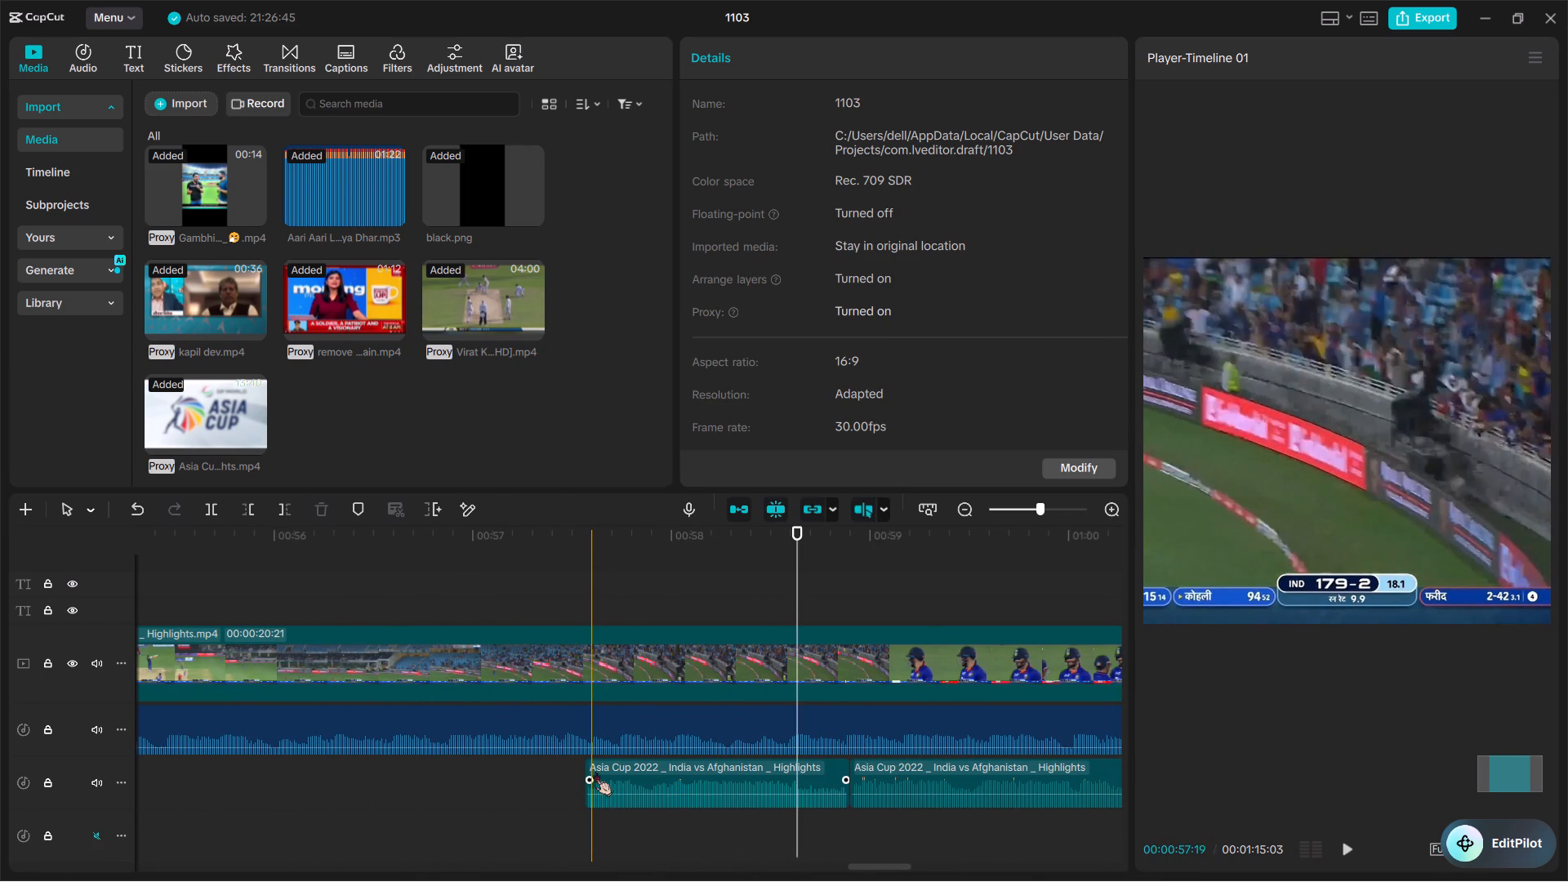
# Extend the start of the first detached highlights audio clip back to about 00:57:12.
pyautogui.click(589, 774)
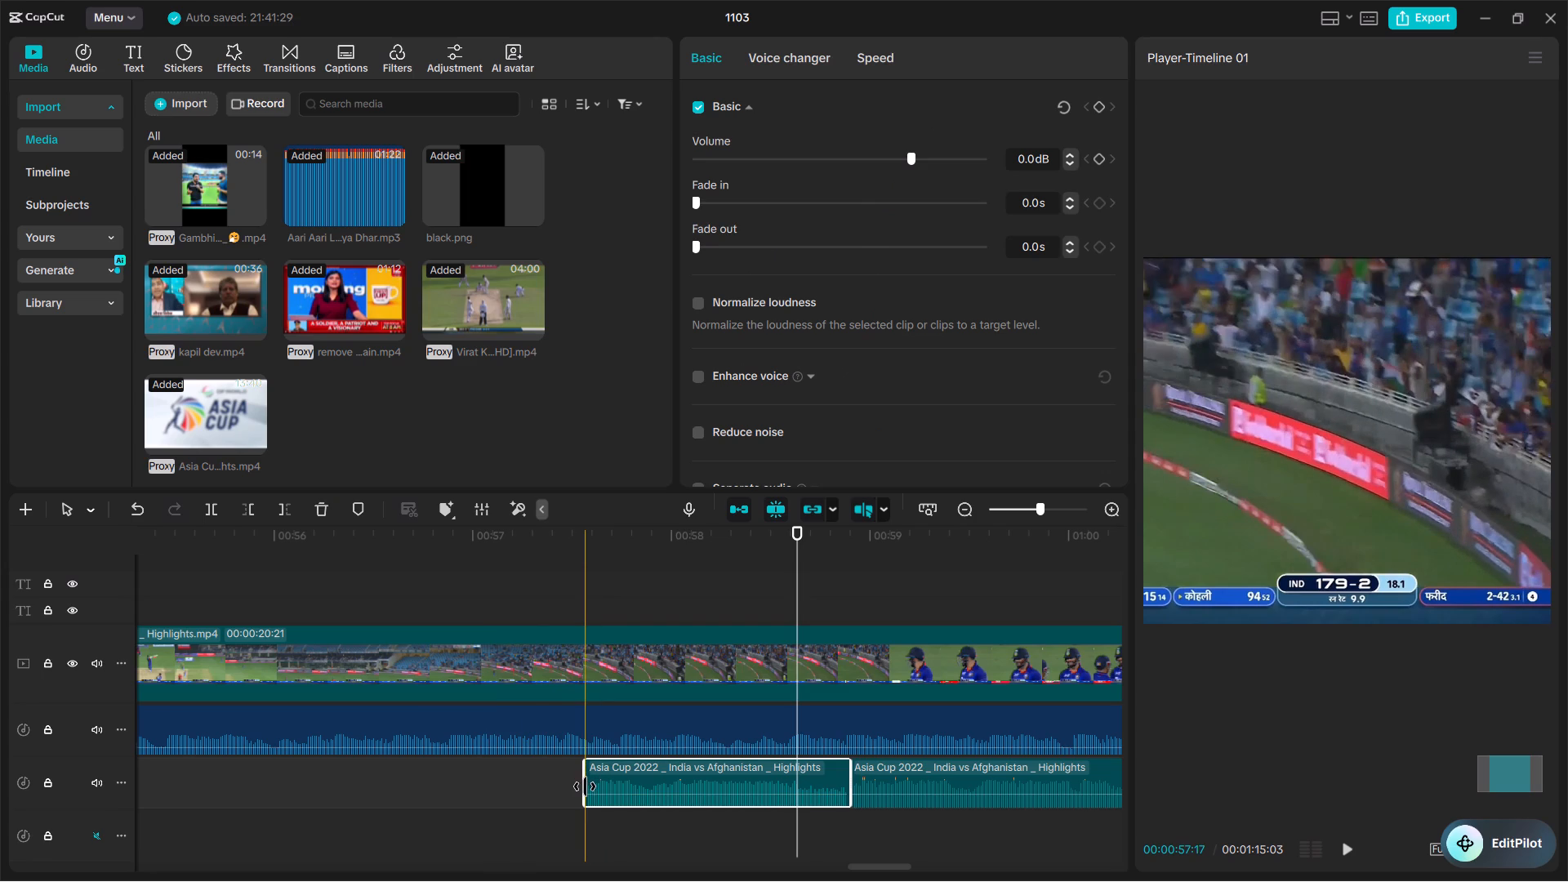
pyautogui.moveTo(585, 786); pyautogui.dragTo(545, 796)
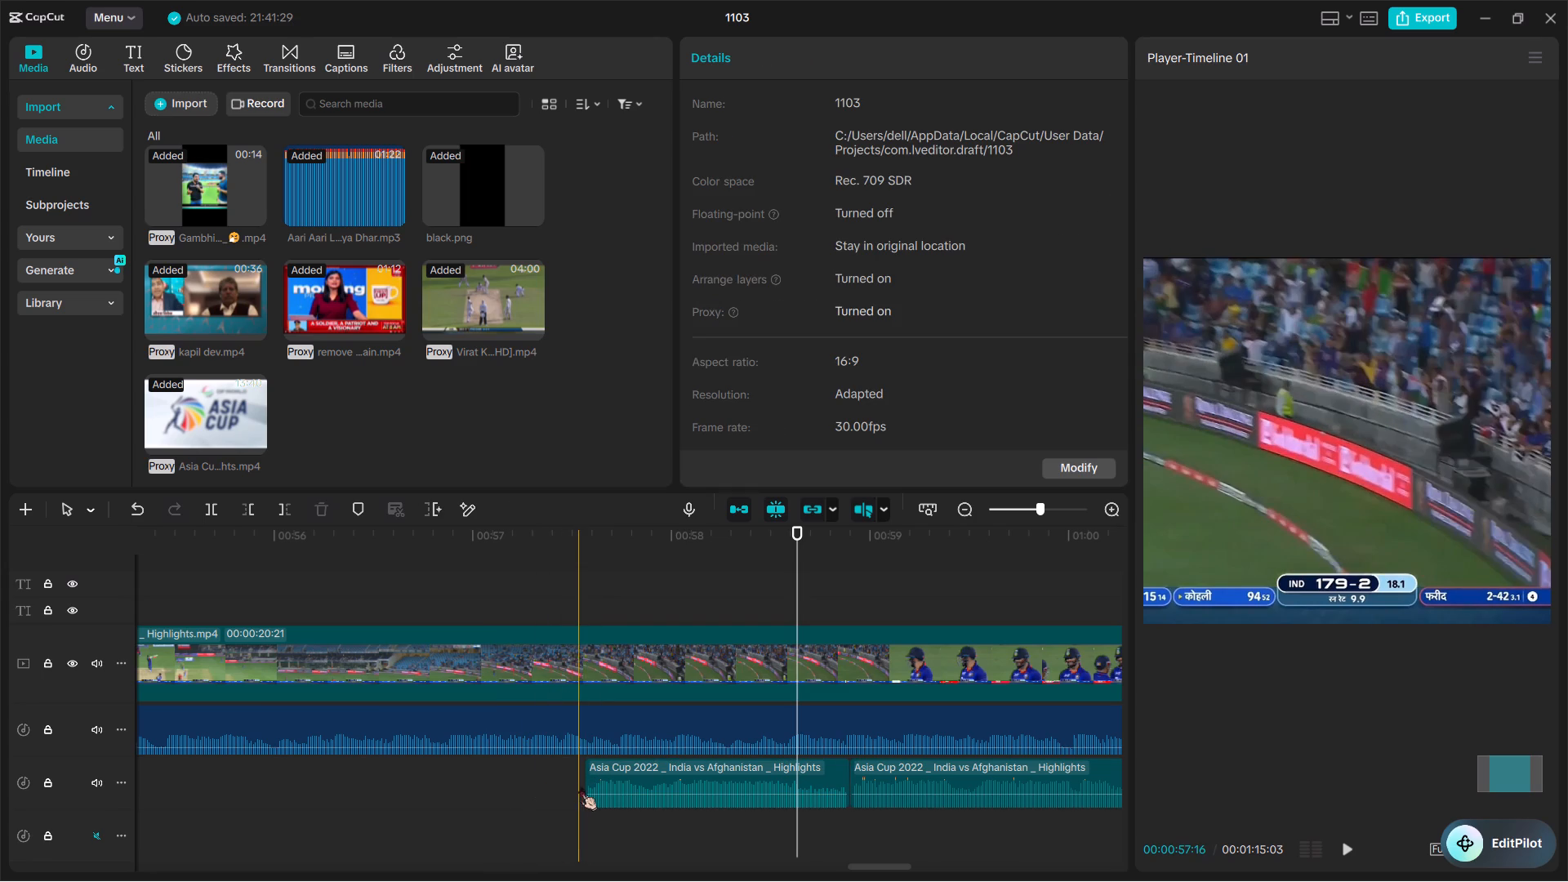
pyautogui.moveTo(586, 788); pyautogui.dragTo(569, 791)
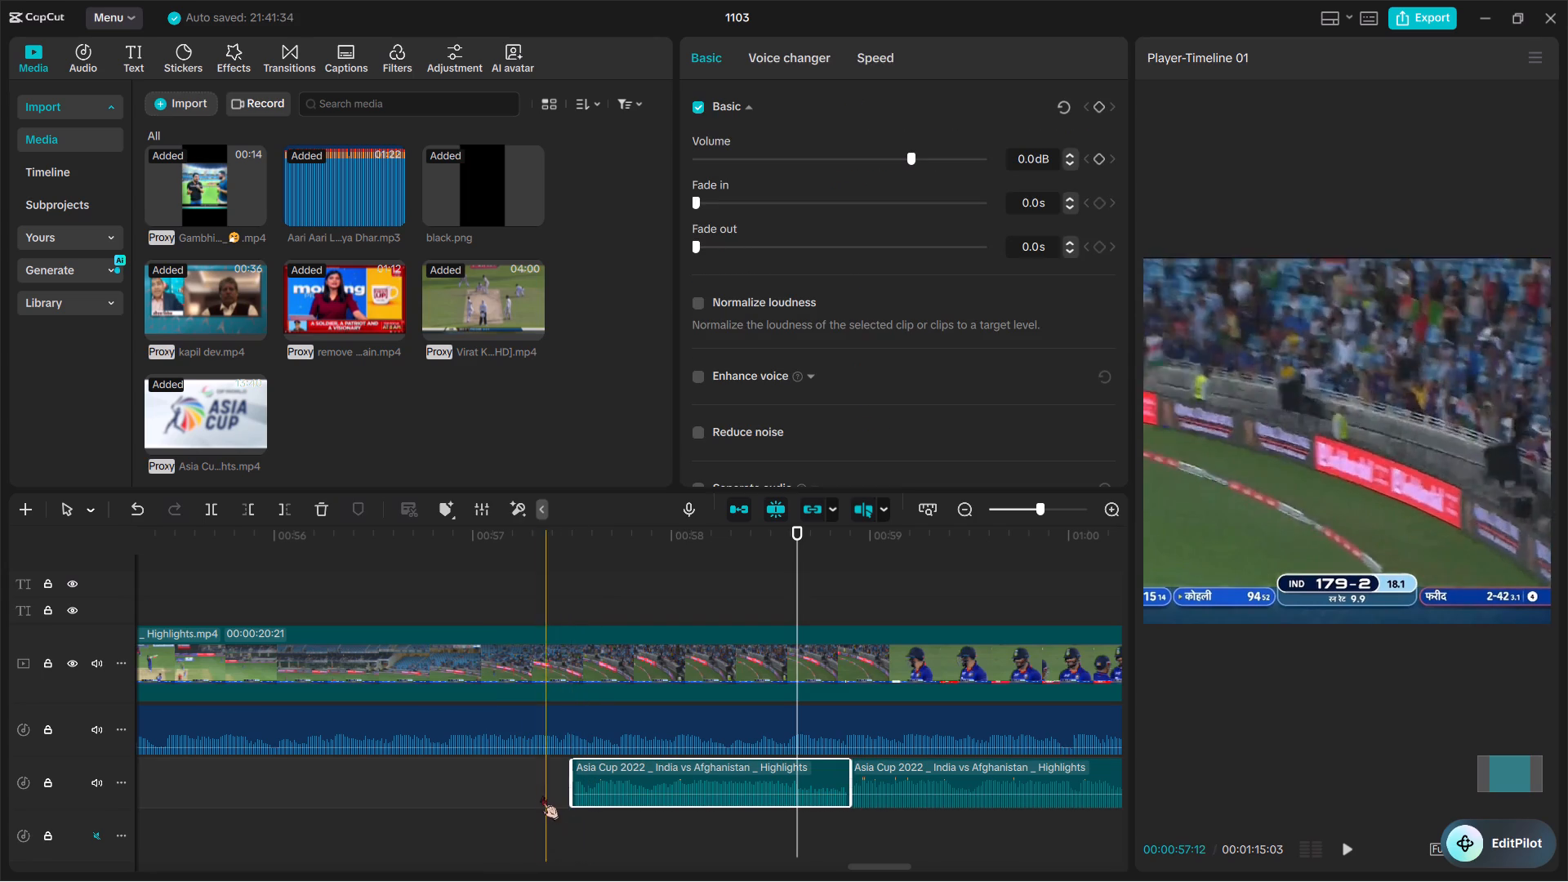
# Play back the section from the boundary shot through the cheering fans to the applauding players, up to about 01:04.
pyautogui.press('space')
pyautogui.press('space')
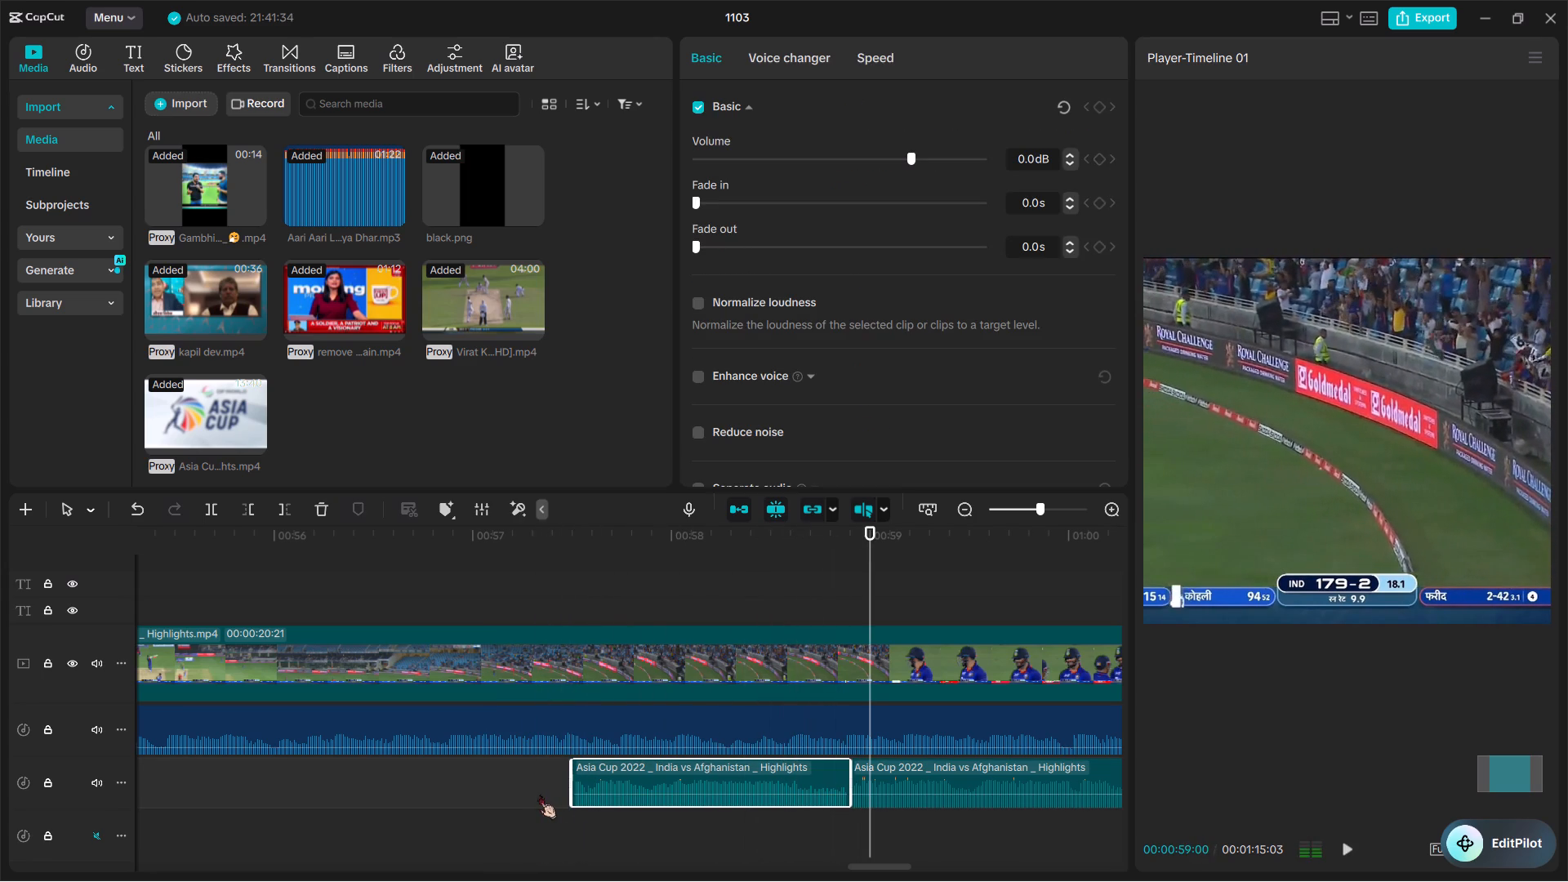
pyautogui.press('space')
pyautogui.hscroll(-1, 539, 795)
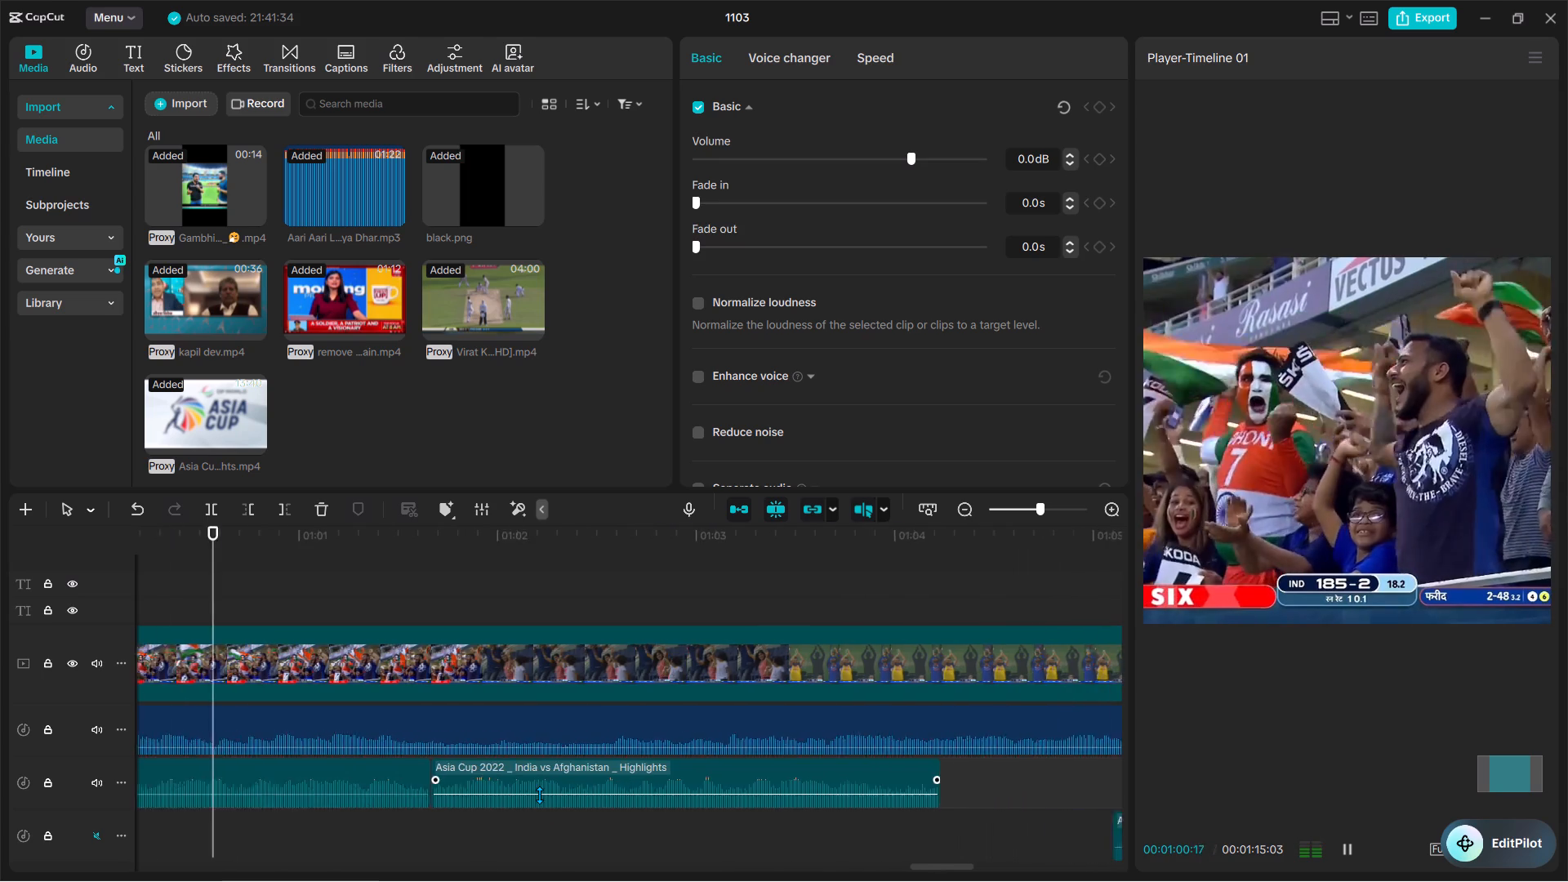
pyautogui.hscroll(-1, 539, 795)
pyautogui.press('space')
pyautogui.hscroll(1, 539, 795)
pyautogui.keyDown('ctrl'); pyautogui.scroll(-5, 539, 795); pyautogui.keyUp('ctrl')
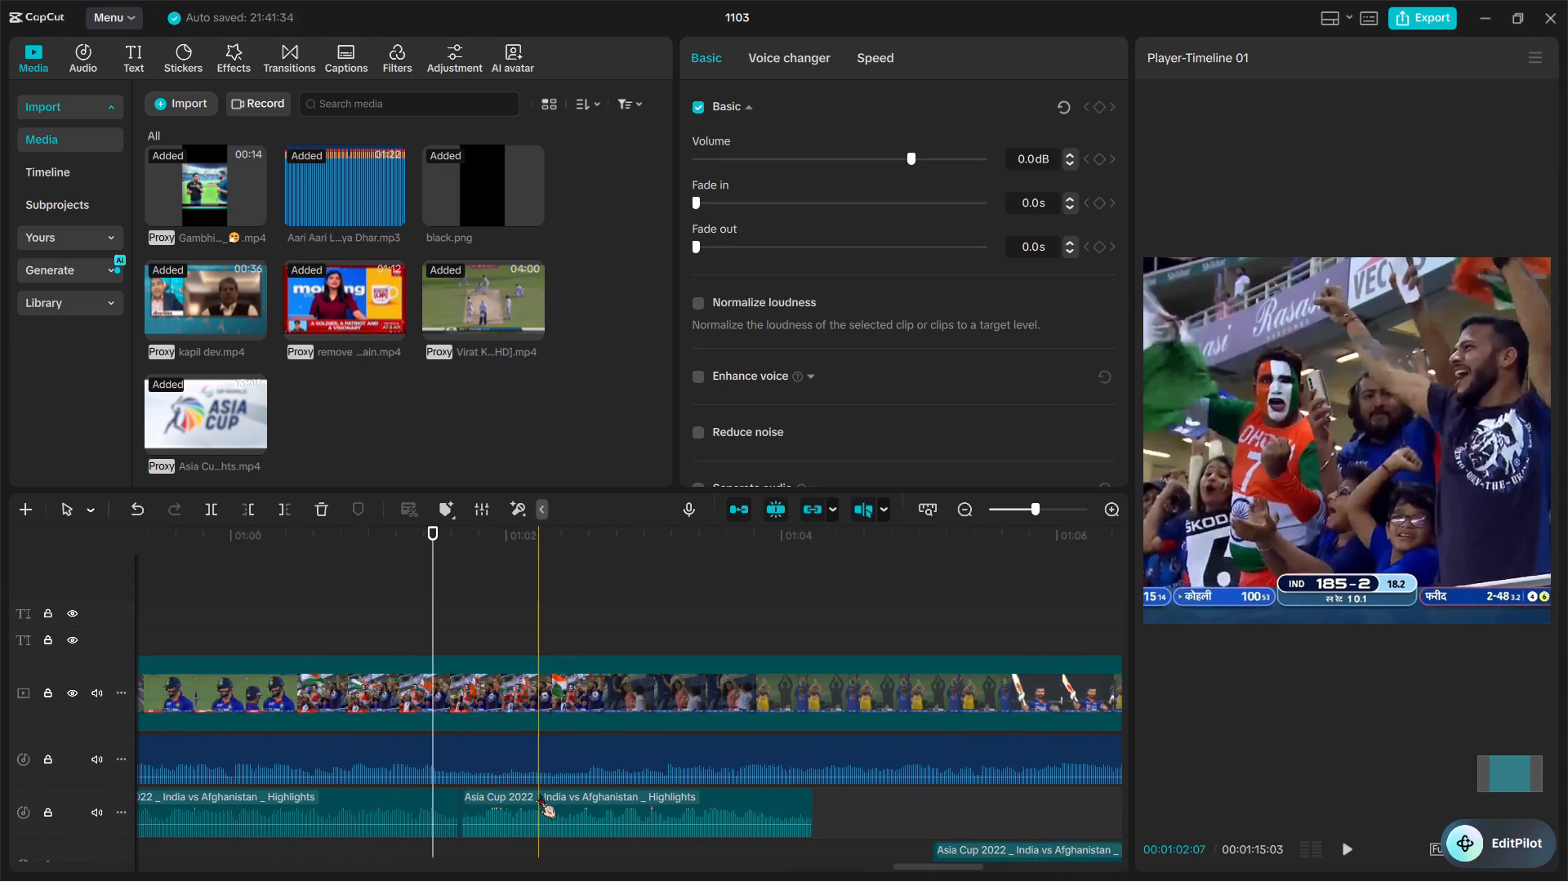
pyautogui.keyDown('ctrl'); pyautogui.scroll(-6, 539, 795); pyautogui.keyUp('ctrl')
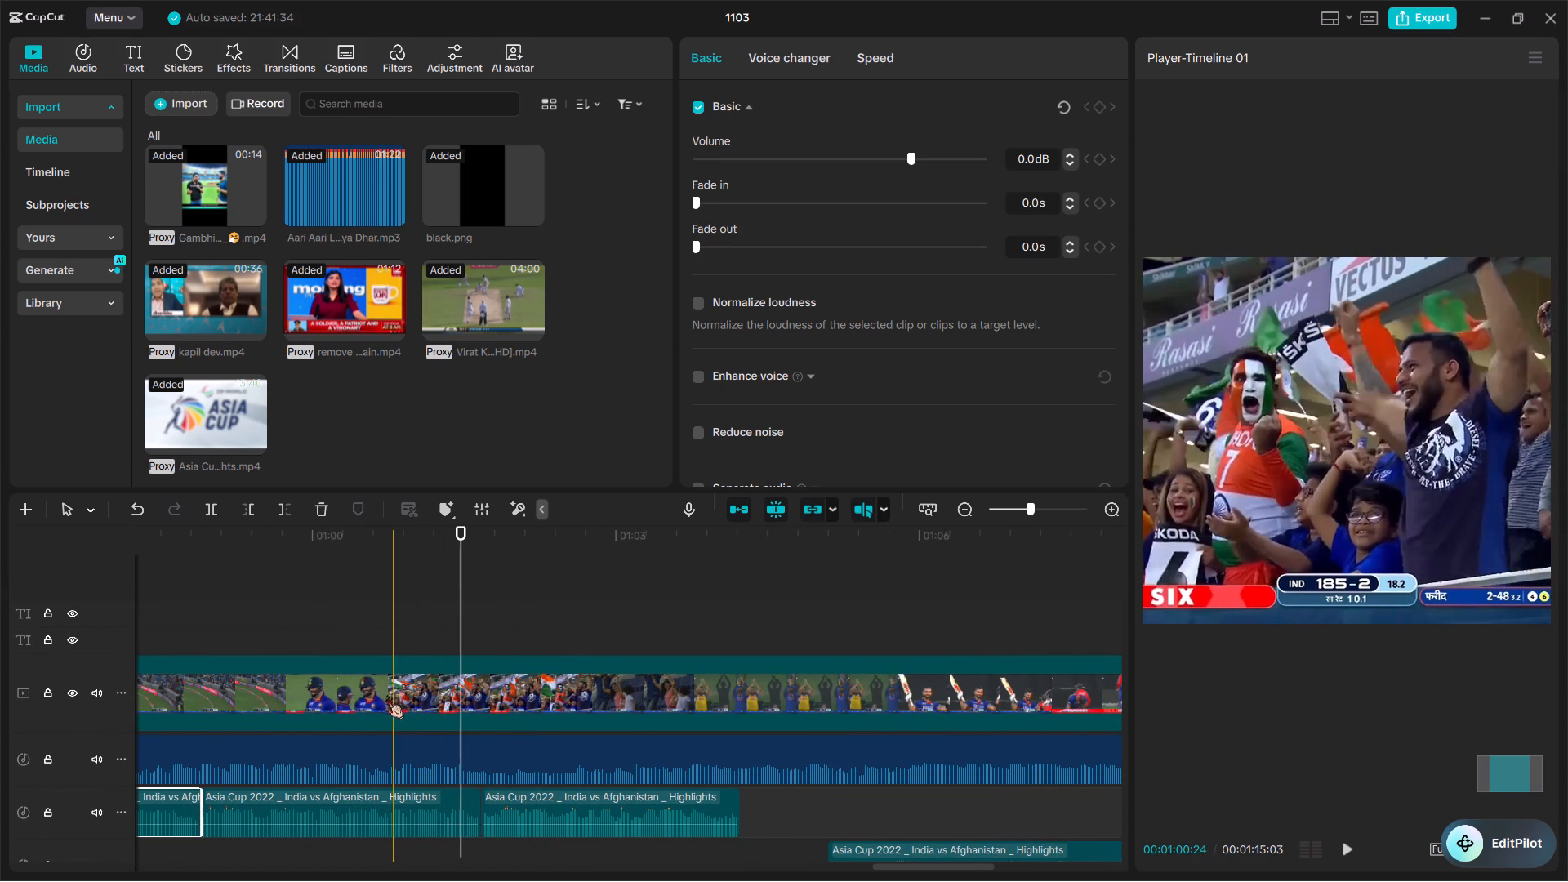
pyautogui.press('space')
pyautogui.press('space')
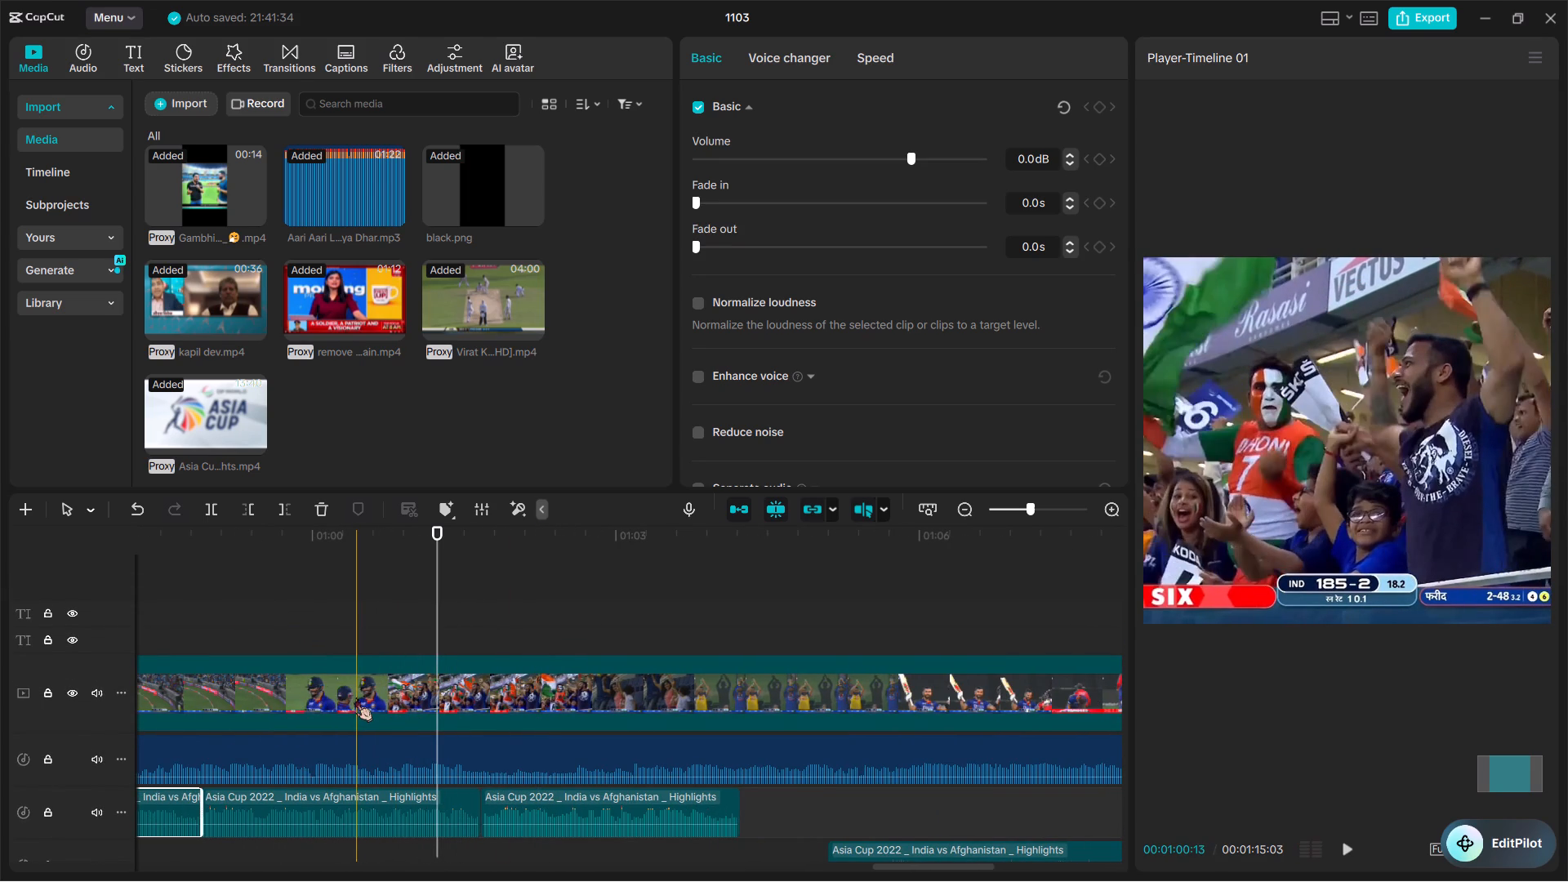
pyautogui.press('space')
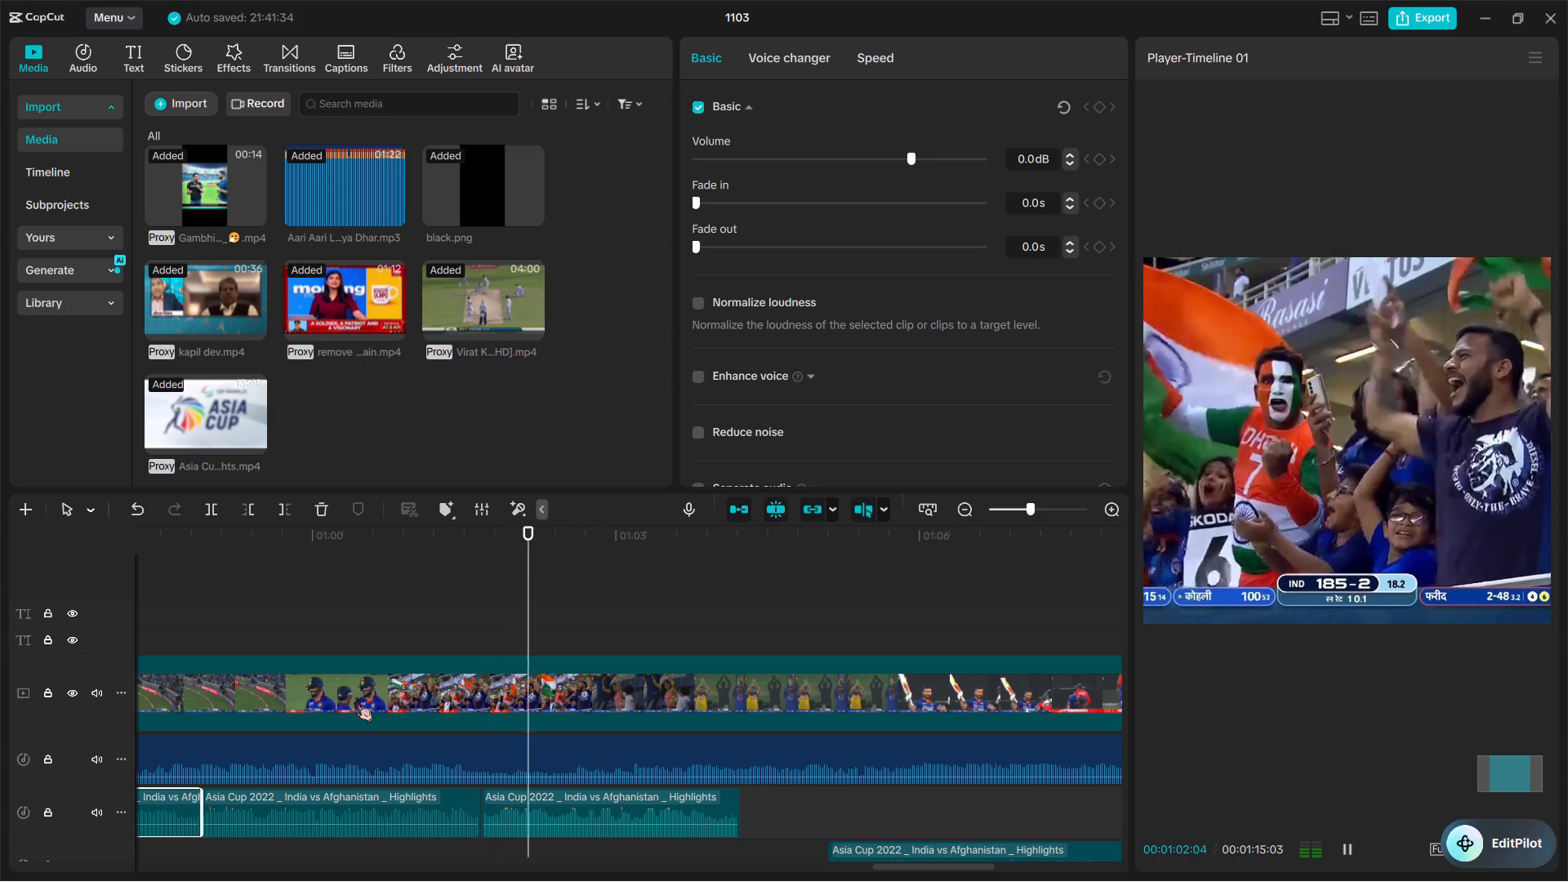
pyautogui.press('space')
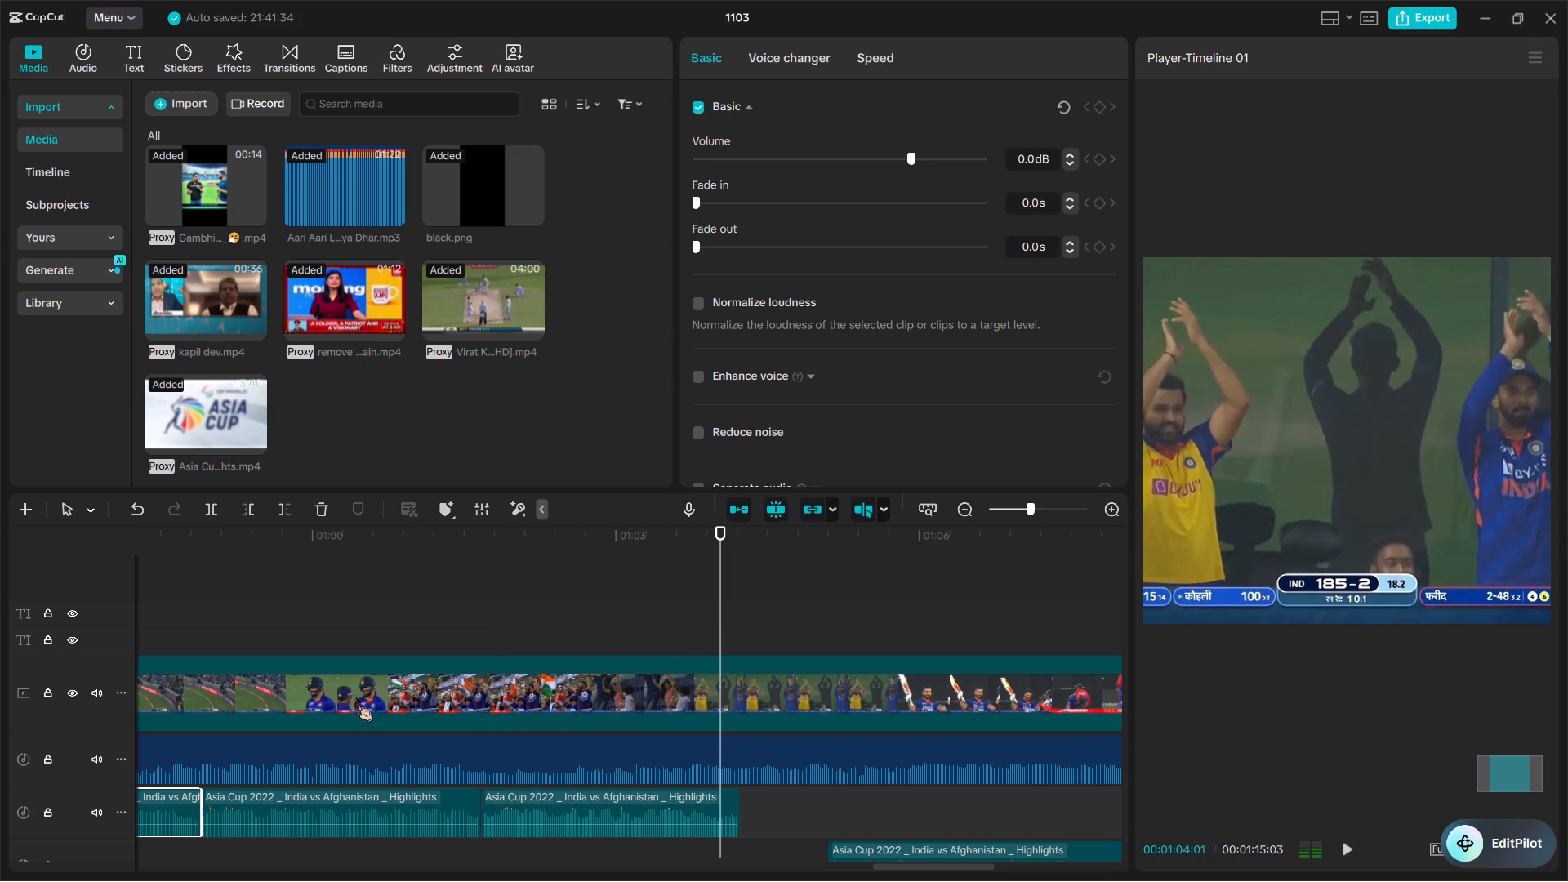
# Split the highlights video clip during the cheering-fans shot at about 01:01:02.
pyautogui.scroll(10, 346, 688)
pyautogui.keyDown('ctrl'); pyautogui.scroll(5, 346, 688); pyautogui.keyUp('ctrl')
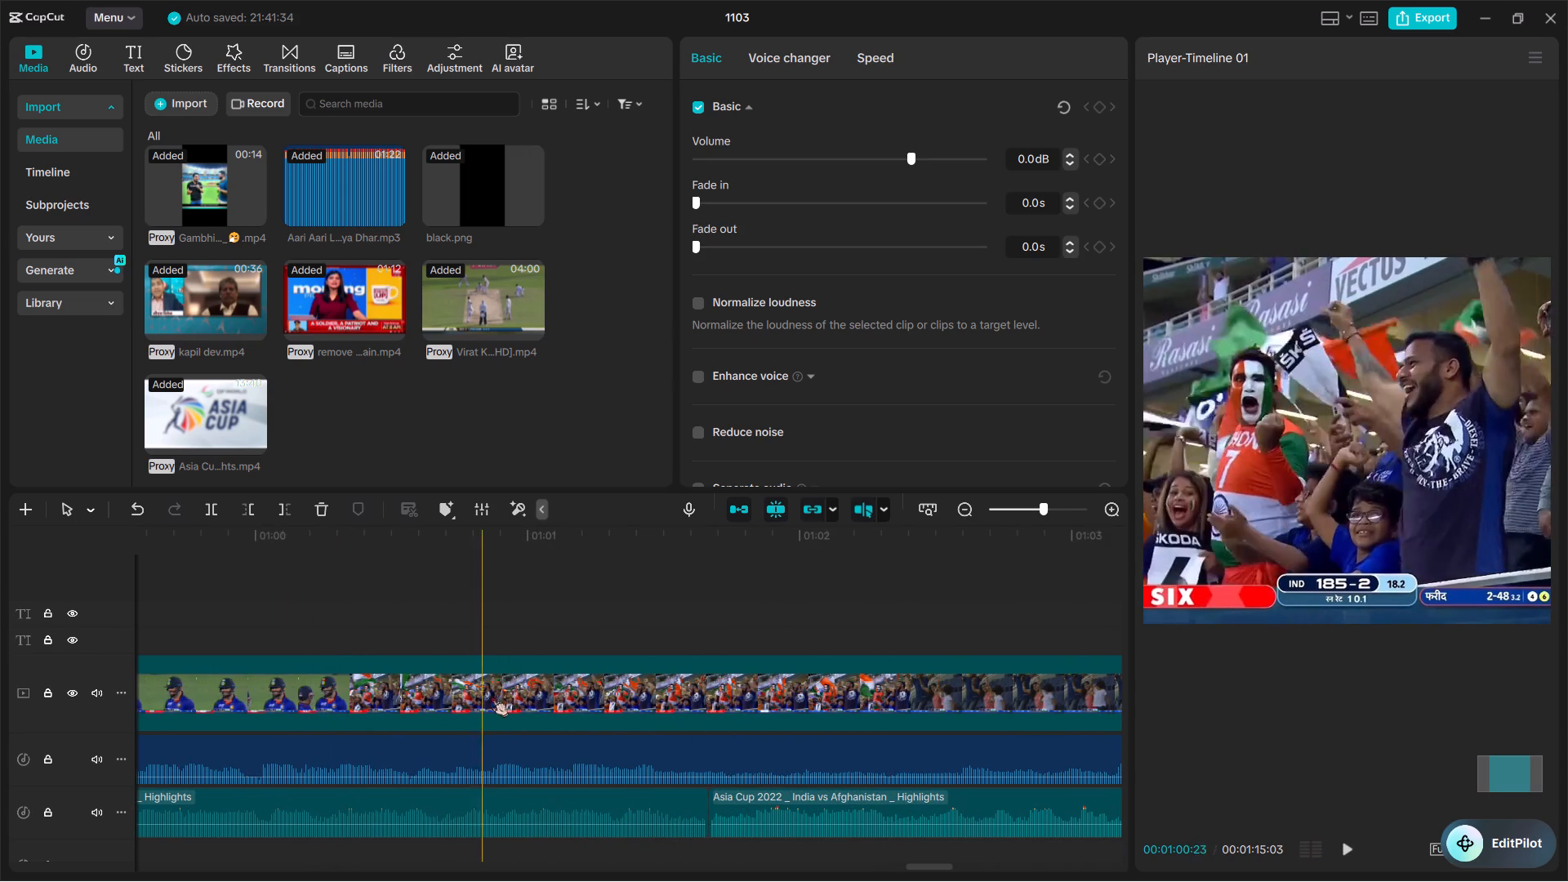
pyautogui.click(545, 693)
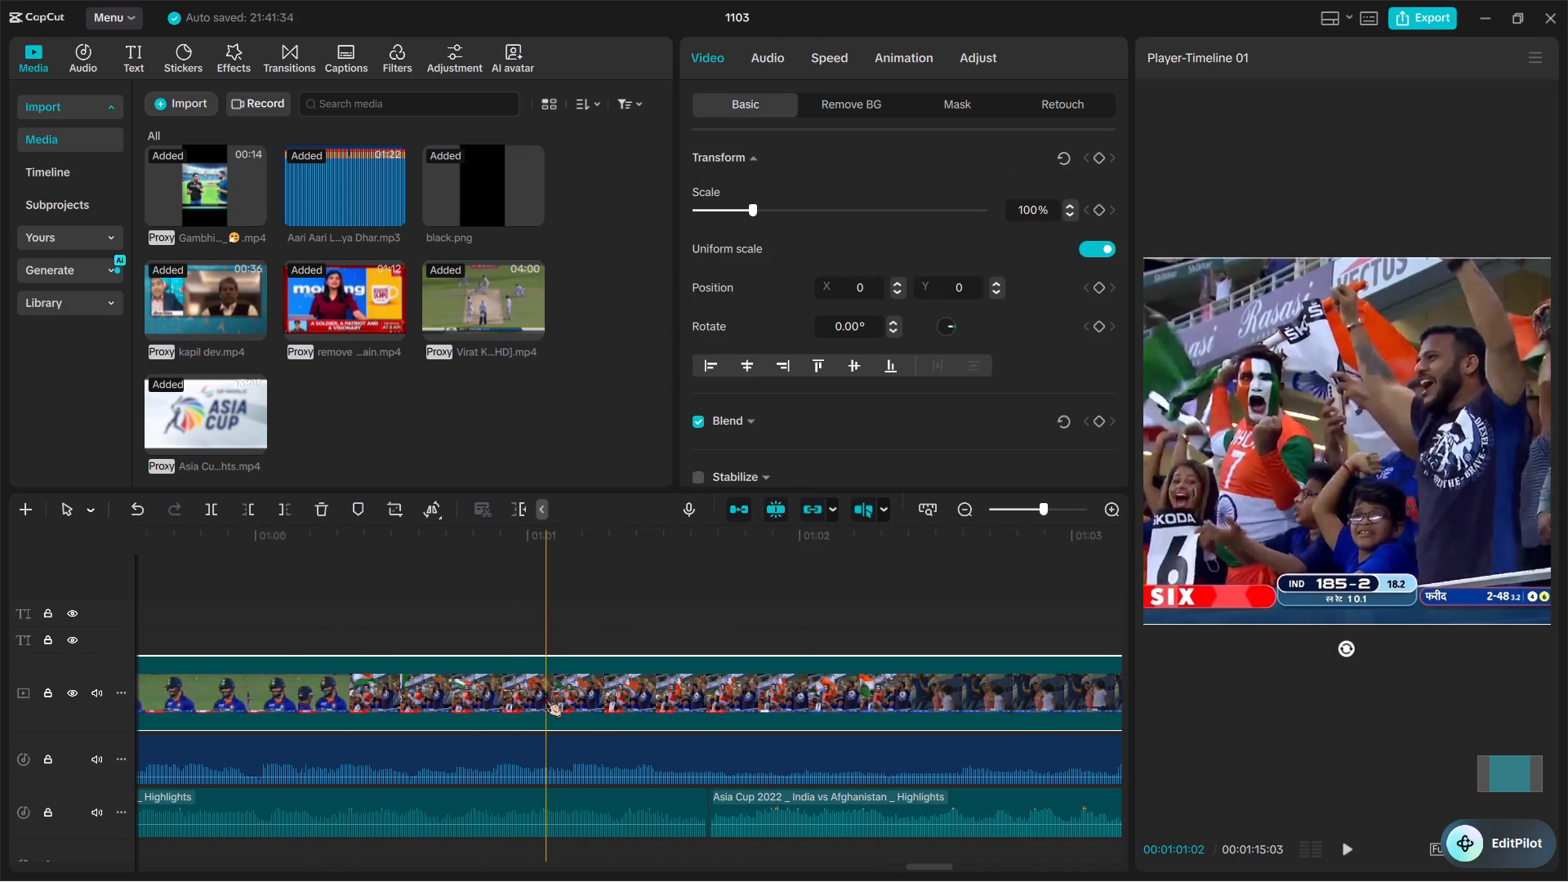
pyautogui.hotkey('ctrl', 'b')
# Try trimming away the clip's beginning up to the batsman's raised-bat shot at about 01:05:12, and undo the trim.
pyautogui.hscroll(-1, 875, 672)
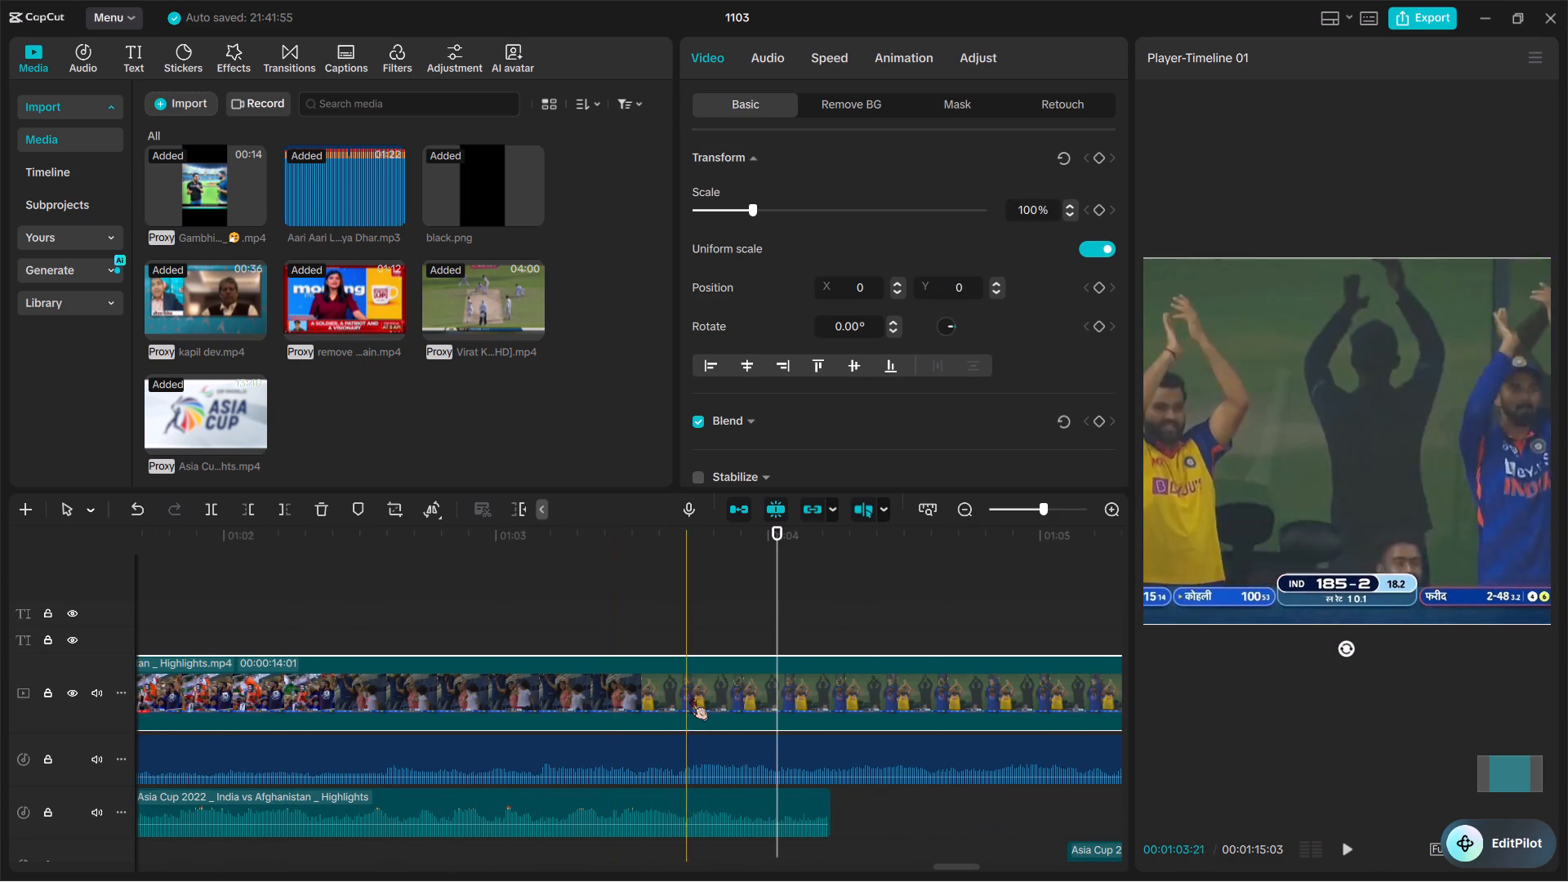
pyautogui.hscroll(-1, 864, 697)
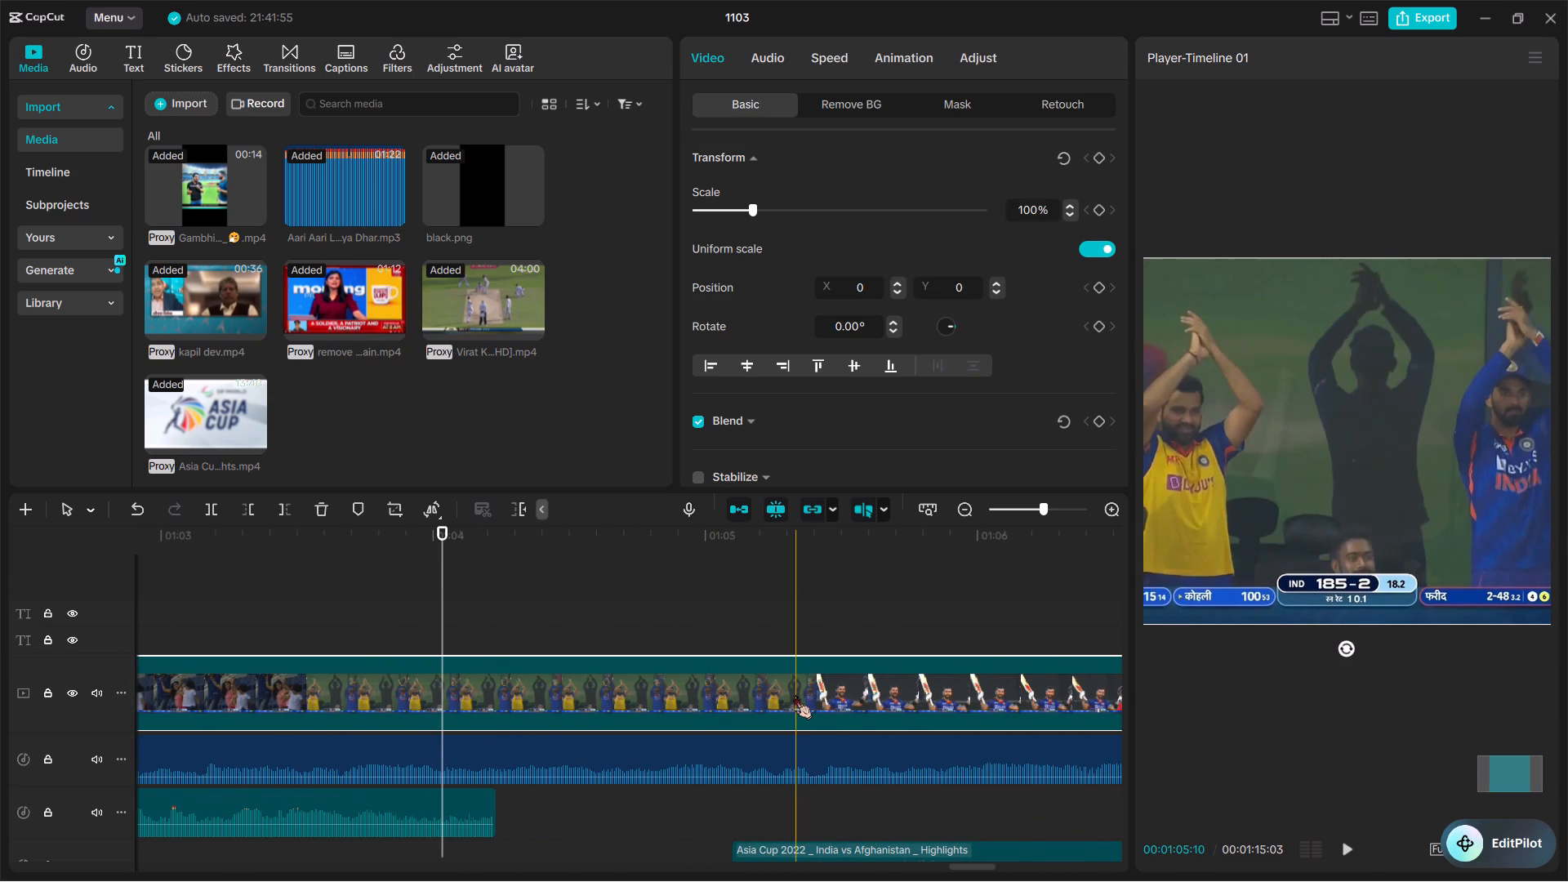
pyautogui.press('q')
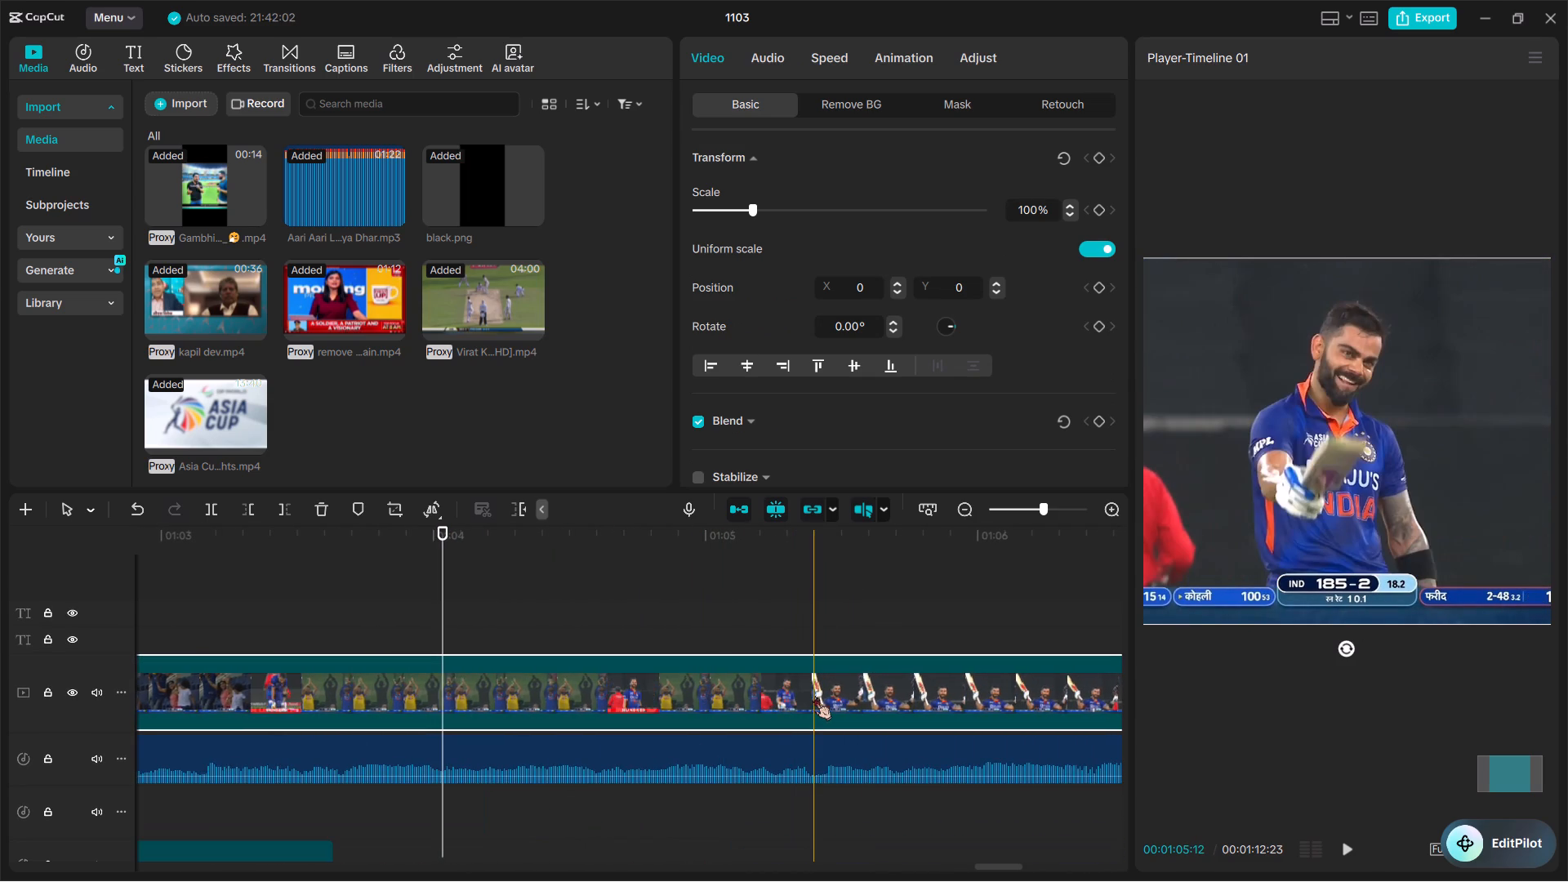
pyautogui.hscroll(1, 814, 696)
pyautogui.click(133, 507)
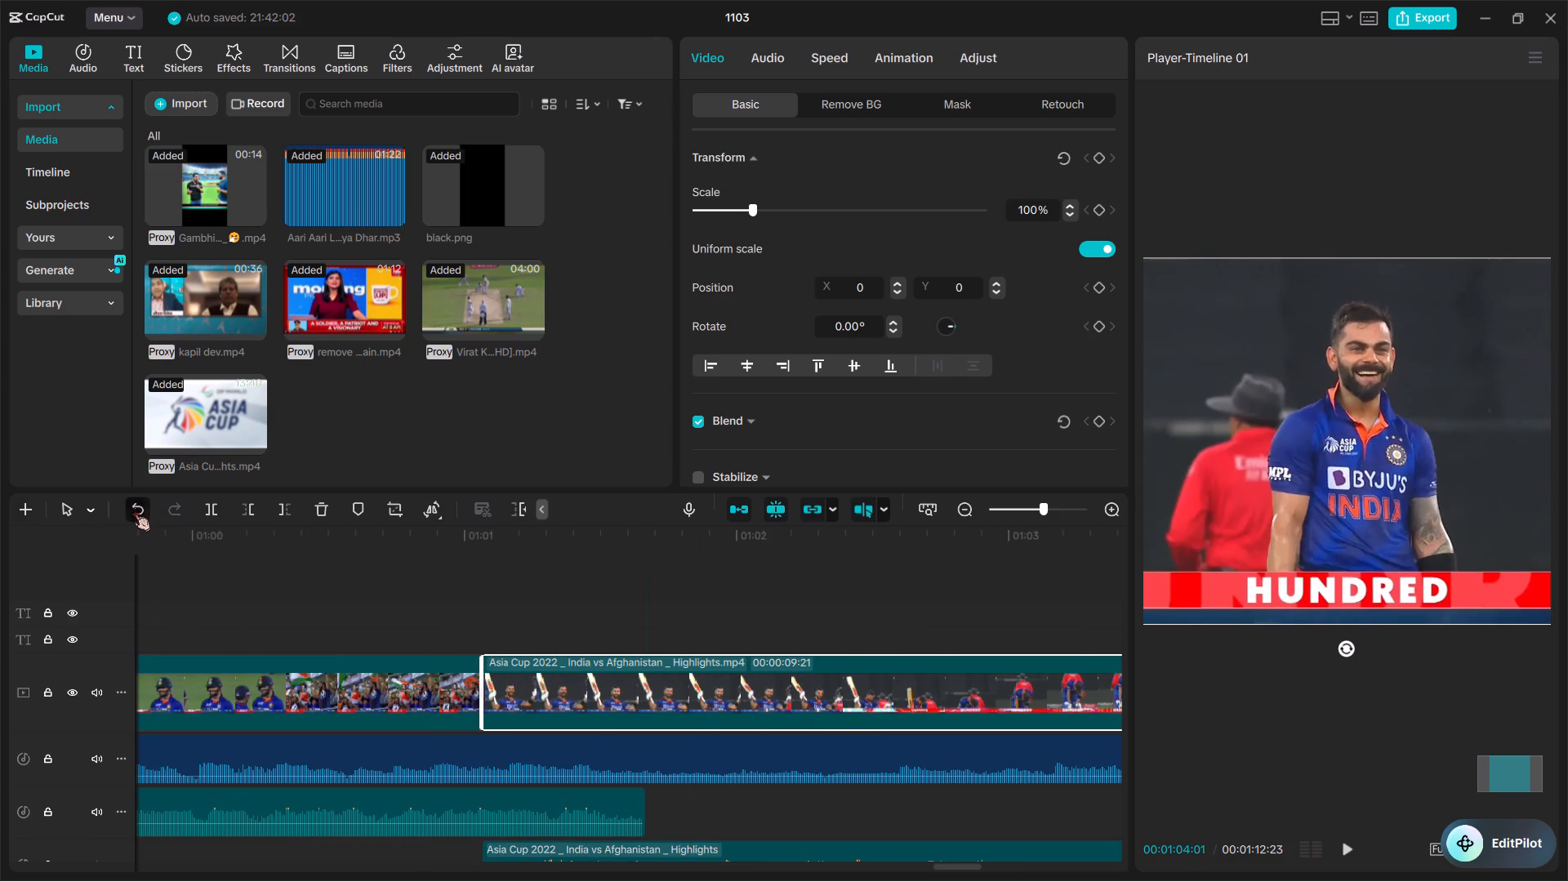
# Split the highlights clip at 01:05:11, where the batsman's raised-bat celebration begins.
pyautogui.hscroll(-1, 655, 687)
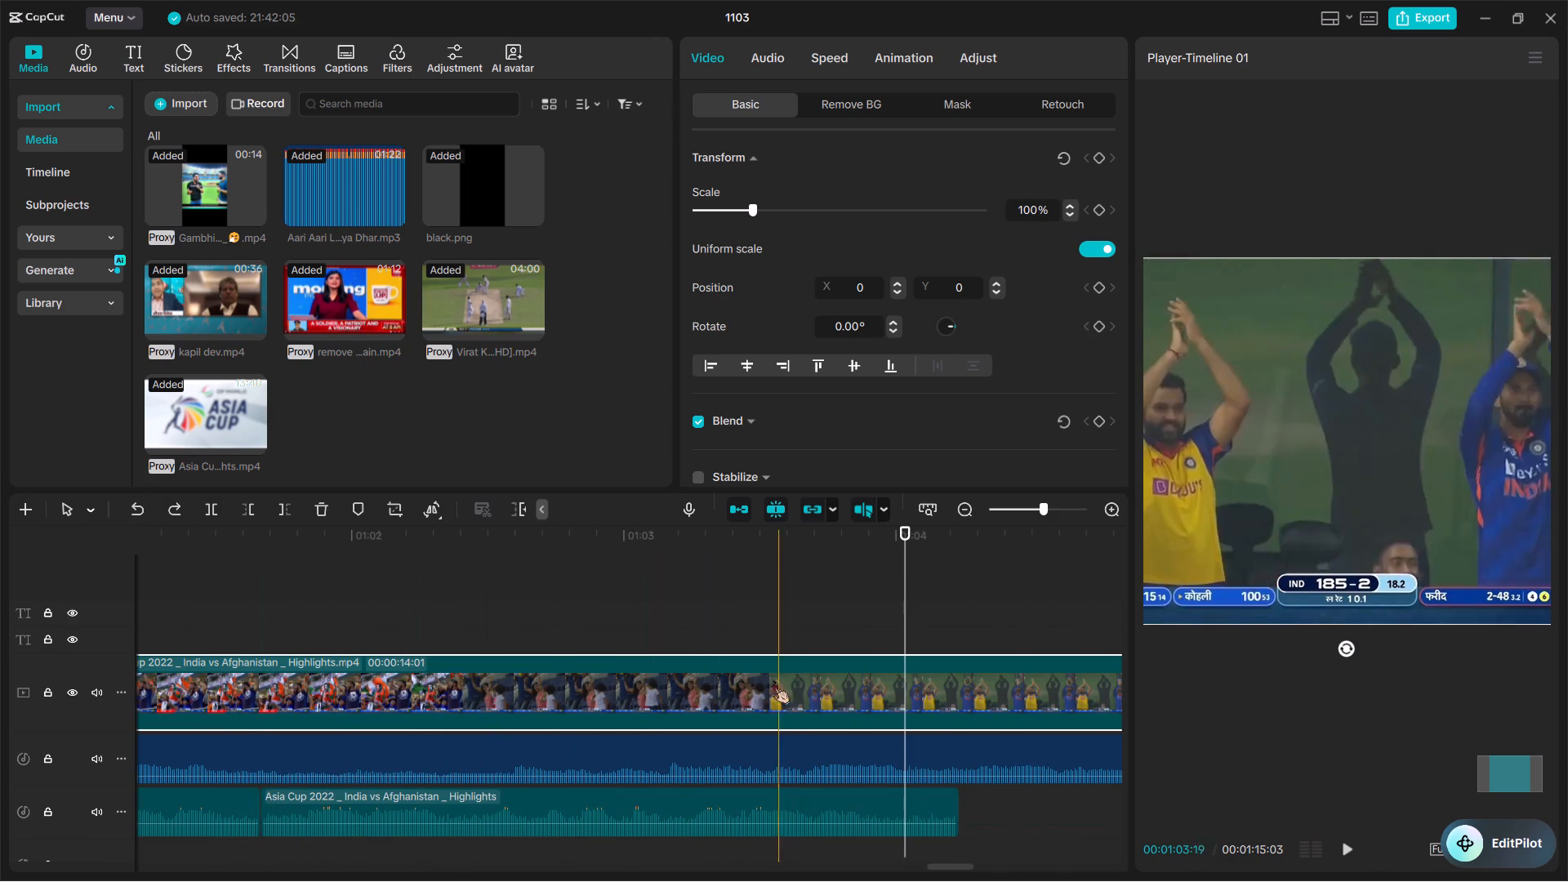
pyautogui.hscroll(-1, 940, 695)
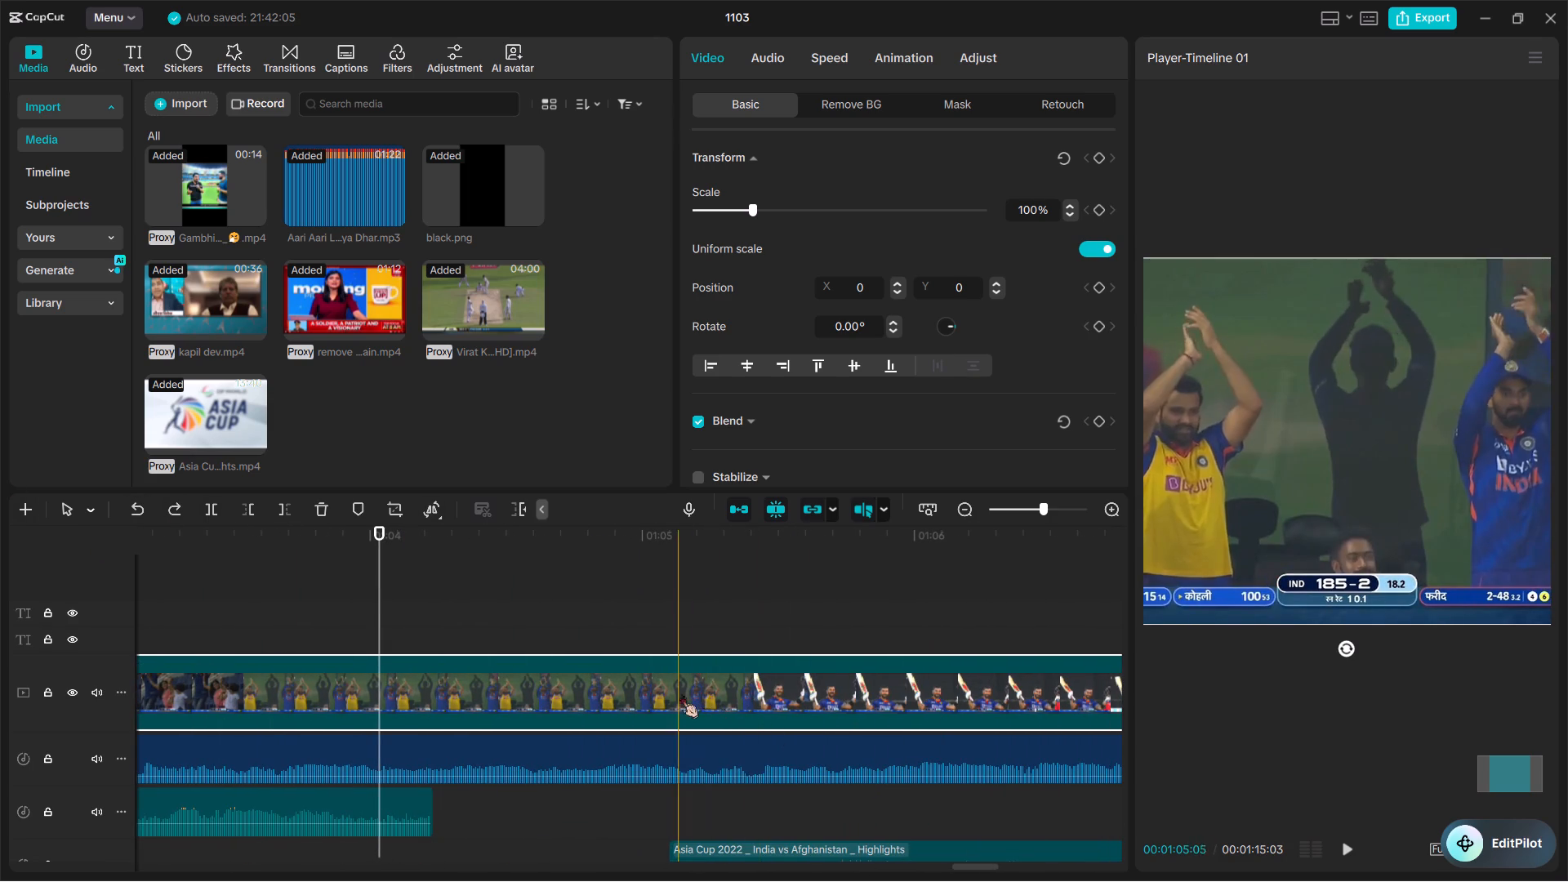
pyautogui.hotkey('ctrl', 'b')
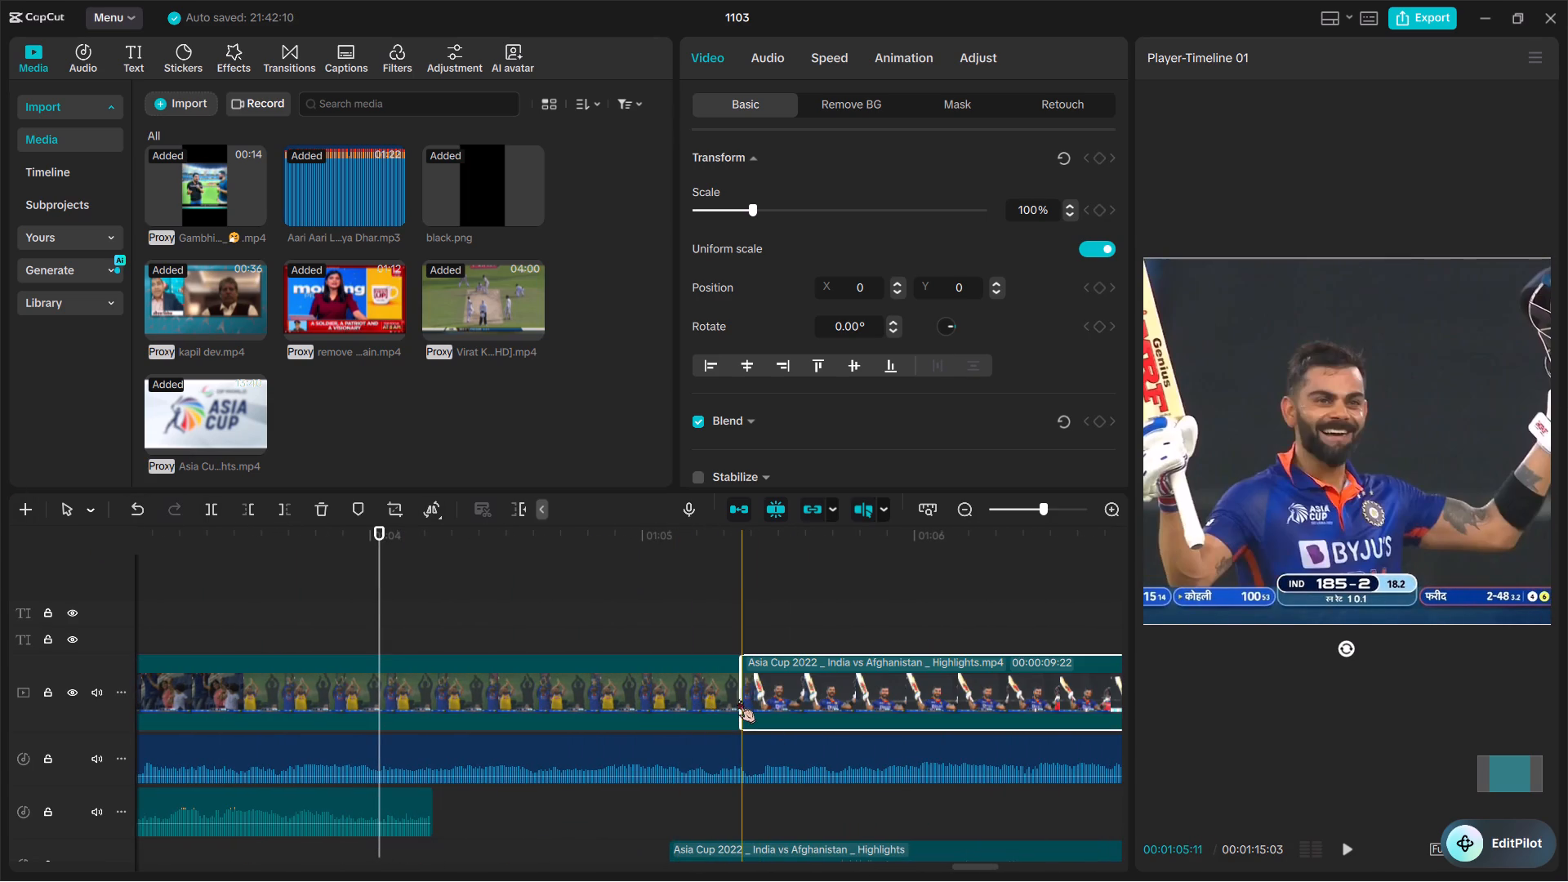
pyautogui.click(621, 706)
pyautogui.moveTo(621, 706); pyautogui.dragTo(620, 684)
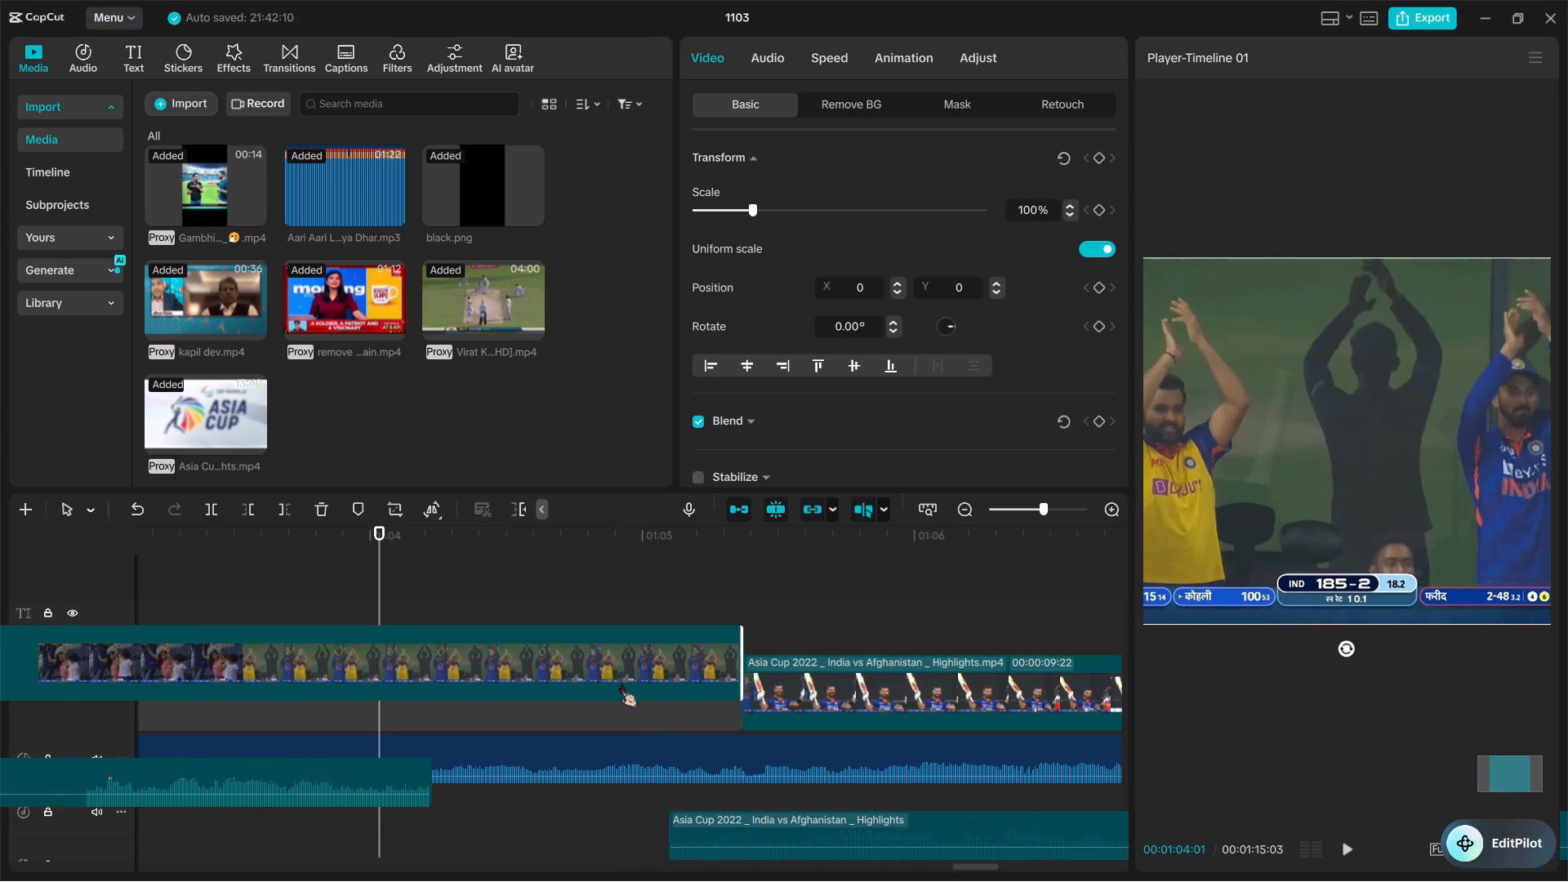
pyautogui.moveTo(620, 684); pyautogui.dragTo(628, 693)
# Move the batsman's celebration clip ahead of the fans-and-applause clip, so it starts at the 01:01:02 cut.
pyautogui.moveTo(797, 679); pyautogui.dragTo(794, 690)
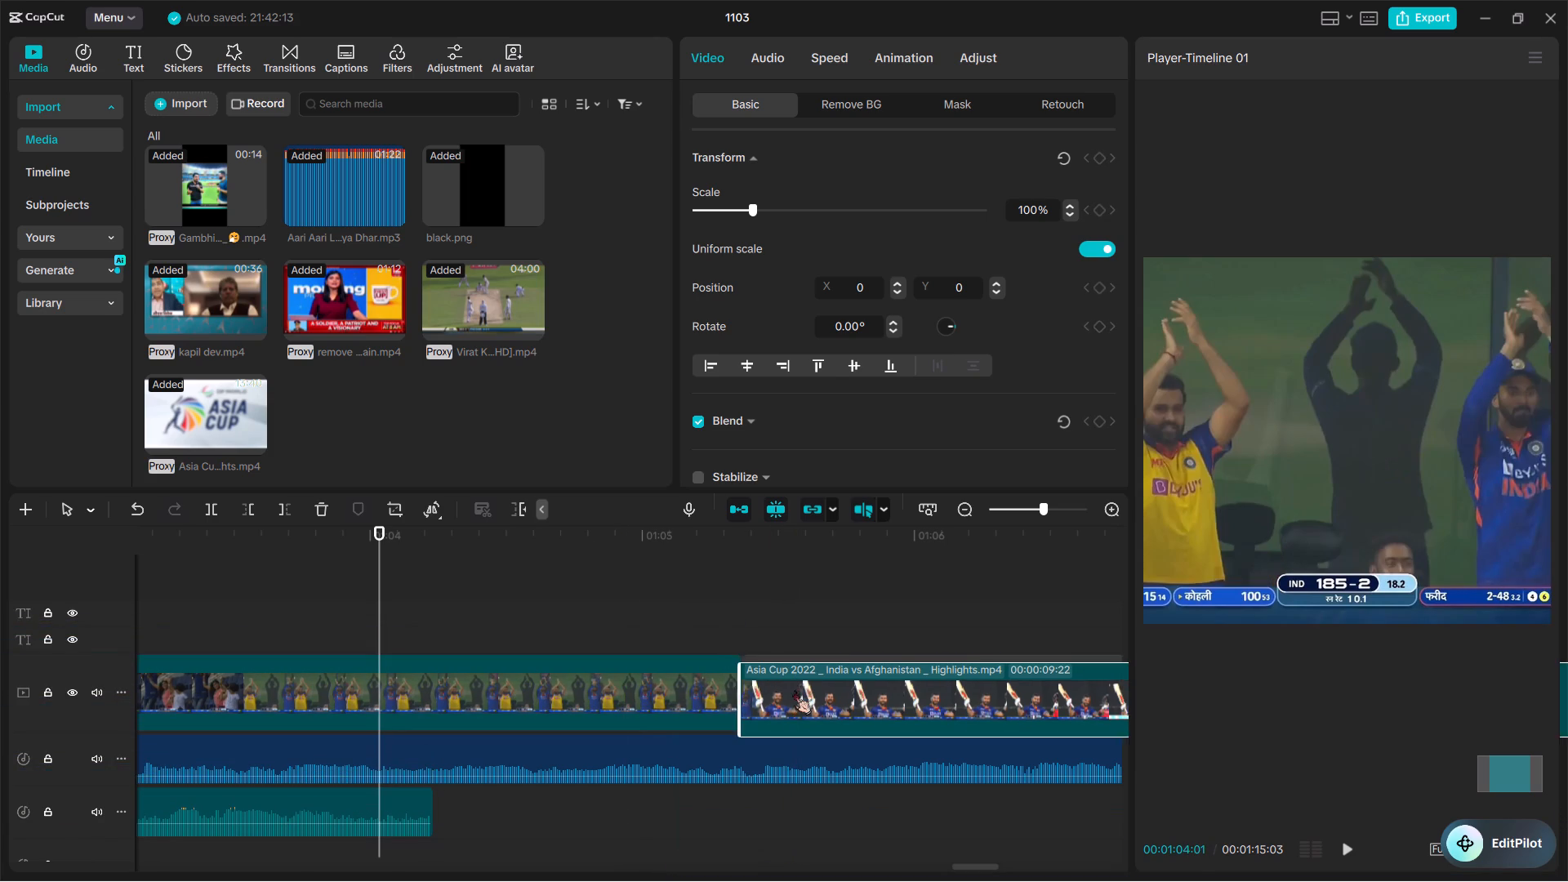
pyautogui.moveTo(794, 690); pyautogui.dragTo(451, 823)
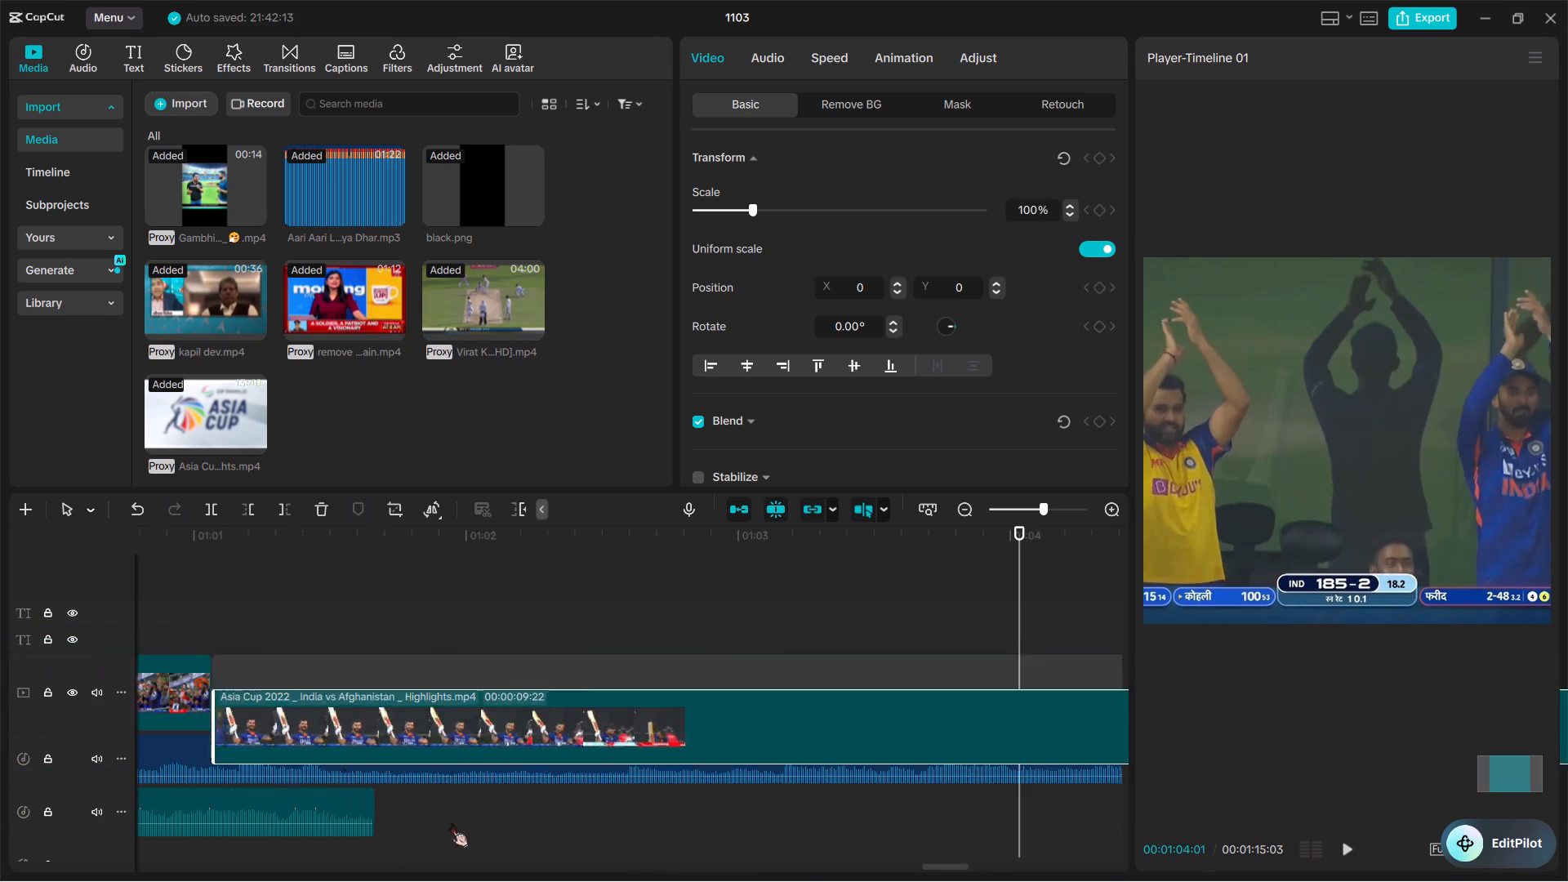
pyautogui.moveTo(451, 823); pyautogui.dragTo(285, 661)
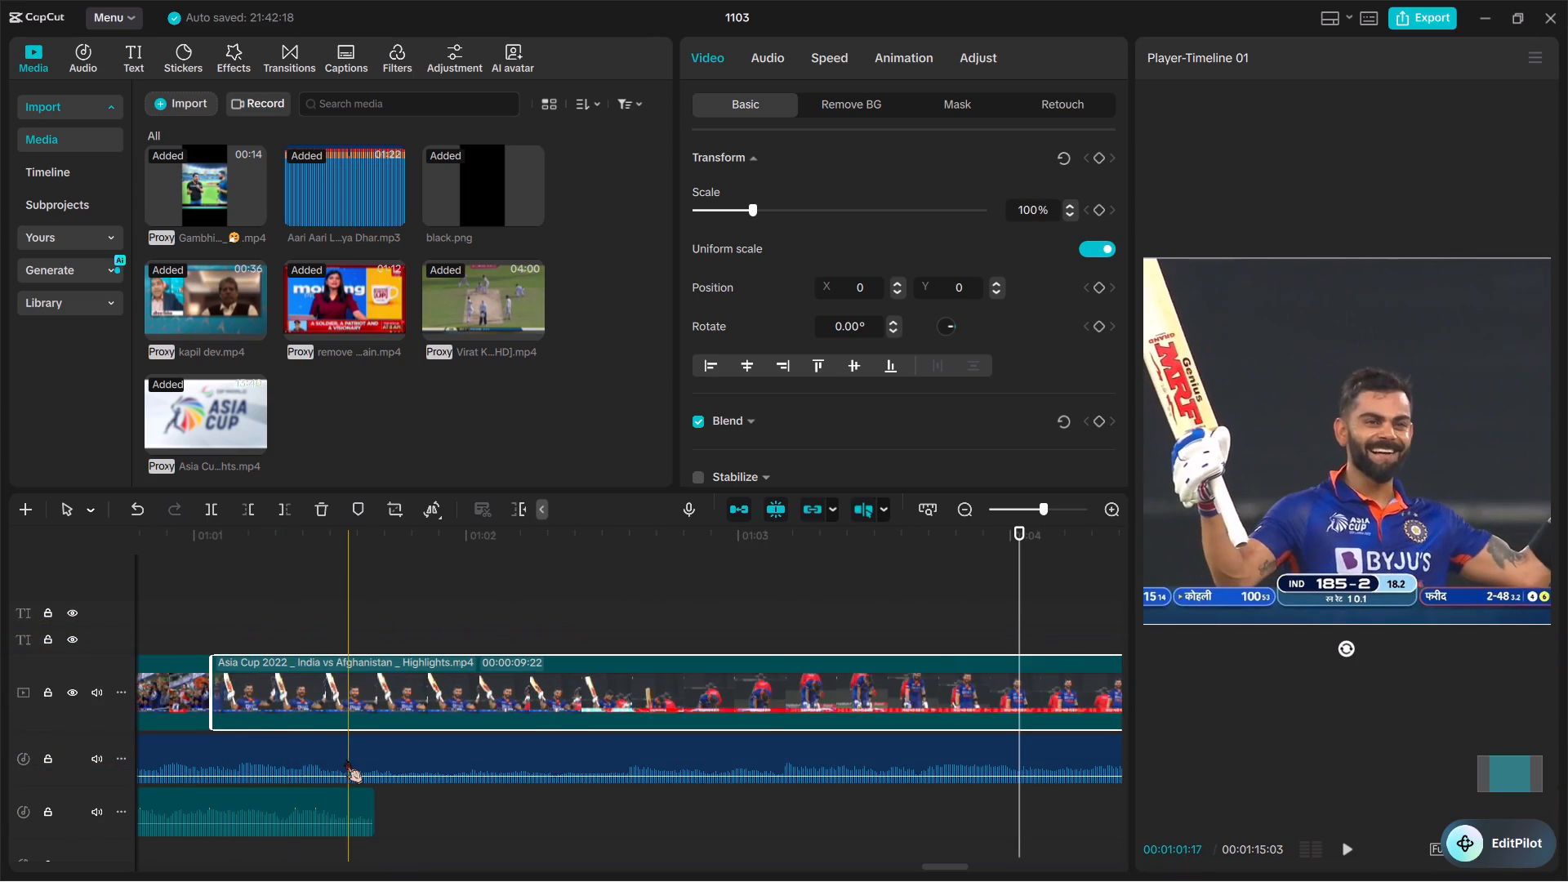
# Move the separated last highlights audio clip back to directly follow the second one on the same track, at about 01:01.
pyautogui.scroll(-5, 345, 759)
pyautogui.keyDown('ctrl'); pyautogui.scroll(-4, 345, 759); pyautogui.keyUp('ctrl')
pyautogui.scroll(2, 345, 759)
pyautogui.keyDown('ctrl'); pyautogui.scroll(-10, 345, 759); pyautogui.keyUp('ctrl')
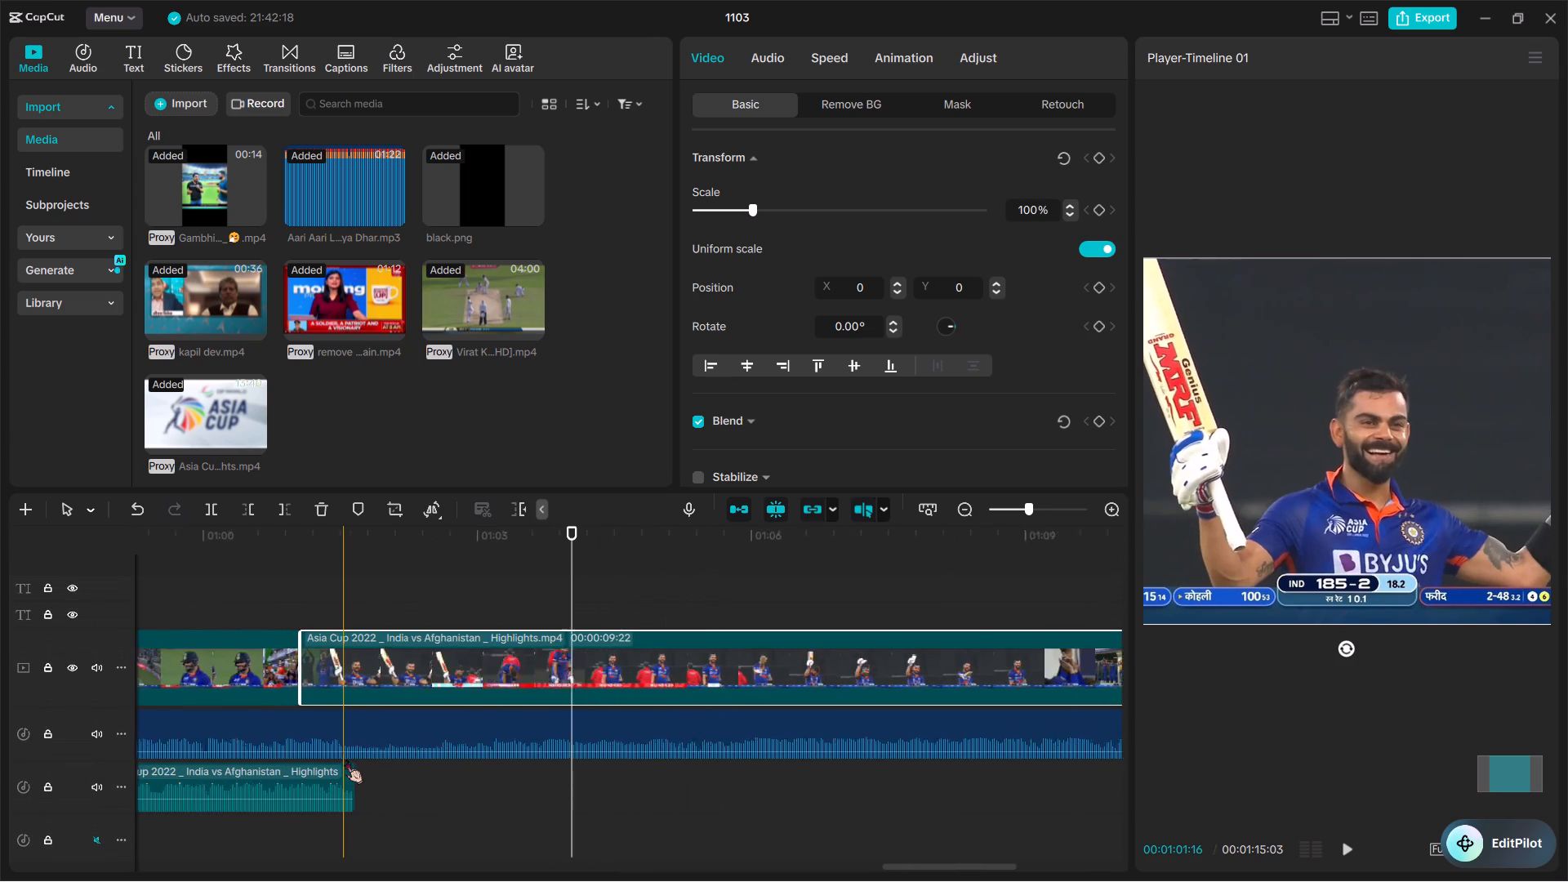
pyautogui.keyDown('ctrl'); pyautogui.scroll(-10, 345, 759); pyautogui.keyUp('ctrl')
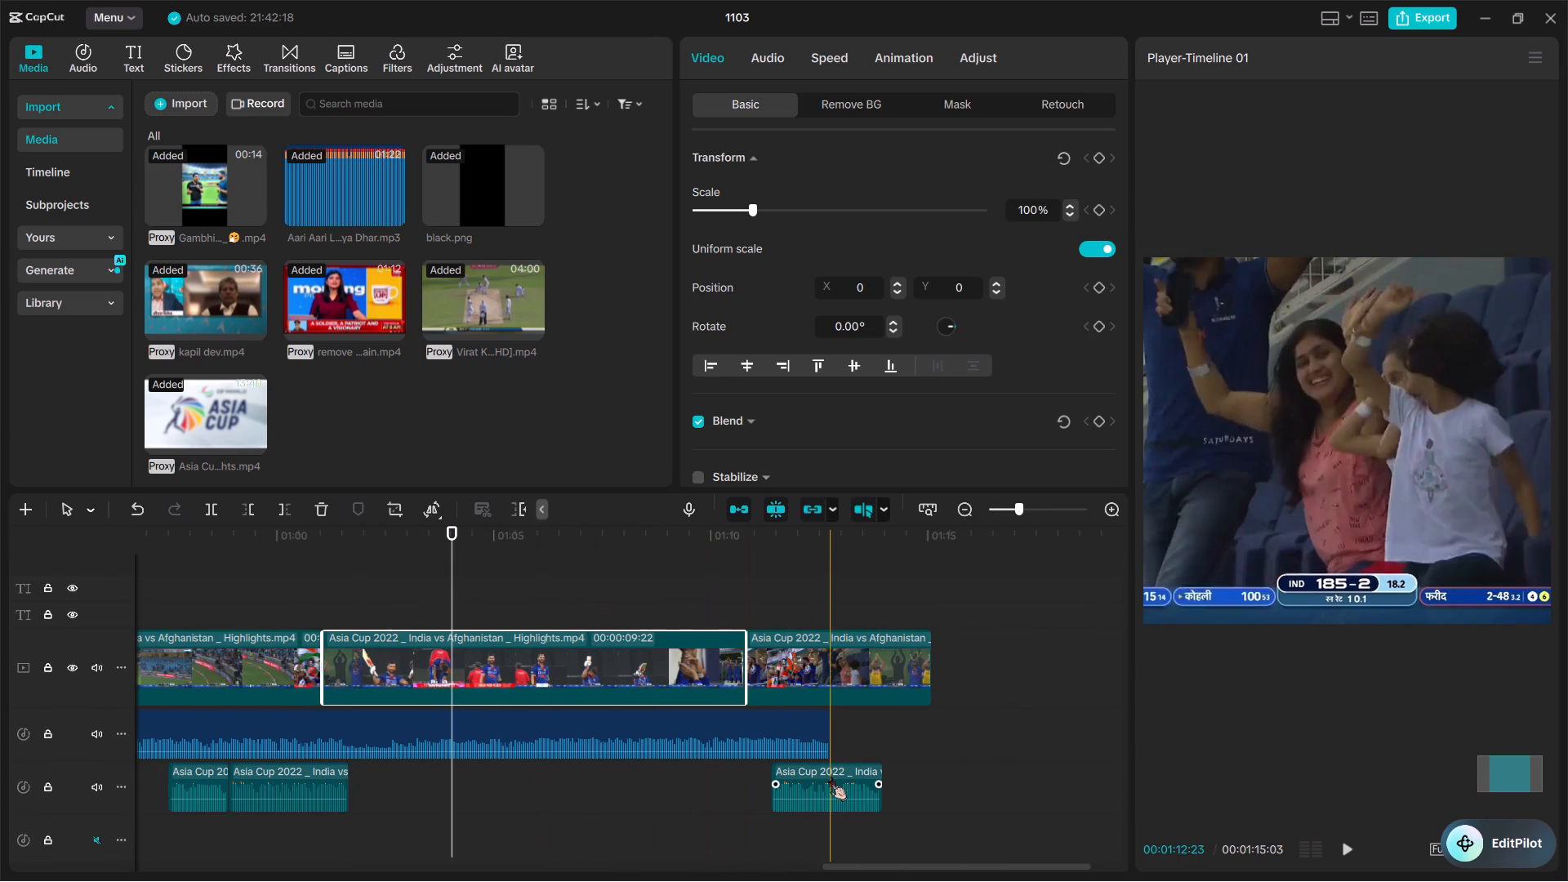
pyautogui.moveTo(827, 779); pyautogui.dragTo(400, 782)
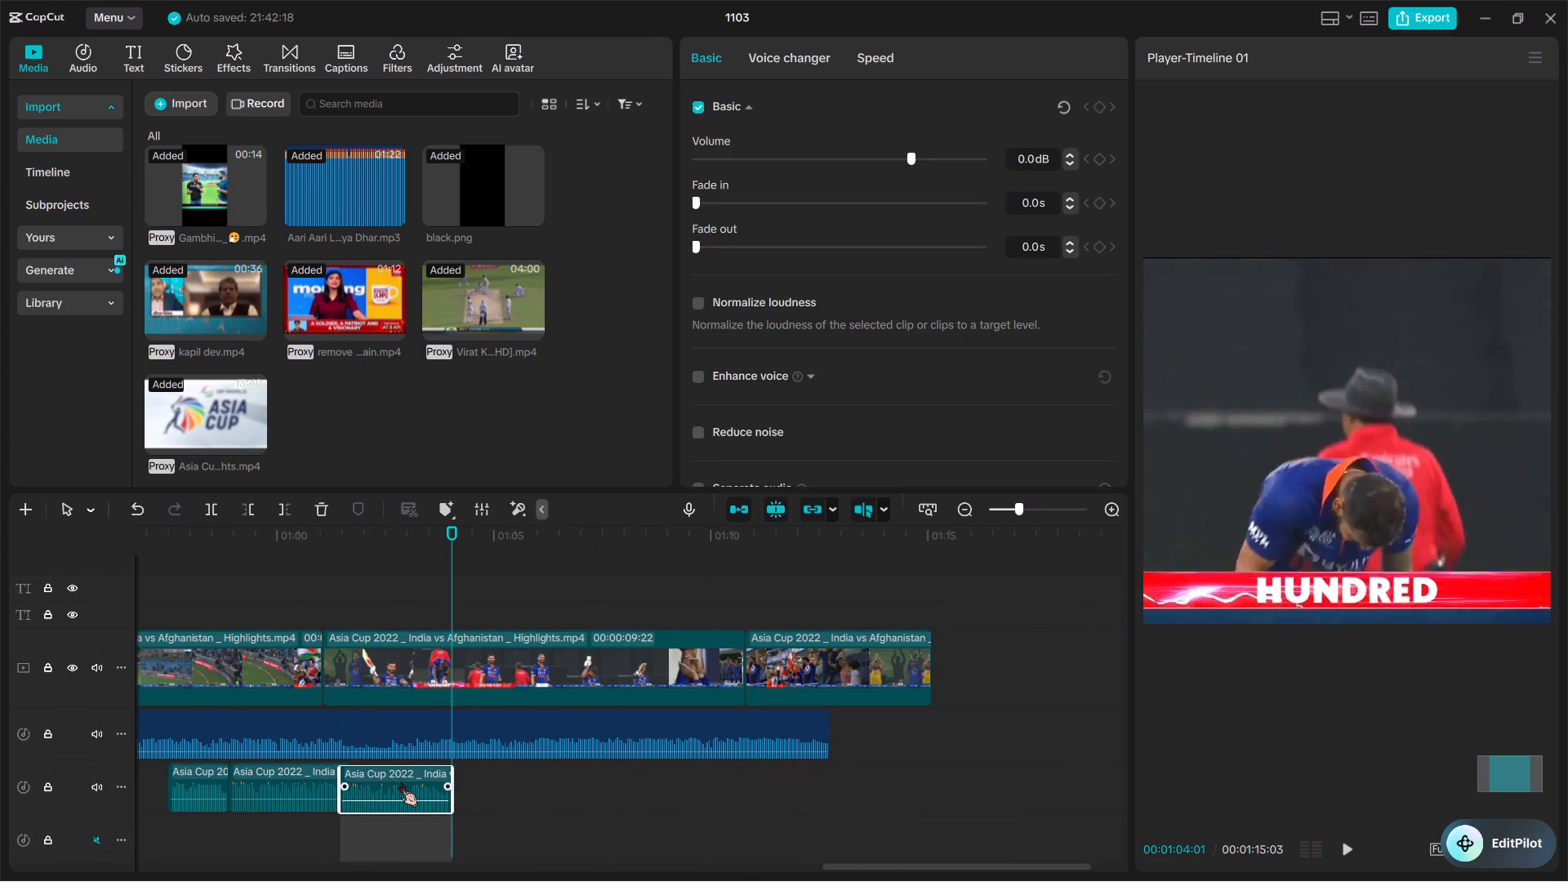
pyautogui.moveTo(410, 817); pyautogui.dragTo(430, 771)
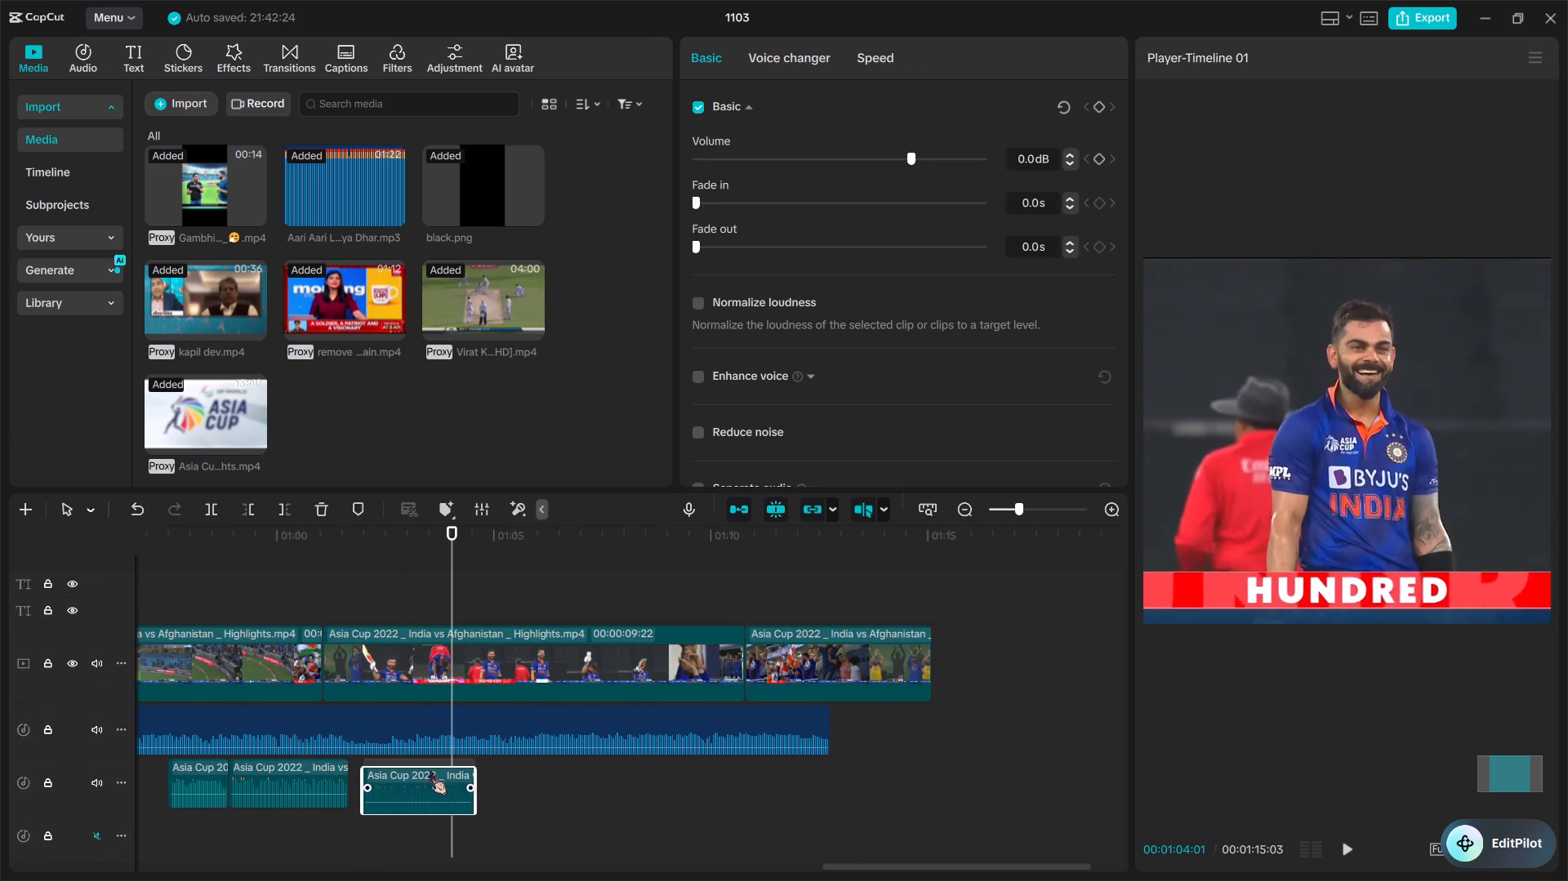
pyautogui.moveTo(430, 771); pyautogui.dragTo(421, 768)
# Play back the sequence from about 00:52 through the six and into the century celebration to check picture and audio.
pyautogui.hscroll(1, 221, 688)
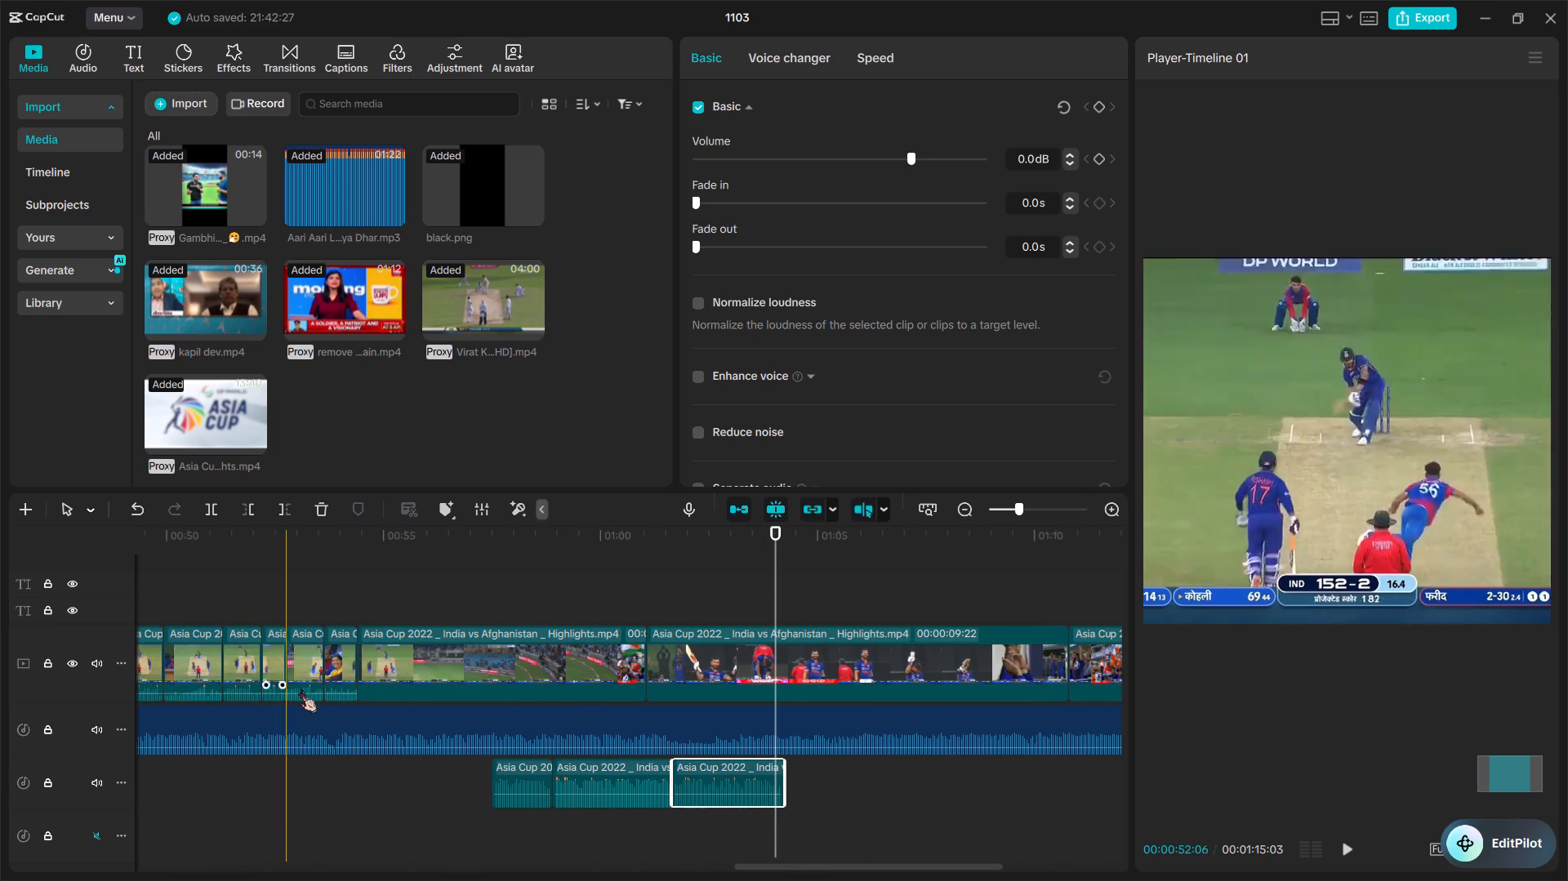
pyautogui.press('space')
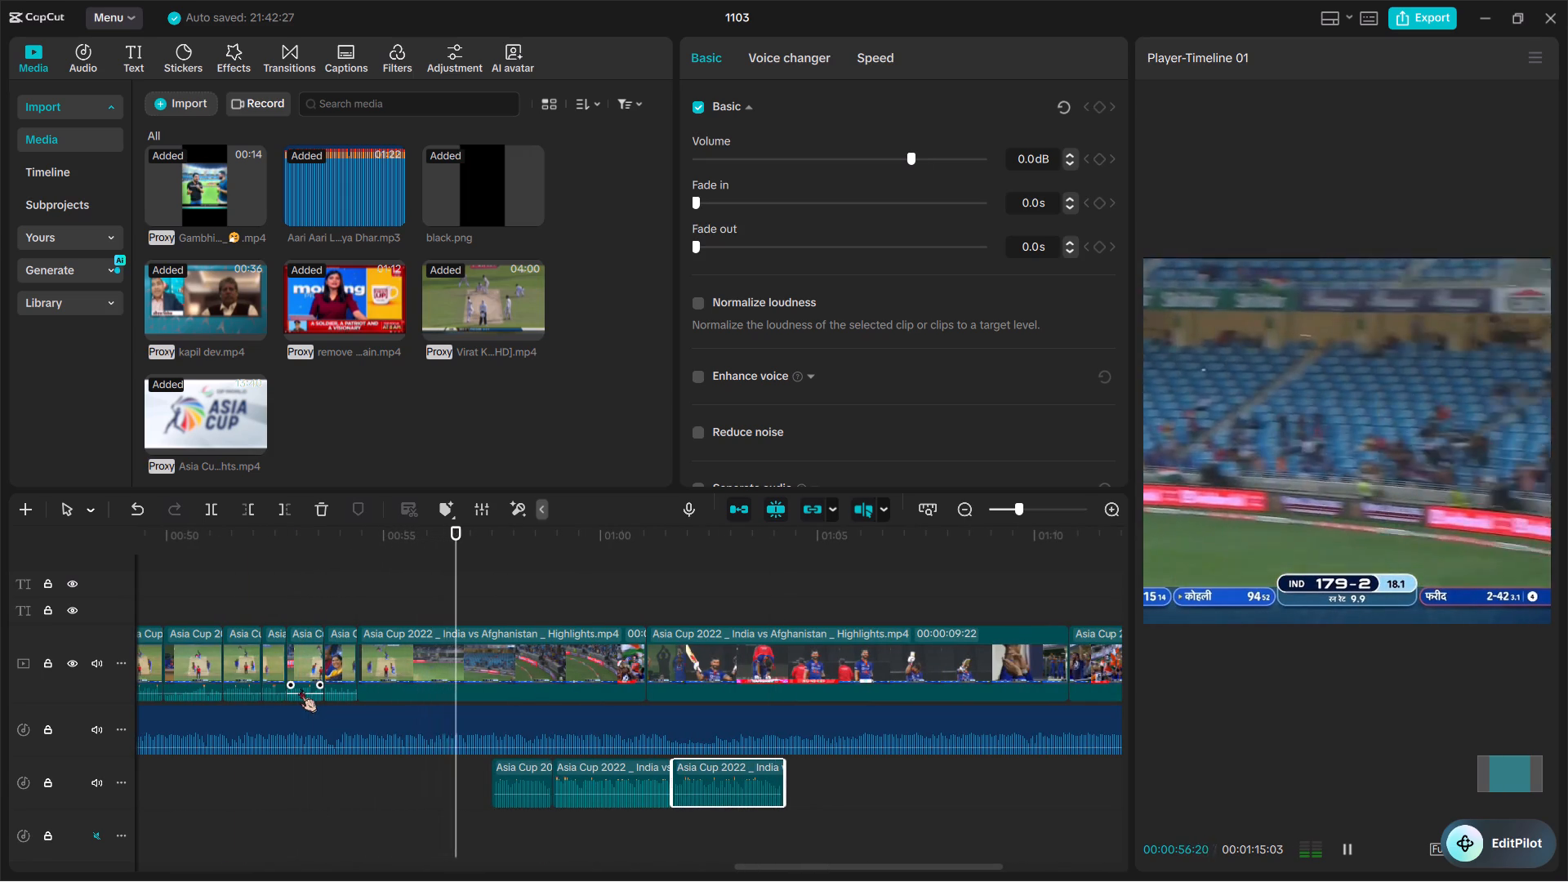
pyautogui.press('space')
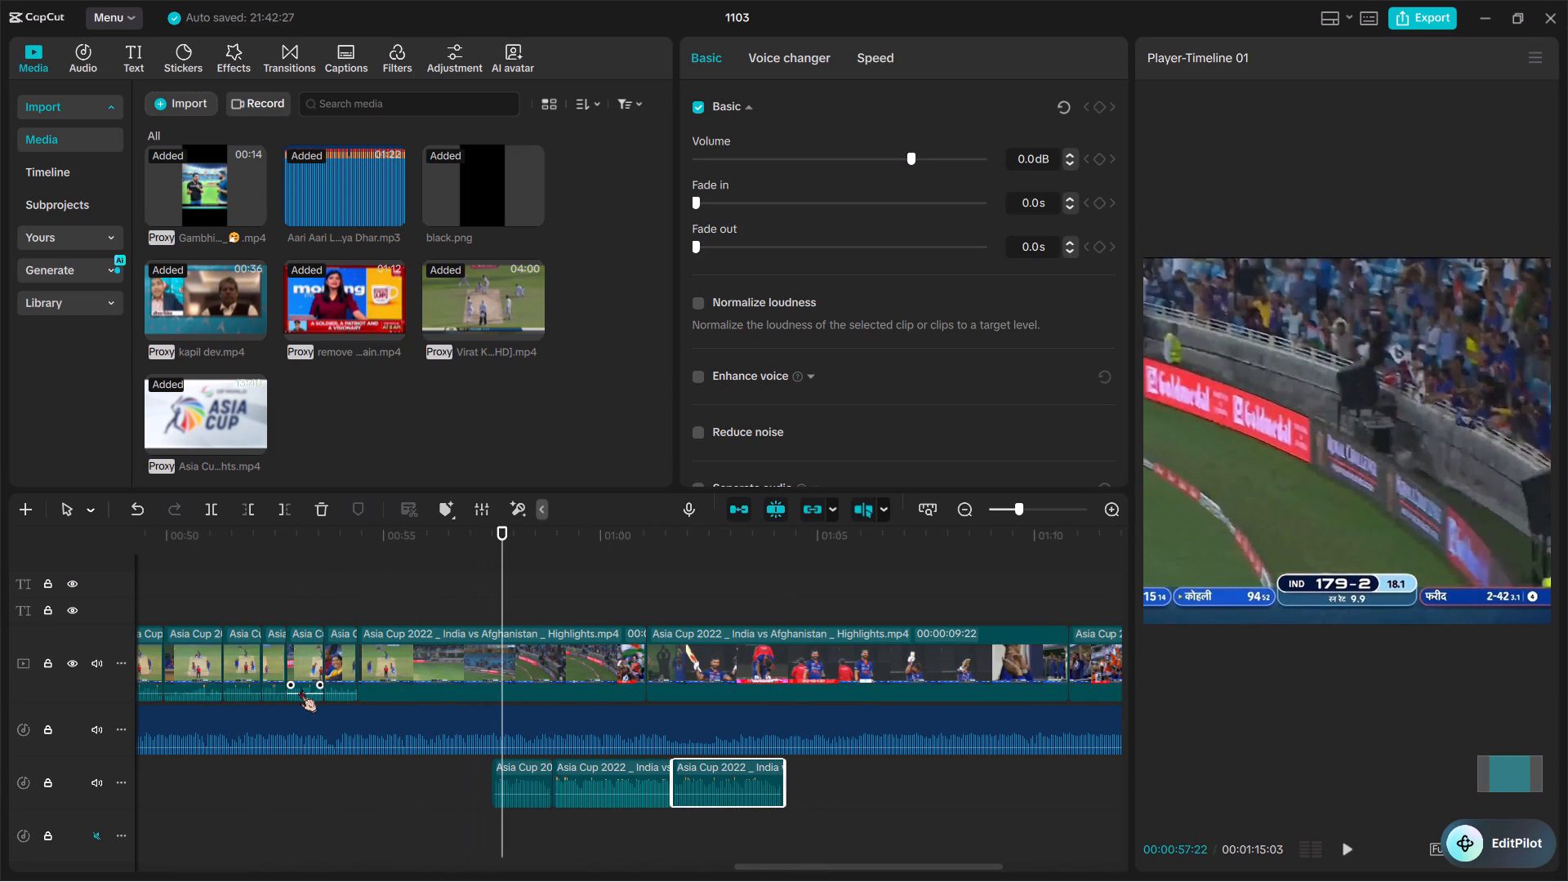
pyautogui.press('space')
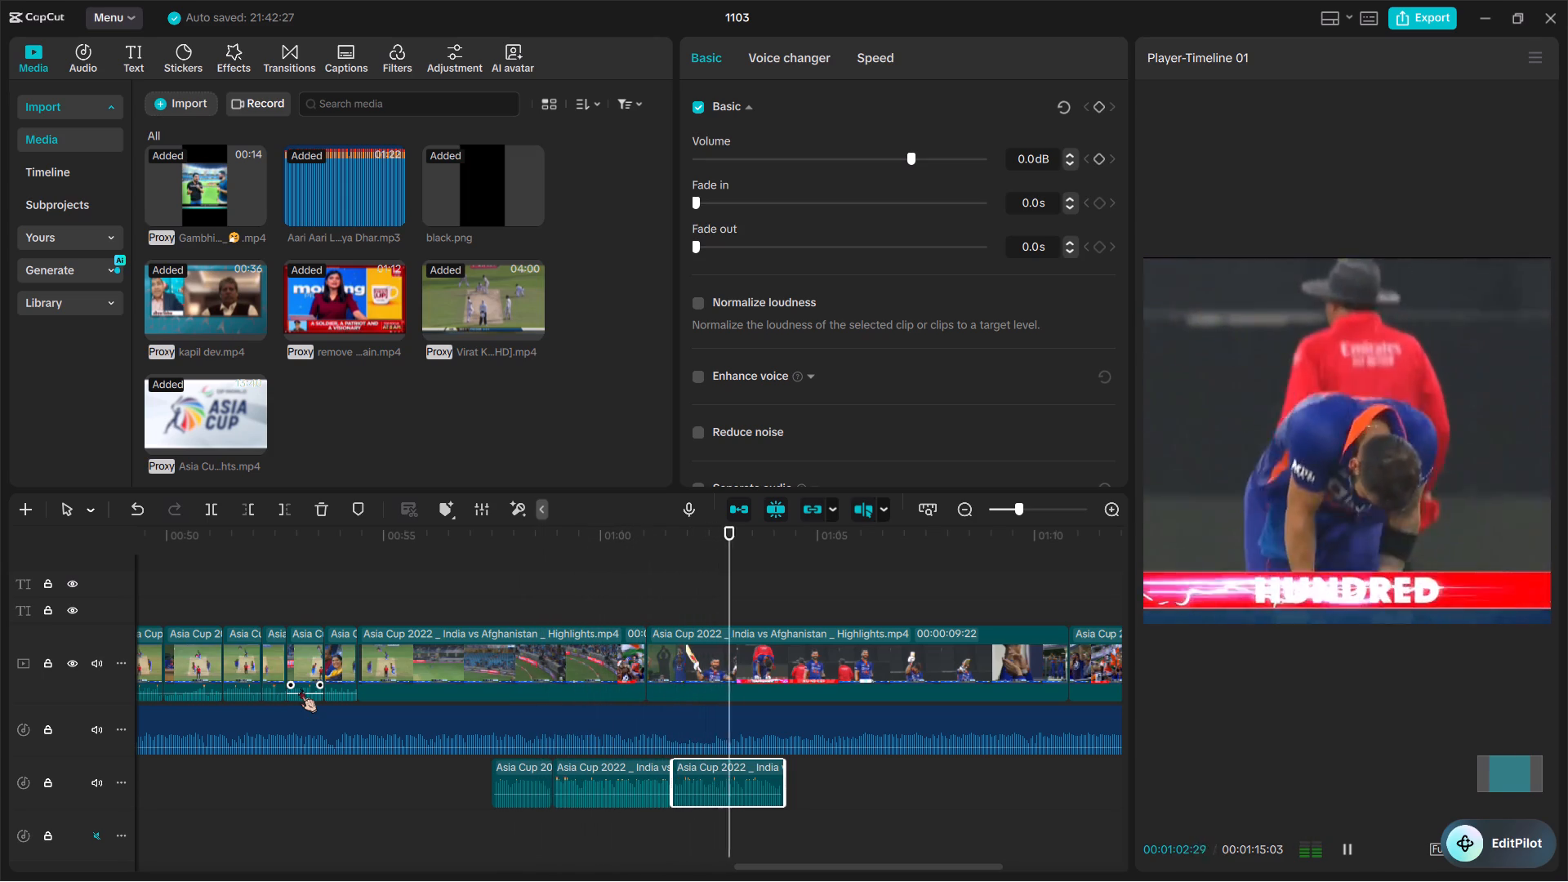
pyautogui.press('space')
# Extend the beginning of the first separated highlights audio clip back to the six-hitting clip's start, at about 00:54:12.
pyautogui.hscroll(-1, 300, 688)
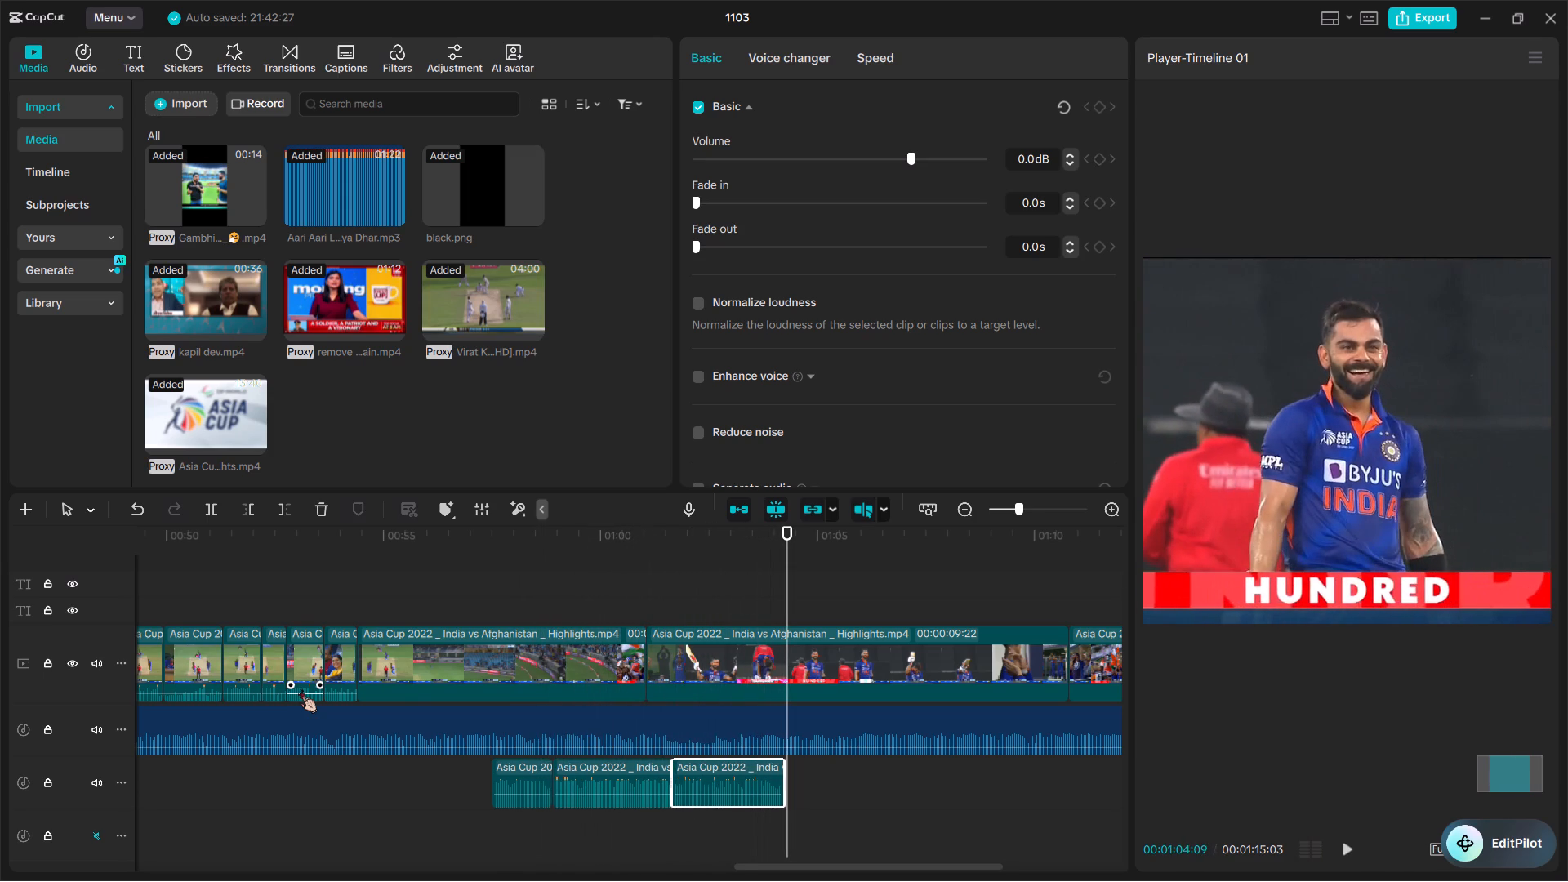
pyautogui.hscroll(-1, 300, 688)
pyautogui.keyDown('ctrl'); pyautogui.scroll(-7, 300, 688); pyautogui.keyUp('ctrl')
pyautogui.keyDown('ctrl'); pyautogui.scroll(8, 631, 770); pyautogui.keyUp('ctrl')
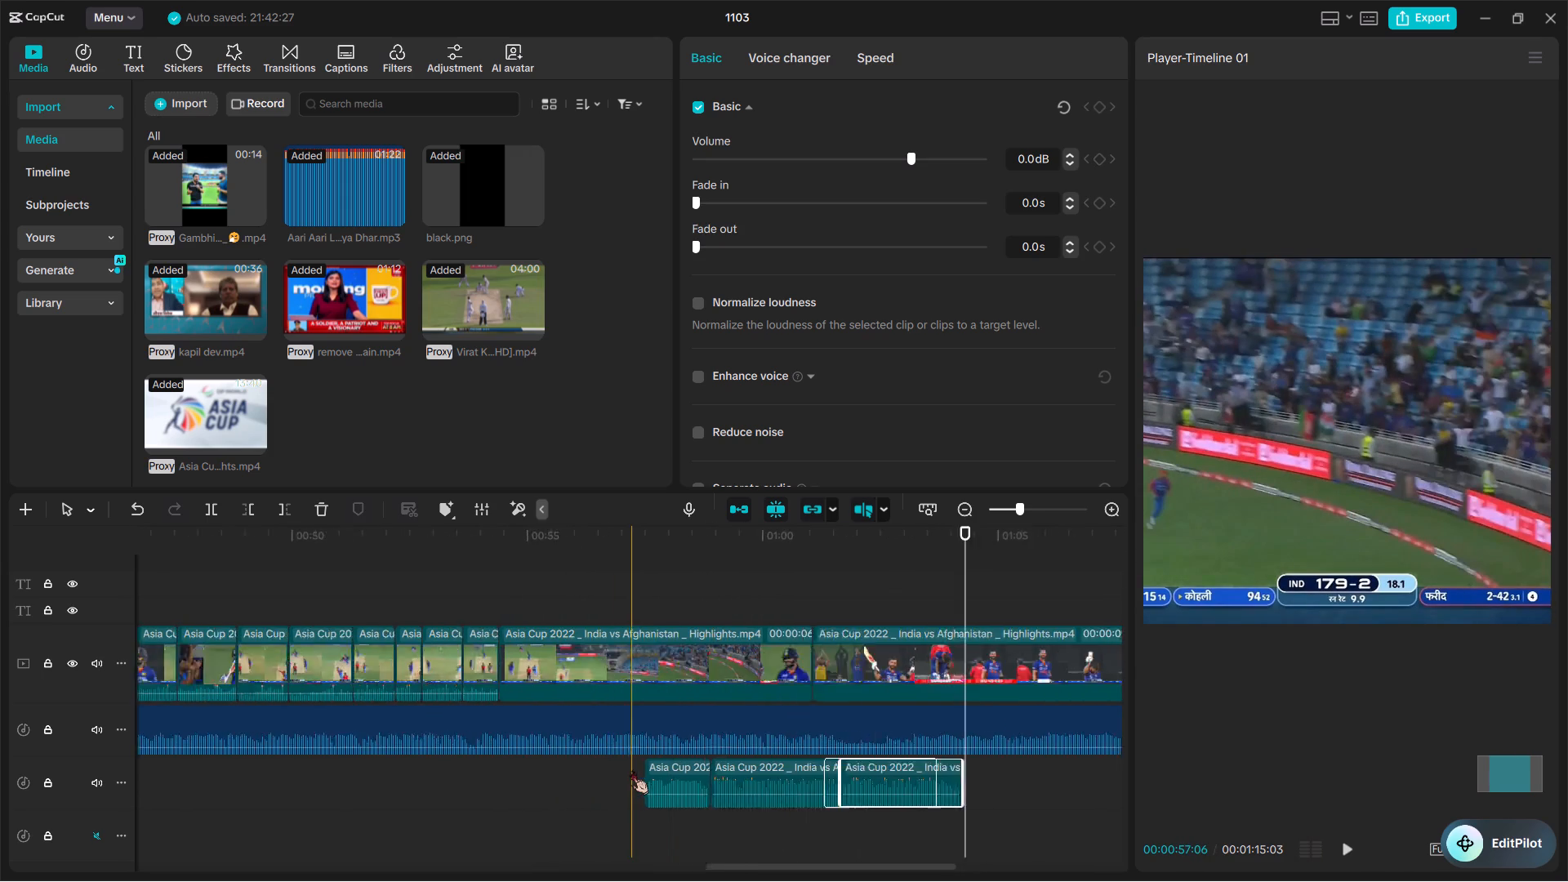
pyautogui.keyDown('ctrl'); pyautogui.scroll(10, 631, 770); pyautogui.keyUp('ctrl')
pyautogui.click(593, 666)
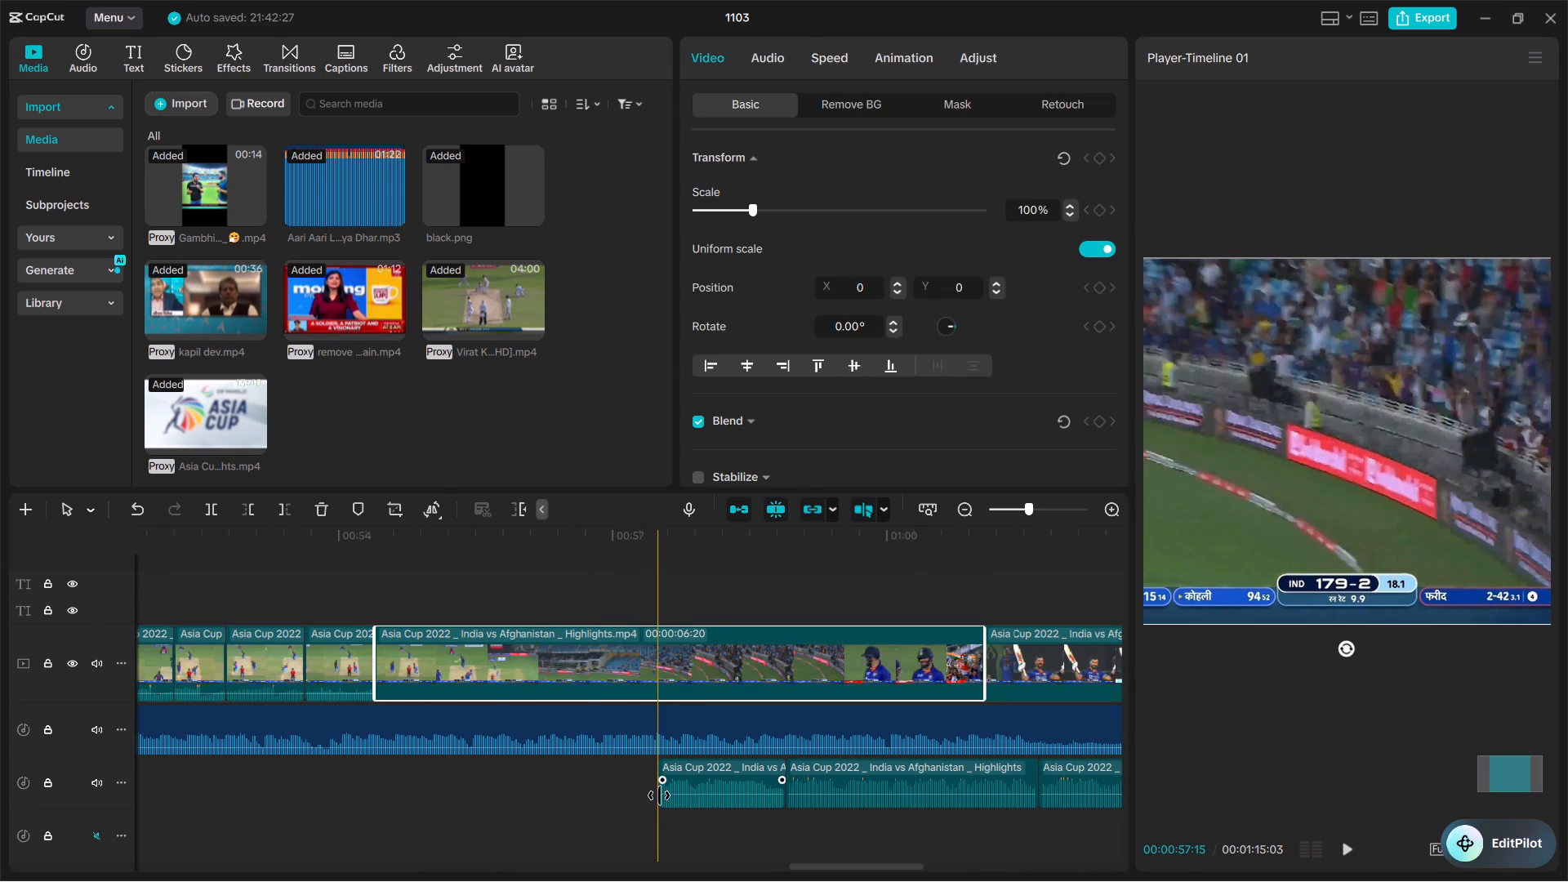
pyautogui.moveTo(659, 795); pyautogui.dragTo(374, 784)
# Play back the six and the century celebration to check the match audio against the picture.
pyautogui.press('space')
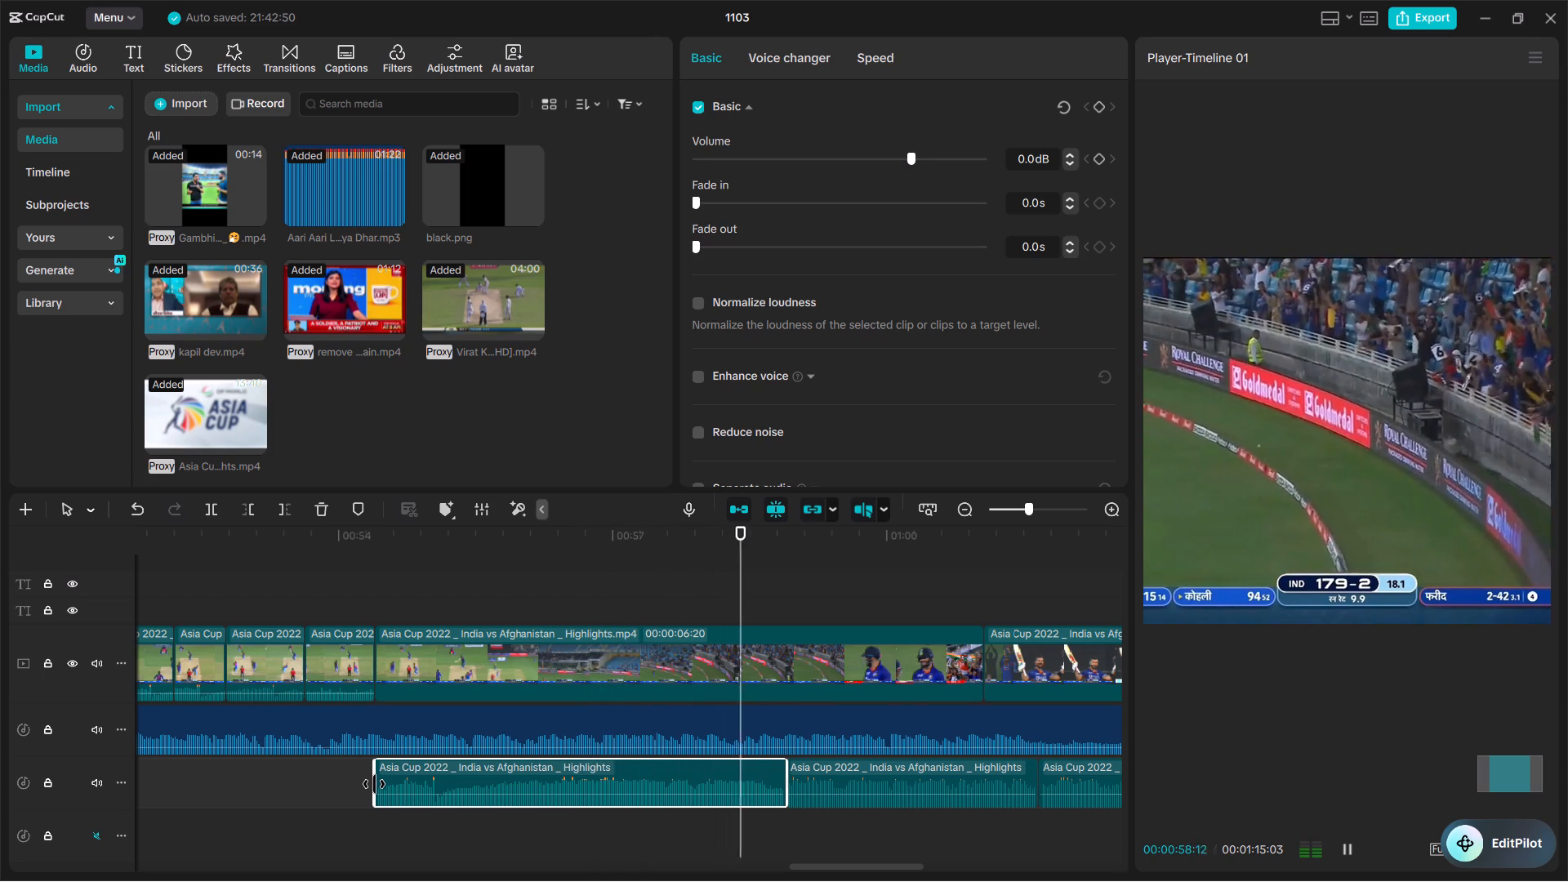
pyautogui.hscroll(-1, 374, 784)
pyautogui.keyDown('ctrl'); pyautogui.scroll(-7, 374, 784); pyautogui.keyUp('ctrl')
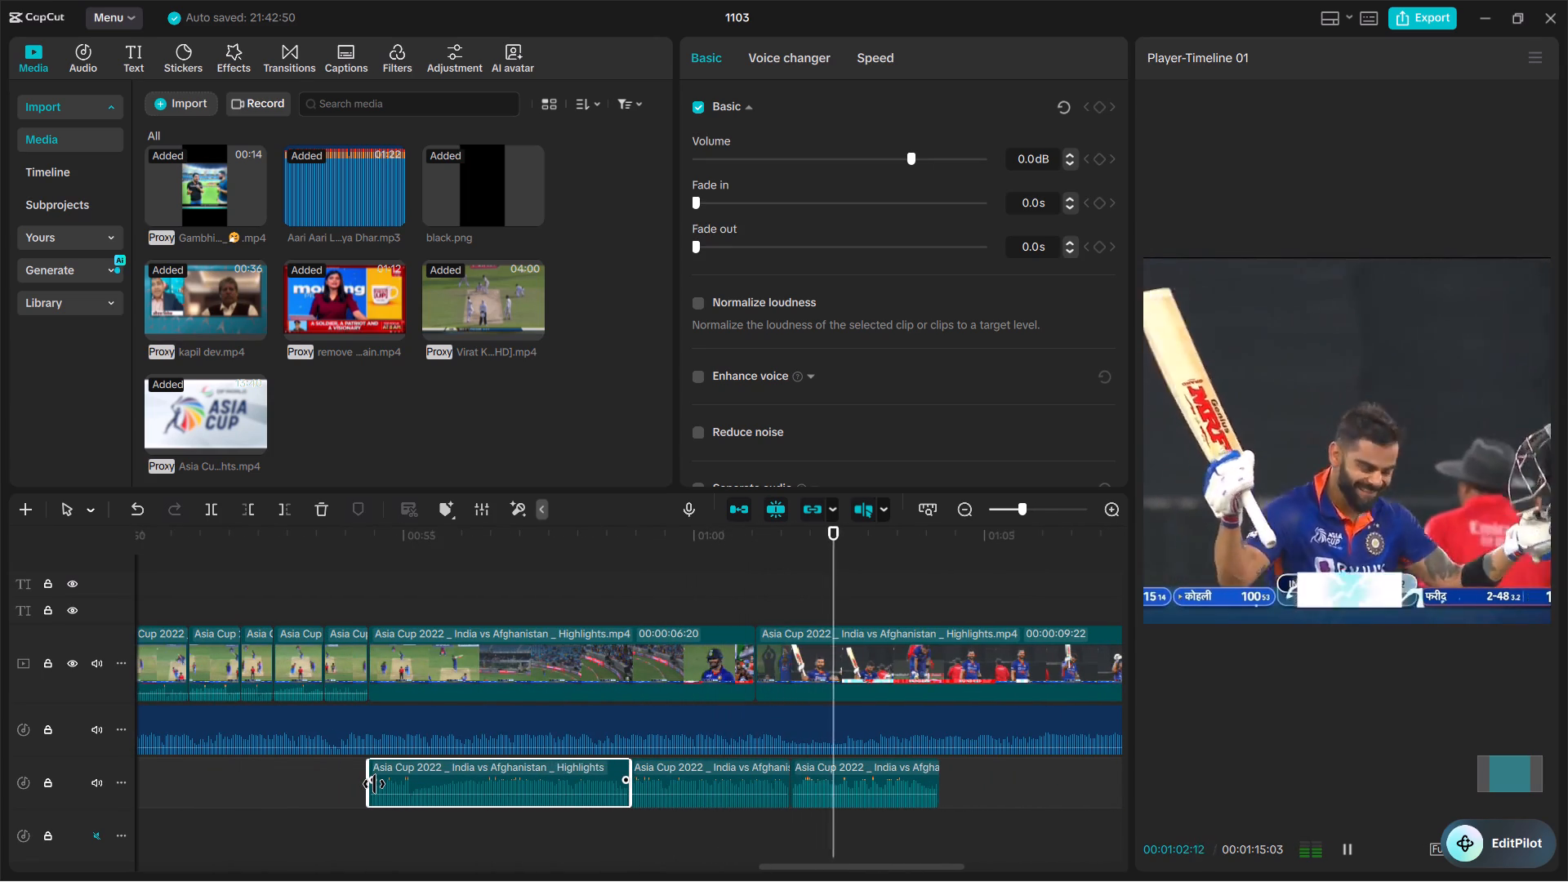
pyautogui.press('space')
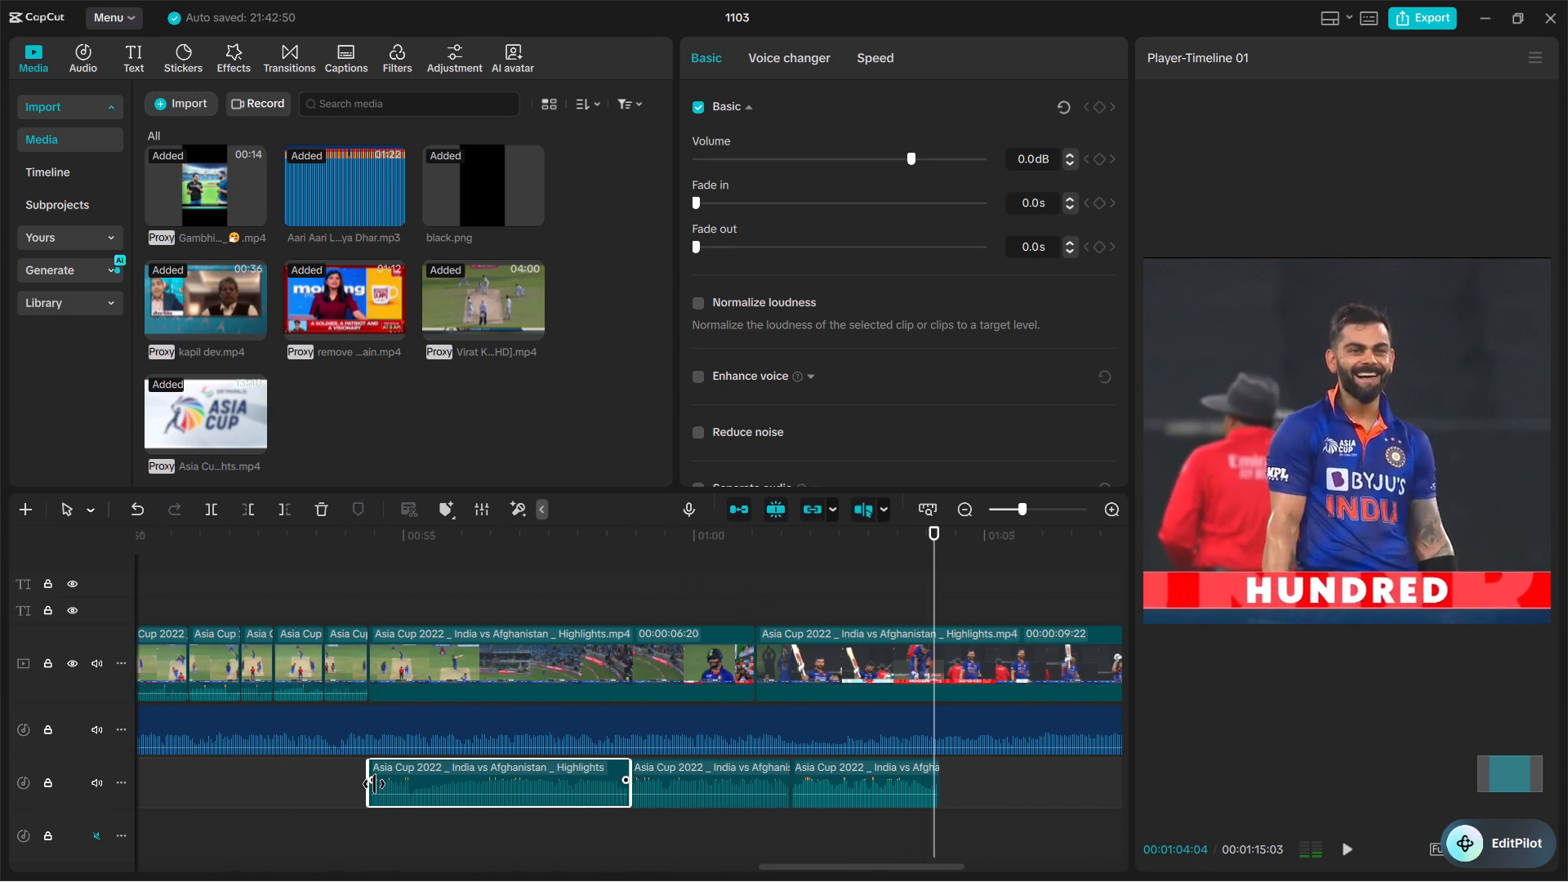
pyautogui.click(439, 635)
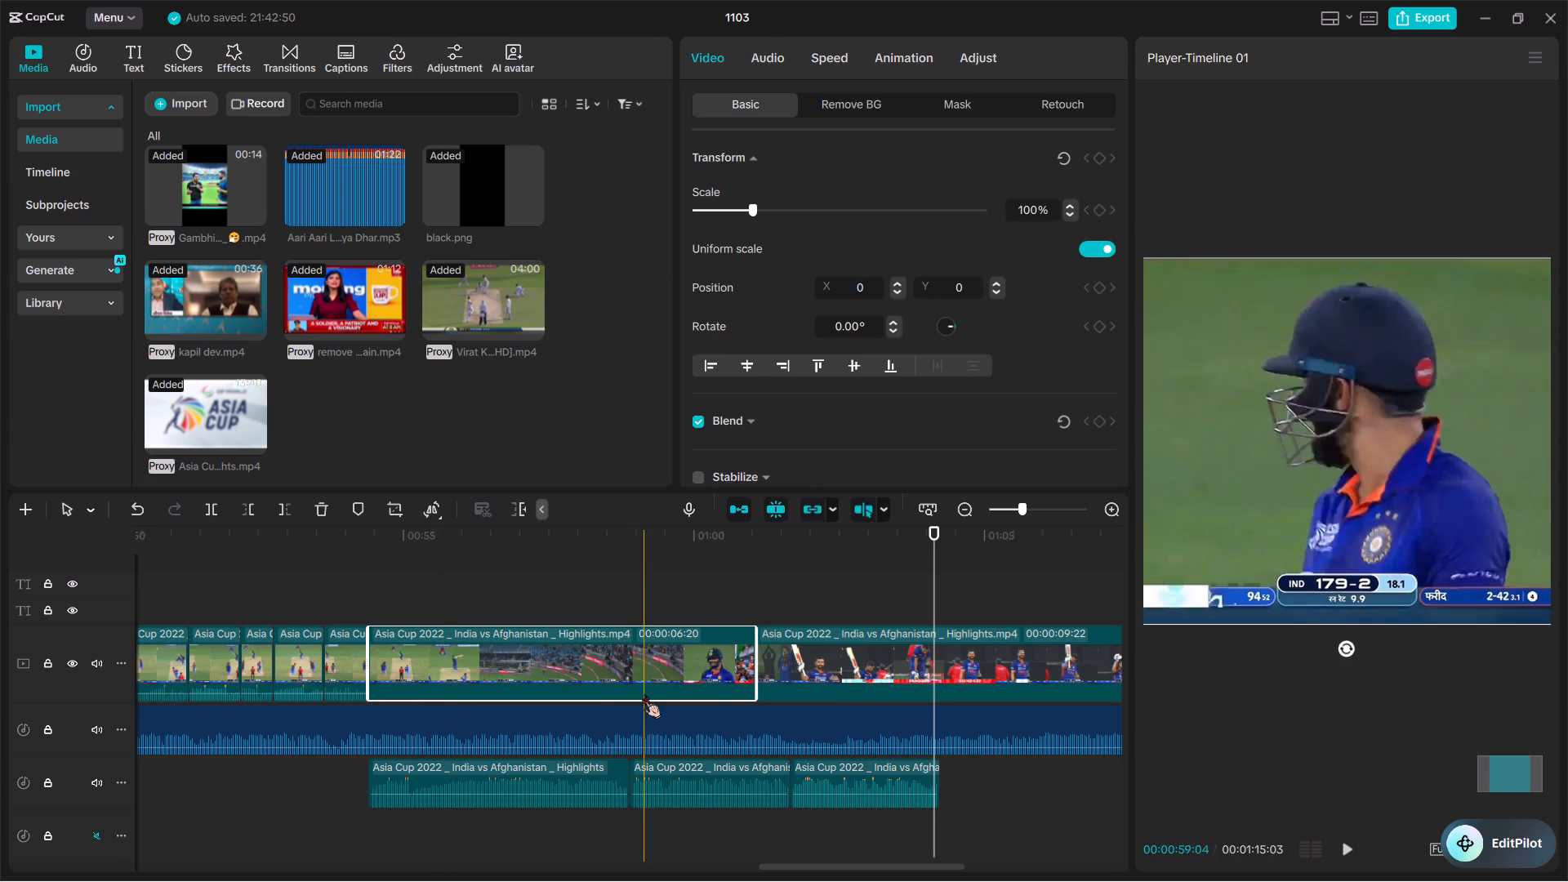
pyautogui.click(697, 775)
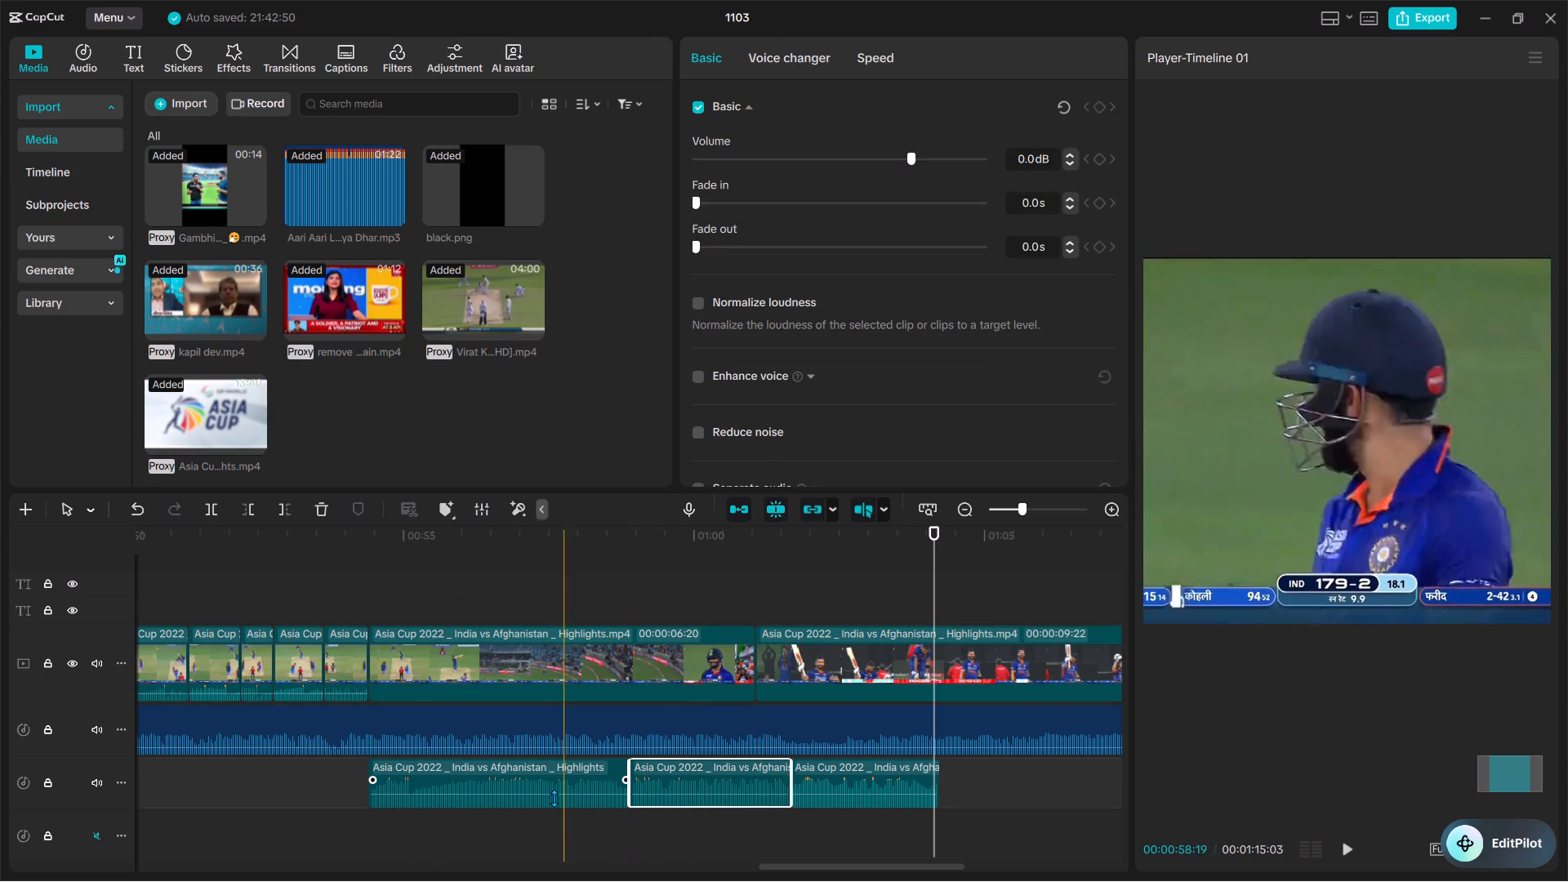
pyautogui.press('space')
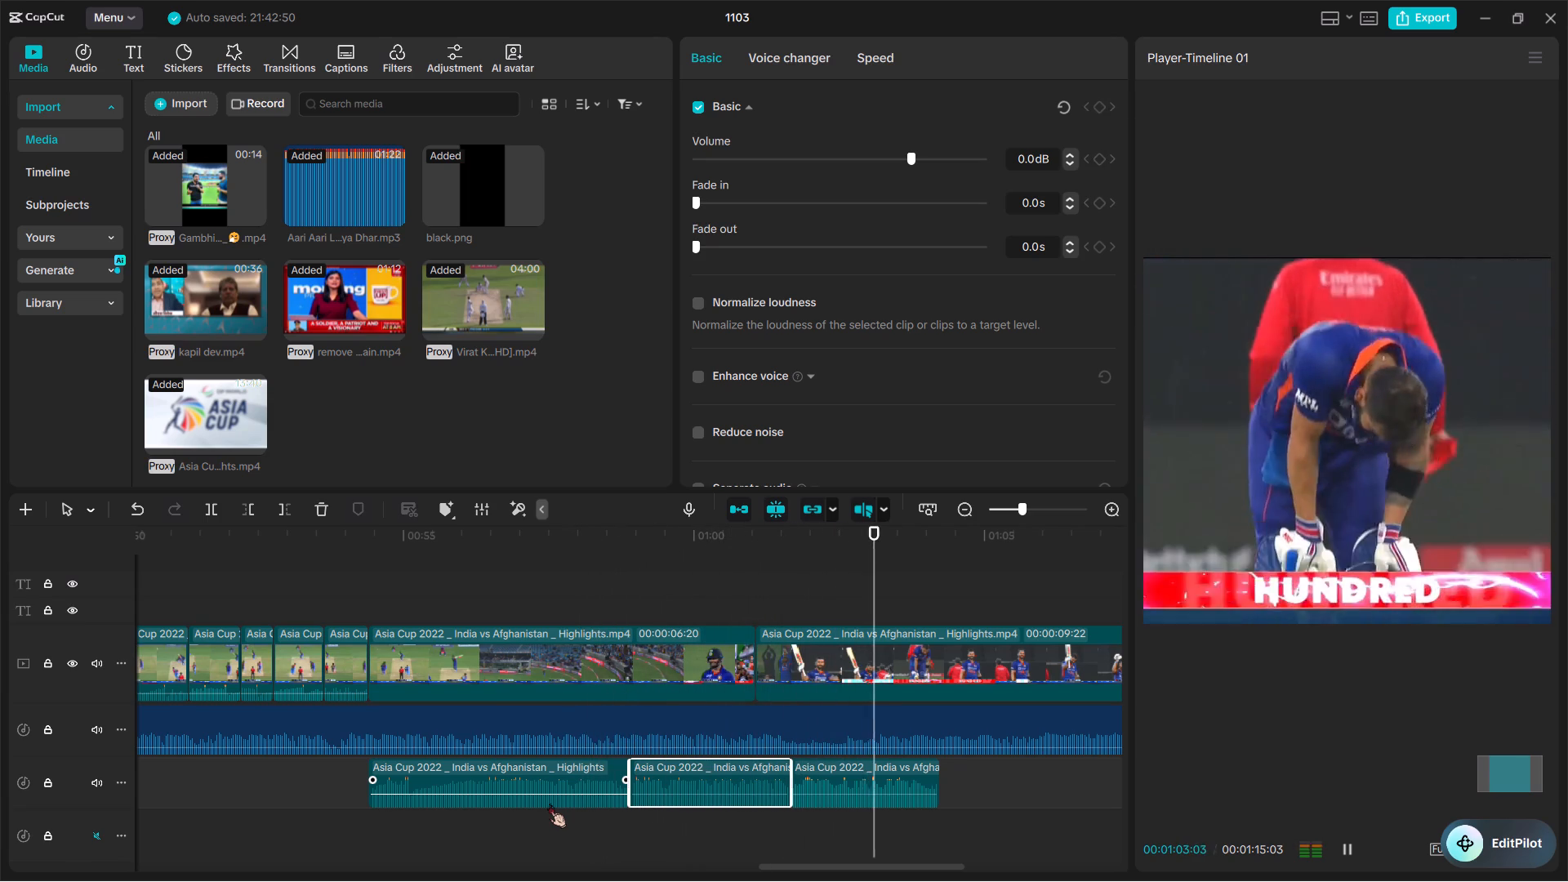
pyautogui.press('space')
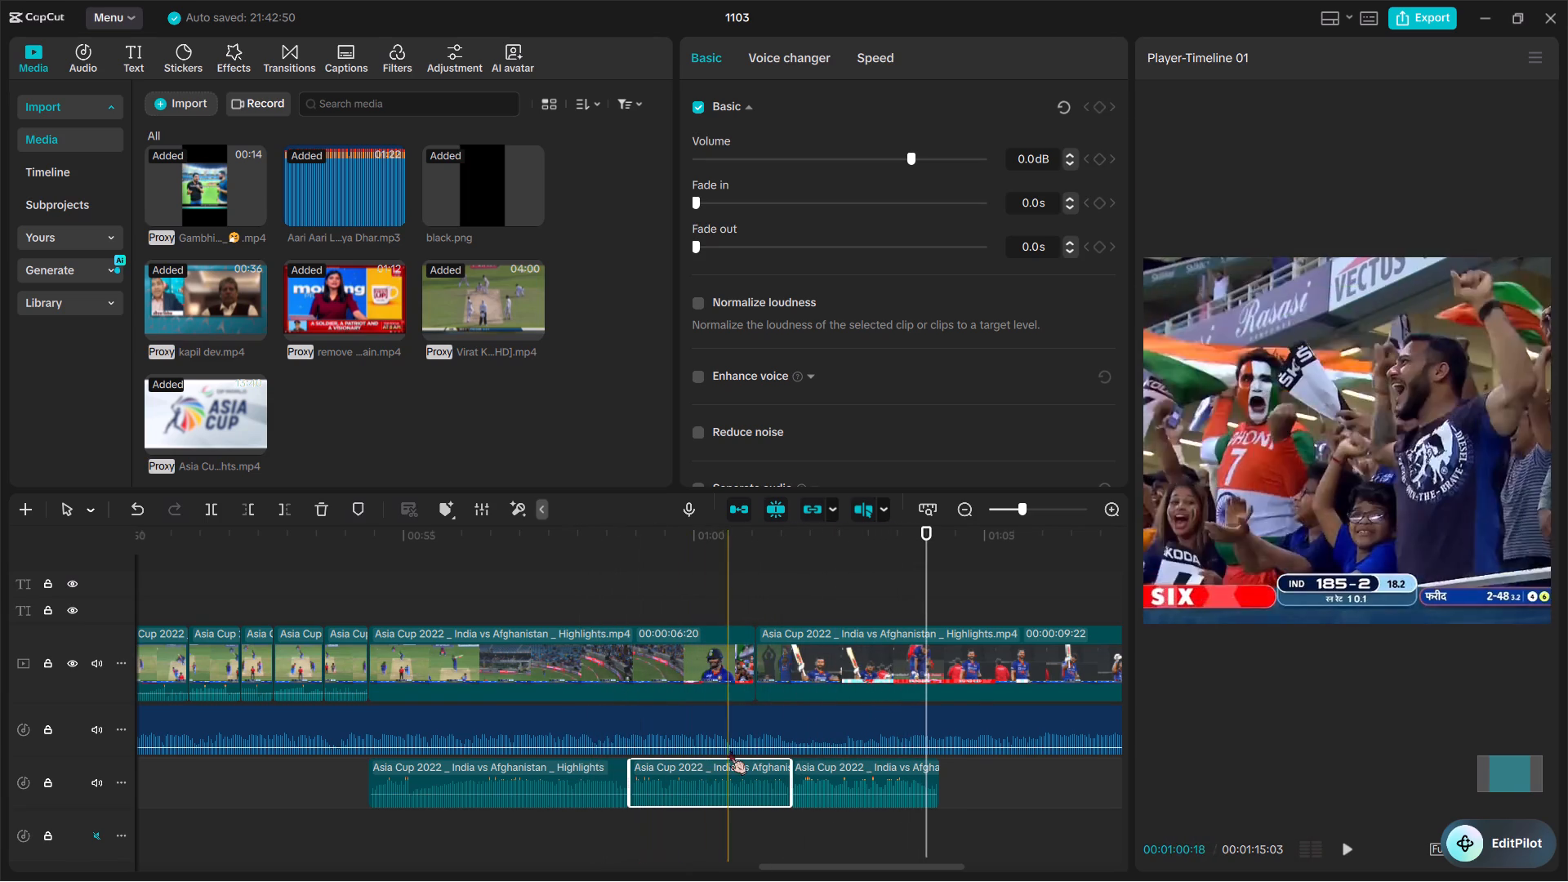
# Trim away the celebration clip's remainder after about 01:04:07, where the last separated audio clip ends.
pyautogui.click(941, 666)
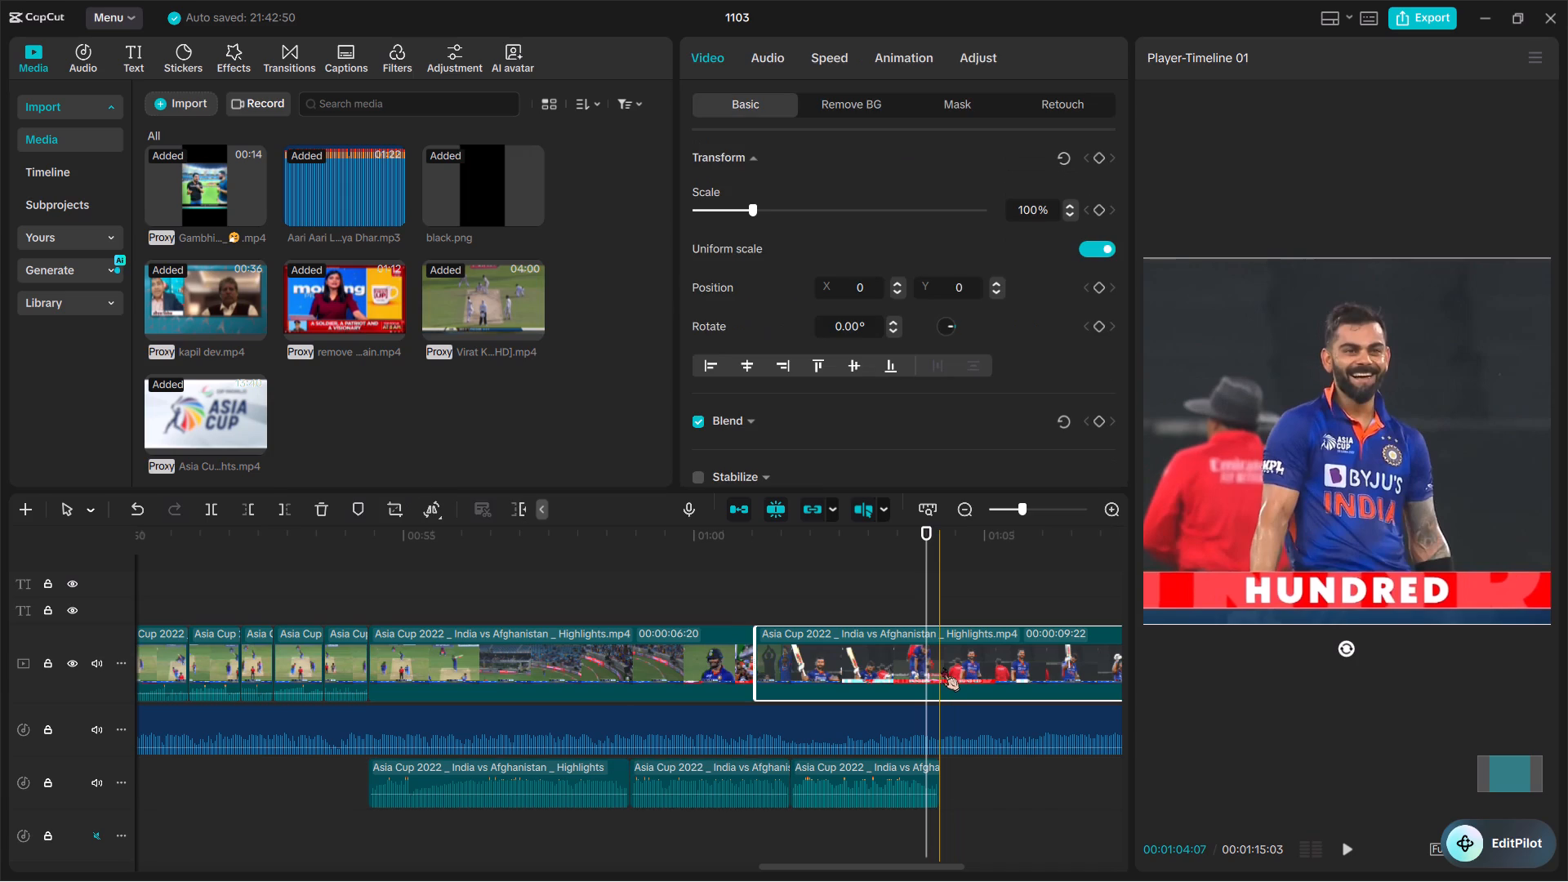
pyautogui.press('w')
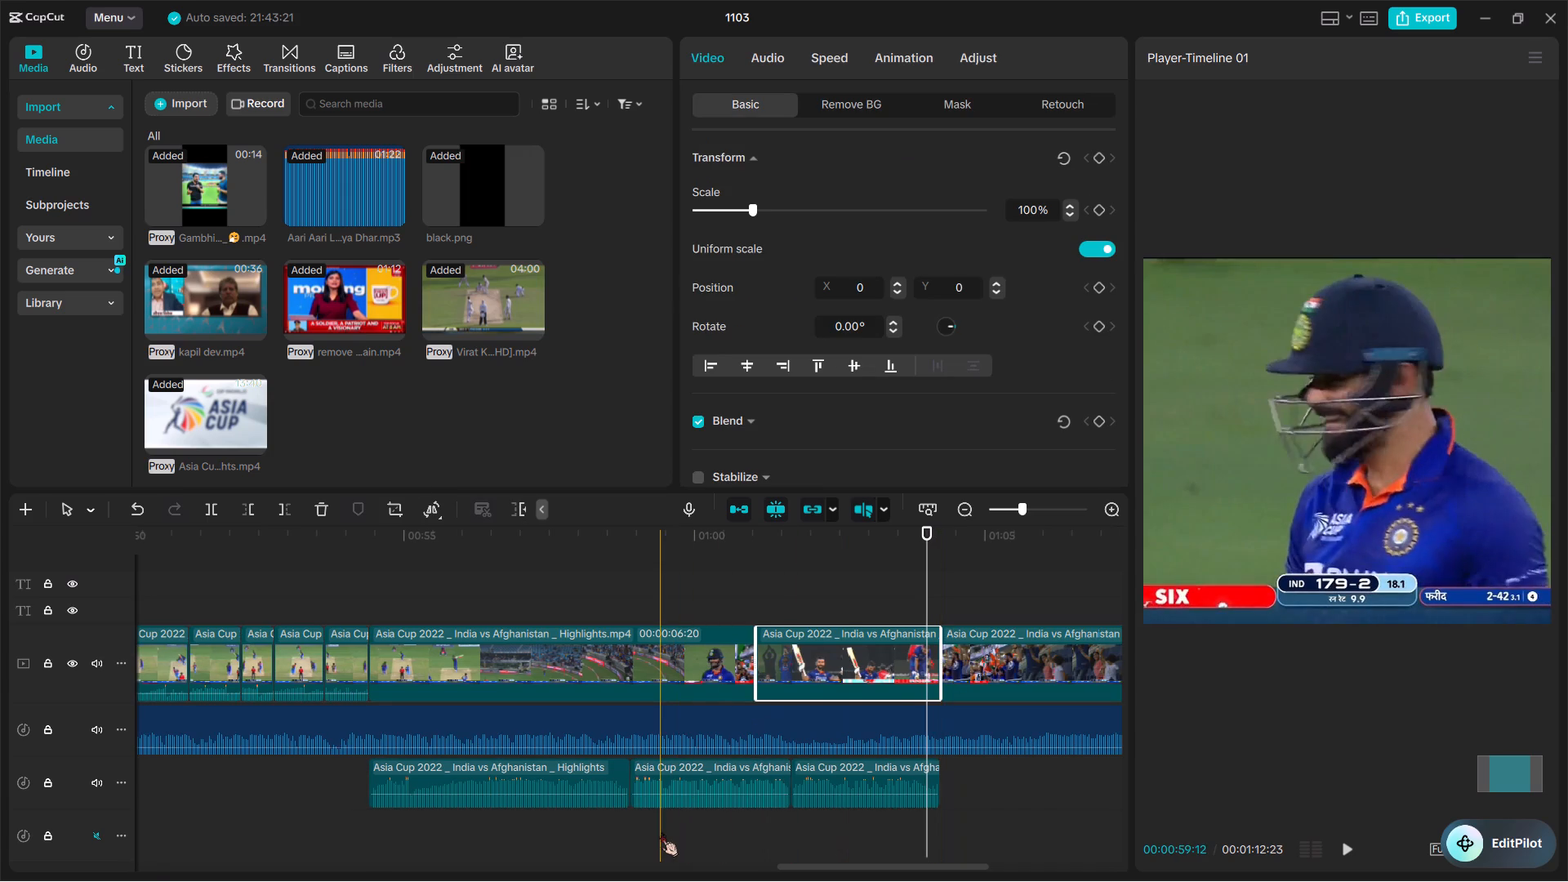
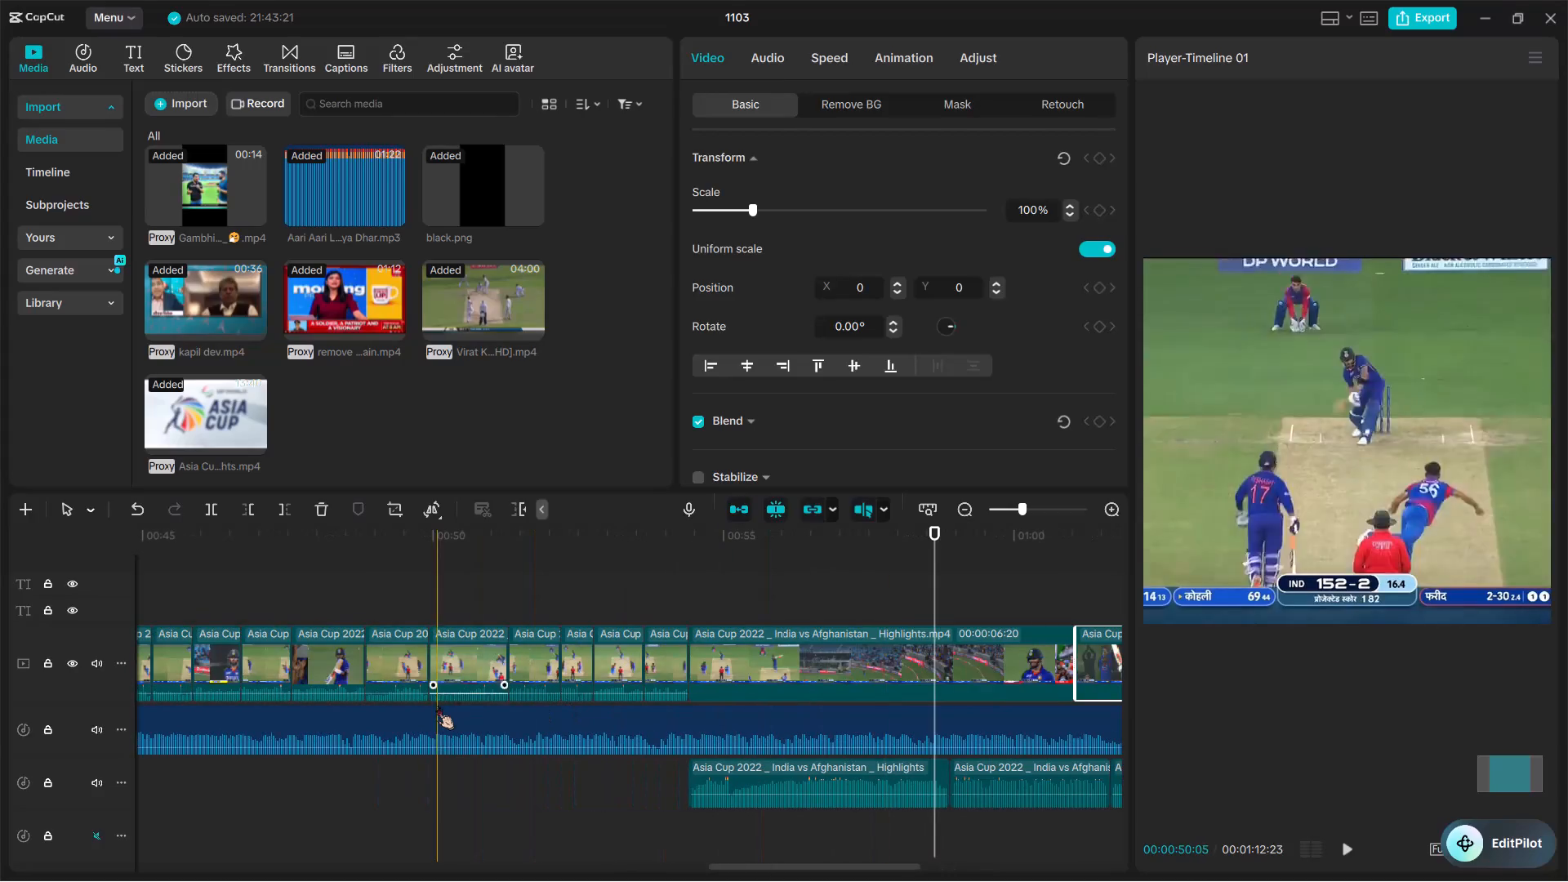
# Play back the sequence from about 00:50 into the six-hitting clip to check its pacing.
pyautogui.press('space')
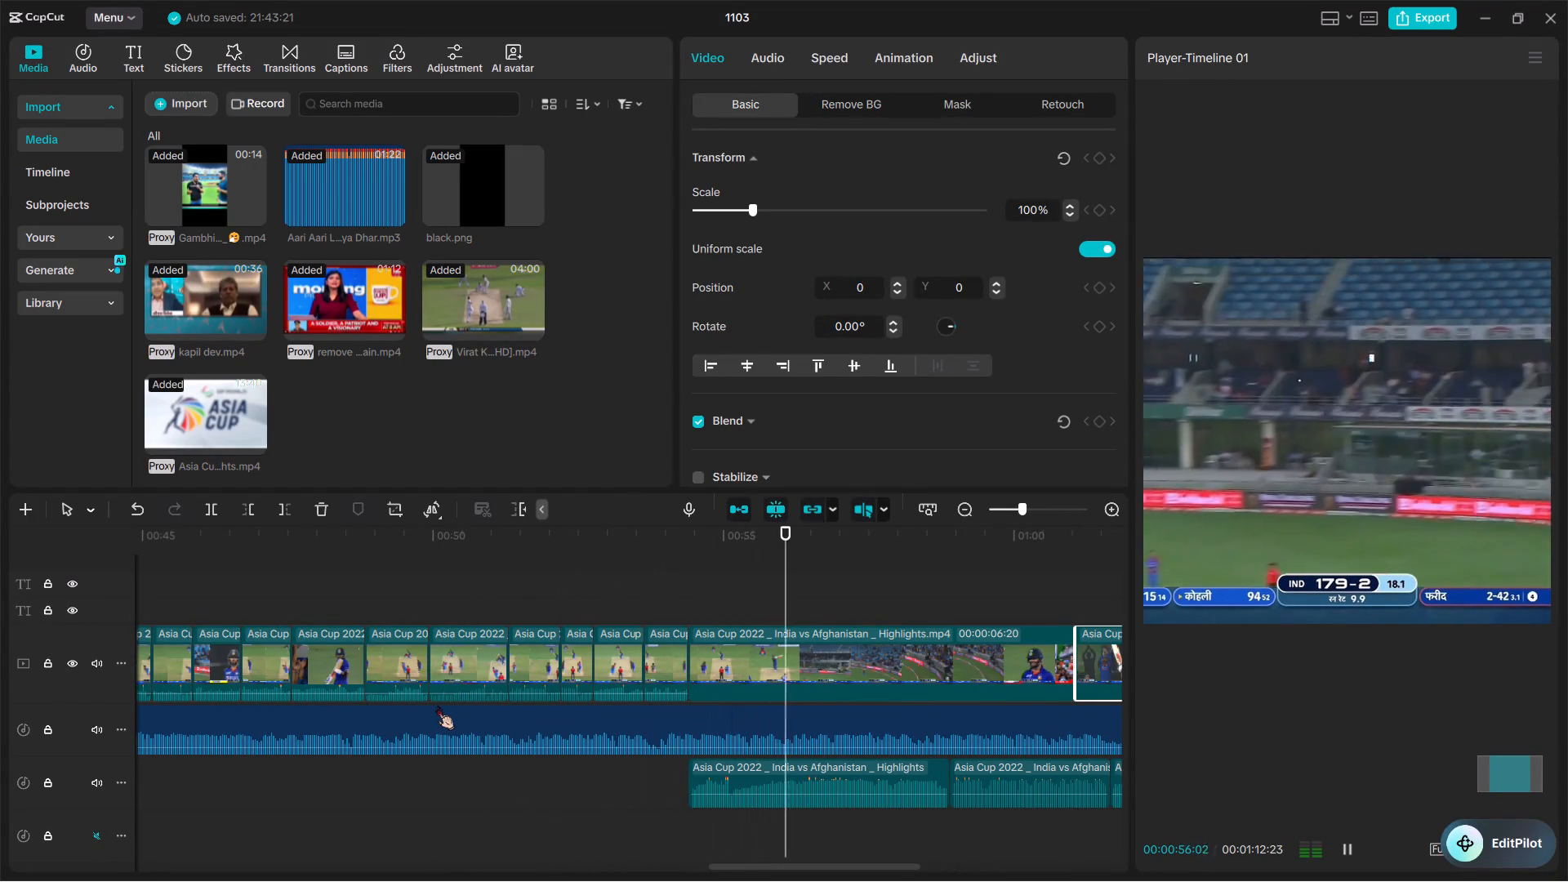
pyautogui.hscroll(-1, 437, 706)
pyautogui.keyDown('ctrl'); pyautogui.scroll(-4, 437, 706); pyautogui.keyUp('ctrl')
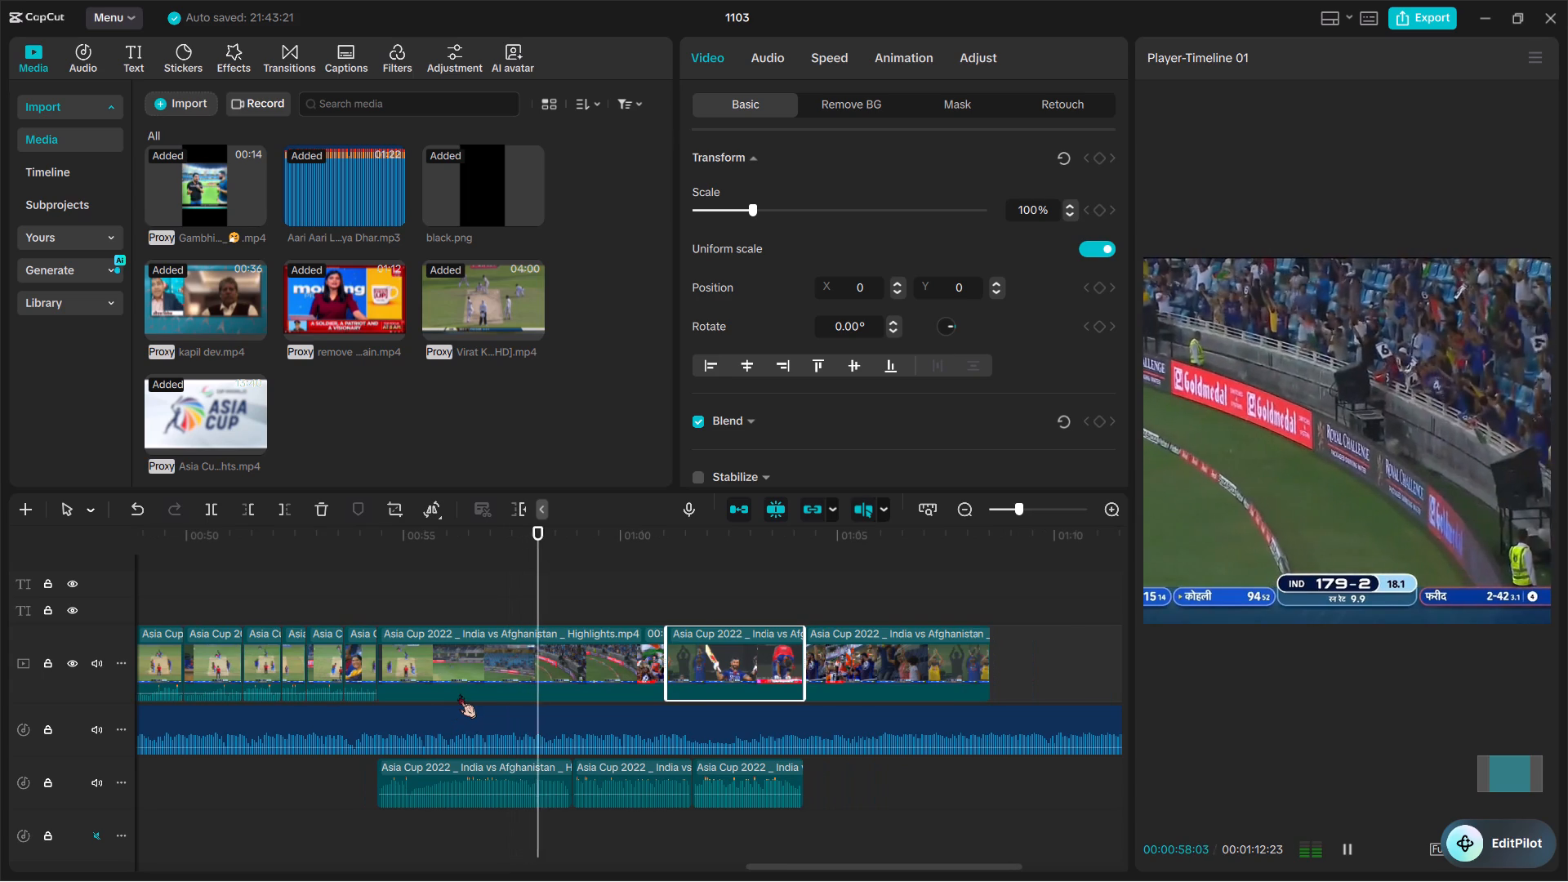
pyautogui.press('space')
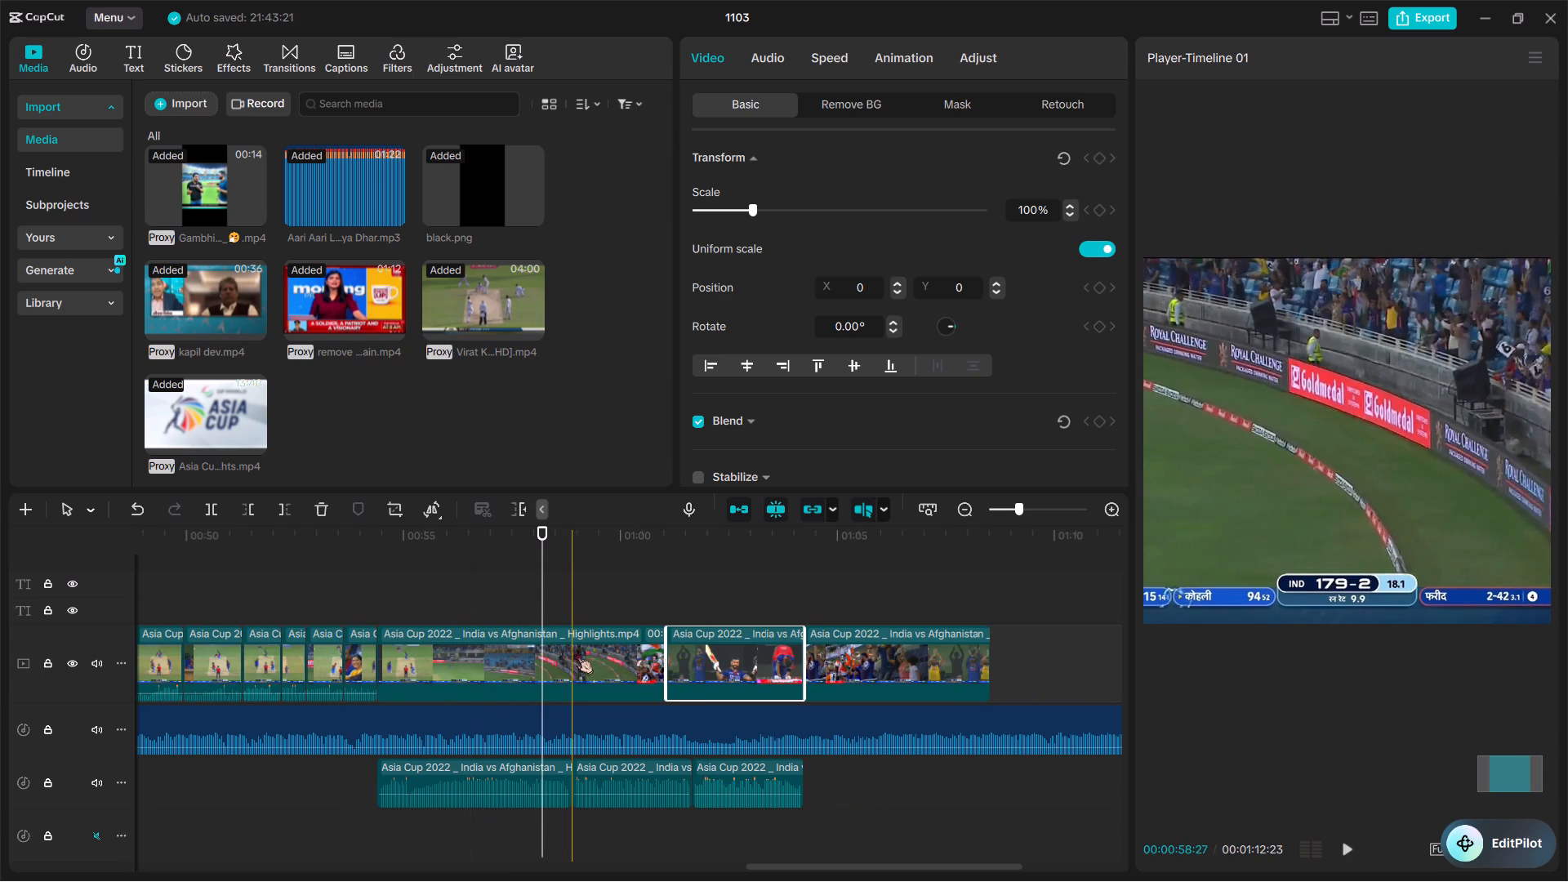
# Split the six-hitting video clip at about 00:58:27, where the first separated audio clip ends.
pyautogui.click(574, 648)
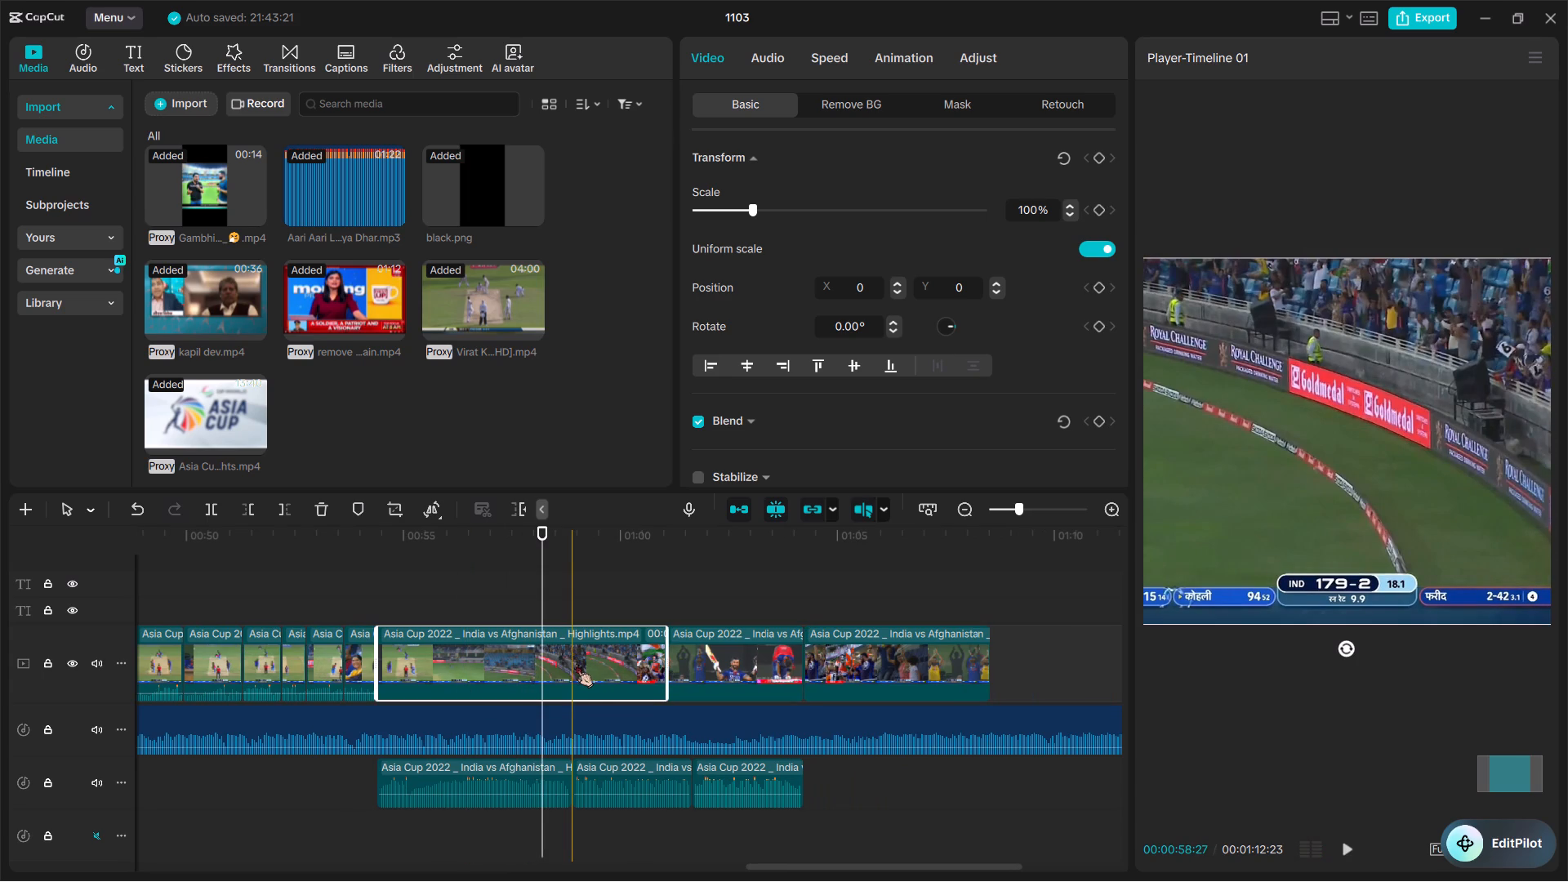
pyautogui.hotkey('ctrl', 'b')
# Speed up the first part of the split six-hitting clip to 1.48x.
pyautogui.click(522, 661)
pyautogui.keyDown('ctrl'); pyautogui.scroll(11, 522, 661); pyautogui.keyUp('ctrl')
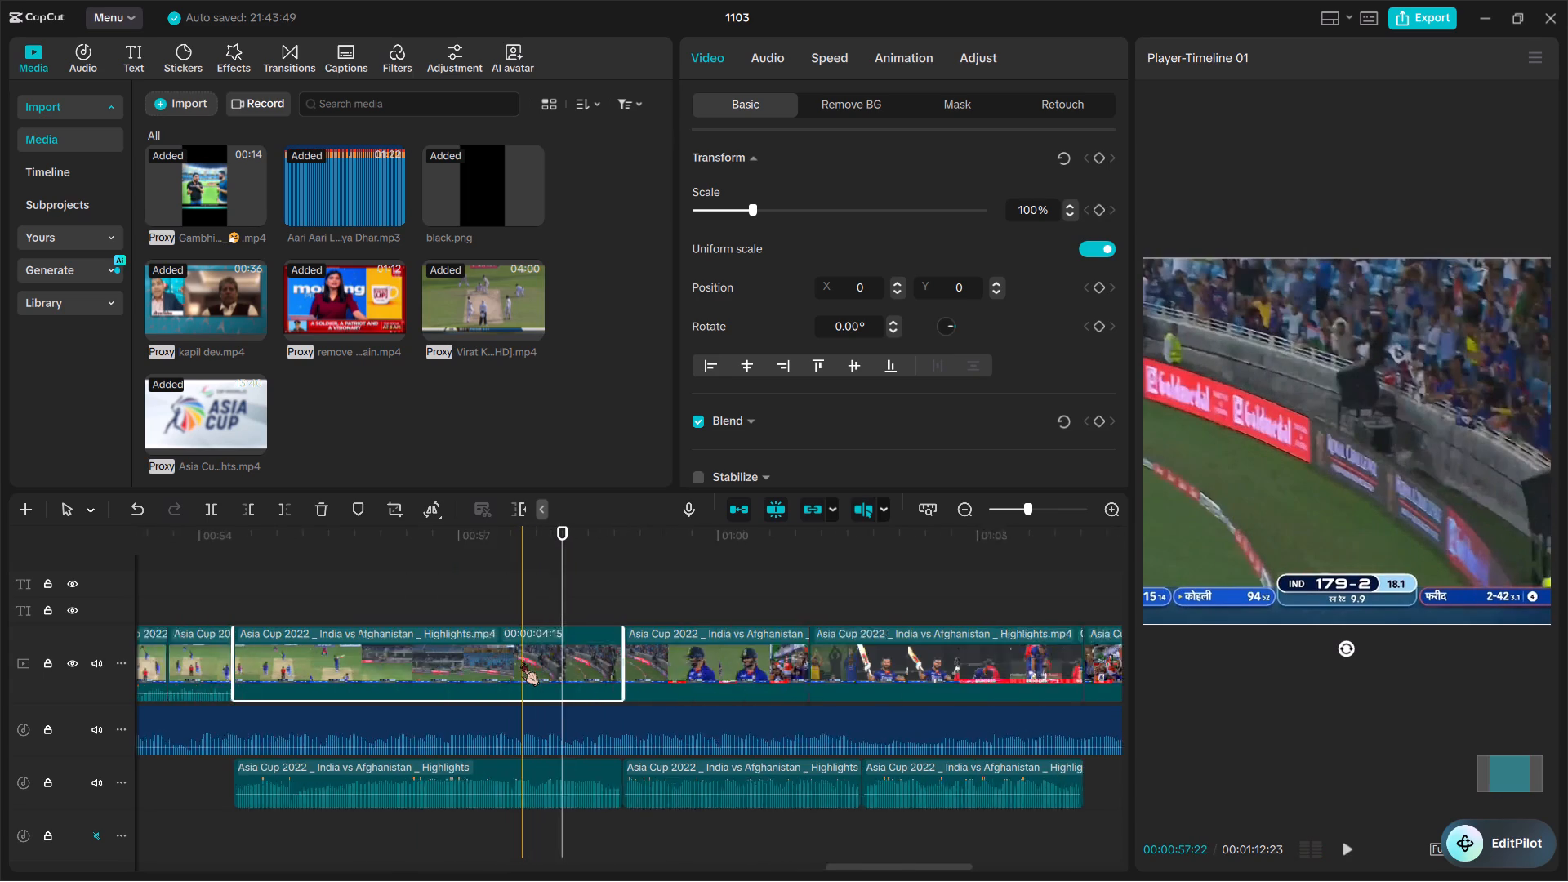
pyautogui.keyDown('ctrl'); pyautogui.scroll(1, 522, 661); pyautogui.keyUp('ctrl')
pyautogui.hscroll(1, 522, 661)
pyautogui.keyDown('ctrl'); pyautogui.scroll(5, 522, 661); pyautogui.keyUp('ctrl')
pyautogui.click(588, 665)
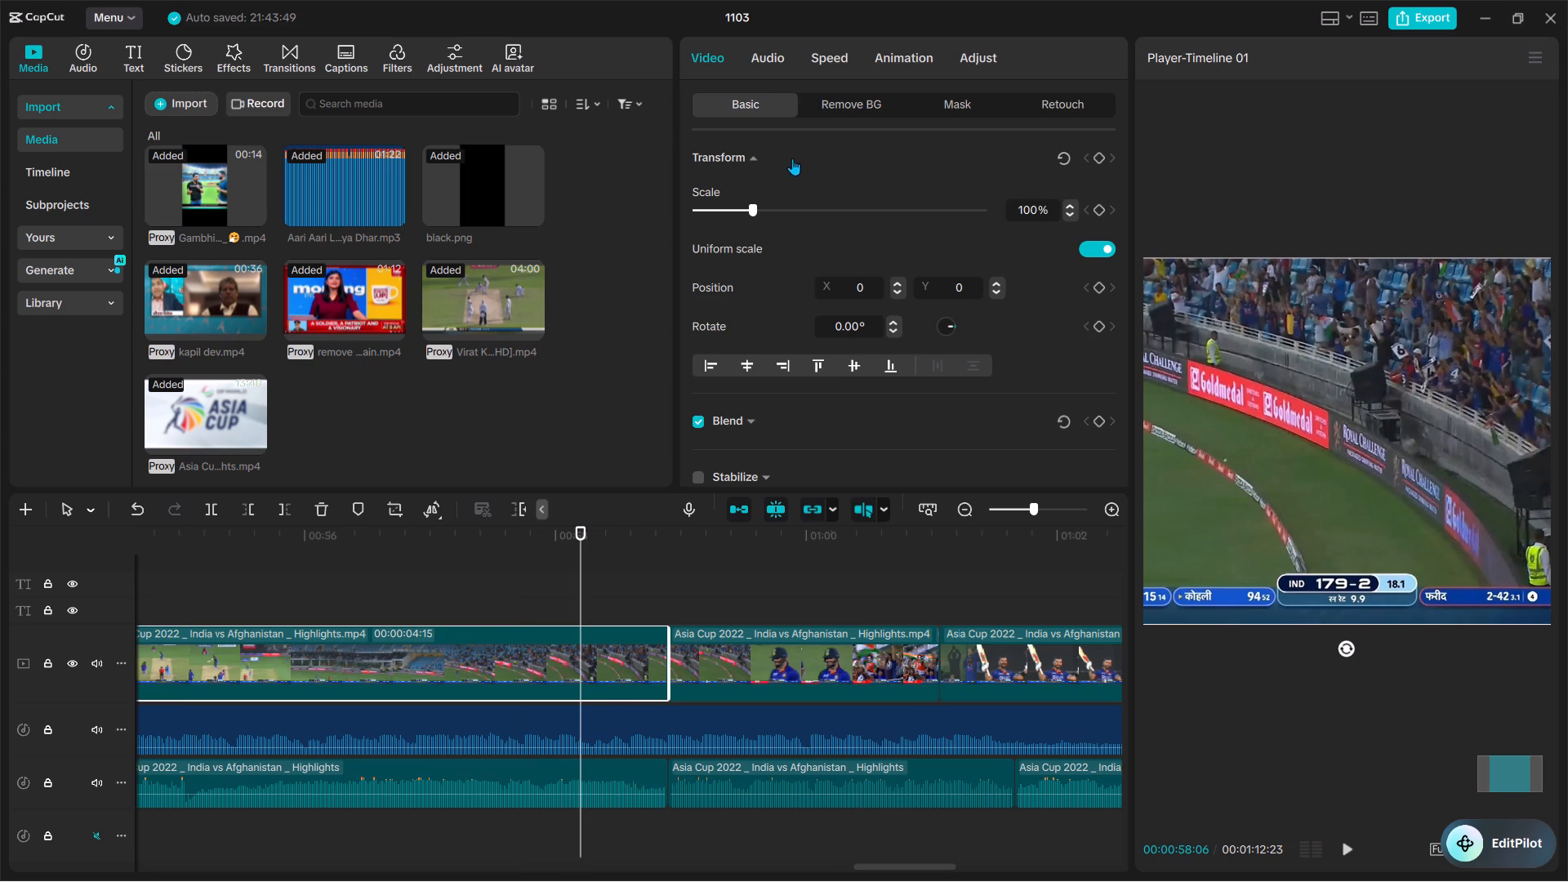
pyautogui.click(831, 53)
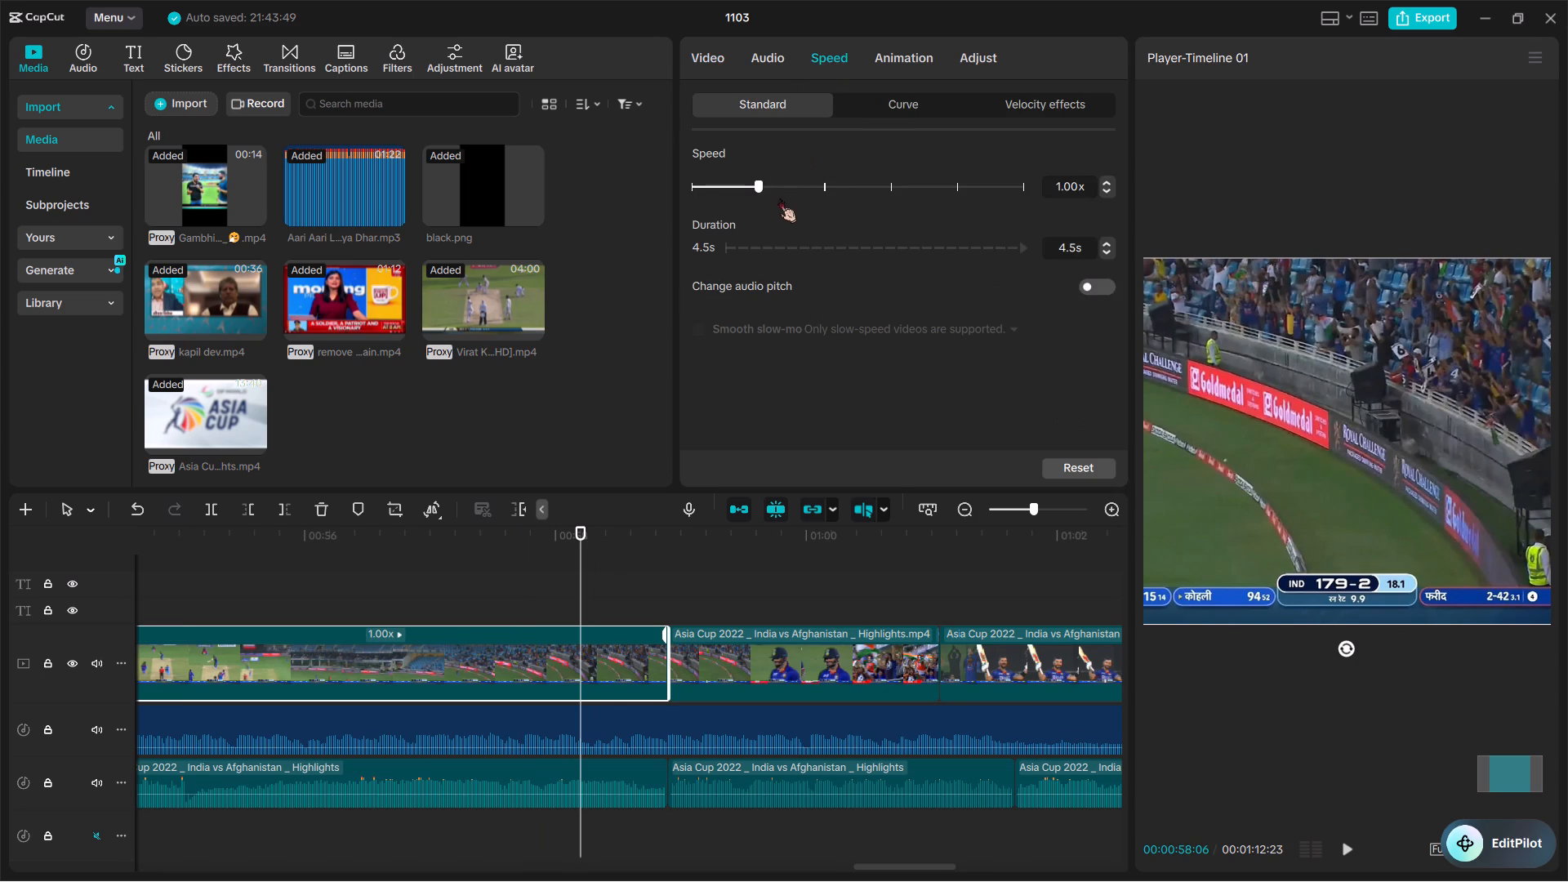
pyautogui.click(791, 183)
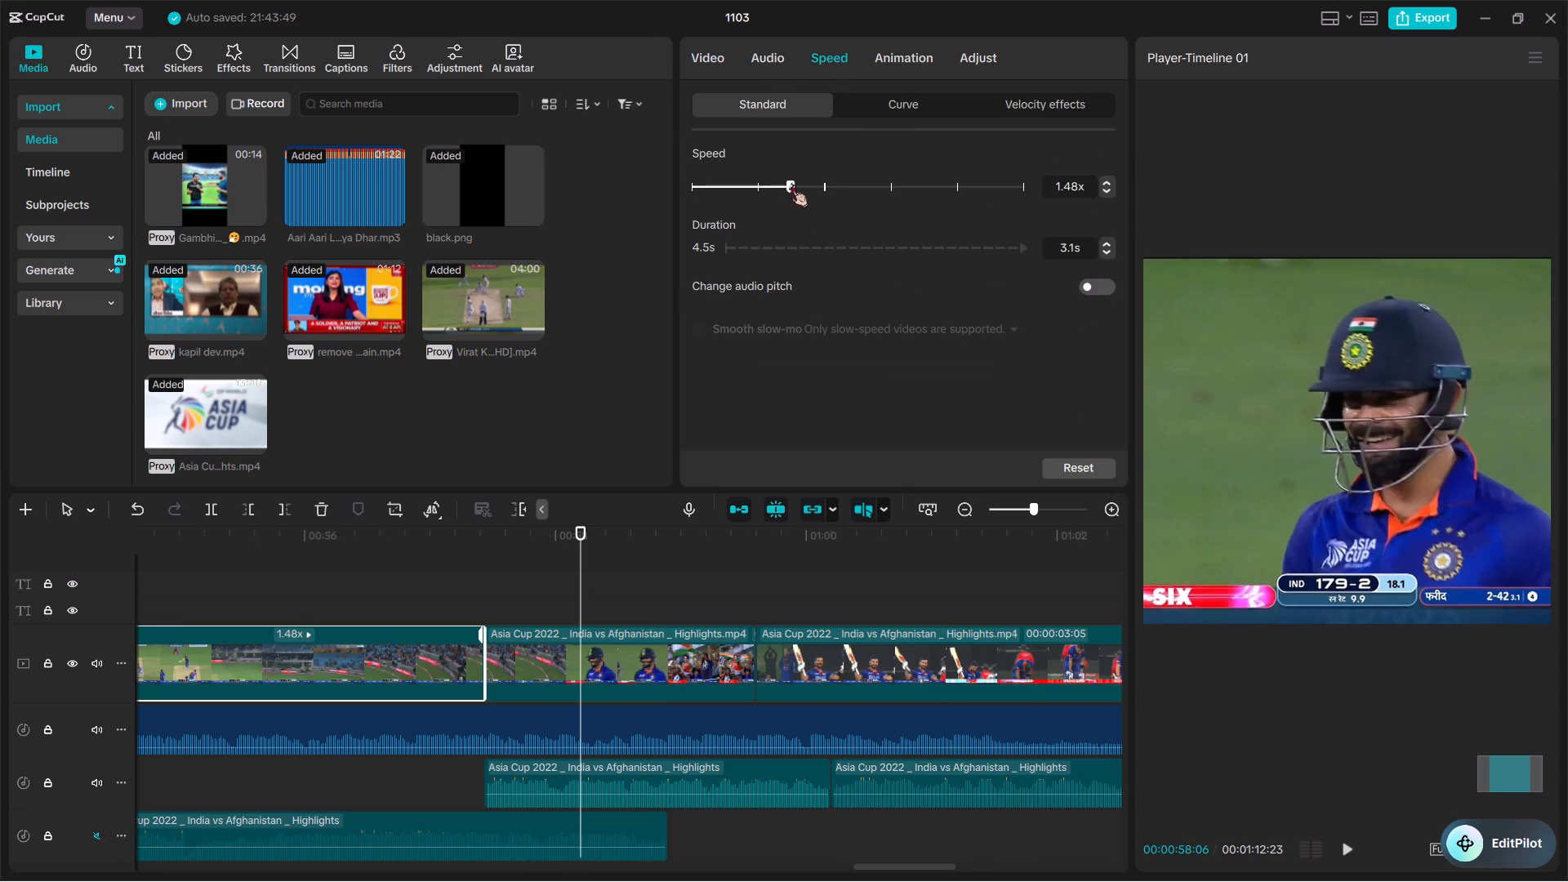
# Set the speed of the six's separated match audio clip to 1.48x.
pyautogui.hscroll(1, 509, 543)
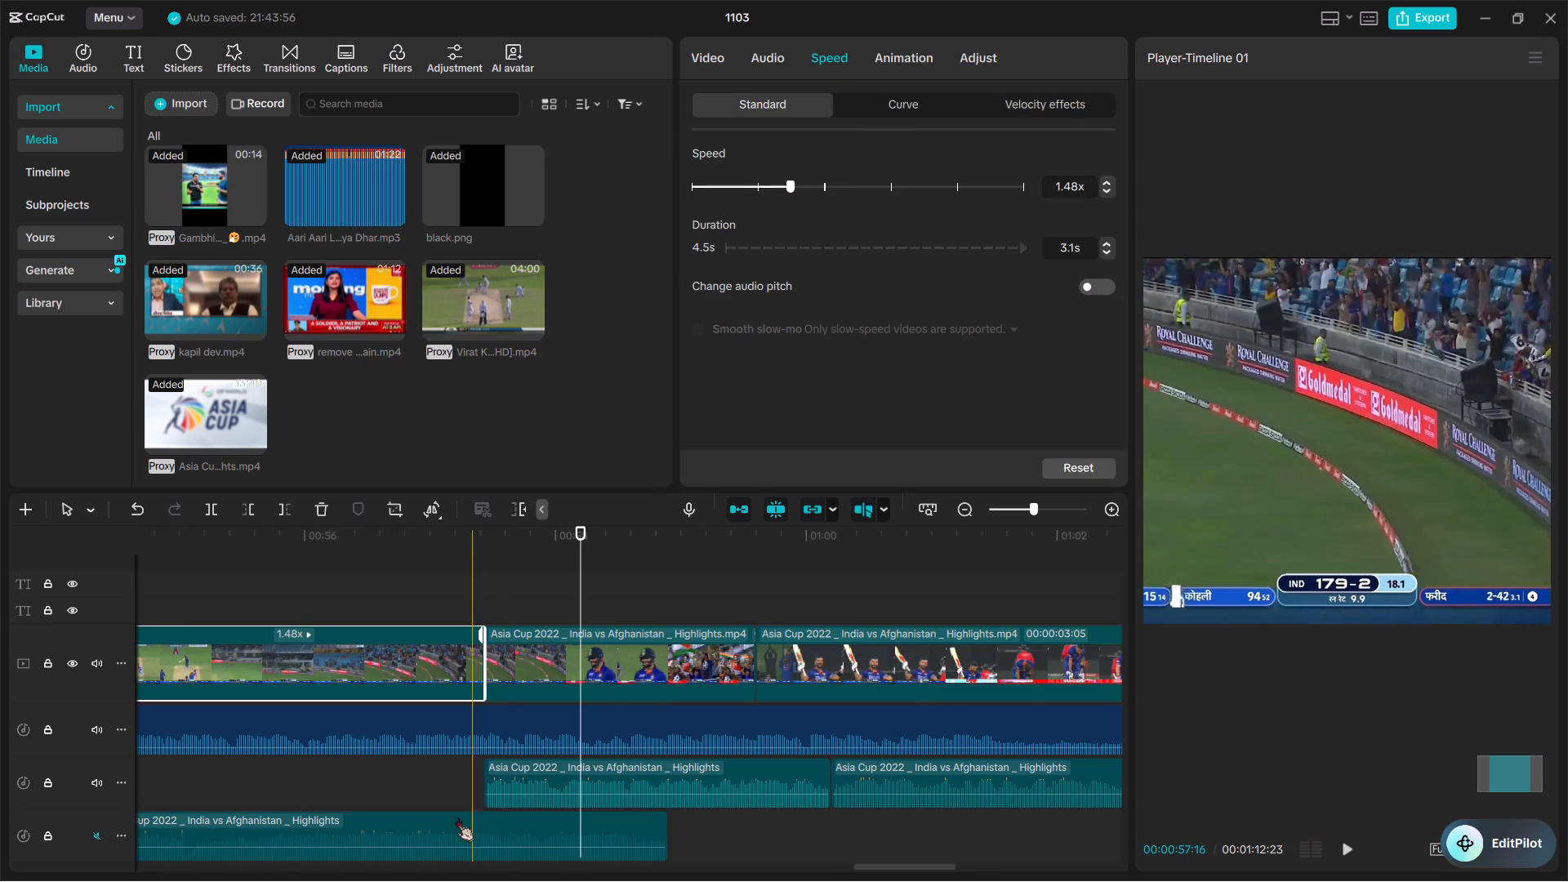
pyautogui.hscroll(1, 457, 833)
pyautogui.click(486, 831)
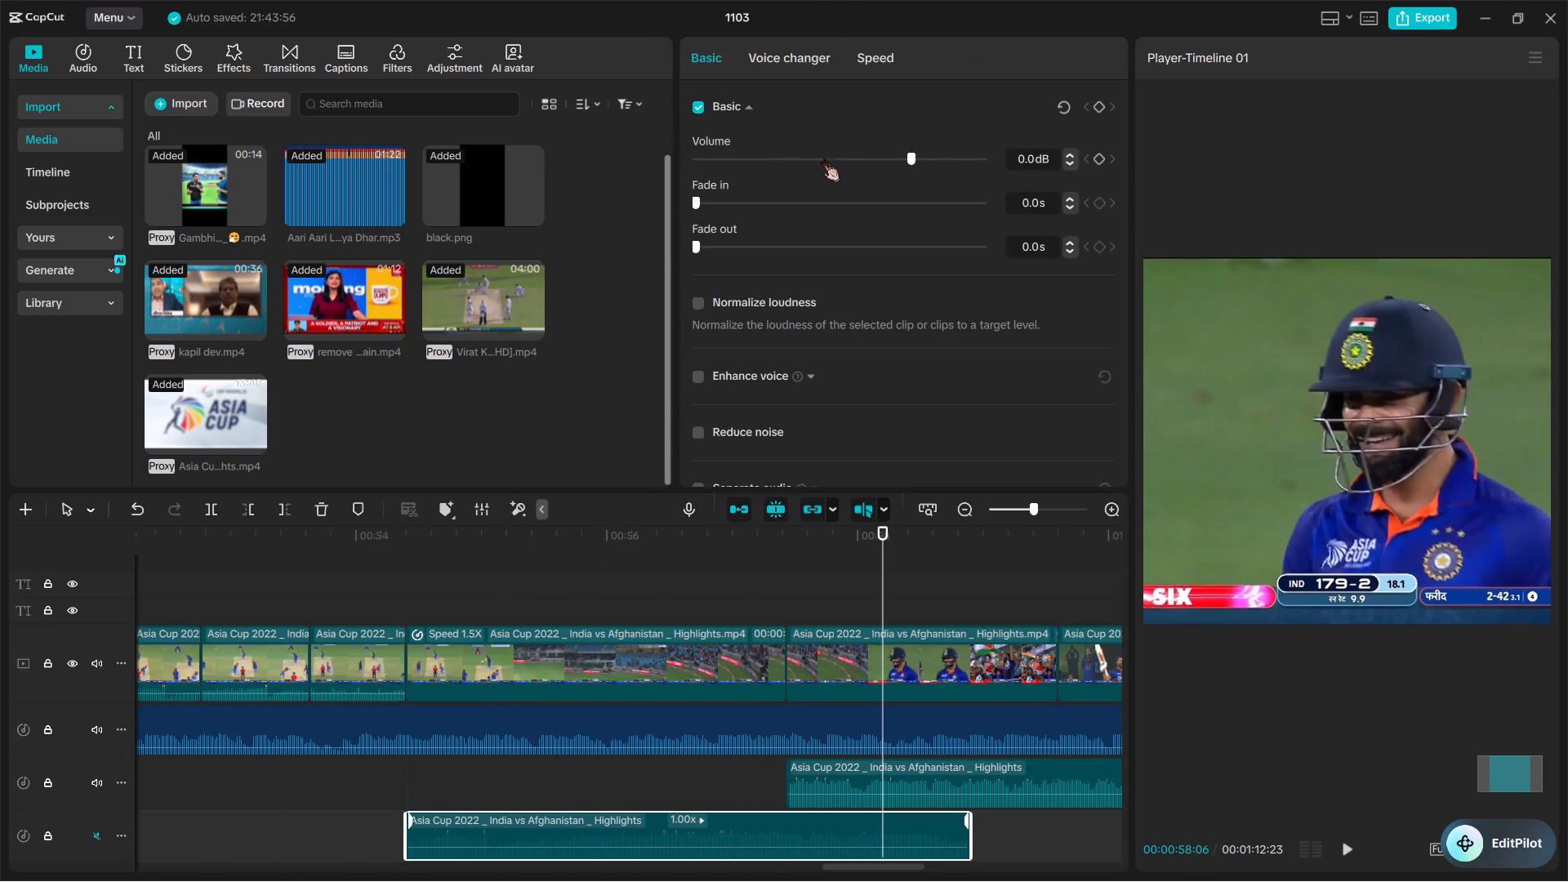
pyautogui.click(645, 822)
pyautogui.click(891, 45)
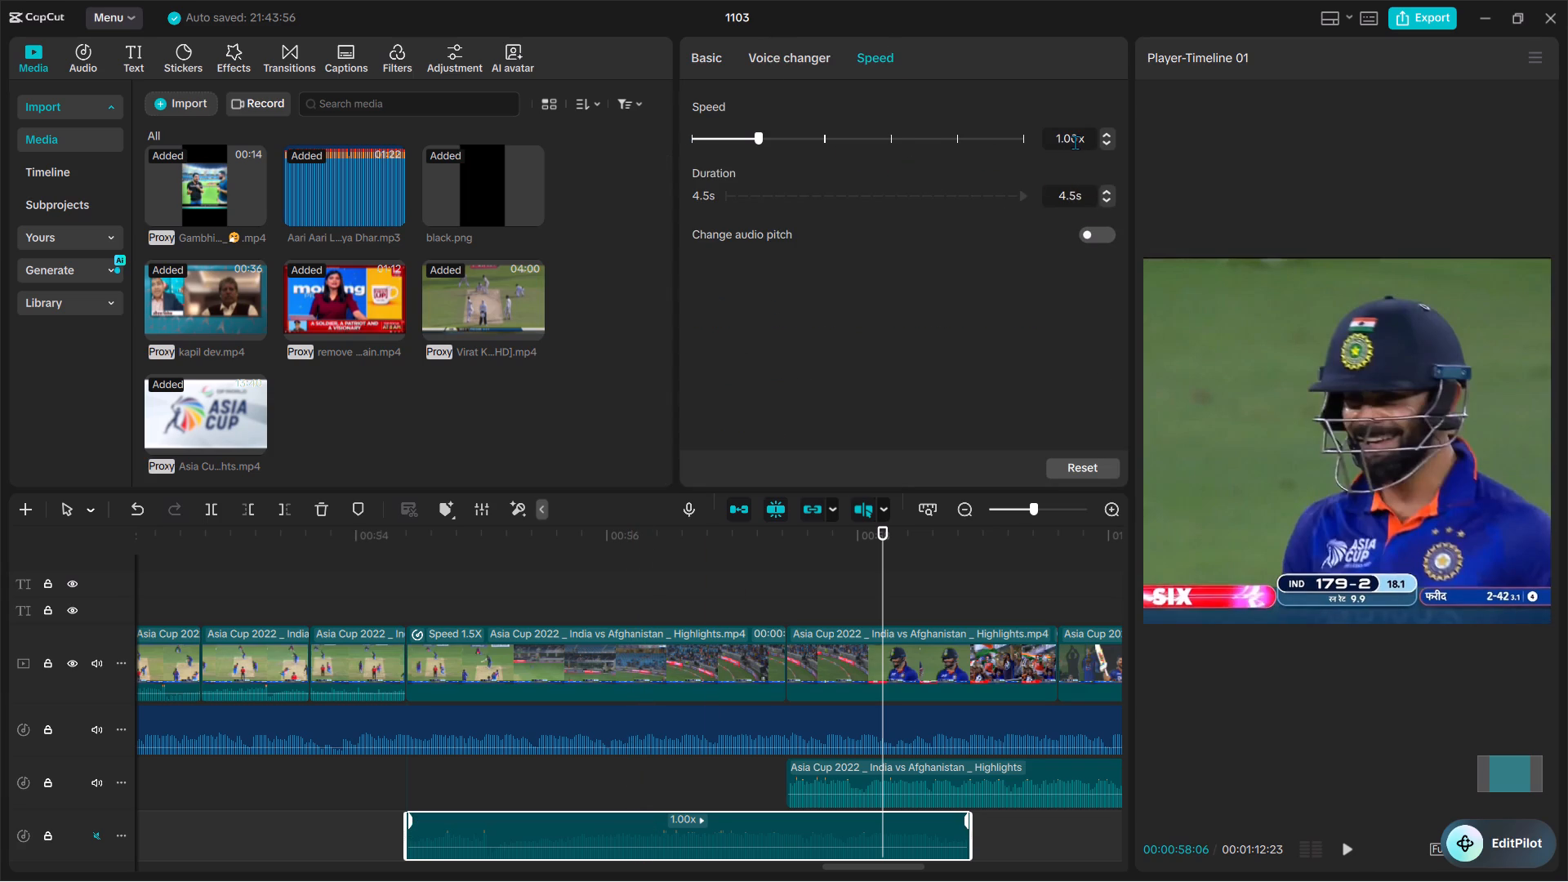
pyautogui.click(1076, 142)
pyautogui.press('BackSpace')
pyautogui.press('BackSpace')
pyautogui.write('48')
pyautogui.press('Return')
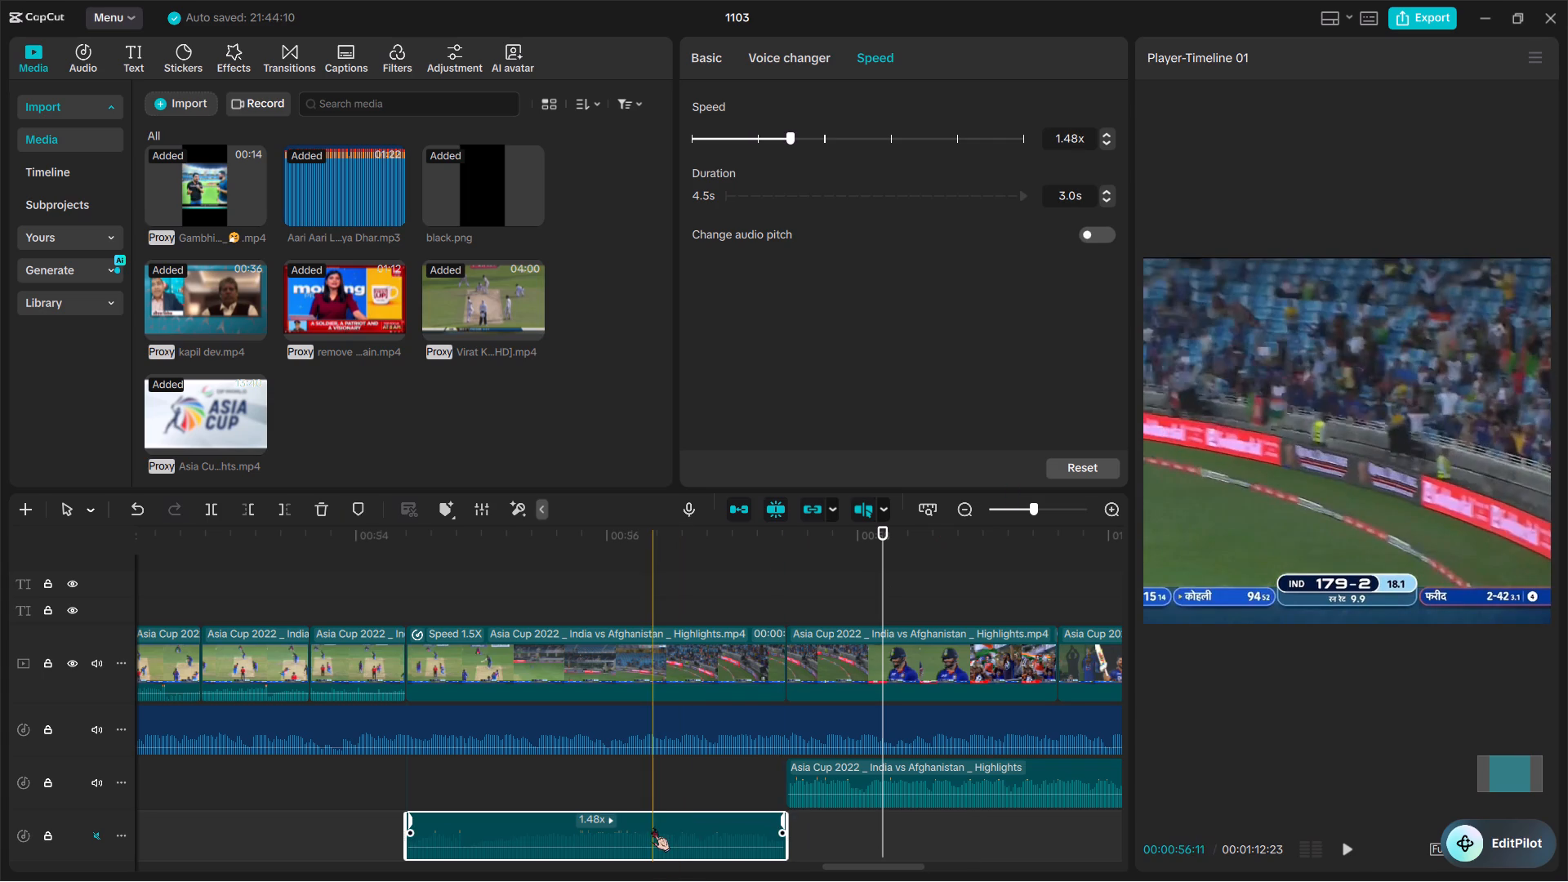
# Move the sped-up audio clip onto the unmuted audio track, directly before the other separated highlights audio clips.
pyautogui.moveTo(653, 827); pyautogui.dragTo(653, 787)
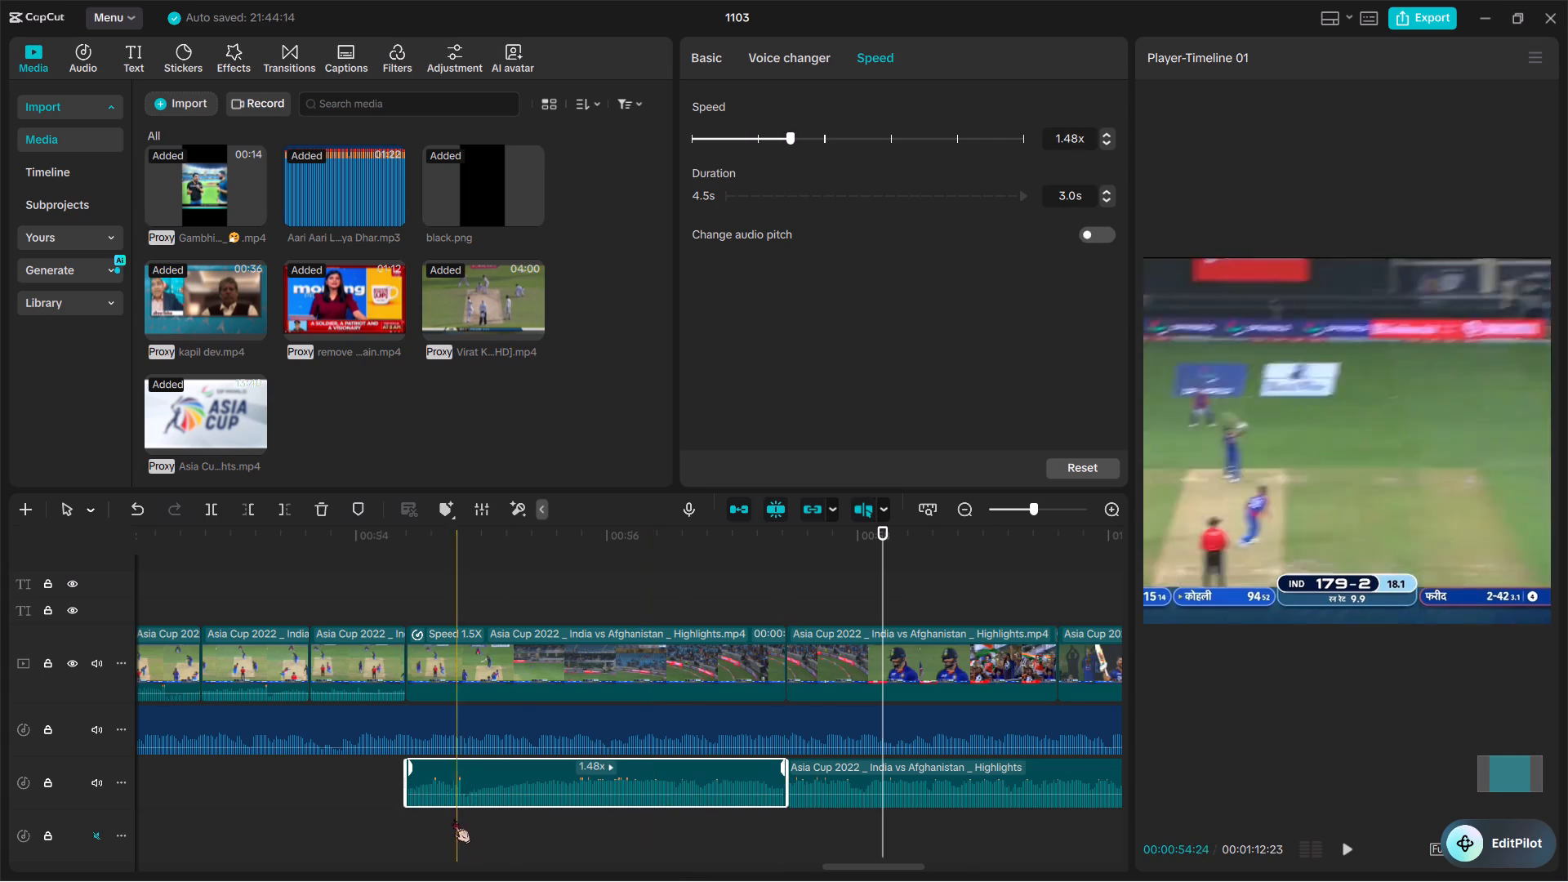
# Play back the sped-up six and the century celebration to check the match audio against the picture.
pyautogui.press('space')
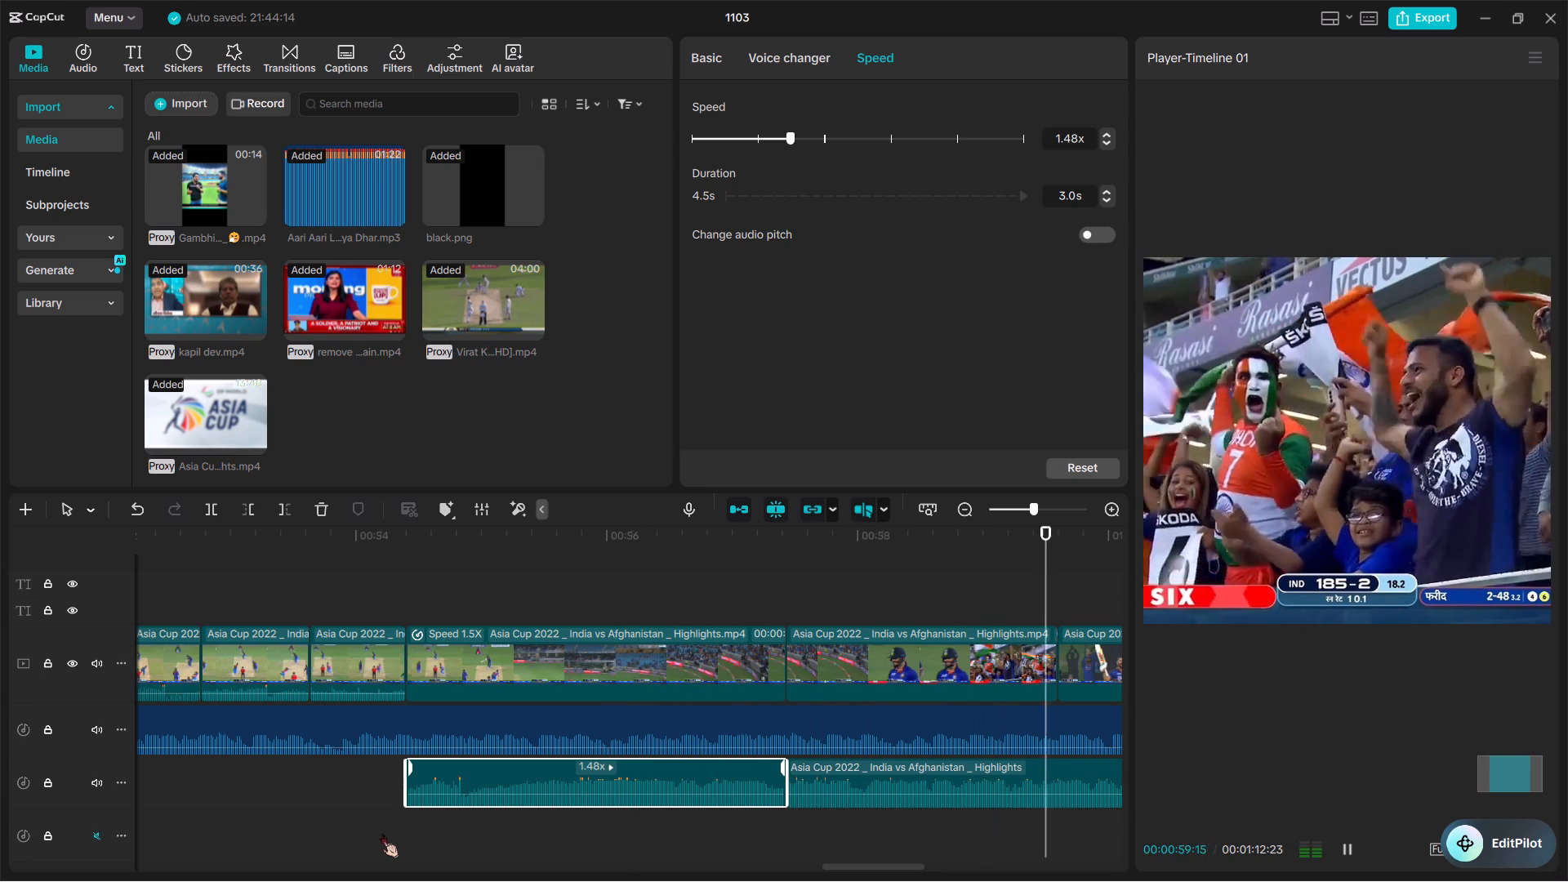
pyautogui.hscroll(-1, 381, 834)
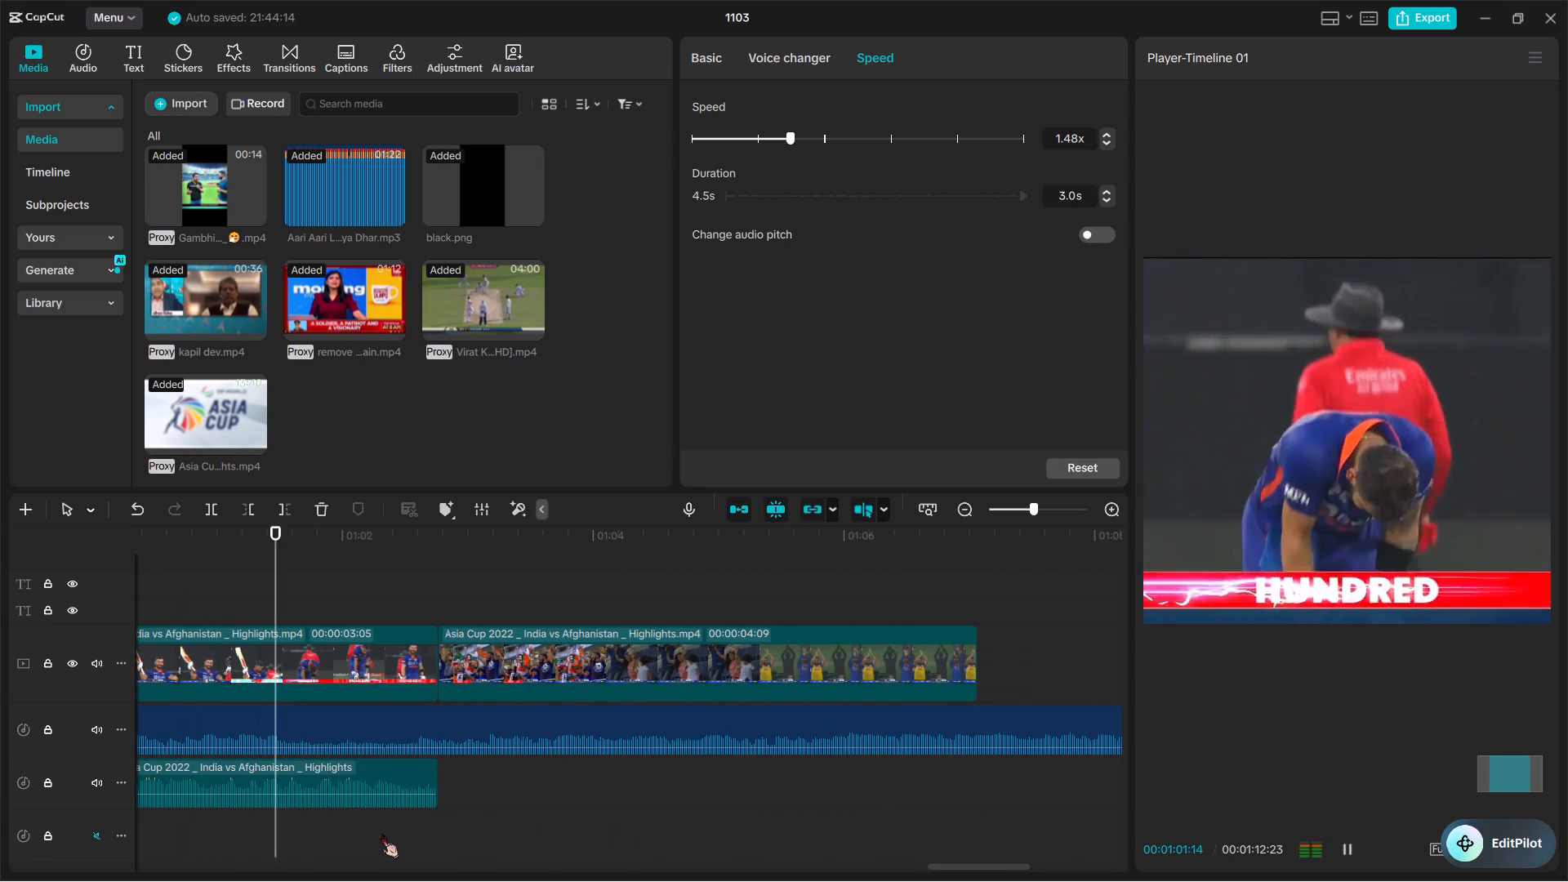
pyautogui.press('space')
pyautogui.hscroll(1, 381, 834)
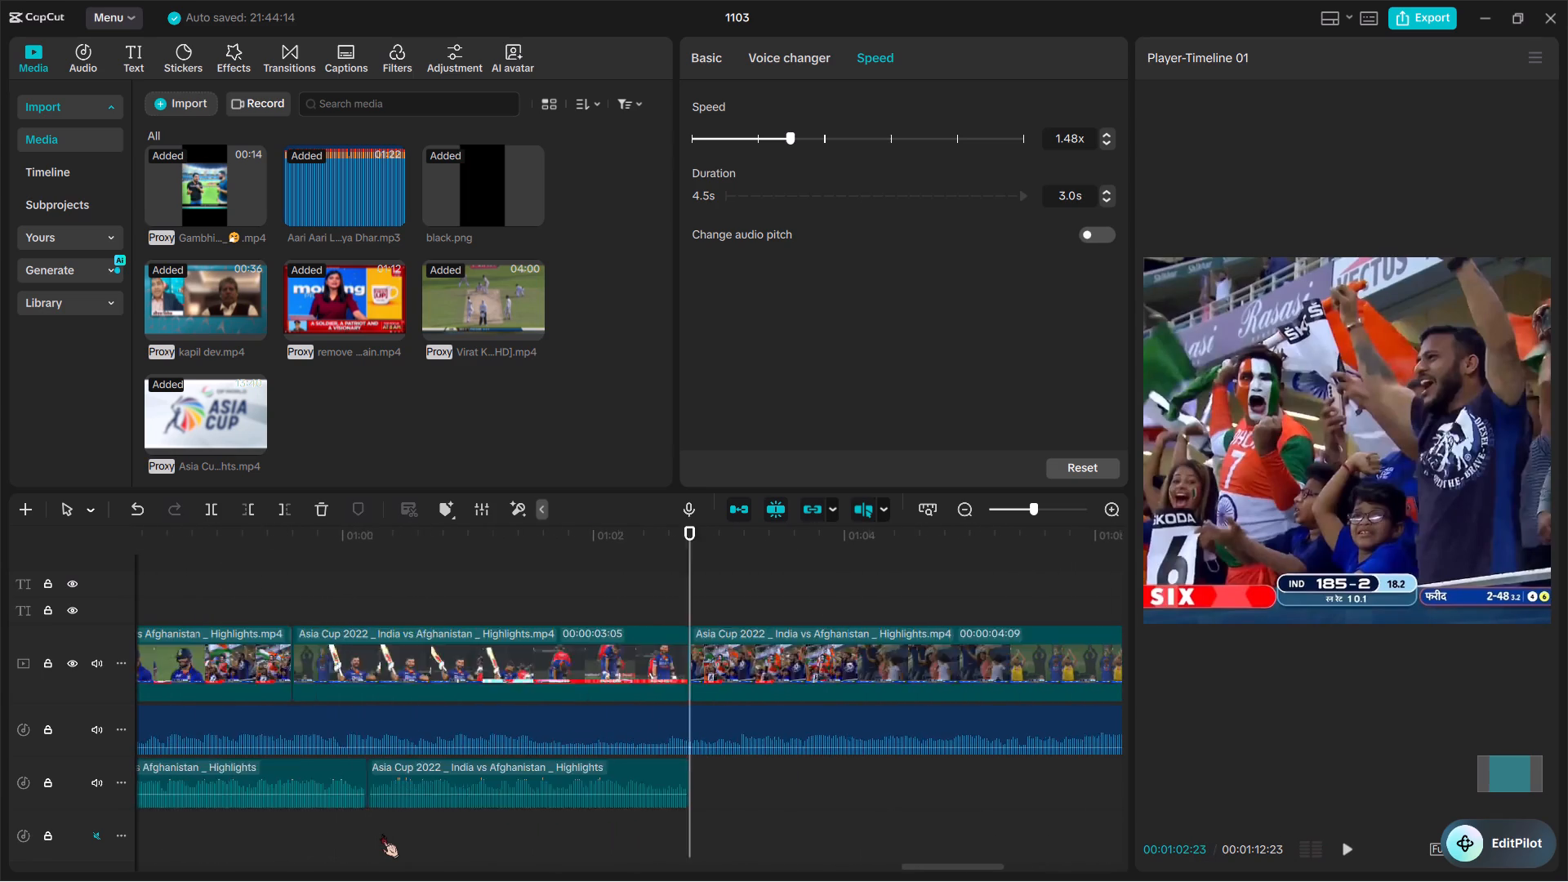
# Delete the leftover crowd celebration clip that follows the end of the last separated audio clip.
pyautogui.hscroll(1, 381, 834)
pyautogui.keyDown('ctrl'); pyautogui.scroll(-11, 381, 834); pyautogui.keyUp('ctrl')
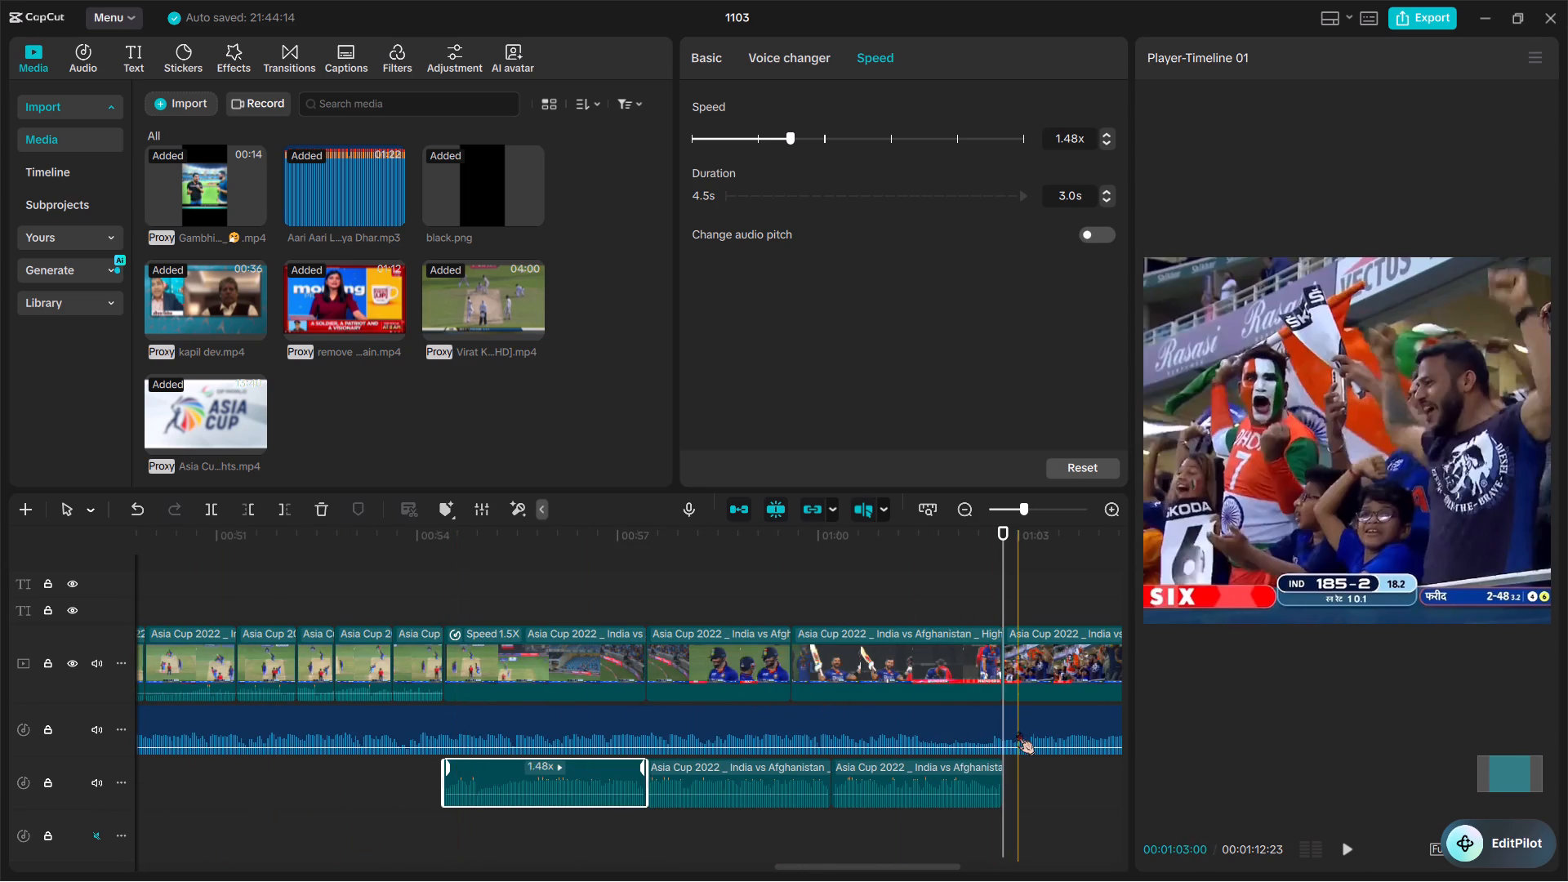
pyautogui.hscroll(-1, 1018, 731)
pyautogui.hscroll(1, 712, 804)
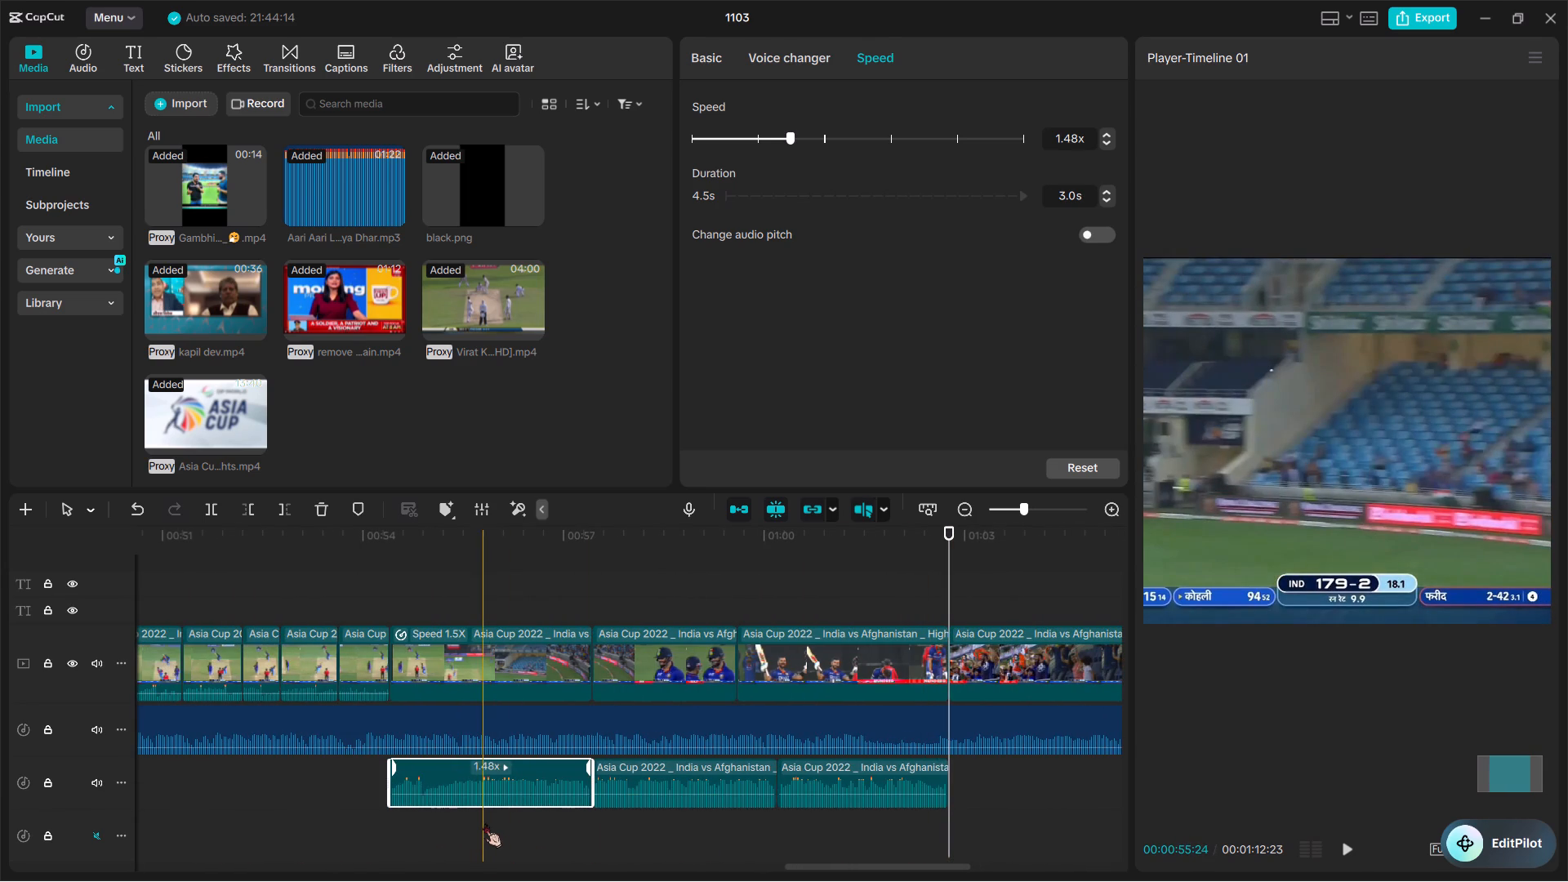
pyautogui.hscroll(-1, 484, 823)
pyautogui.keyDown('ctrl'); pyautogui.scroll(-4, 604, 788); pyautogui.keyUp('ctrl')
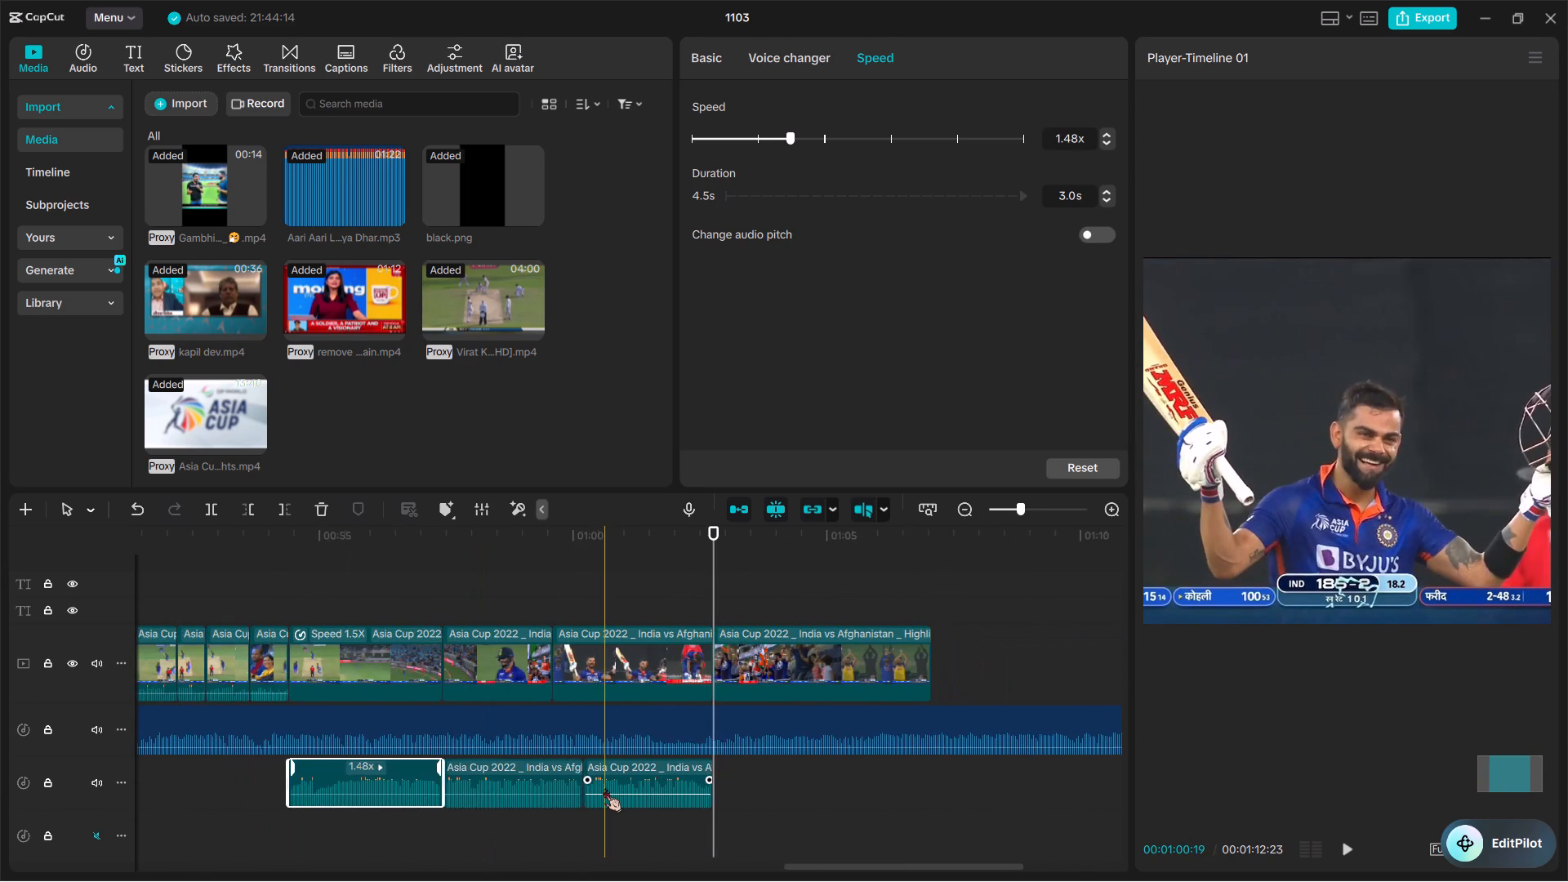
pyautogui.keyDown('ctrl'); pyautogui.scroll(-3, 604, 788); pyautogui.keyUp('ctrl')
pyautogui.click(714, 669)
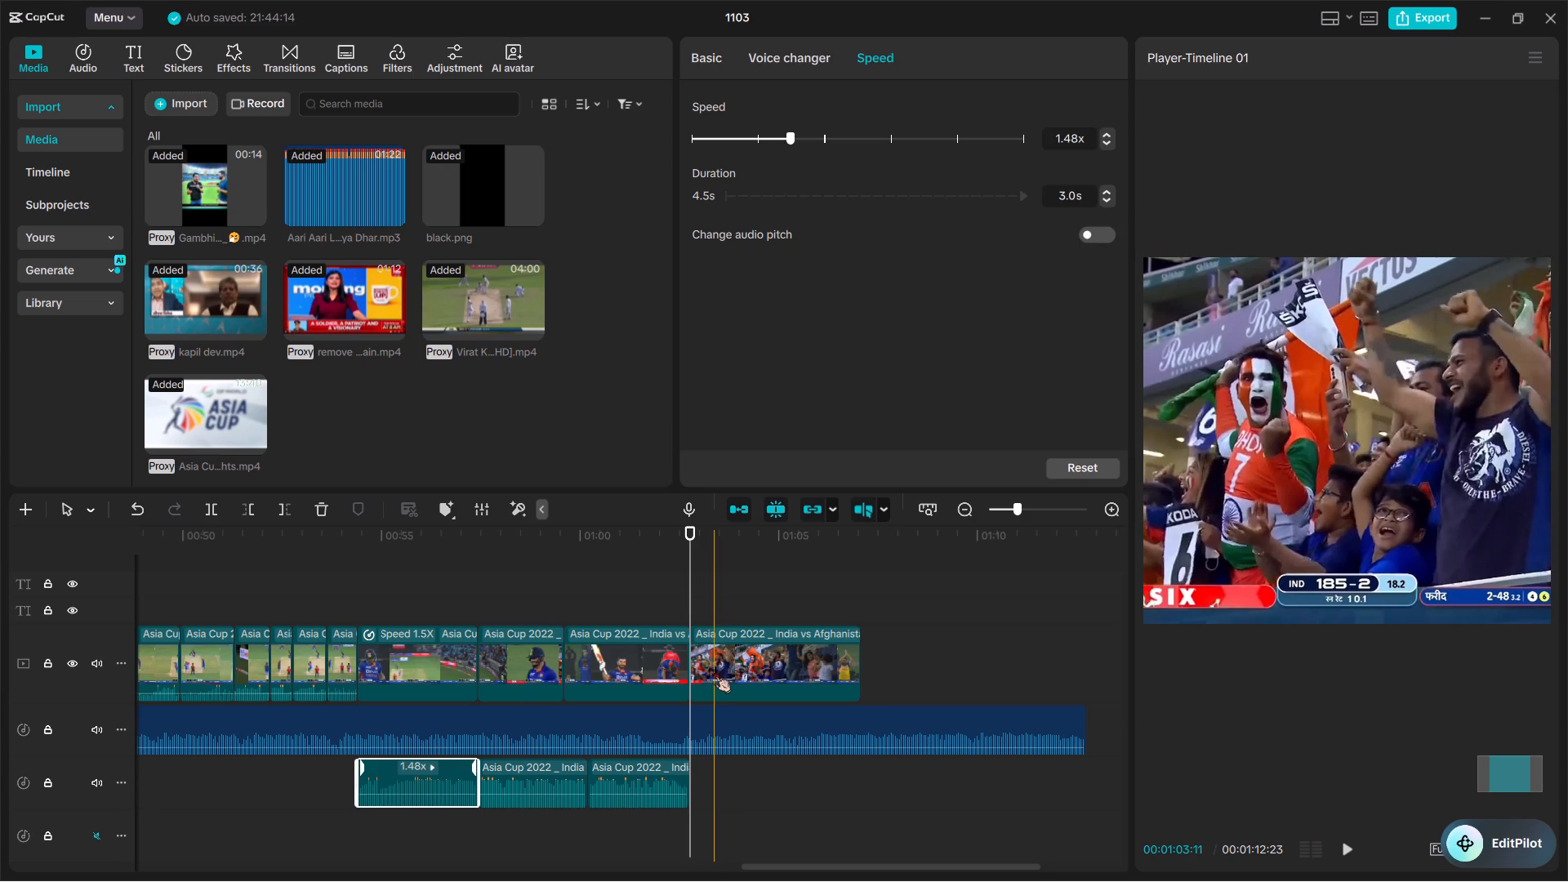
pyautogui.press('BackSpace')
# Play back the first India vs Afghanistan highlights clips right after the black title card, from about 00:34.
pyautogui.keyDown('ctrl'); pyautogui.scroll(-6, 714, 669); pyautogui.keyUp('ctrl')
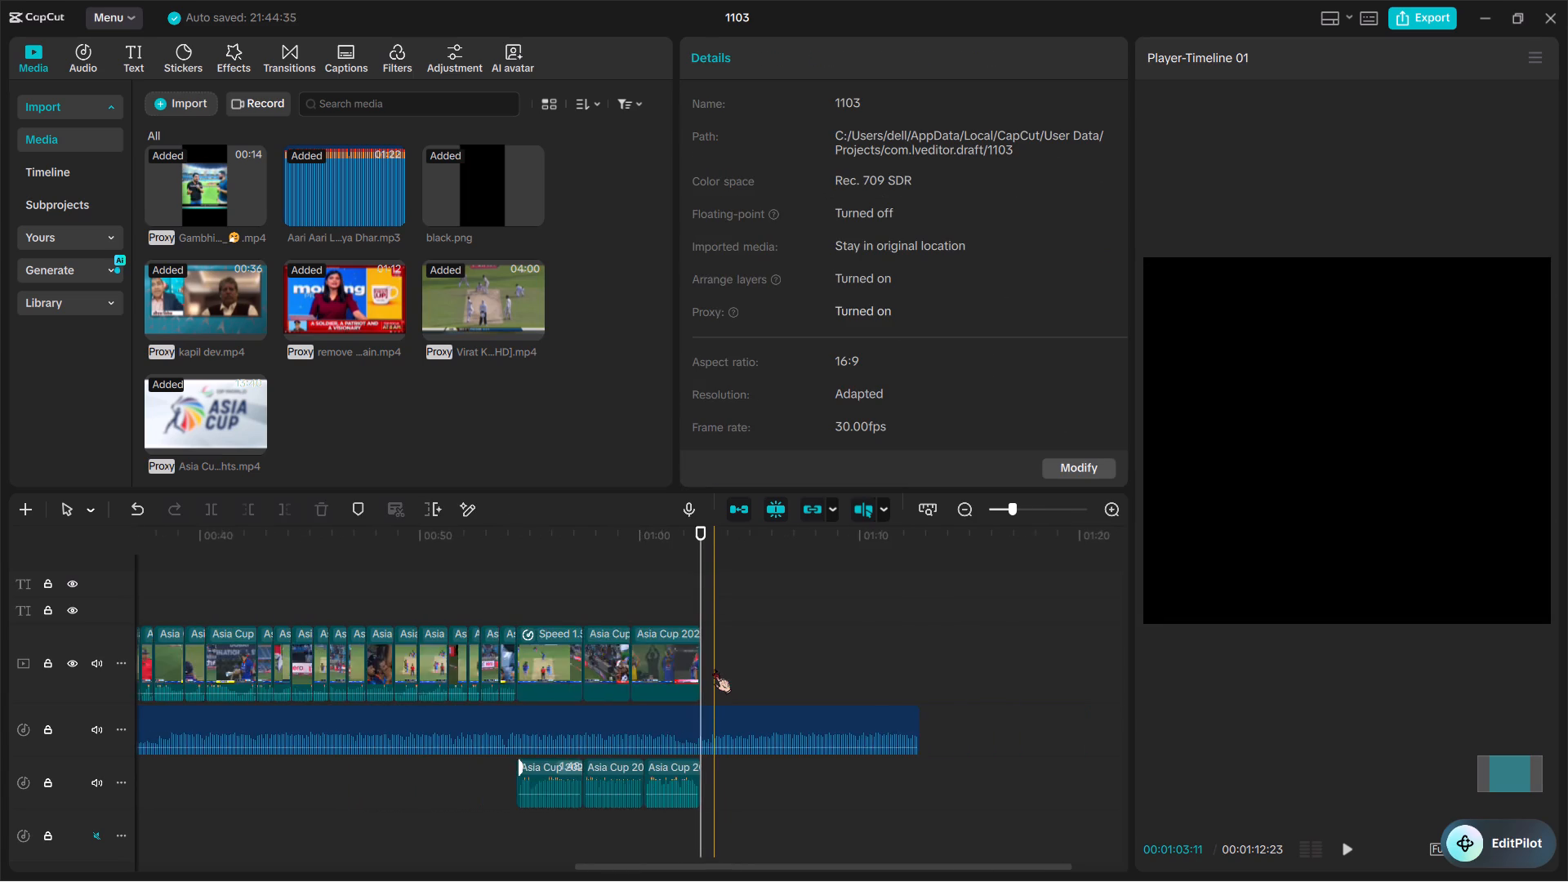
pyautogui.hscroll(1, 714, 669)
pyautogui.keyDown('ctrl'); pyautogui.scroll(7, 642, 680); pyautogui.keyUp('ctrl')
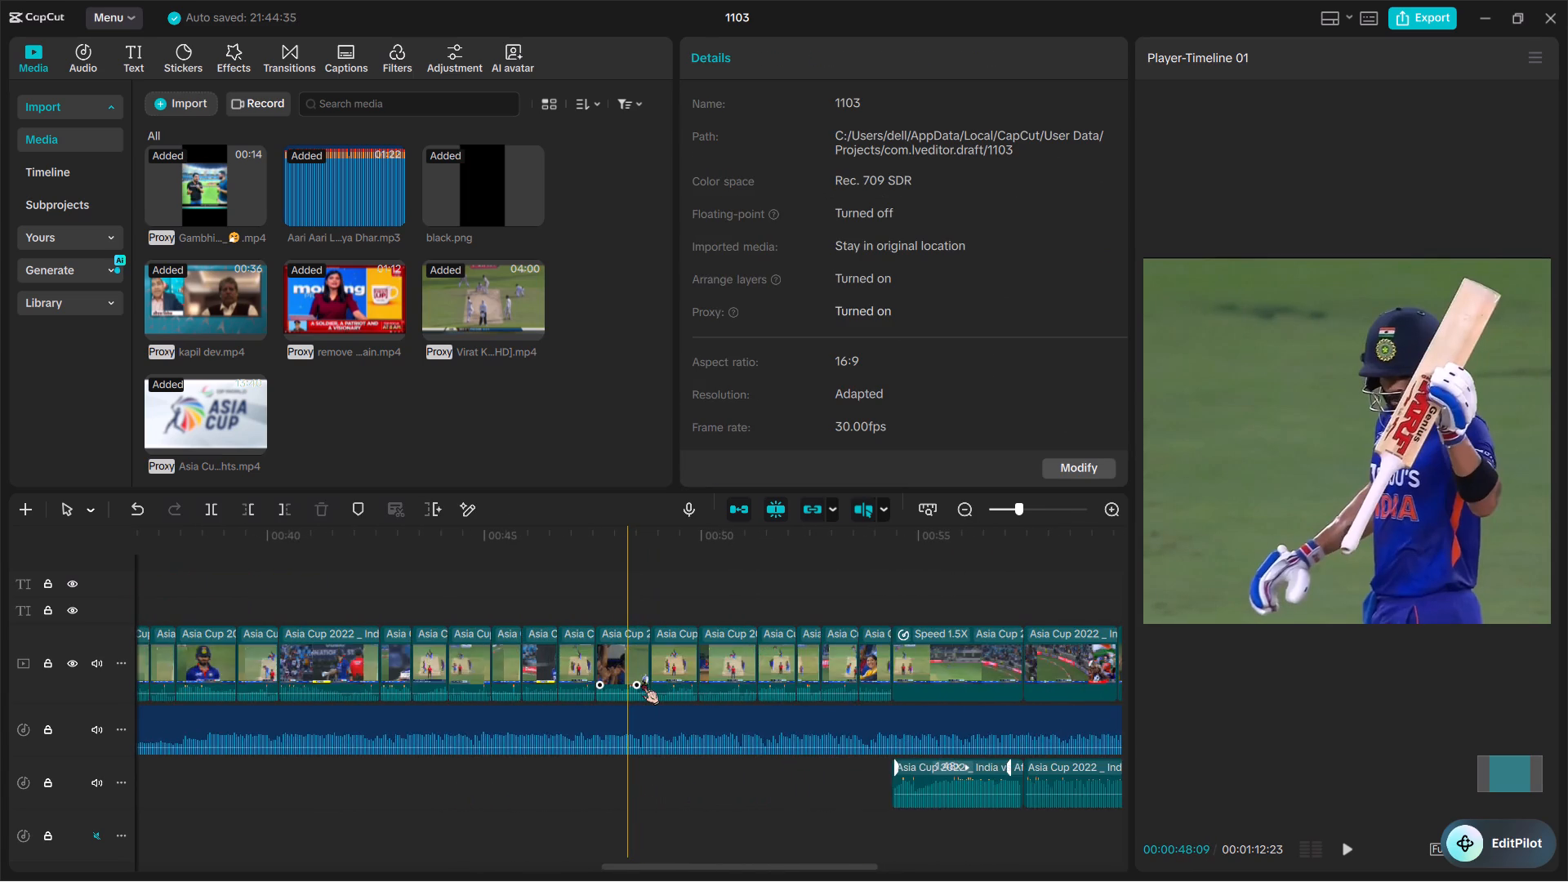
pyautogui.hscroll(1, 642, 680)
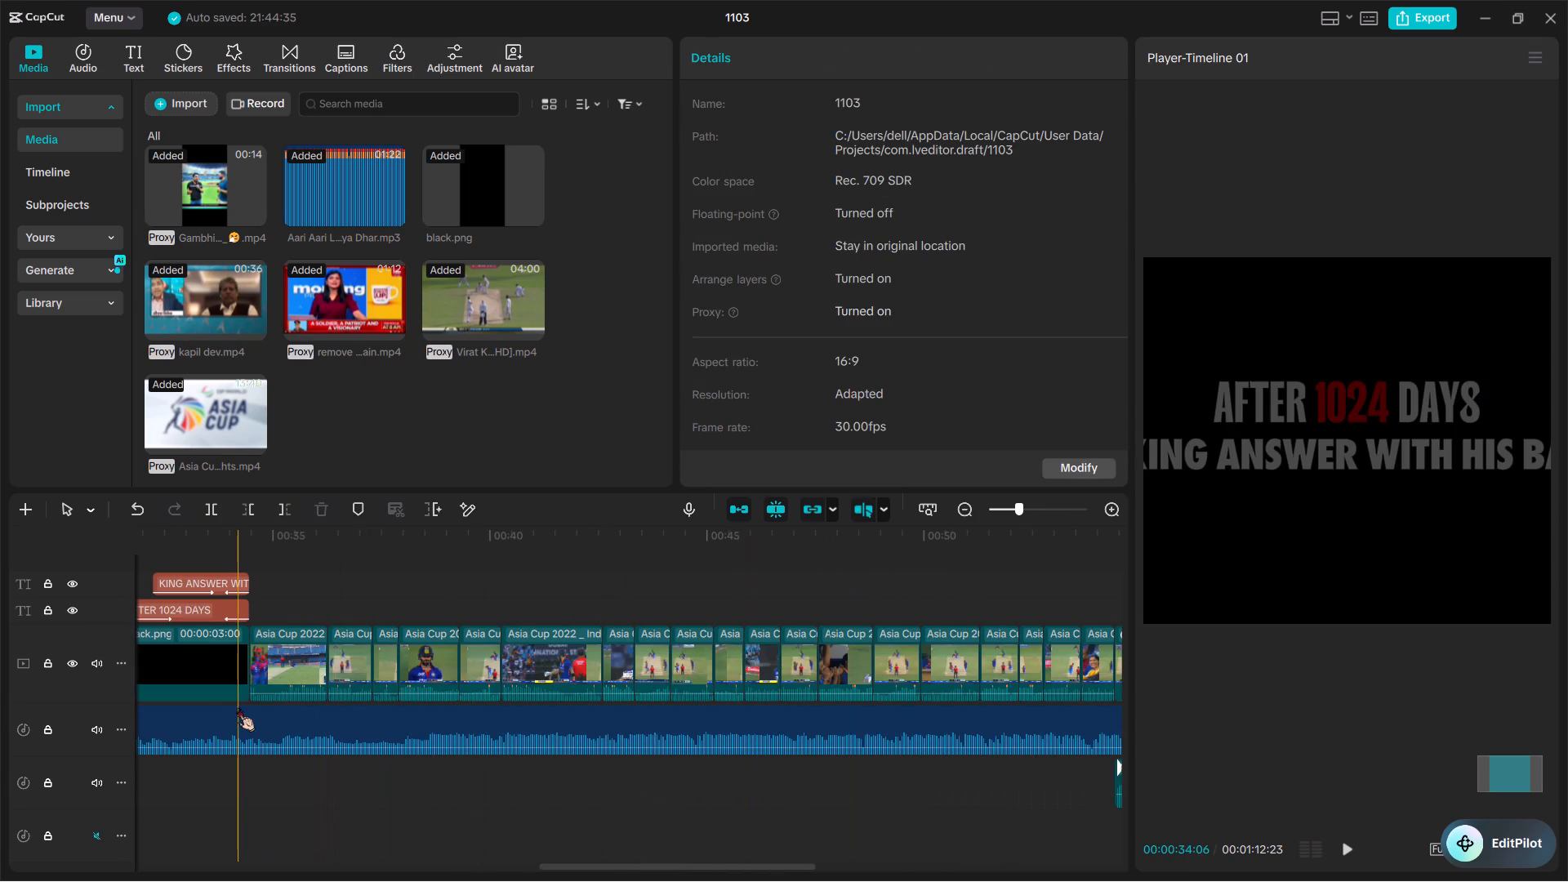
pyautogui.hscroll(-1, 238, 707)
pyautogui.hscroll(1, 372, 671)
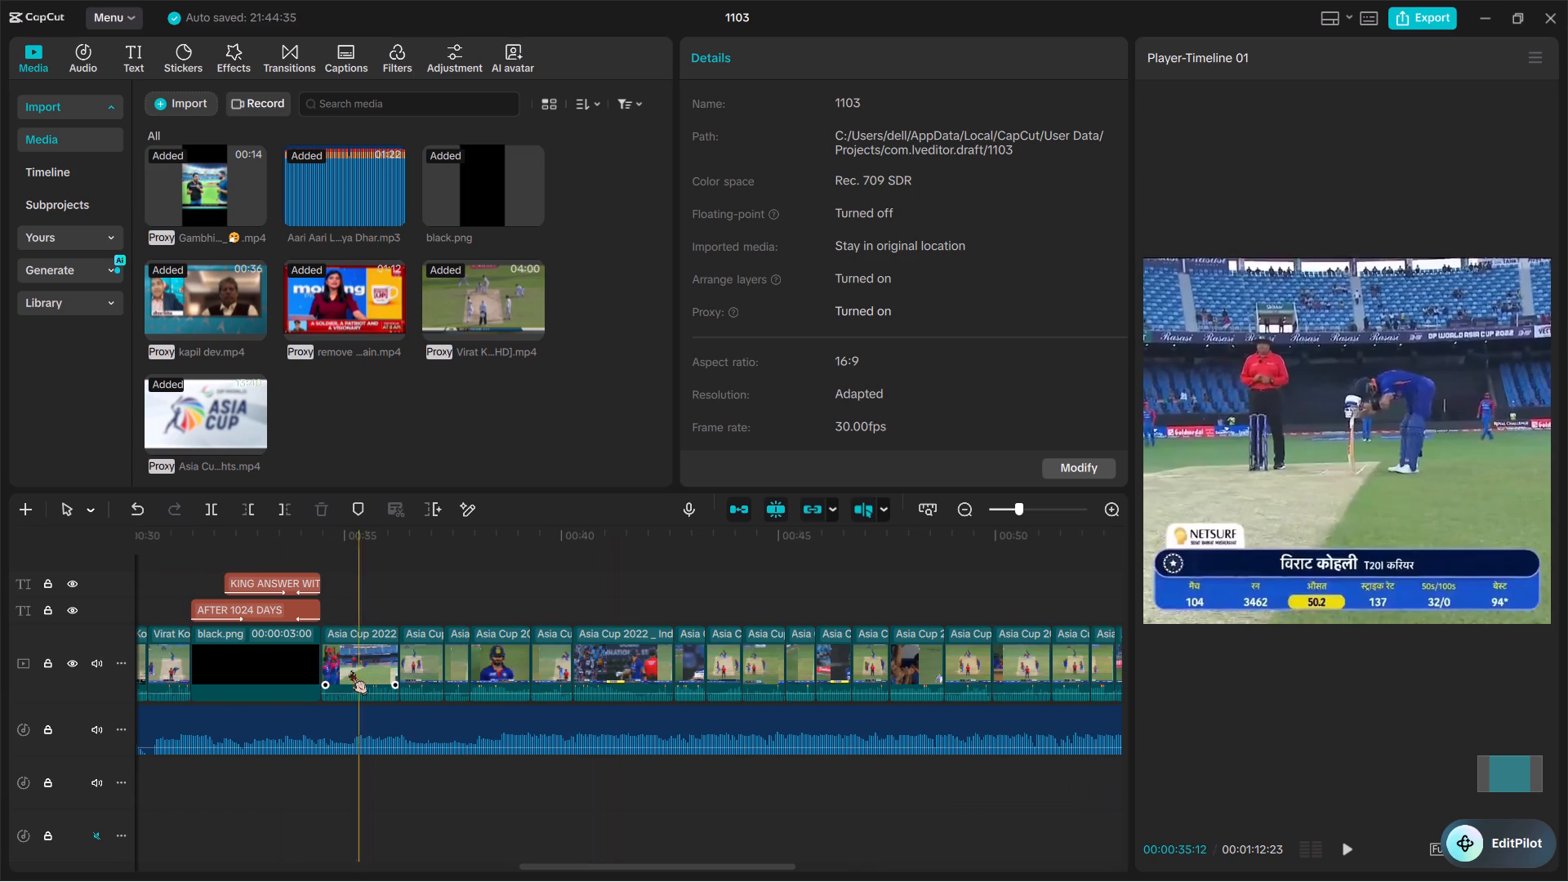
pyautogui.press('space')
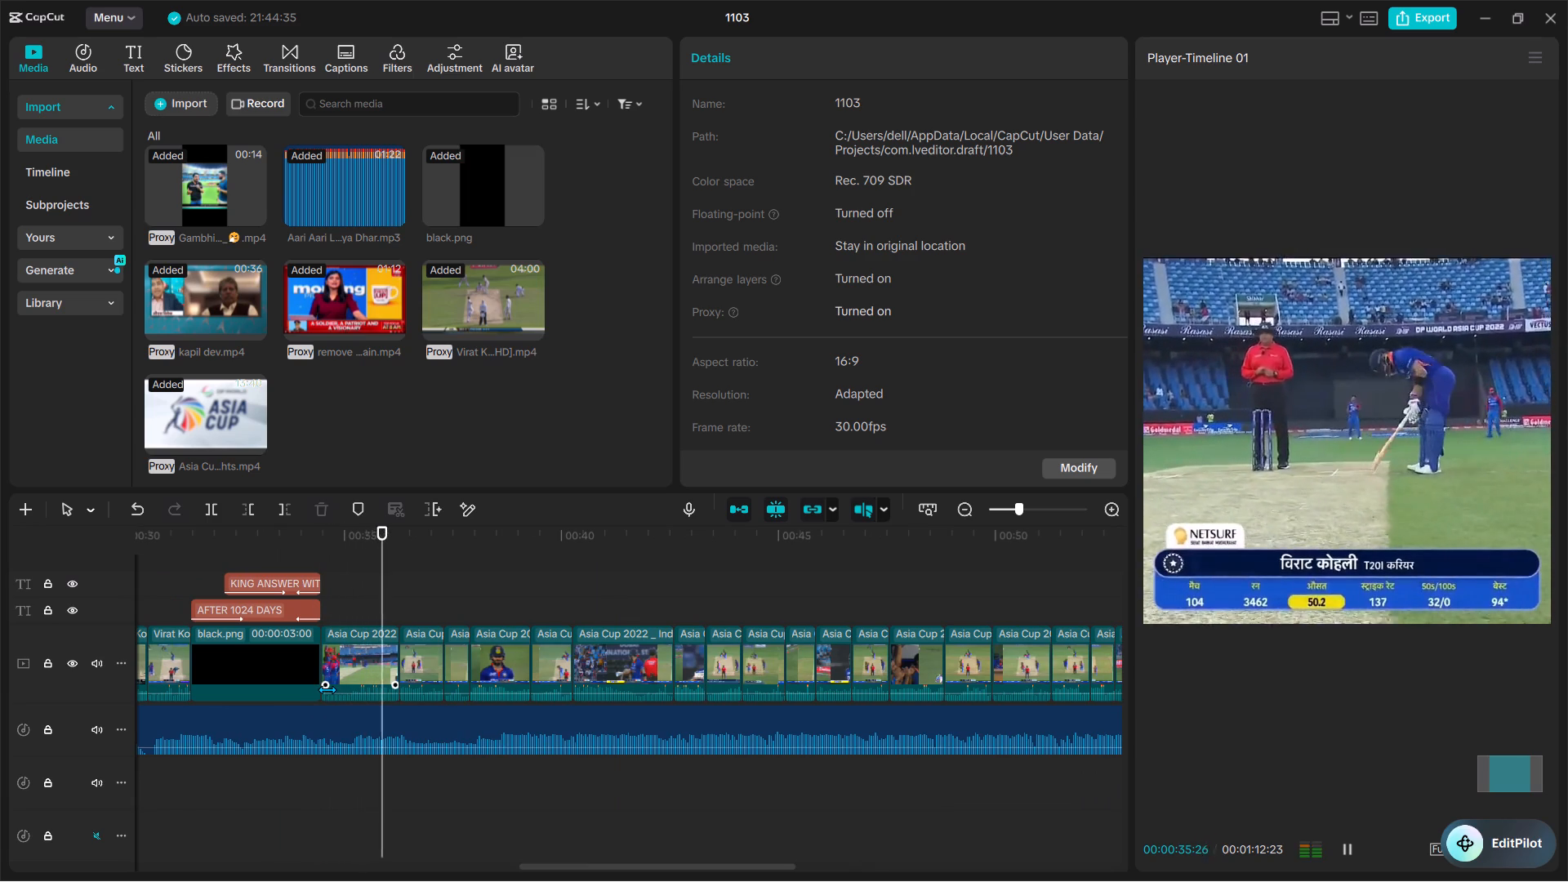
pyautogui.press('space')
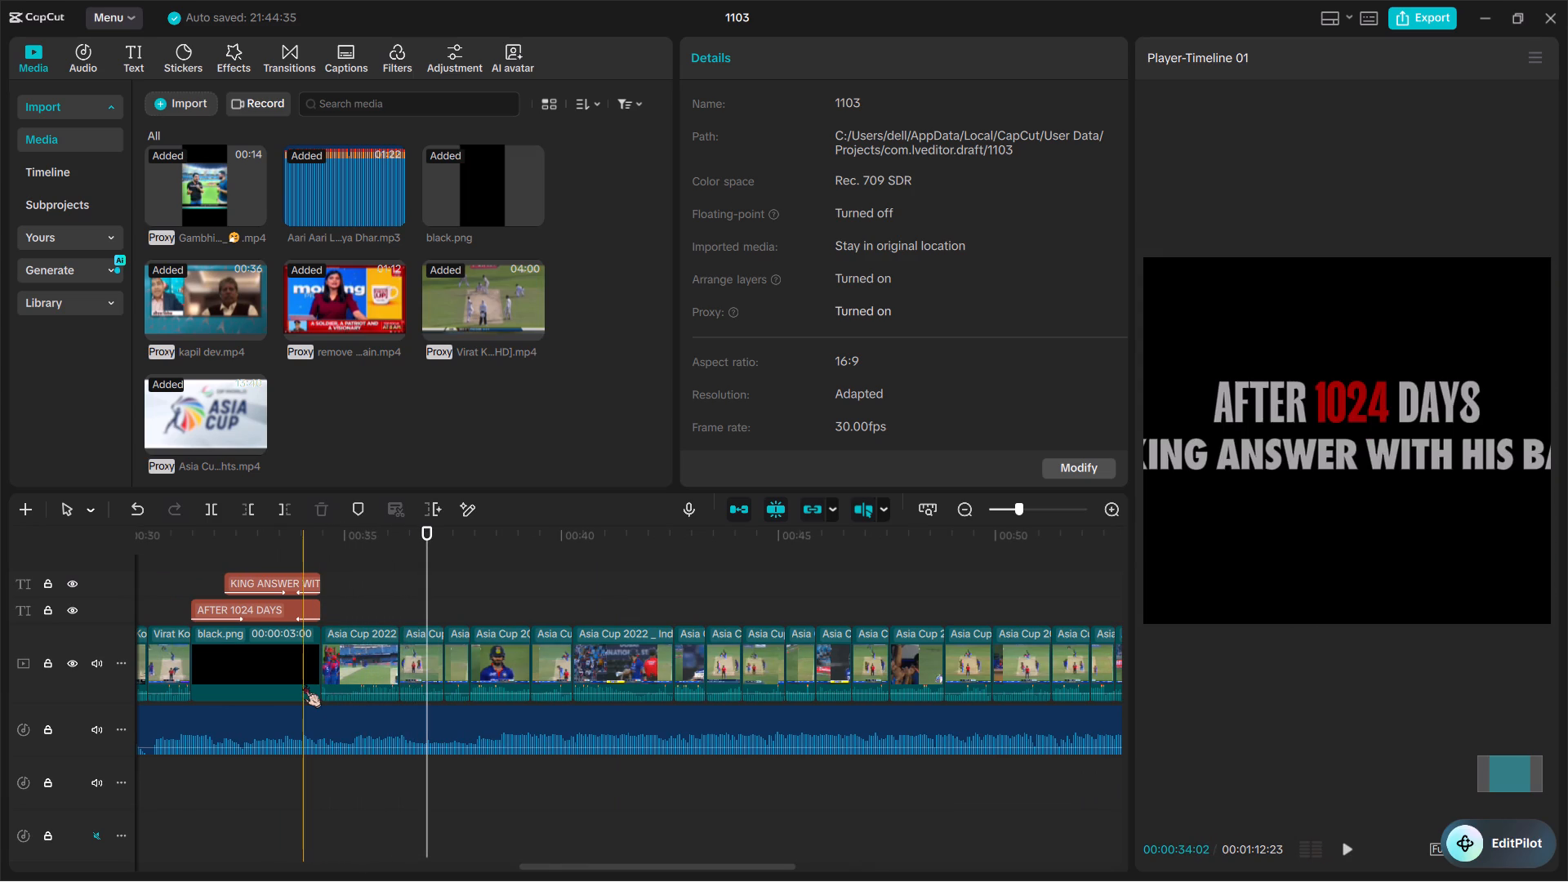
pyautogui.keyDown('ctrl'); pyautogui.scroll(15, 304, 684); pyautogui.keyUp('ctrl')
pyautogui.press('space')
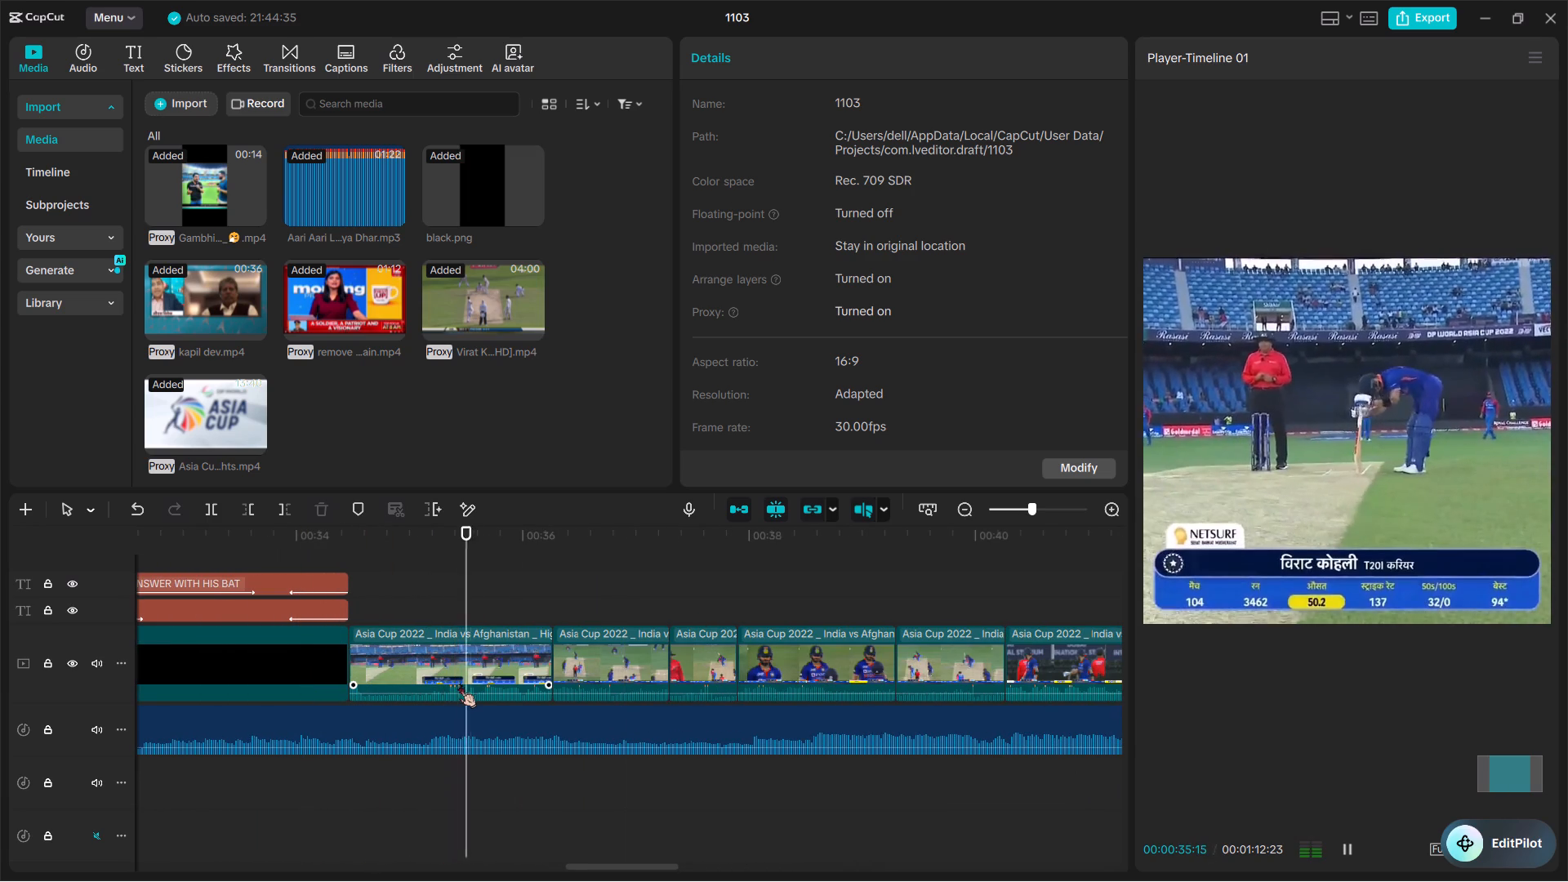
pyautogui.press('space')
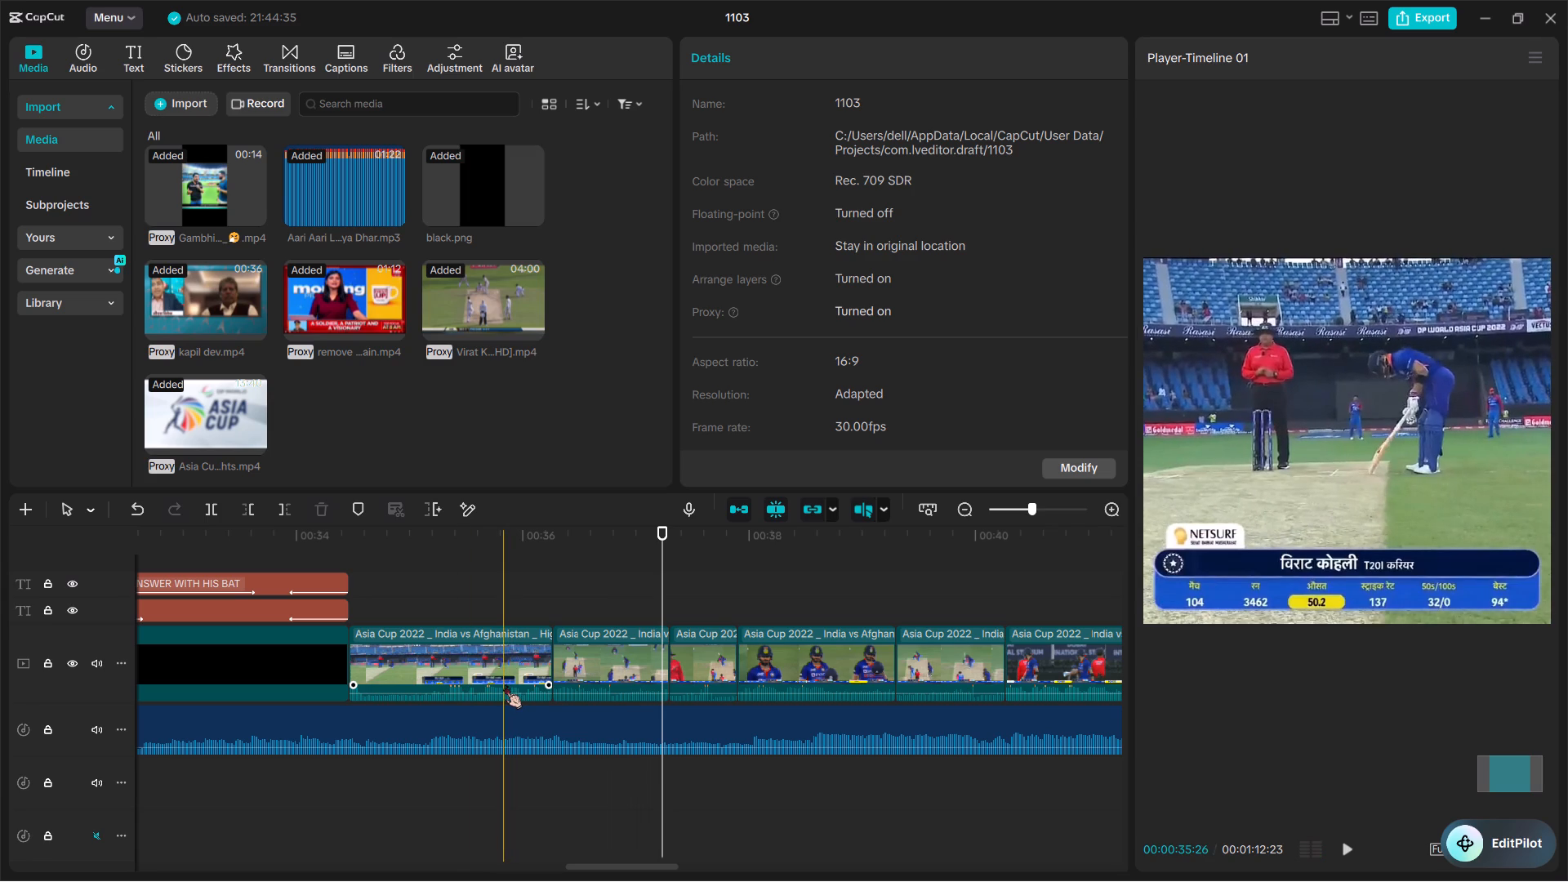
# Trim the end of the first highlights clip after the title card back to about 00:35:08.
pyautogui.click(505, 684)
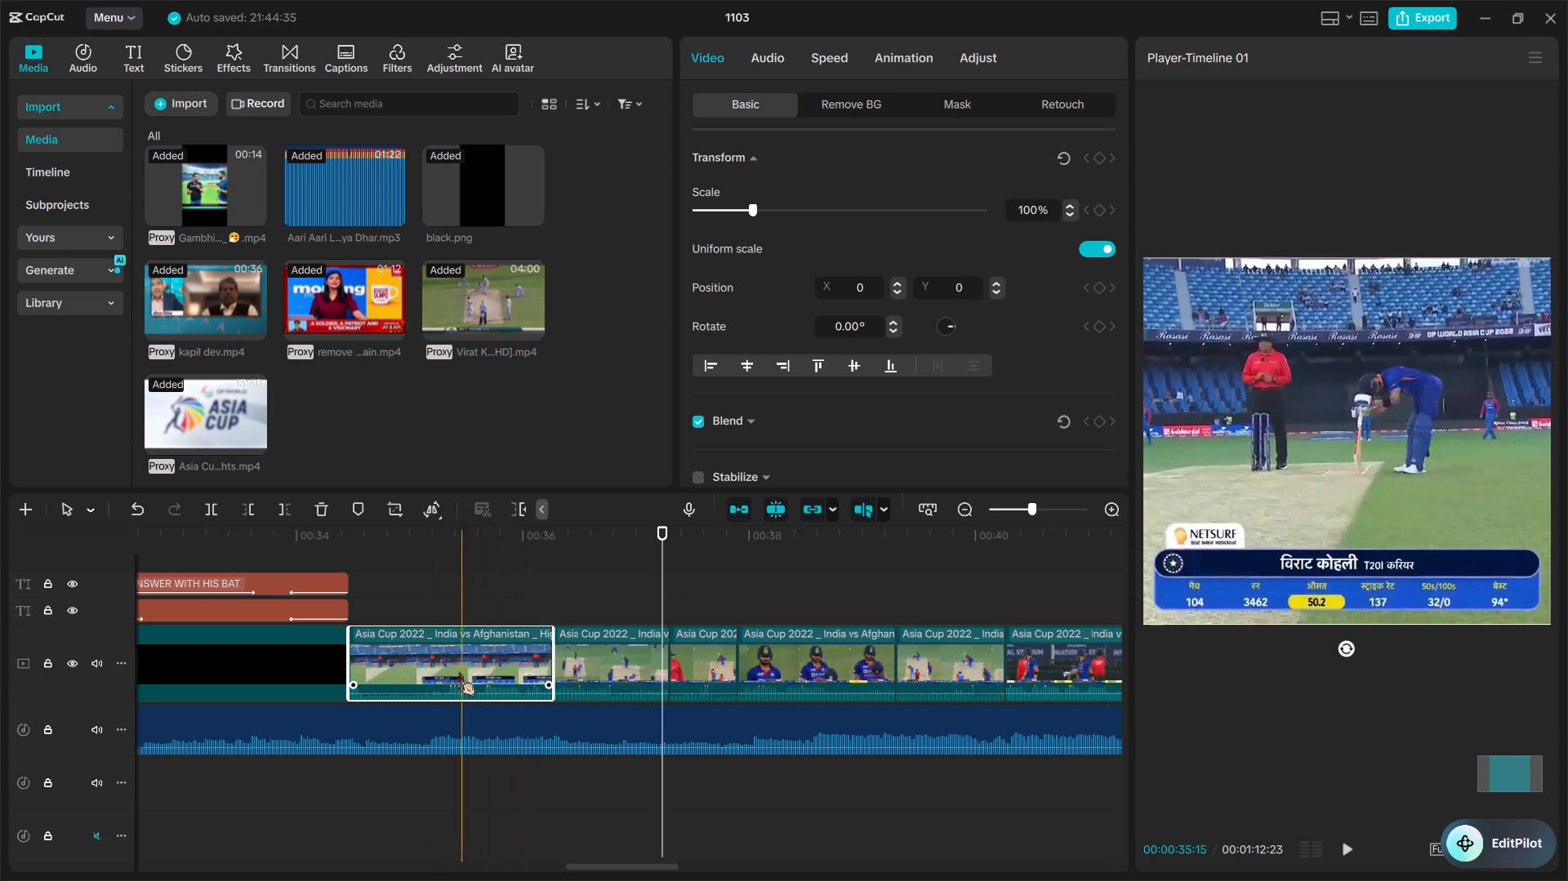
pyautogui.press('w')
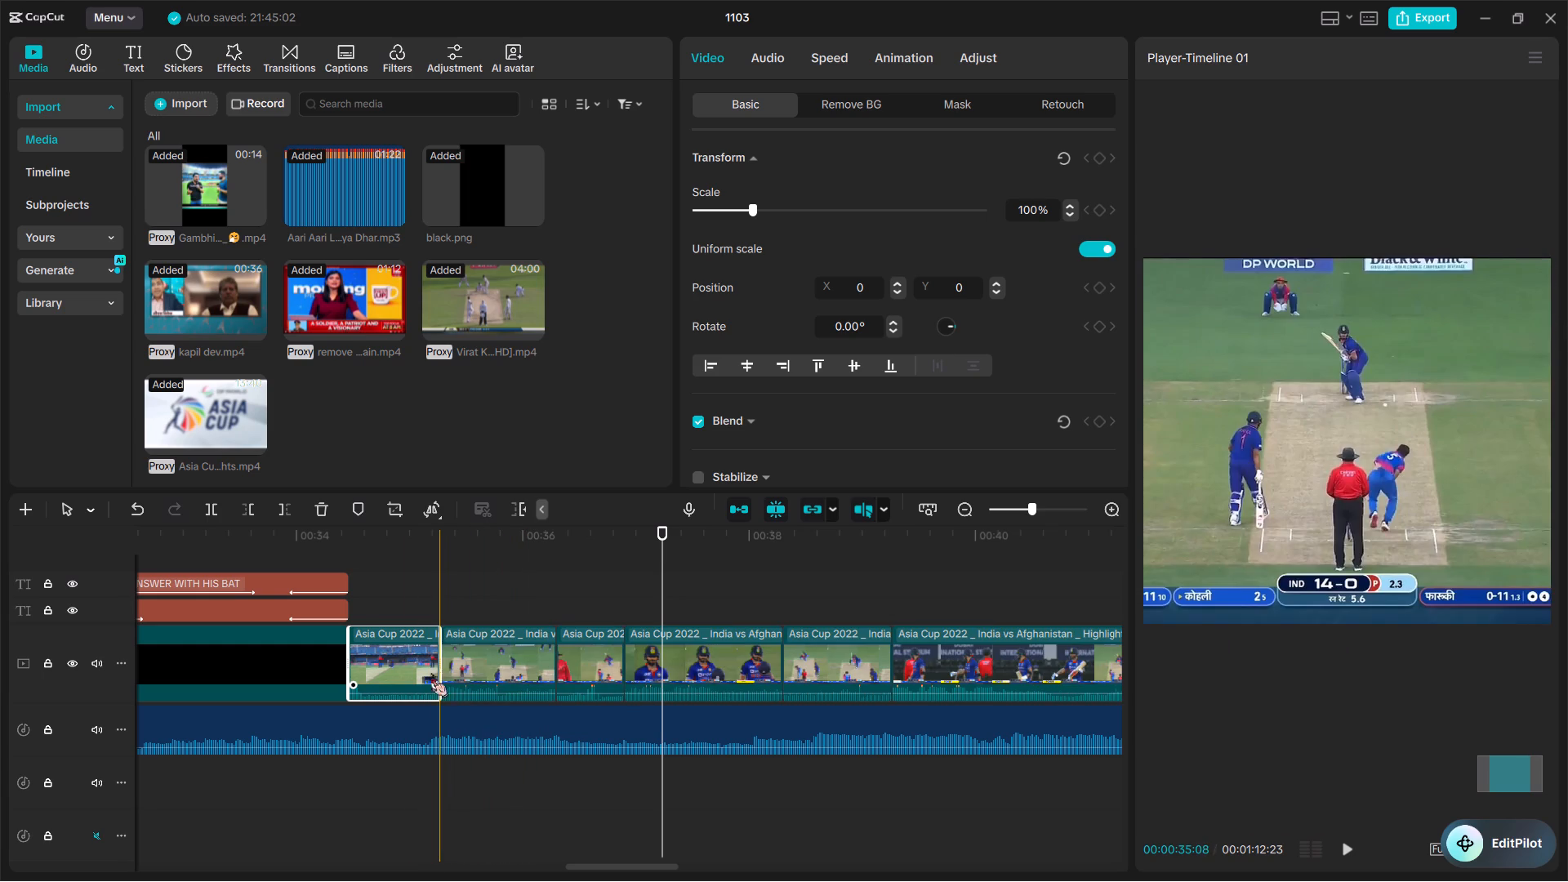
# Trim the start of the second highlights clip, the 14-0 delivery, forward to about 00:35:11.
pyautogui.press('space')
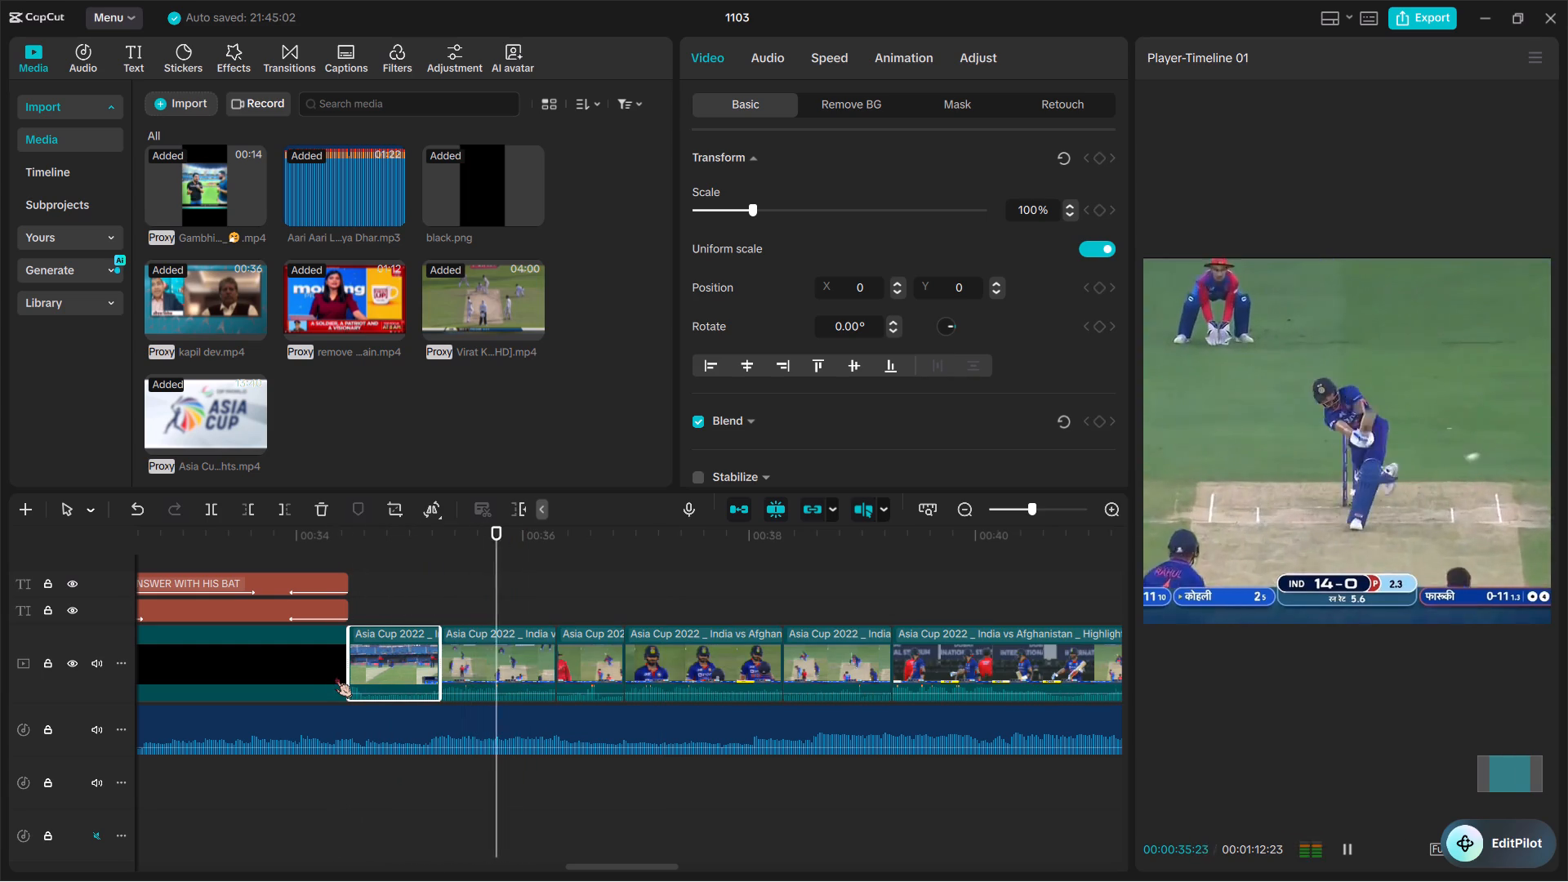
pyautogui.press('space')
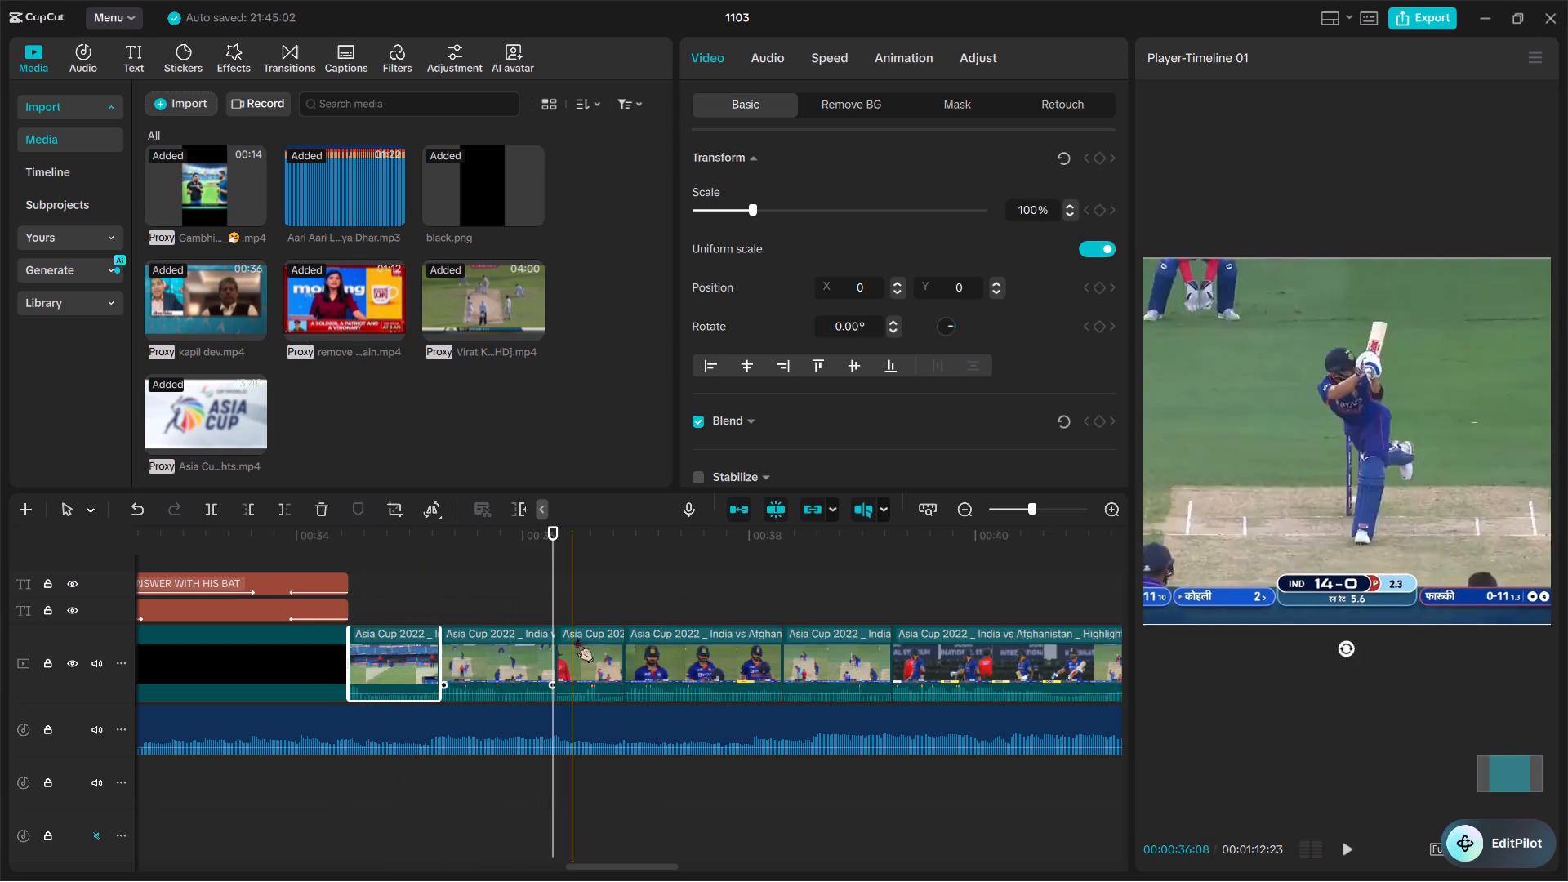
pyautogui.keyDown('ctrl'); pyautogui.scroll(16, 568, 620); pyautogui.keyUp('ctrl')
pyautogui.hscroll(1, 261, 770)
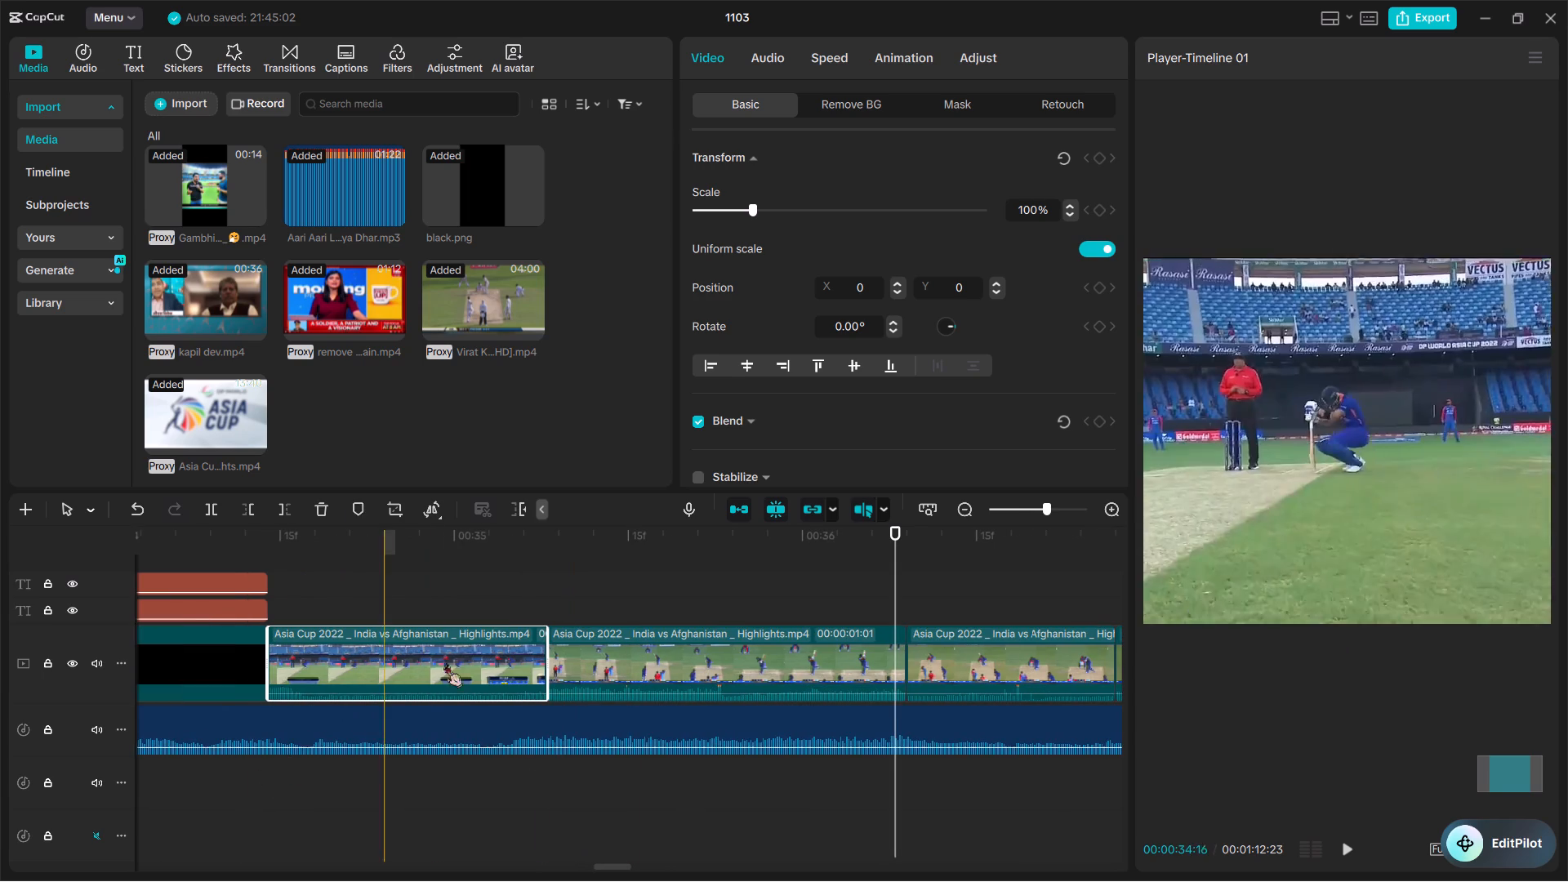
pyautogui.press('space')
pyautogui.press('space')
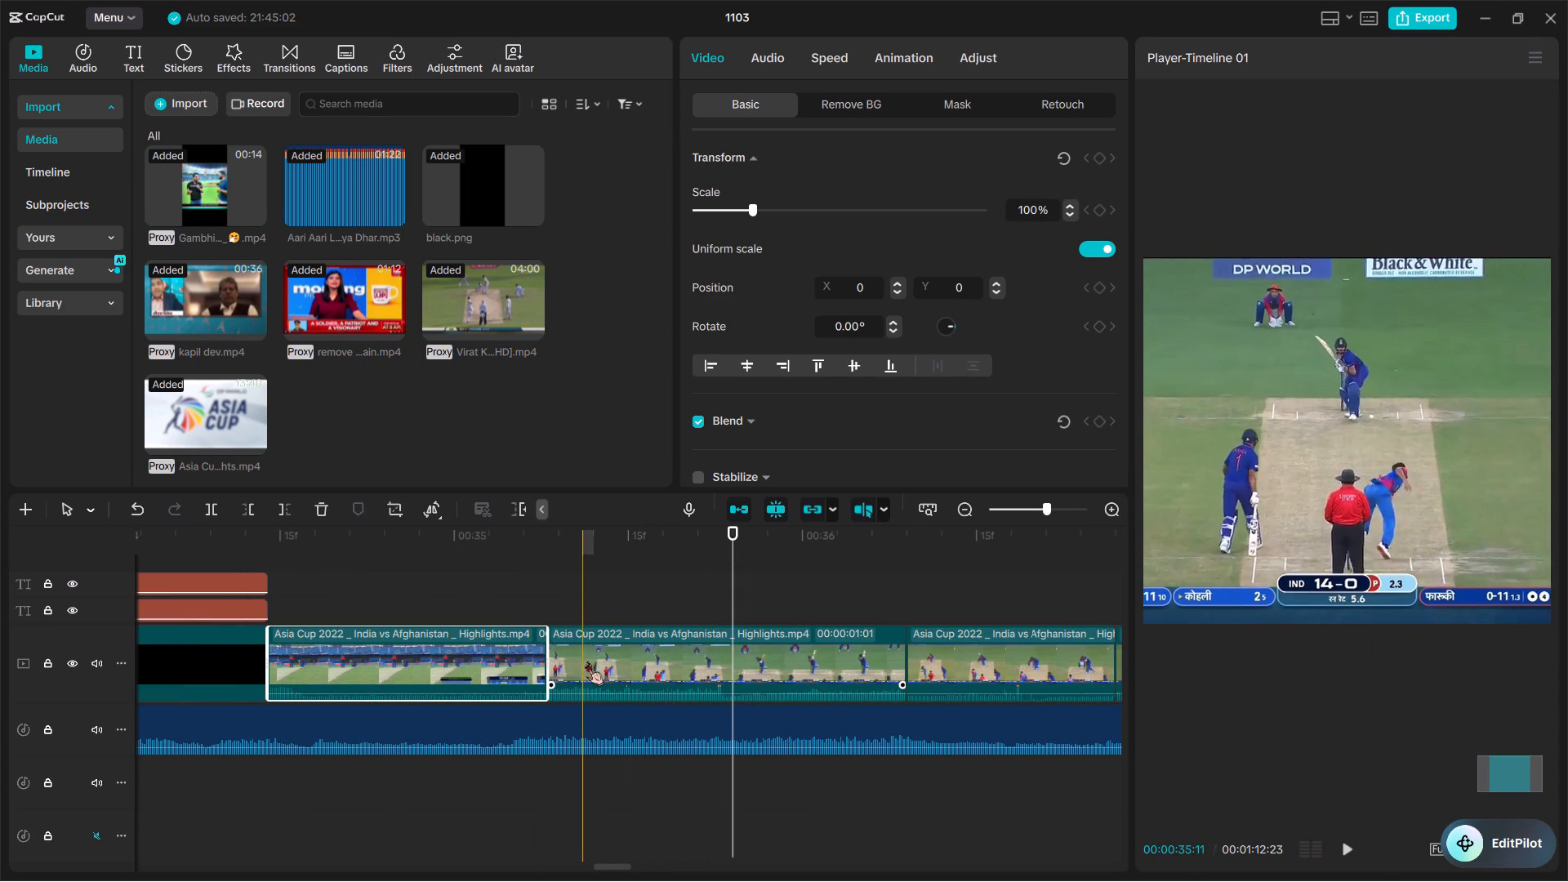
pyautogui.press('q')
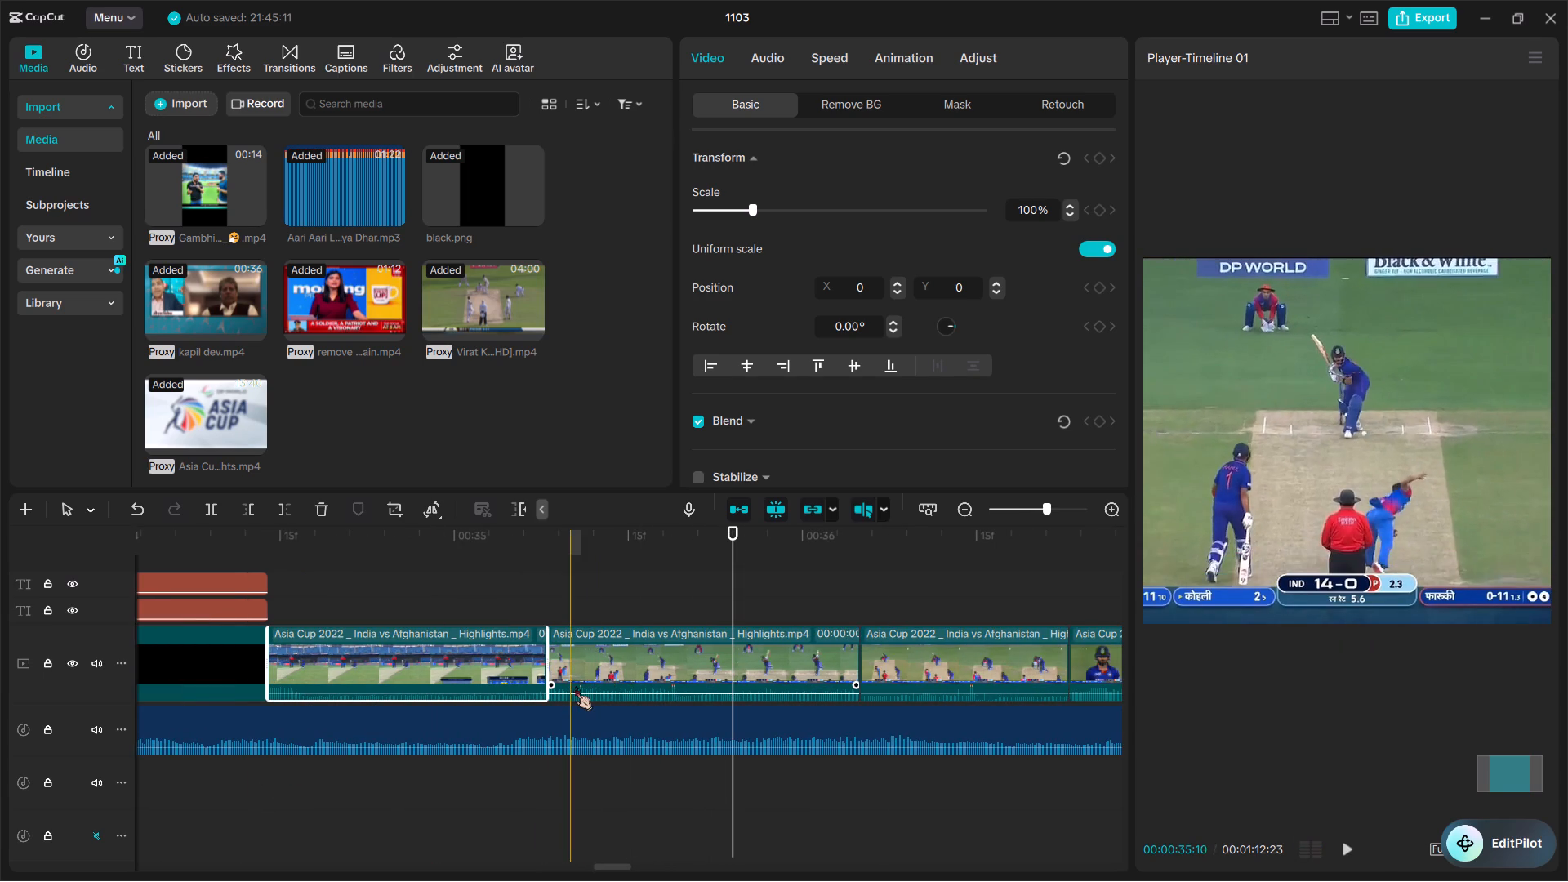
# Trim the end of the 14-0 delivery clip back to just before 00:36, after the batsman plays his shot.
pyautogui.press('space')
pyautogui.press('space')
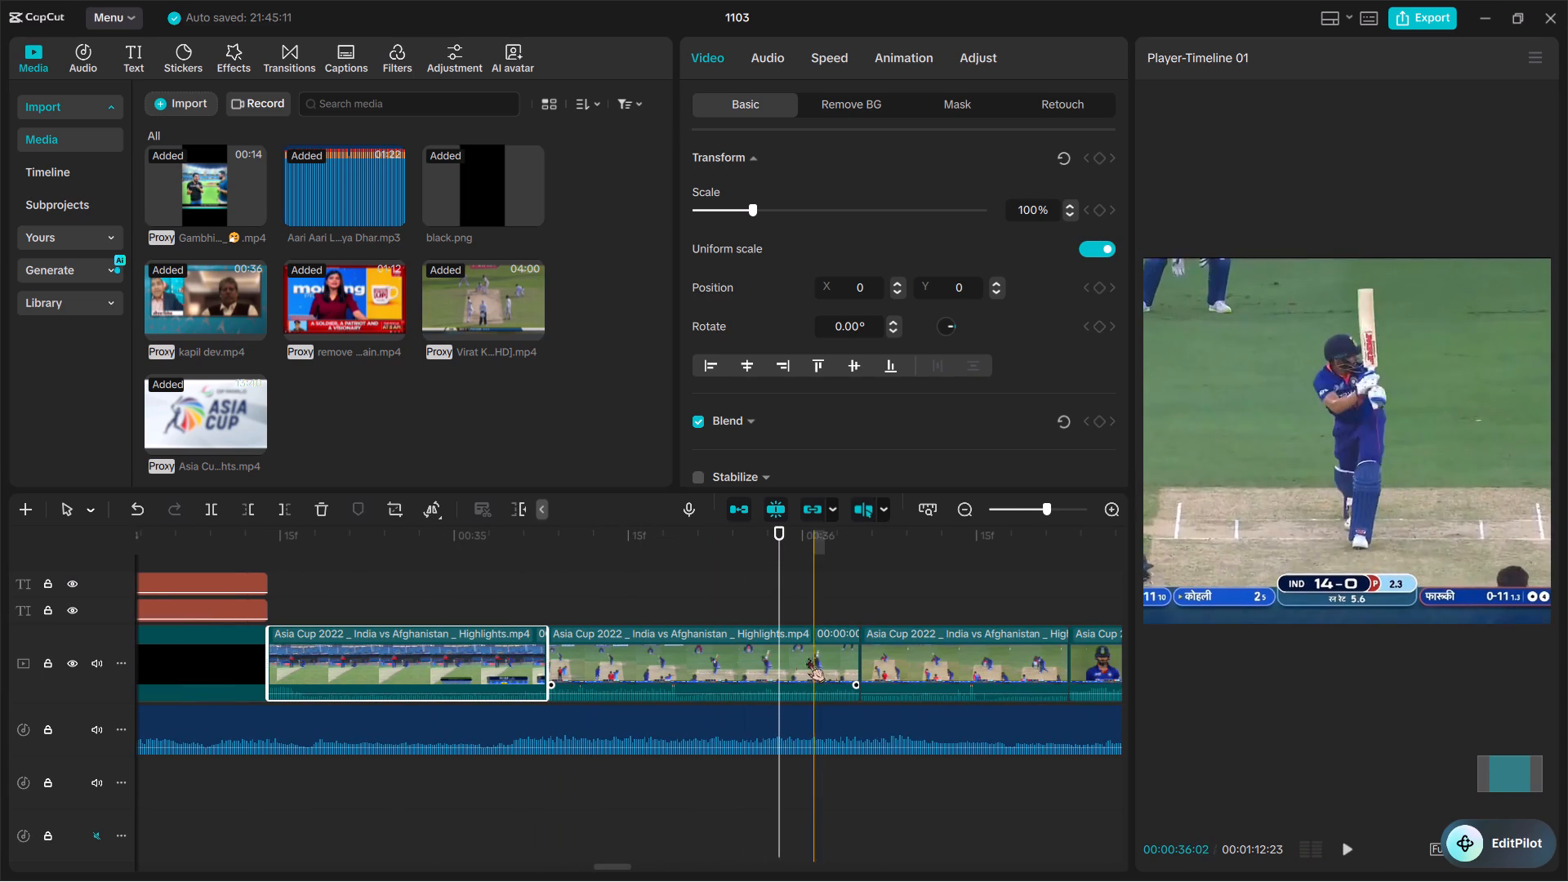
pyautogui.press('w')
# Trim the 37-0 close-up of the helmeted batsman, cutting its end at about 00:37:14 and a few frames off its start.
pyautogui.press('space')
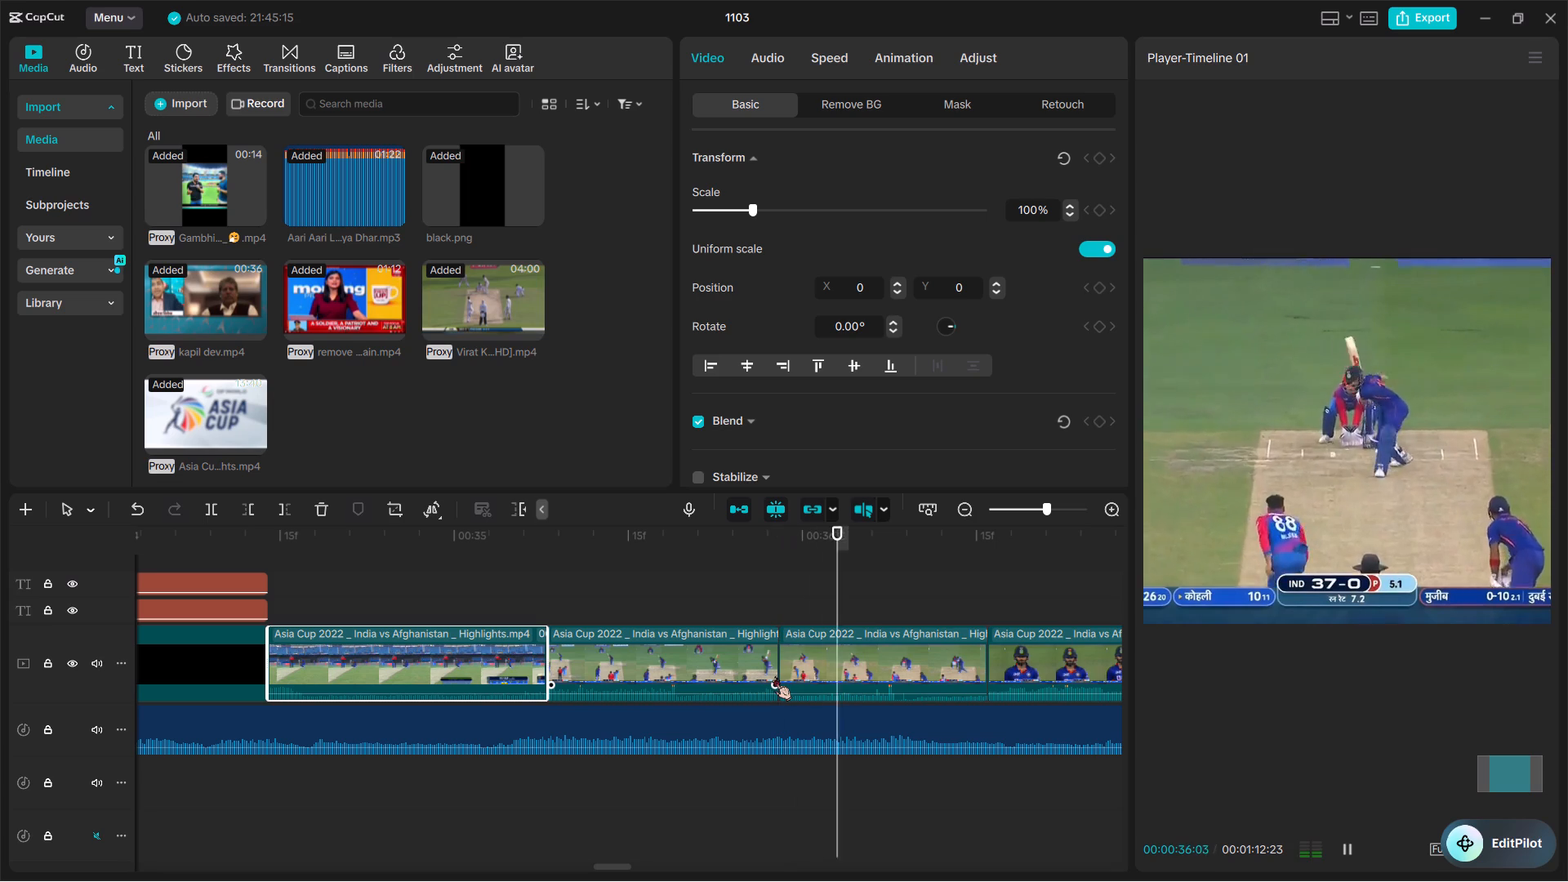
pyautogui.press('space')
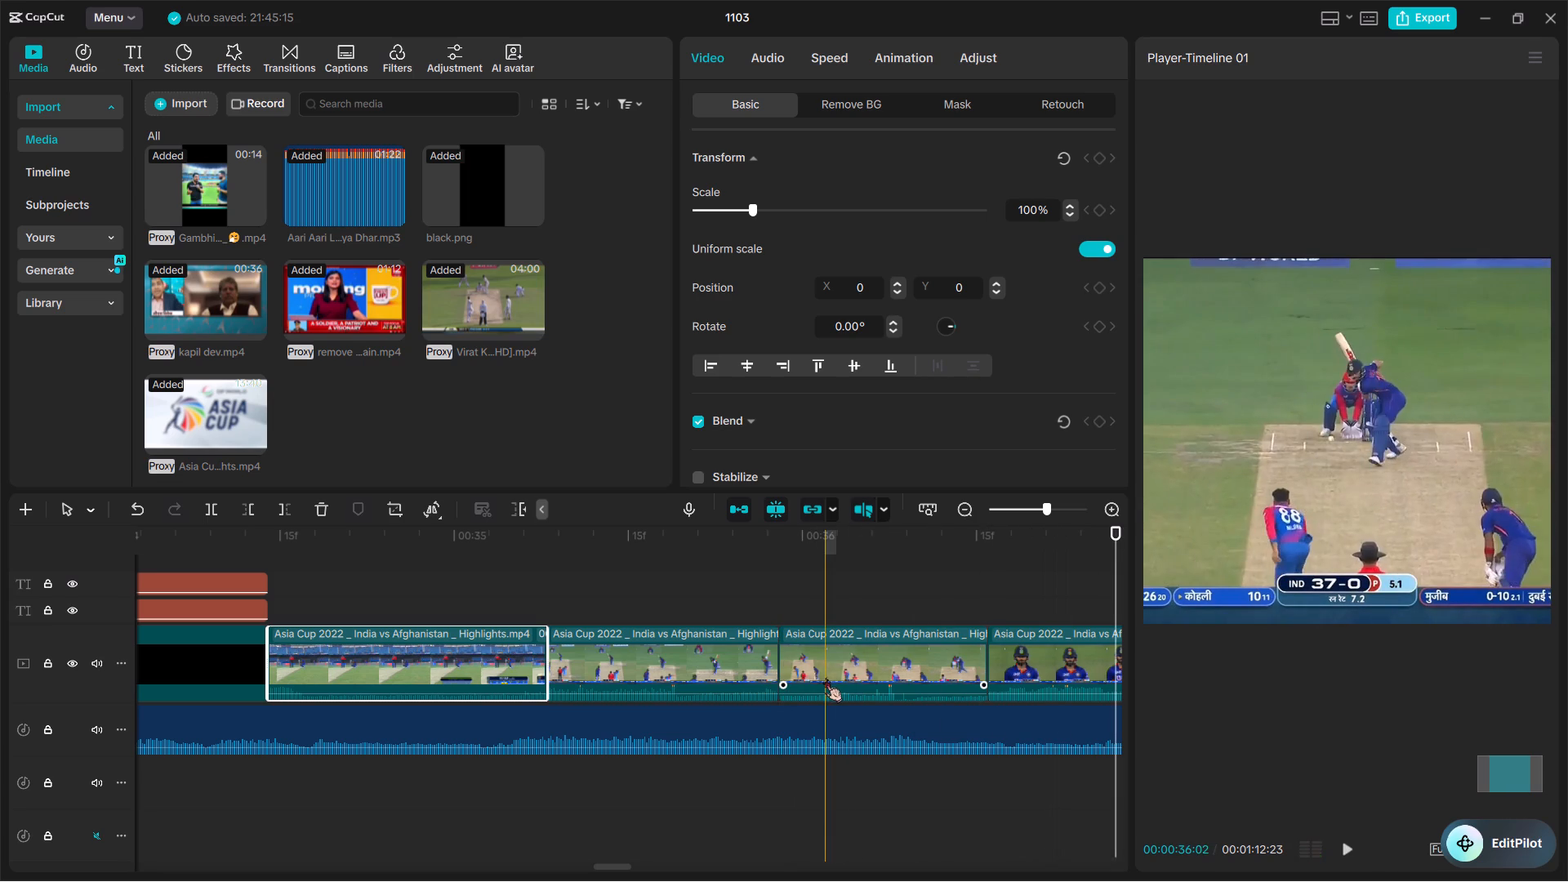
pyautogui.hscroll(-1, 920, 676)
pyautogui.press('space')
pyautogui.hscroll(-1, 866, 667)
pyautogui.press('space')
pyautogui.hscroll(-1, 857, 669)
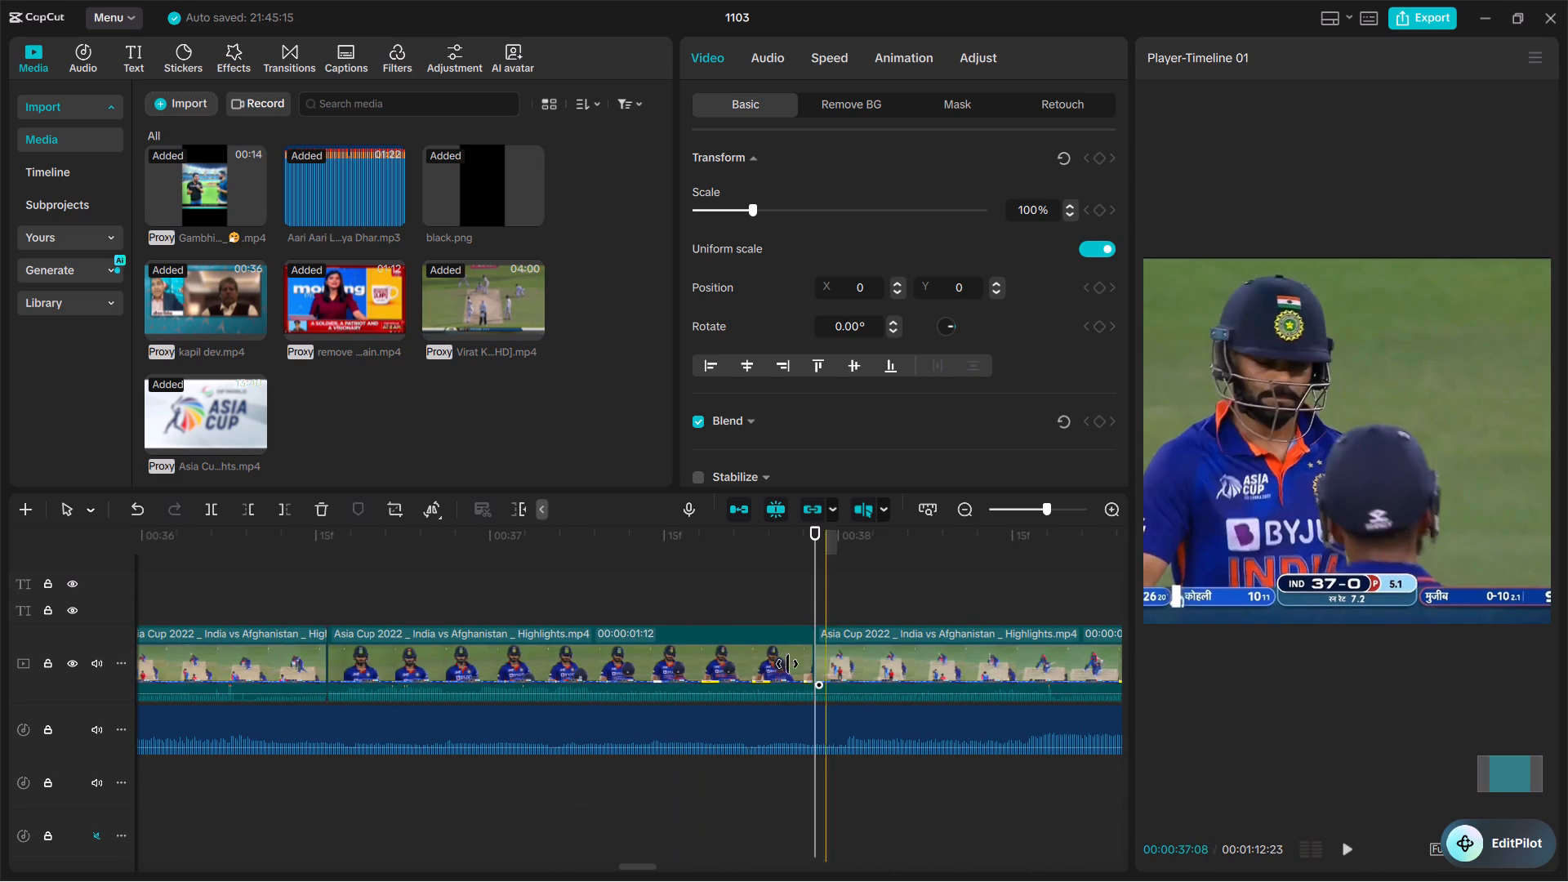
pyautogui.press('space')
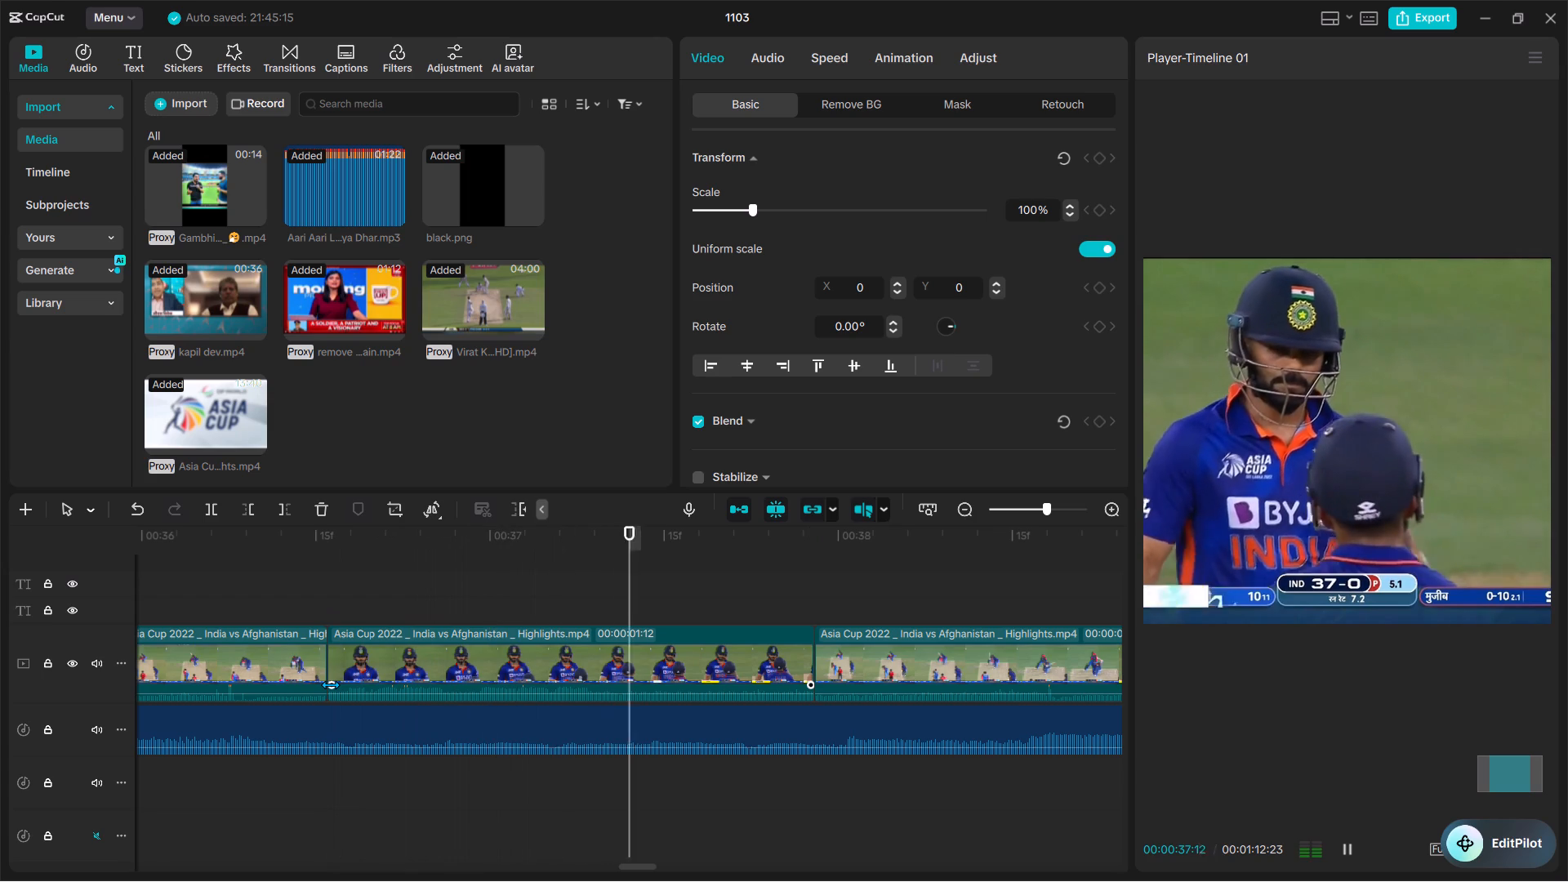
pyautogui.press('space')
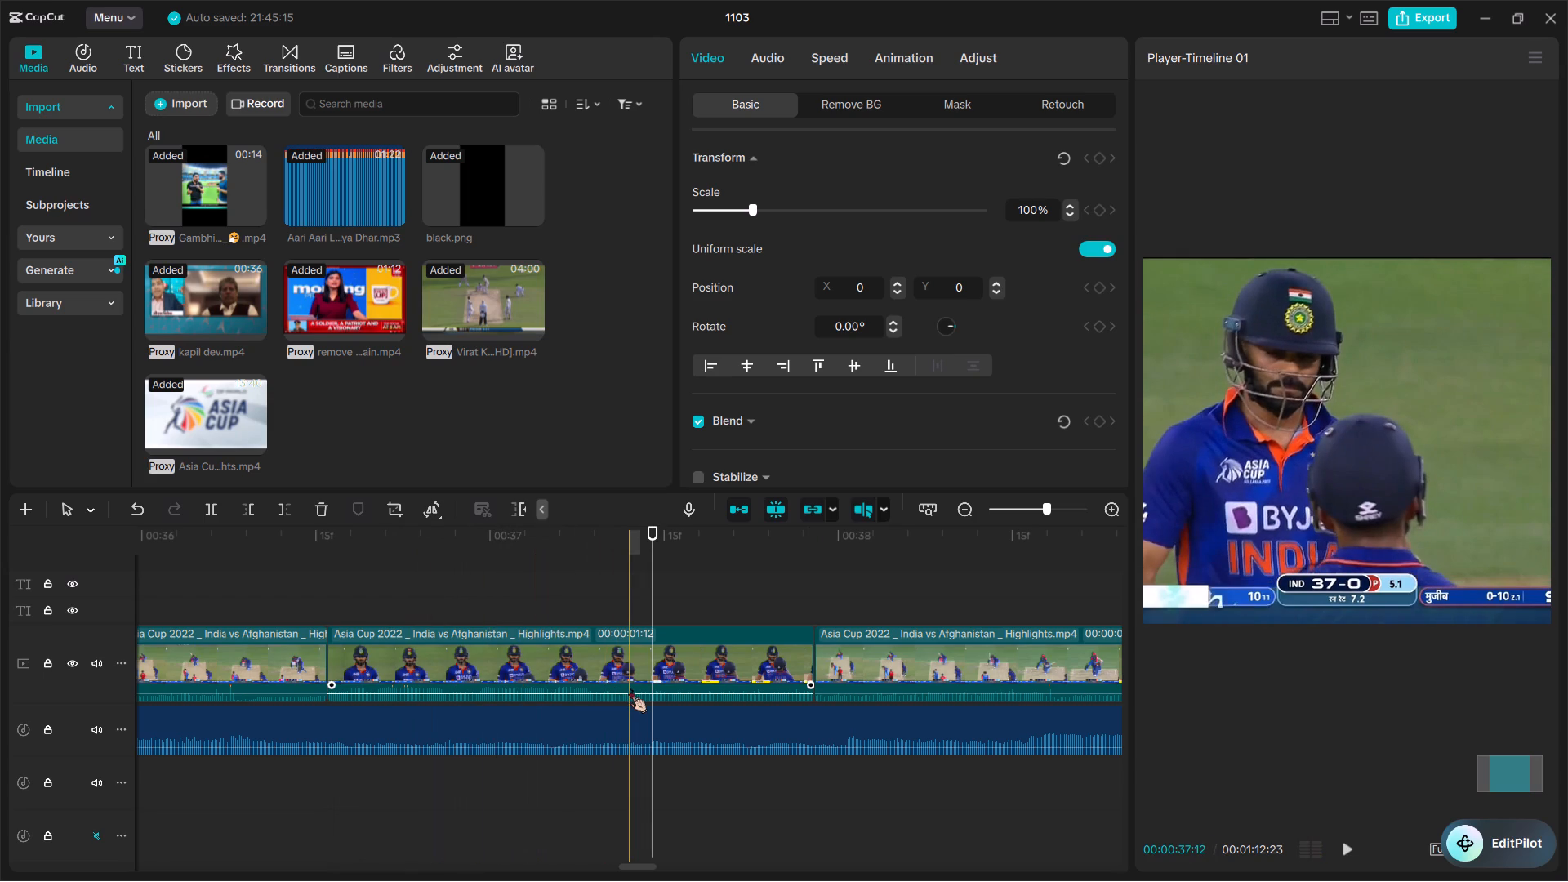
pyautogui.press('w')
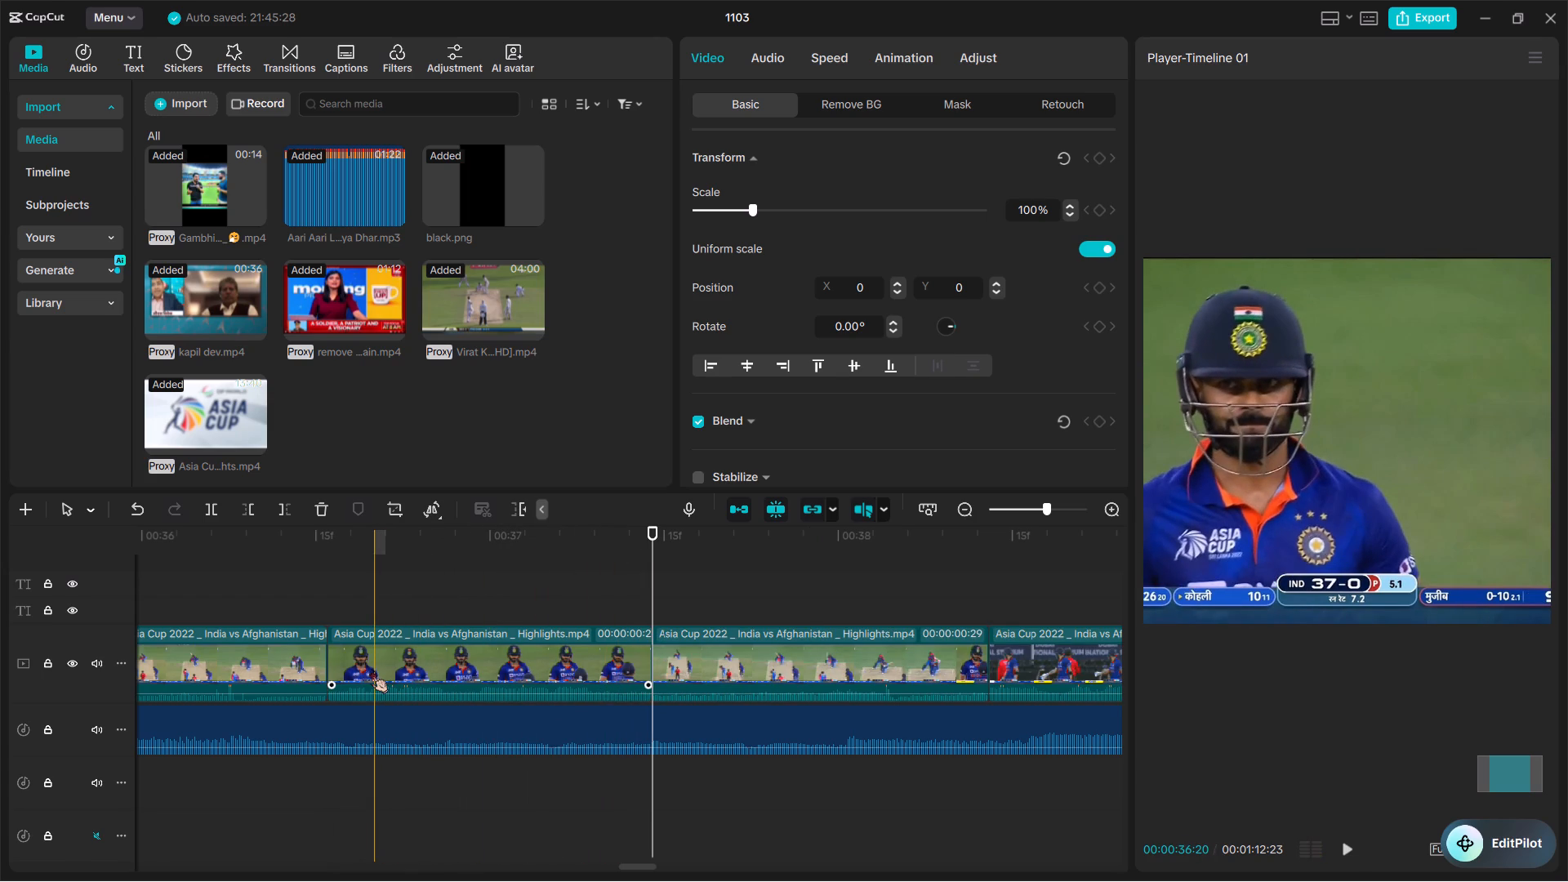
pyautogui.press('q')
pyautogui.press('space')
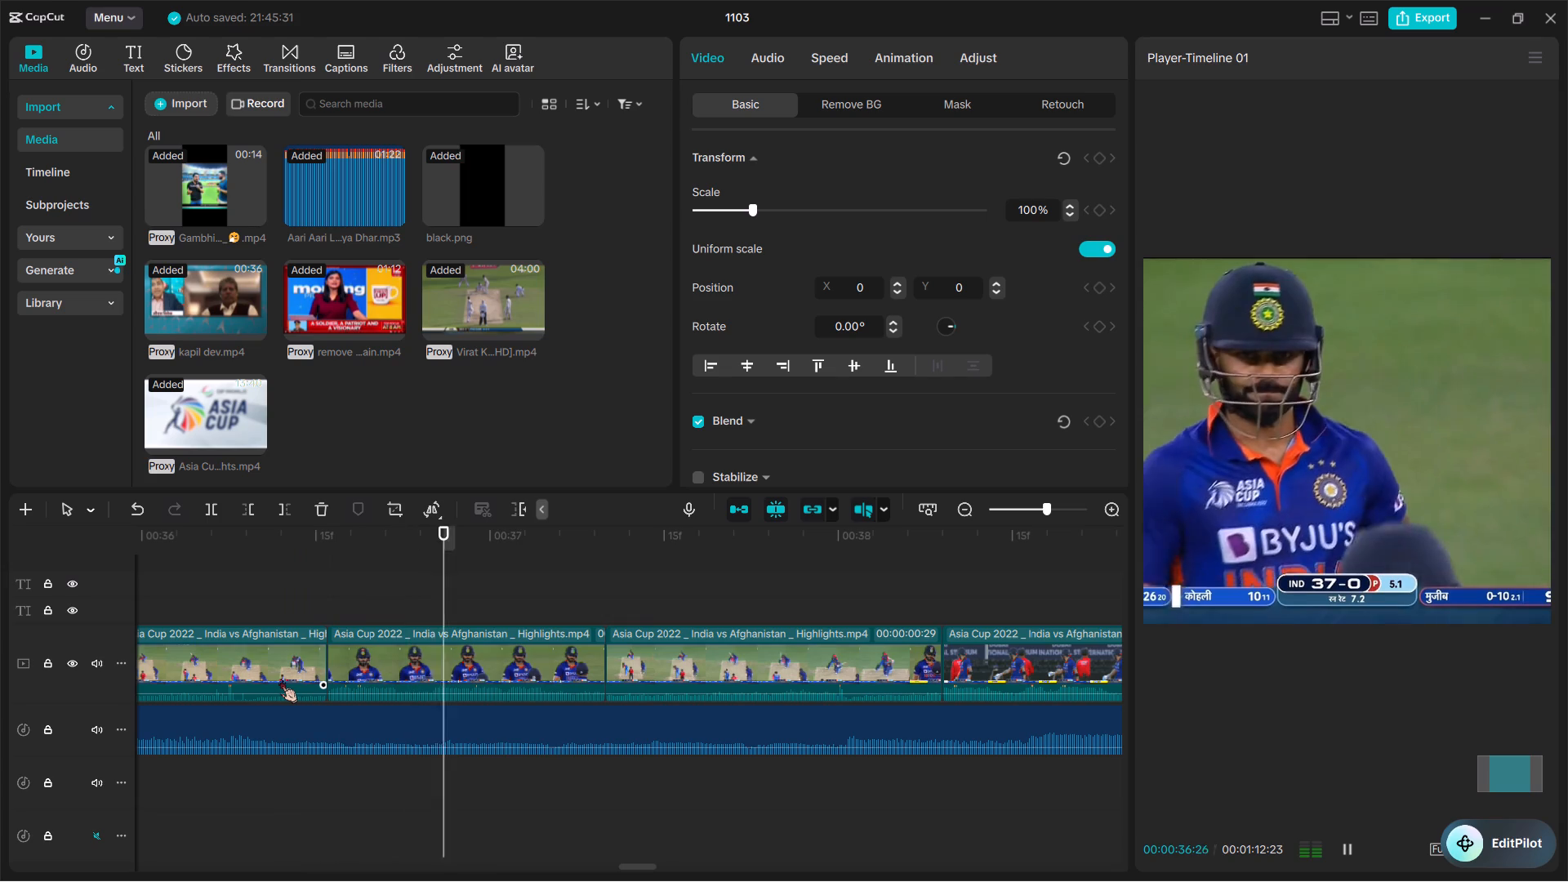
pyautogui.press('space')
# Trim the 41-0 delivery clip at both ends, cutting its start at about 00:37:16 and its end at 00:38:00.
pyautogui.hscroll(-1, 280, 679)
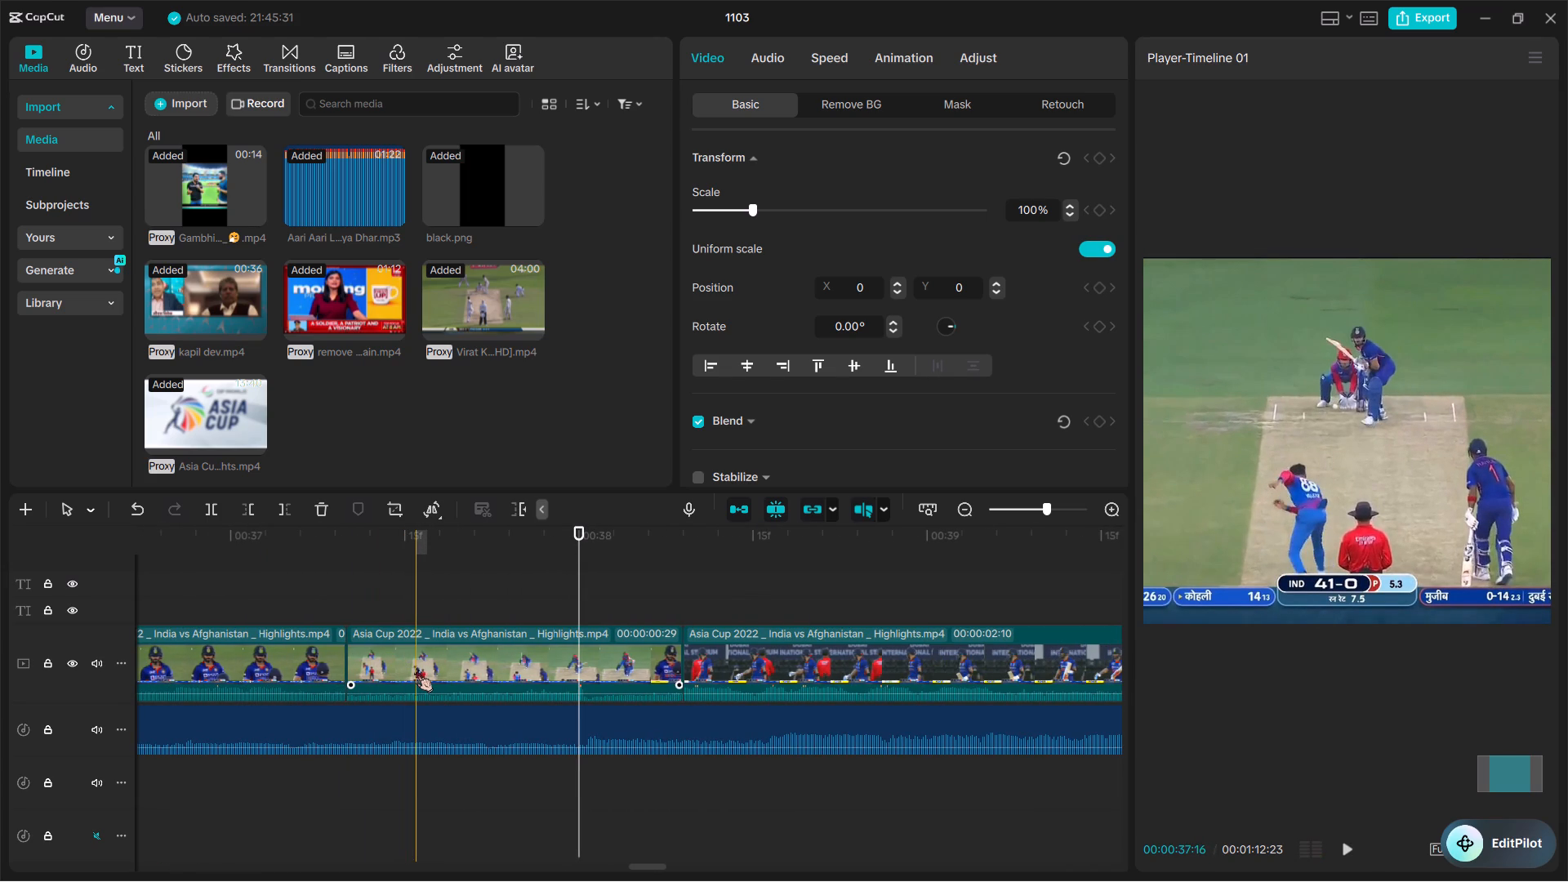
pyautogui.press('q')
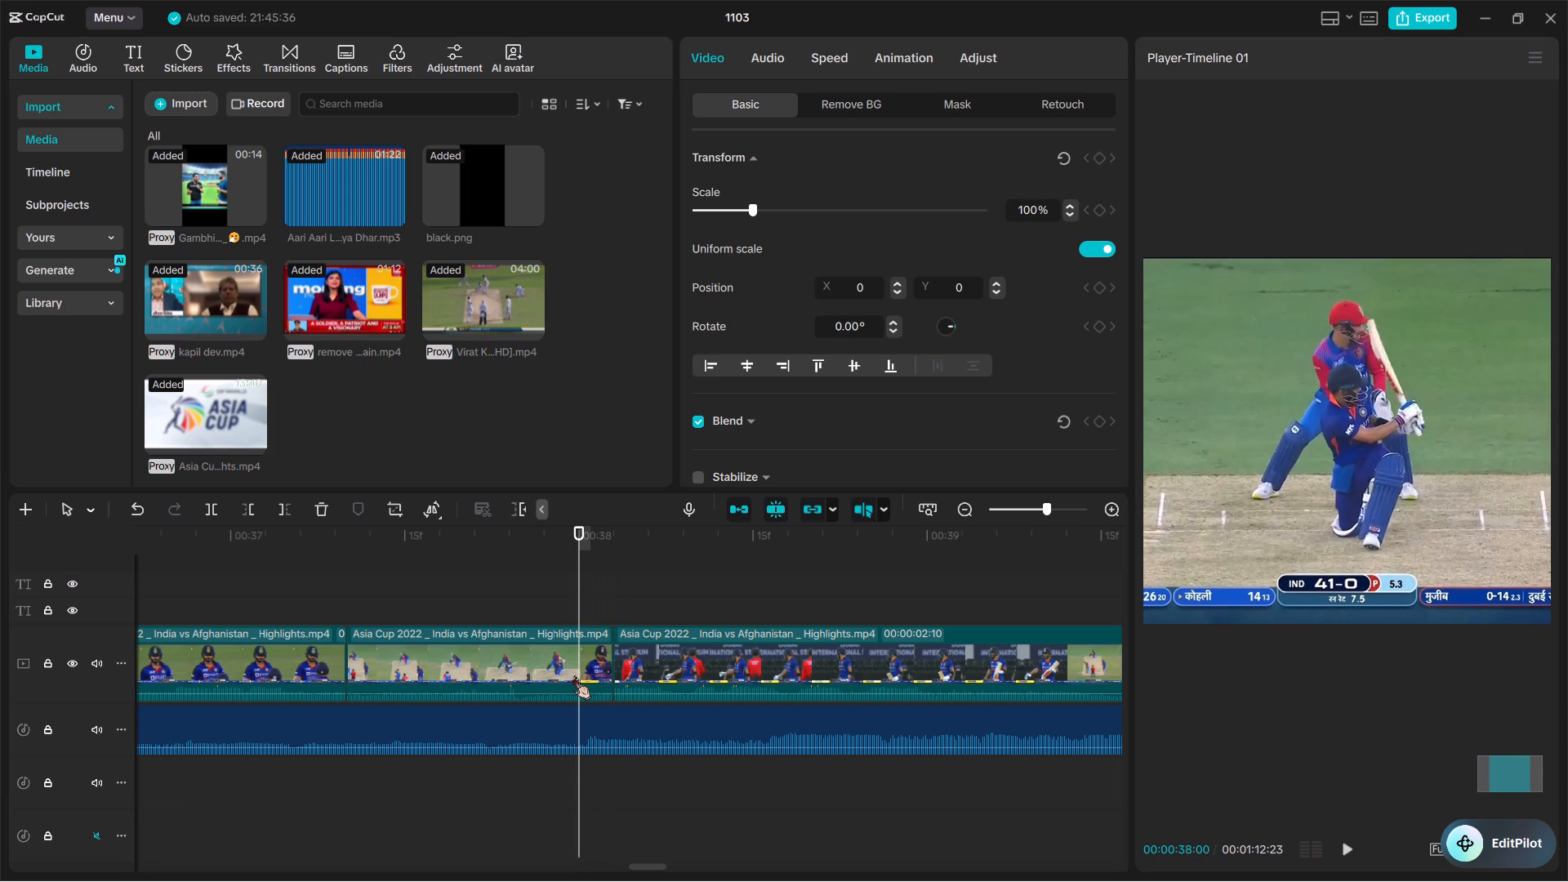
pyautogui.press('w')
# Trim the start of the batsman clip with the FOUR banner forward to about 00:38:18 and play back the result.
pyautogui.press('space')
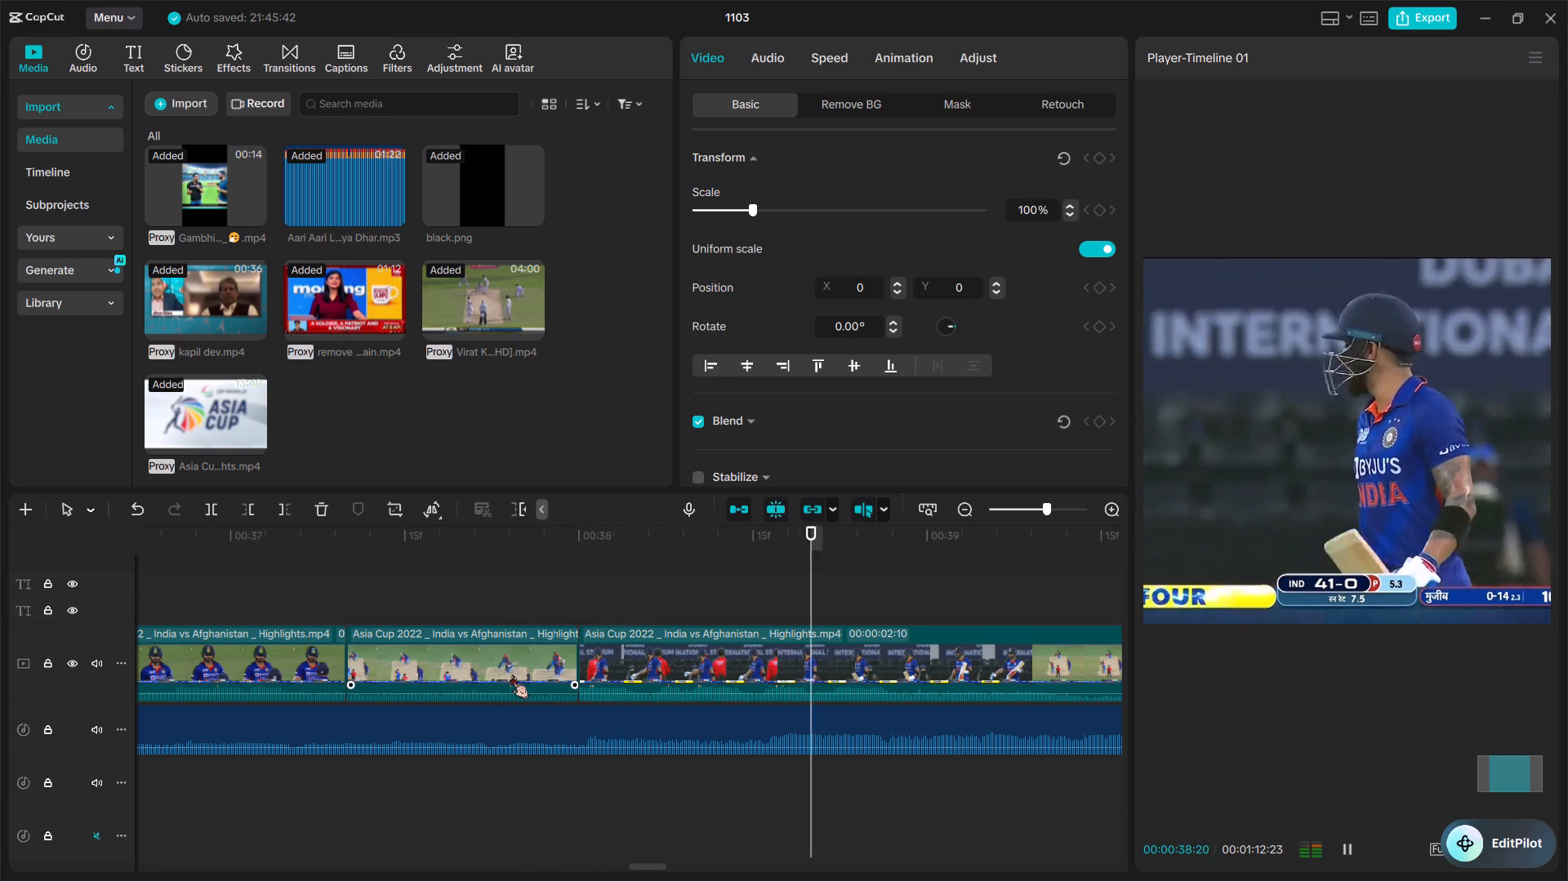
pyautogui.press('space')
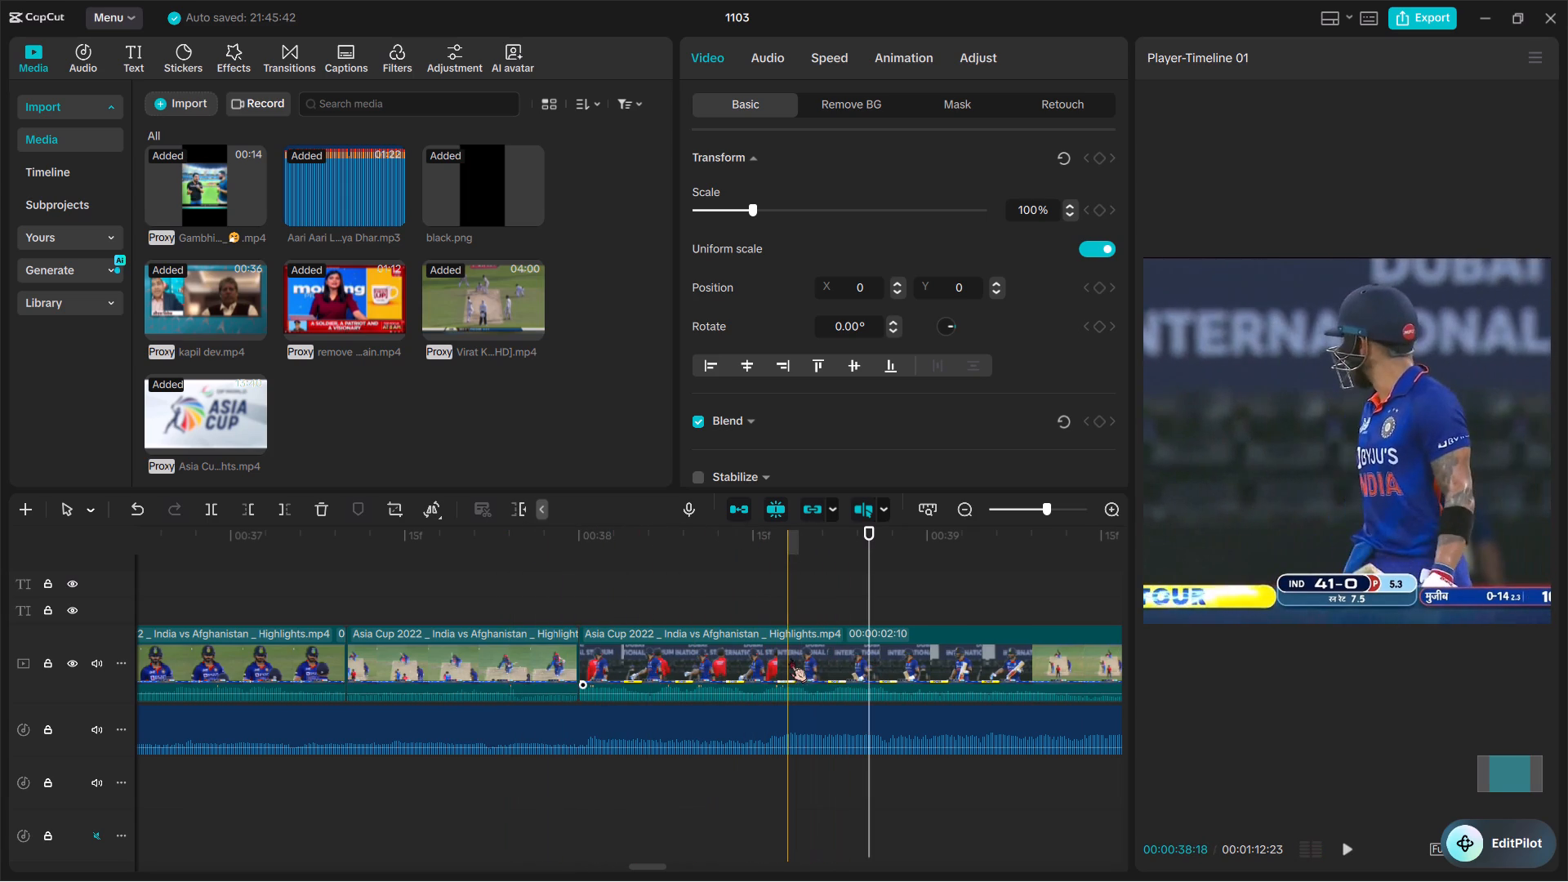
pyautogui.press('q')
pyautogui.press('space')
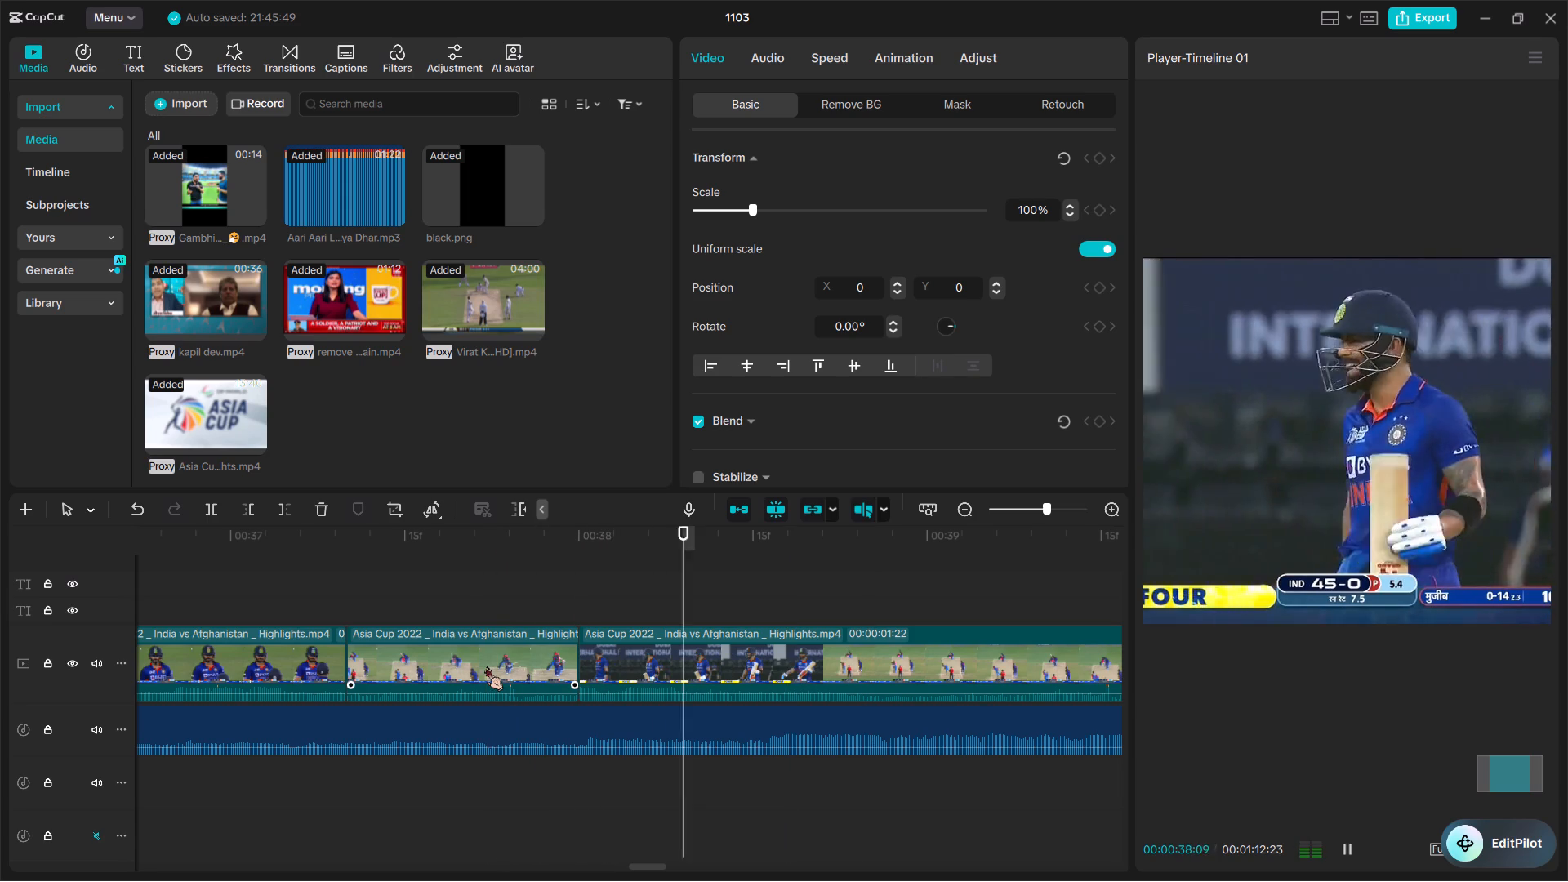
pyautogui.press('space')
# Split the FOUR banner clip at about 00:38:21, where the 45-0 delivery begins, and trim that delivery's start to about 00:39:05.
pyautogui.hscroll(-1, 486, 666)
pyautogui.press('space')
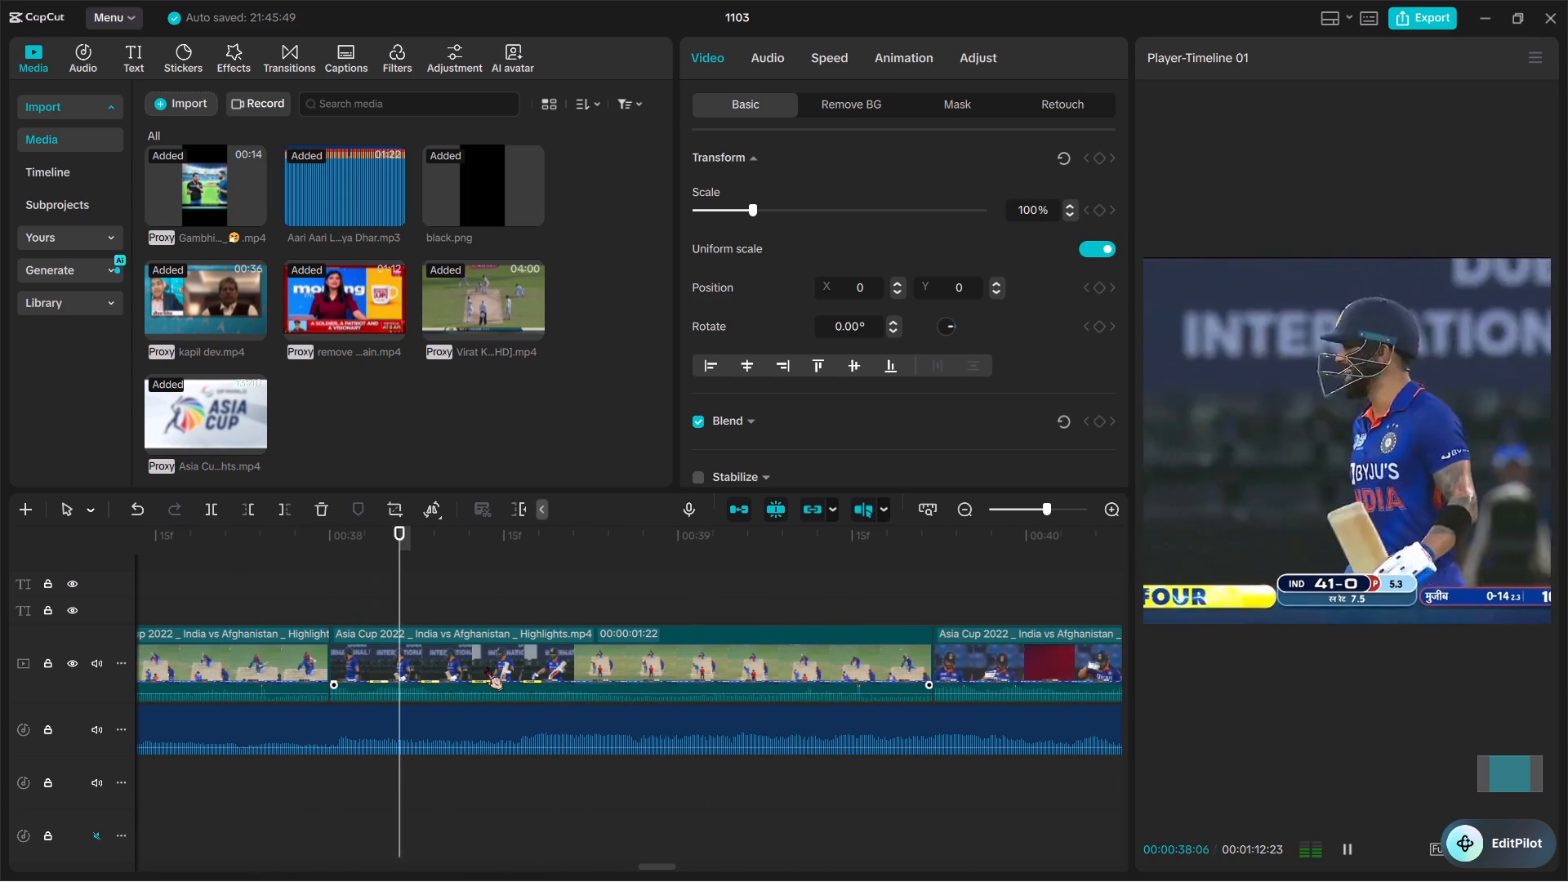
pyautogui.press('space')
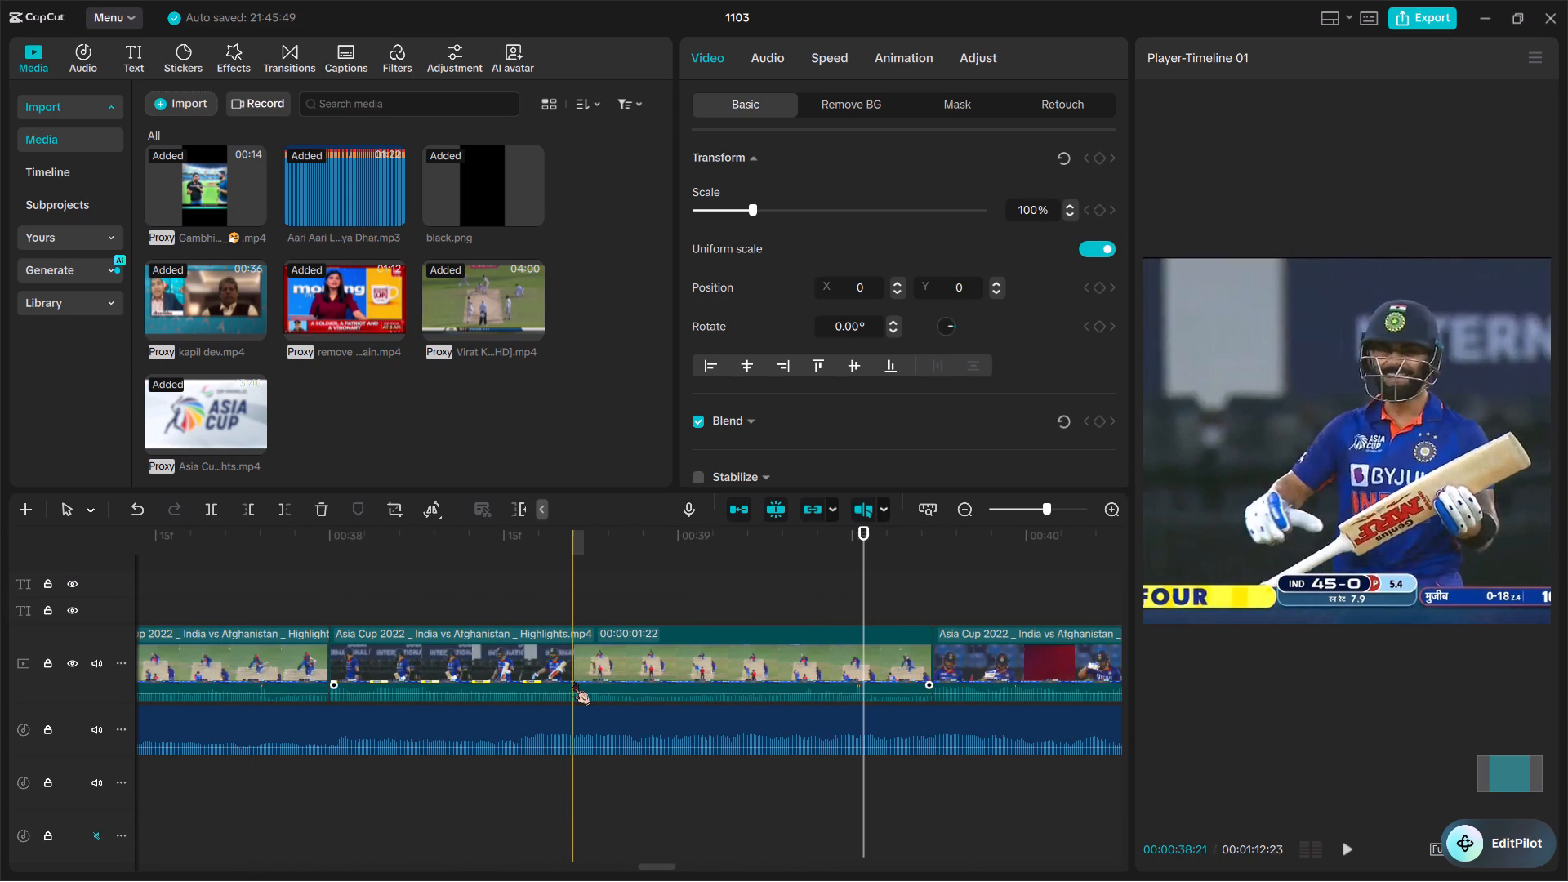
pyautogui.hotkey('ctrl', 'b')
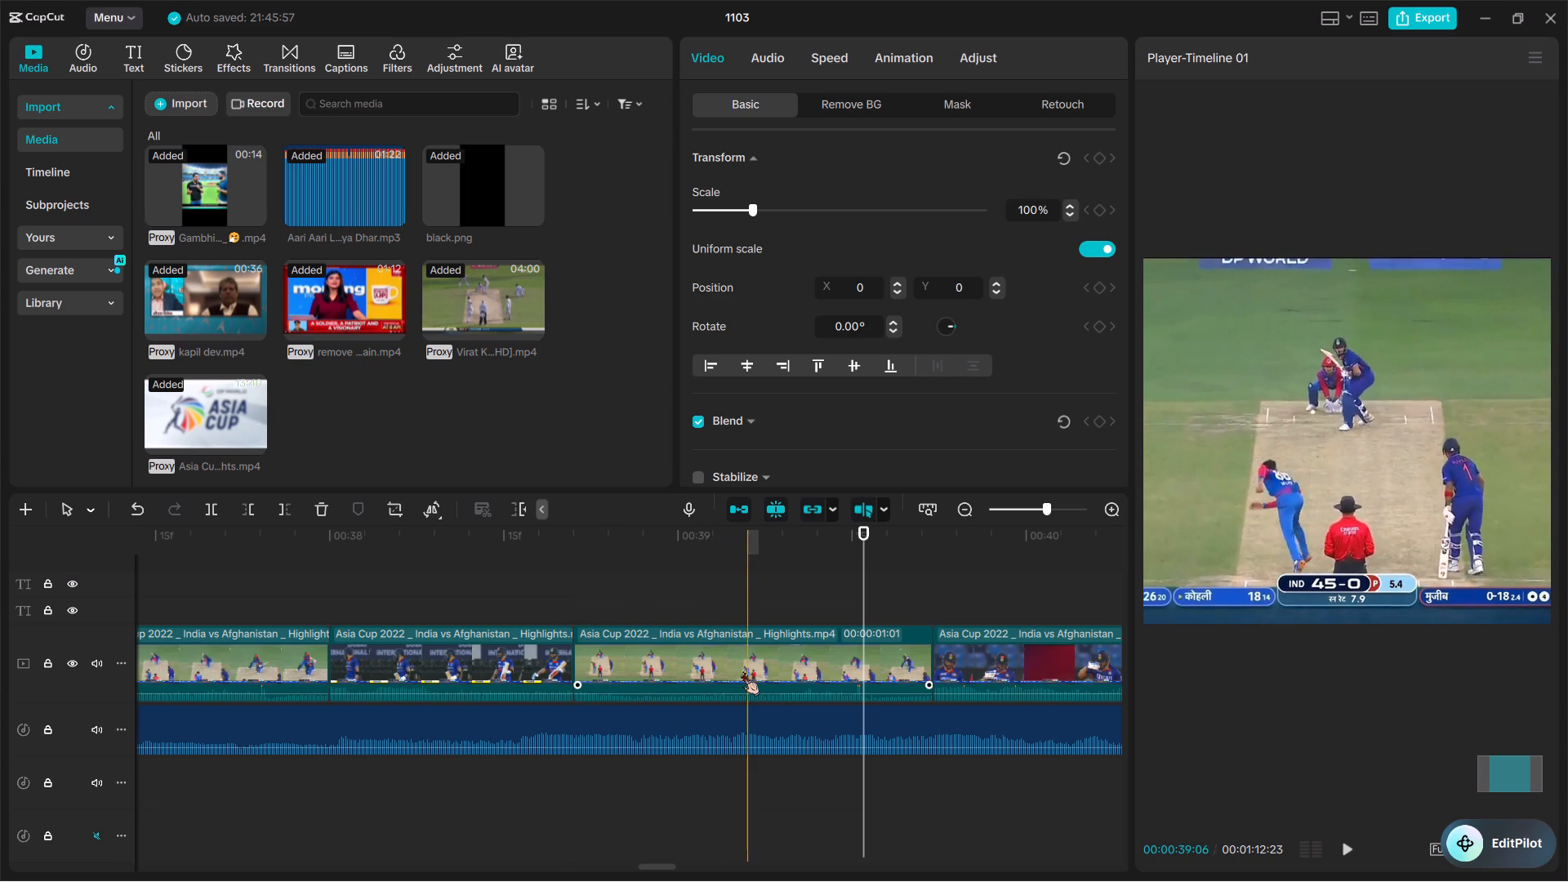
pyautogui.press('q')
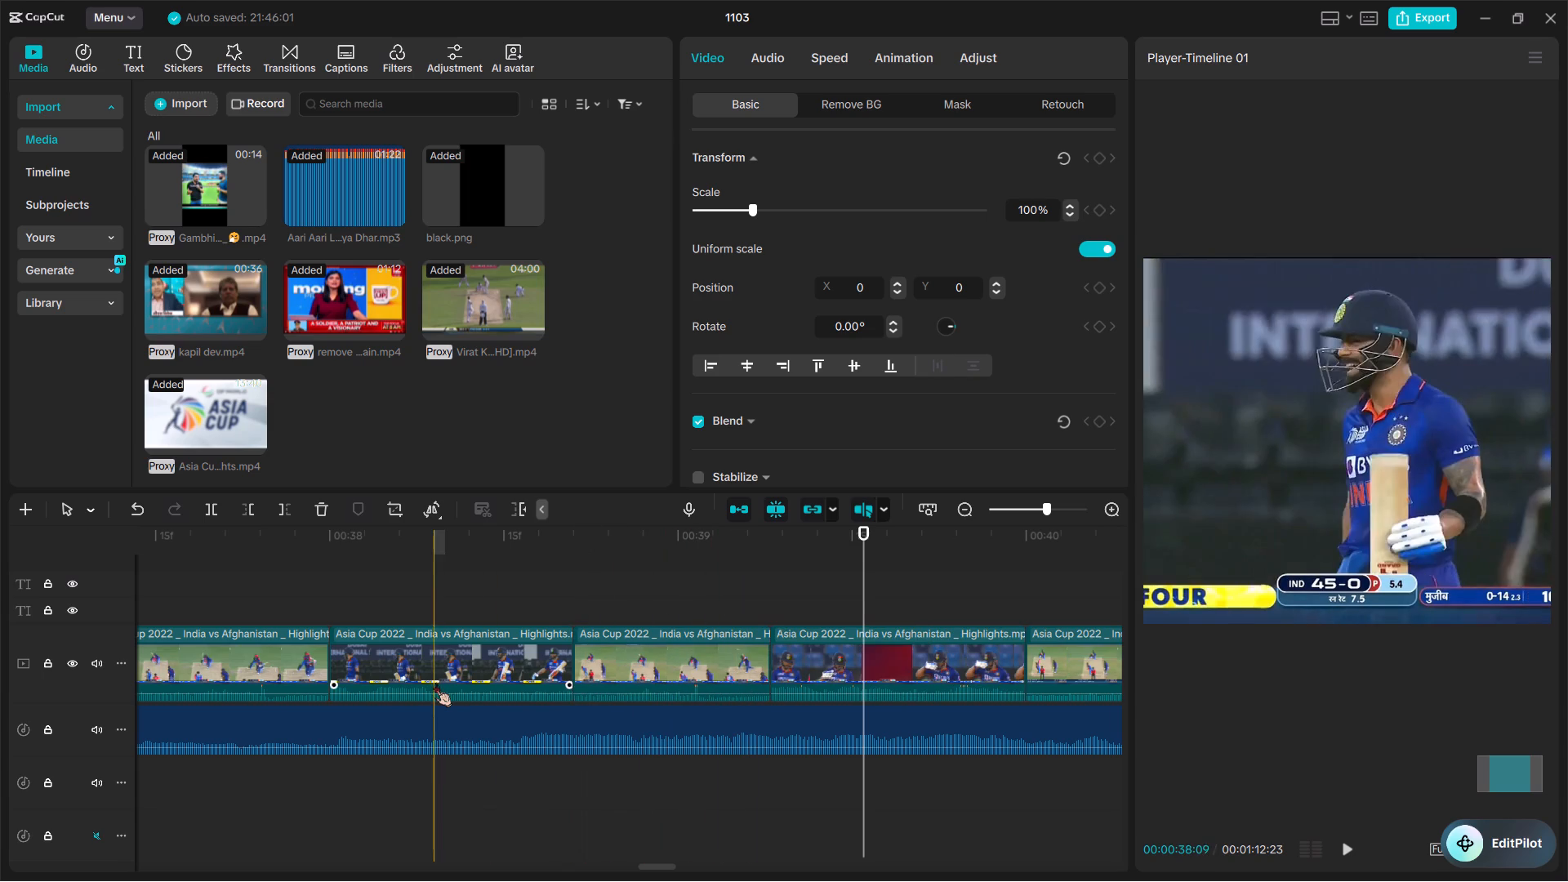
pyautogui.press('space')
pyautogui.press('space')
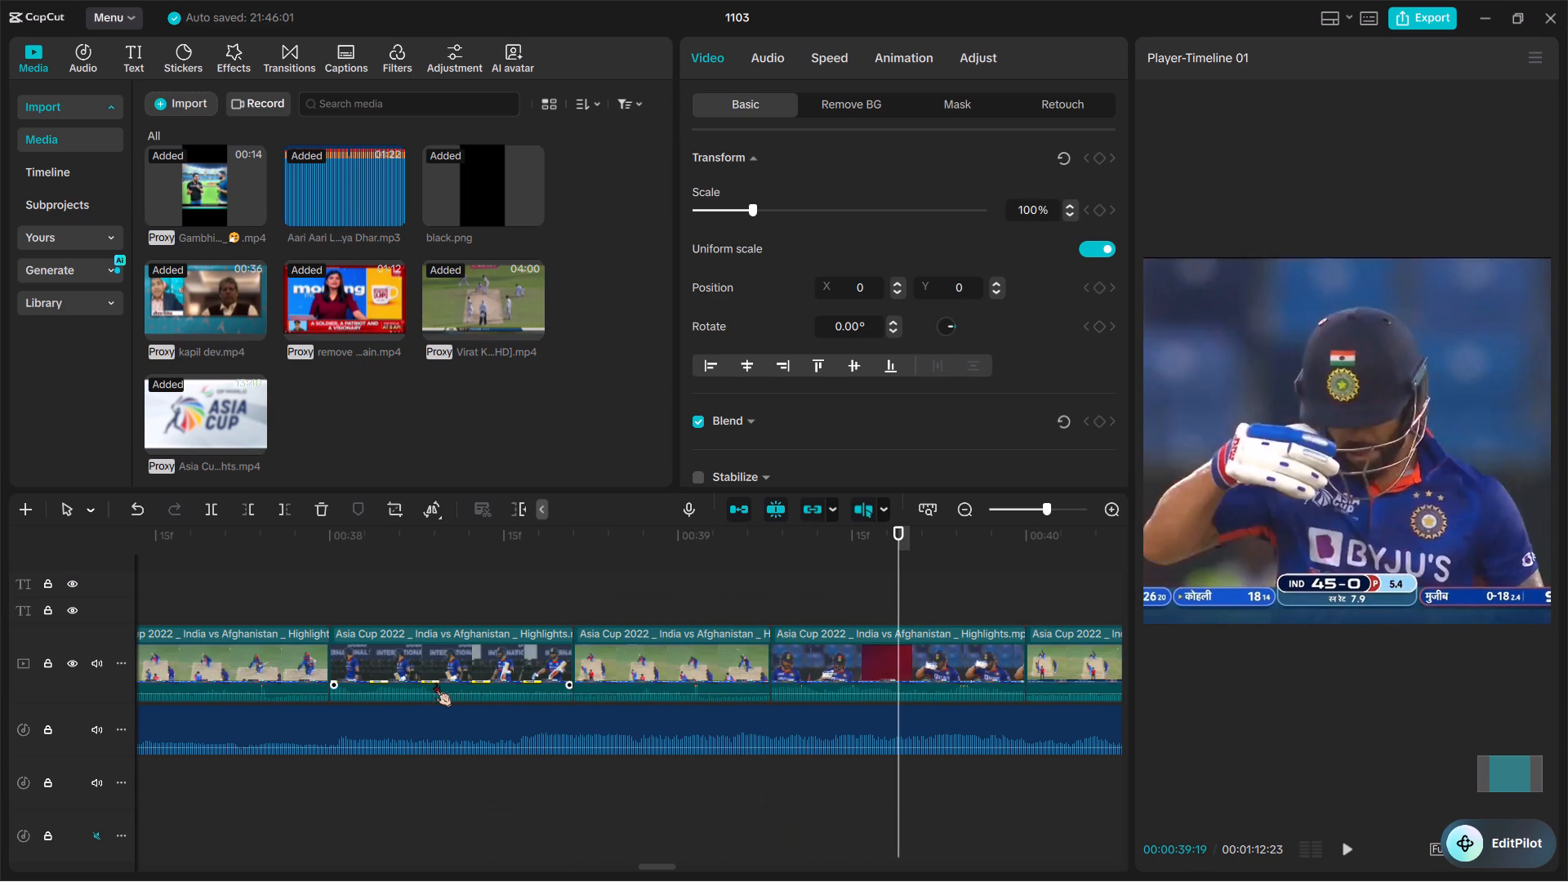
# Move the 45-0 batsman close-up clip containing the red wipe to after the delivery clip that follows it.
pyautogui.click(829, 693)
pyautogui.moveTo(844, 669); pyautogui.dragTo(842, 645)
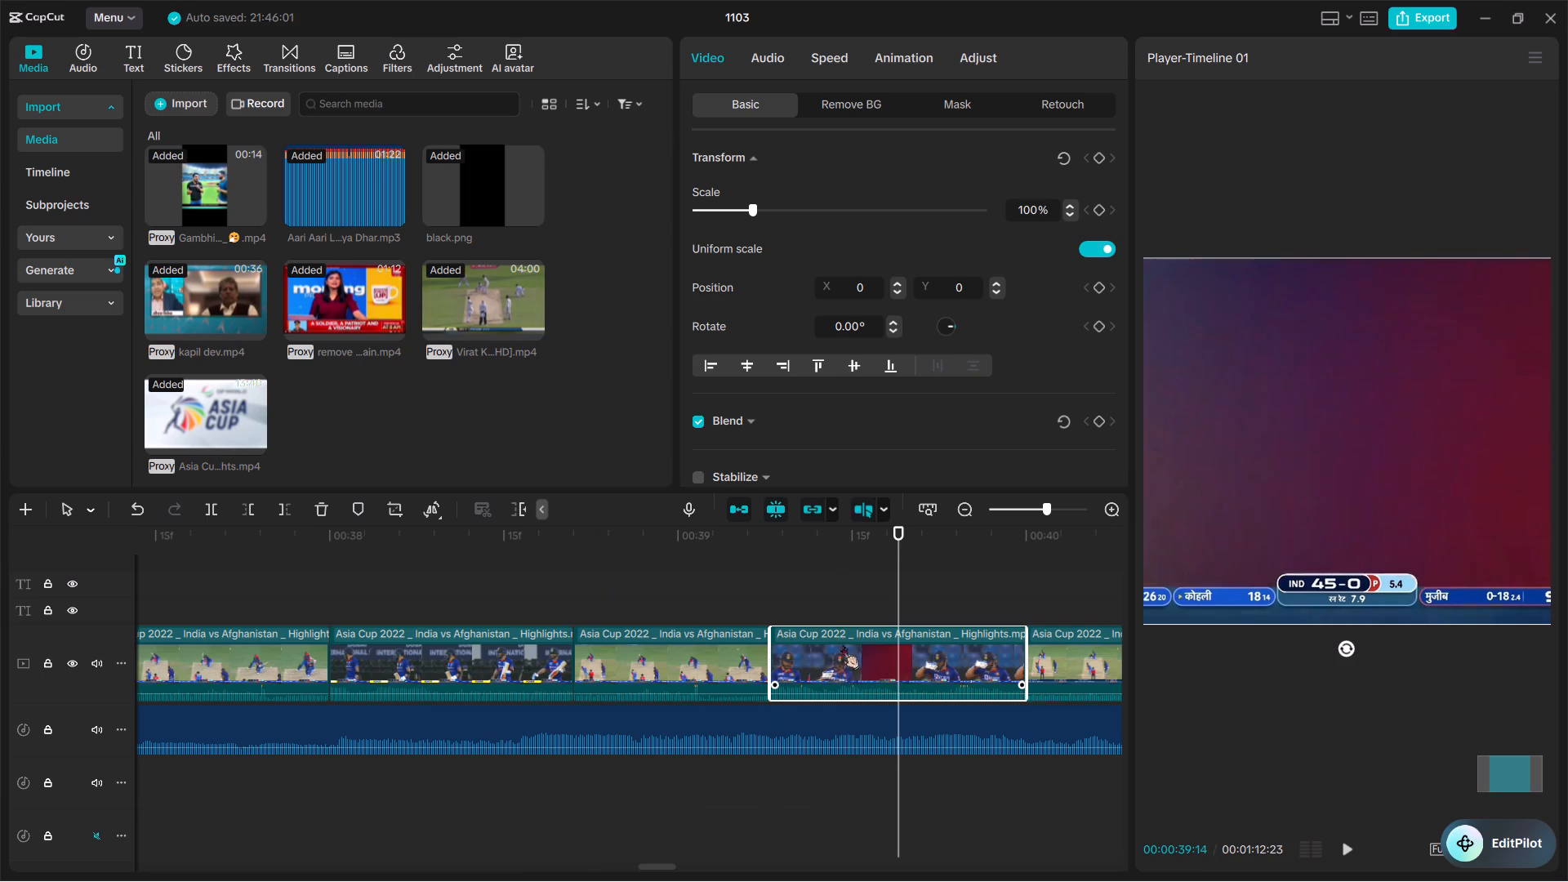
pyautogui.moveTo(842, 645); pyautogui.dragTo(925, 616)
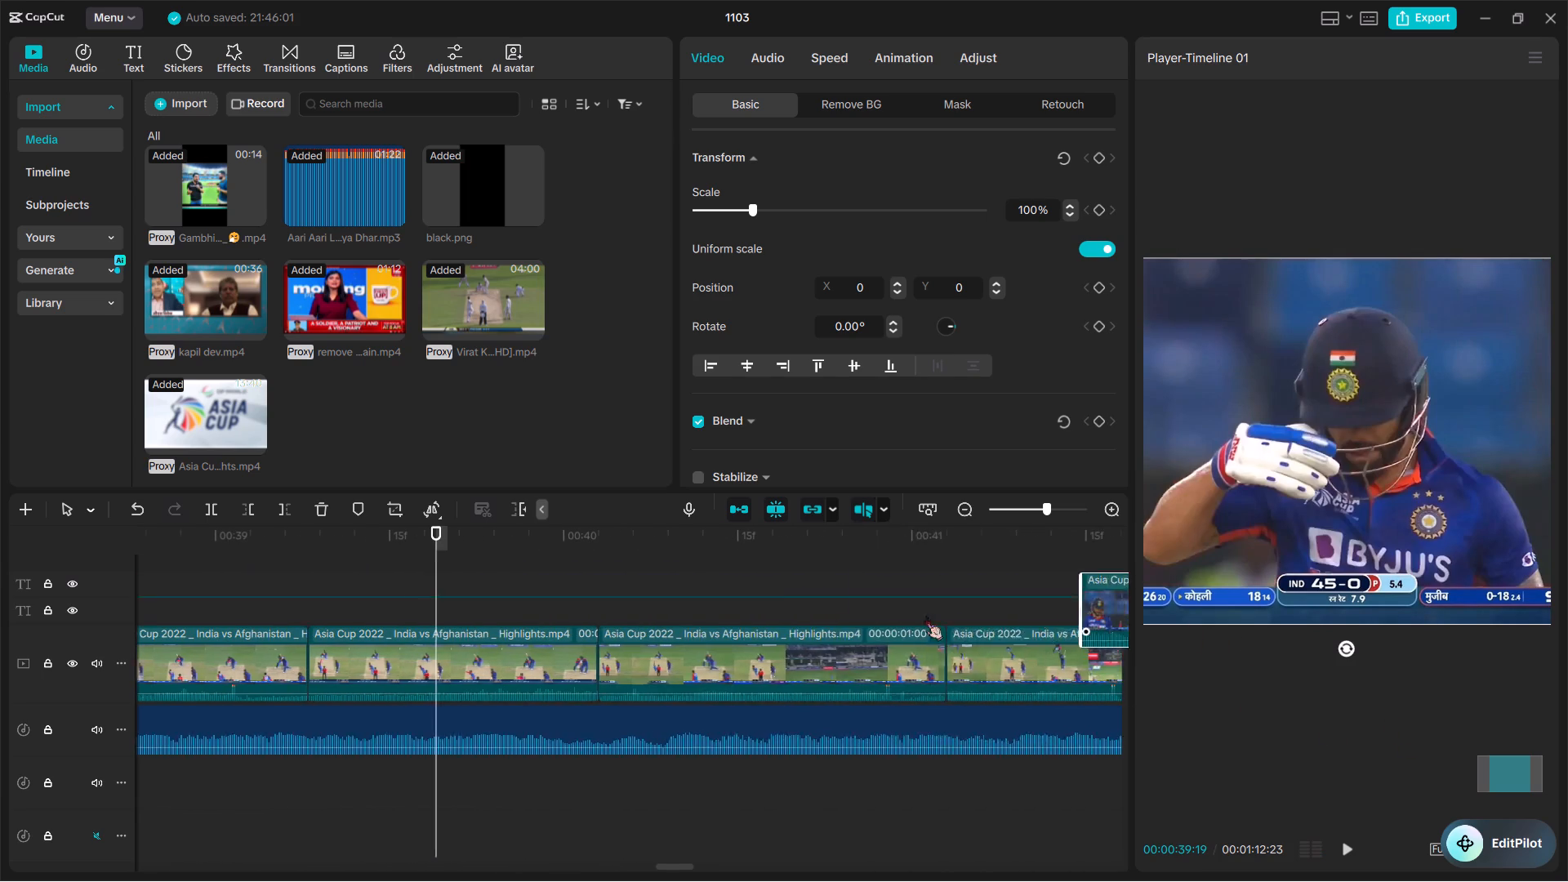
pyautogui.moveTo(925, 616); pyautogui.dragTo(667, 657)
# Trim the start of the delivery clip just before the relocated close-up forward to about 00:39:16.
pyautogui.hscroll(1, 667, 657)
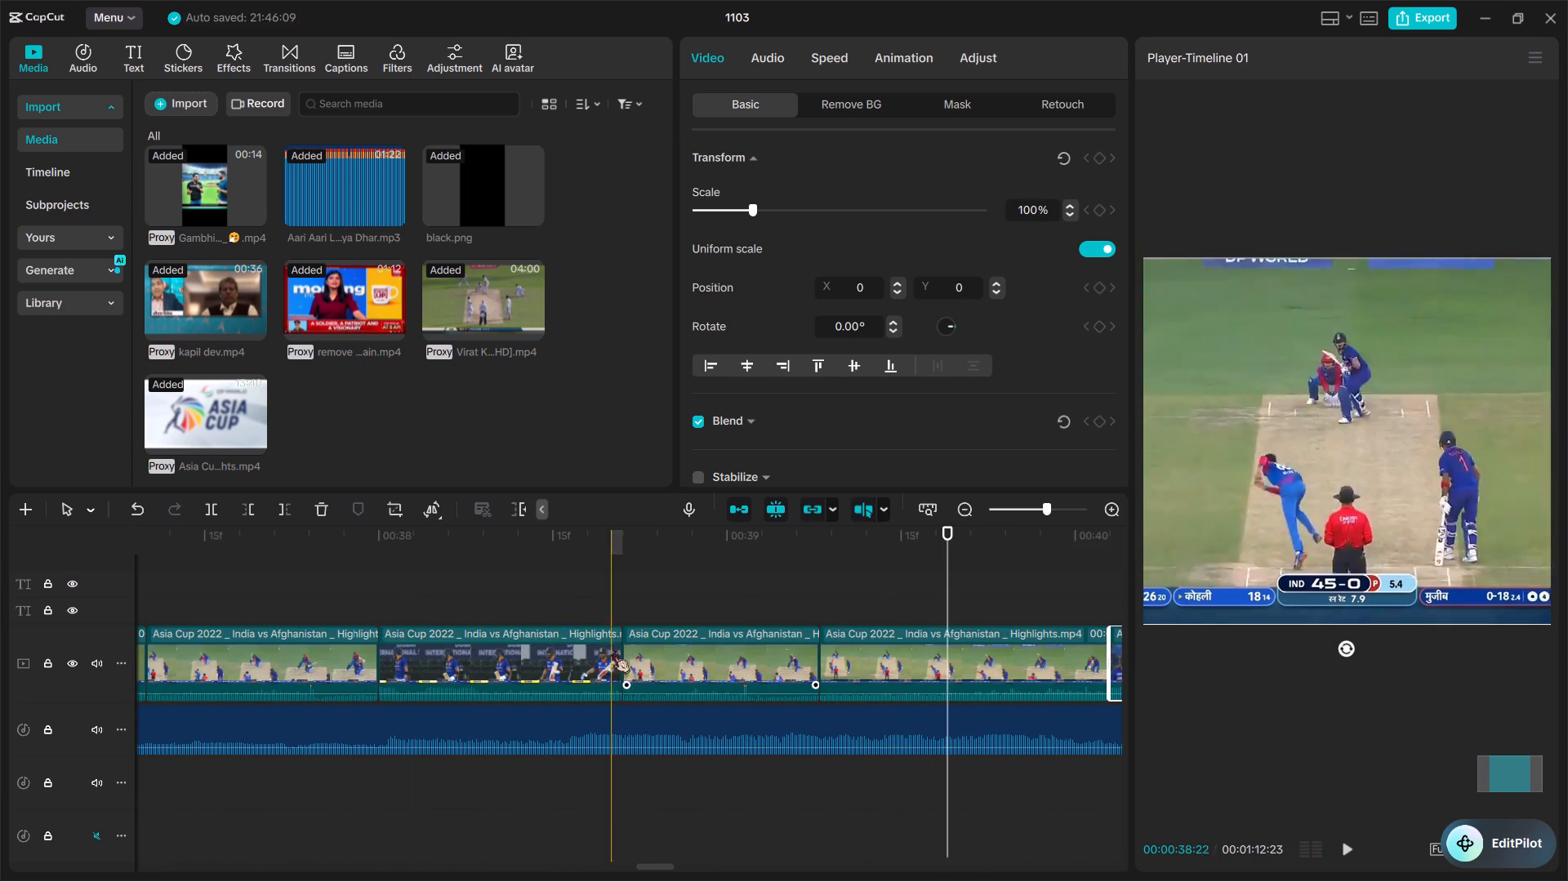
pyautogui.press('space')
pyautogui.press('space')
pyautogui.press('space')
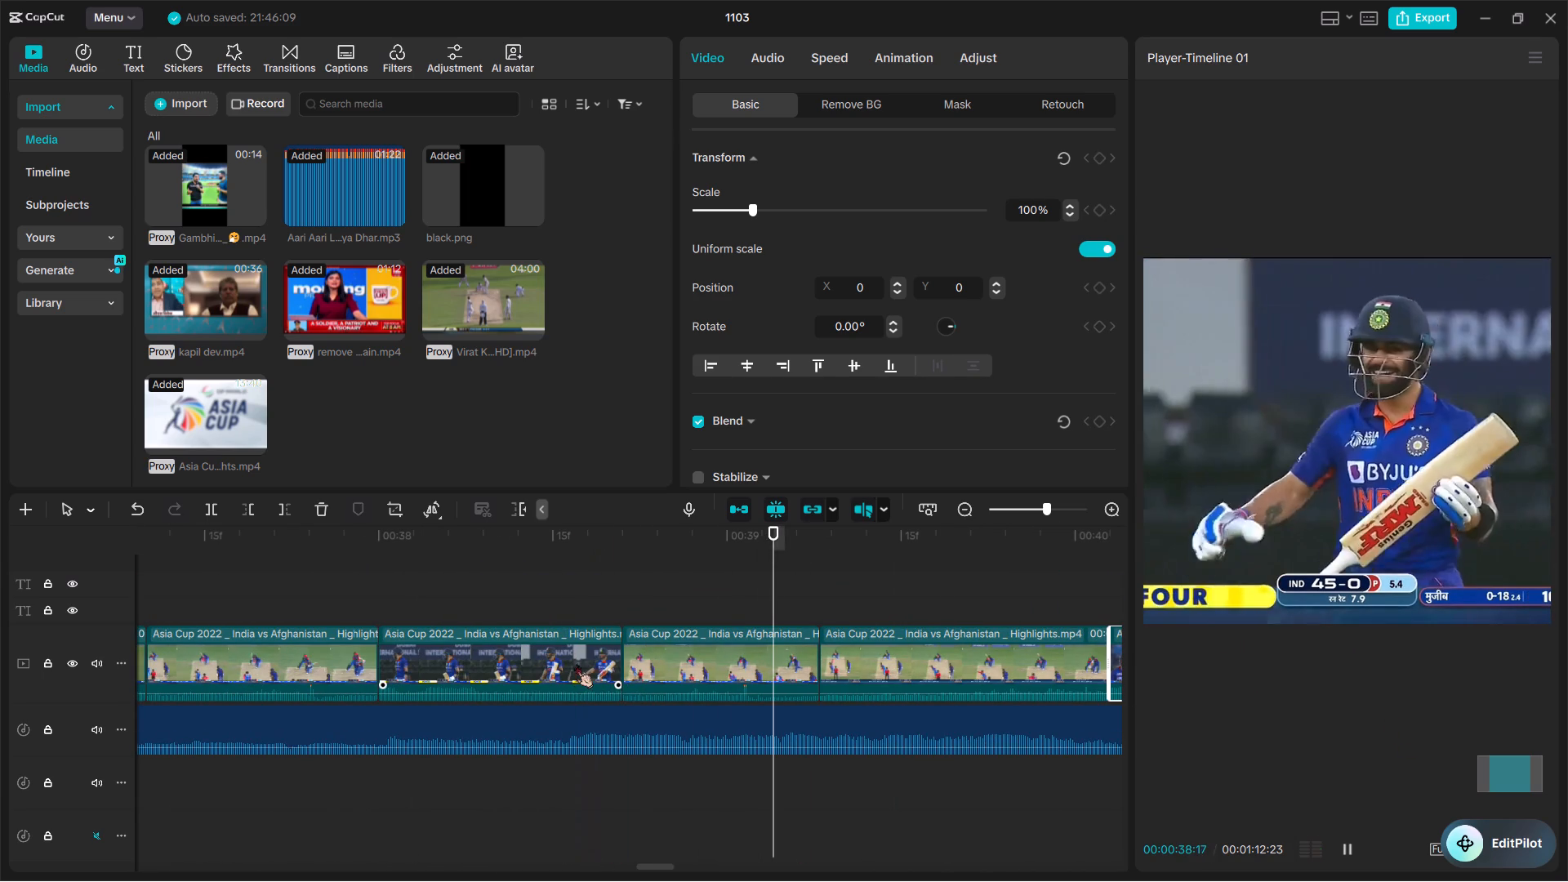
pyautogui.press('space')
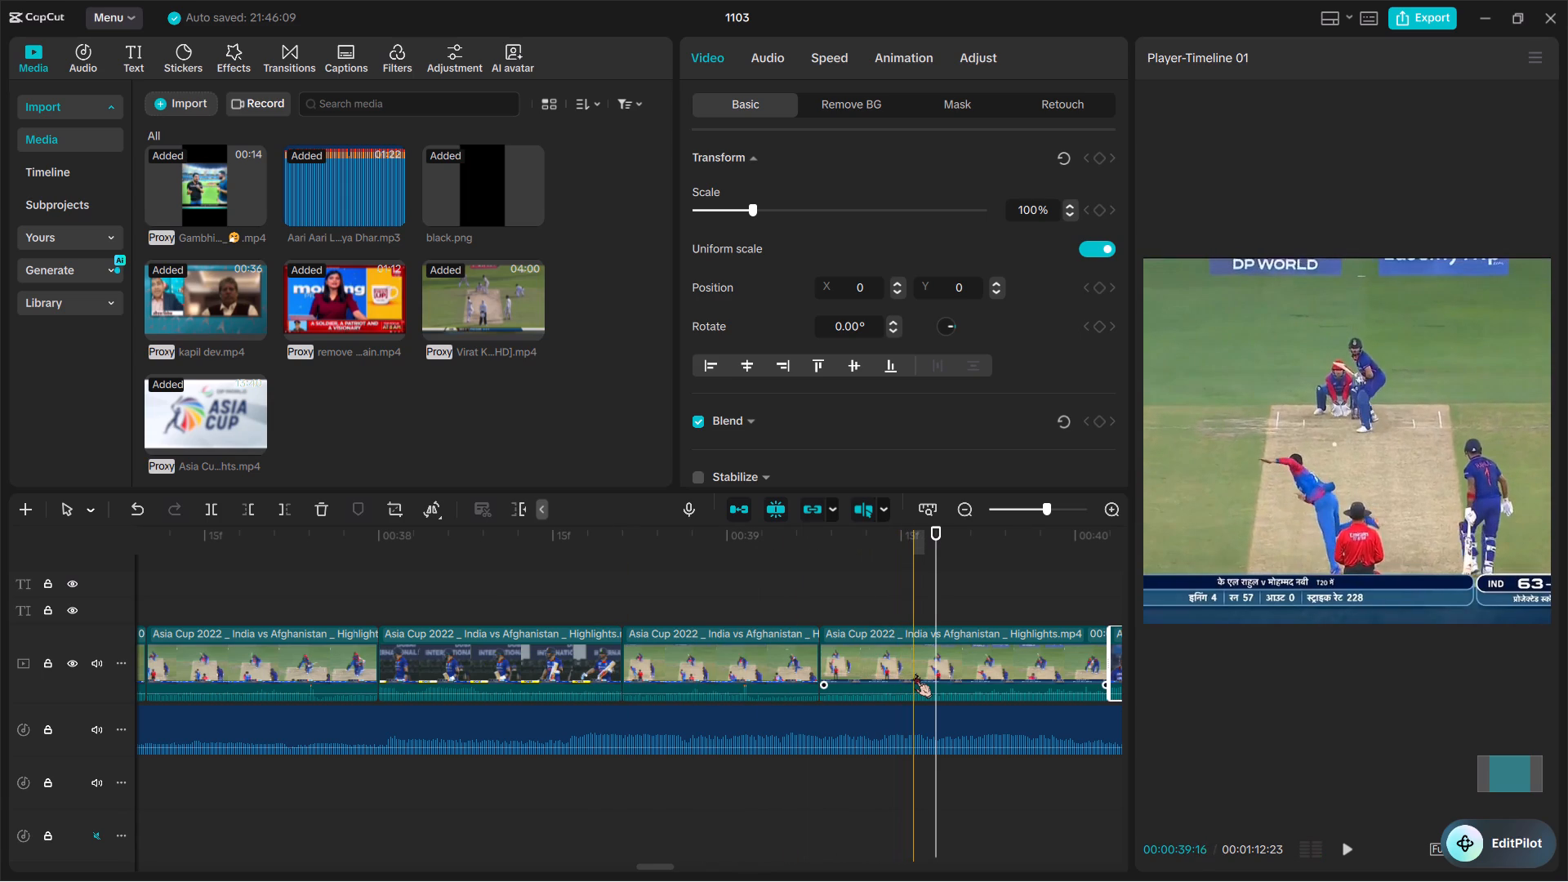
pyautogui.press('q')
pyautogui.press('space')
pyautogui.press('space')
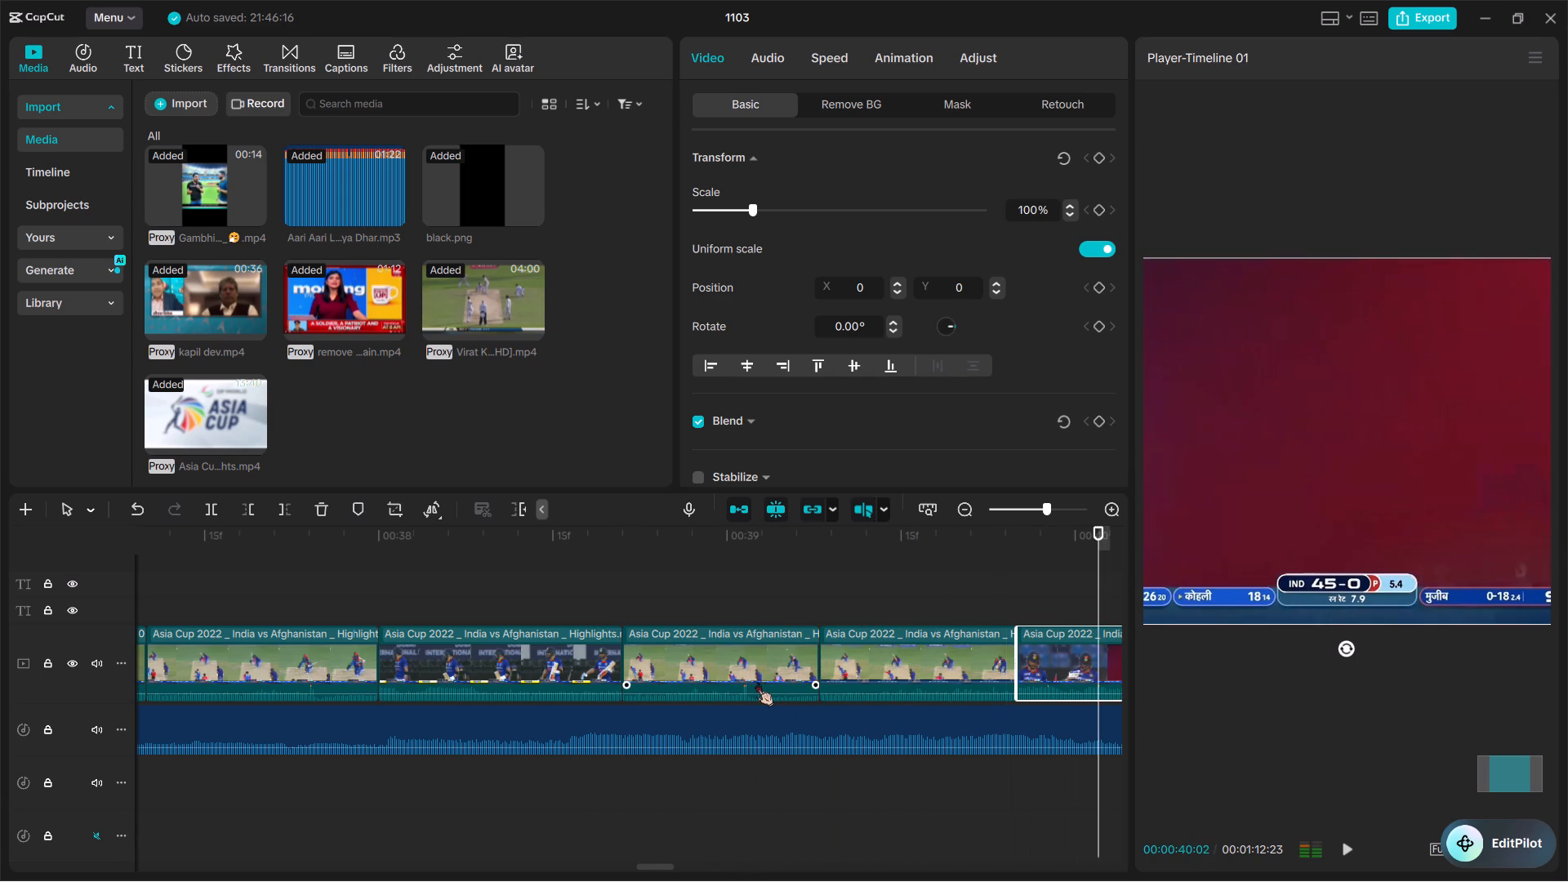
# Extend the end of that delivery clip to about 00:40:00 and play back the shot.
pyautogui.hscroll(-1, 756, 682)
pyautogui.click(474, 663)
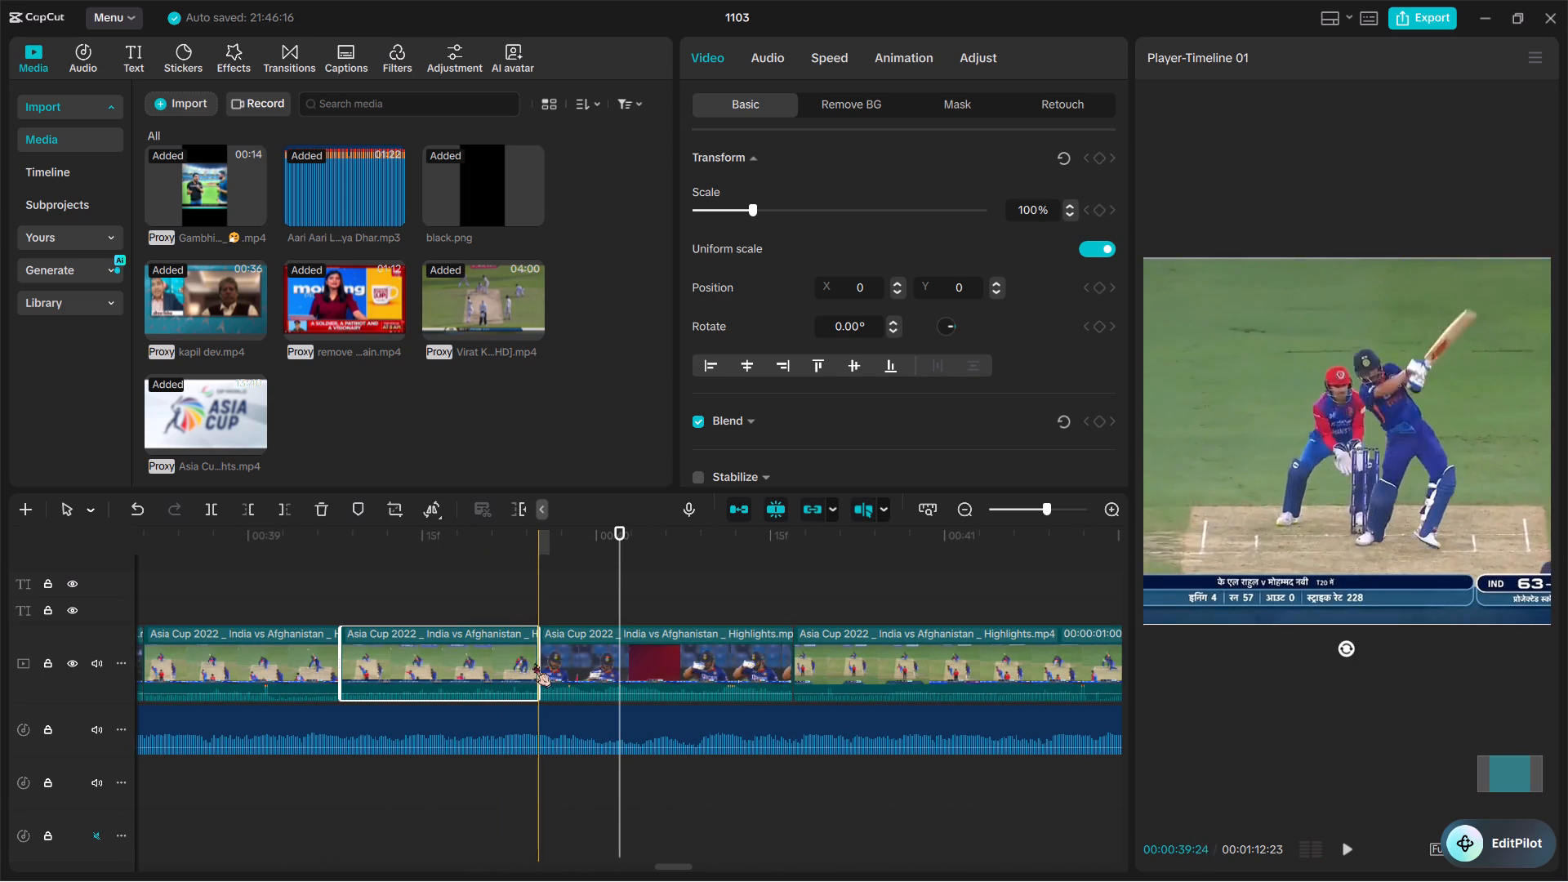
pyautogui.moveTo(541, 663); pyautogui.dragTo(596, 671)
pyautogui.press('space')
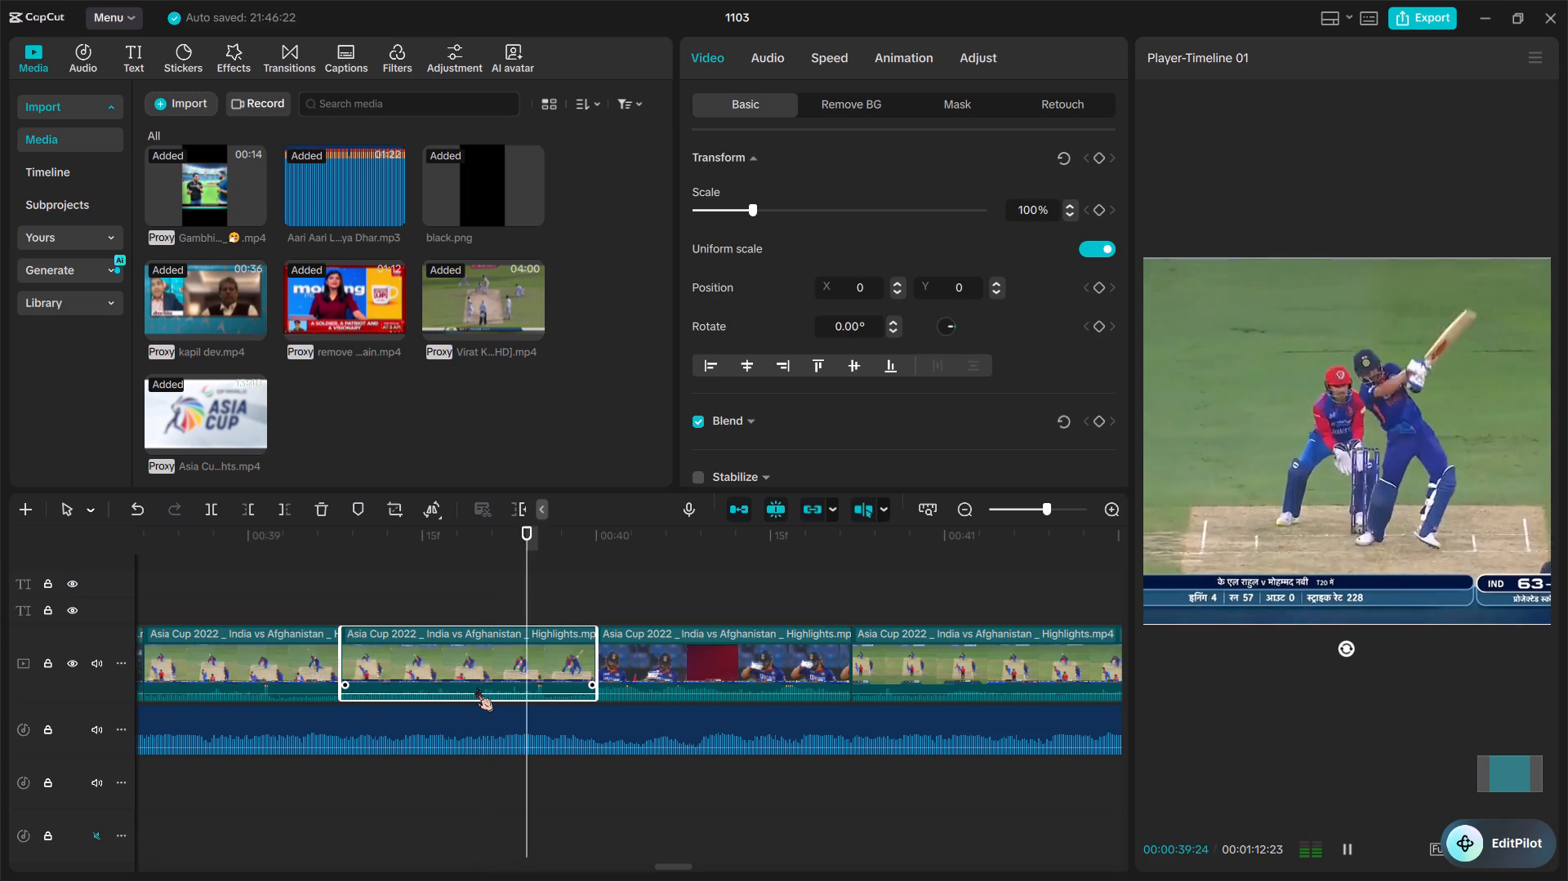
pyautogui.press('space')
# Move the 45-0 batsman close-up with the red wipe onto a separate track above the main video and hide that track.
pyautogui.doubleClick(764, 633)
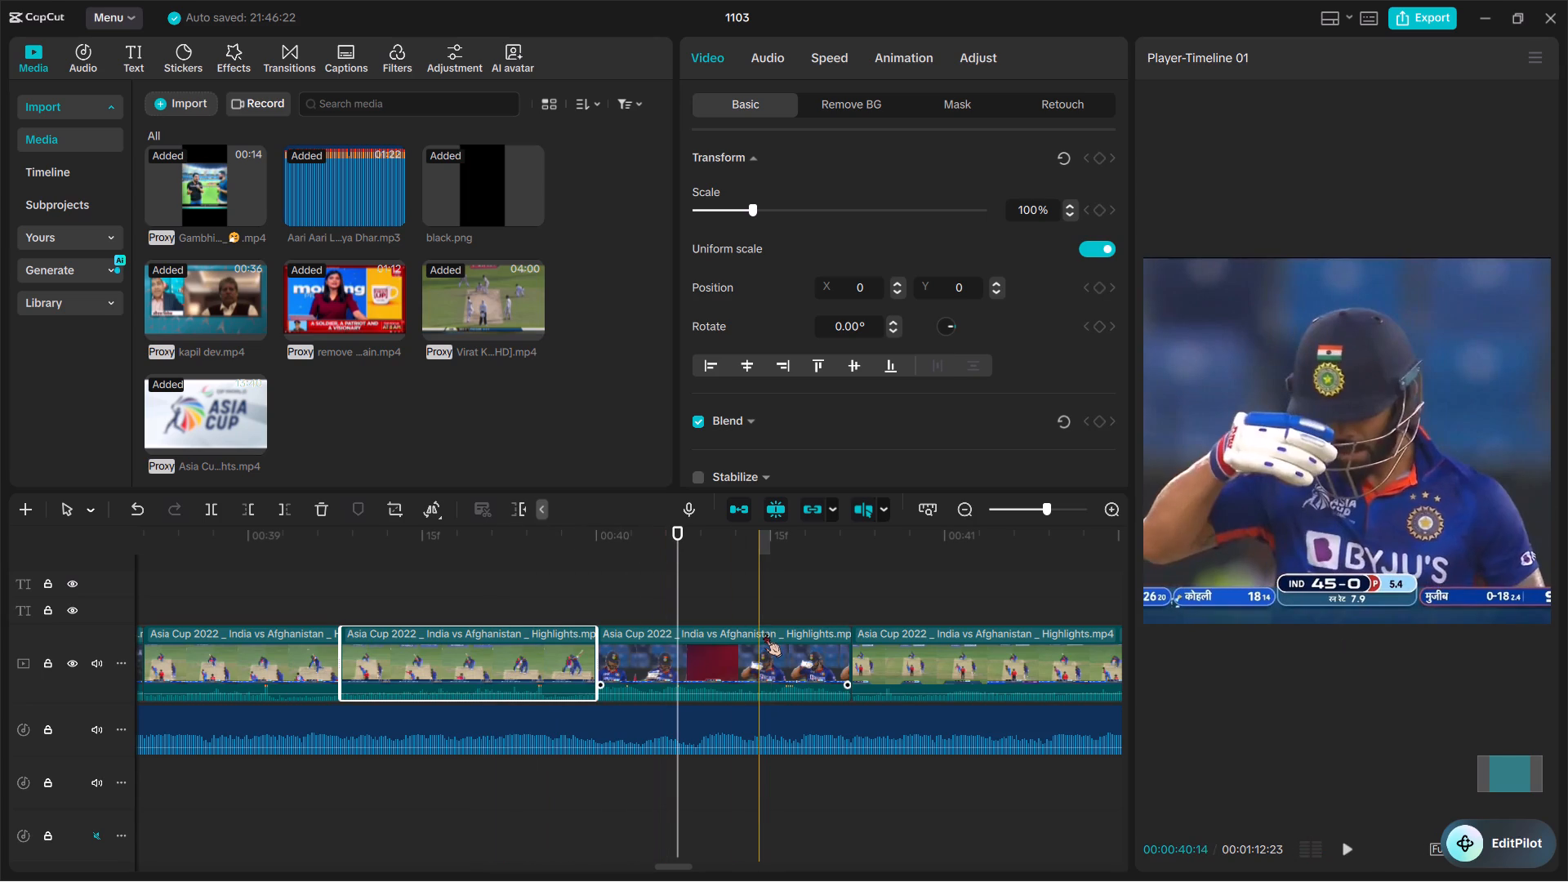
pyautogui.moveTo(734, 668); pyautogui.dragTo(734, 612)
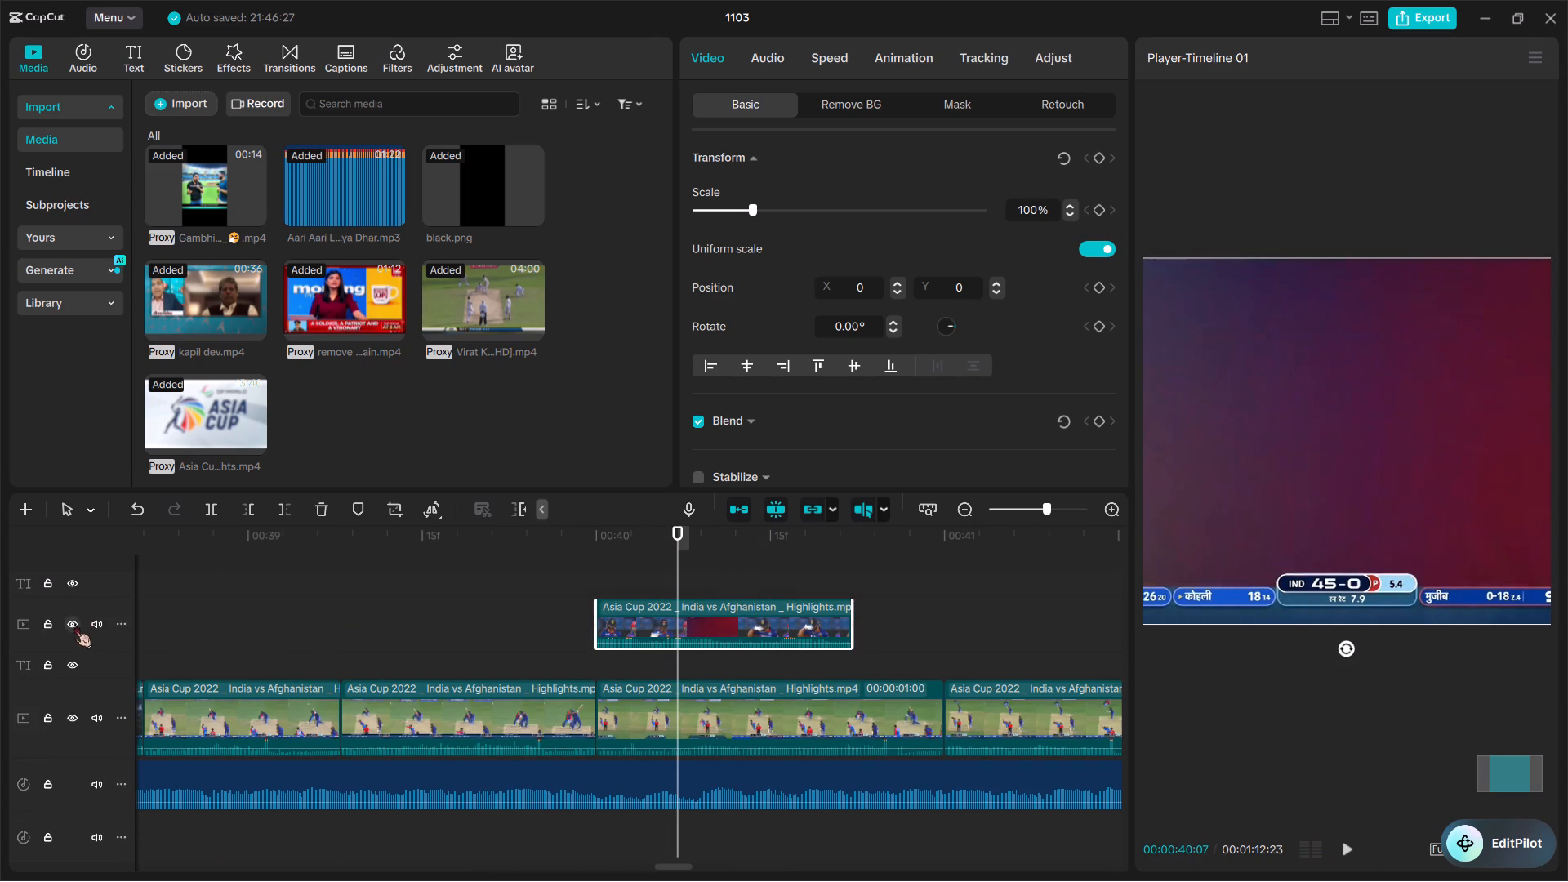
pyautogui.click(73, 620)
# Trim the start of the 74-0 delivery clip forward to about 00:40:14 and play back the cut.
pyautogui.press('space')
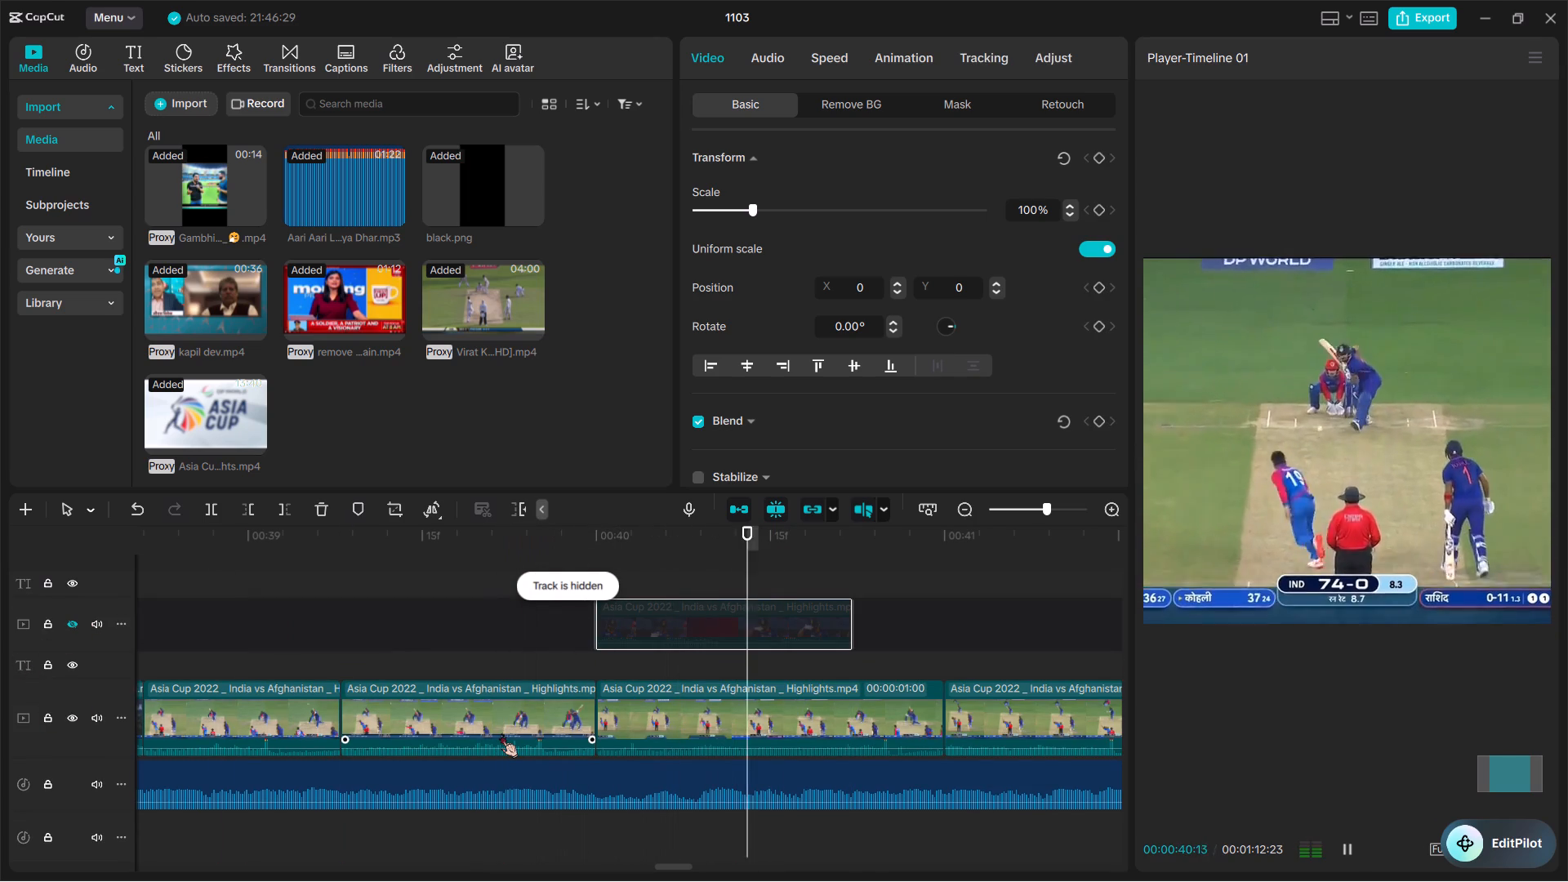
pyautogui.press('space')
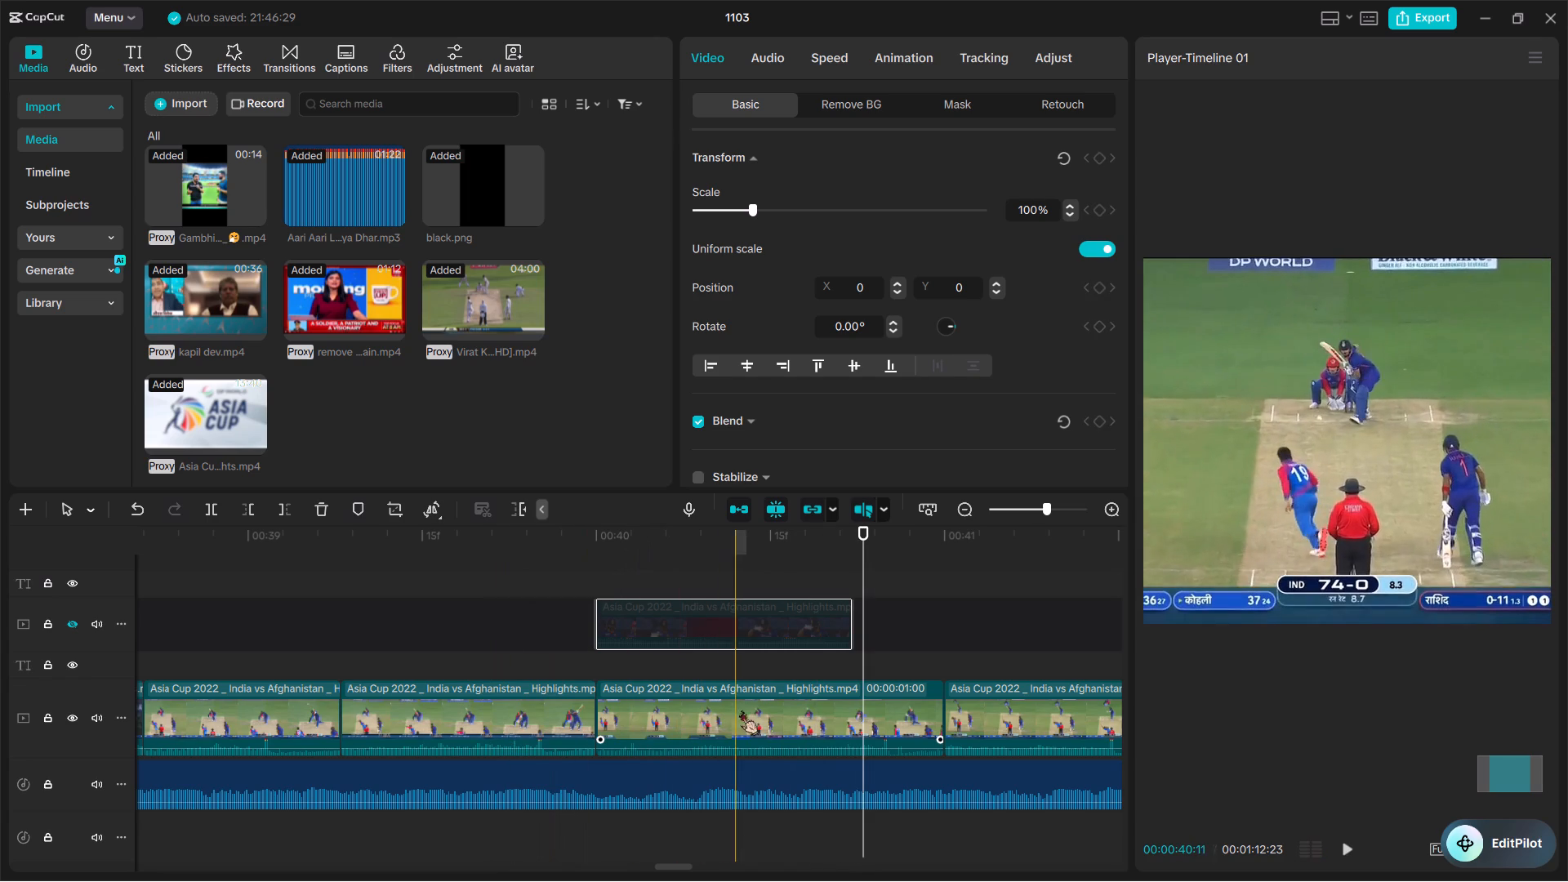
pyautogui.press('q')
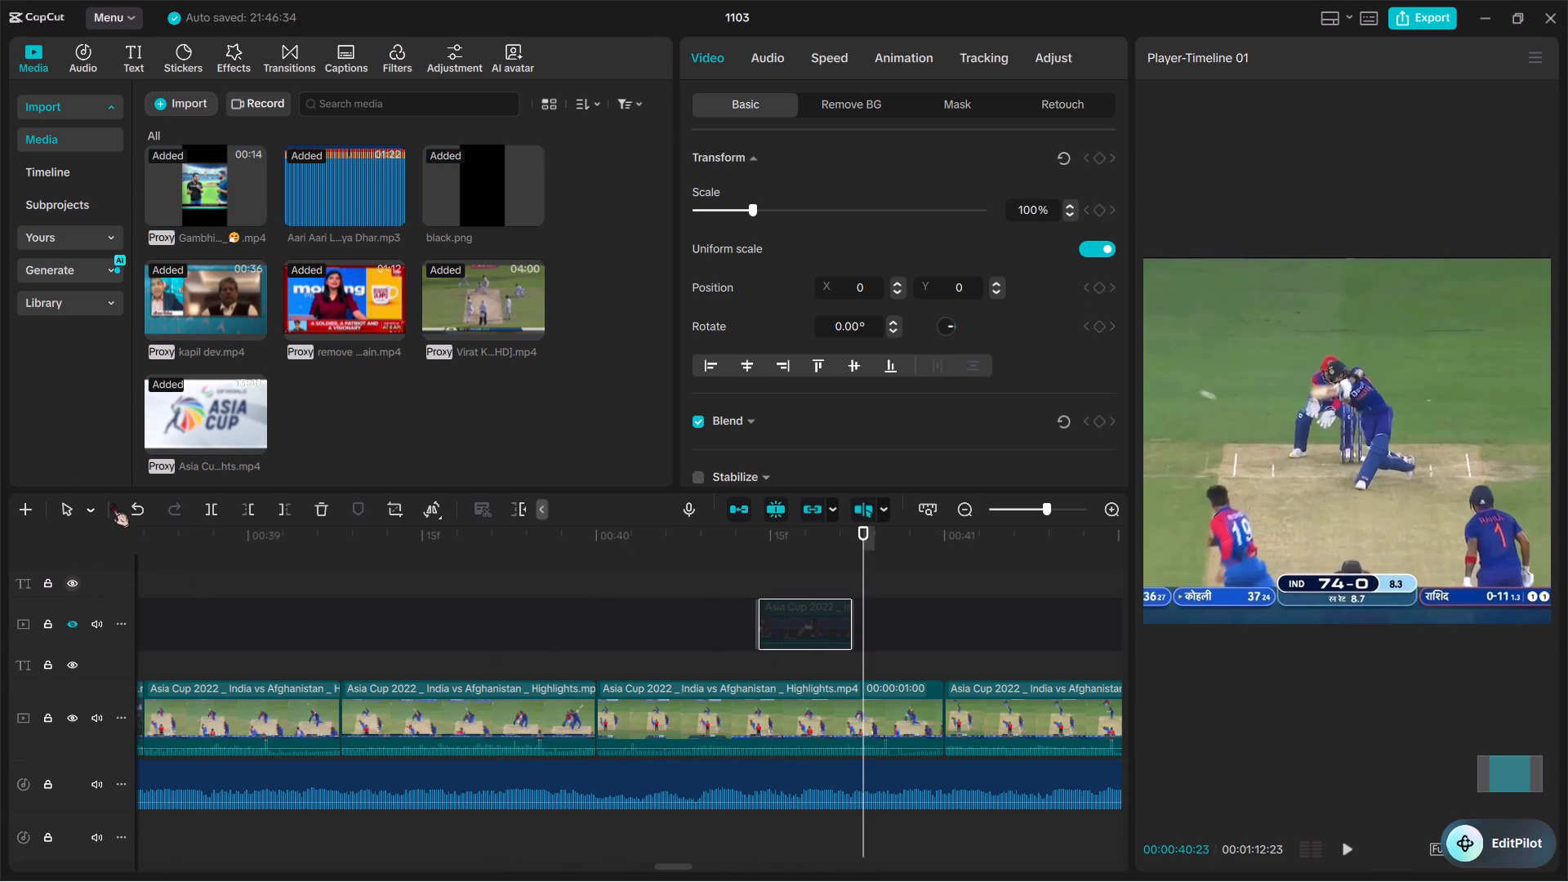
pyautogui.click(132, 510)
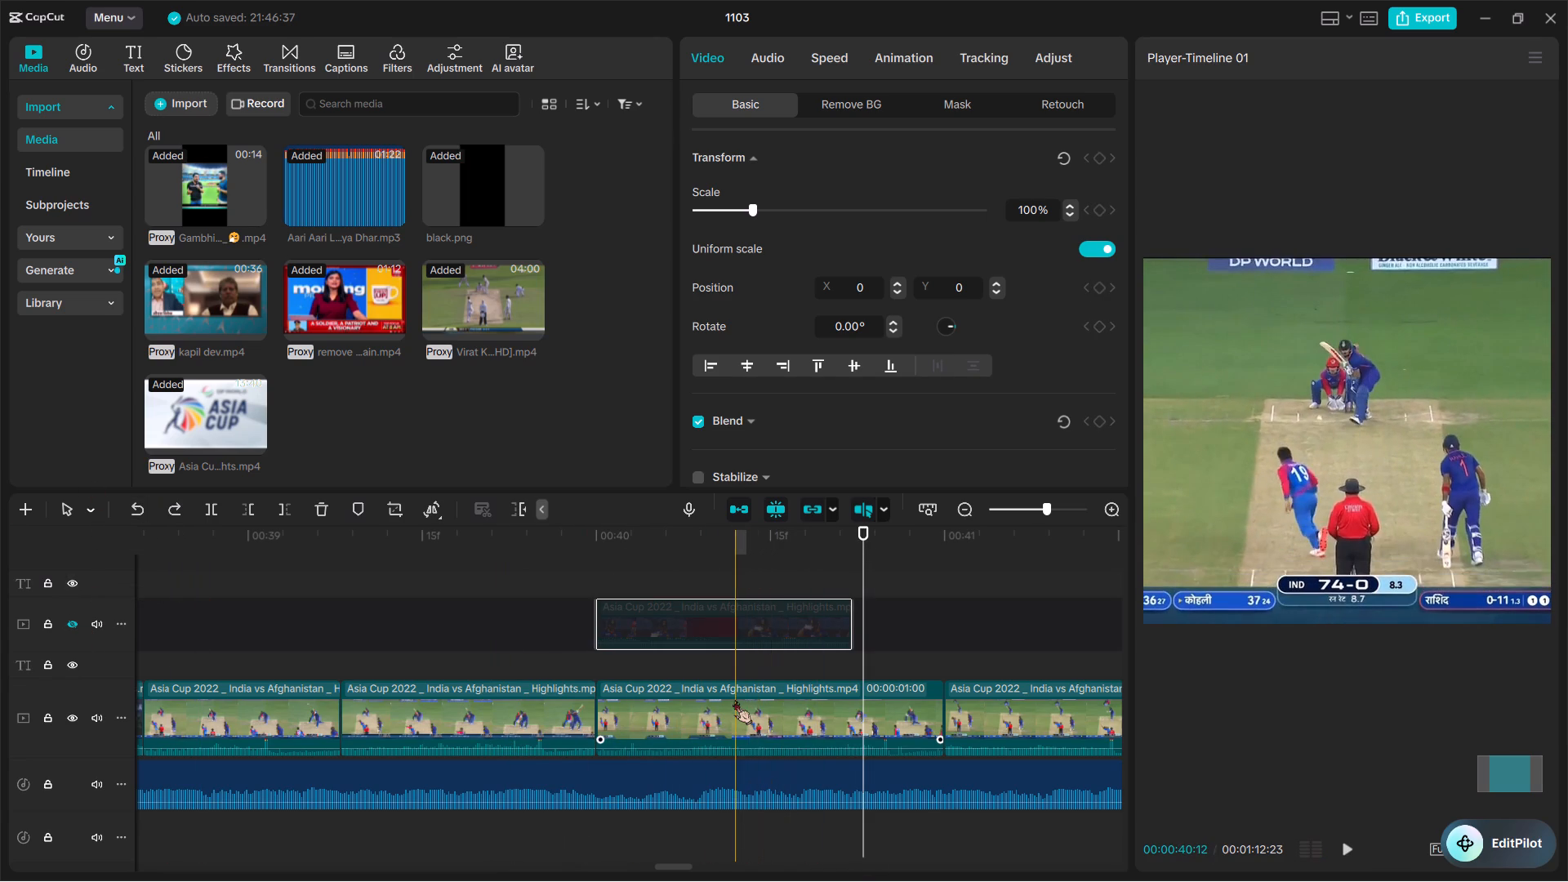
pyautogui.click(734, 700)
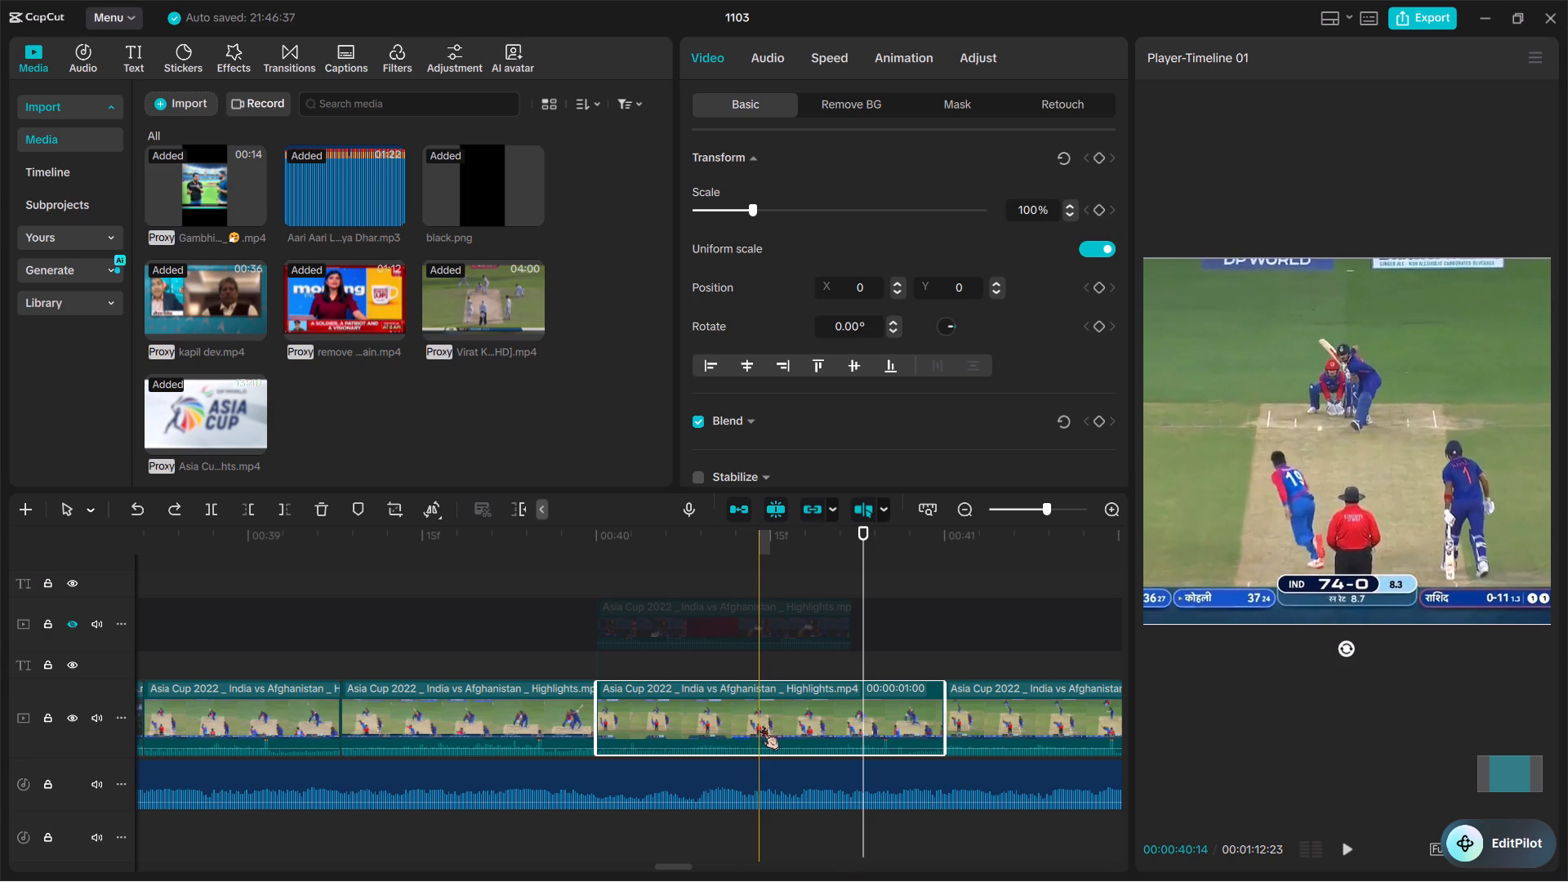
pyautogui.press('q')
pyautogui.press('space')
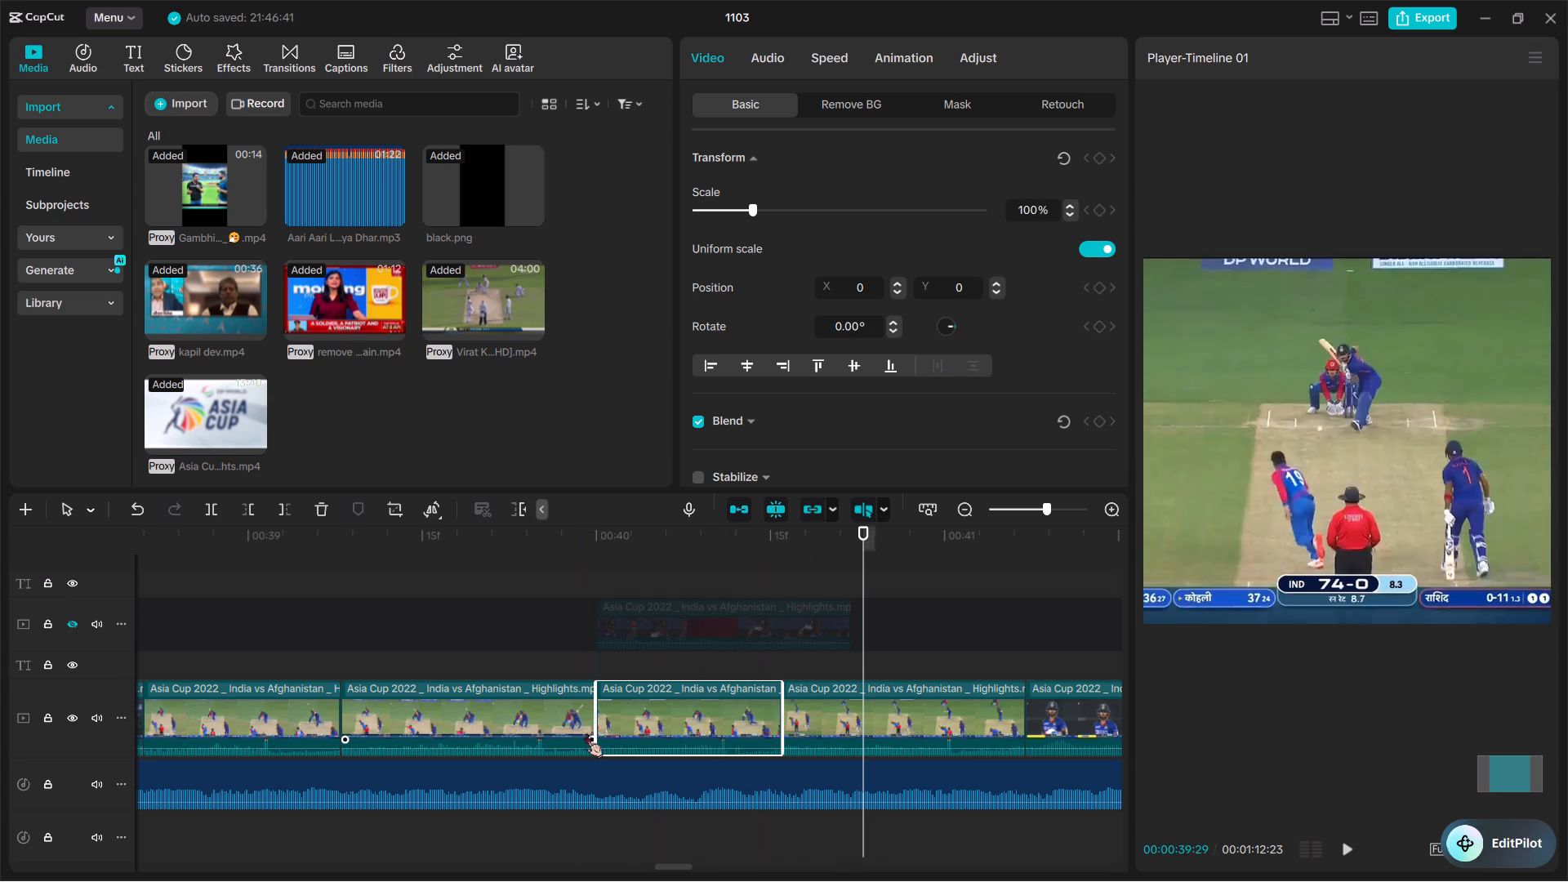
pyautogui.press('space')
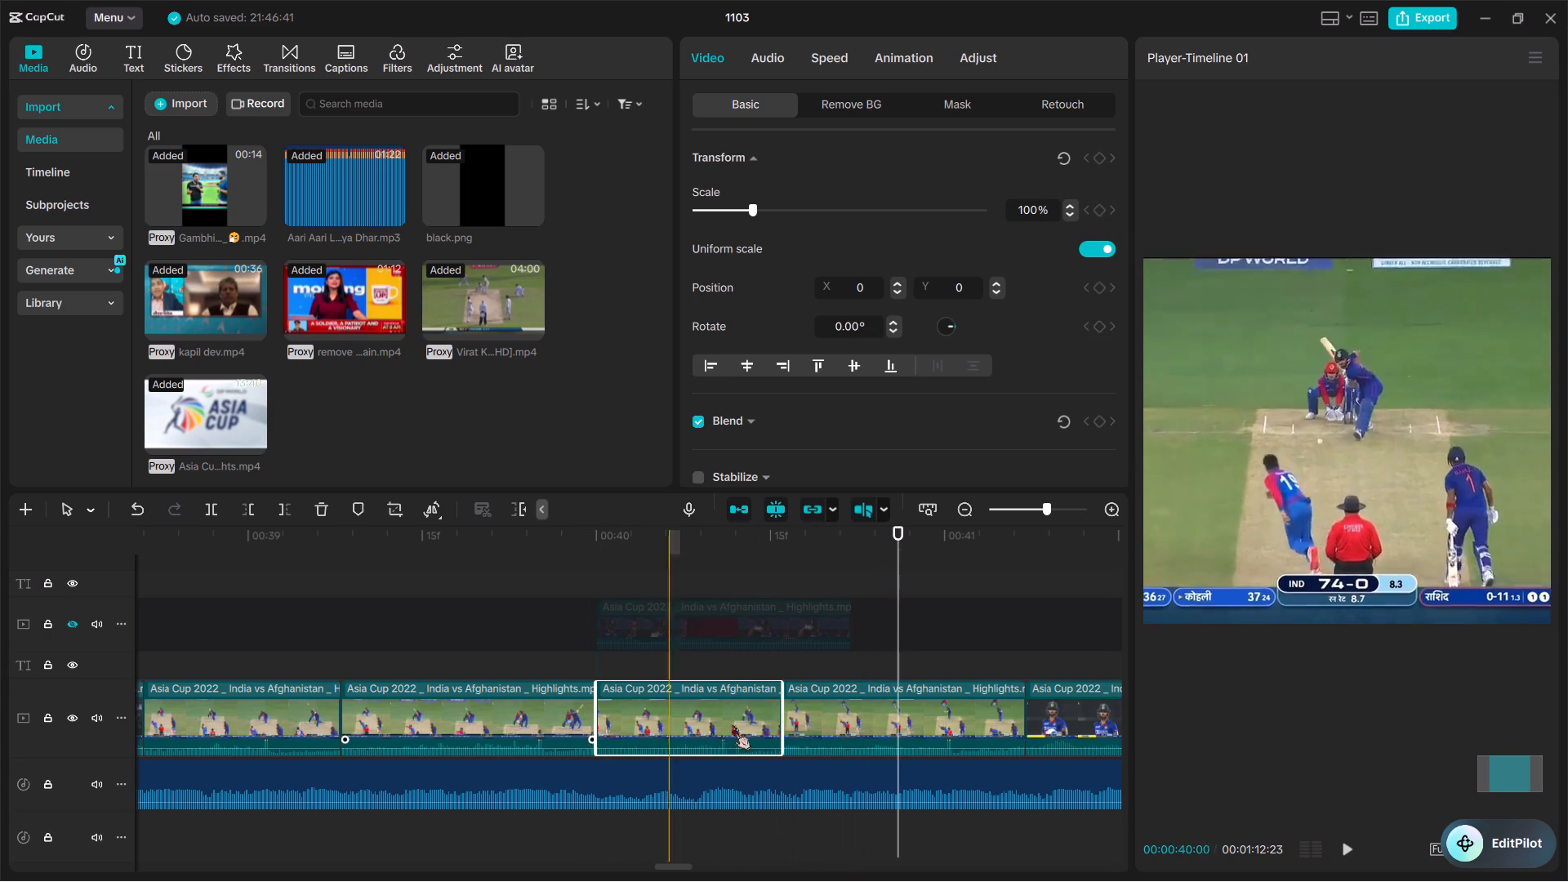
# Trim the start of the 88-0 delivery clip forward to about 00:40:22 and play back the shot.
pyautogui.click(851, 710)
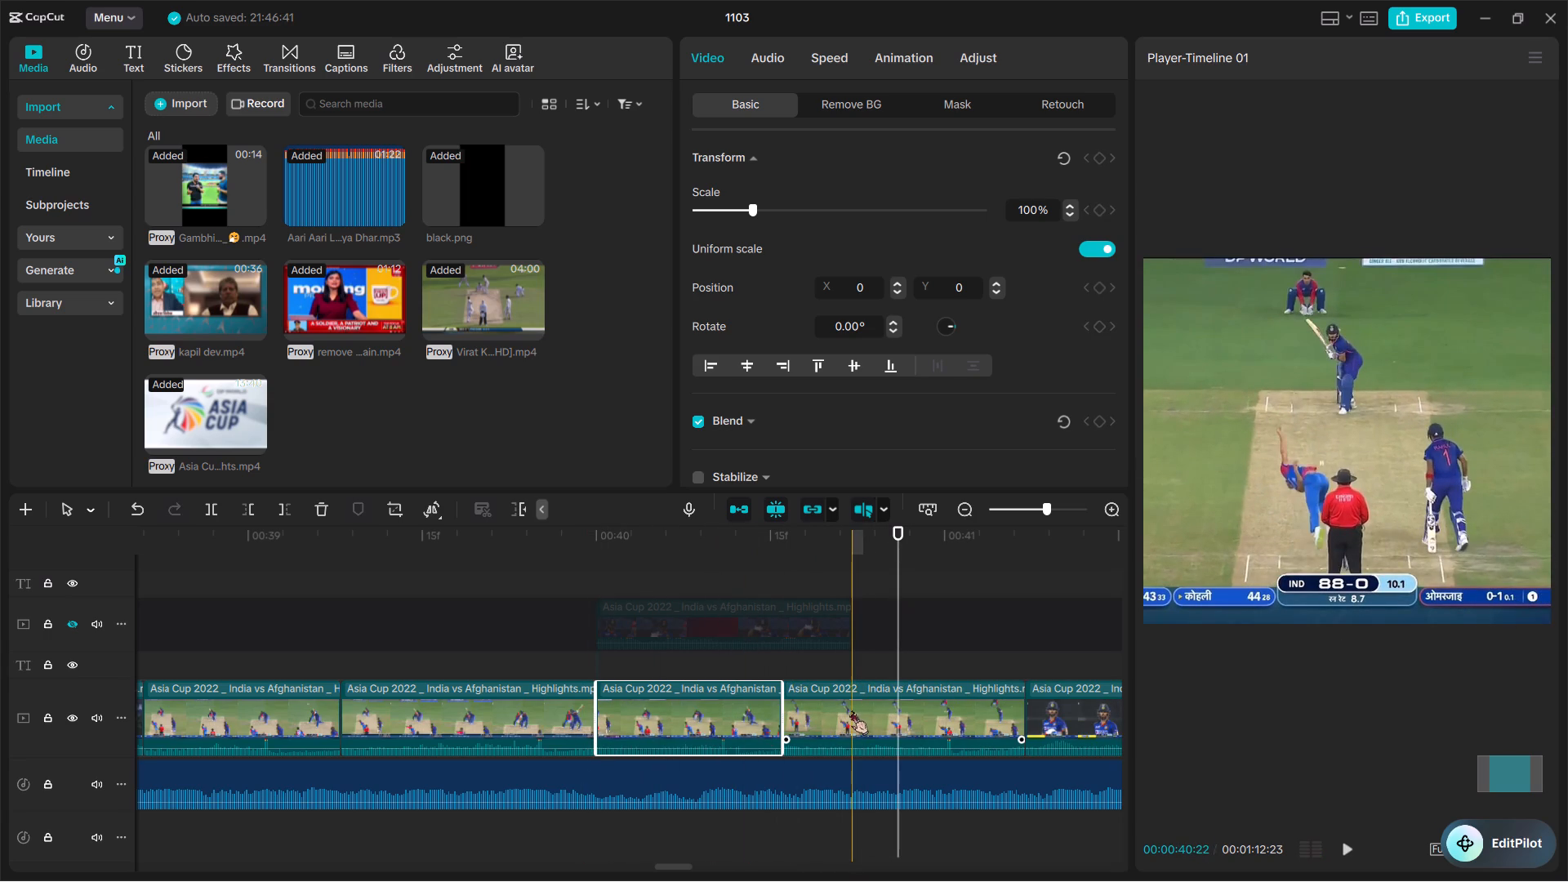
pyautogui.press('q')
pyautogui.press('space')
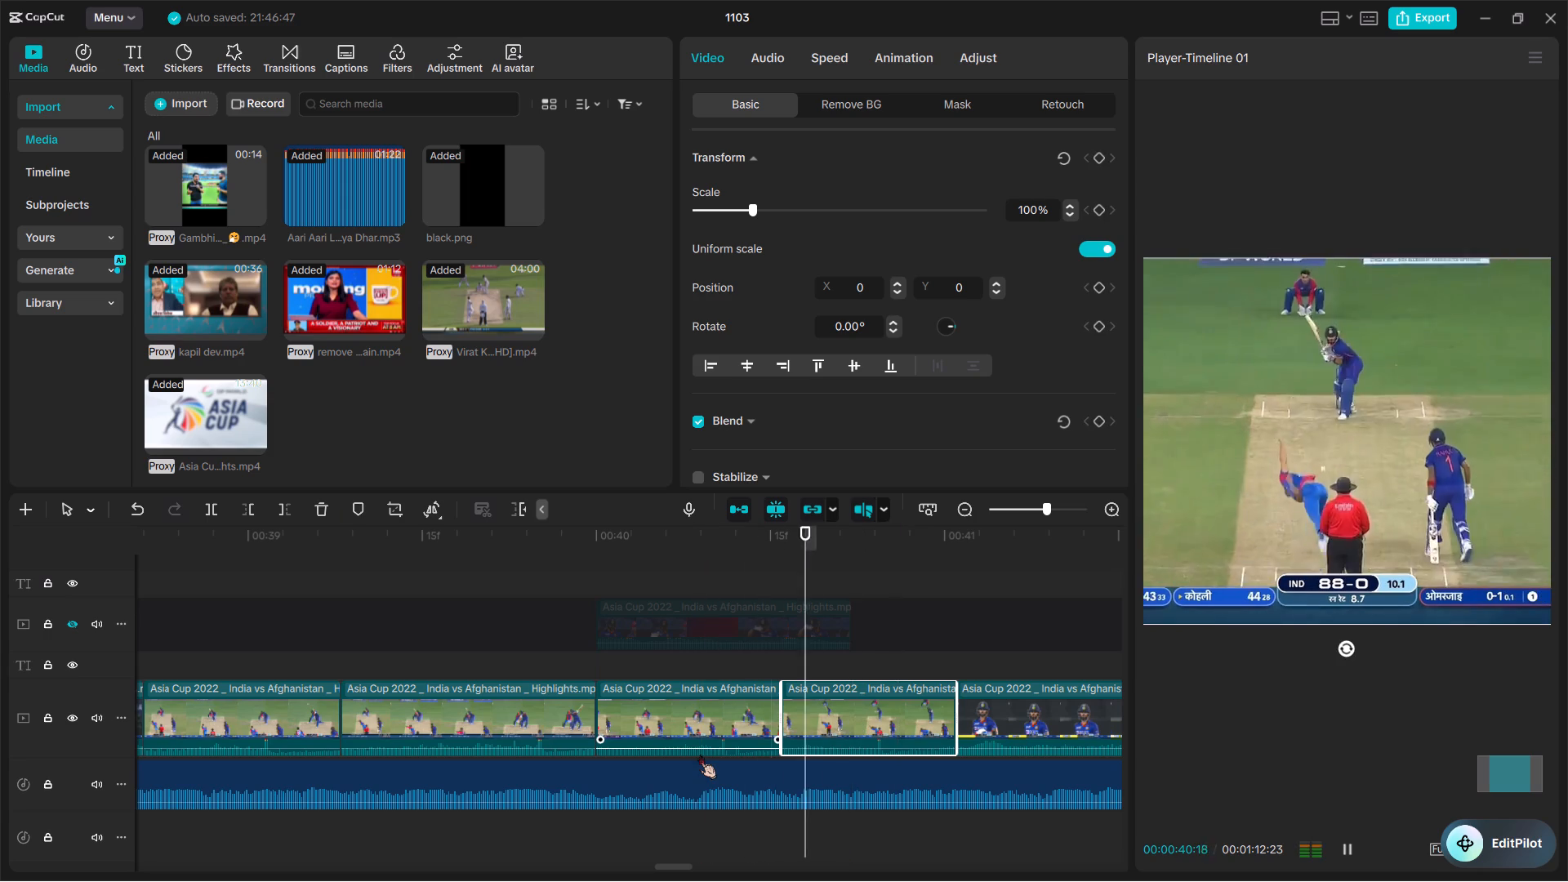
pyautogui.press('space')
# Trim the start of the 88-0 batsman close-up forward to about 00:41:12 and play it back.
pyautogui.hscroll(-1, 699, 755)
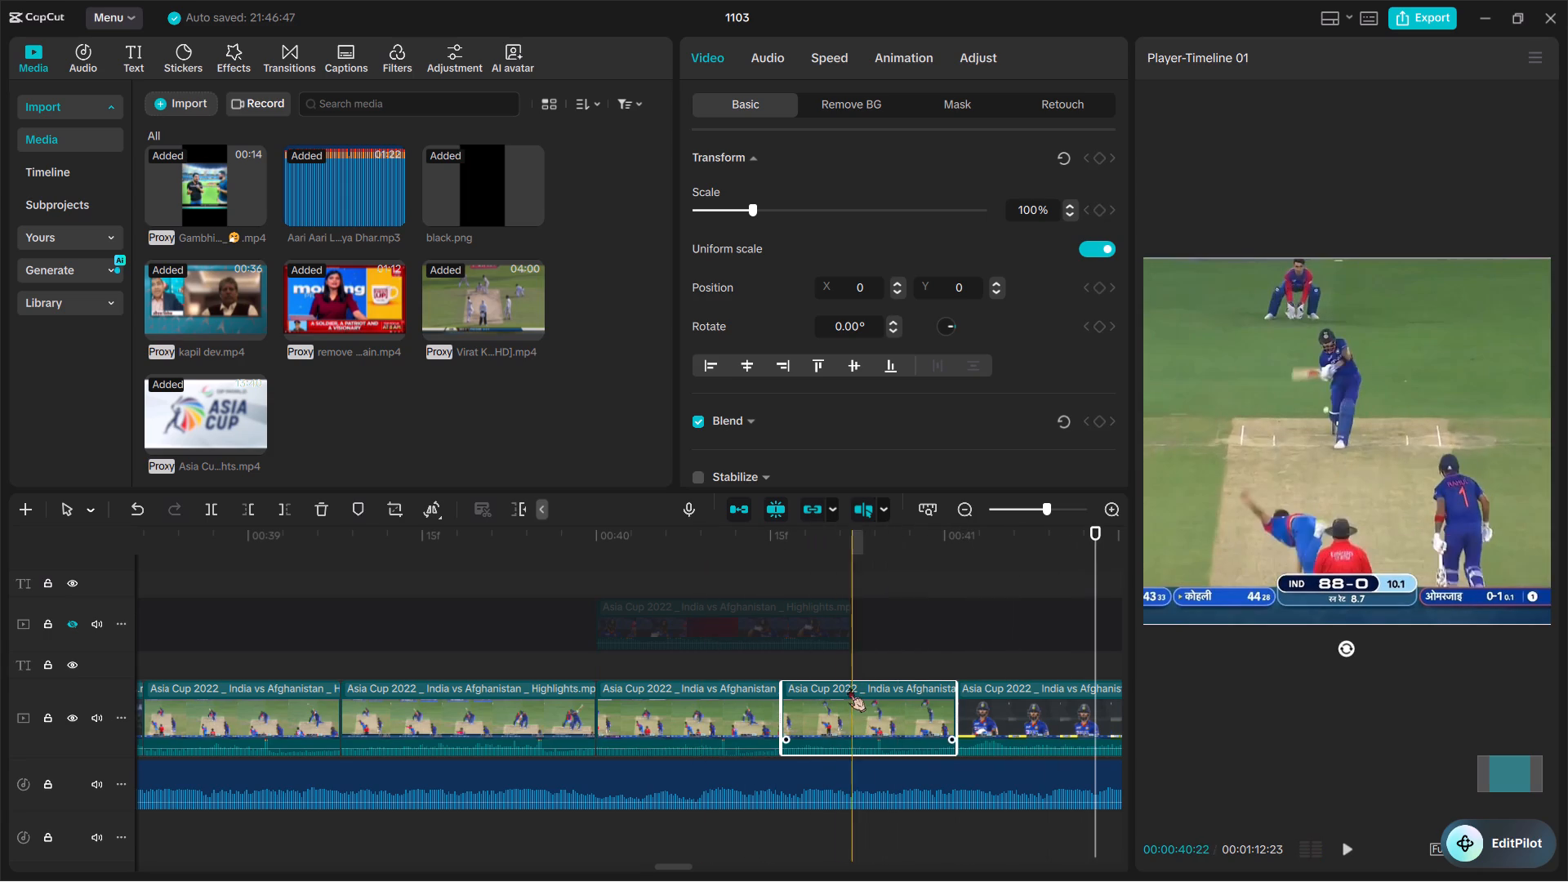
pyautogui.hscroll(-1, 849, 688)
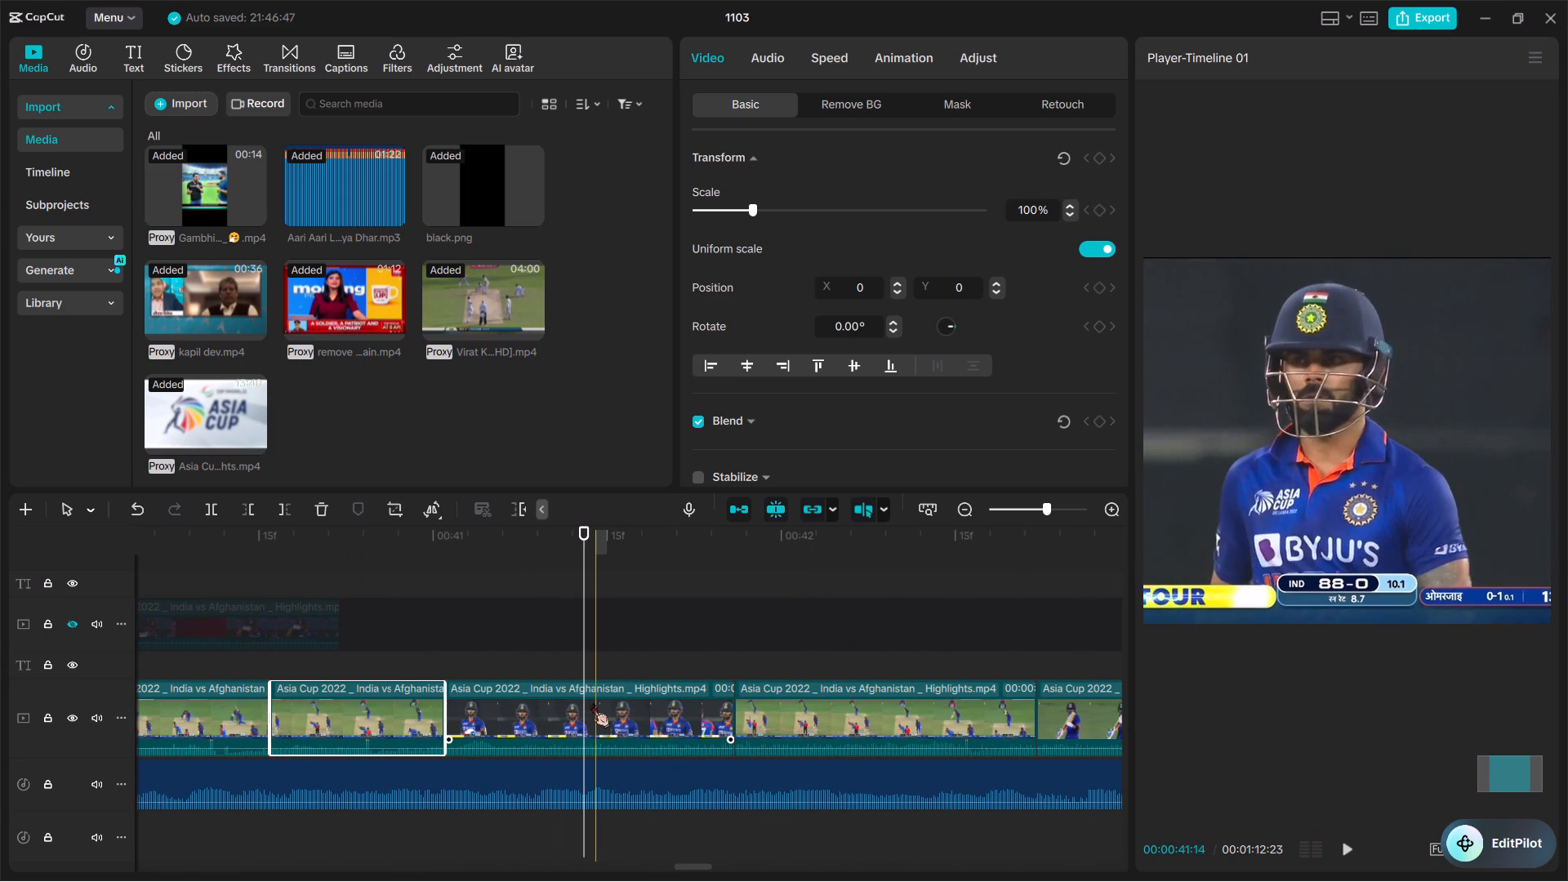
pyautogui.press('q')
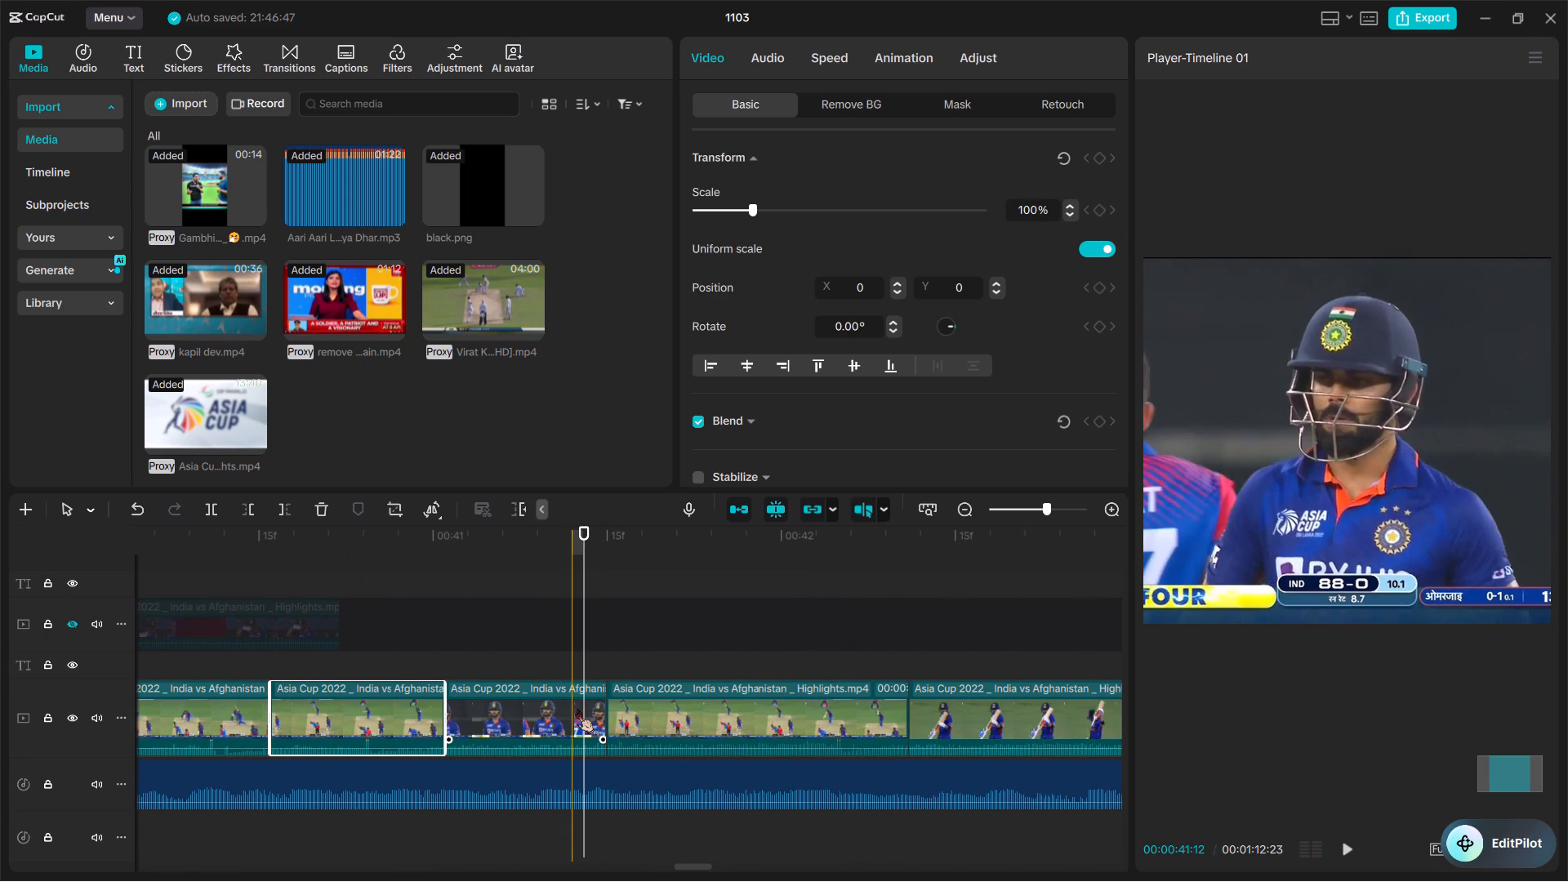
pyautogui.press('space')
pyautogui.press('space')
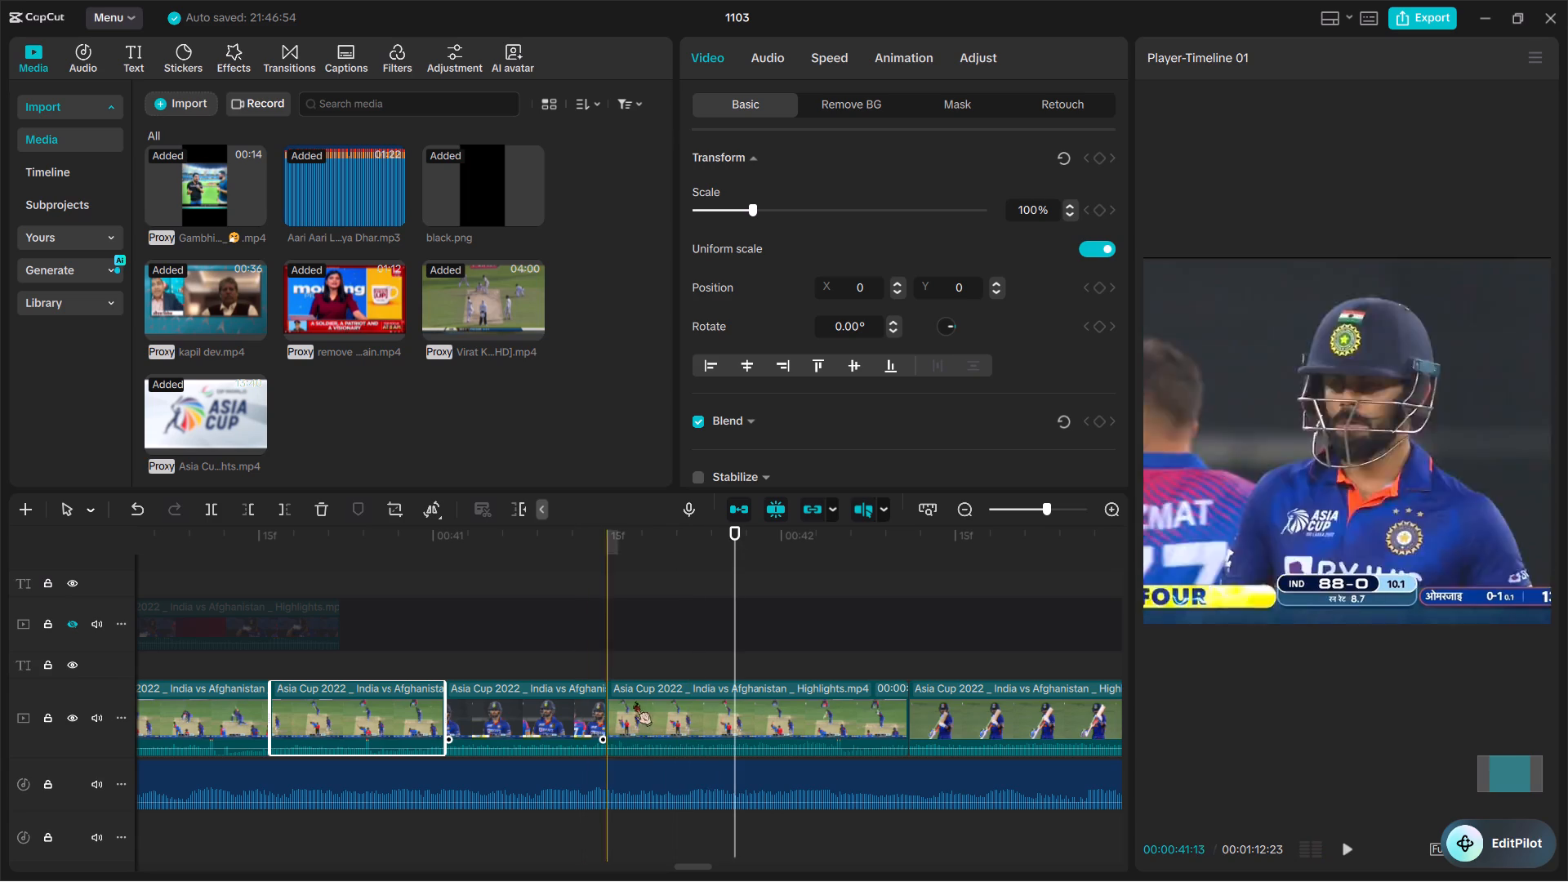
# Trim the start of the 94-0 delivery clip forward to about 00:41:25 and play back into the bat-raise clip.
pyautogui.press('q')
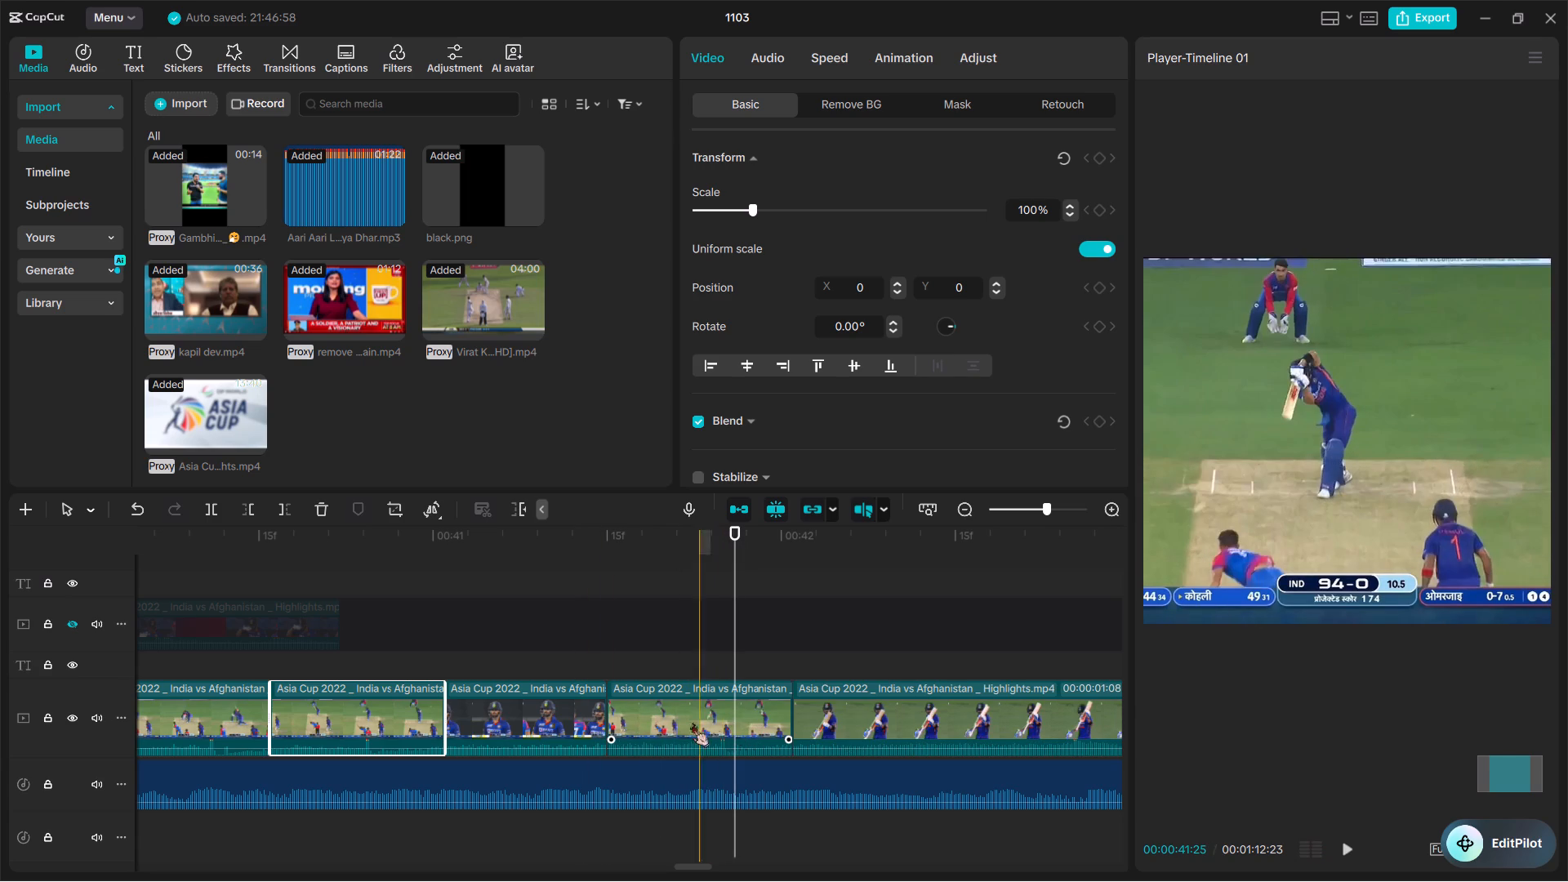
pyautogui.press('space')
pyautogui.press('space')
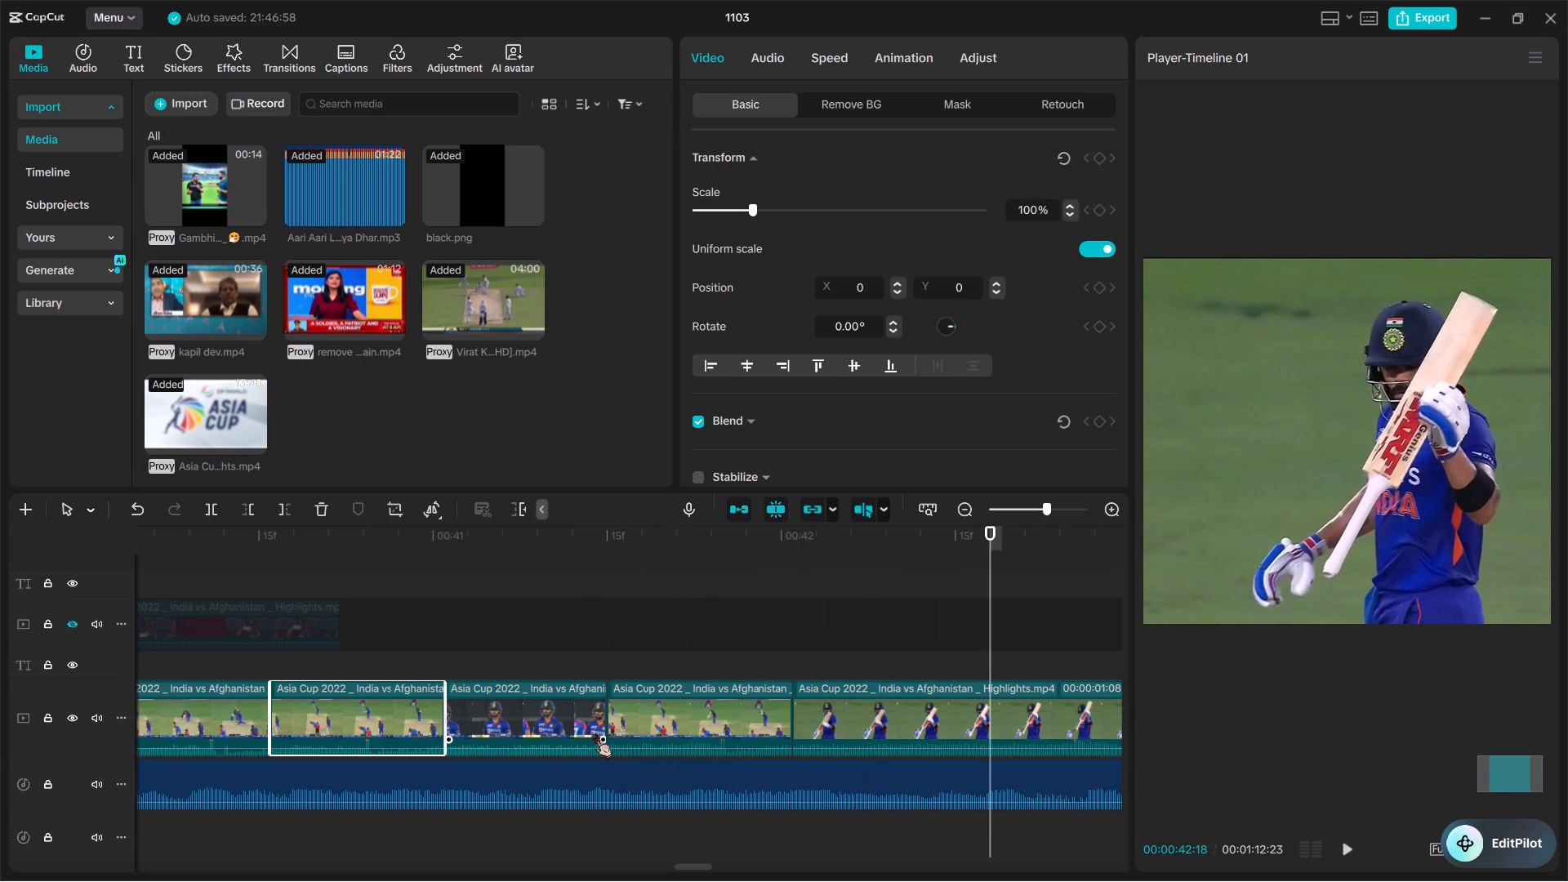
# Unhide the overlay track and delete the 45-0 batsman close-up with the red wipe from it.
pyautogui.keyDown('ctrl'); pyautogui.scroll(-3, 576, 723); pyautogui.keyUp('ctrl')
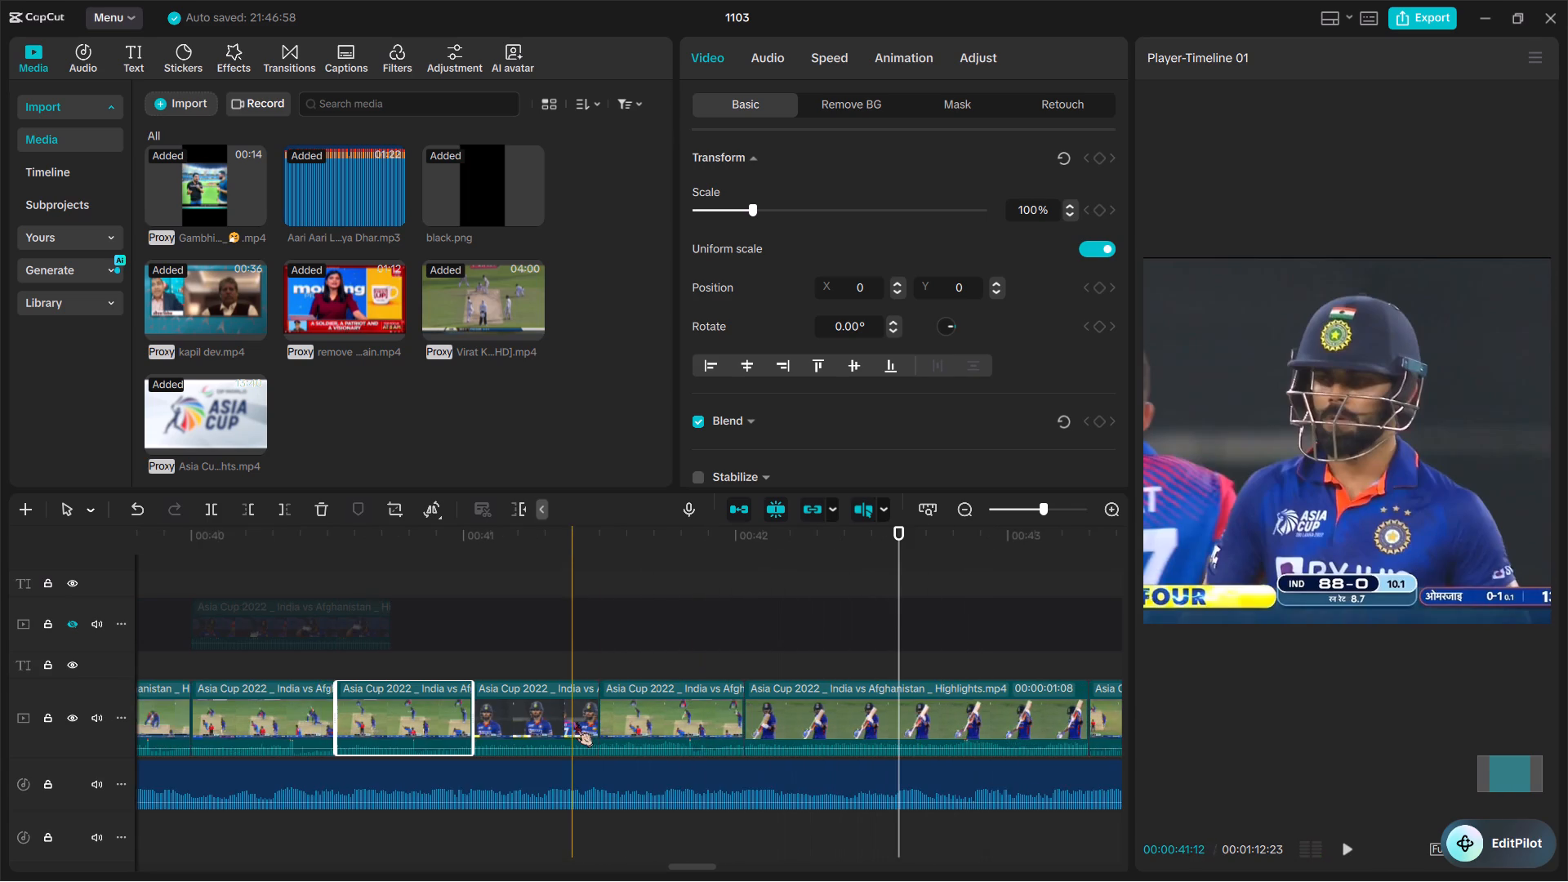
pyautogui.keyDown('ctrl'); pyautogui.scroll(-2, 576, 723); pyautogui.keyUp('ctrl')
pyautogui.click(534, 701)
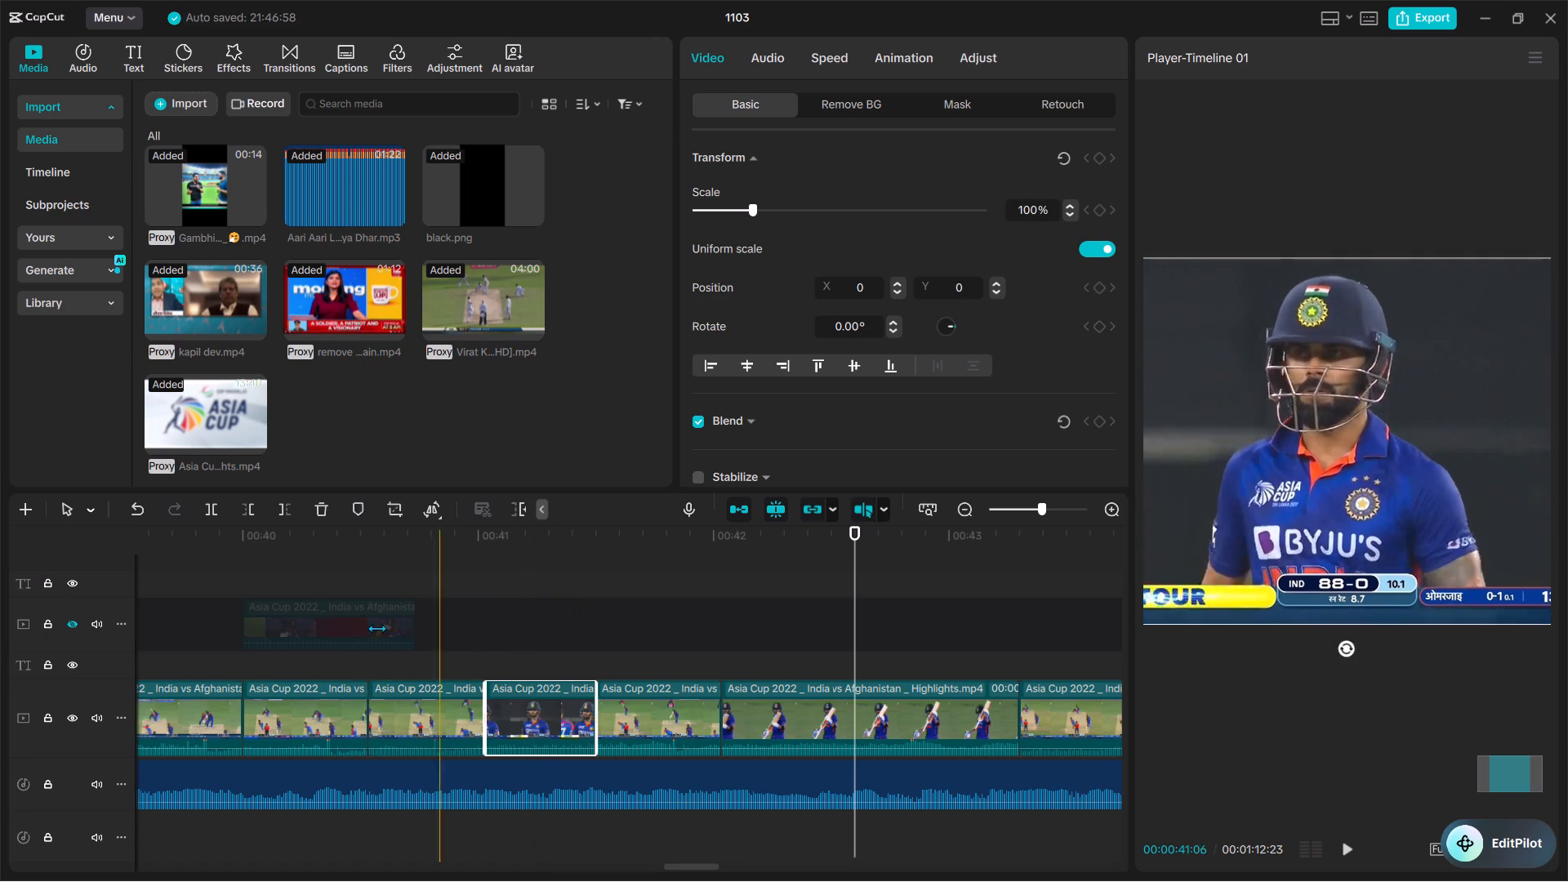
pyautogui.click(71, 618)
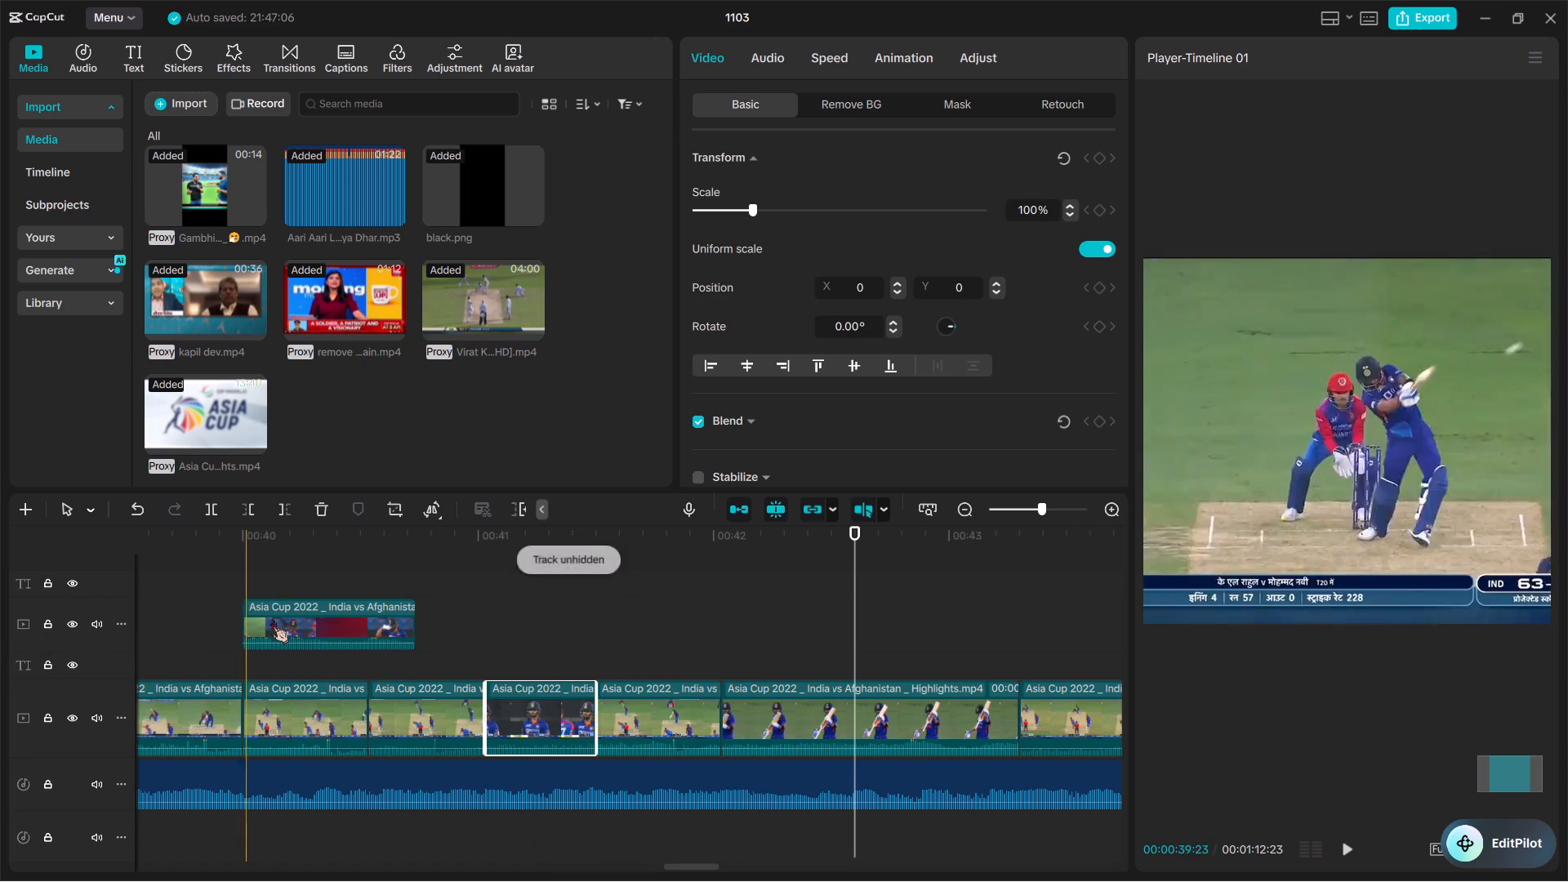
pyautogui.click(316, 630)
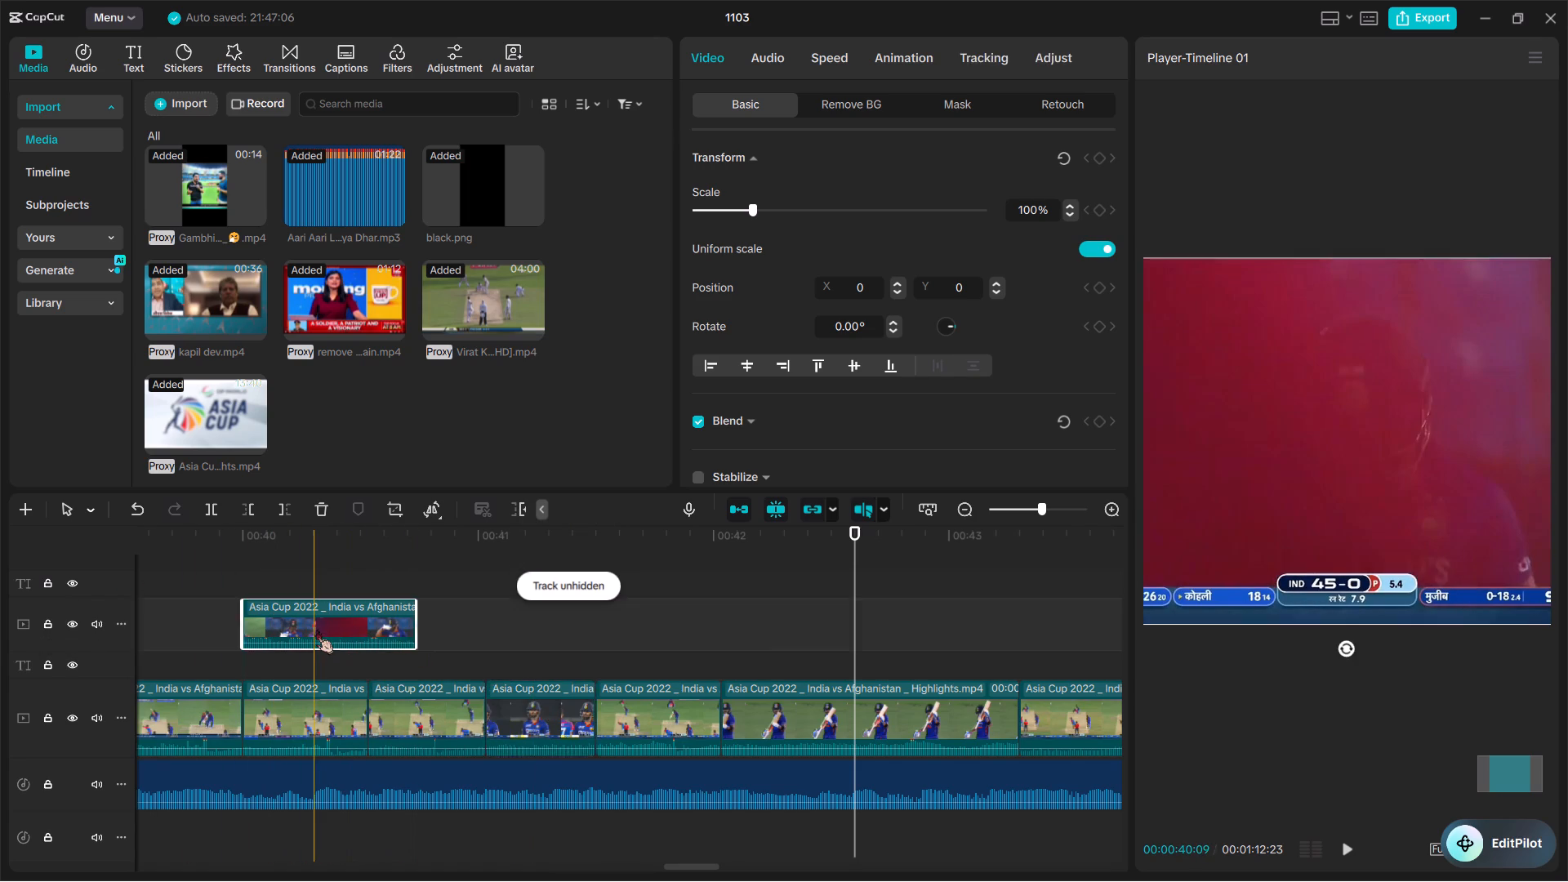
pyautogui.press('BackSpace')
# Move the 88-0 batsman close-up to about 00:40:00, before the 74-0 delivery clip, and play back the sequence.
pyautogui.click(531, 643)
pyautogui.moveTo(531, 643); pyautogui.dragTo(272, 666)
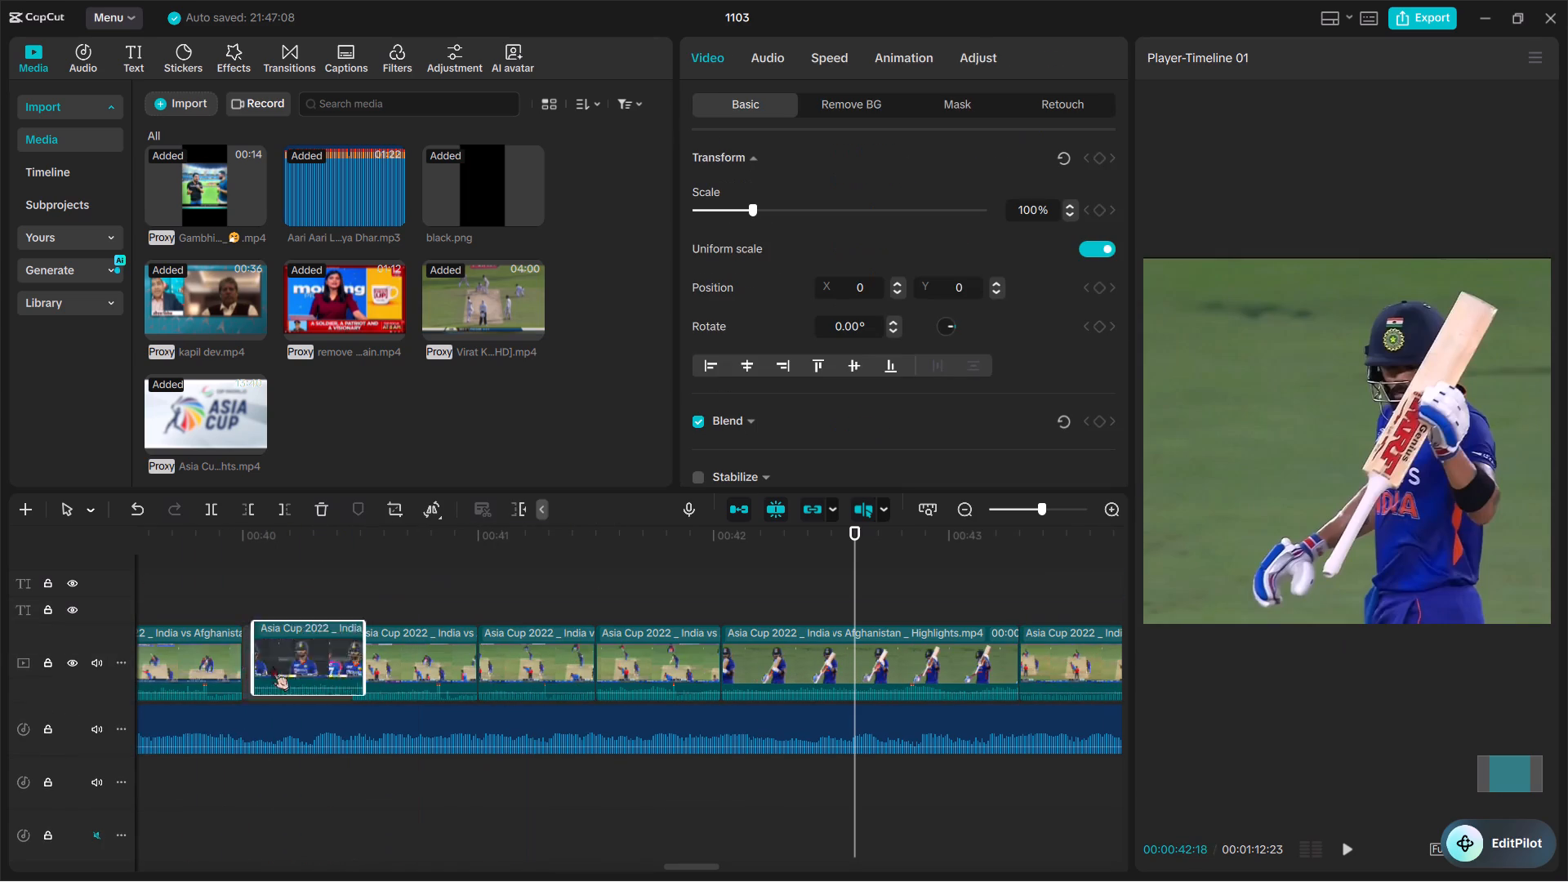
pyautogui.moveTo(272, 666); pyautogui.dragTo(264, 653)
pyautogui.press('space')
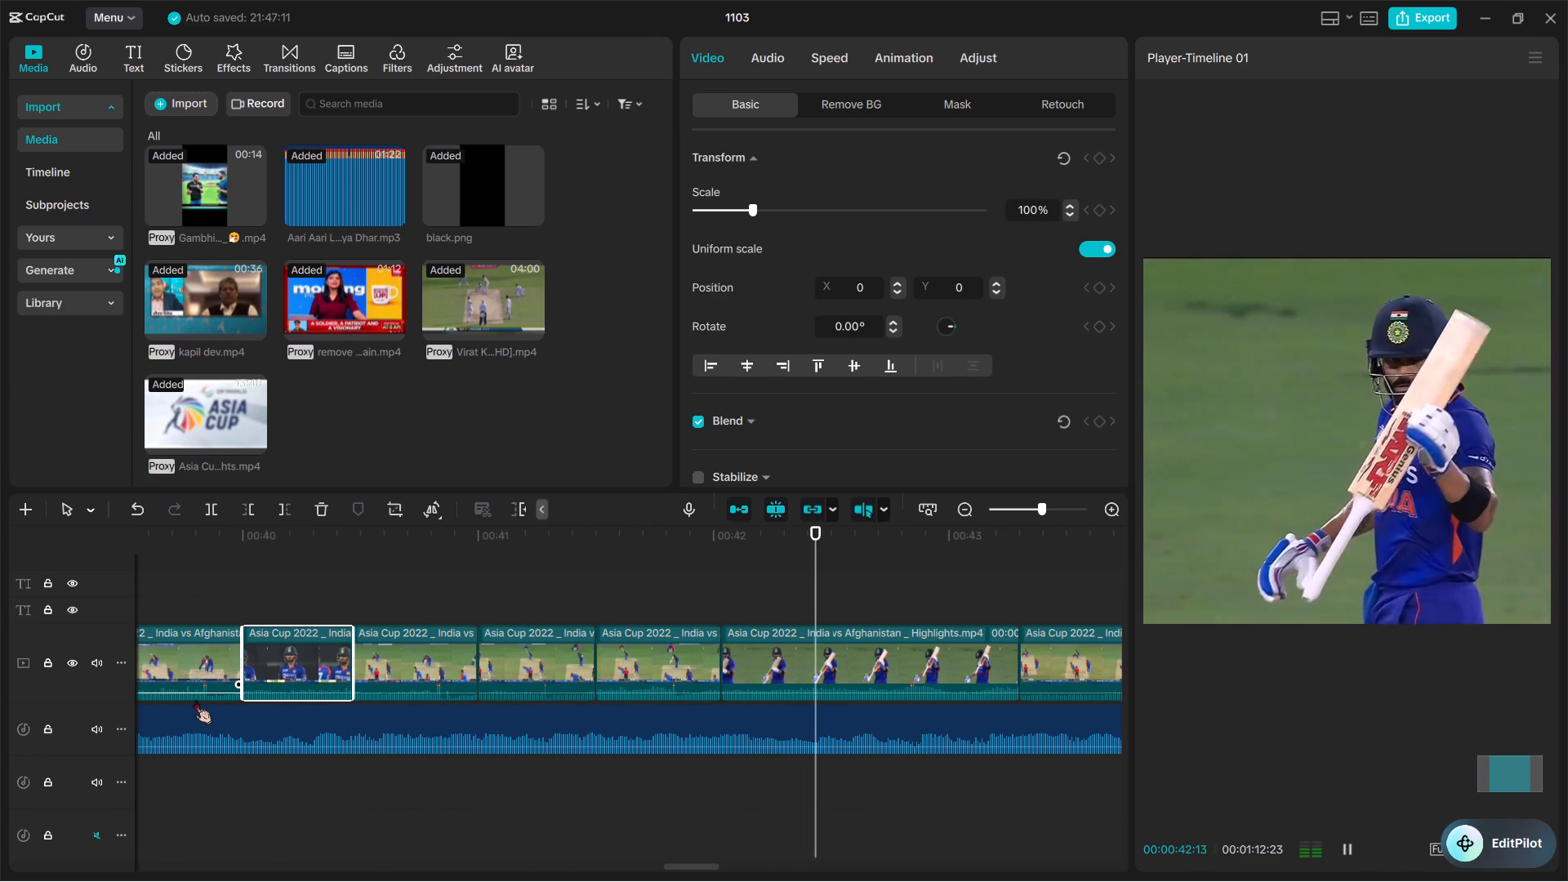
pyautogui.hscroll(-1, 194, 700)
pyautogui.press('space')
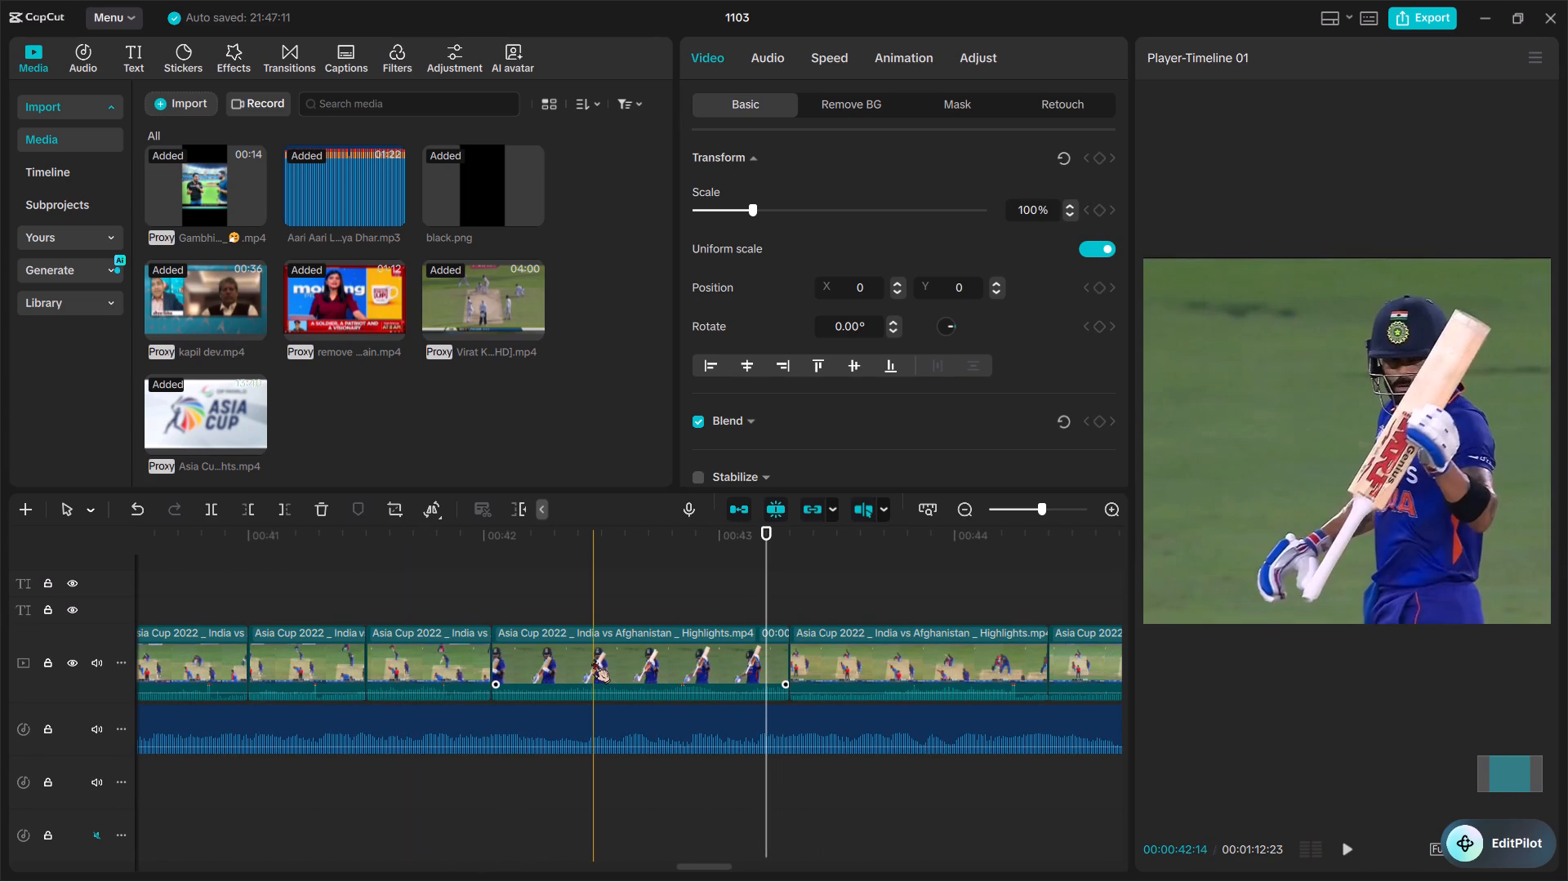
# Set the bat-raise clip after the 94-0 delivery to 2.00x speed and extend its end to a 0.9 s duration.
pyautogui.click(593, 659)
pyautogui.click(817, 65)
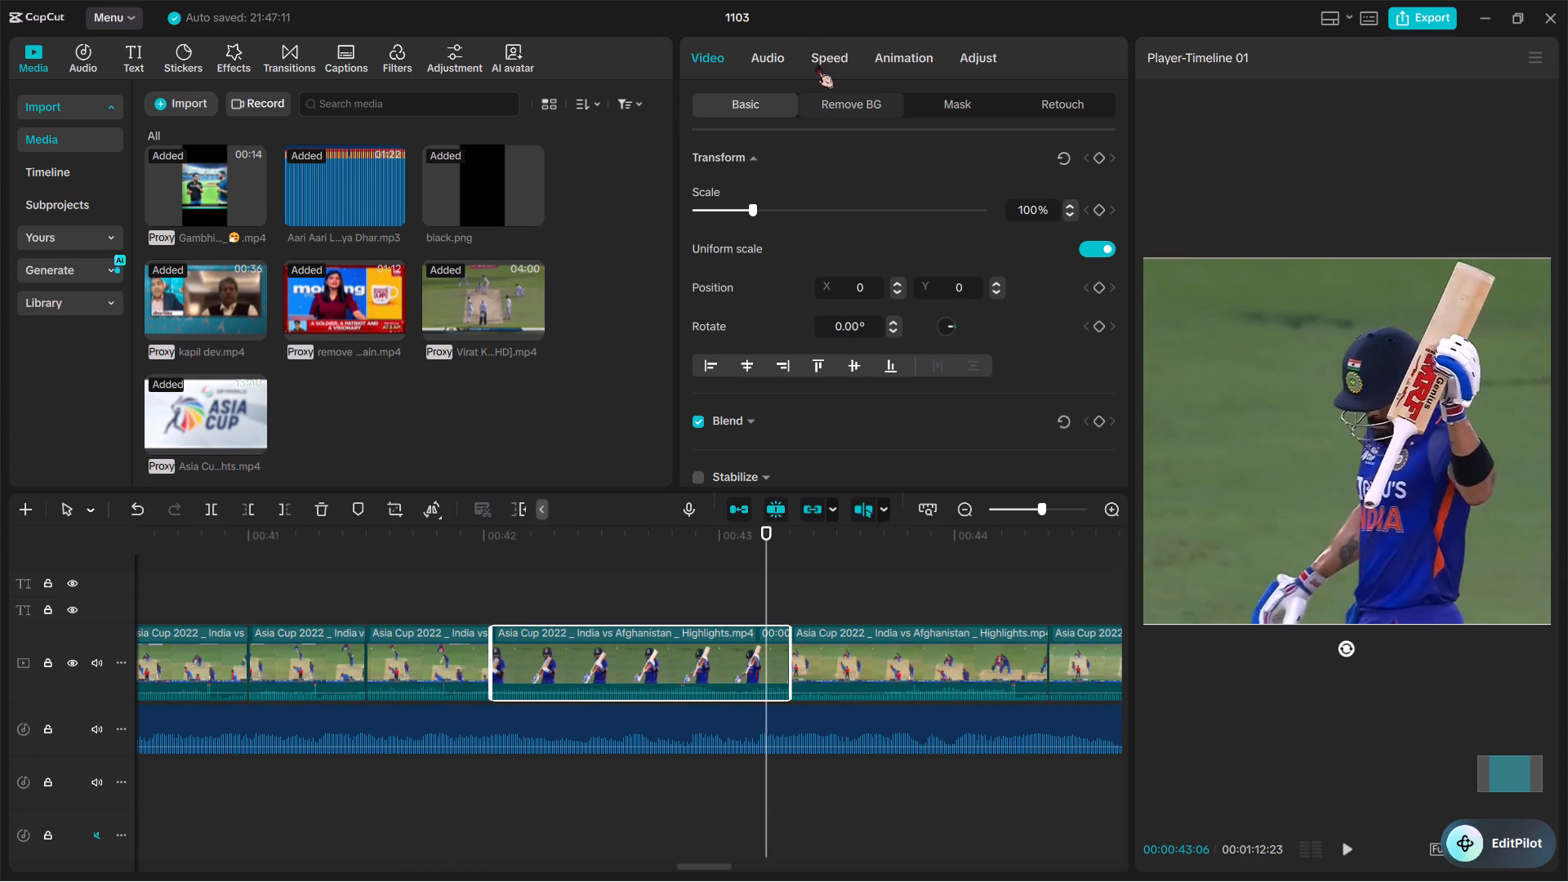
pyautogui.click(822, 185)
pyautogui.press('space')
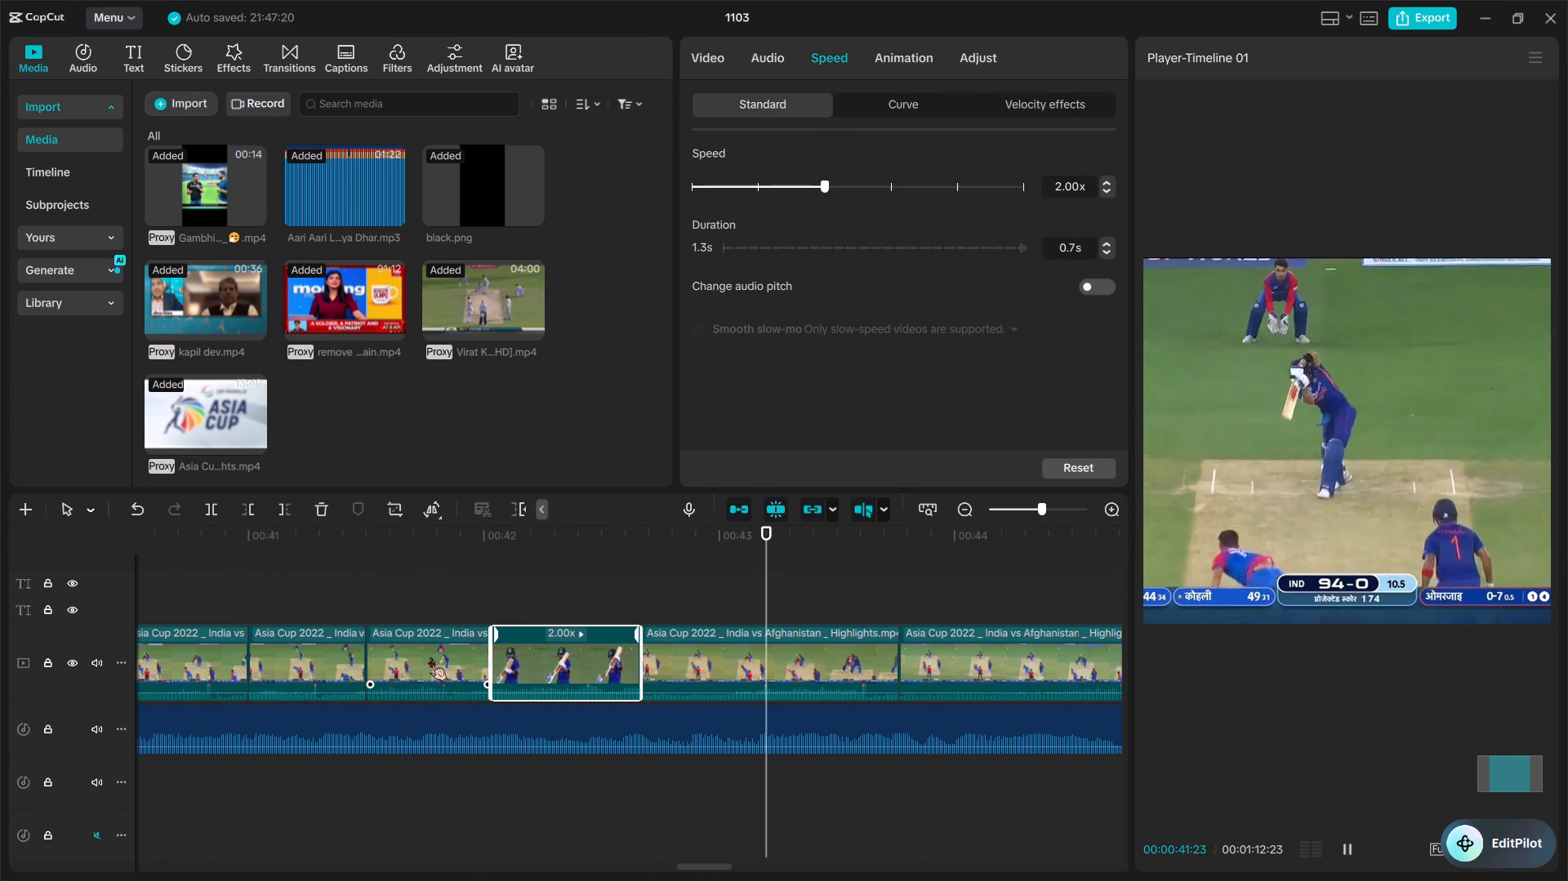
pyautogui.press('space')
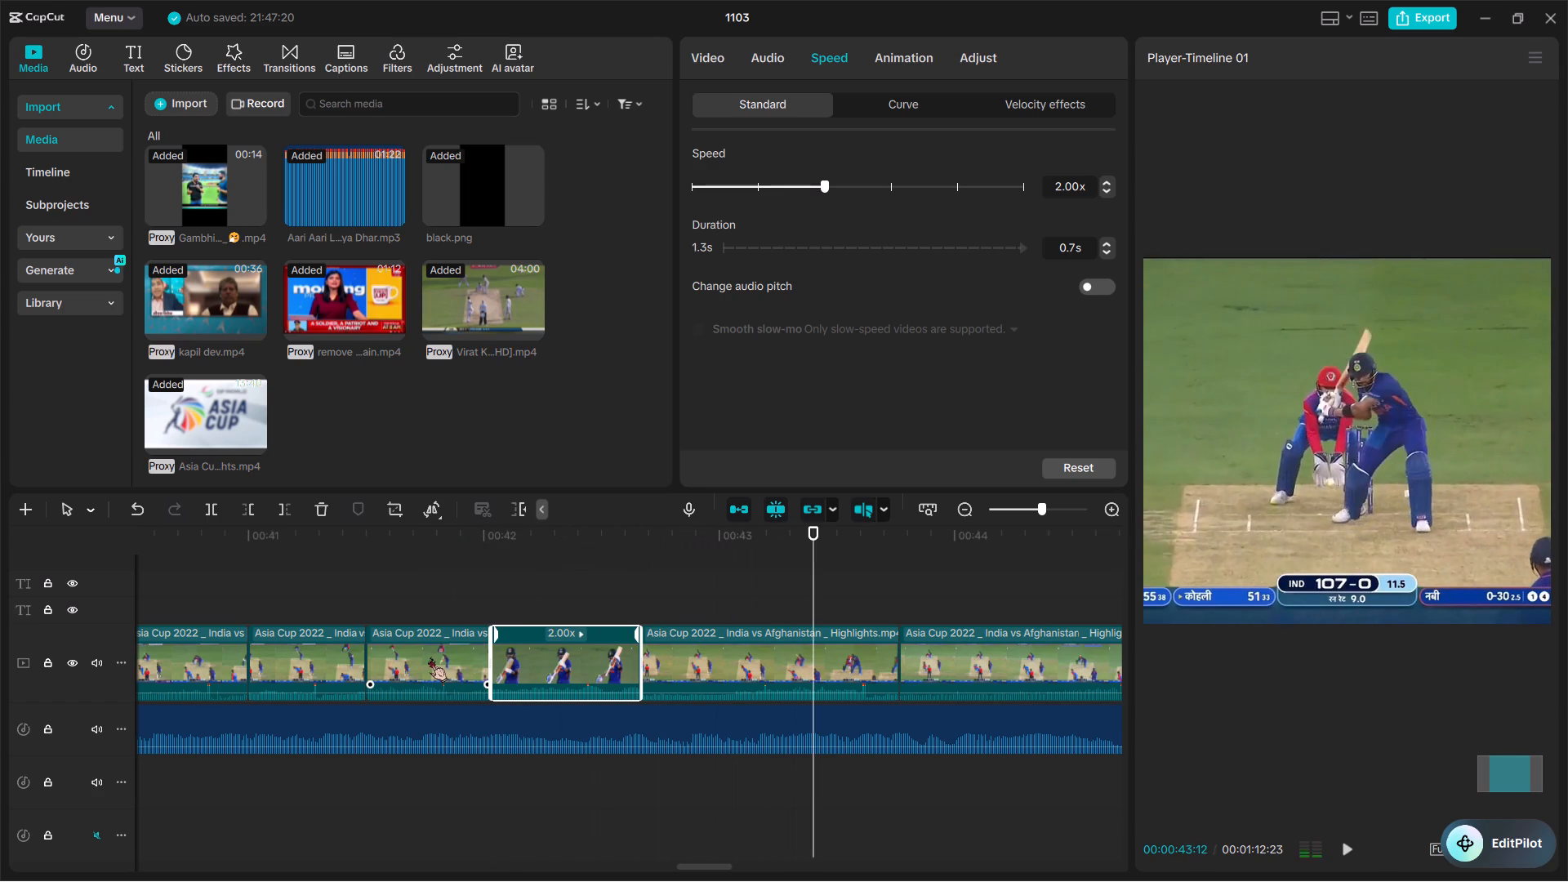
pyautogui.moveTo(639, 661); pyautogui.dragTo(684, 678)
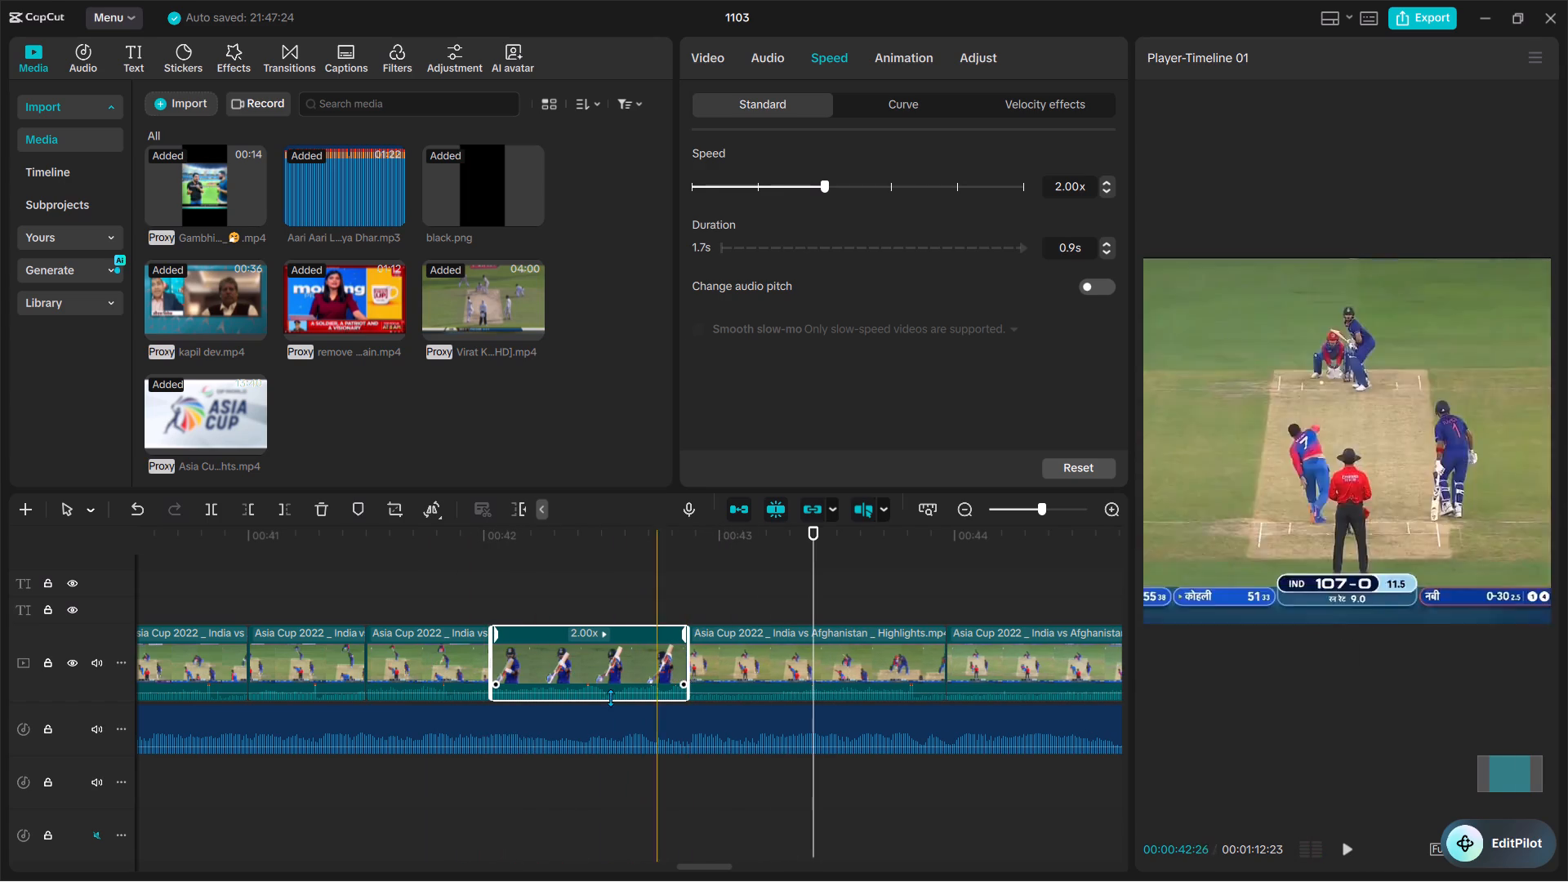
pyautogui.press('space')
pyautogui.press('space')
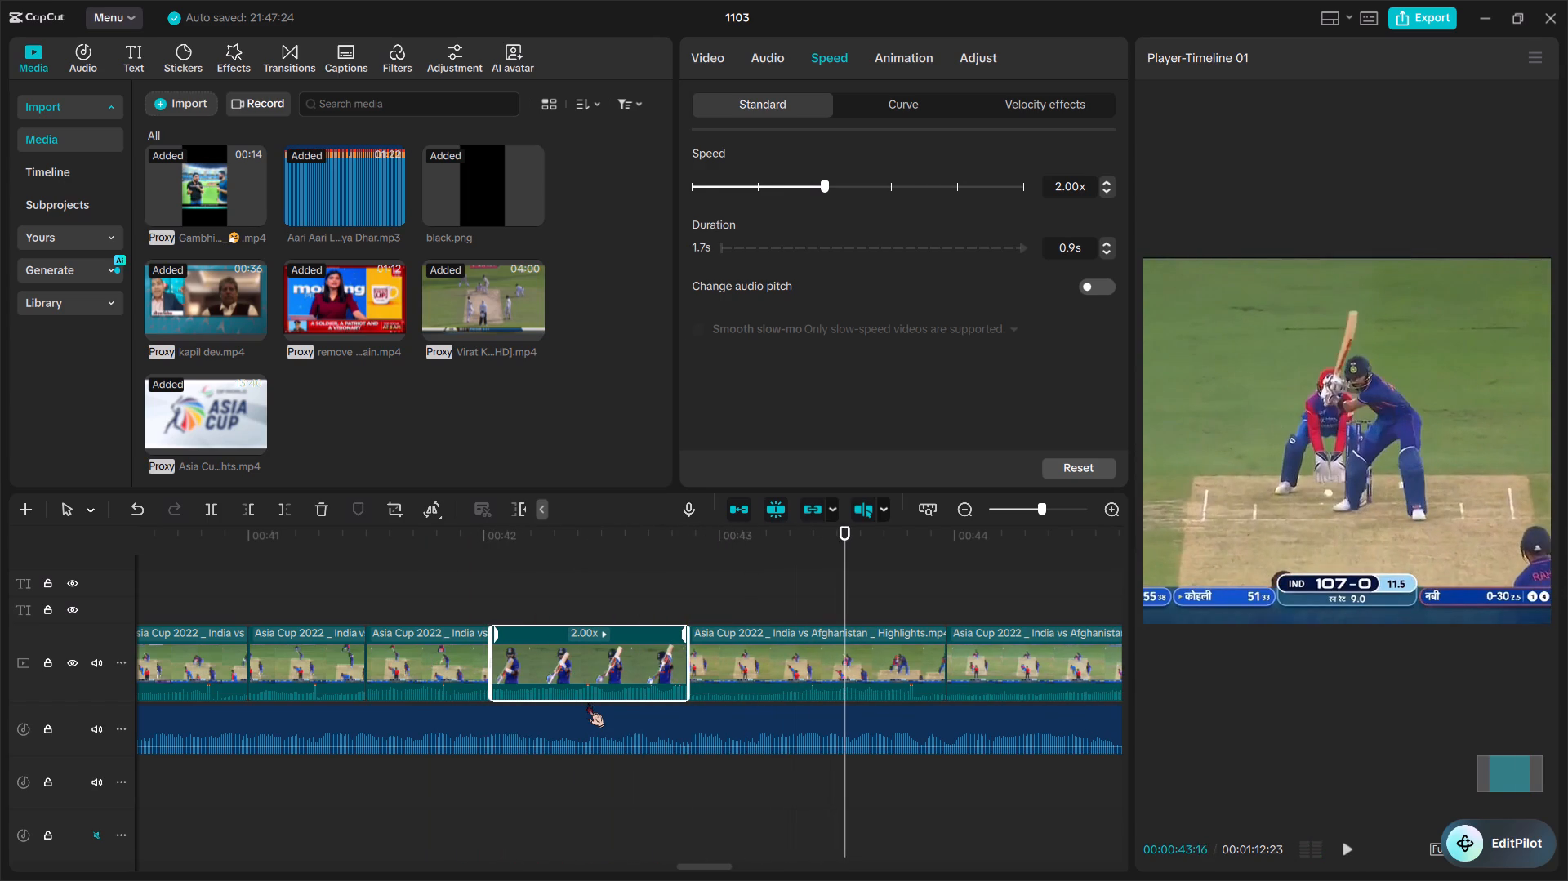
# Mute the sped-up bat-raise clip by lowering its volume to -∞ dB and play it back.
pyautogui.click(628, 691)
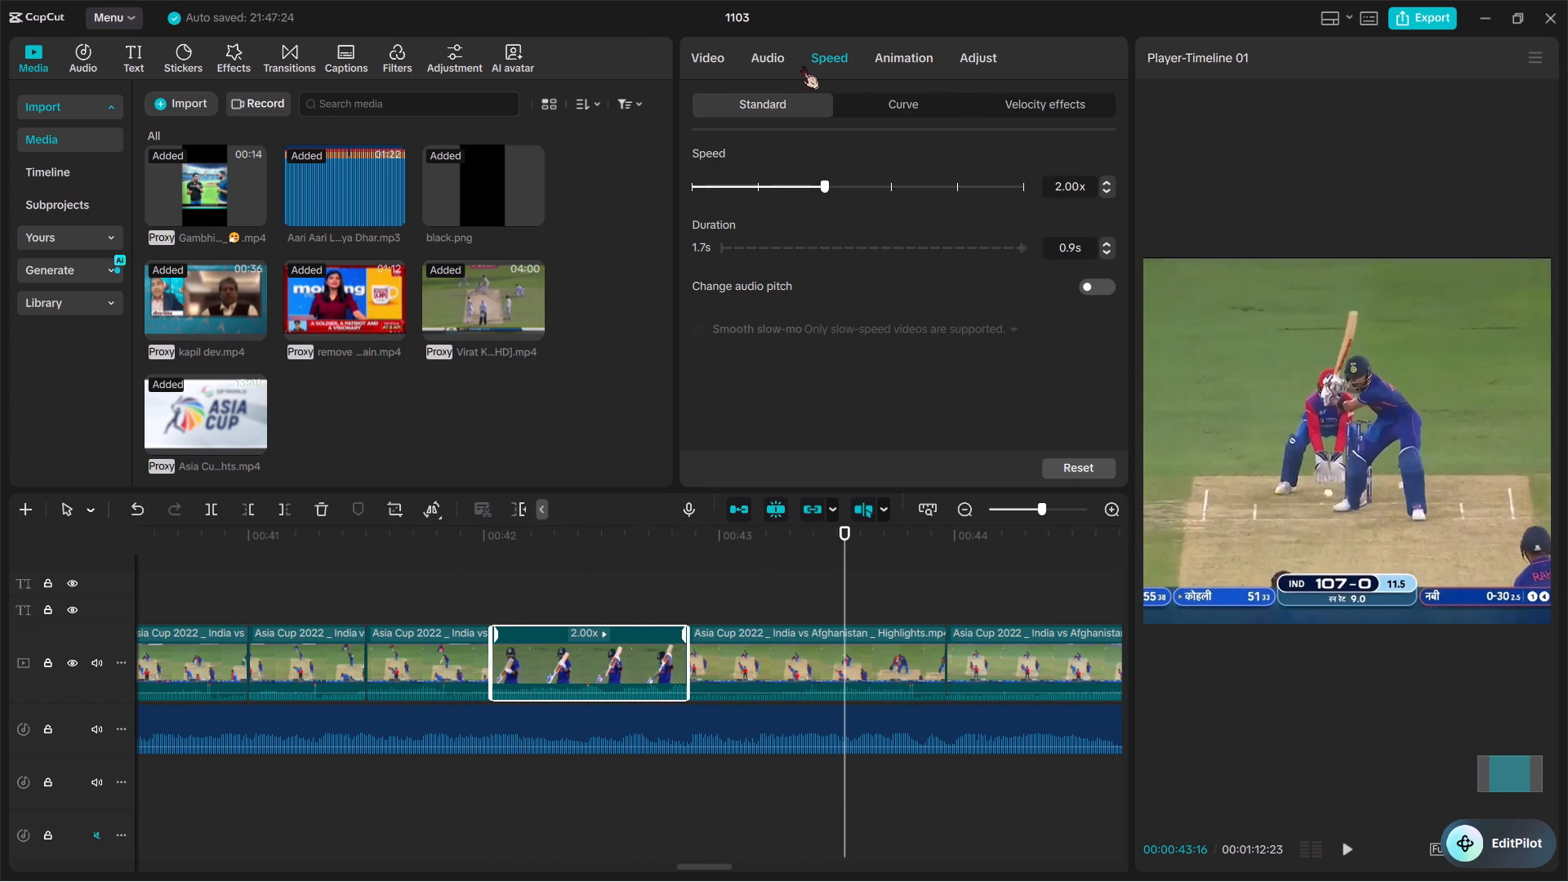
pyautogui.click(786, 66)
pyautogui.moveTo(840, 201); pyautogui.dragTo(555, 196)
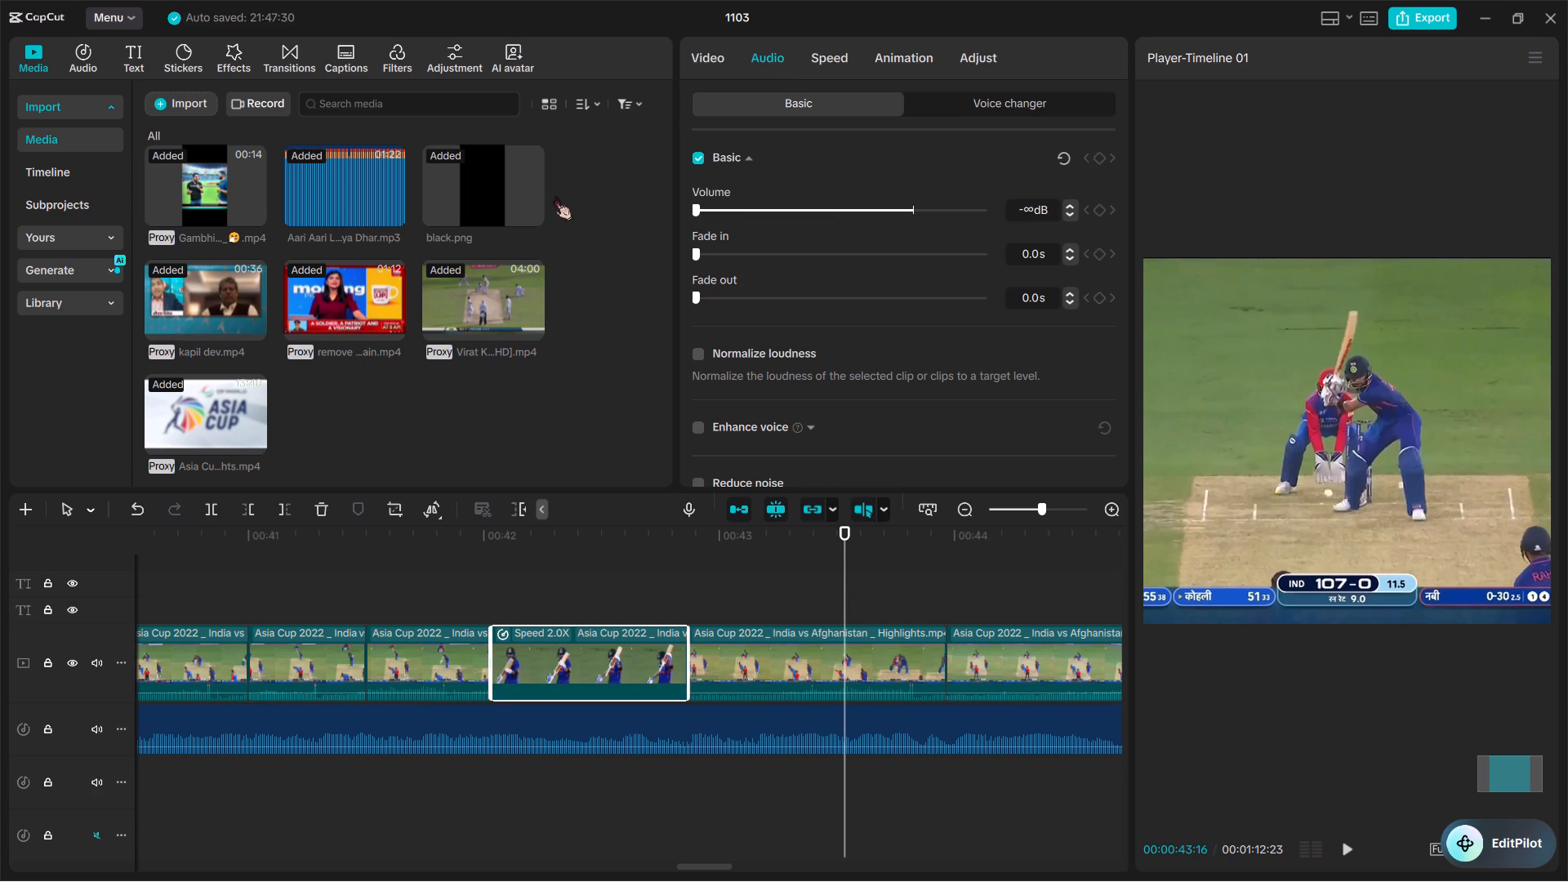
pyautogui.press('space')
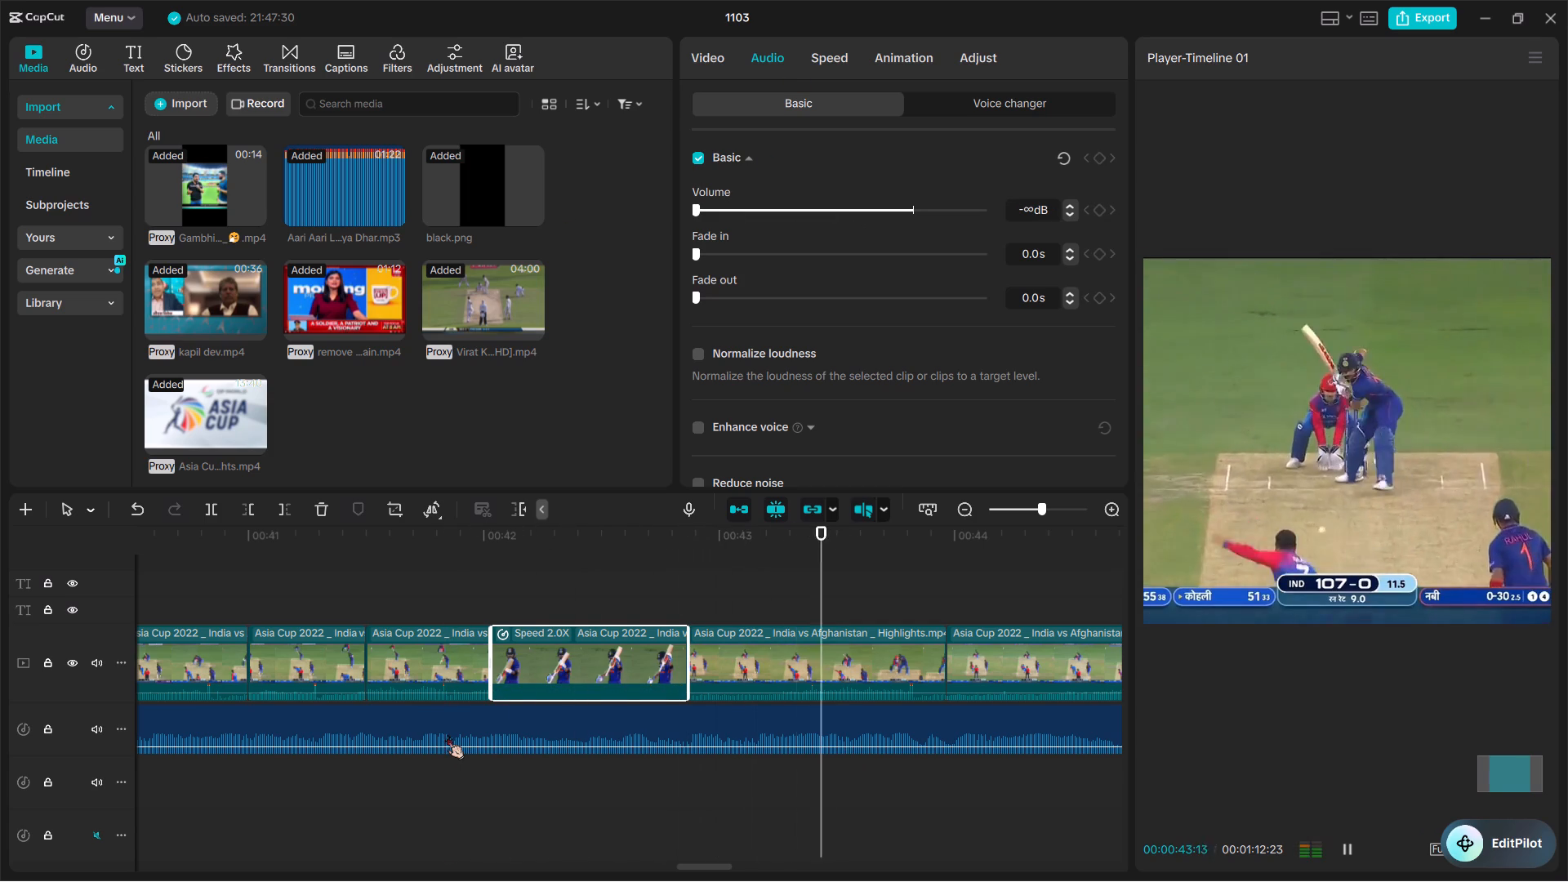
pyautogui.press('space')
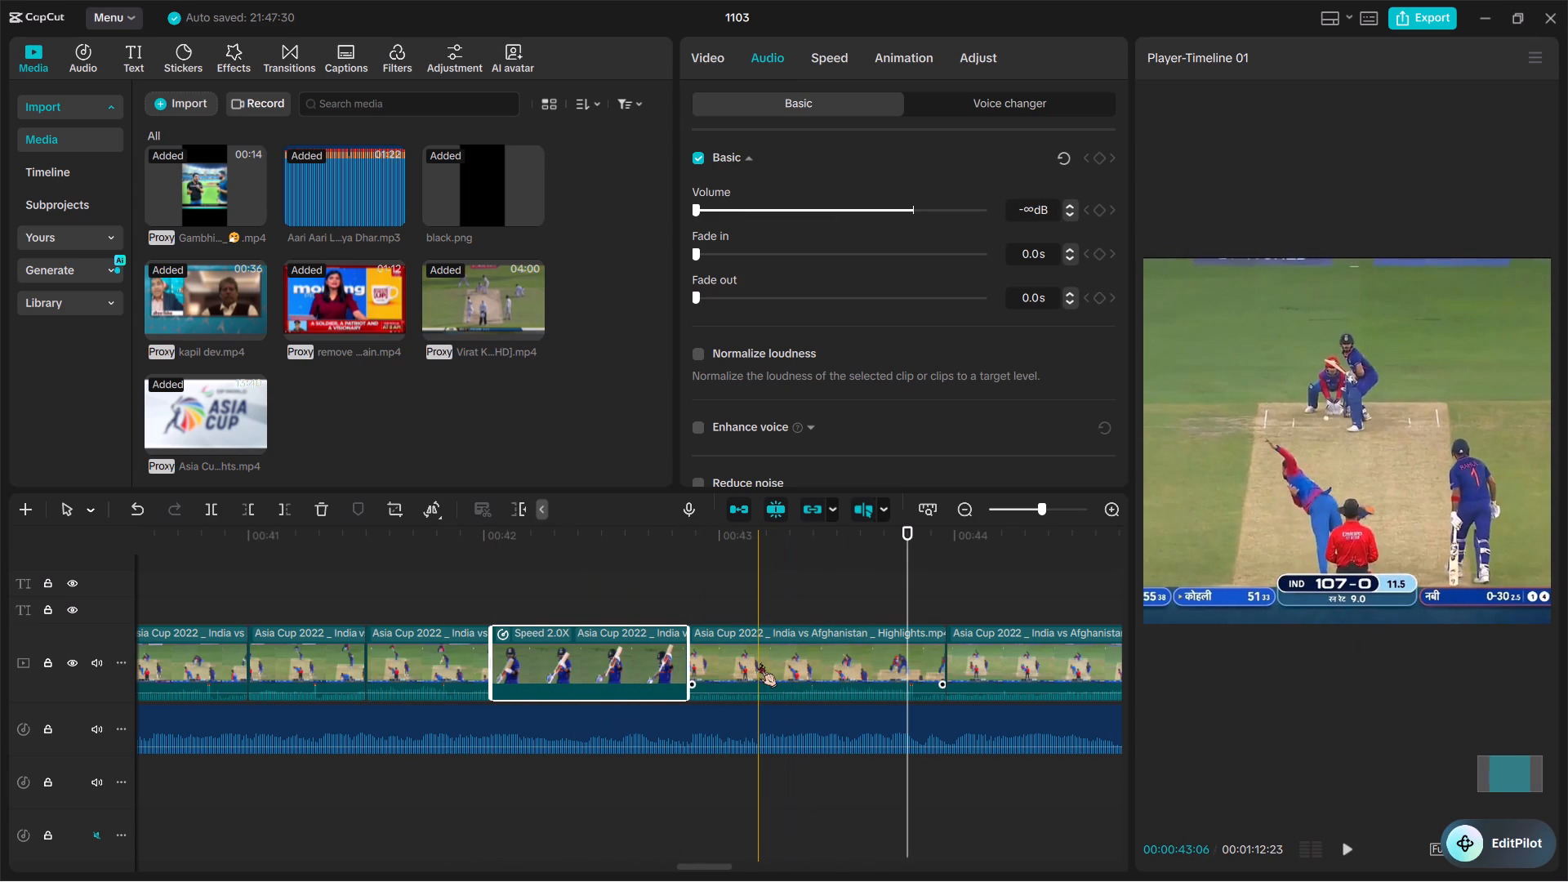
# Trim the 107-0 delivery clip's start forward to about 00:43:06, cut its end at about 00:43:17, and play it back.
pyautogui.click(759, 663)
pyautogui.press('q')
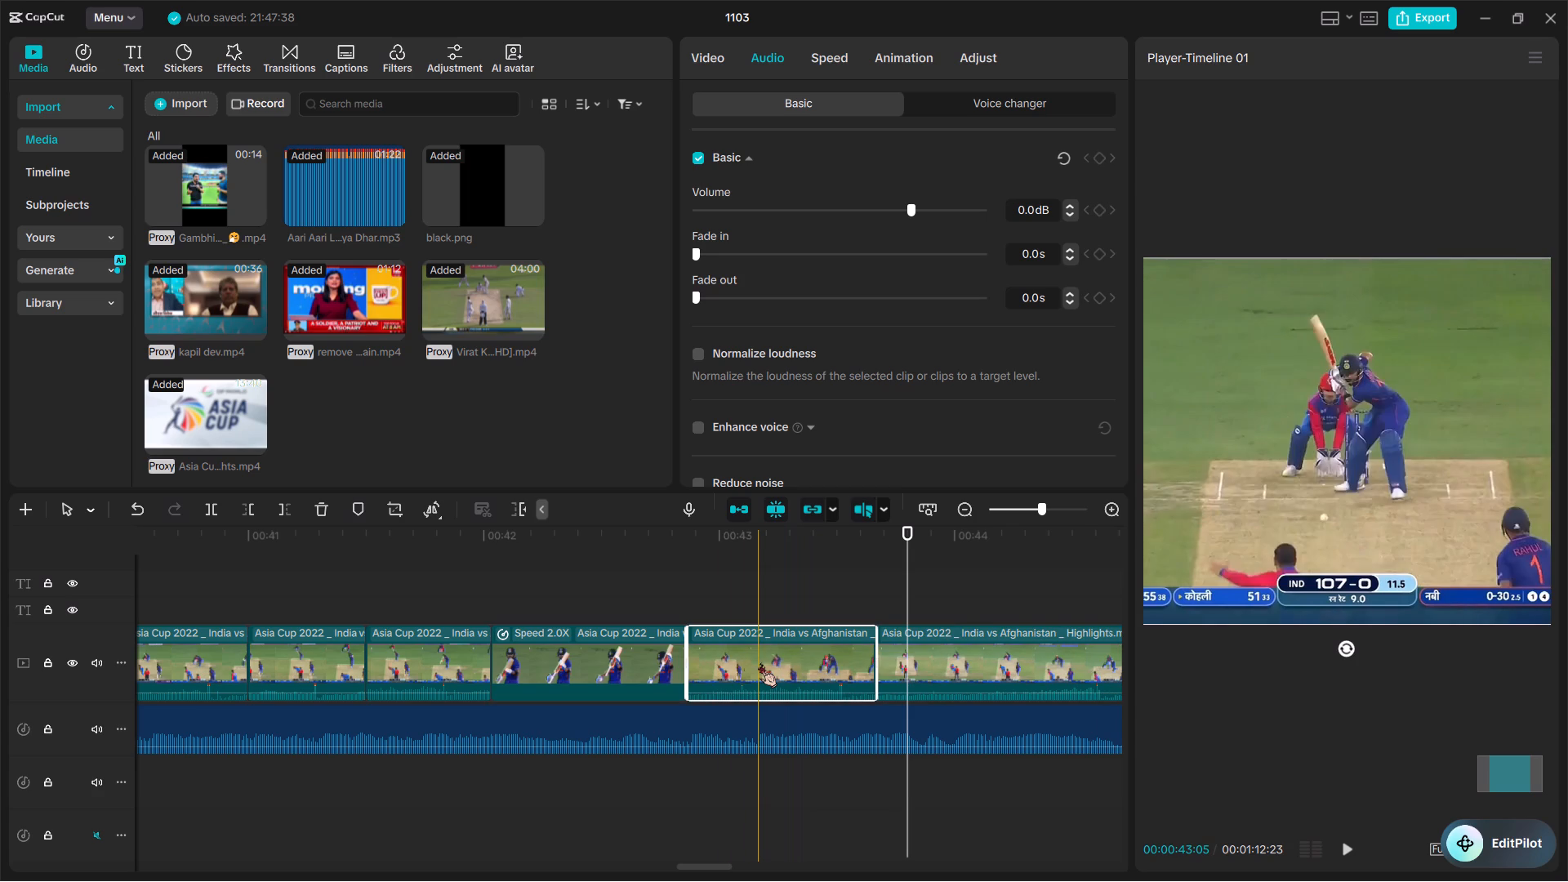
pyautogui.press('space')
pyautogui.press('space')
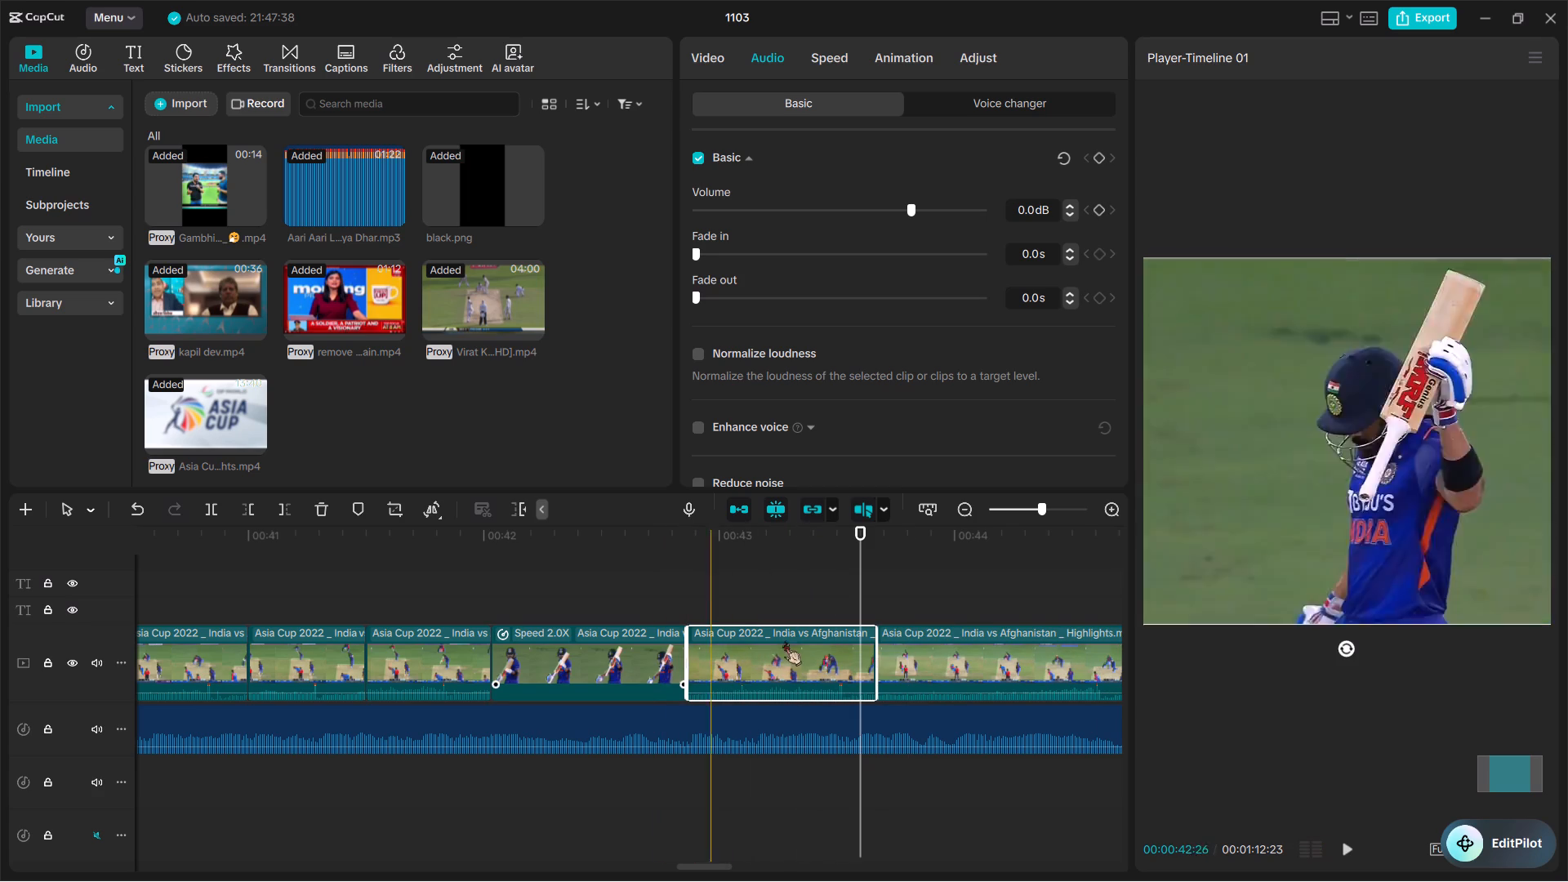
pyautogui.click(849, 676)
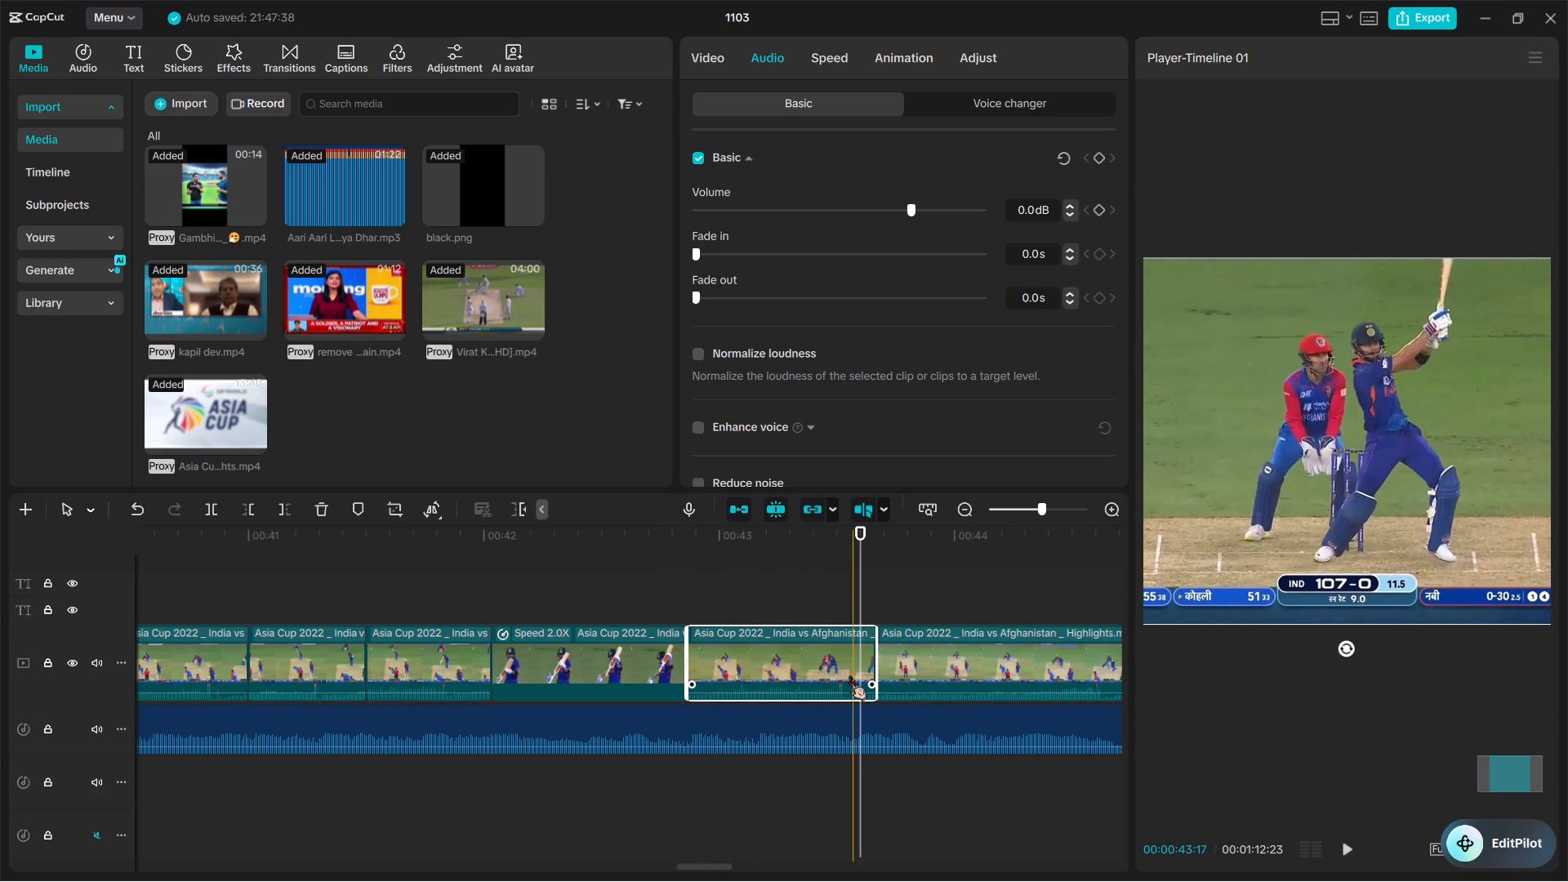
pyautogui.press('w')
pyautogui.press('space')
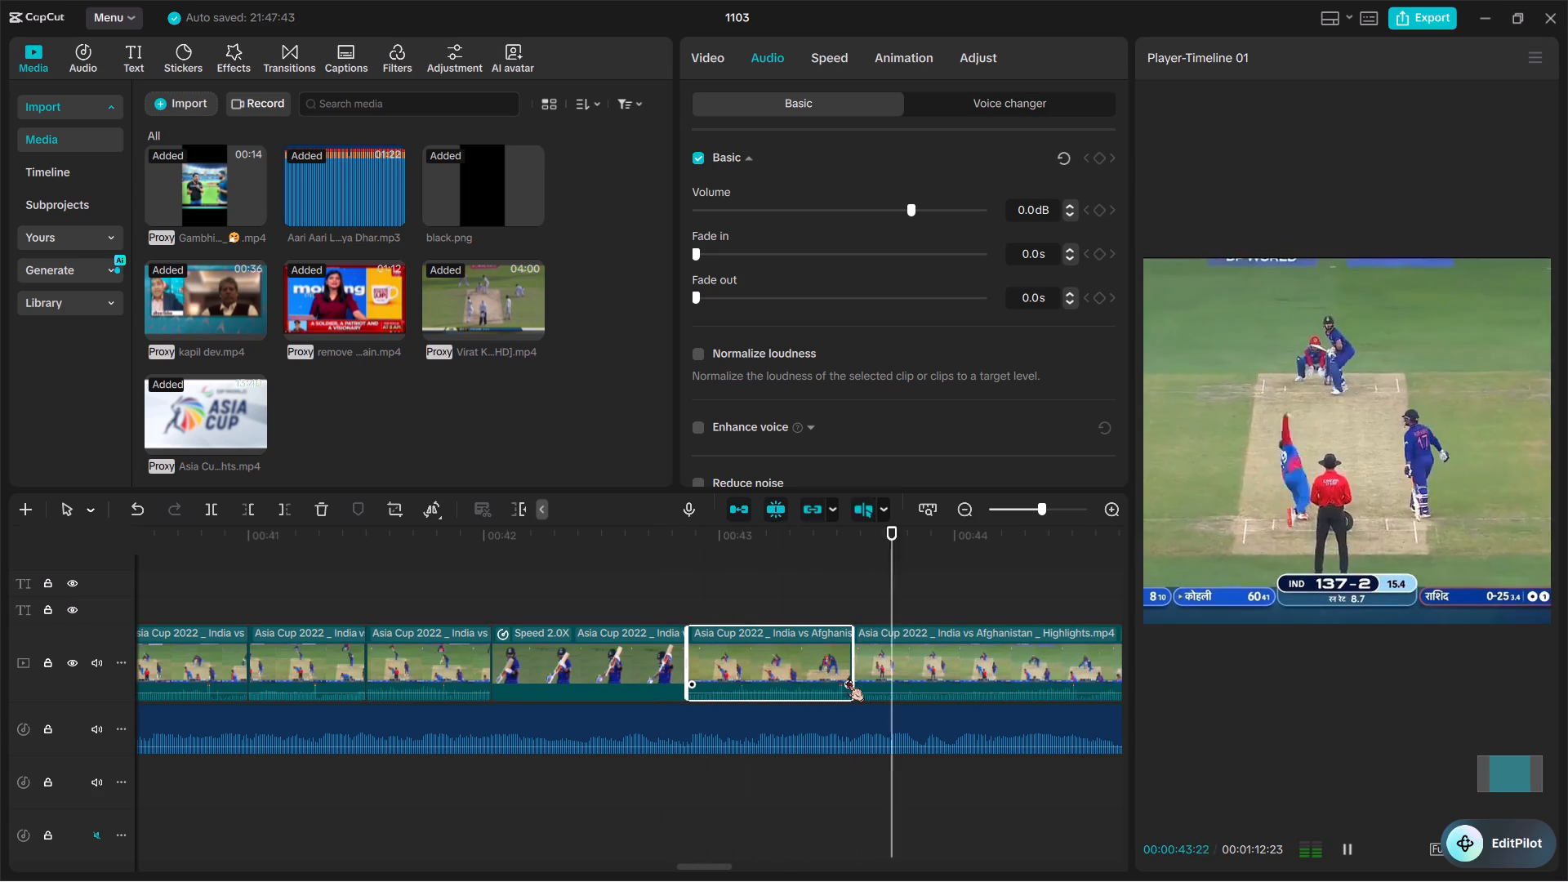
# Trim the 137-2 delivery clip's start forward to about 00:44:00 and play back the following deliveries.
pyautogui.press('space')
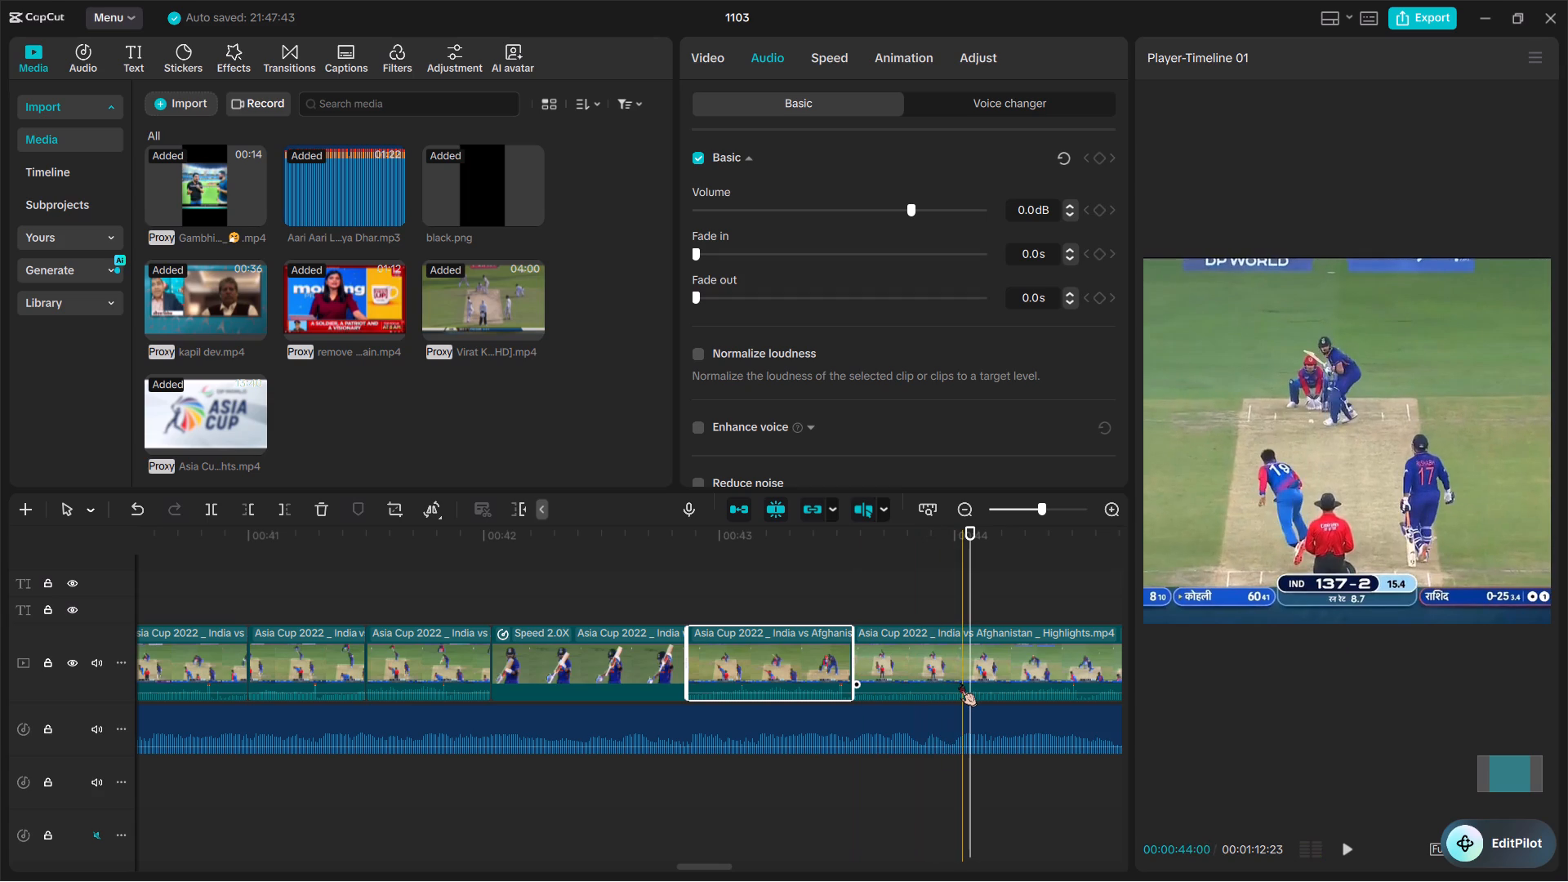
pyautogui.press('q')
pyautogui.press('space')
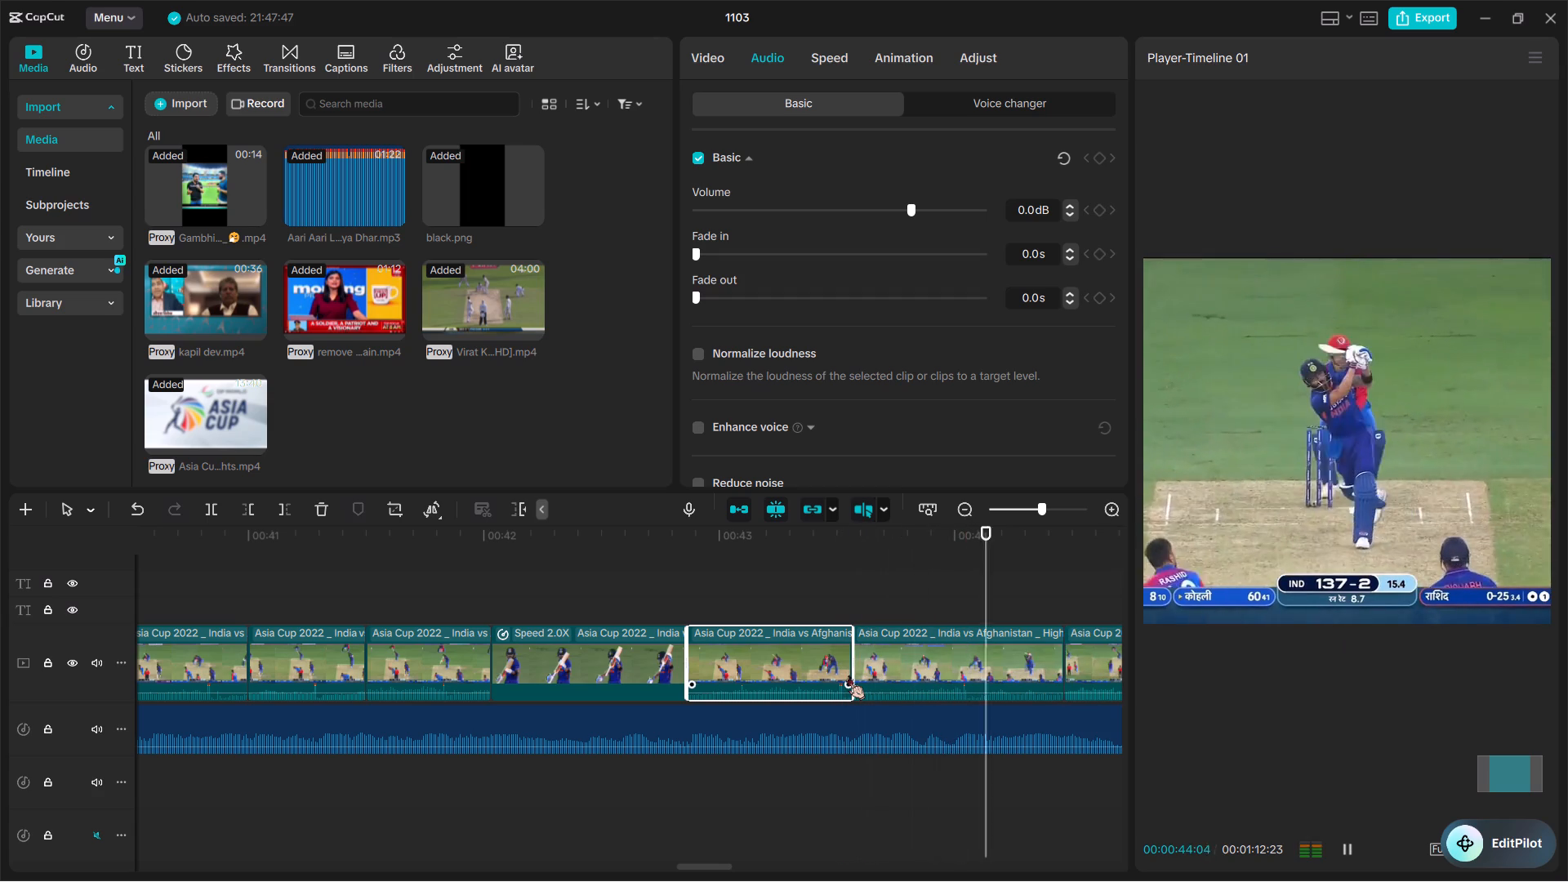
pyautogui.press('space')
pyautogui.hscroll(-1, 848, 675)
pyautogui.press('space')
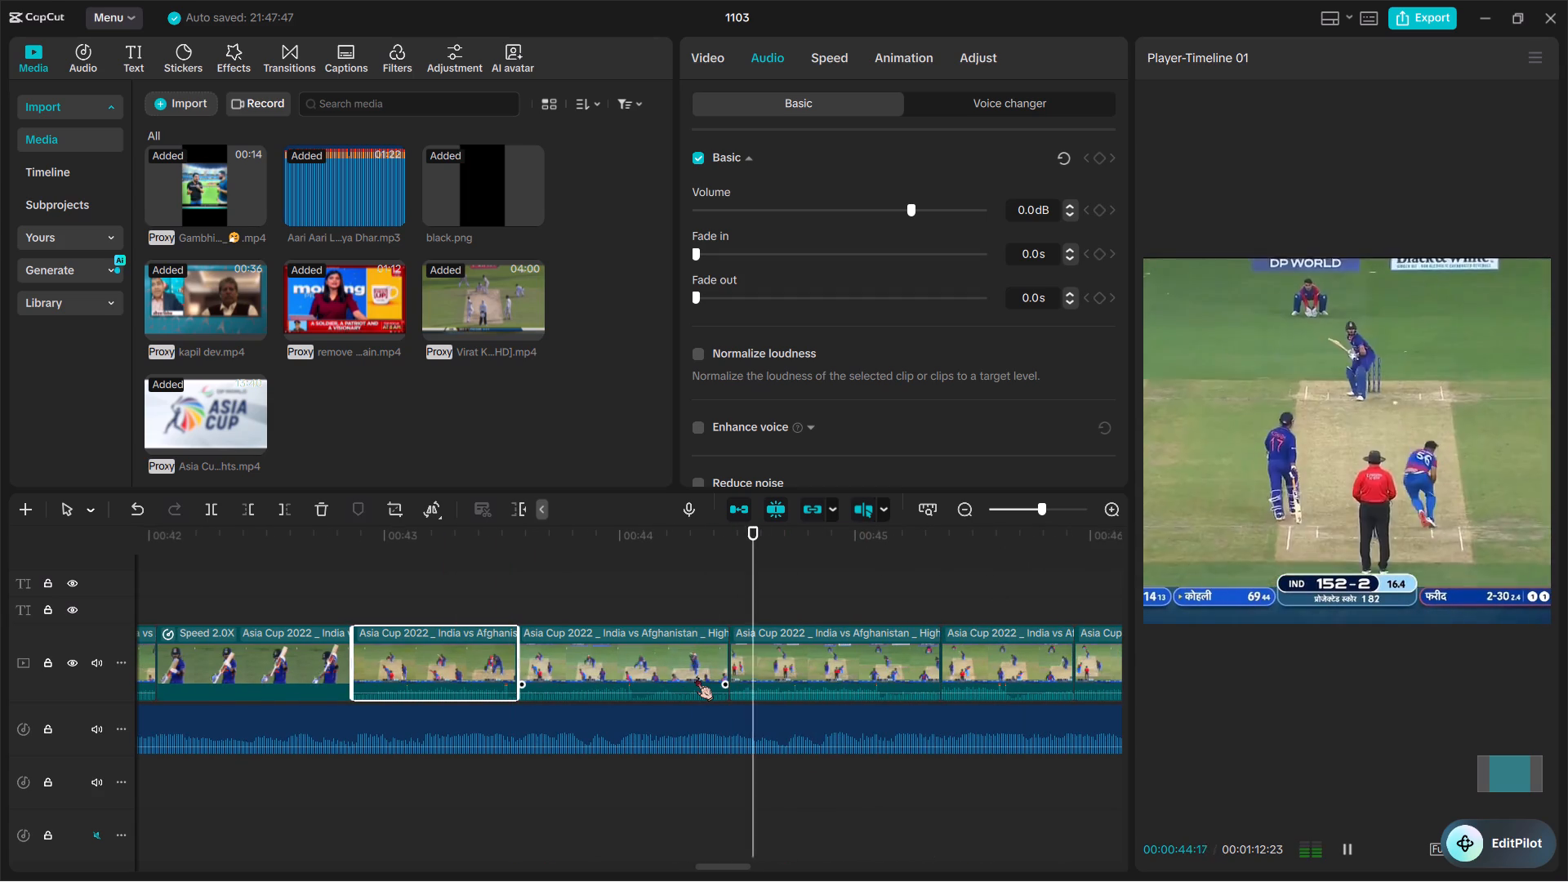
pyautogui.press('space')
pyautogui.press('space')
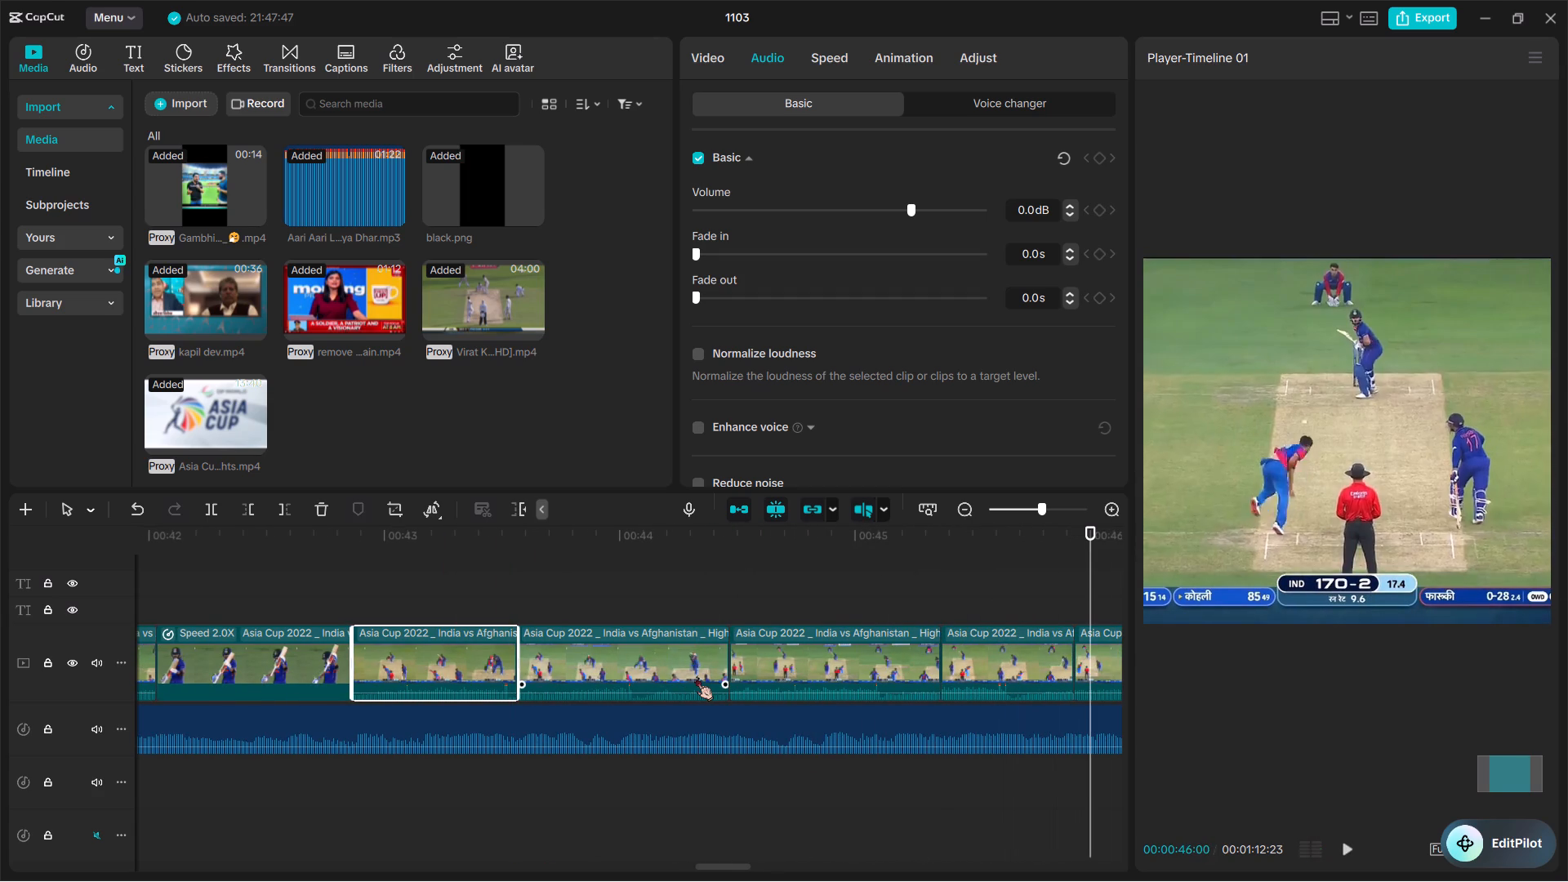
pyautogui.press('space')
# Review the 137-2 clip, trim the 152-2 delivery clip's start forward to about 00:44:19, and play it back.
pyautogui.keyDown('ctrl'); pyautogui.scroll(4, 696, 676); pyautogui.keyUp('ctrl')
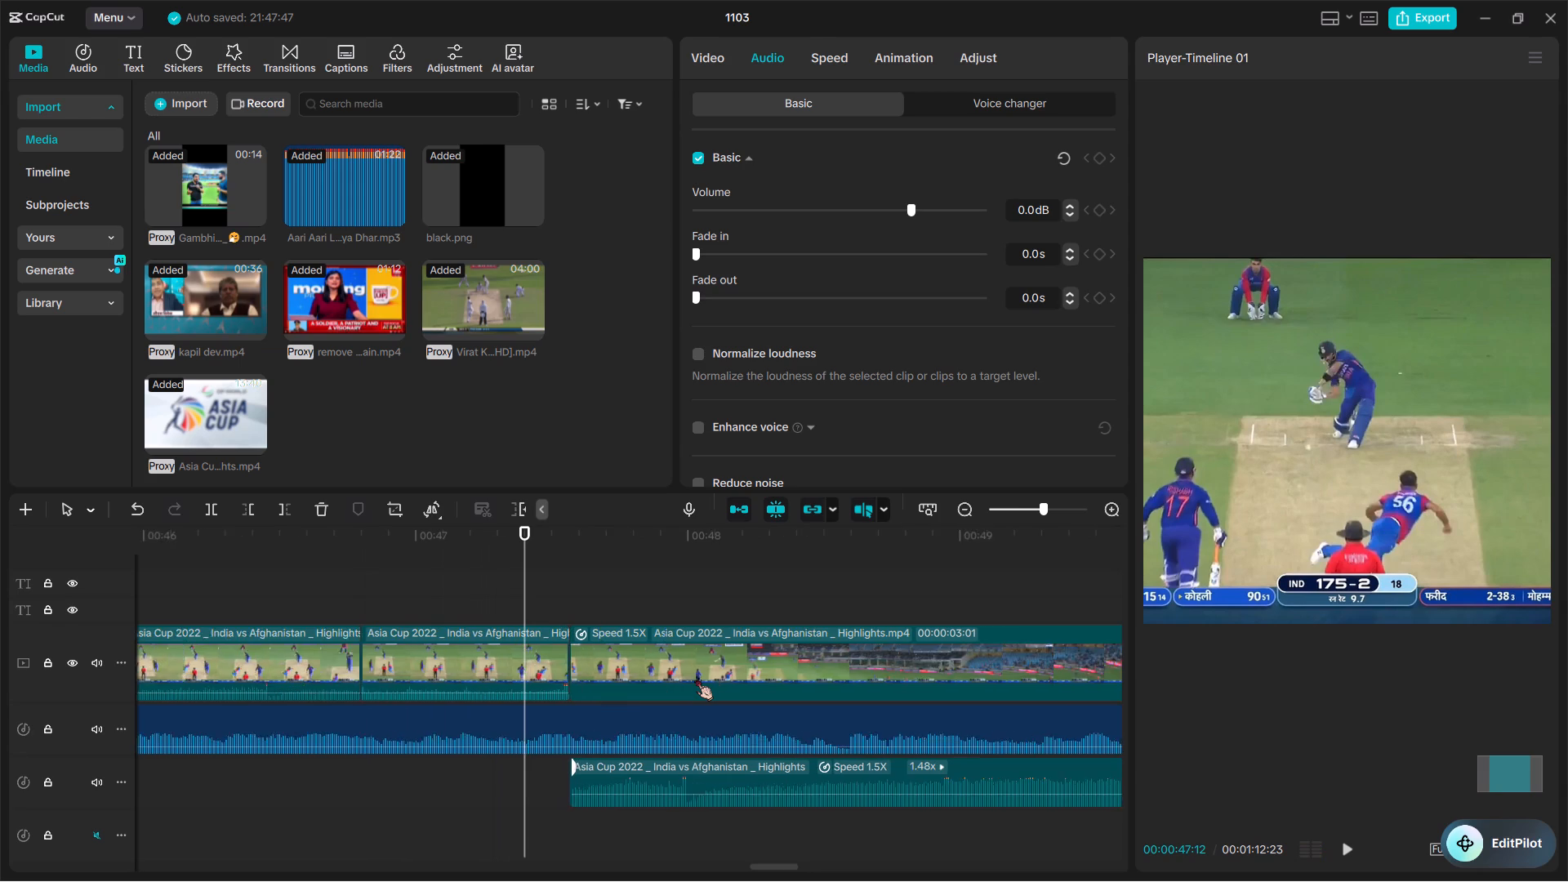
pyautogui.keyDown('ctrl'); pyautogui.scroll(6, 696, 676); pyautogui.keyUp('ctrl')
pyautogui.hscroll(3, 696, 676)
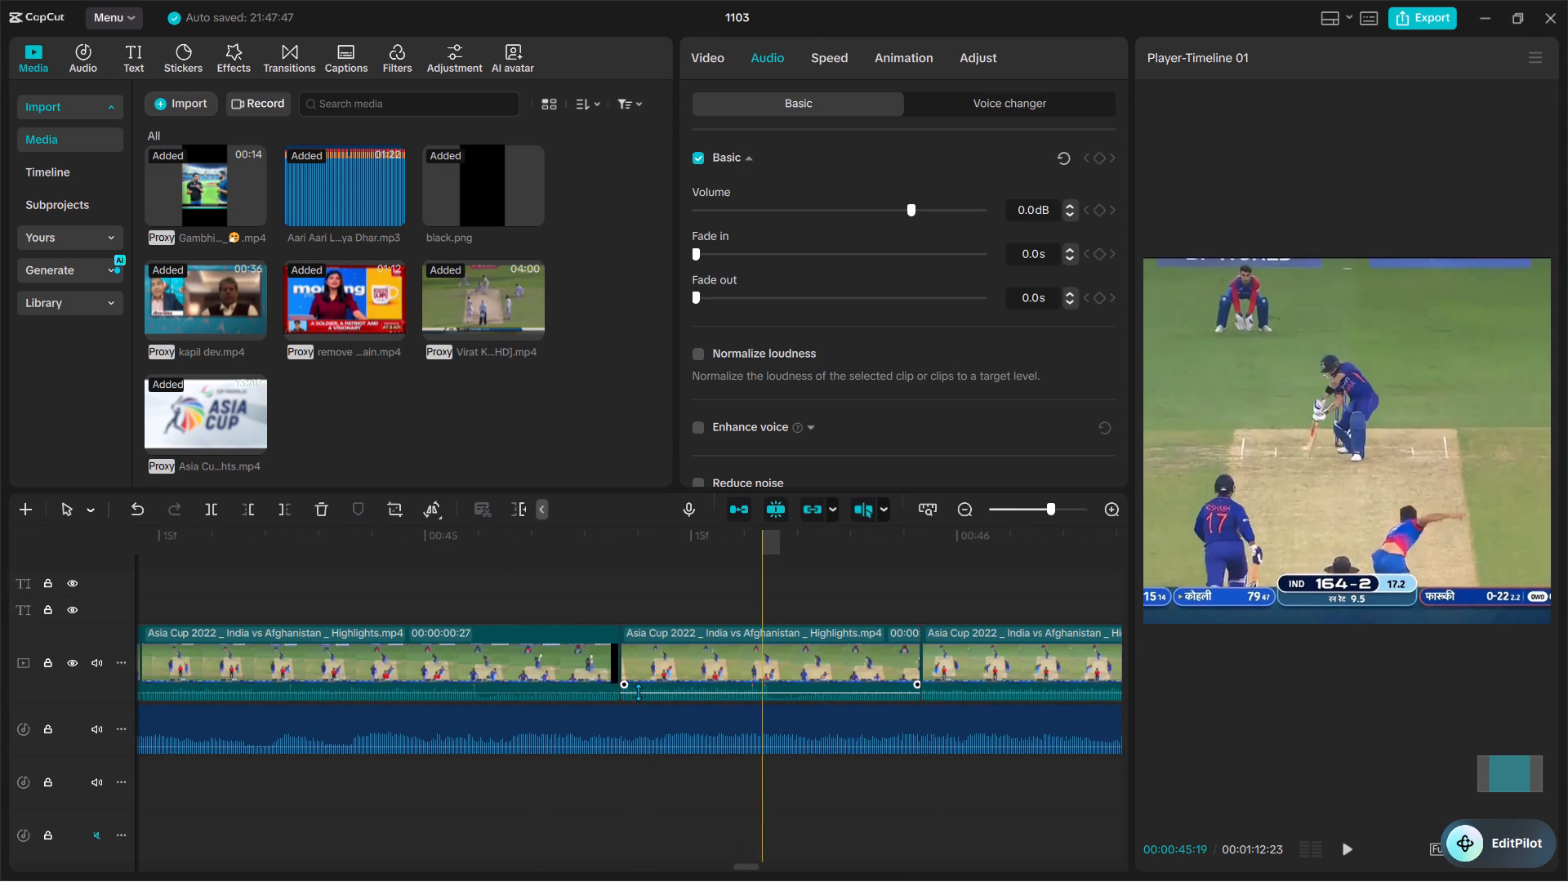
pyautogui.keyDown('ctrl'); pyautogui.scroll(-5, 587, 704); pyautogui.keyUp('ctrl')
pyautogui.hscroll(1, 261, 706)
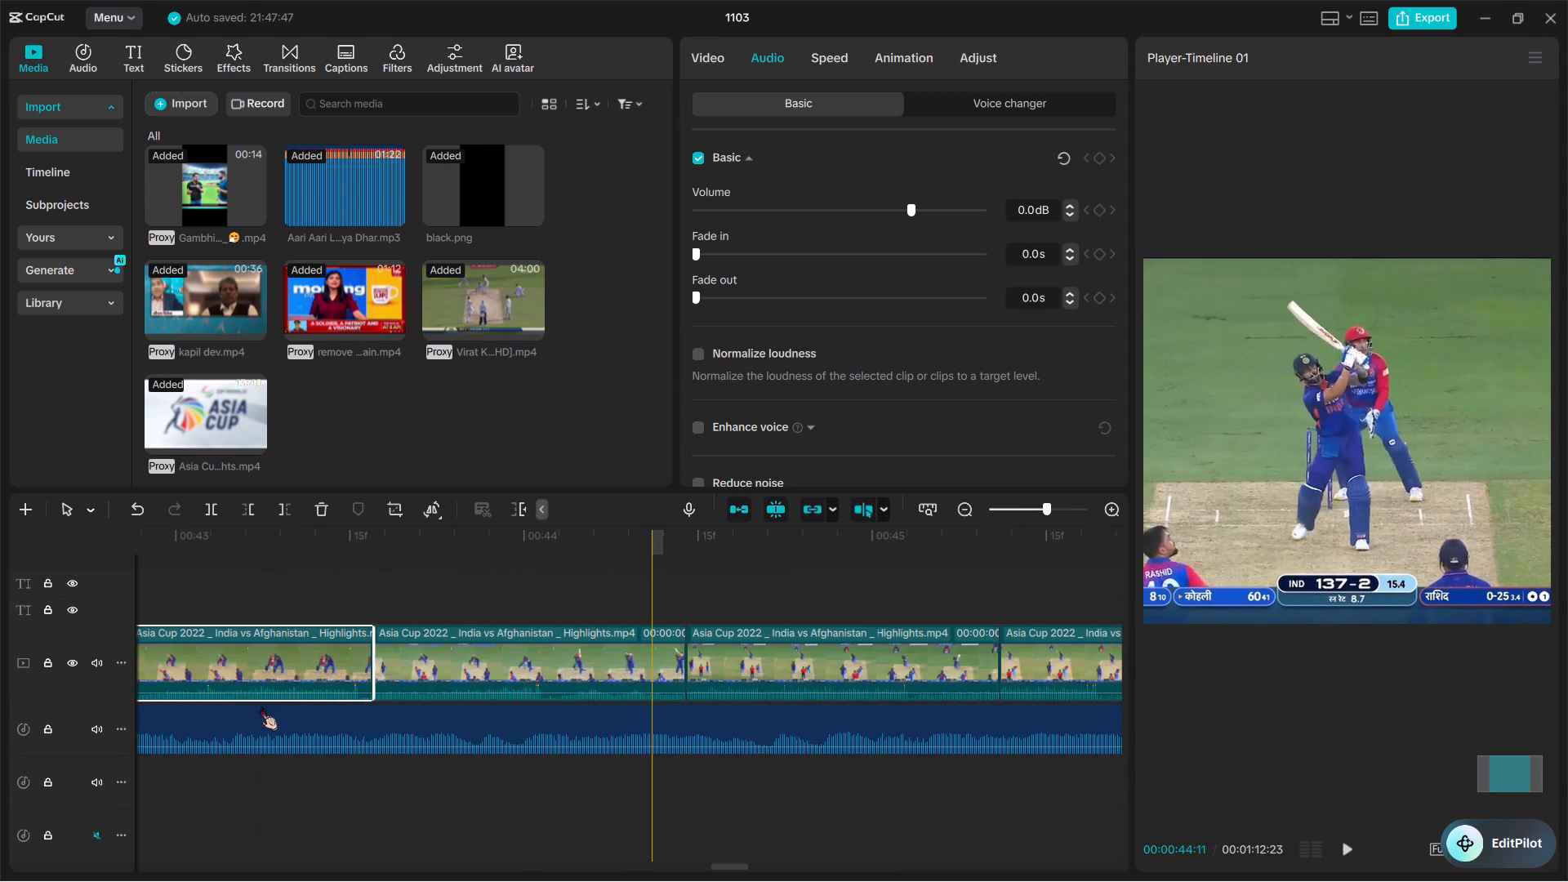
pyautogui.press('space')
pyautogui.press('space')
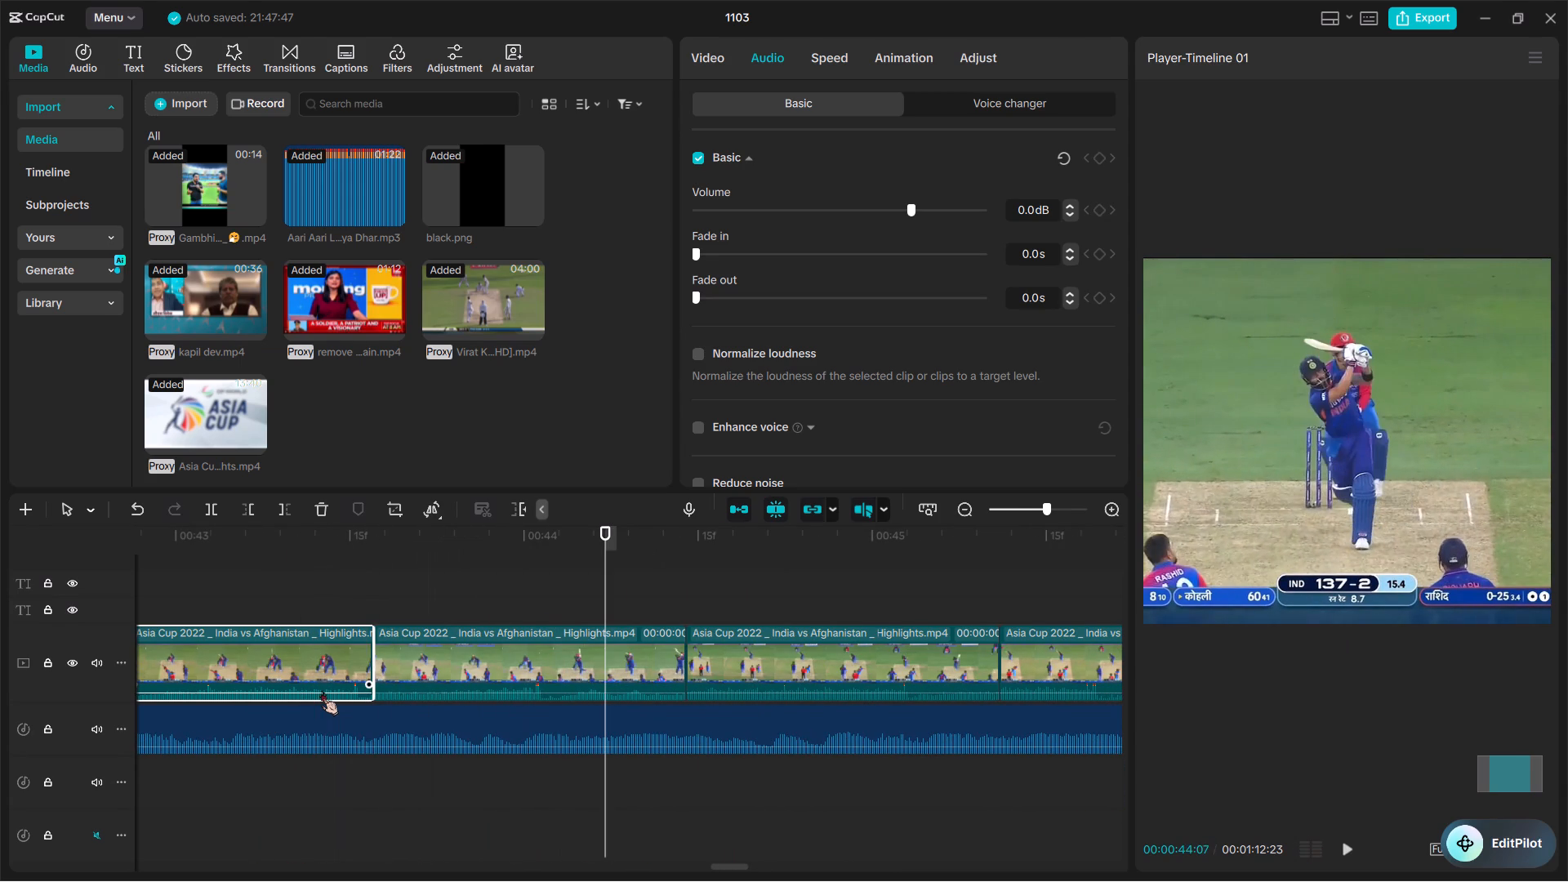
pyautogui.press('space')
pyautogui.press('space')
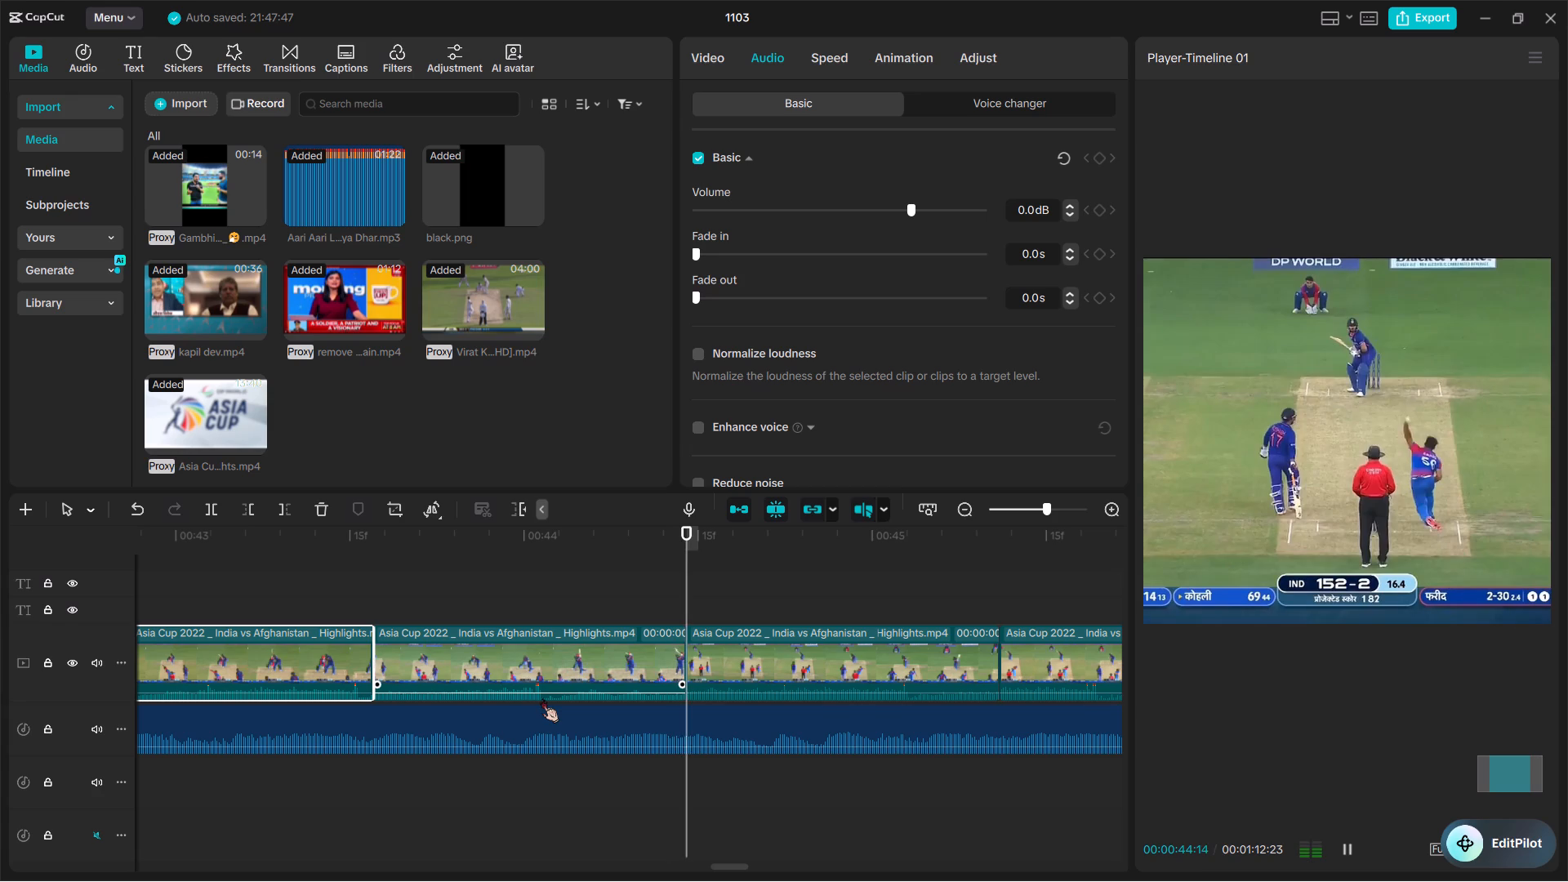
pyautogui.press('space')
pyautogui.press('space')
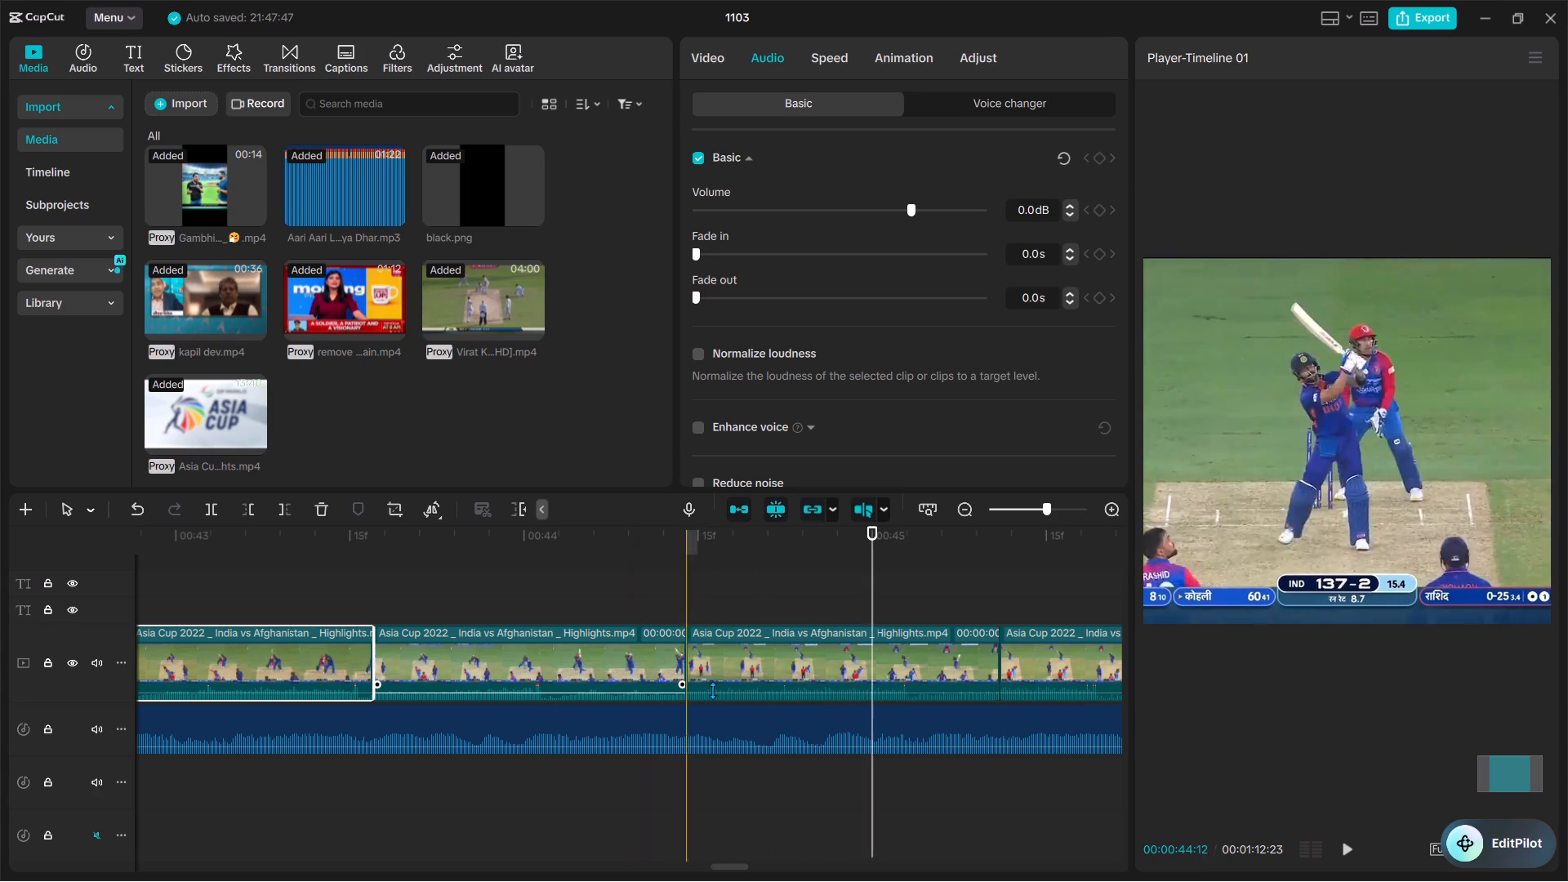
pyautogui.press('q')
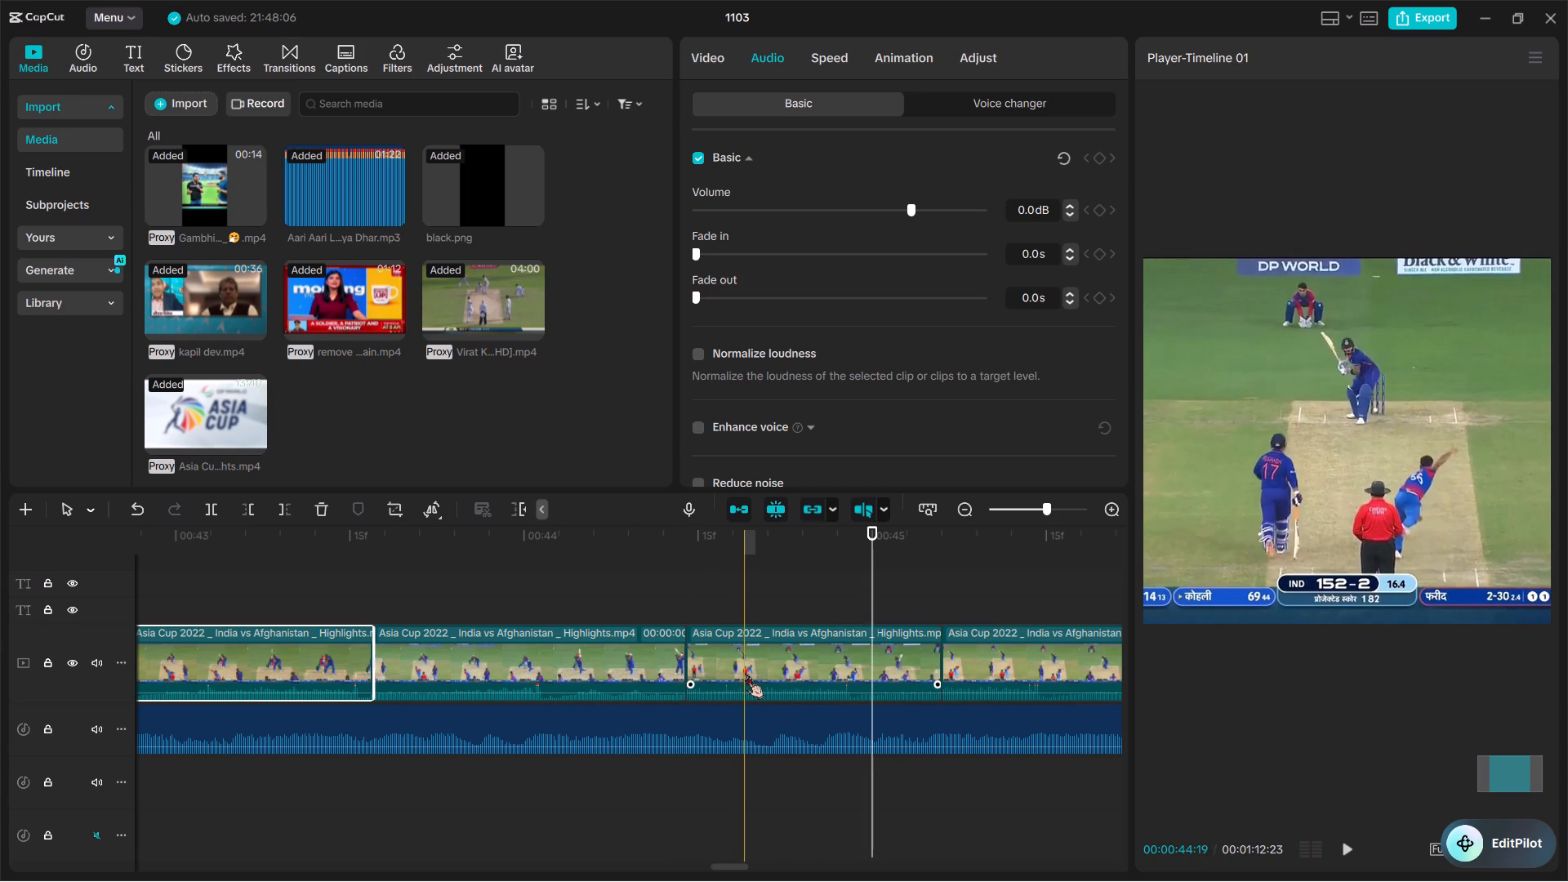
pyautogui.press('space')
pyautogui.press('space')
pyautogui.press('space')
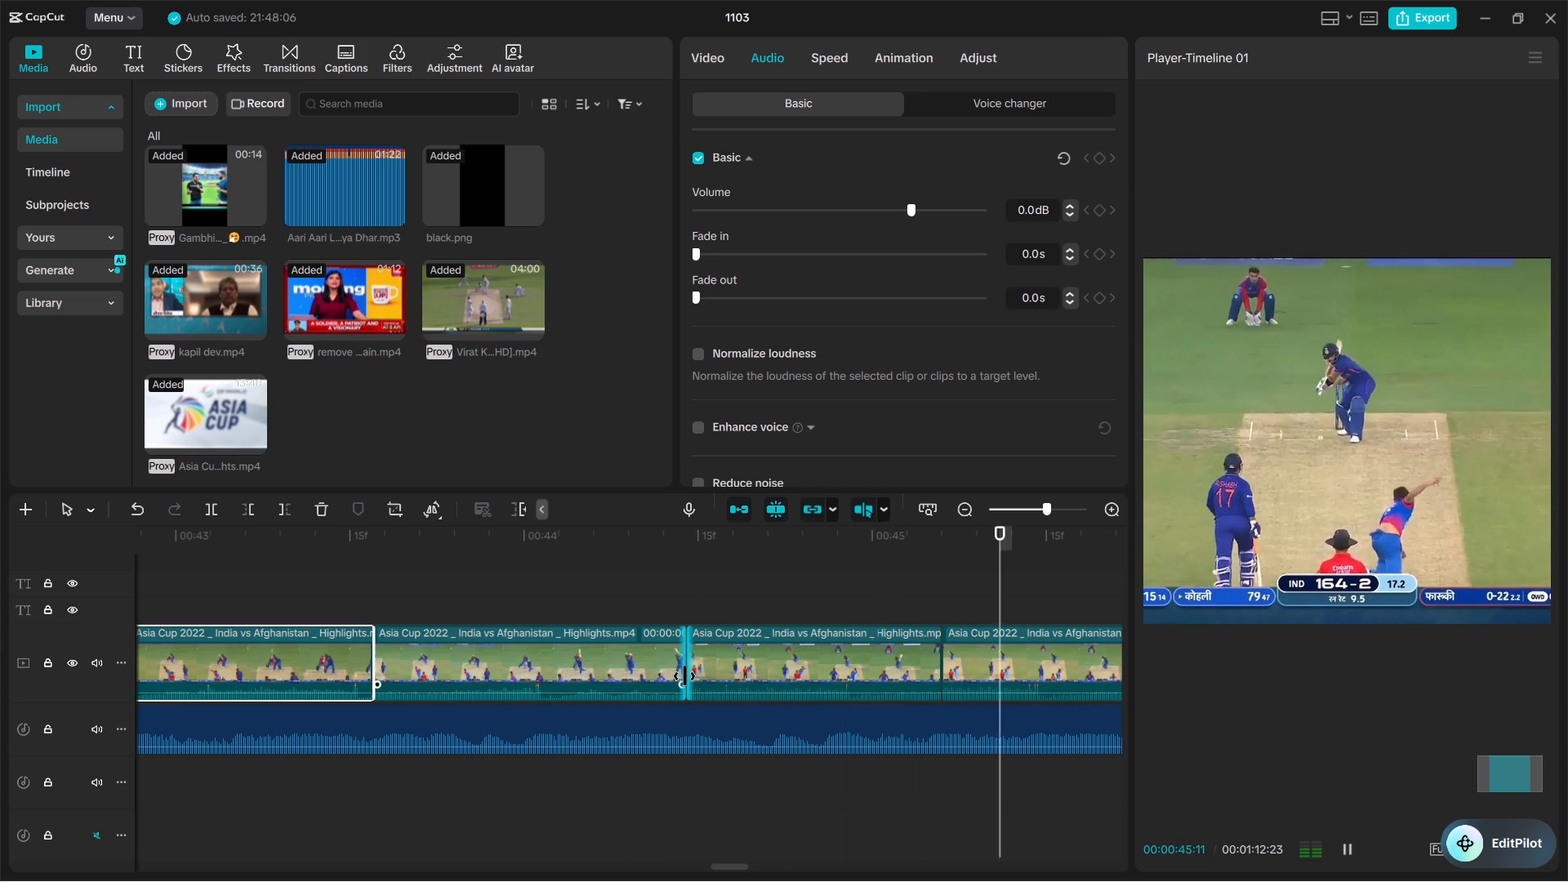
pyautogui.press('space')
# Trim the 170-2 delivery clip's start forward to about 00:46:01 and play it back.
pyautogui.hscroll(-1, 684, 676)
pyautogui.press('space')
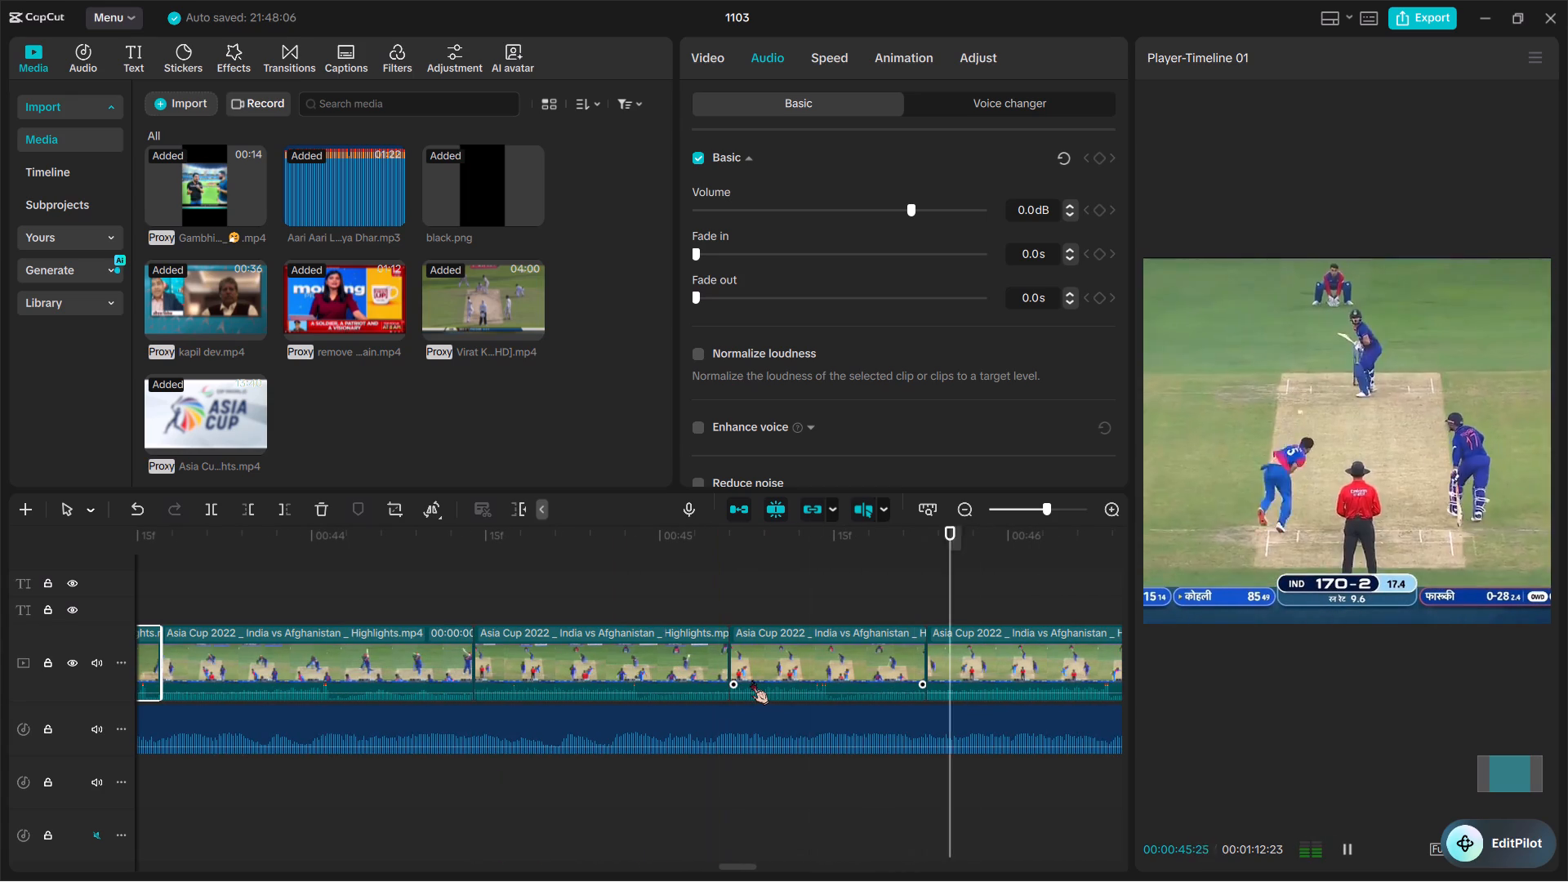
pyautogui.press('space')
pyautogui.hscroll(-1, 927, 682)
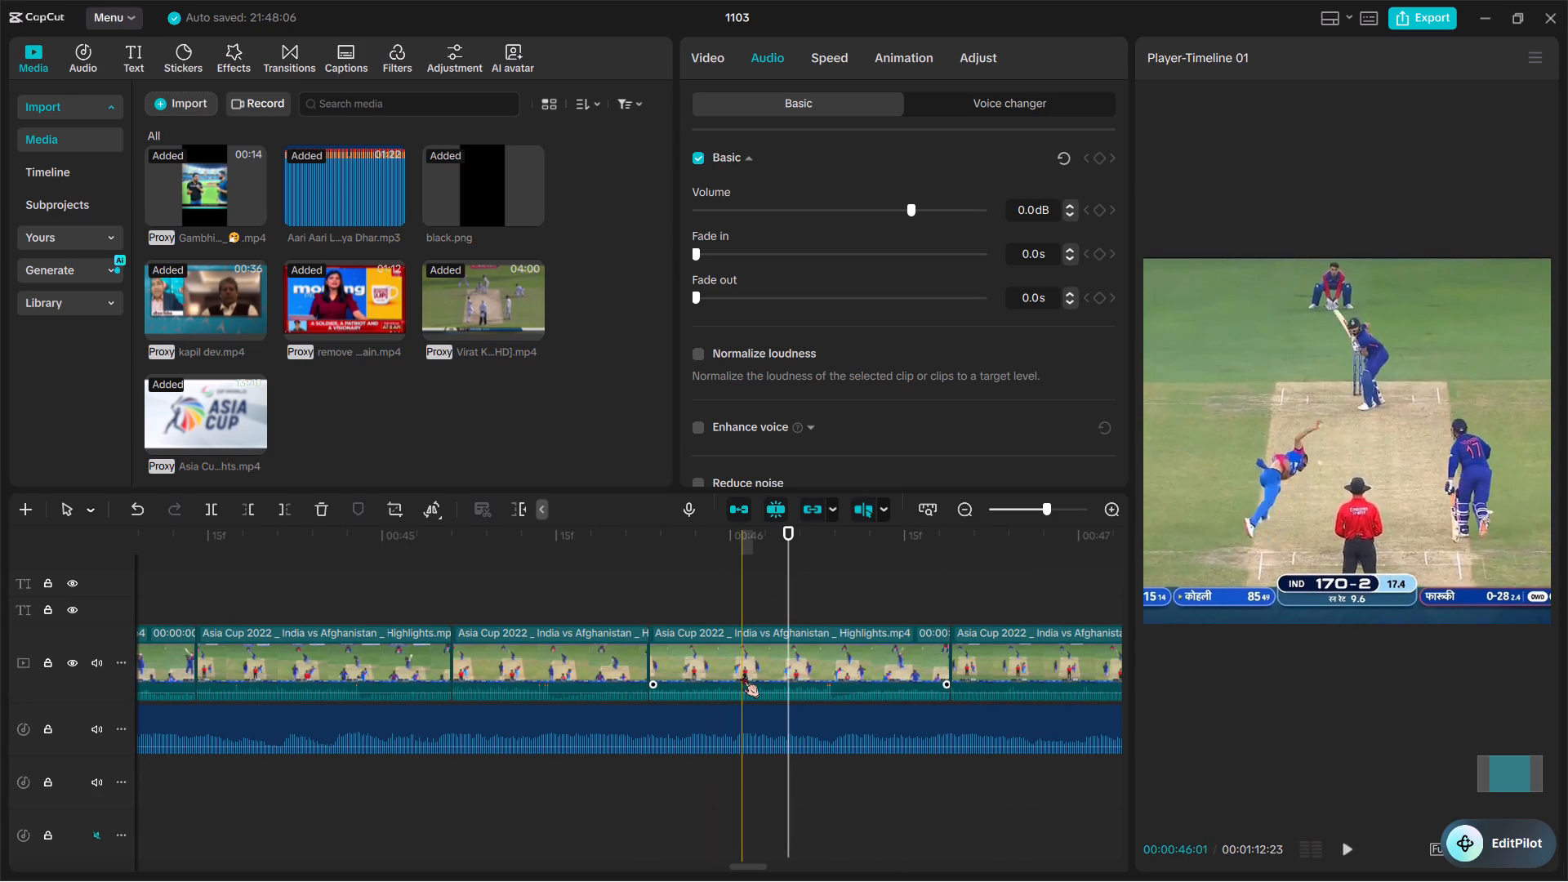
pyautogui.press('q')
pyautogui.press('space')
pyautogui.press('space')
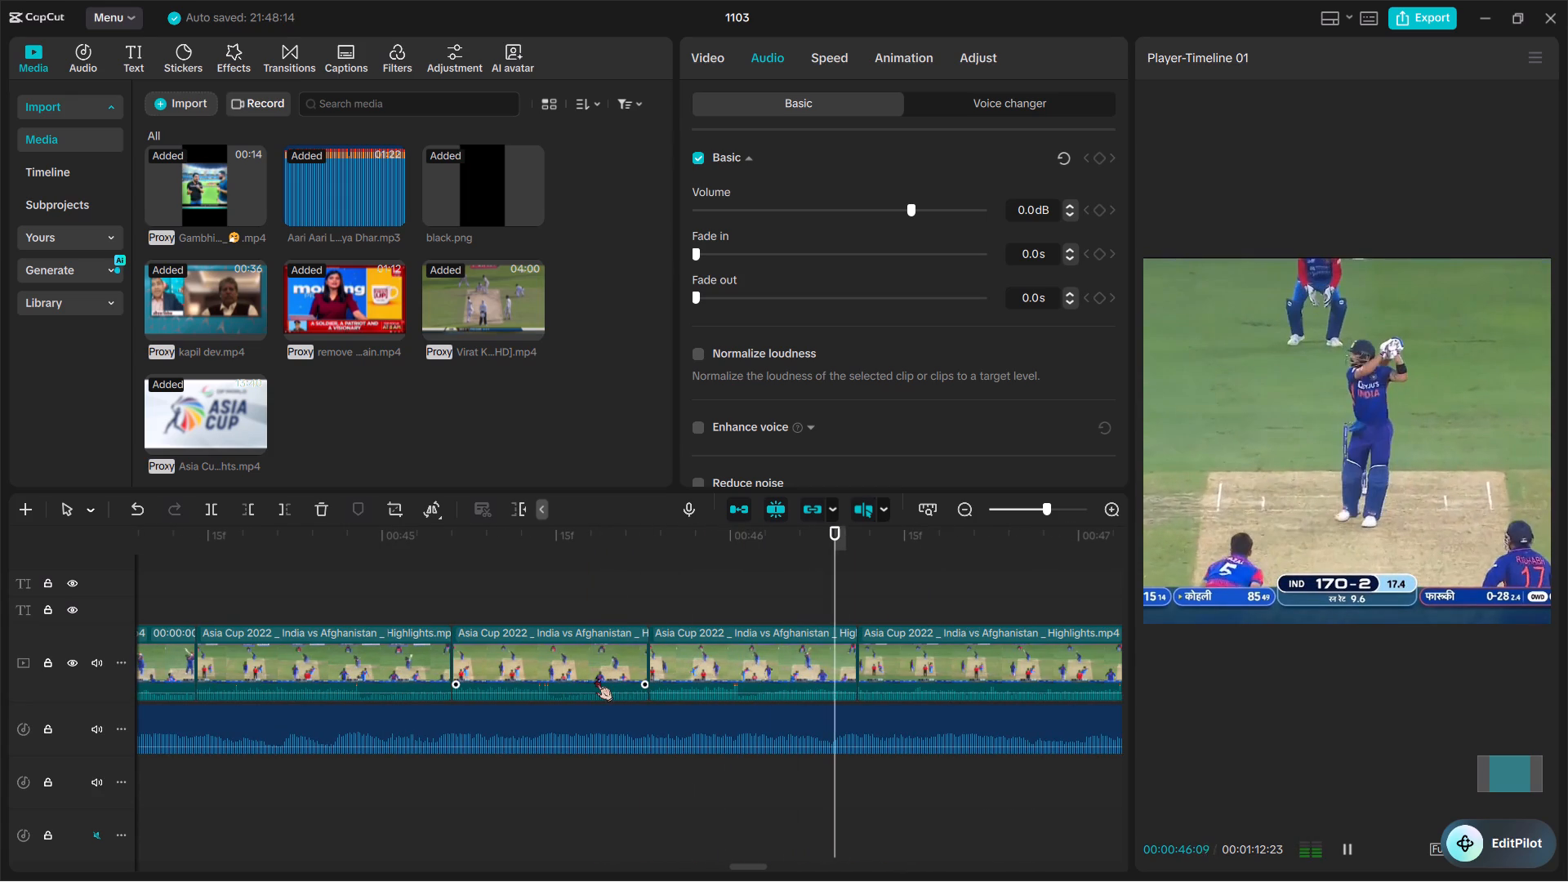
pyautogui.press('space')
pyautogui.press('space')
# Trim the 175-2 delivery clip's start forward to about 00:46:16.
pyautogui.hscroll(-1, 595, 677)
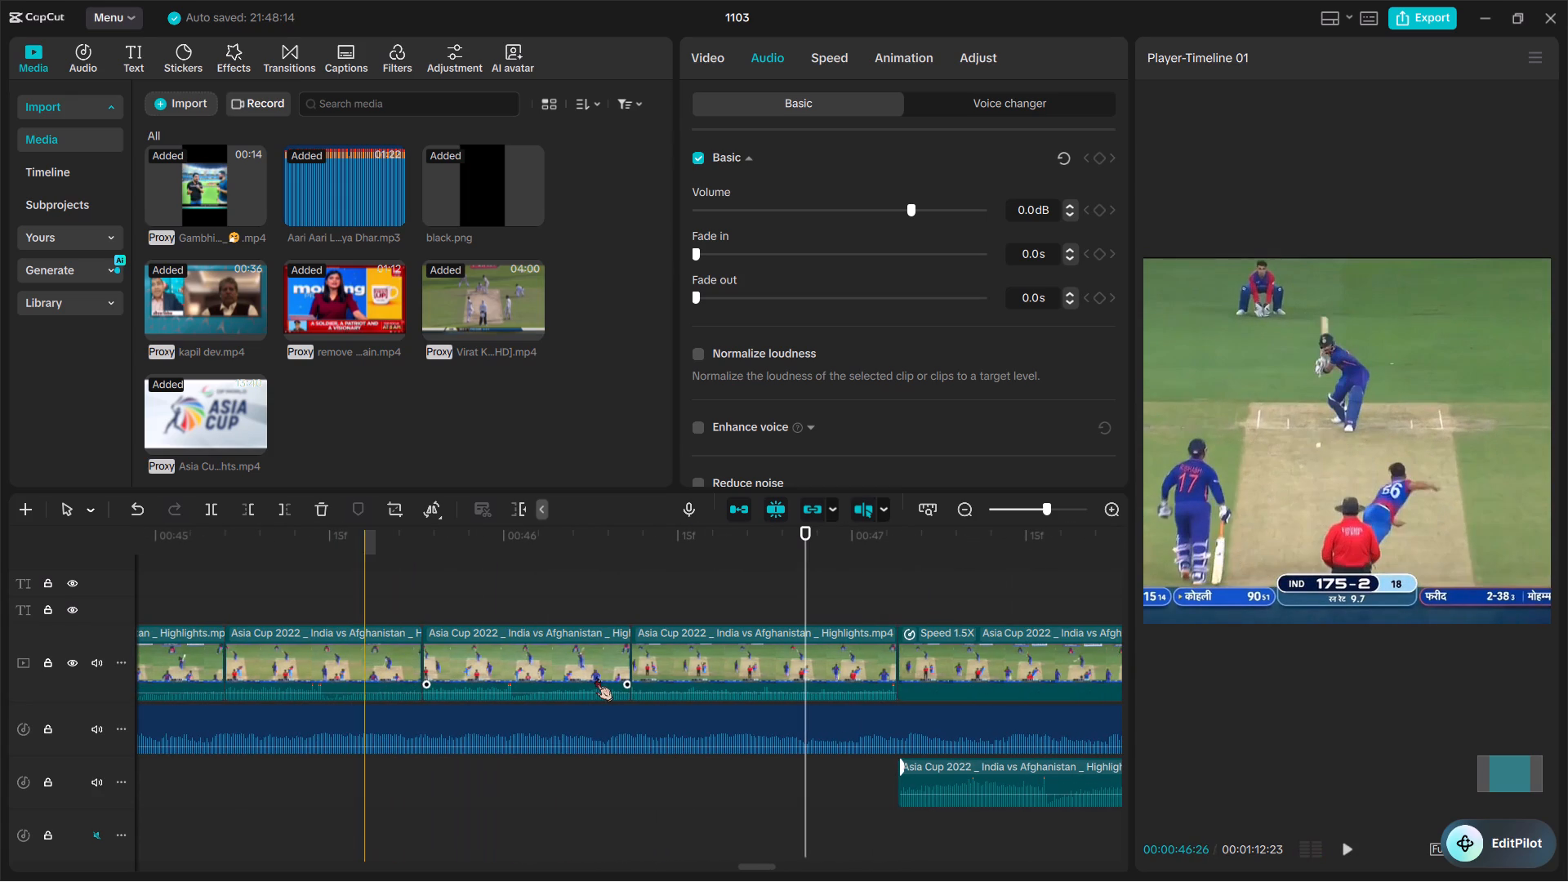
pyautogui.click(688, 675)
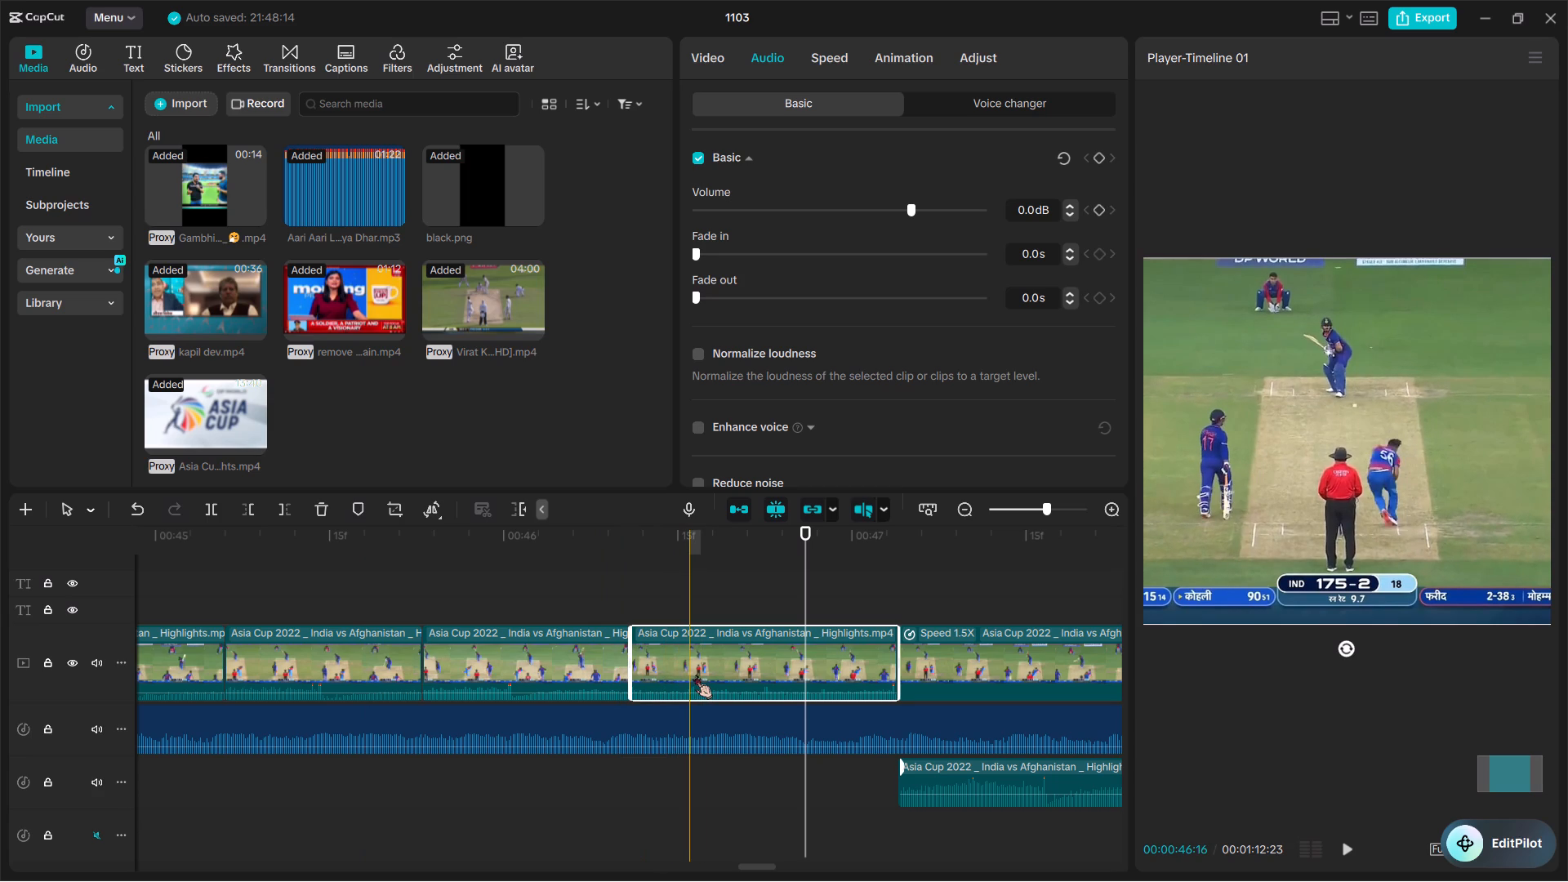
pyautogui.press('q')
# Play back the remaining footage from the 175-2 delivery through the hundred celebration, past the end of the last clip.
pyautogui.press('space')
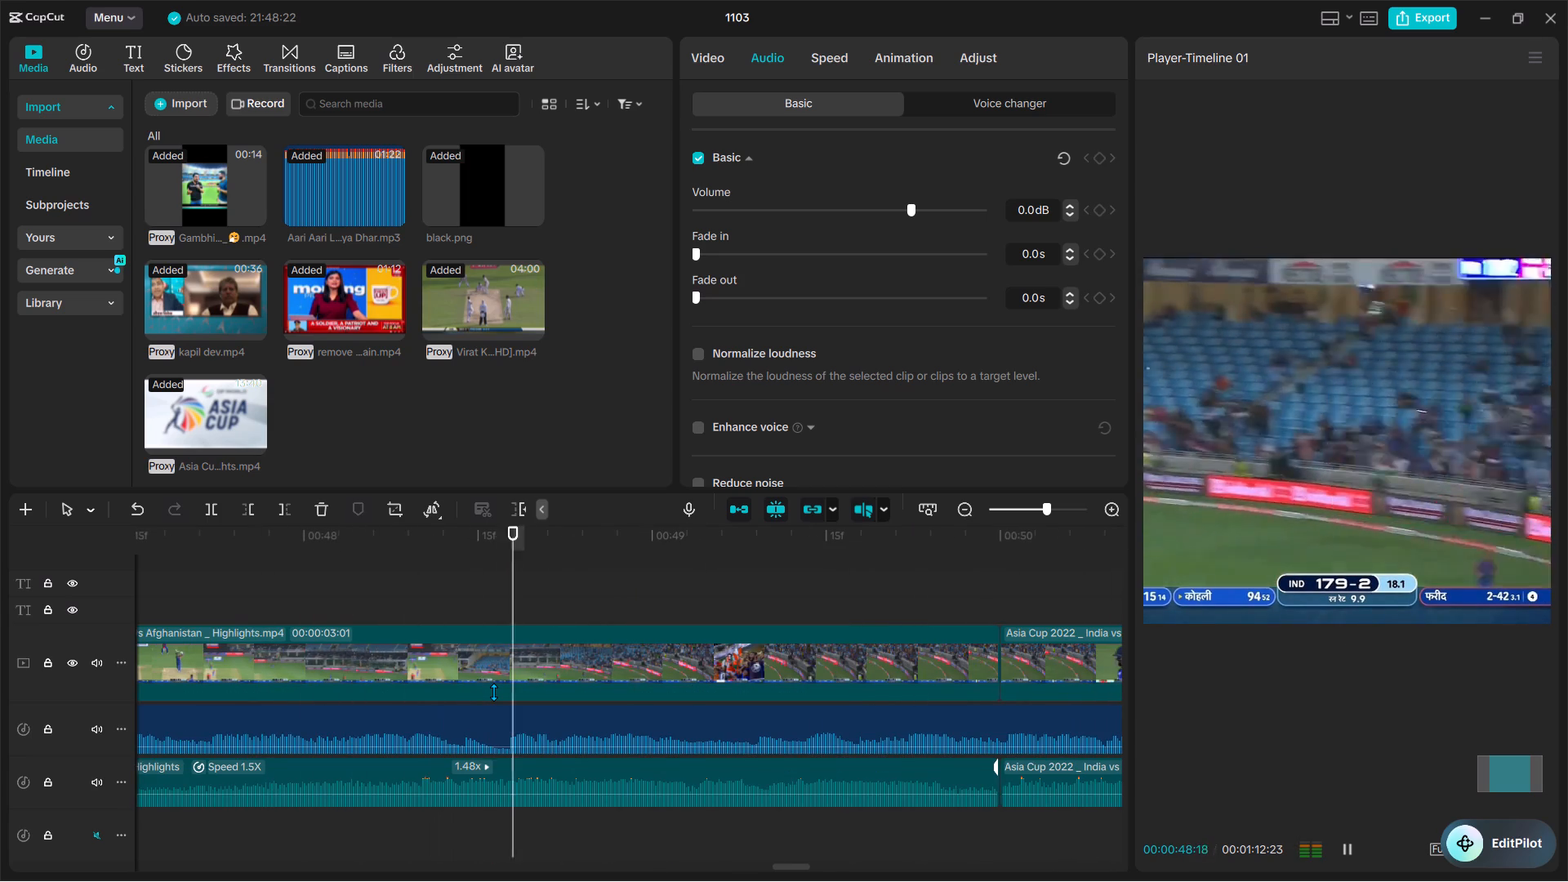
pyautogui.keyDown('ctrl'); pyautogui.scroll(-12, 493, 692); pyautogui.keyUp('ctrl')
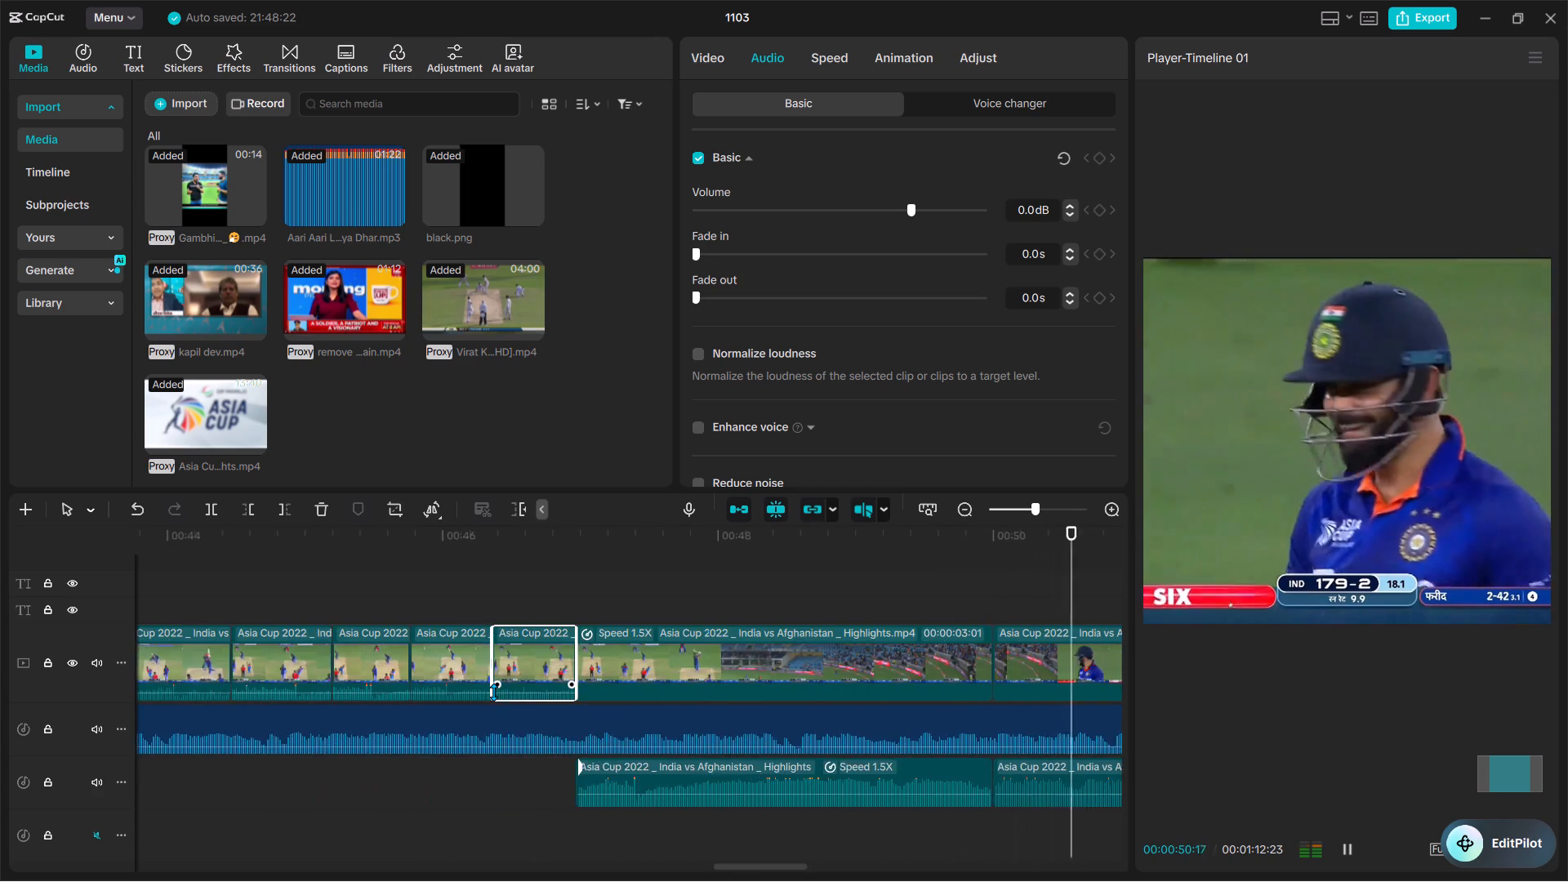
pyautogui.keyDown('ctrl'); pyautogui.scroll(-6, 493, 692); pyautogui.keyUp('ctrl')
pyautogui.hscroll(-1, 493, 692)
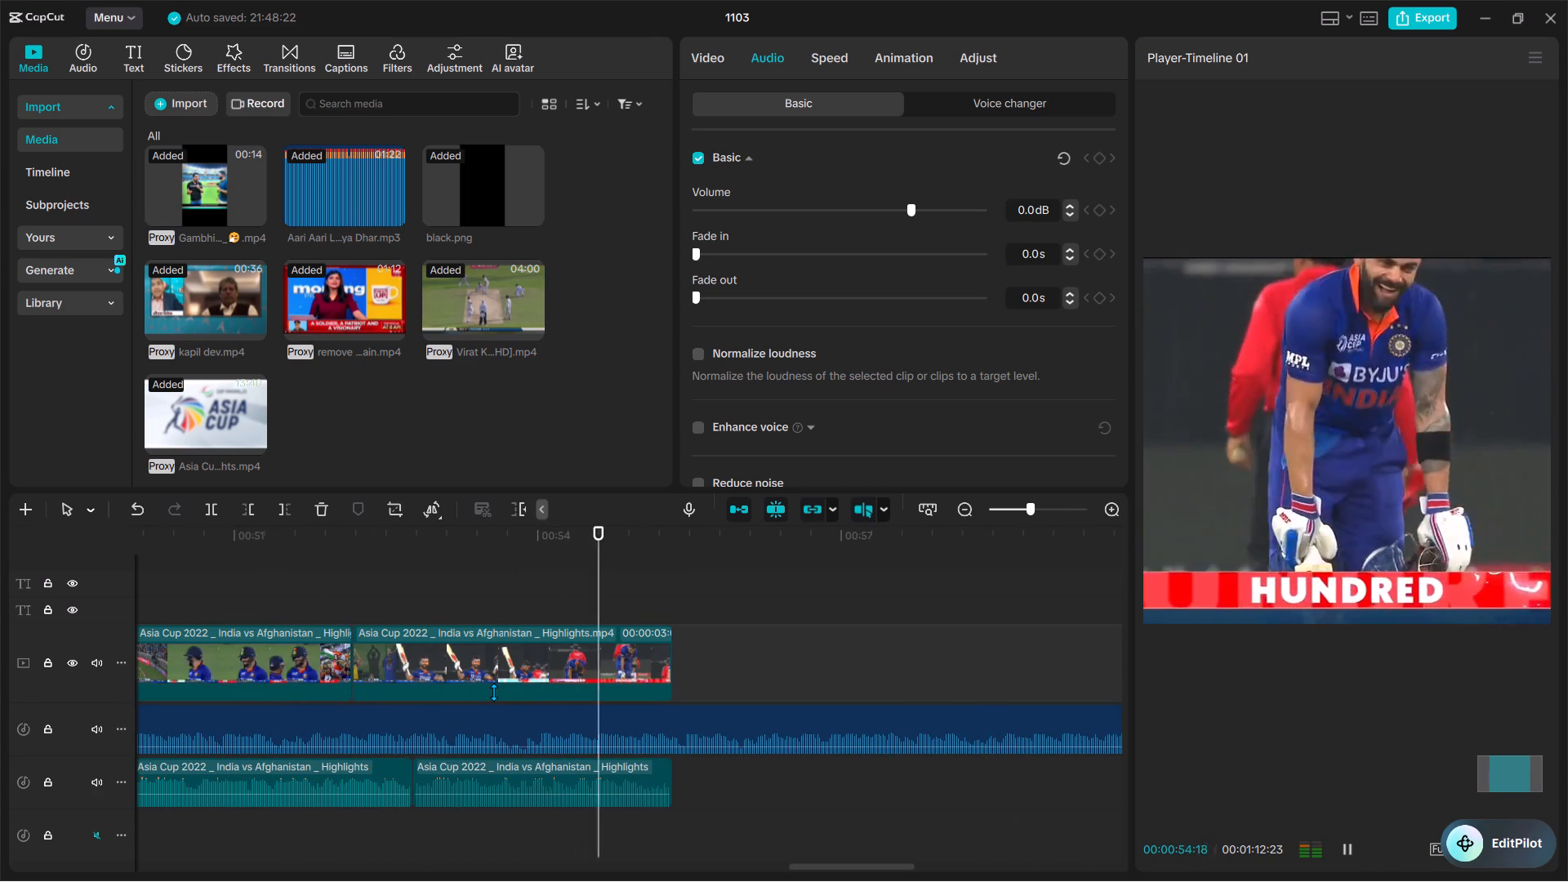
pyautogui.press('space')
pyautogui.press('space')
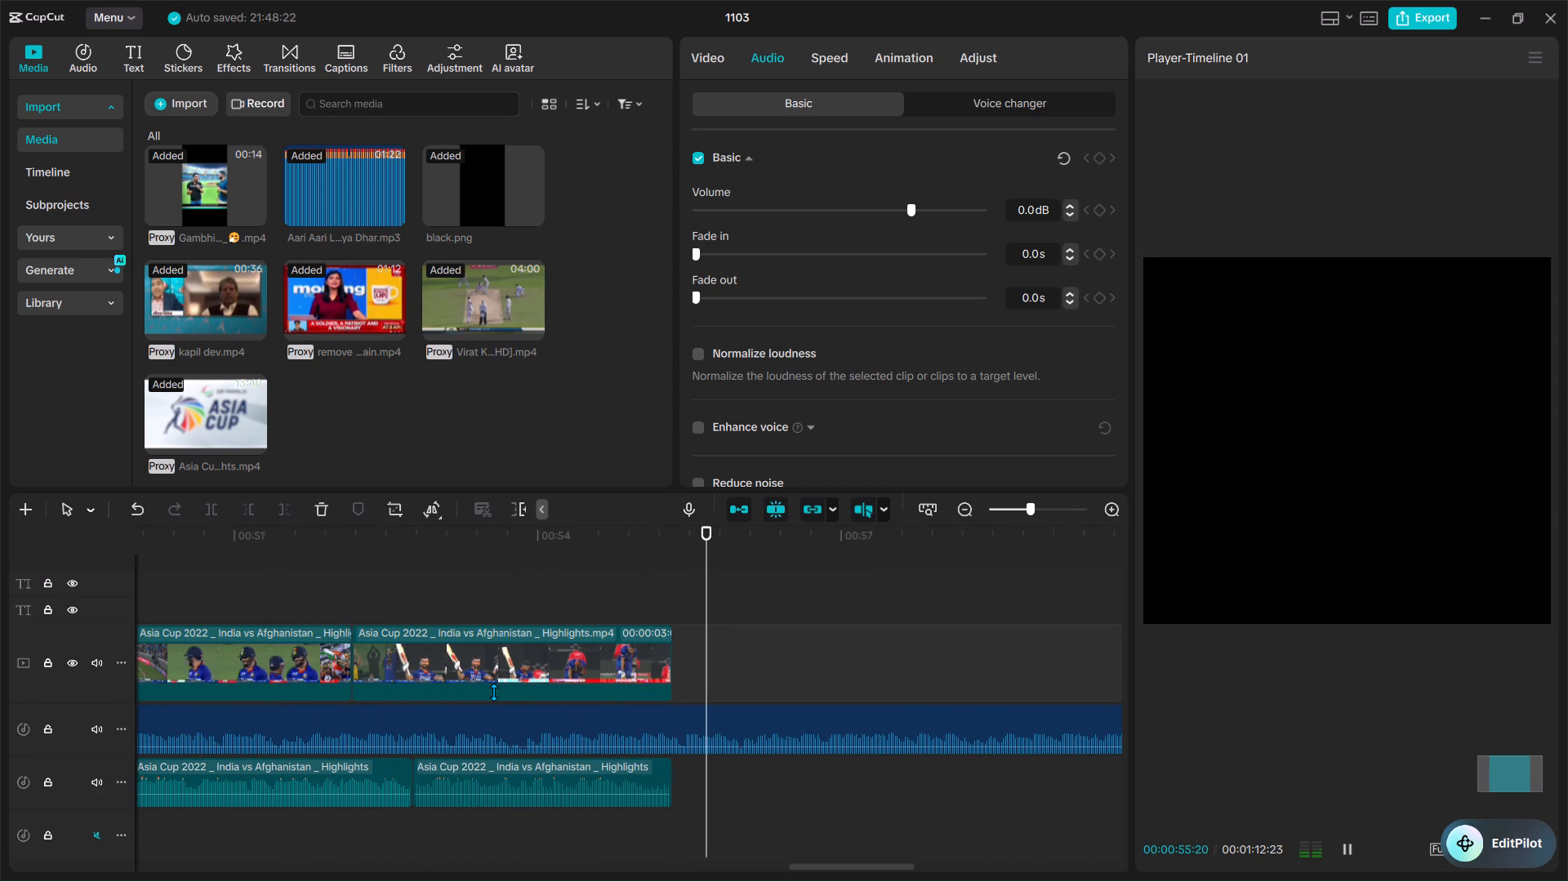
pyautogui.press('space')
# Review the opening highlights from about 00:35, delete the 37-0 batsman close-up at about 00:37:00, and play back the new cut.
pyautogui.keyDown('ctrl'); pyautogui.scroll(-17, 493, 692); pyautogui.keyUp('ctrl')
pyautogui.keyDown('ctrl'); pyautogui.scroll(-5, 493, 692); pyautogui.keyUp('ctrl')
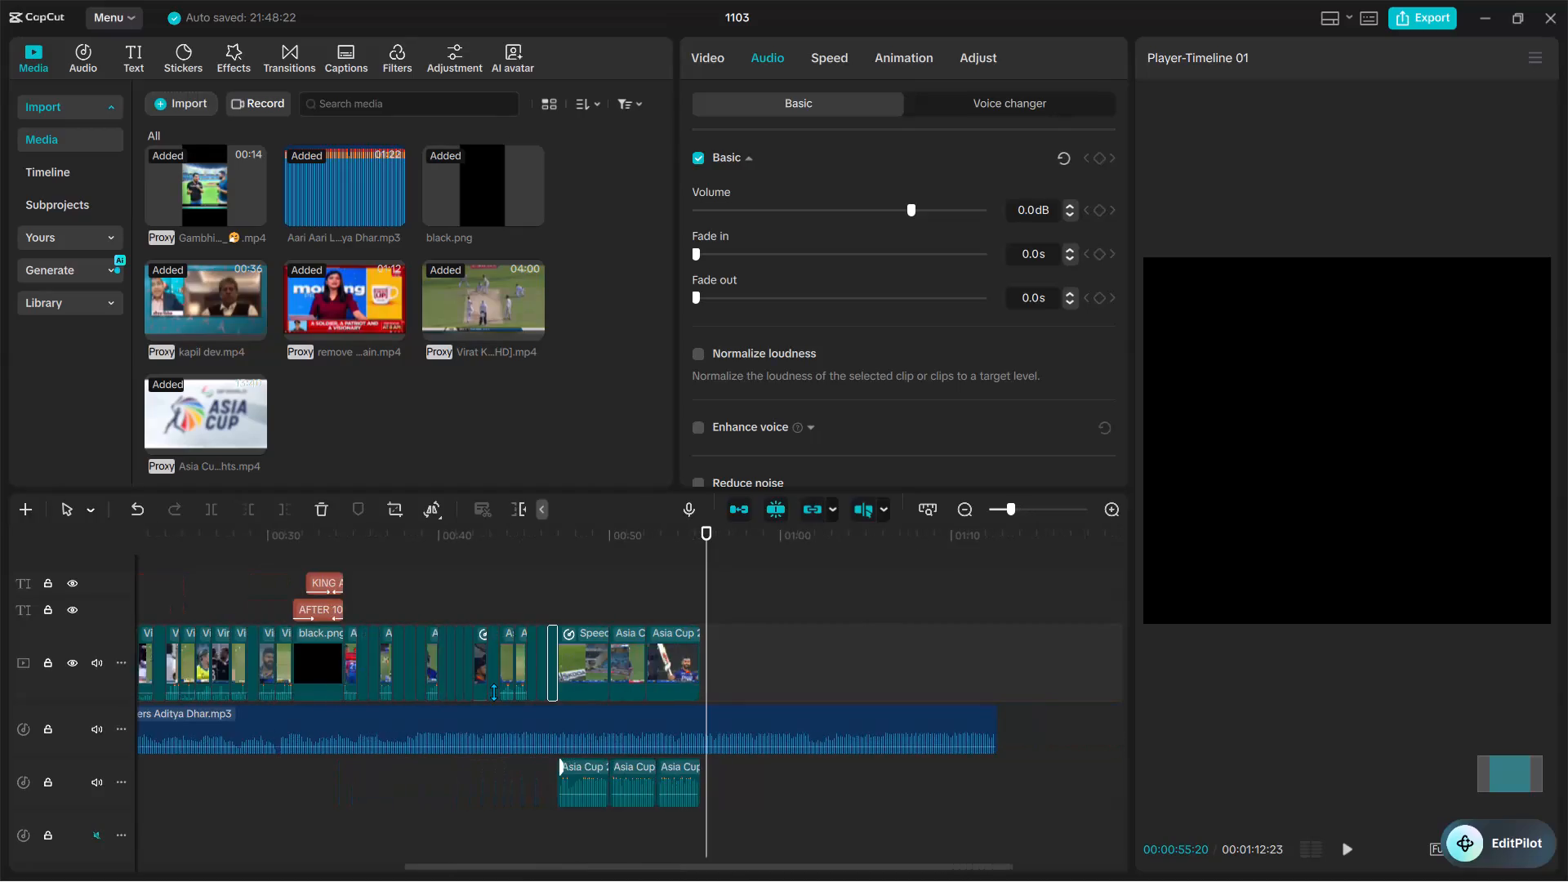
pyautogui.keyDown('ctrl'); pyautogui.scroll(-2, 493, 692); pyautogui.keyUp('ctrl')
pyautogui.keyDown('ctrl'); pyautogui.scroll(12, 493, 692); pyautogui.keyUp('ctrl')
pyautogui.hscroll(1, 493, 692)
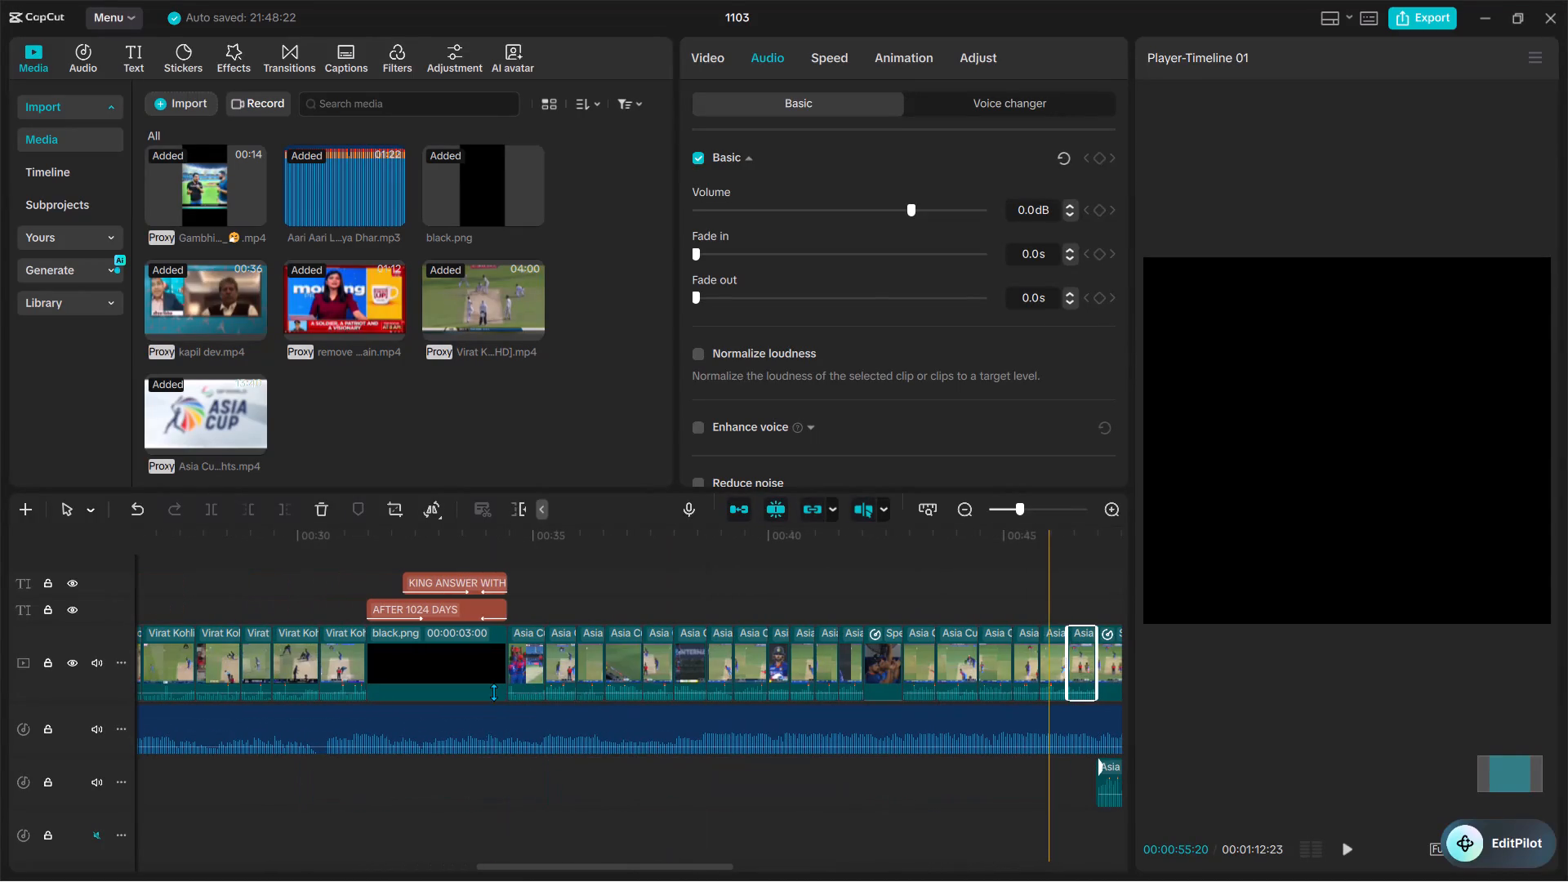
pyautogui.click(653, 791)
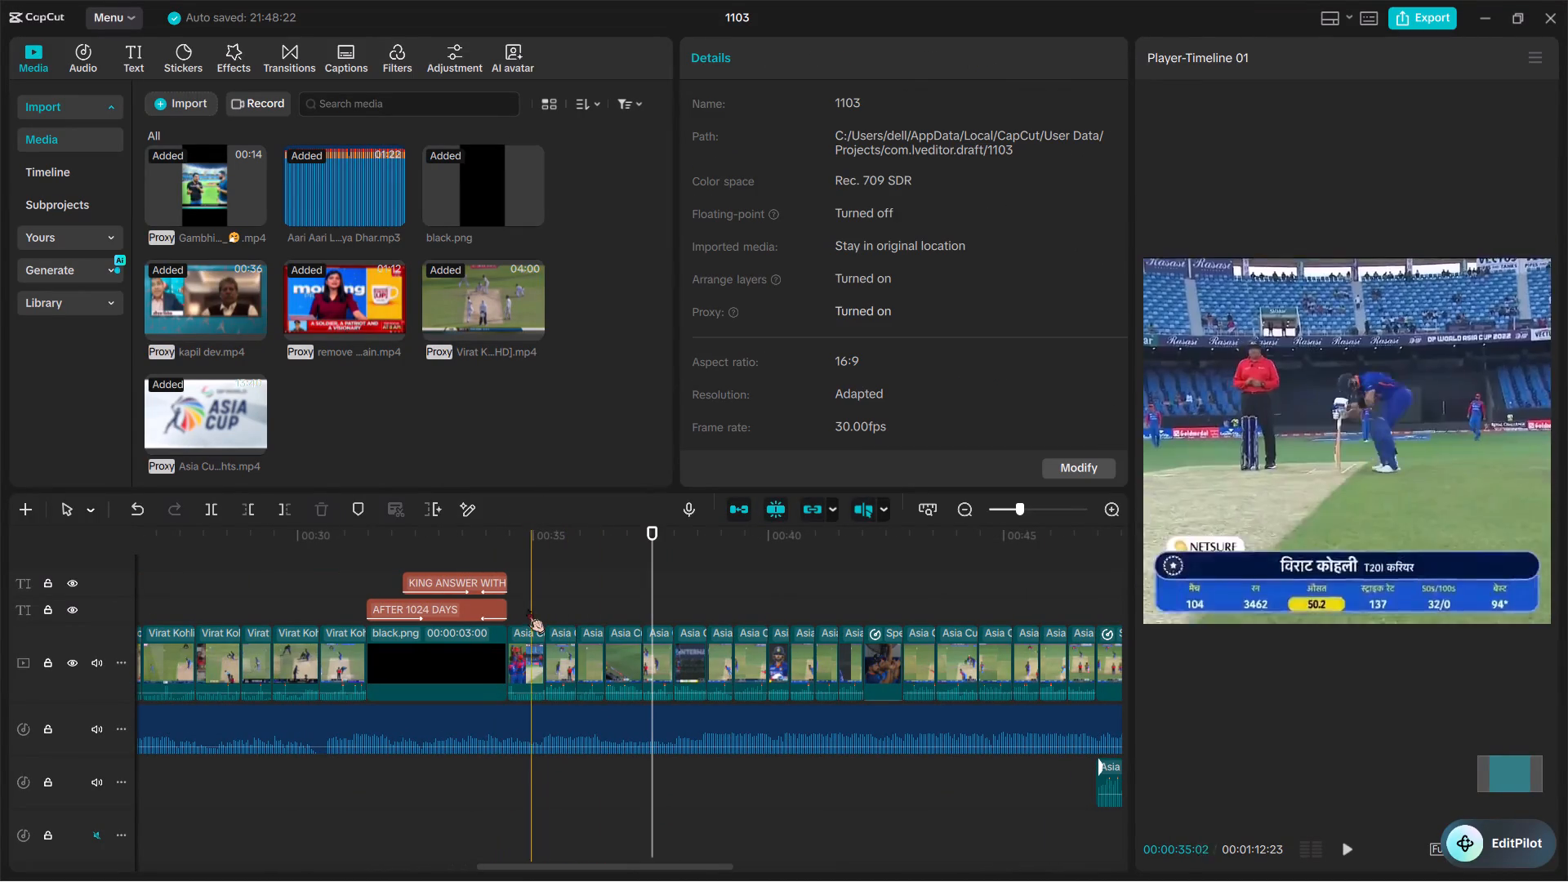
pyautogui.press('space')
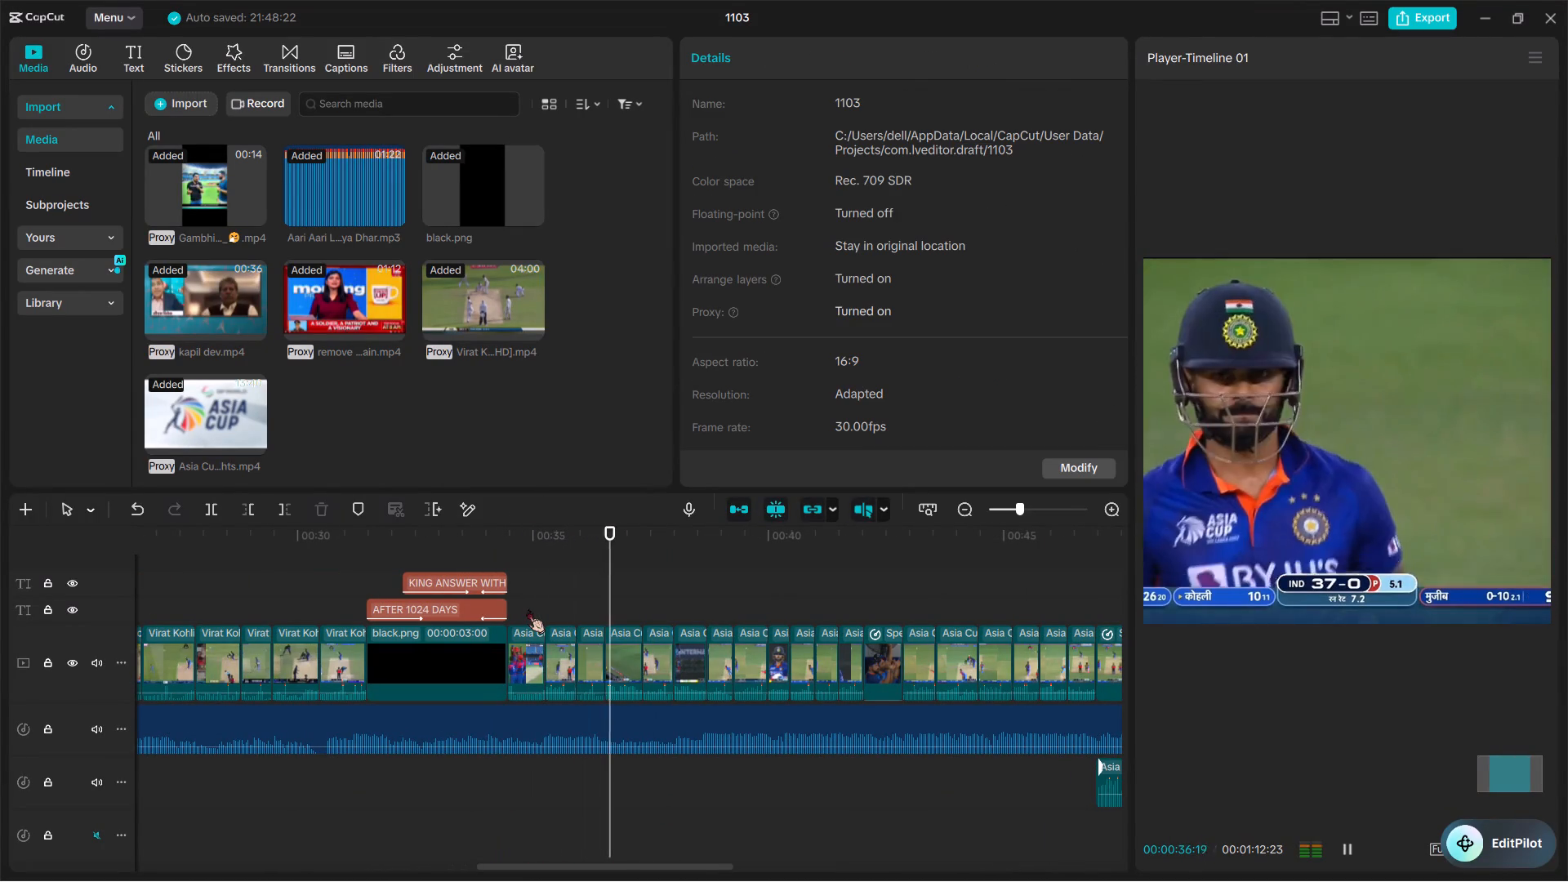
pyautogui.press('space')
pyautogui.keyDown('ctrl'); pyautogui.scroll(5, 528, 609); pyautogui.keyUp('ctrl')
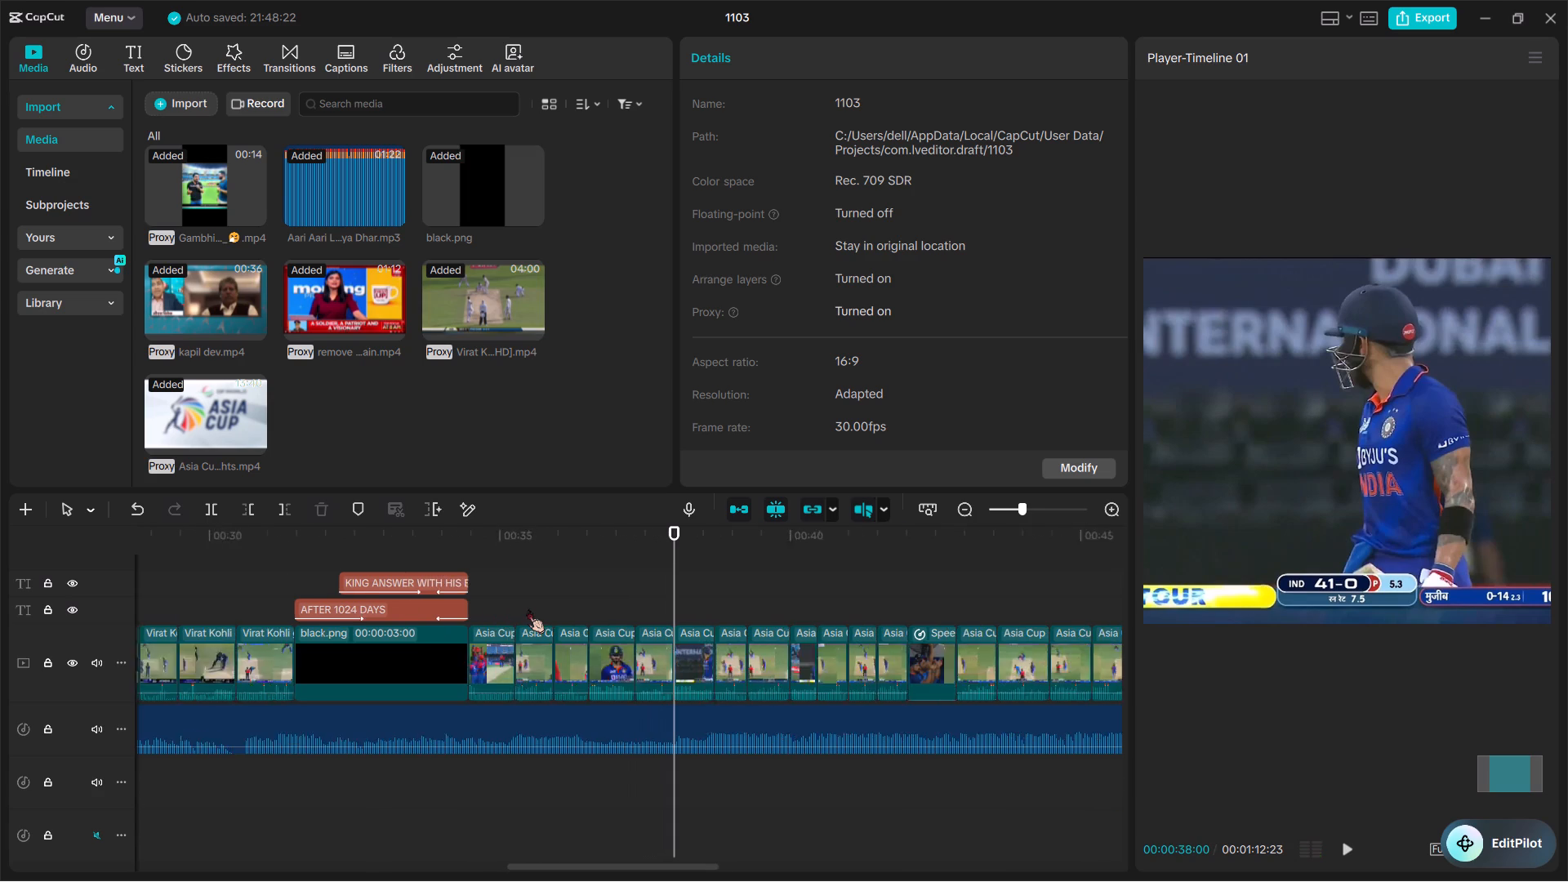
pyautogui.keyDown('ctrl'); pyautogui.scroll(7, 528, 609); pyautogui.keyUp('ctrl')
pyautogui.click(574, 648)
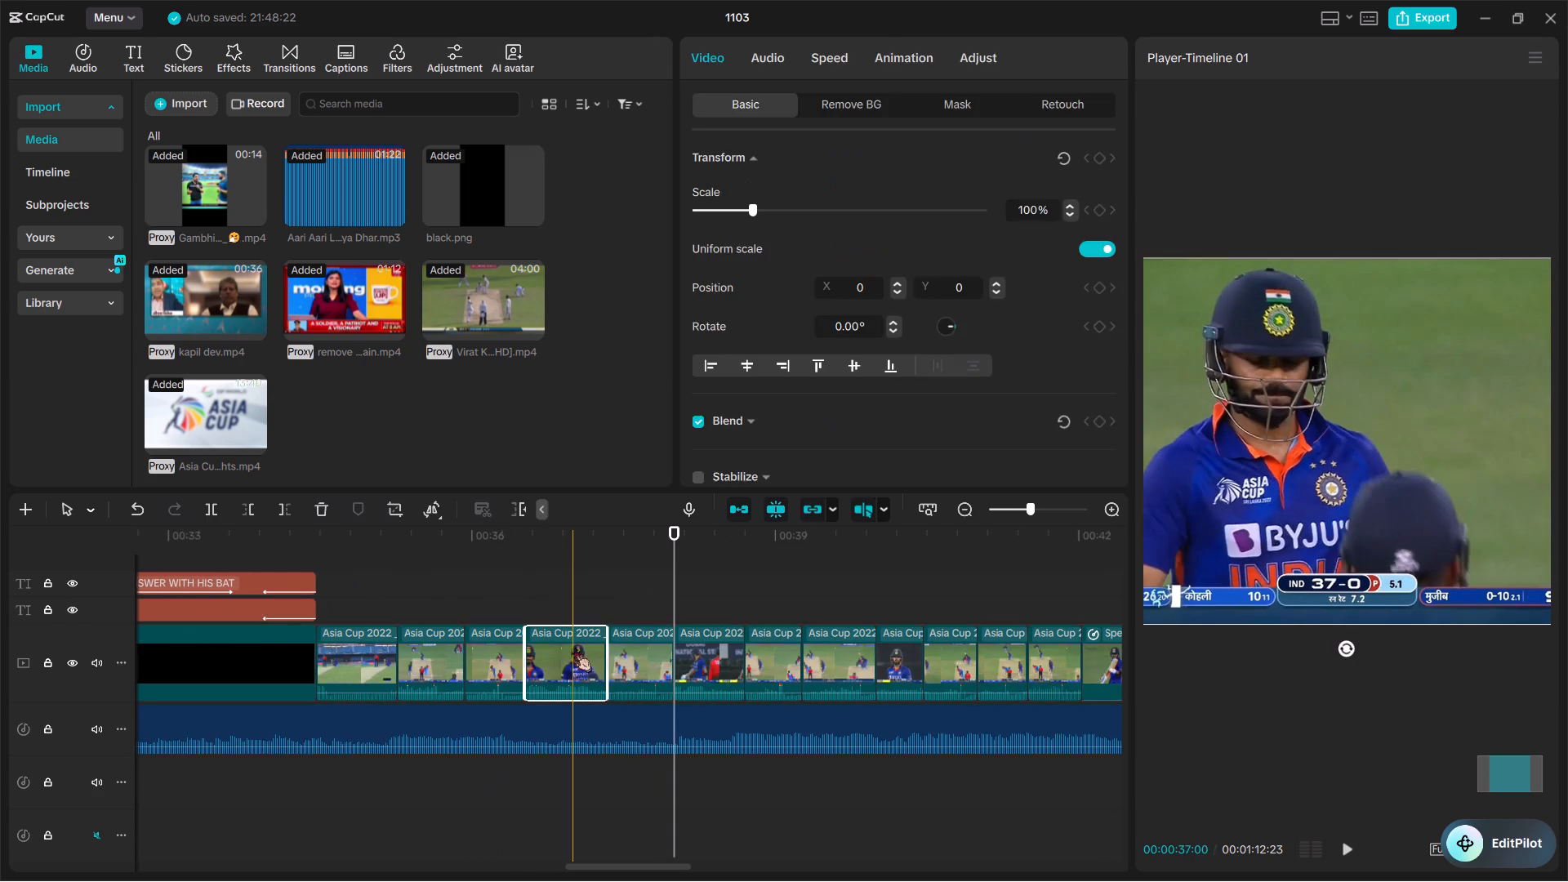
pyautogui.press('BackSpace')
pyautogui.press('space')
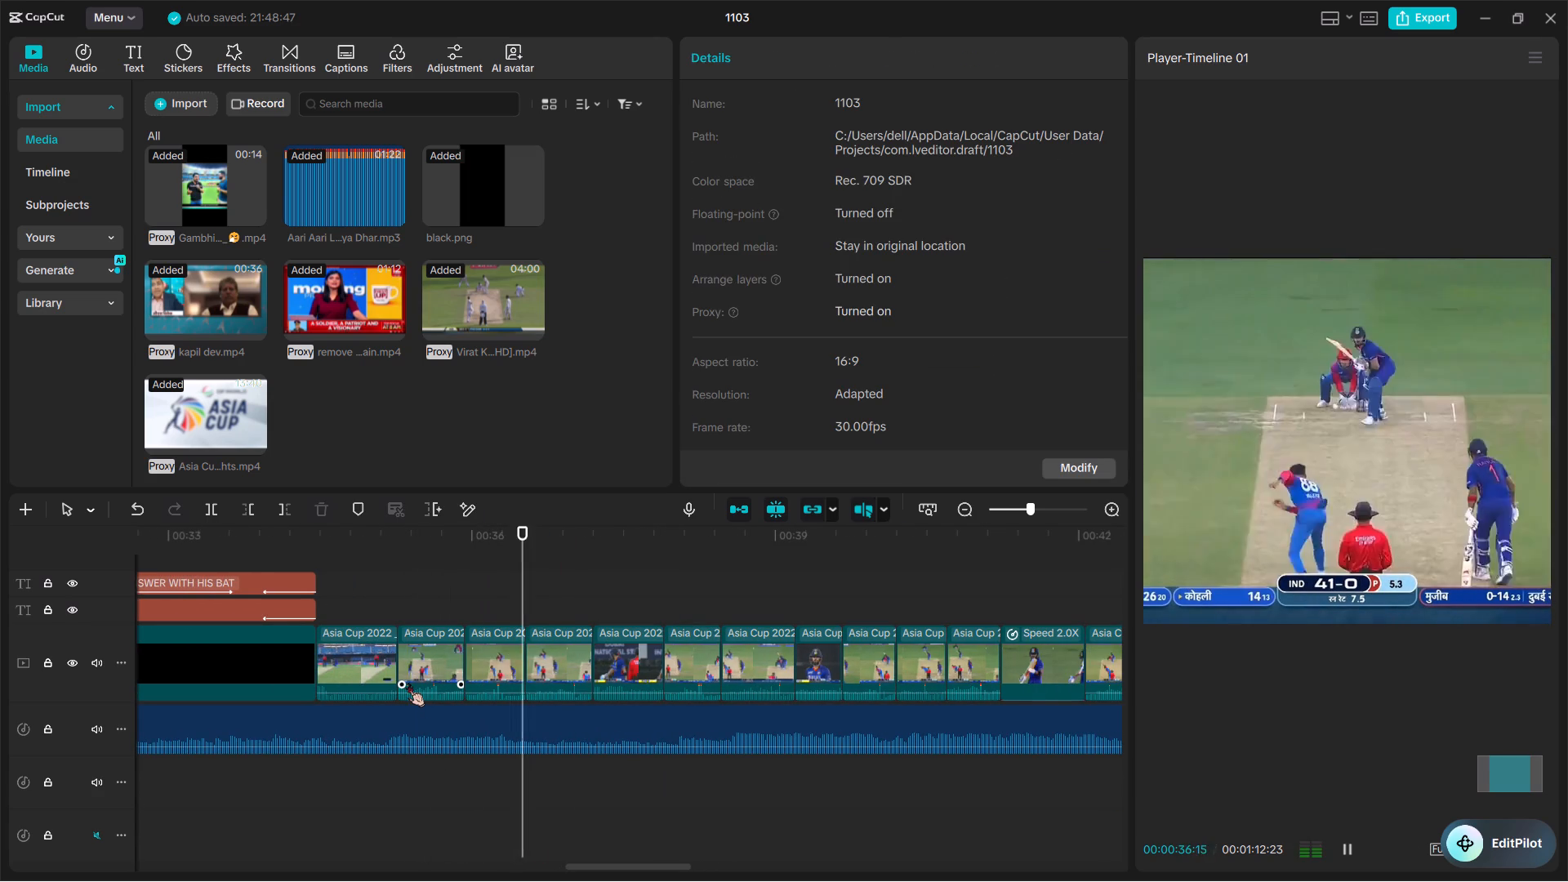
pyautogui.press('space')
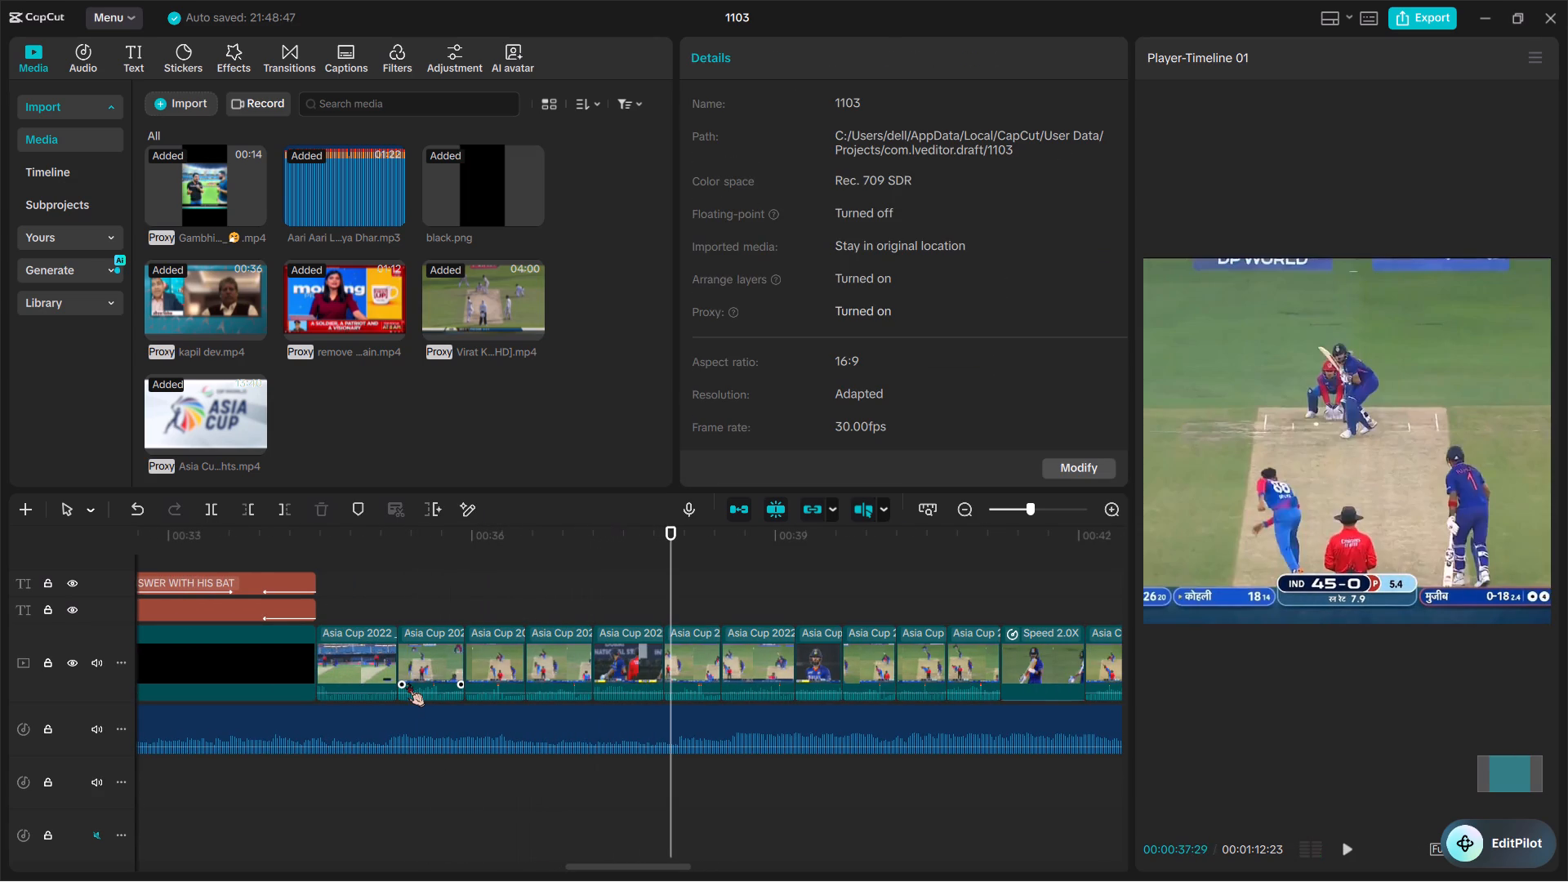
# Delete the 41-0 delivery clip at about 00:36:15 and play back the new cut.
pyautogui.click(555, 660)
pyautogui.press('BackSpace')
pyautogui.press('space')
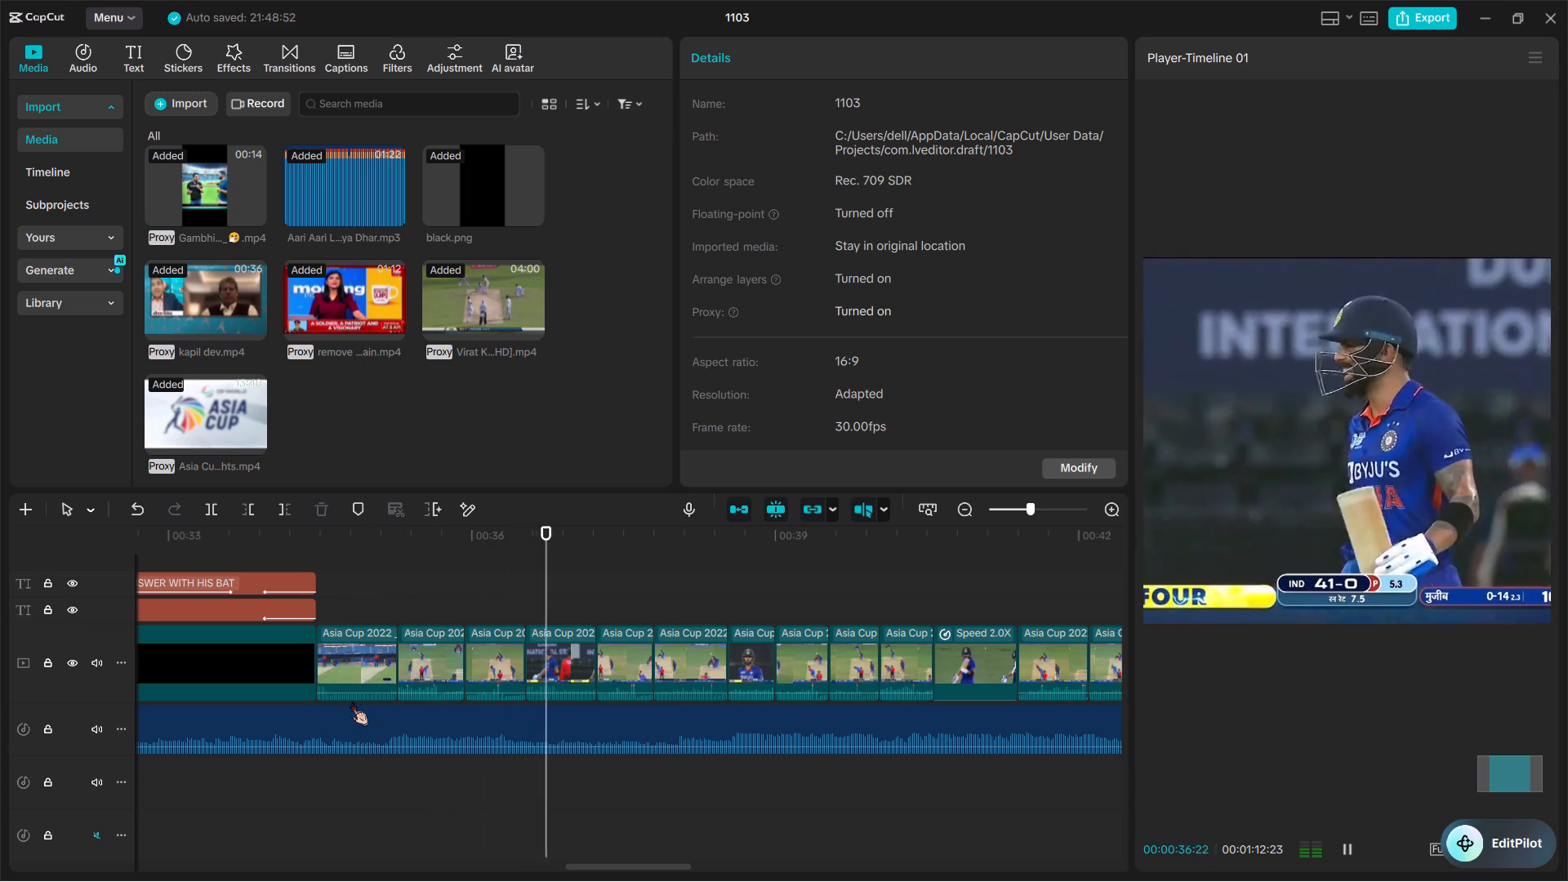
pyautogui.press('space')
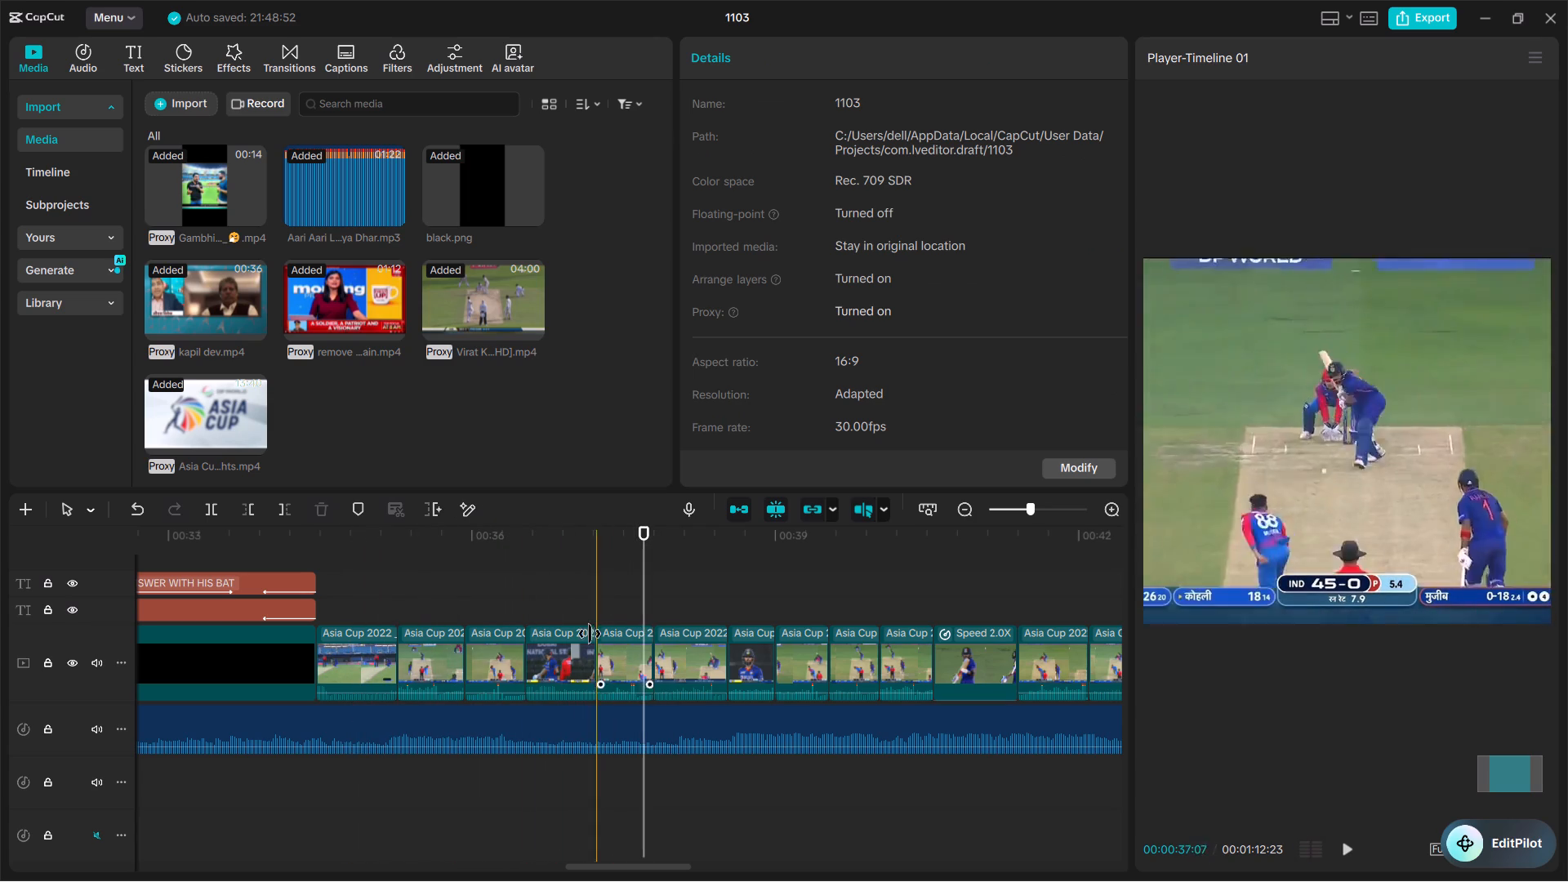
# Move the 41-0 FOUR reaction clip to directly before the 2.0x bat-raise clip and play back the sequence.
pyautogui.click(561, 657)
pyautogui.moveTo(561, 657); pyautogui.dragTo(811, 629)
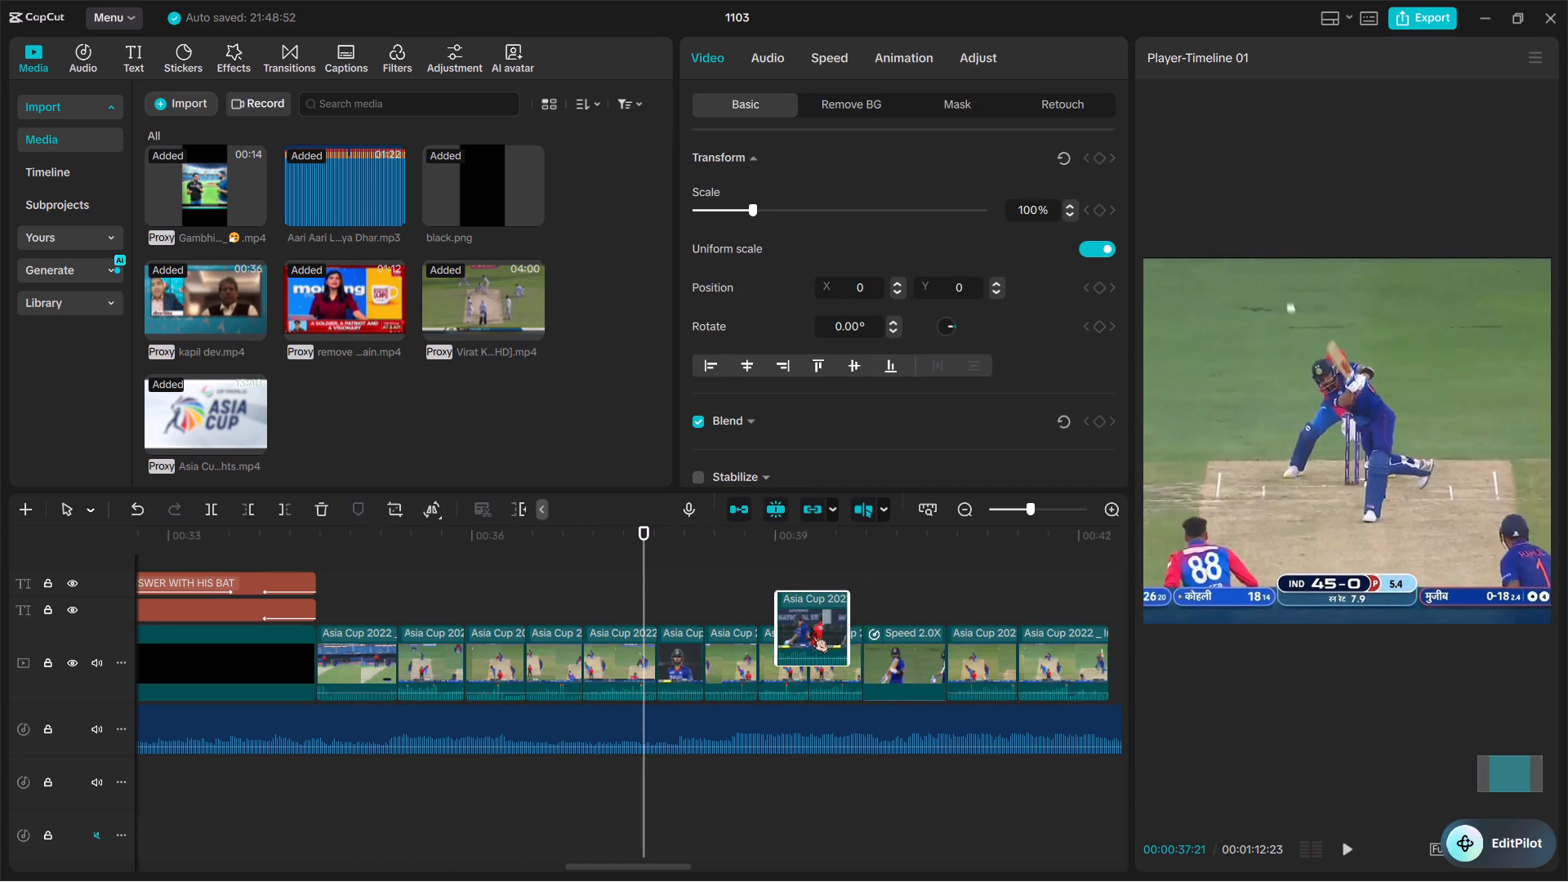
pyautogui.moveTo(811, 629); pyautogui.dragTo(842, 652)
pyautogui.press('space')
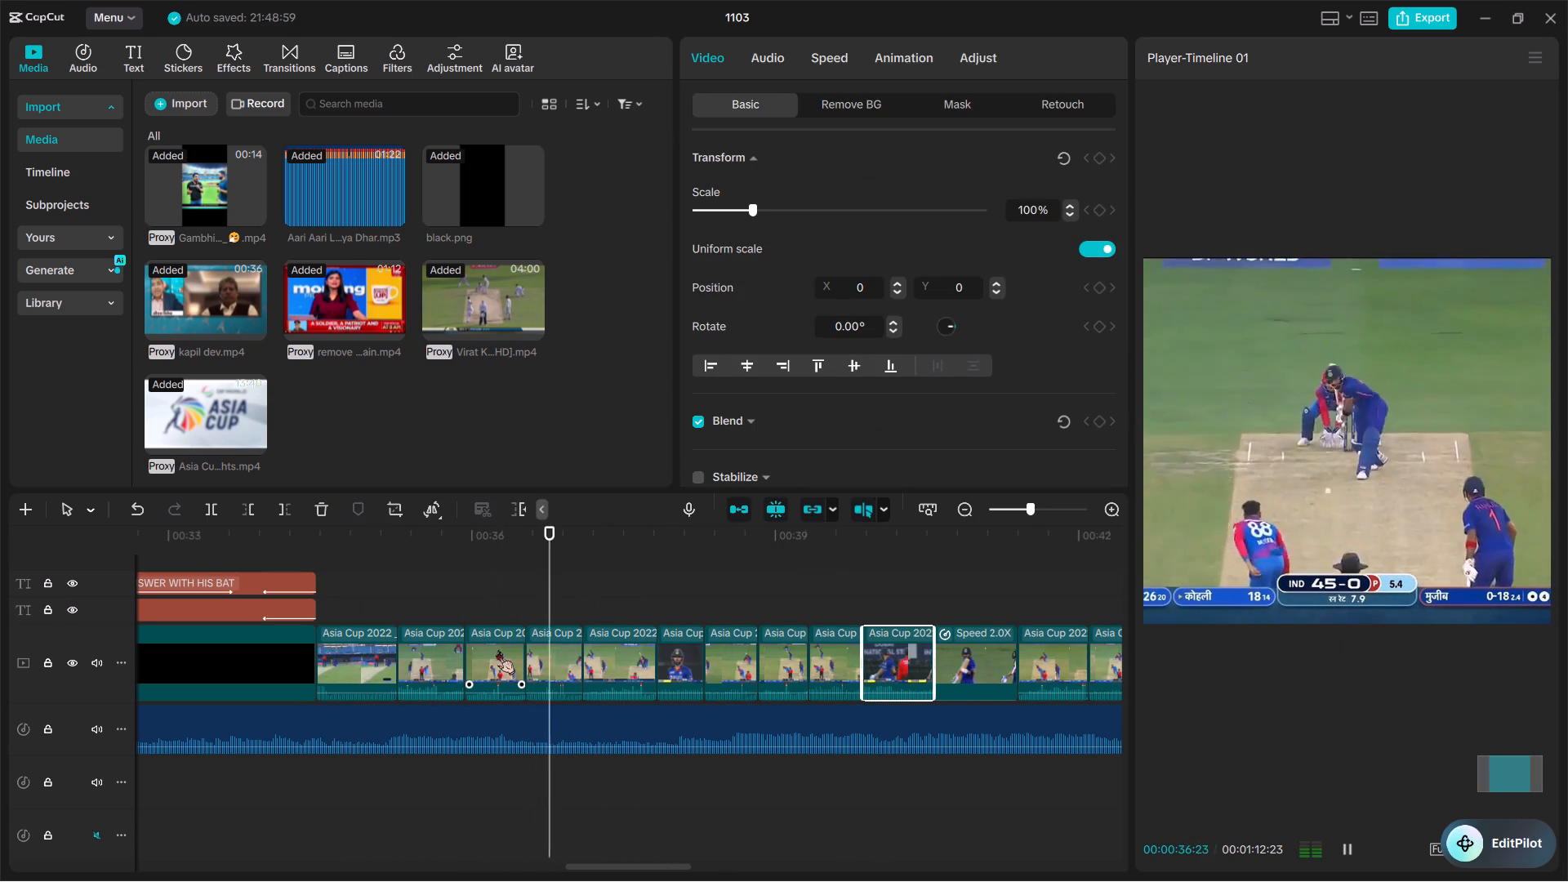
pyautogui.press('space')
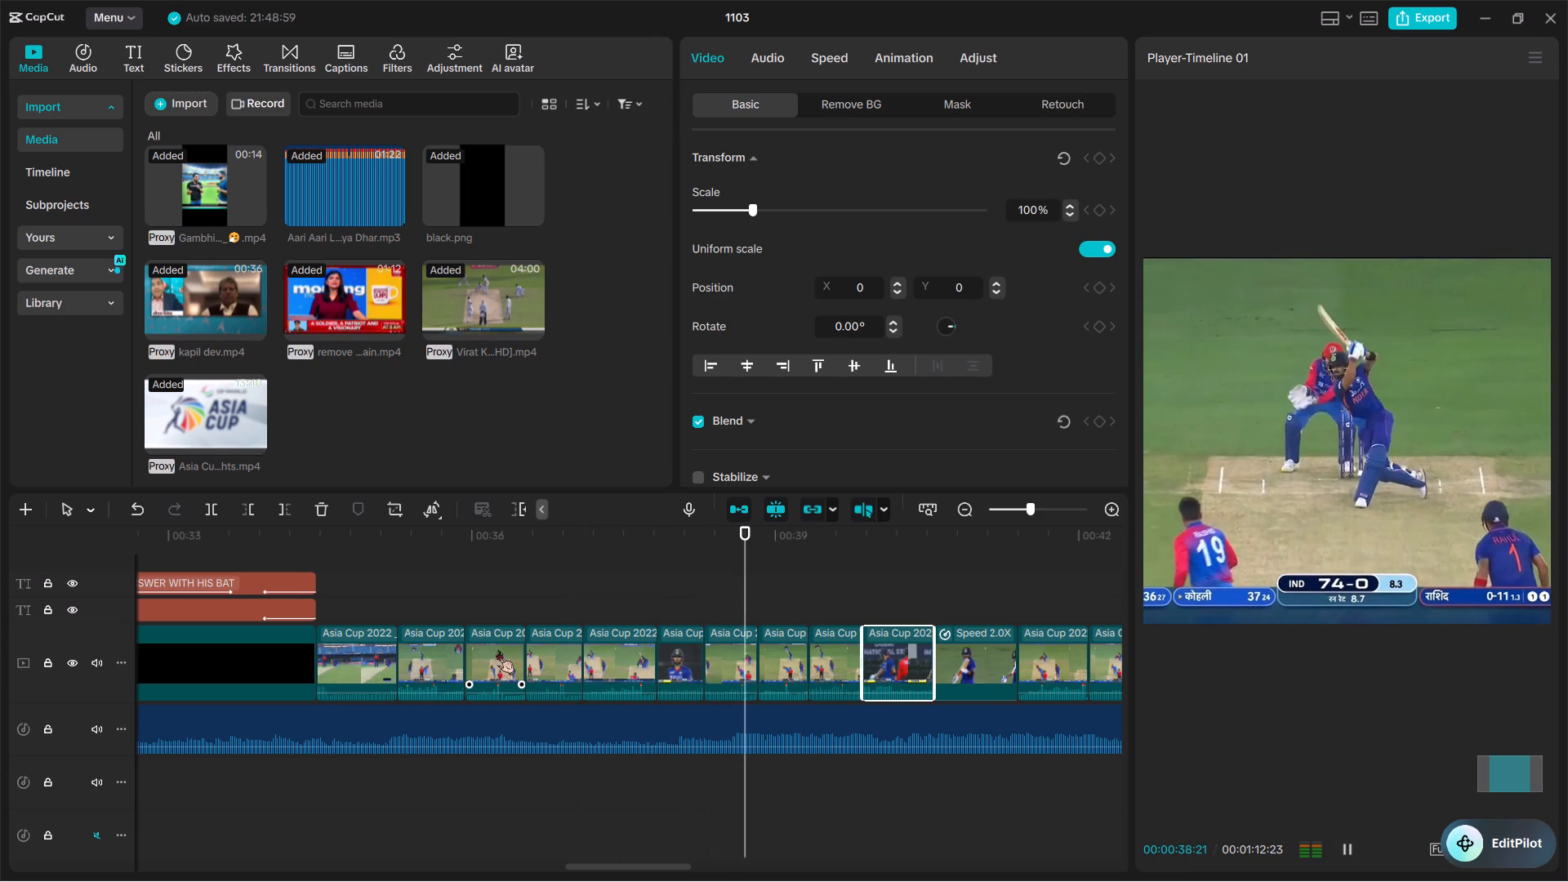
# Delete the 88-0 batsman close-up clip at about 00:37:28.
pyautogui.click(669, 665)
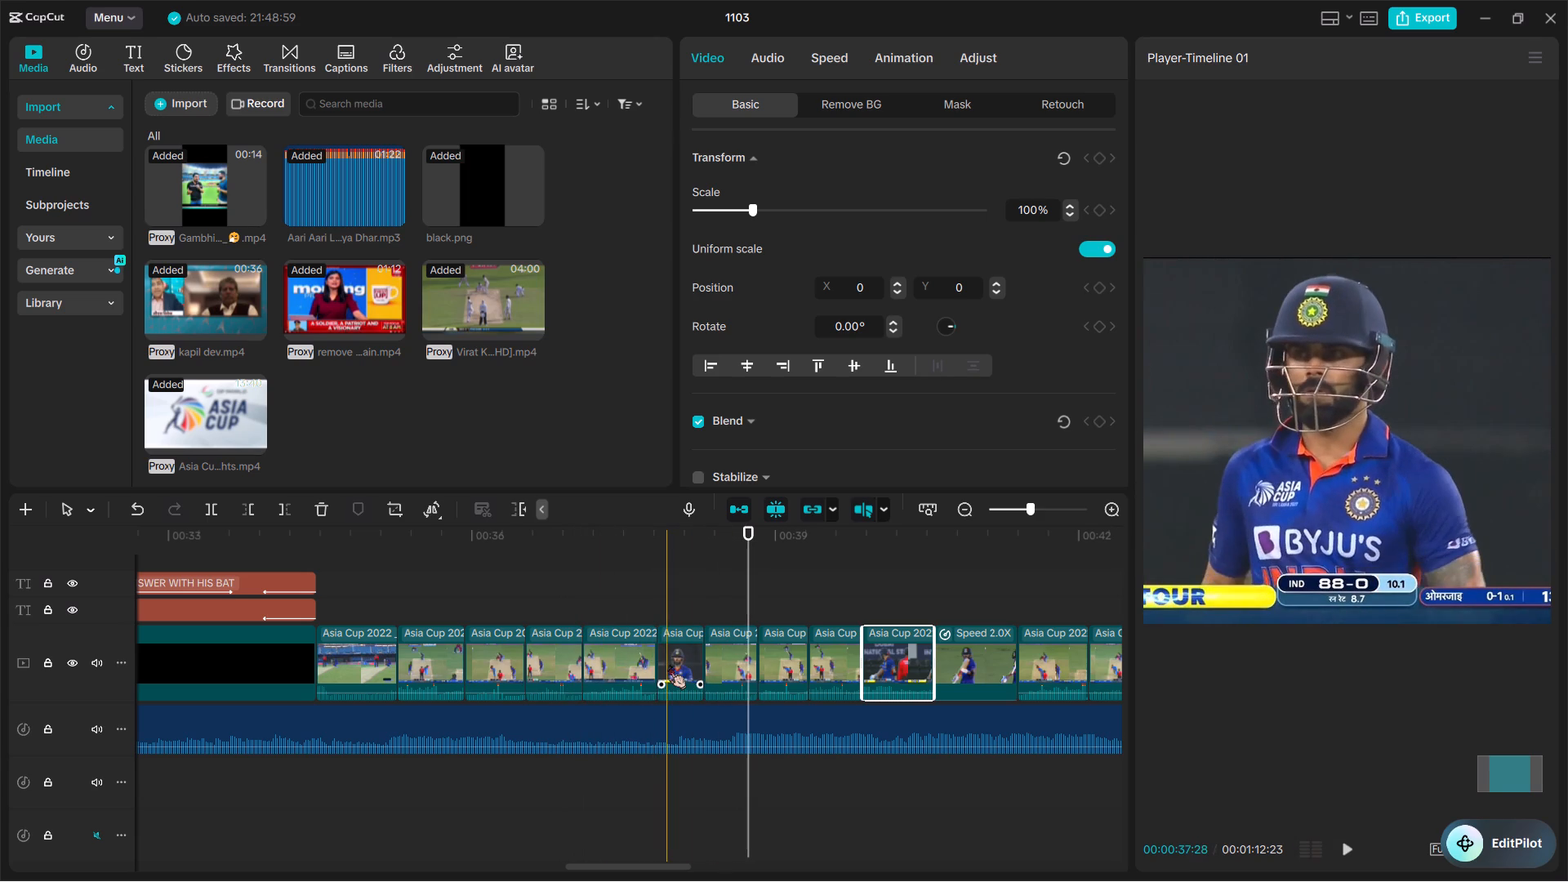
pyautogui.press('BackSpace')
# Move the 41-0 FOUR reaction clip earlier, directly after the 63-run delivery ending at about 00:37:20, and play back the new order.
pyautogui.moveTo(836, 647); pyautogui.dragTo(578, 668)
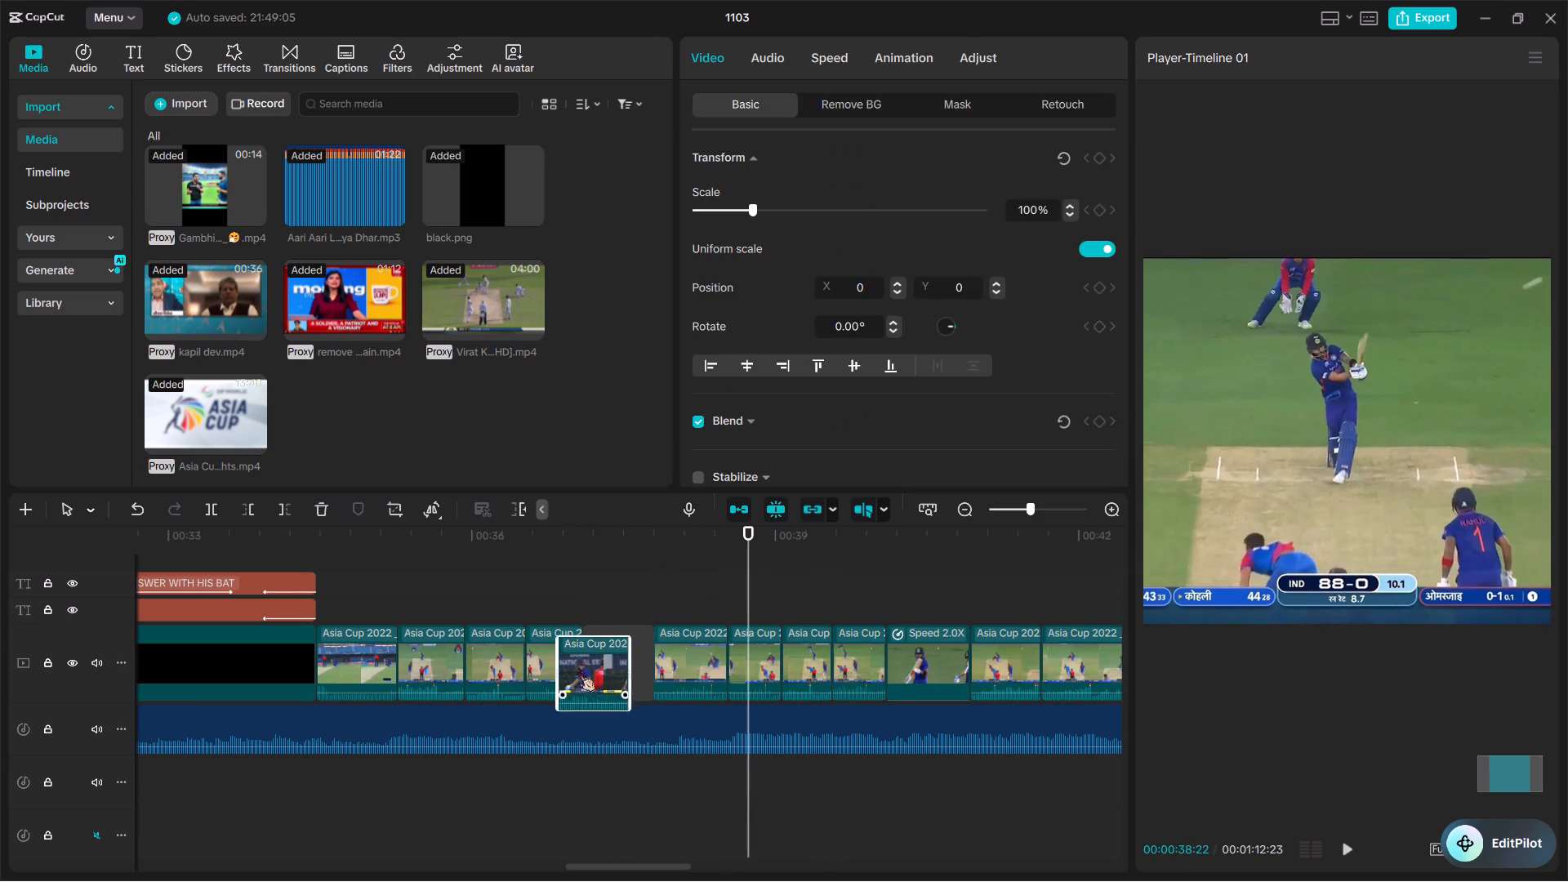
pyautogui.moveTo(578, 668); pyautogui.dragTo(644, 666)
pyautogui.press('space')
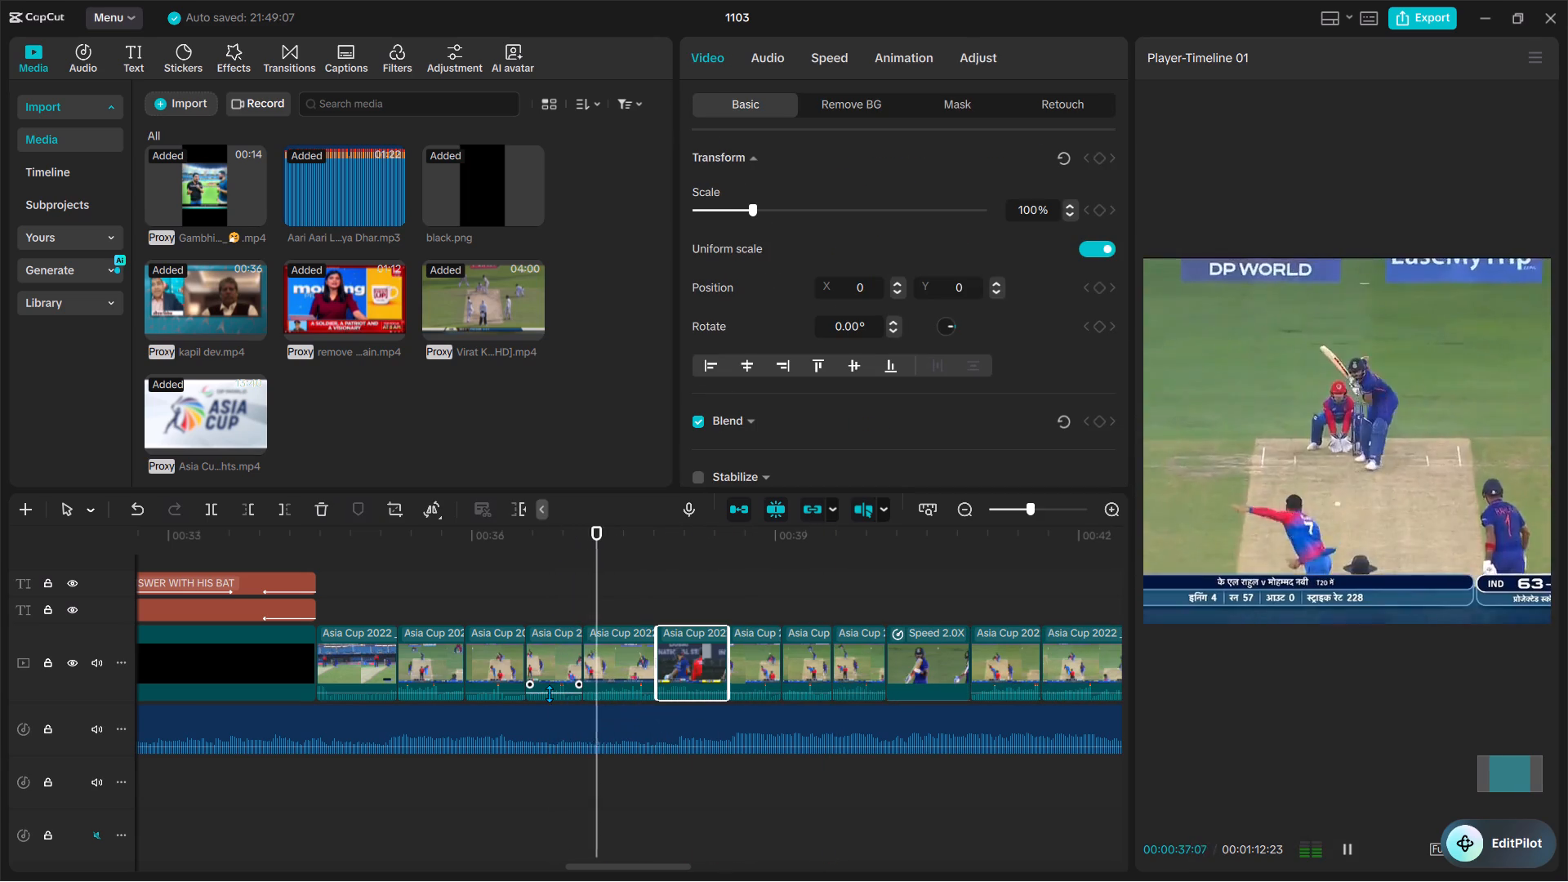
pyautogui.press('space')
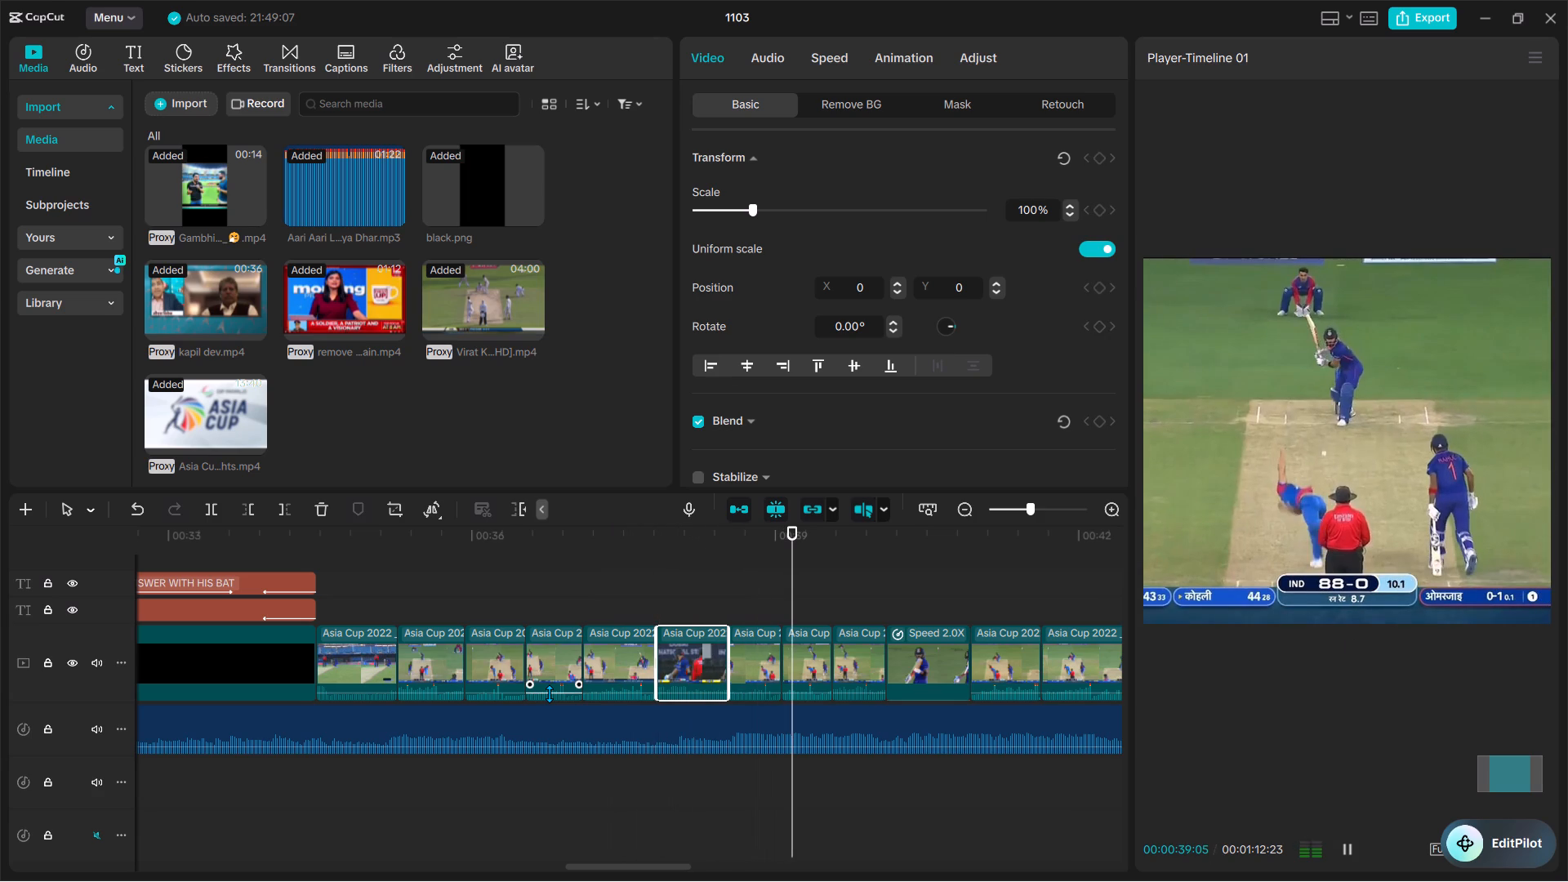
# Mute the moved FOUR reaction clip by lowering its volume to -∞ dB, and play back the result.
pyautogui.click(711, 657)
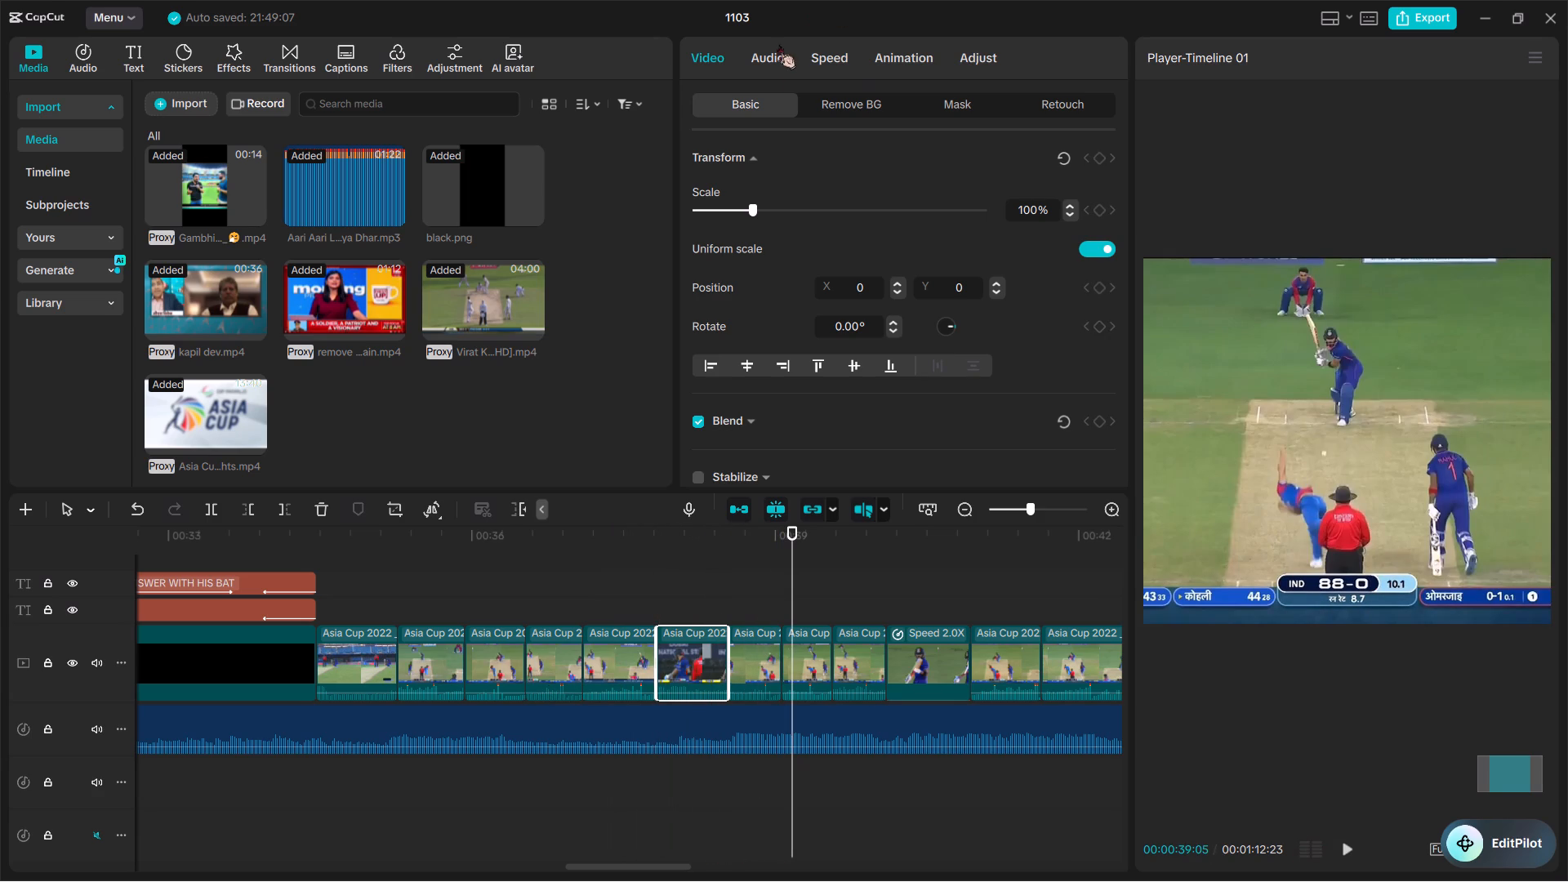
pyautogui.click(768, 62)
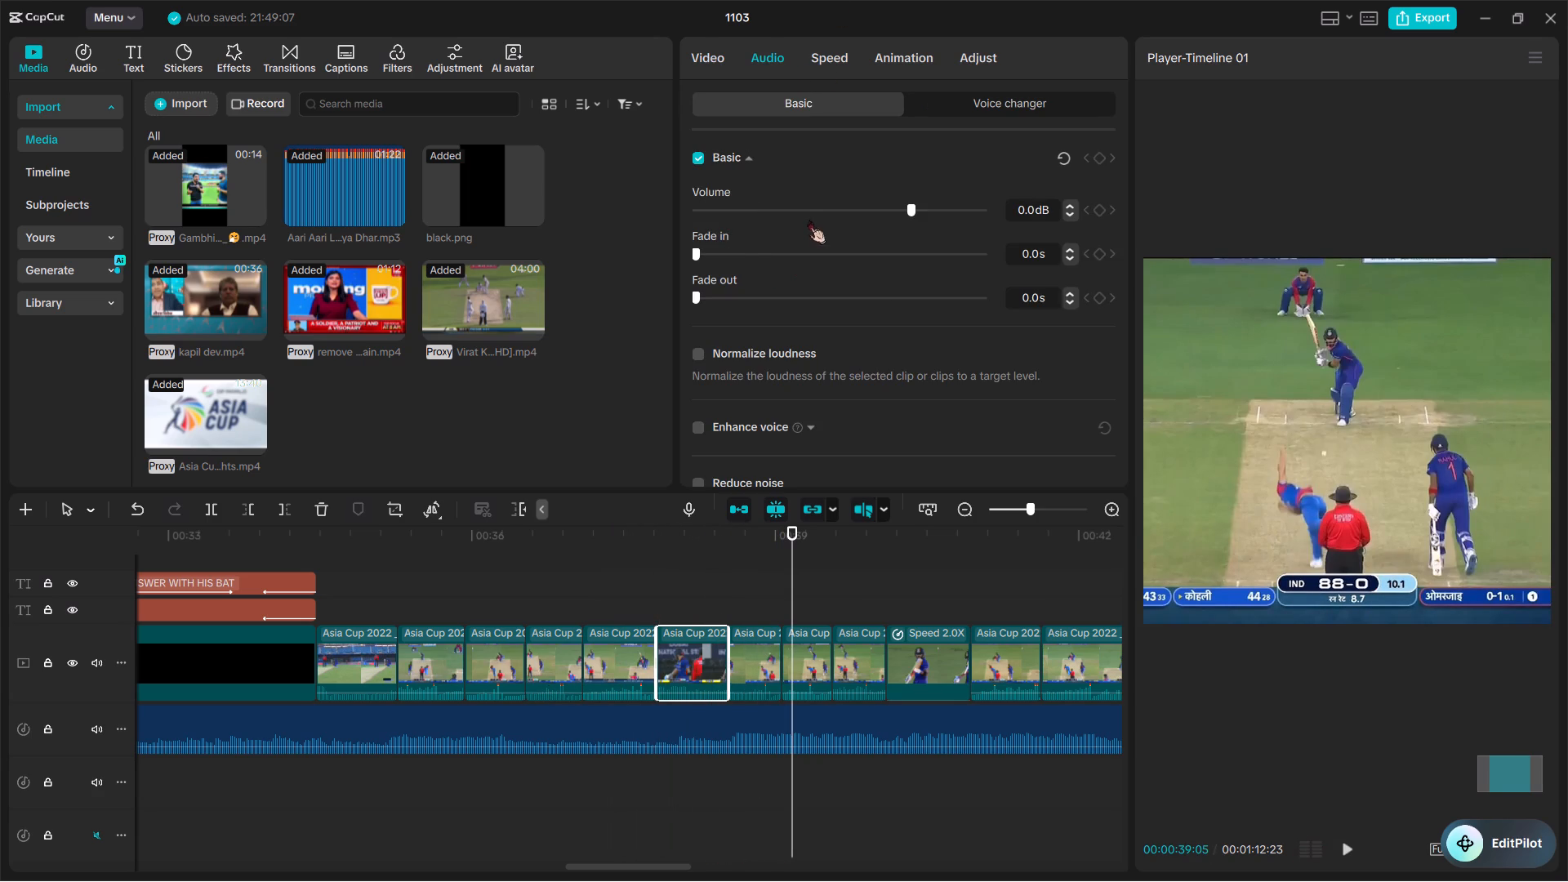
pyautogui.moveTo(793, 206); pyautogui.dragTo(661, 220)
pyautogui.press('space')
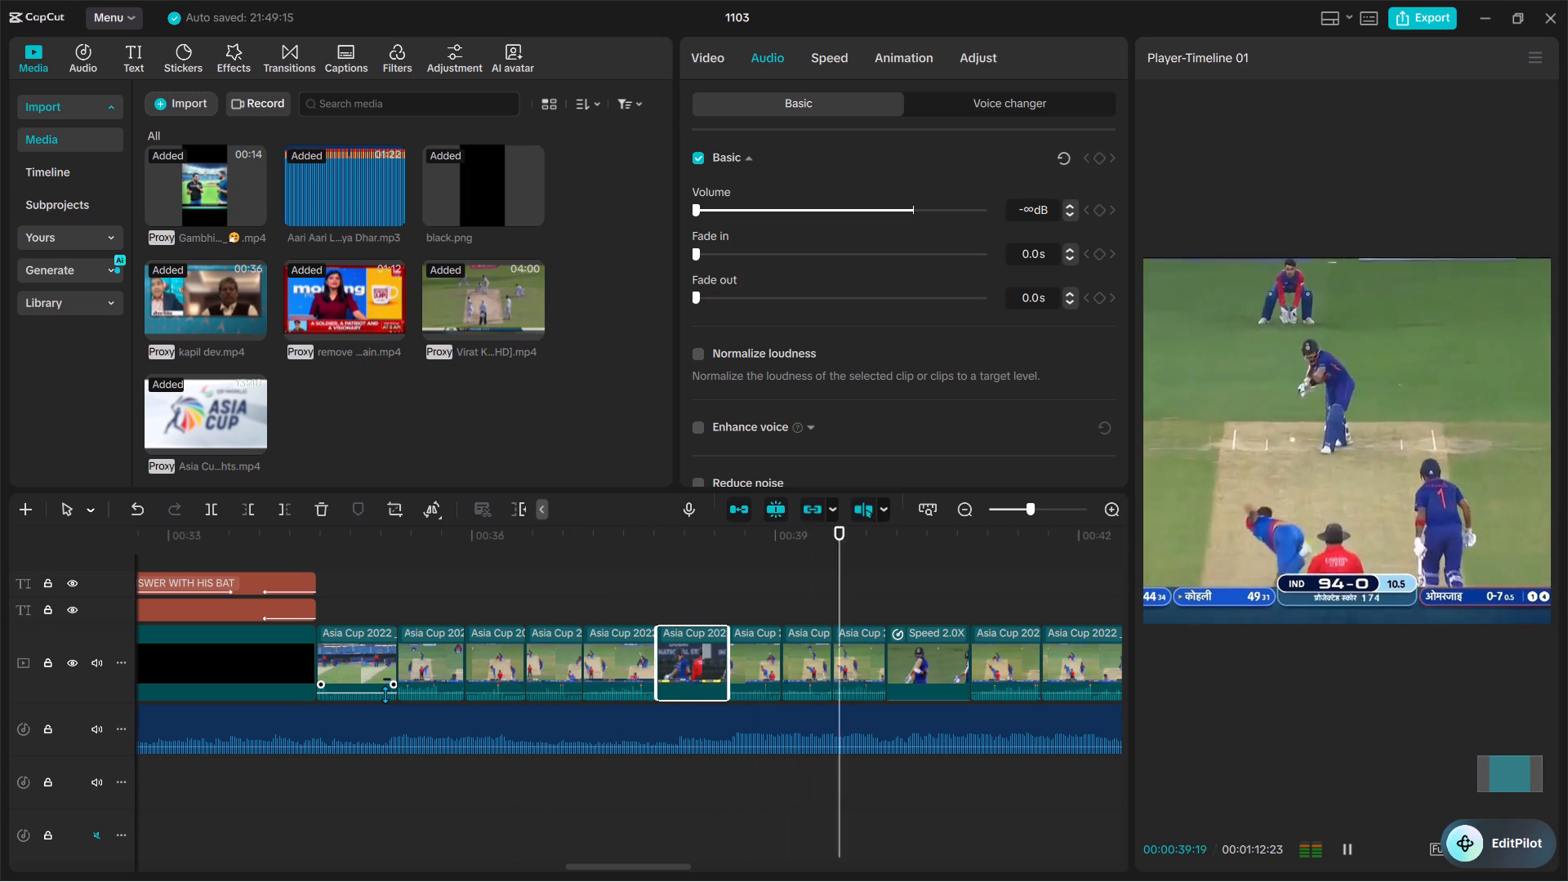
pyautogui.press('space')
# Review the deliveries following the 2.0x bat-raise clip and delete the 152-2 delivery clip at about 00:43.
pyautogui.hscroll(-1, 385, 694)
pyautogui.press('space')
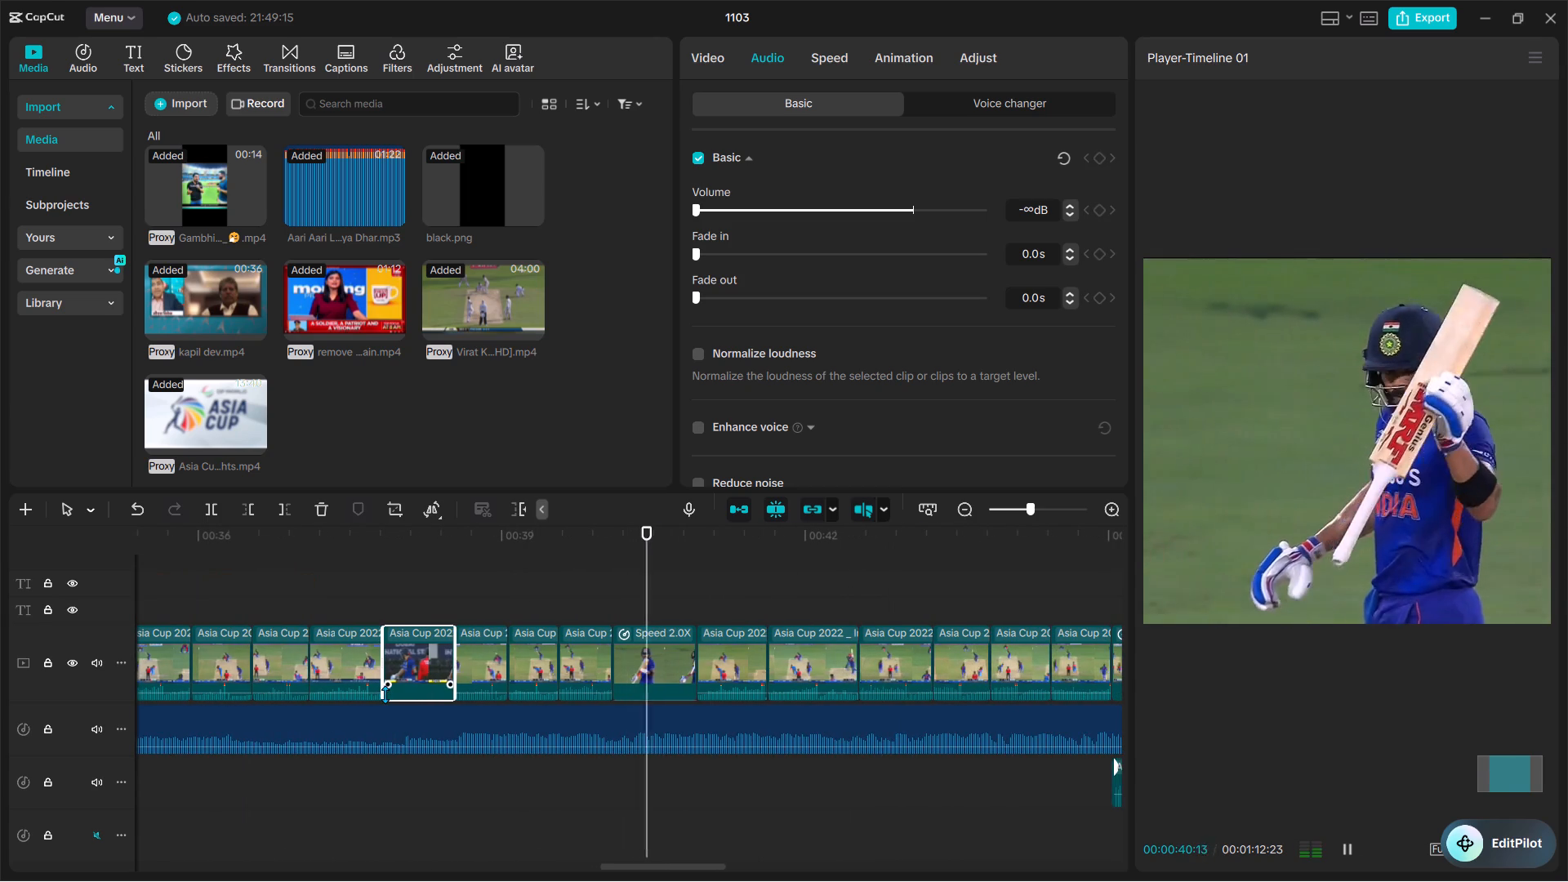
pyautogui.hscroll(-1, 385, 694)
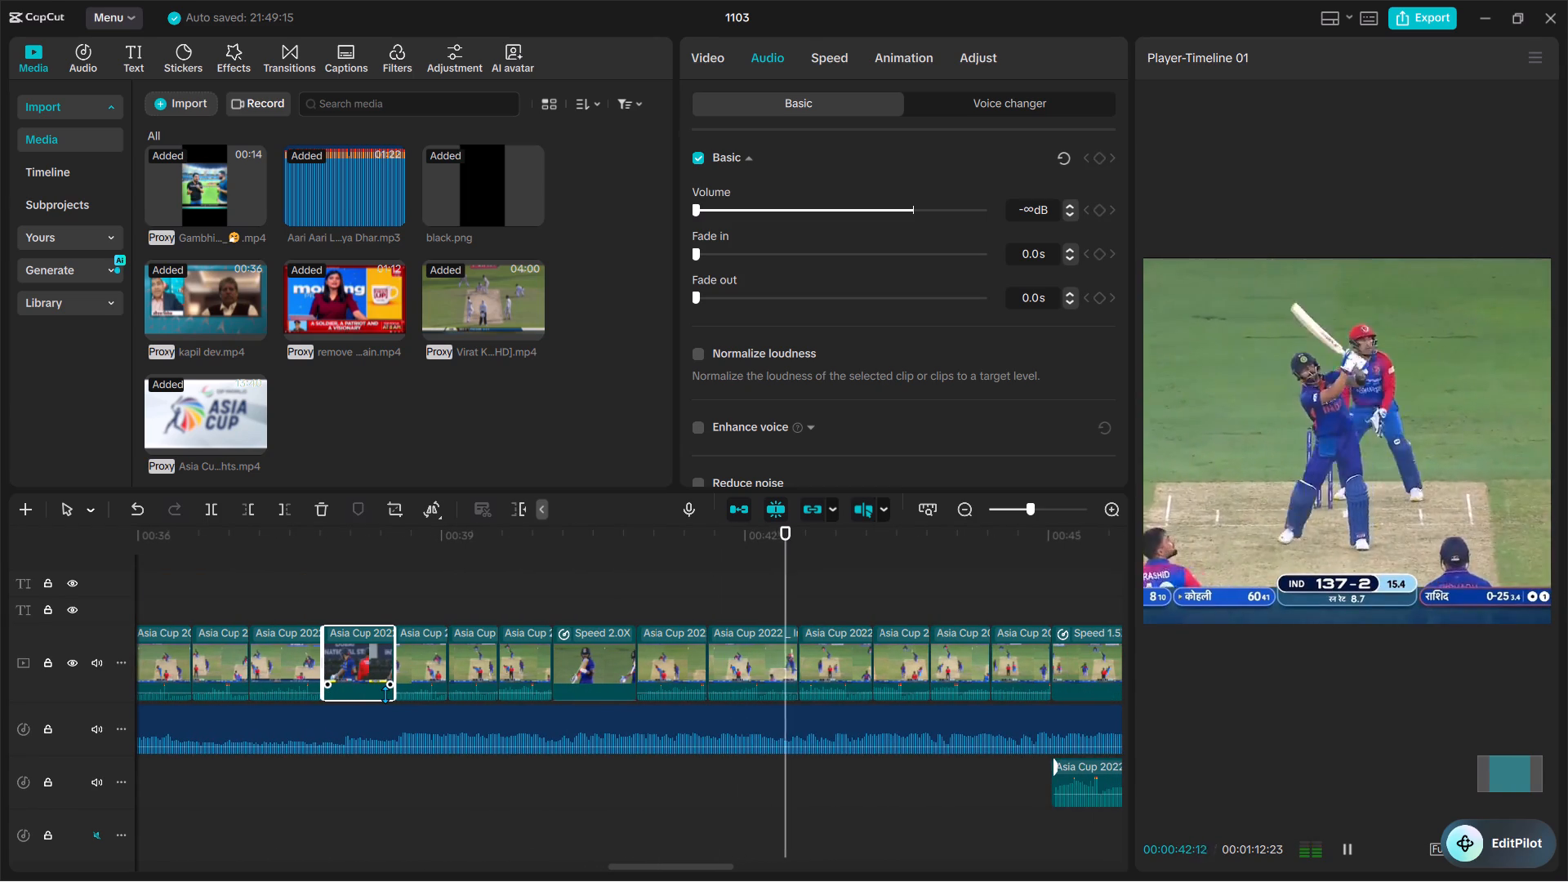
pyautogui.press('space')
pyautogui.scroll(5, 385, 694)
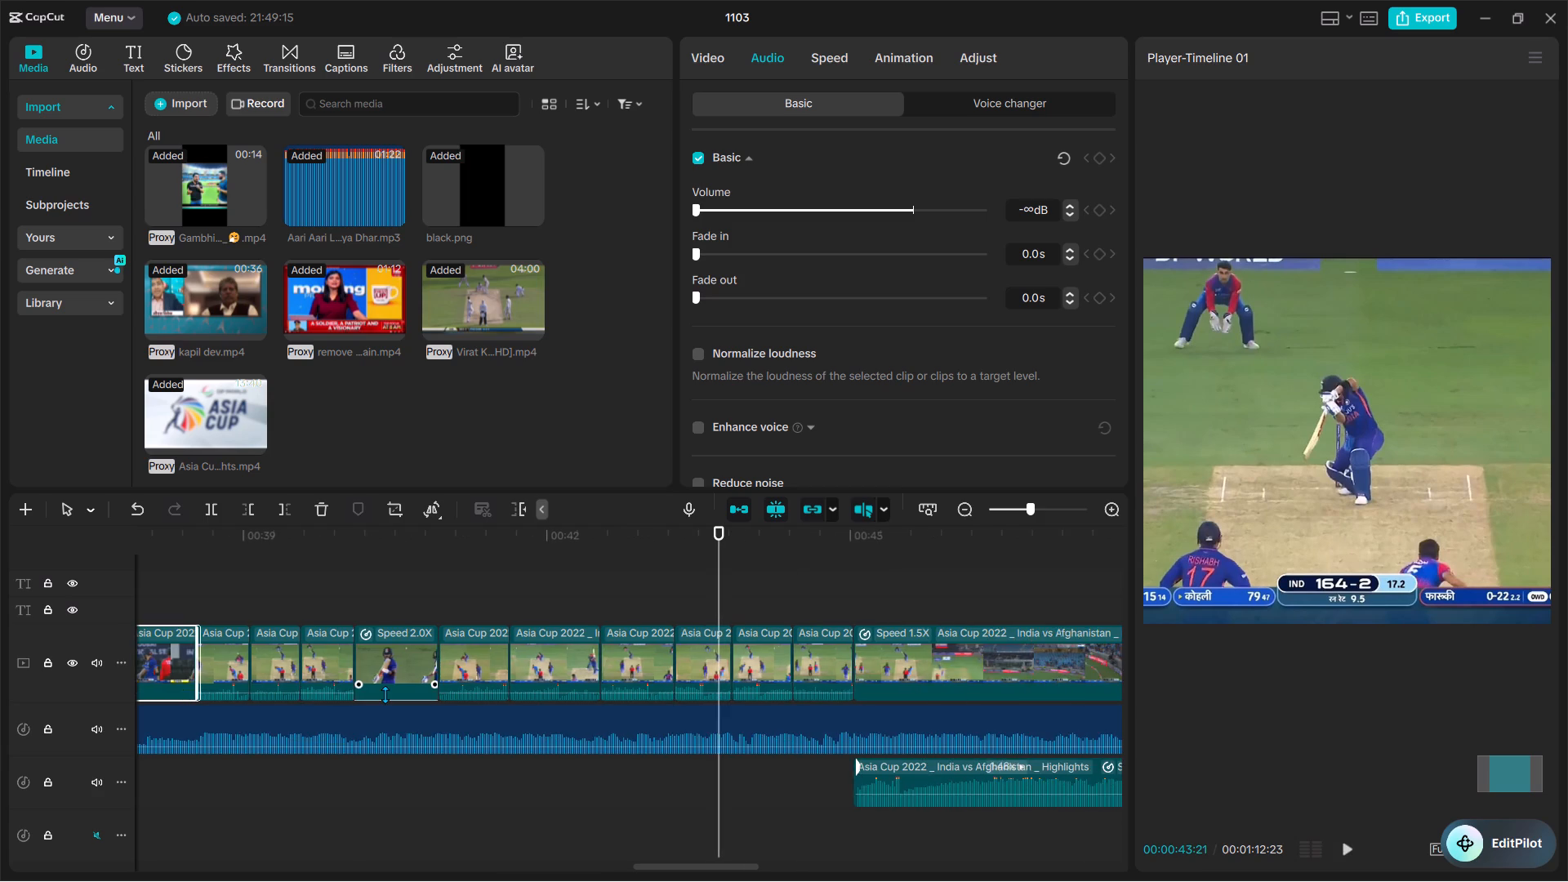
pyautogui.scroll(4, 385, 694)
pyautogui.click(446, 665)
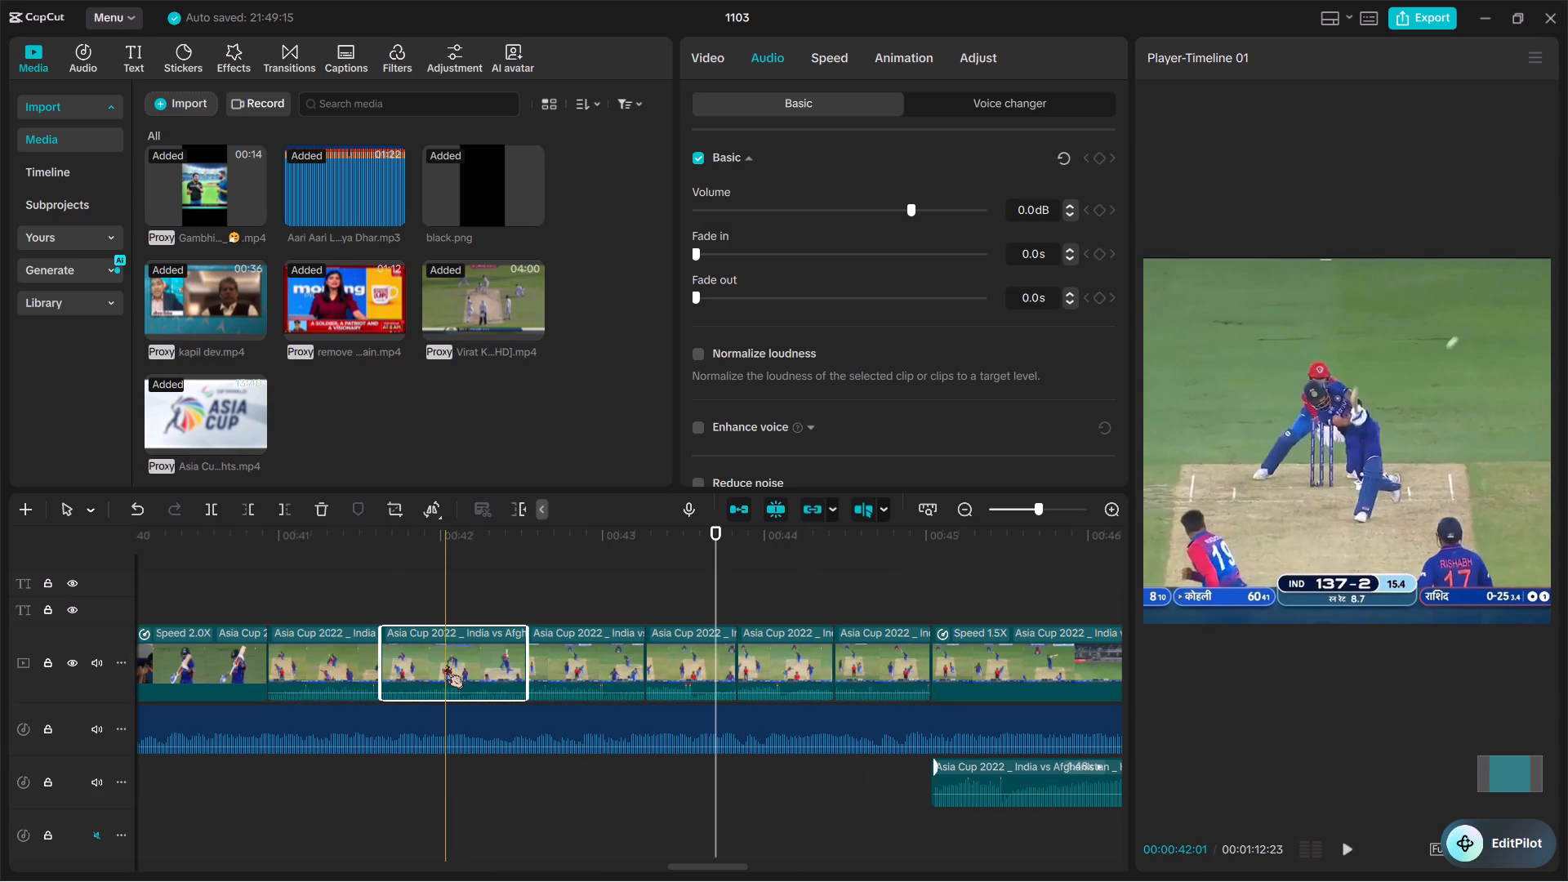
pyautogui.press('space')
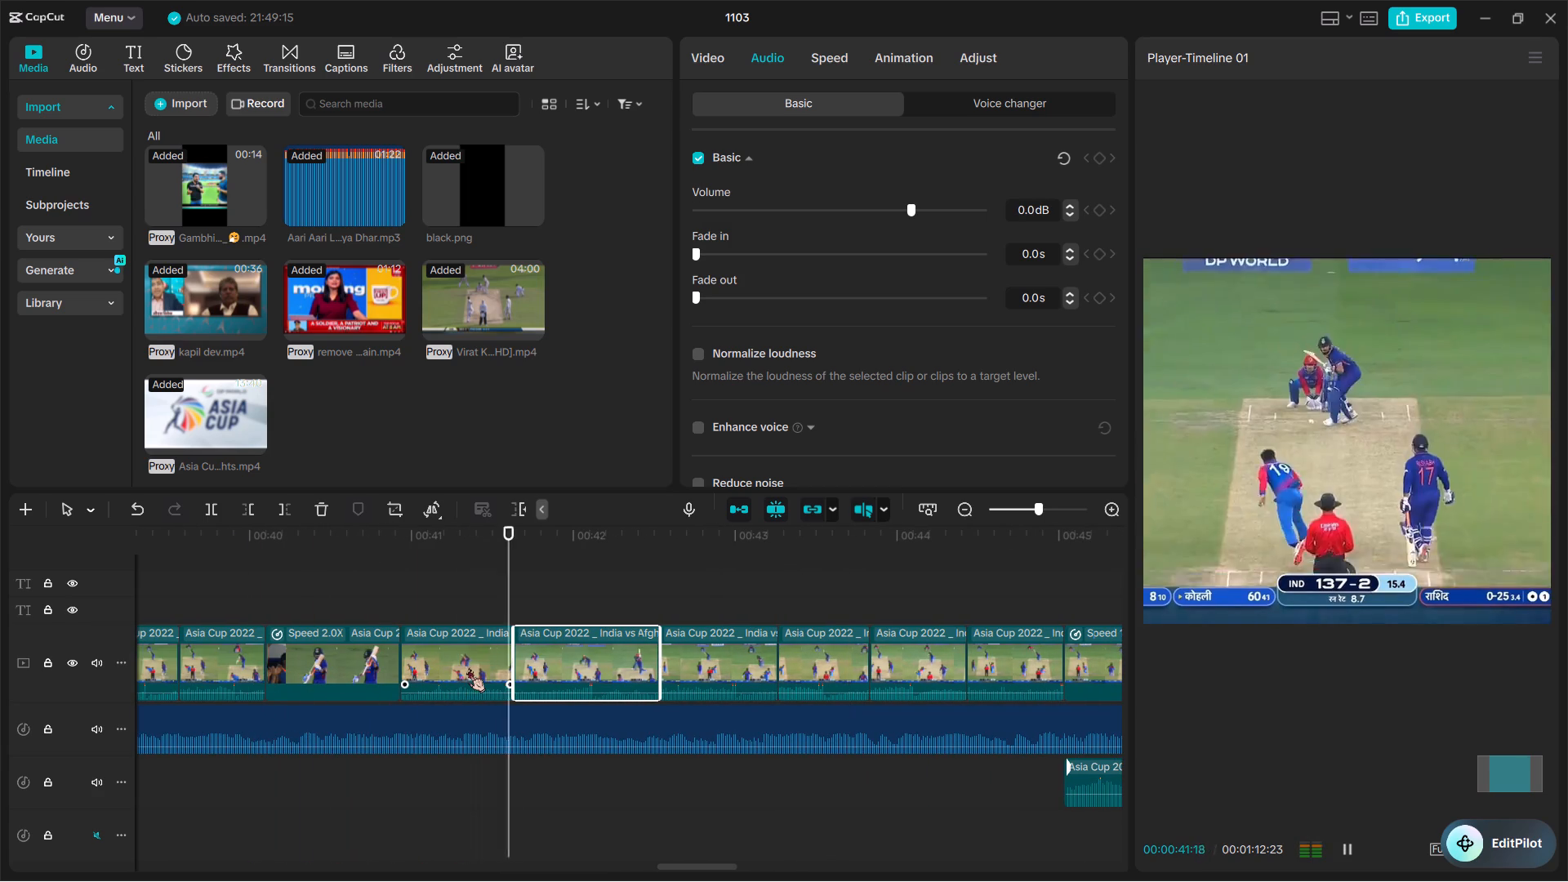
pyautogui.press('space')
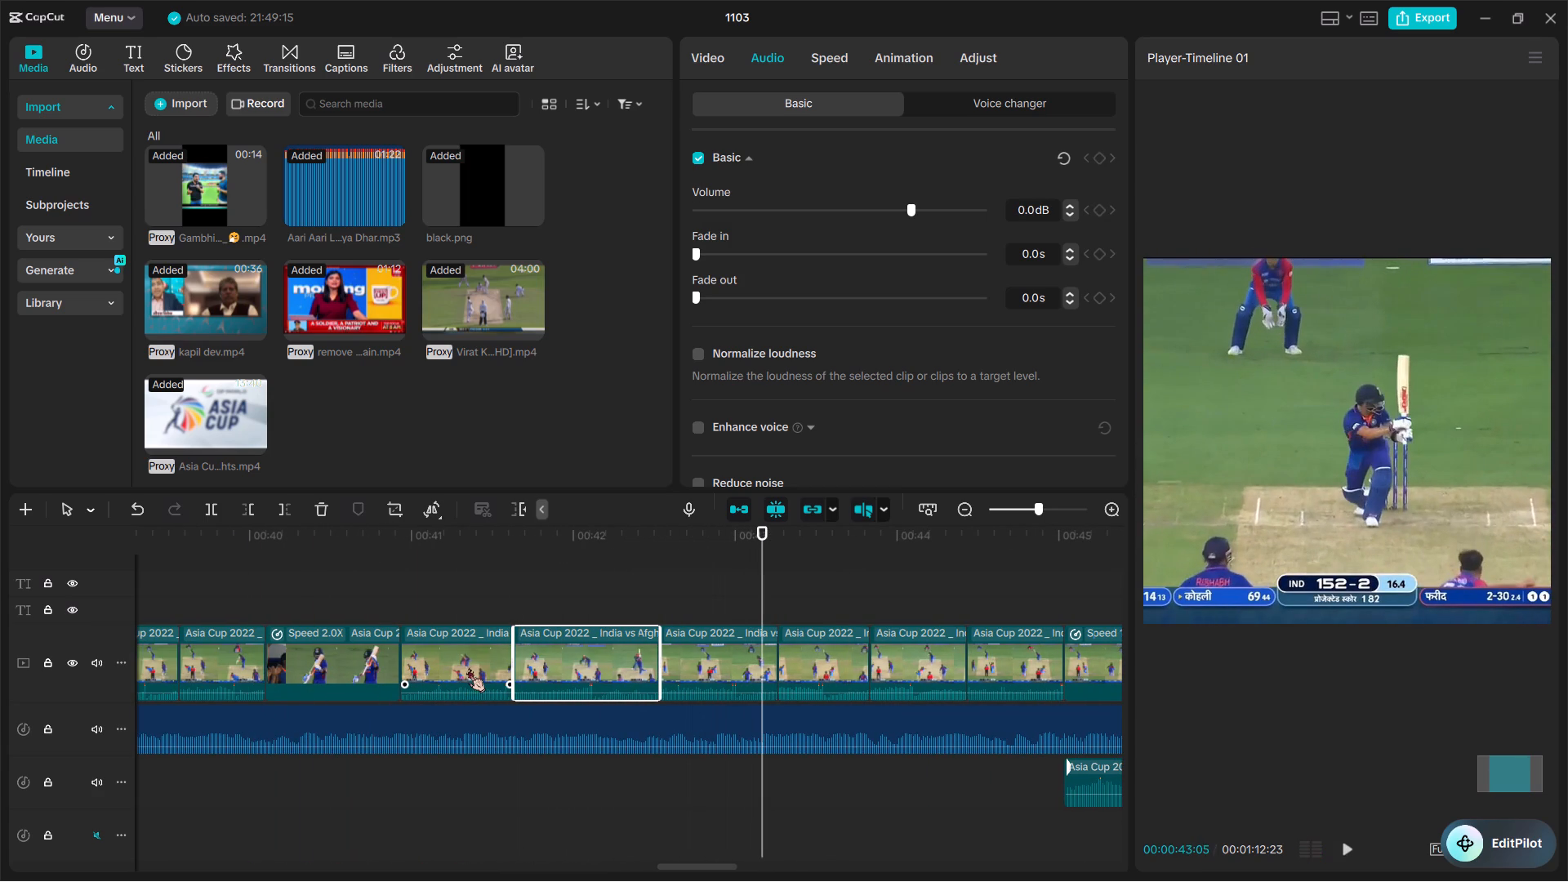
pyautogui.click(709, 661)
pyautogui.press('BackSpace')
# Trim the 137-2 delivery clip's start at about 00:41:25 and its end at about 00:42:06, and play back the new cut.
pyautogui.click(602, 679)
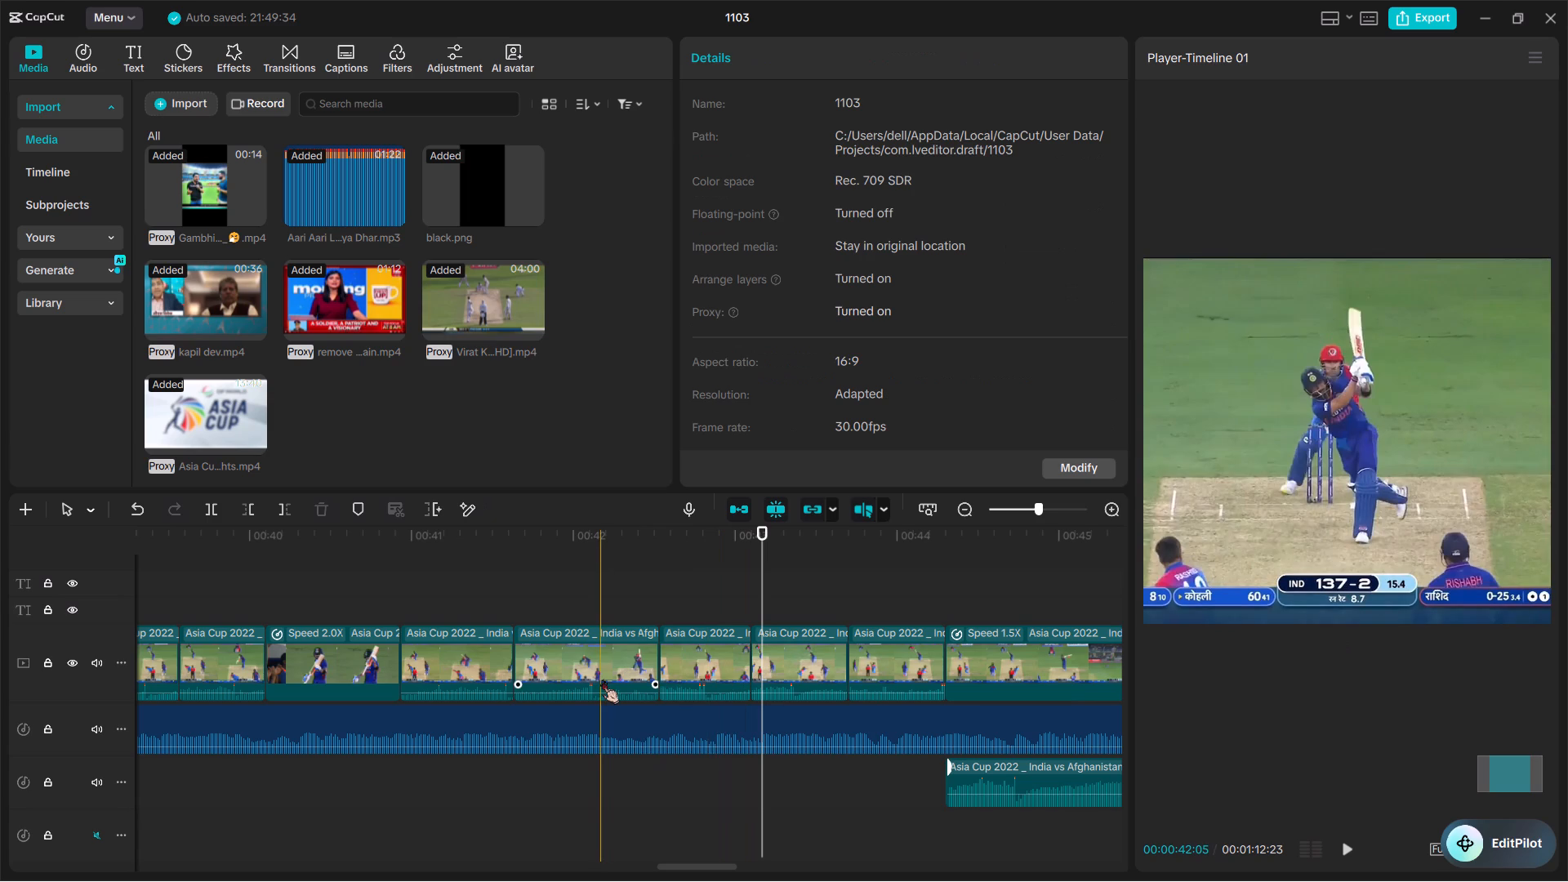
pyautogui.keyDown('ctrl'); pyautogui.scroll(8, 602, 679); pyautogui.keyUp('ctrl')
pyautogui.press('space')
pyautogui.press('space')
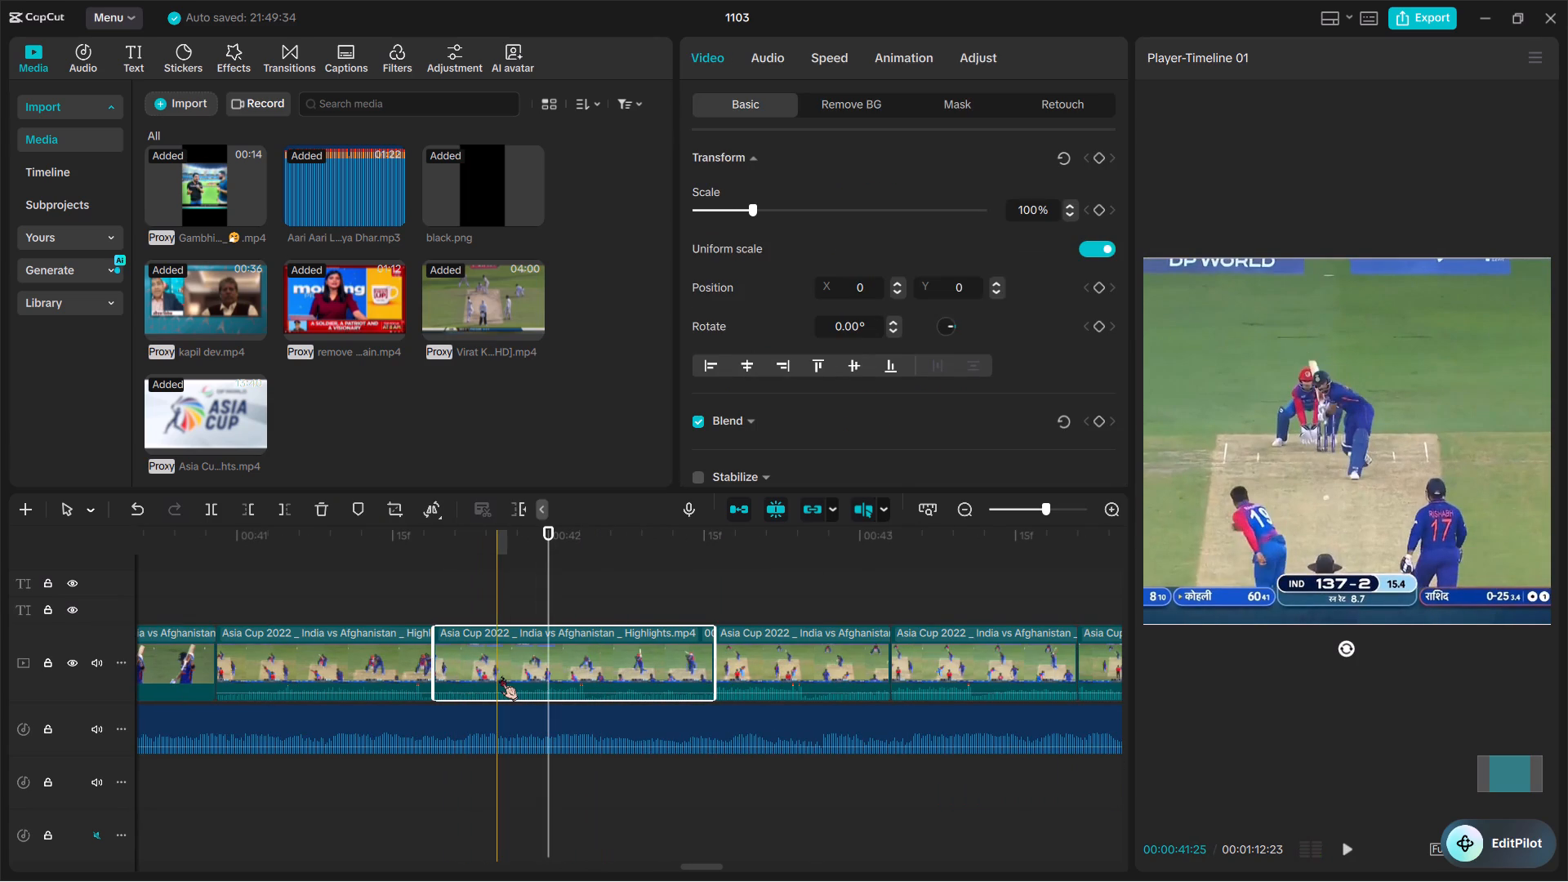
pyautogui.press('q')
pyautogui.press('space')
pyautogui.press('space')
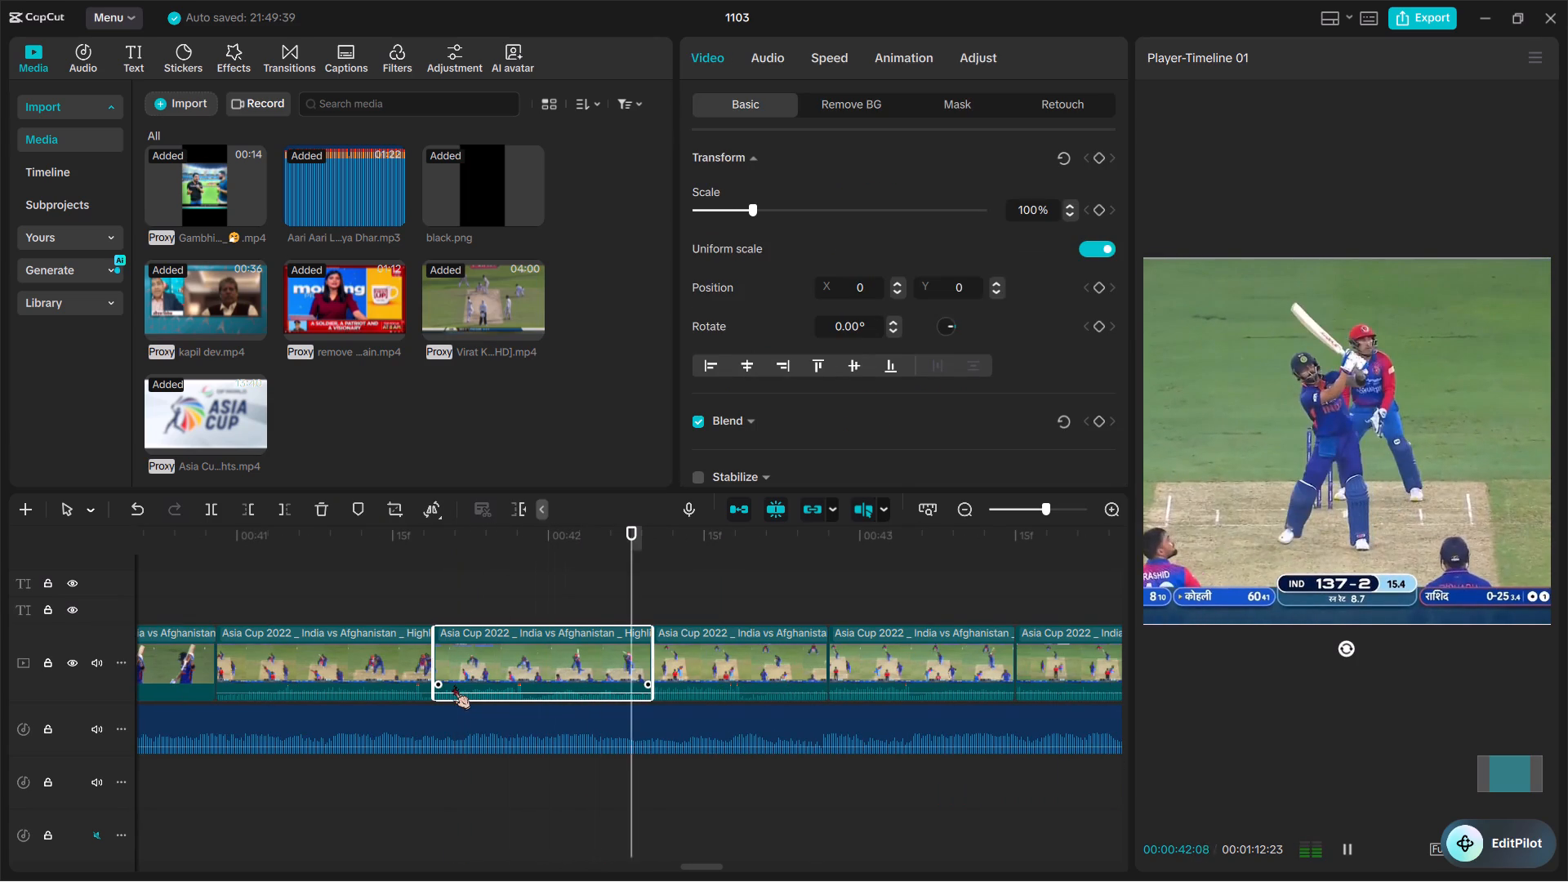
pyautogui.press('w')
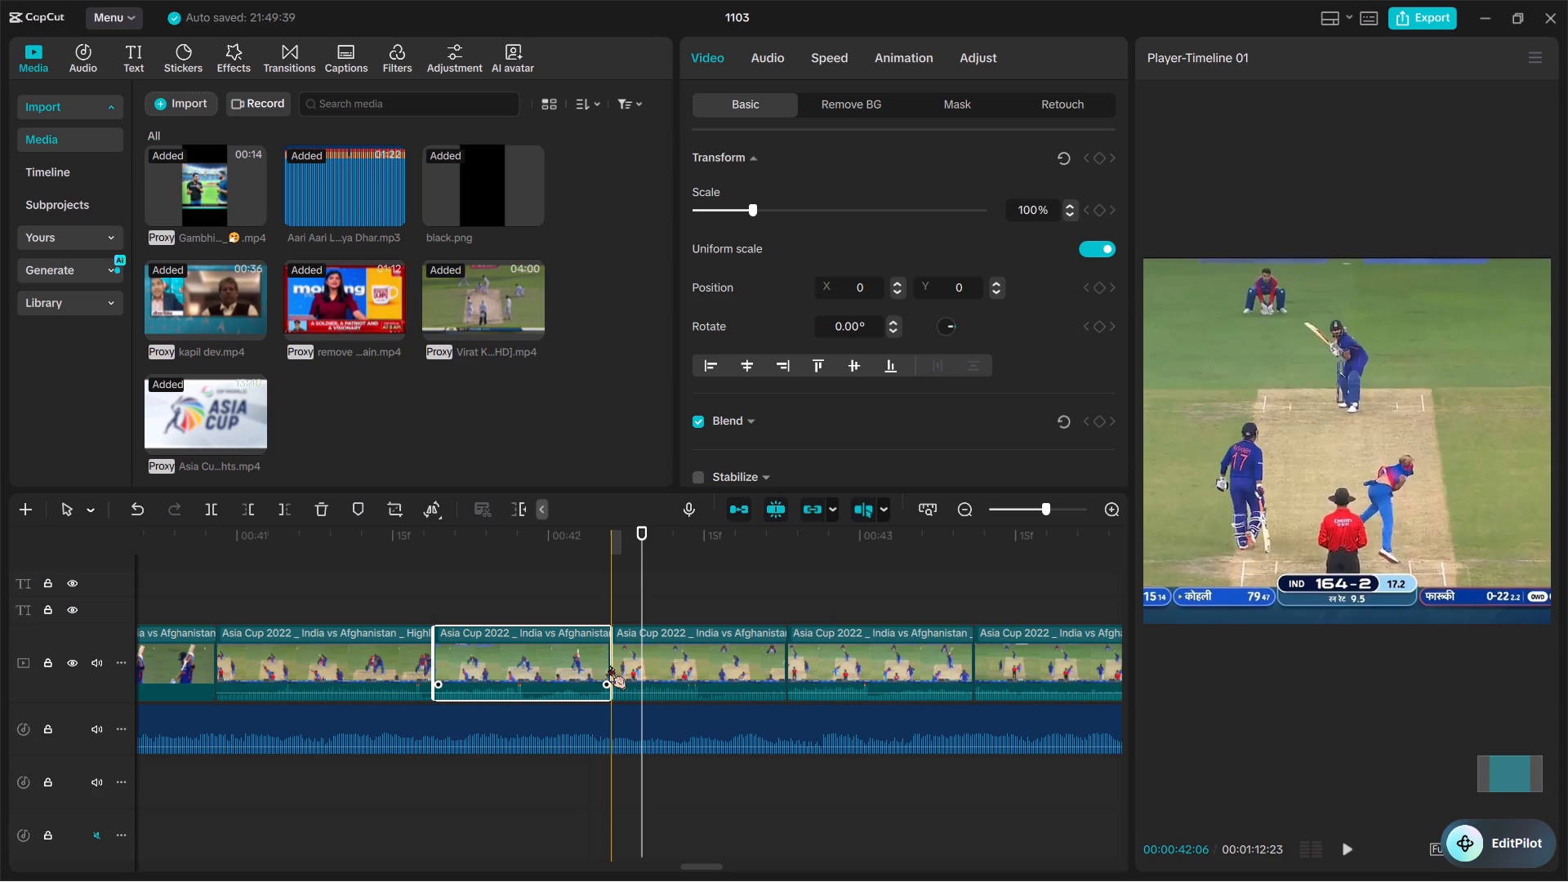
pyautogui.press('space')
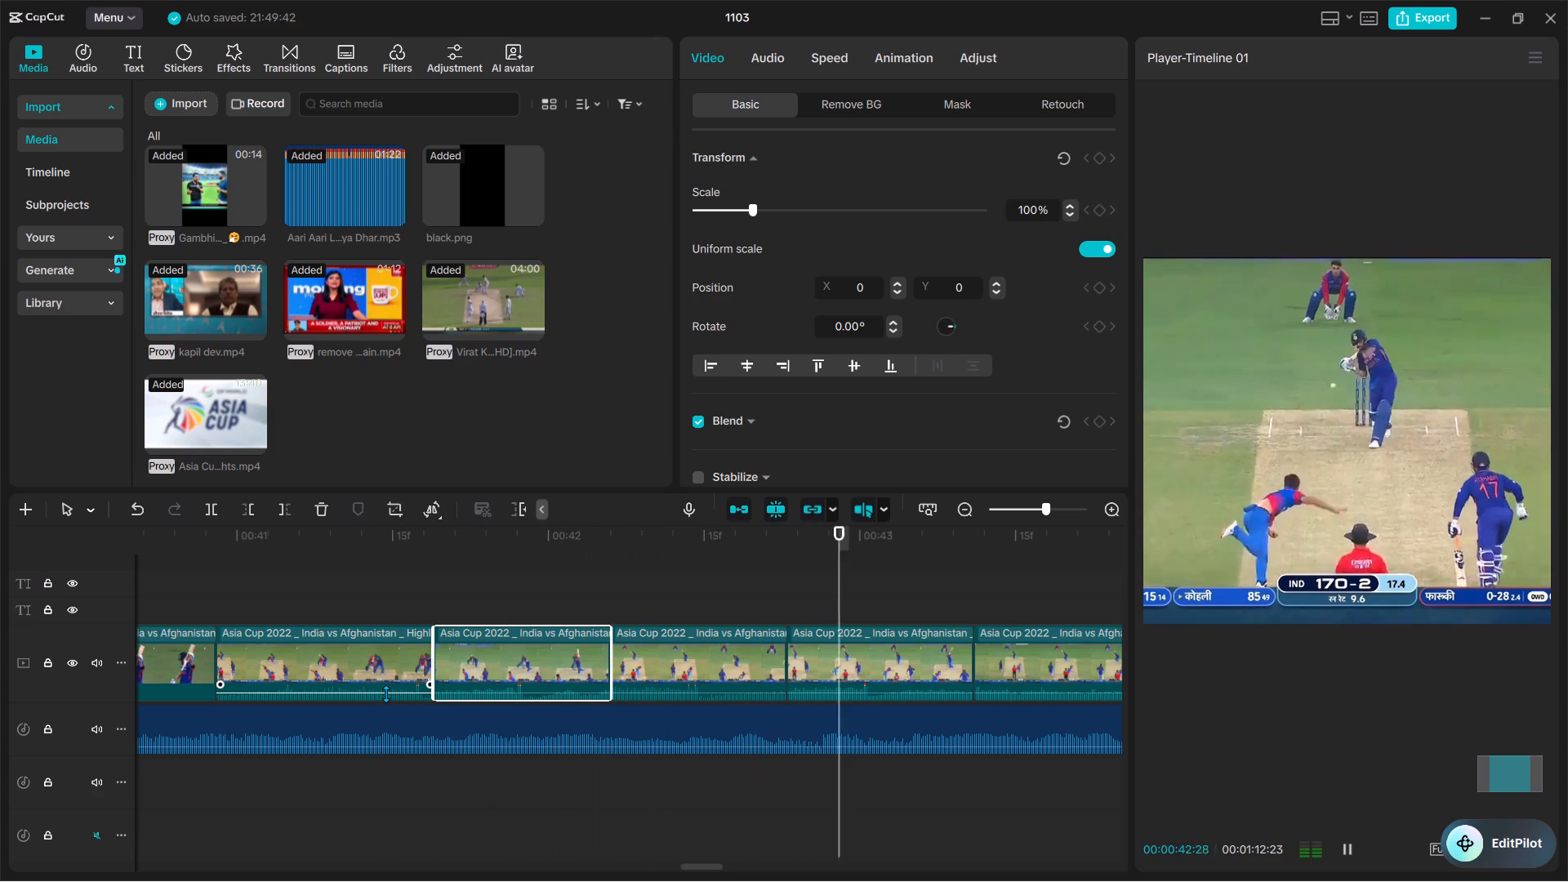
pyautogui.press('space')
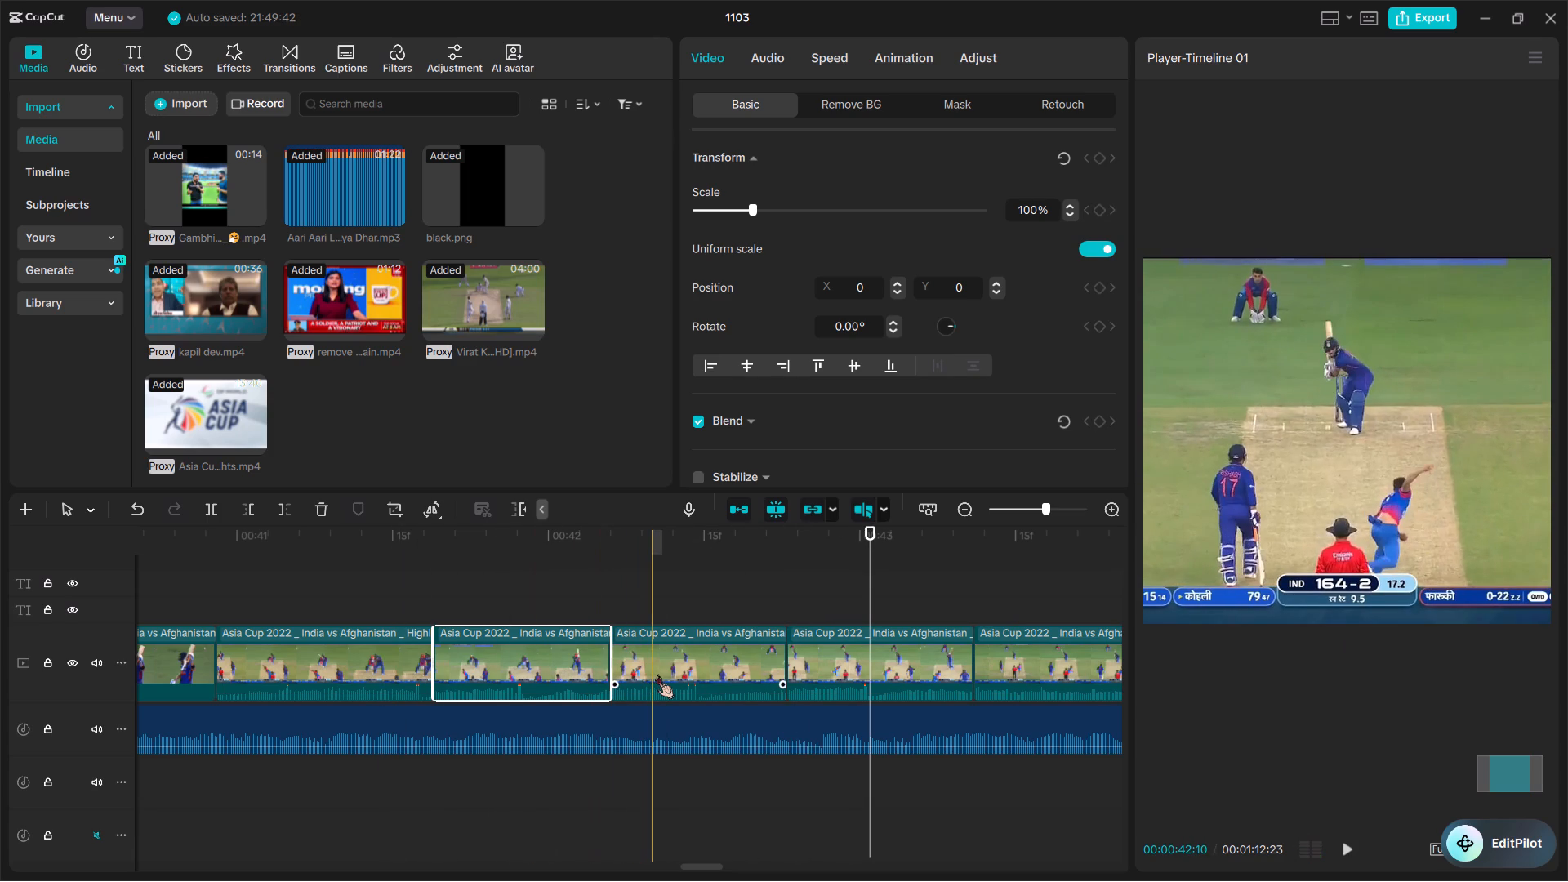
pyautogui.hscroll(1, 325, 748)
pyautogui.press('space')
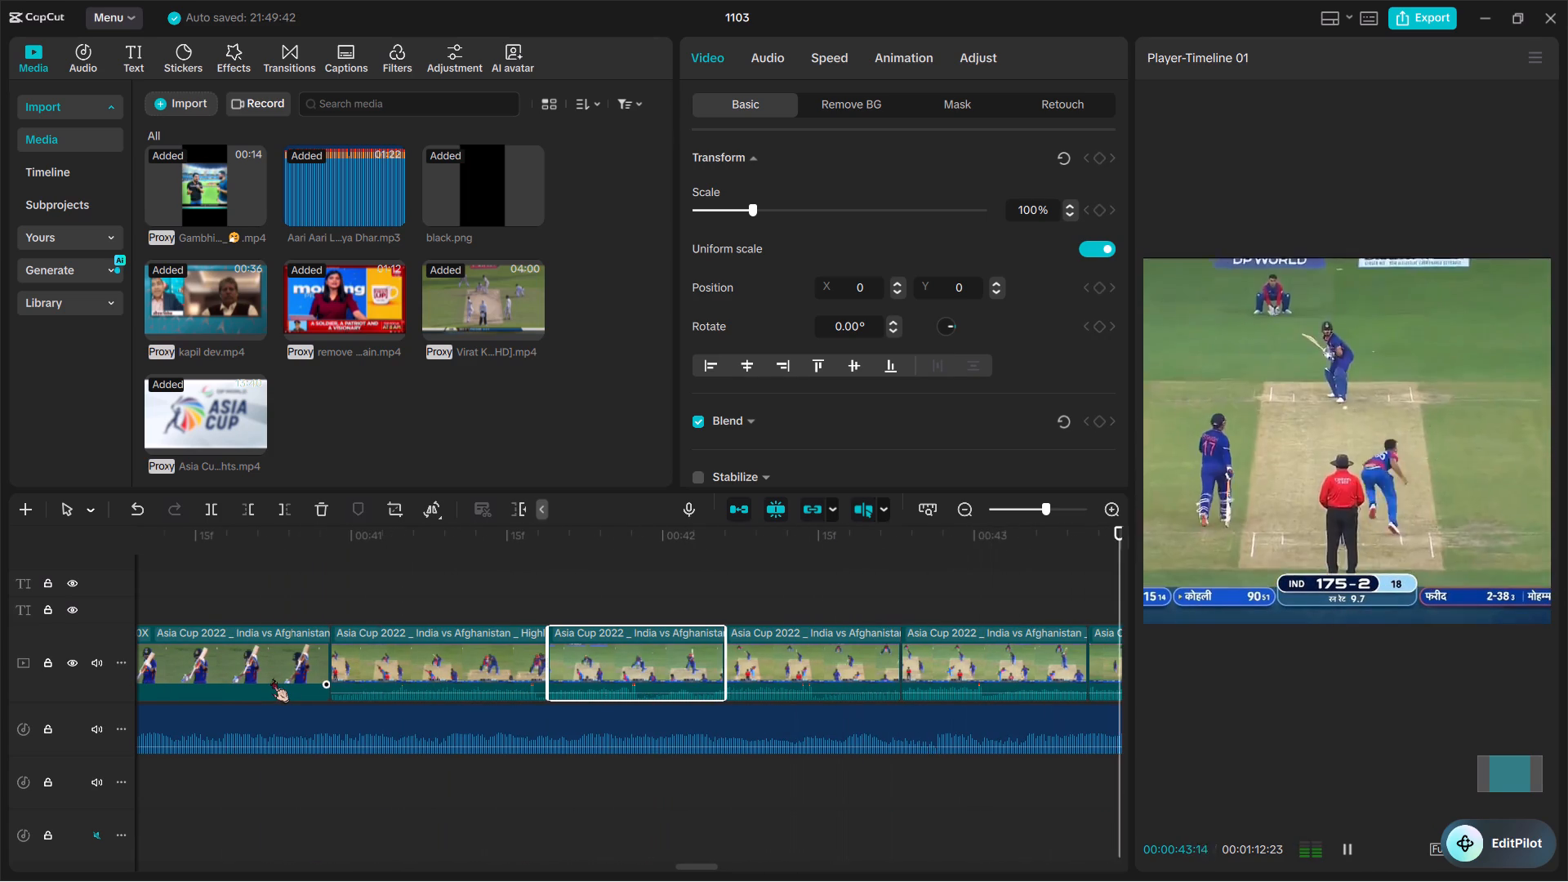
pyautogui.press('space')
pyautogui.press('space')
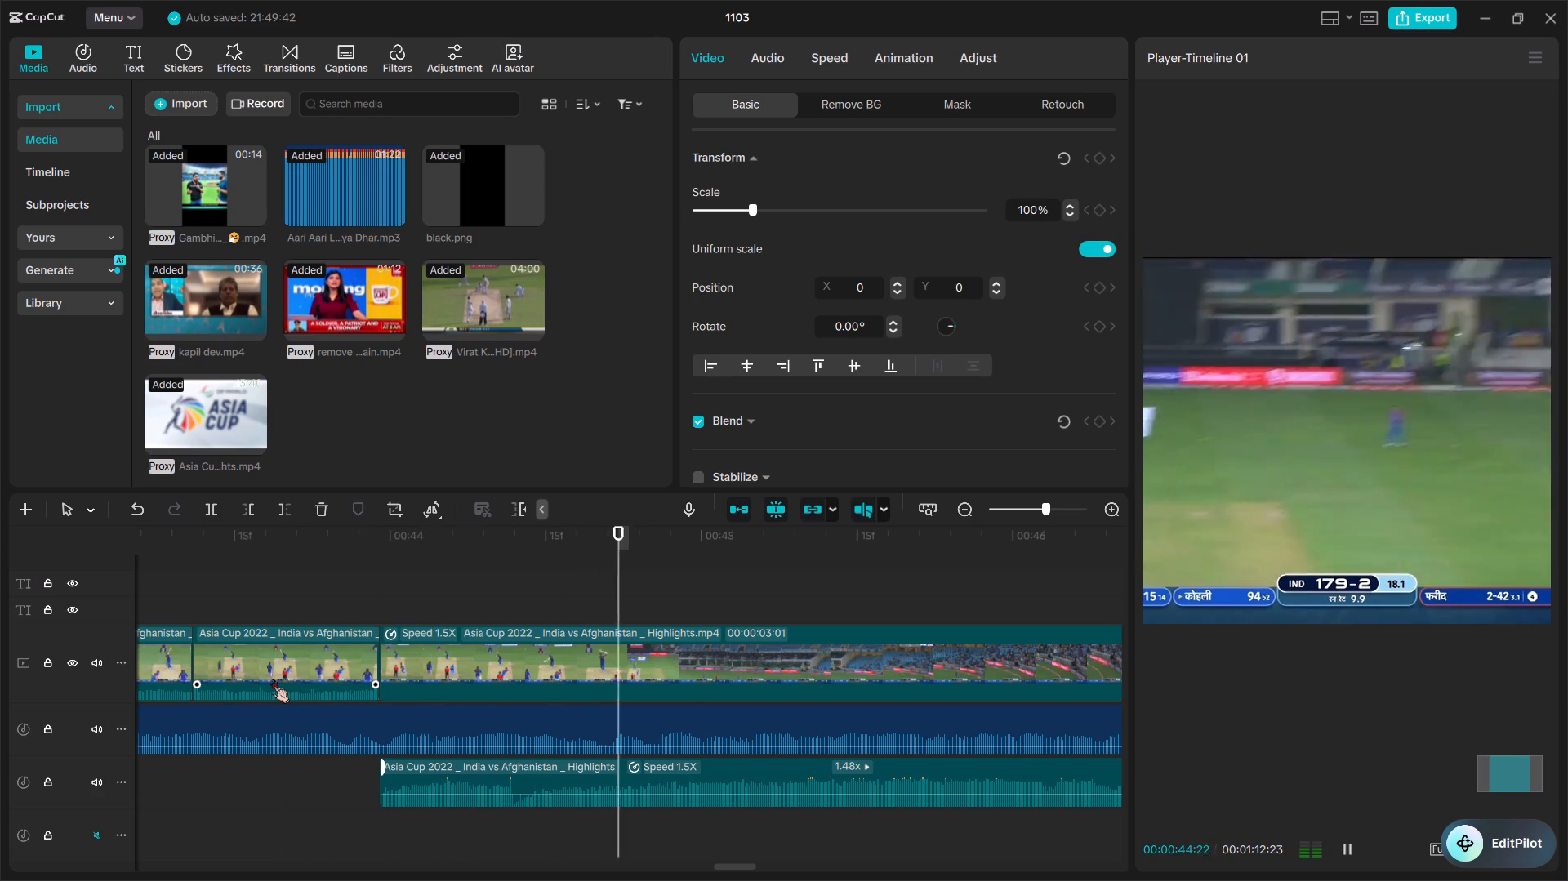
pyautogui.press('space')
# Review the highlights sequence from its opening at about 00:35 through the 107-0 delivery.
pyautogui.hscroll(1, 272, 679)
pyautogui.keyDown('ctrl'); pyautogui.scroll(1, 272, 679); pyautogui.keyUp('ctrl')
pyautogui.keyDown('ctrl'); pyautogui.hscroll(1, 272, 679); pyautogui.keyUp('ctrl')
pyautogui.keyDown('ctrl'); pyautogui.scroll(1, 272, 679); pyautogui.keyUp('ctrl')
pyautogui.keyDown('ctrl'); pyautogui.scroll(-11, 272, 679); pyautogui.keyUp('ctrl')
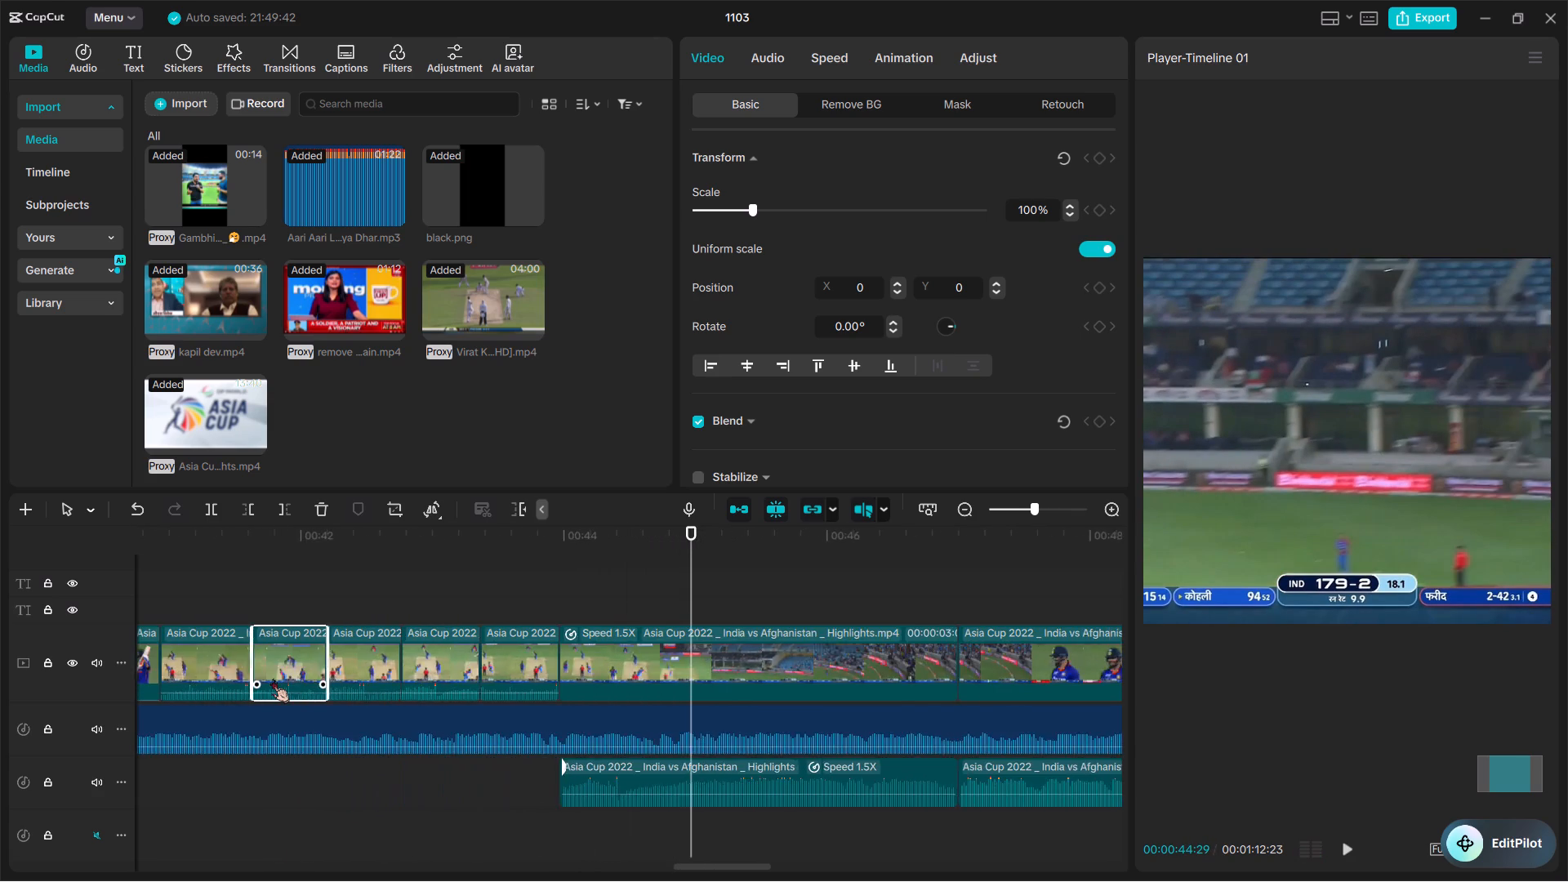
pyautogui.keyDown('ctrl'); pyautogui.scroll(-3, 272, 679); pyautogui.keyUp('ctrl')
pyautogui.hscroll(1, 272, 679)
pyautogui.press('space')
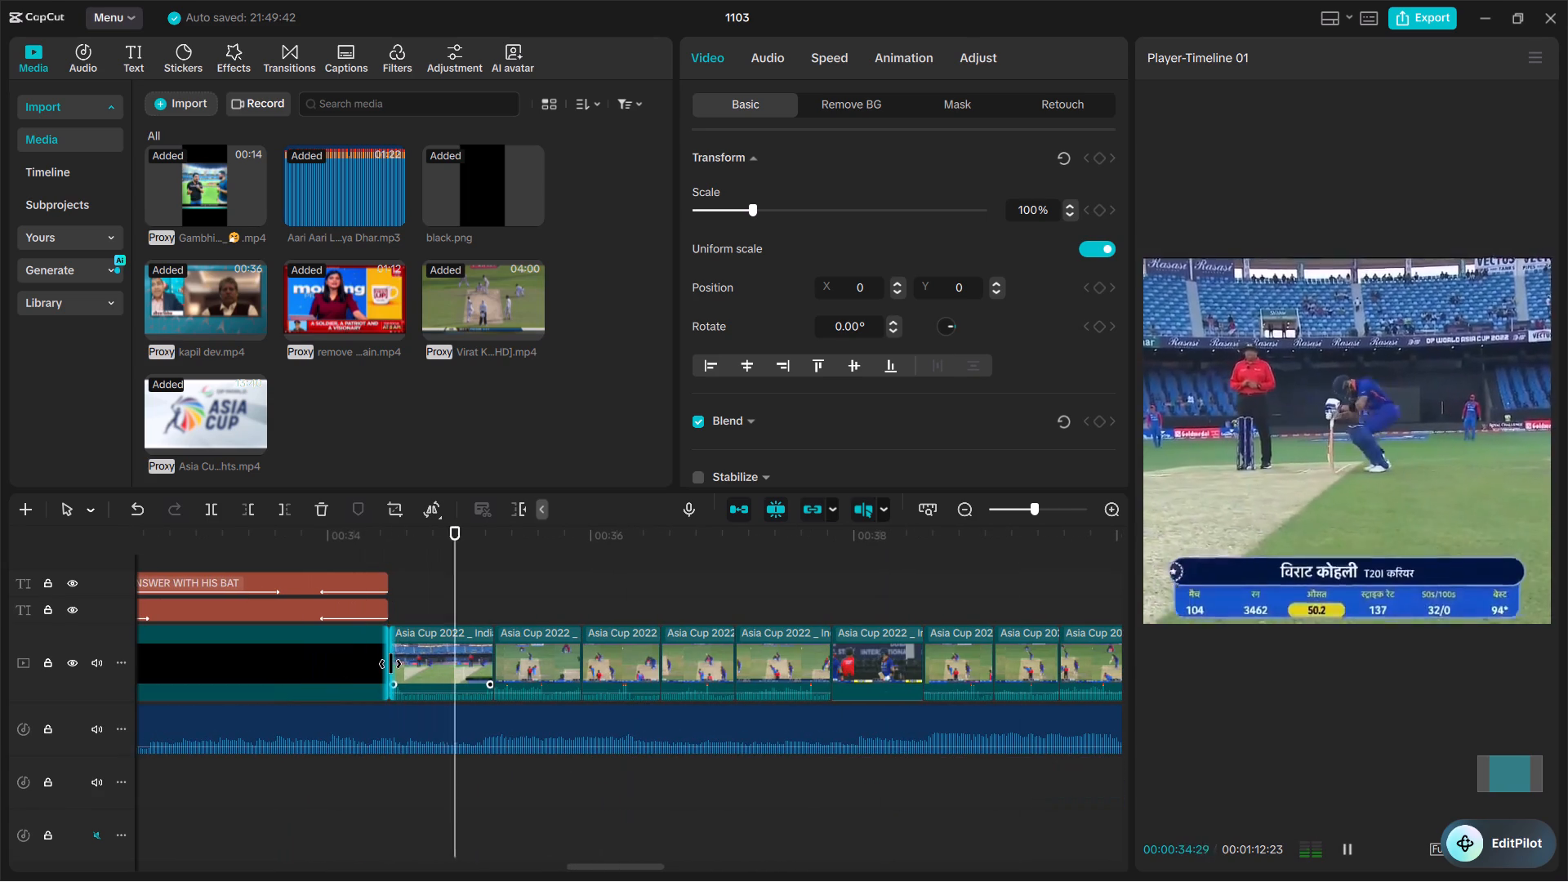
pyautogui.press('space')
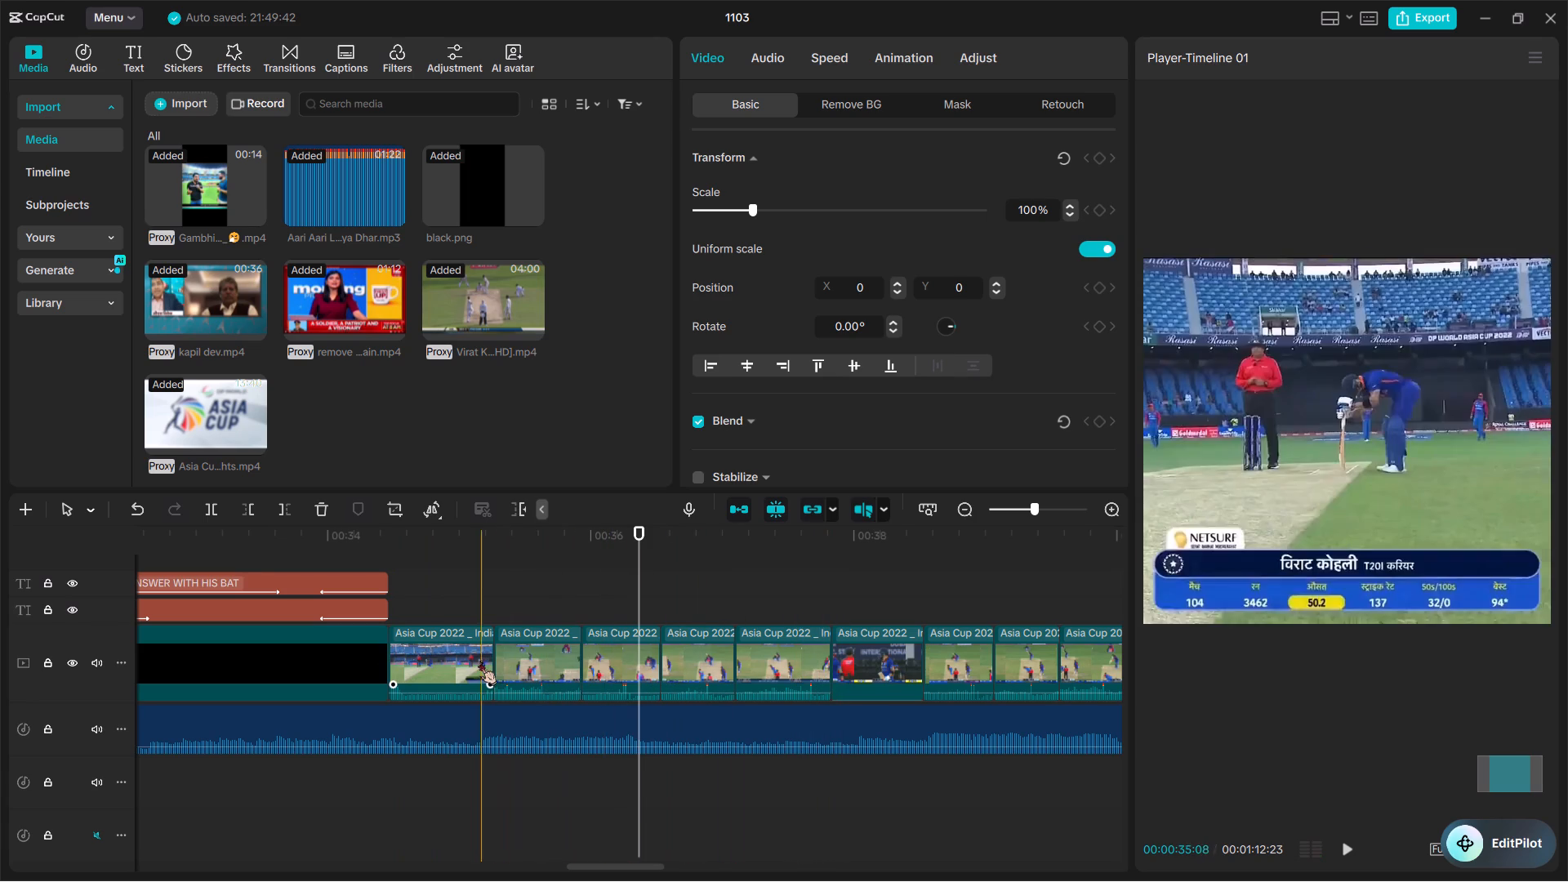
pyautogui.press('space')
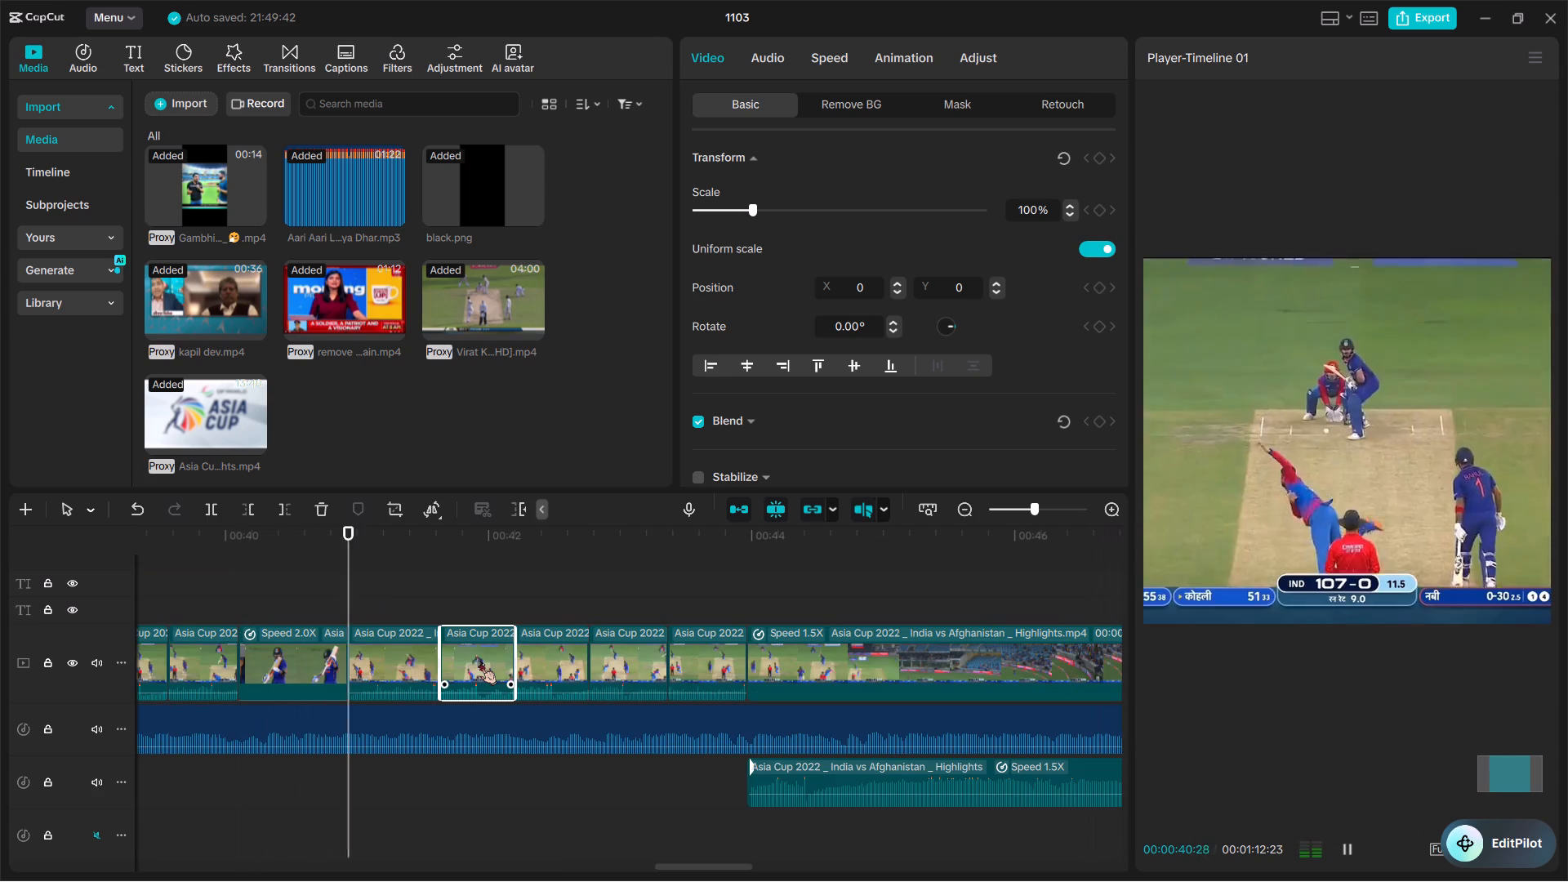
pyautogui.press('space')
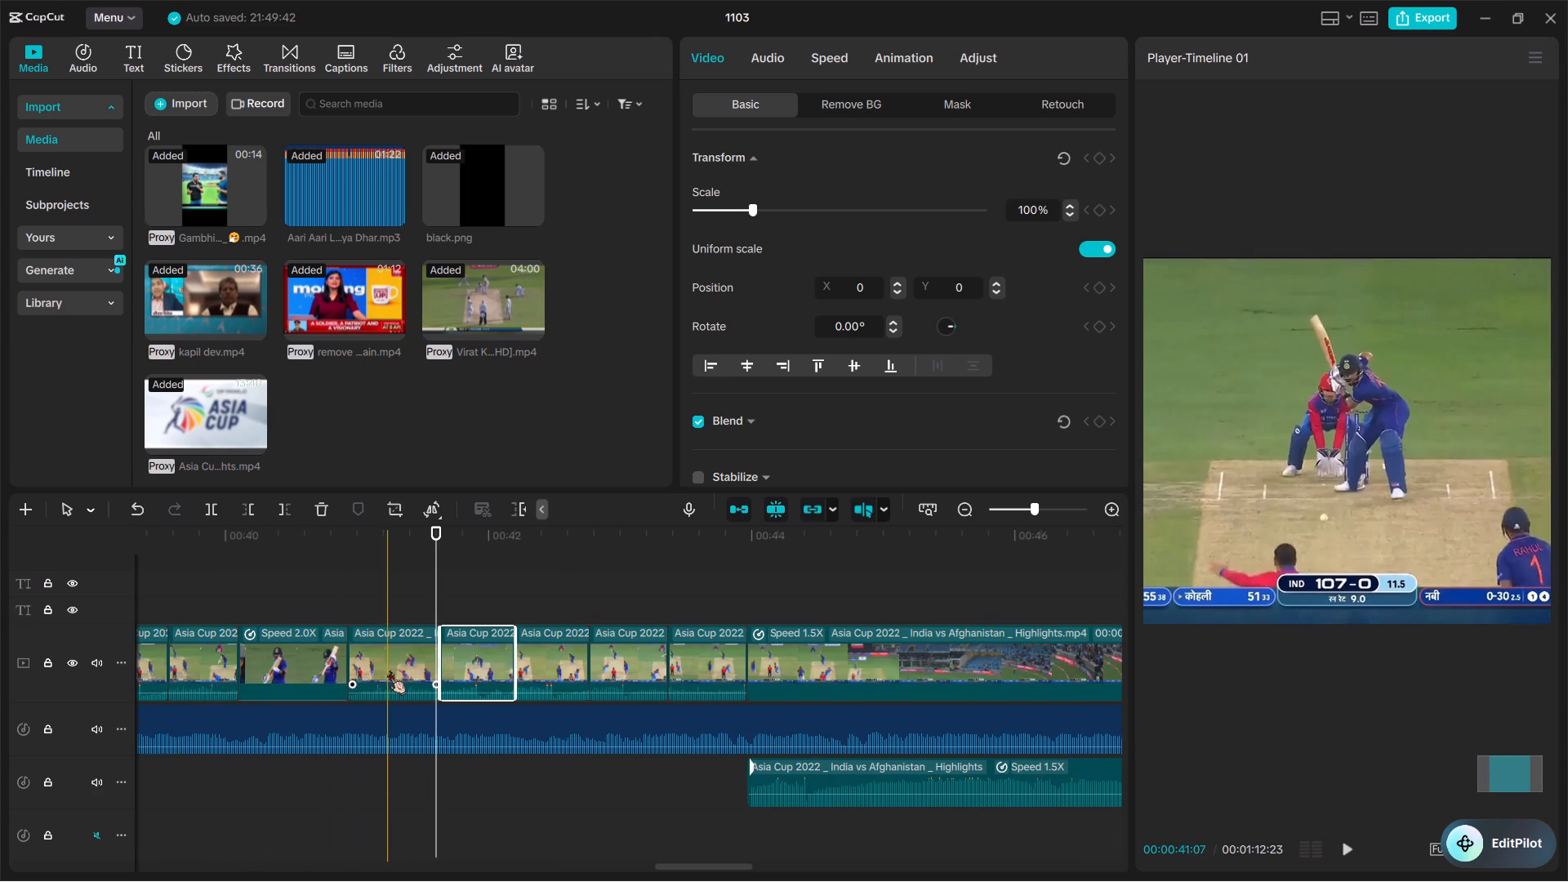
# Recheck the deliveries before the 2.0x bat-raise clip, delete the 94-0 delivery at about 00:39:22, and play back the new cut.
pyautogui.hscroll(1, 389, 670)
pyautogui.press('space')
pyautogui.press('space')
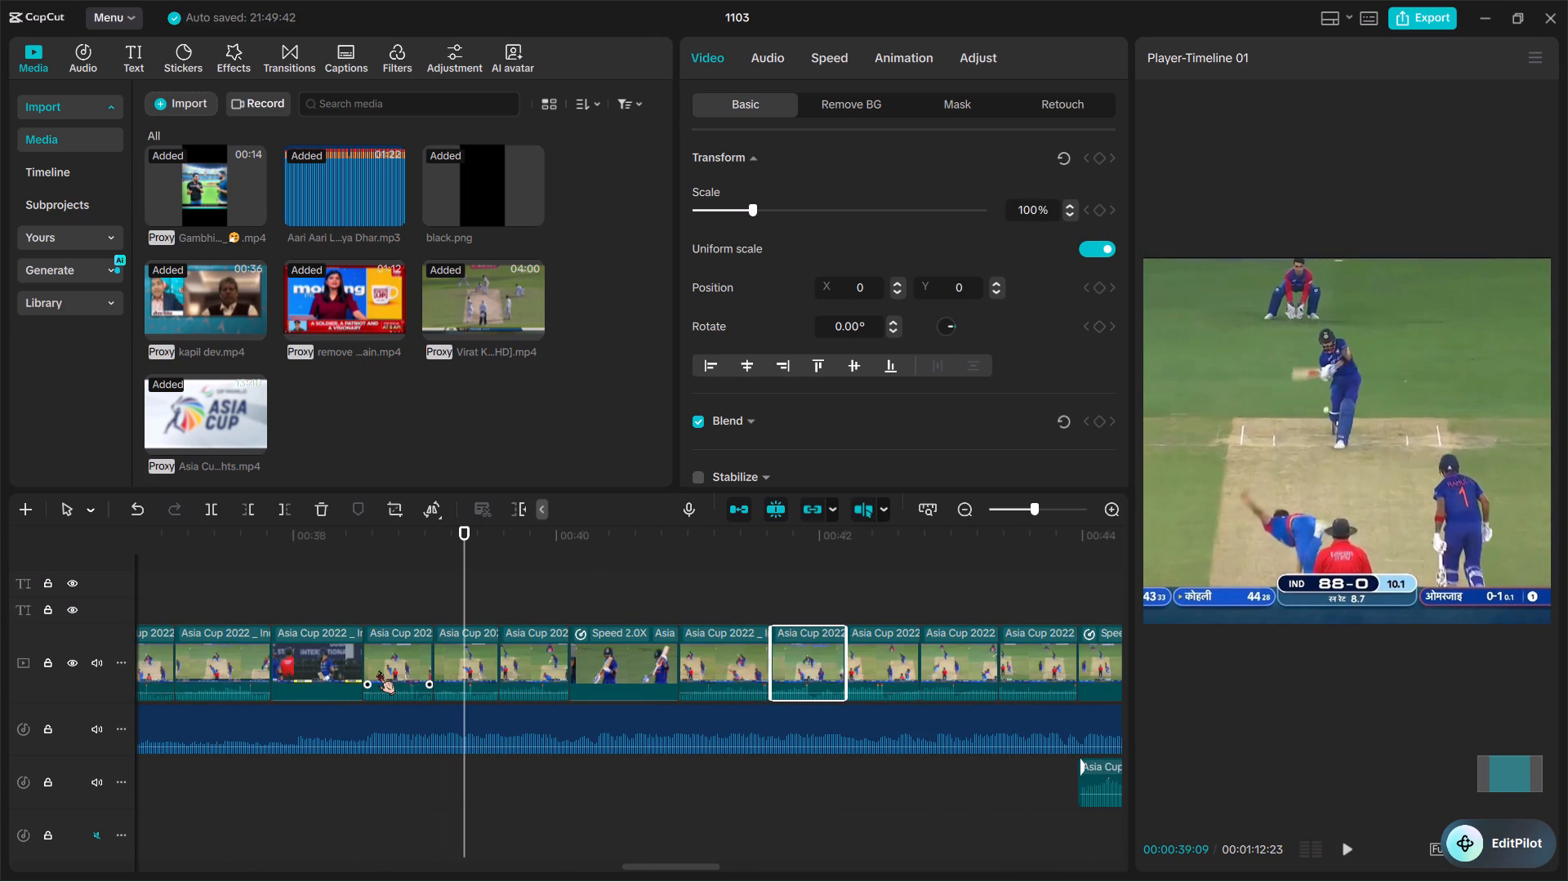
pyautogui.press('space')
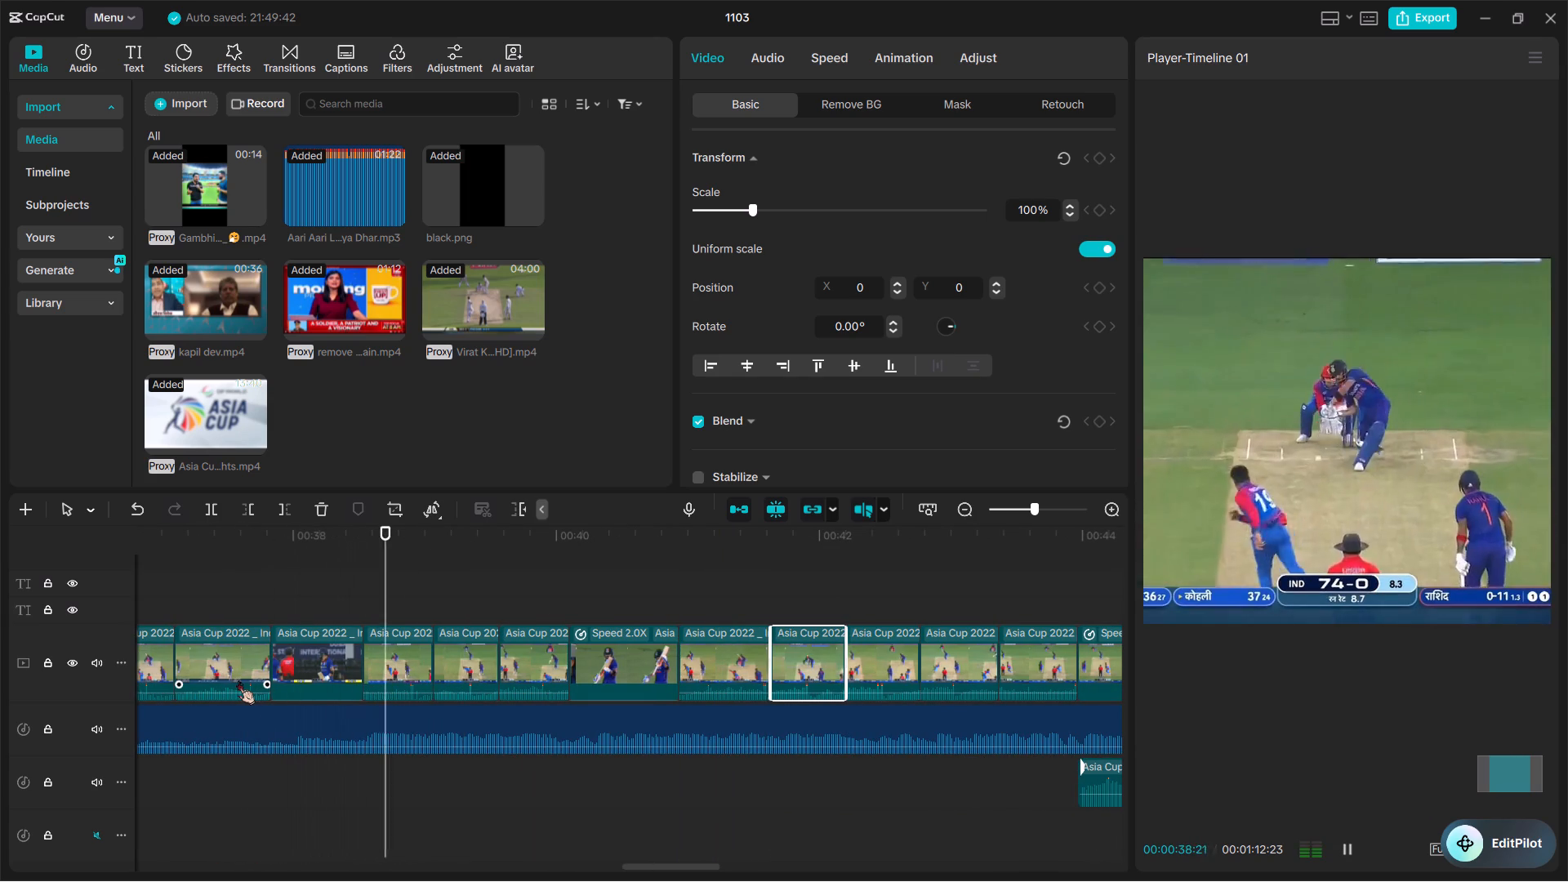
pyautogui.press('space')
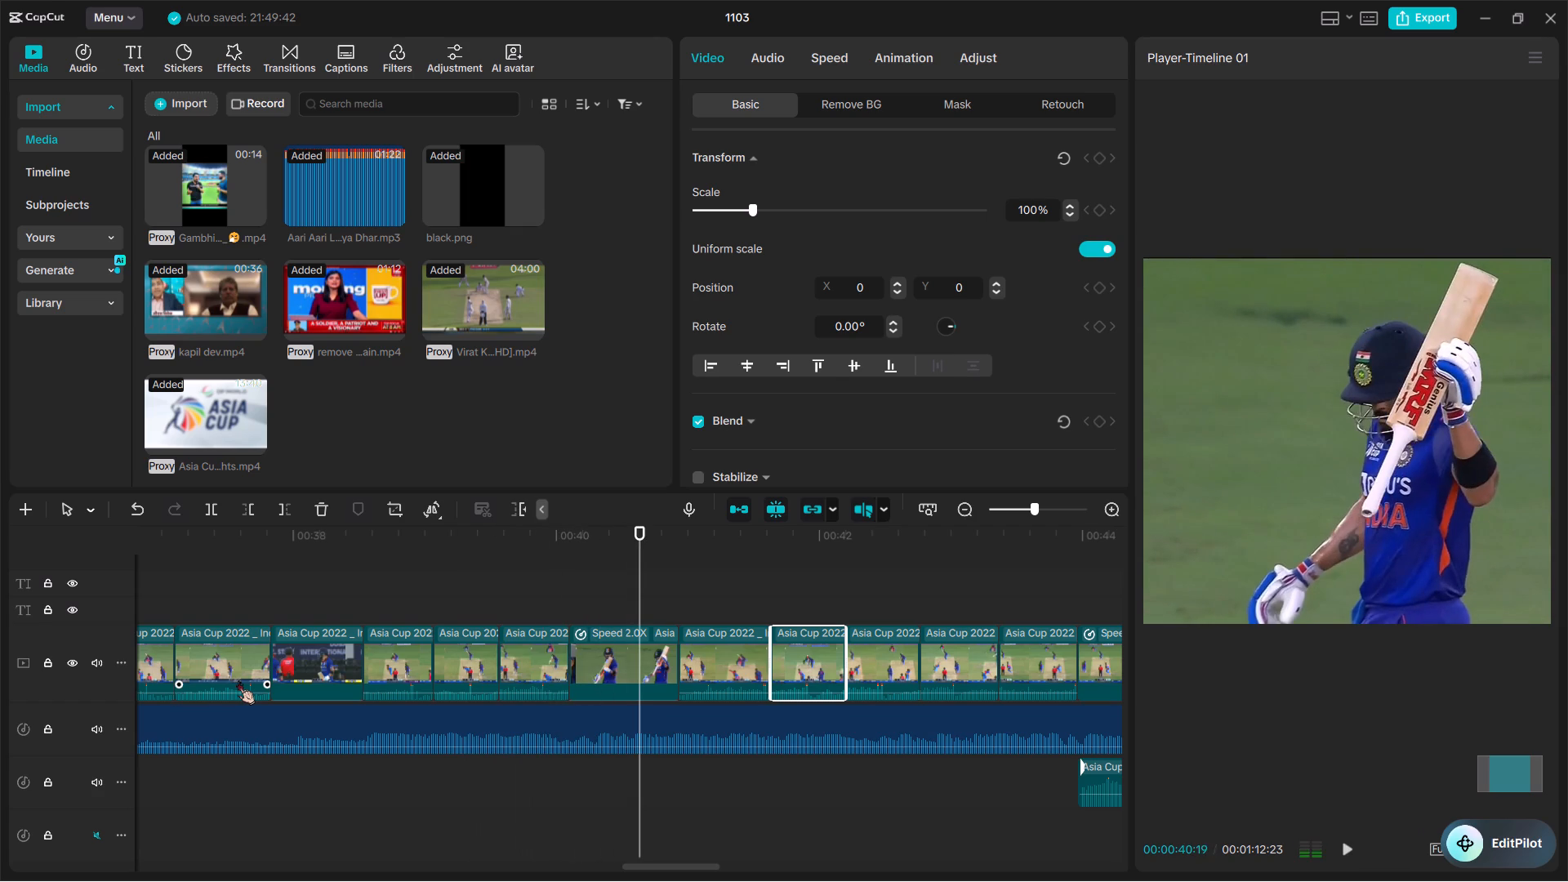
pyautogui.click(521, 675)
pyautogui.press('BackSpace')
pyautogui.press('space')
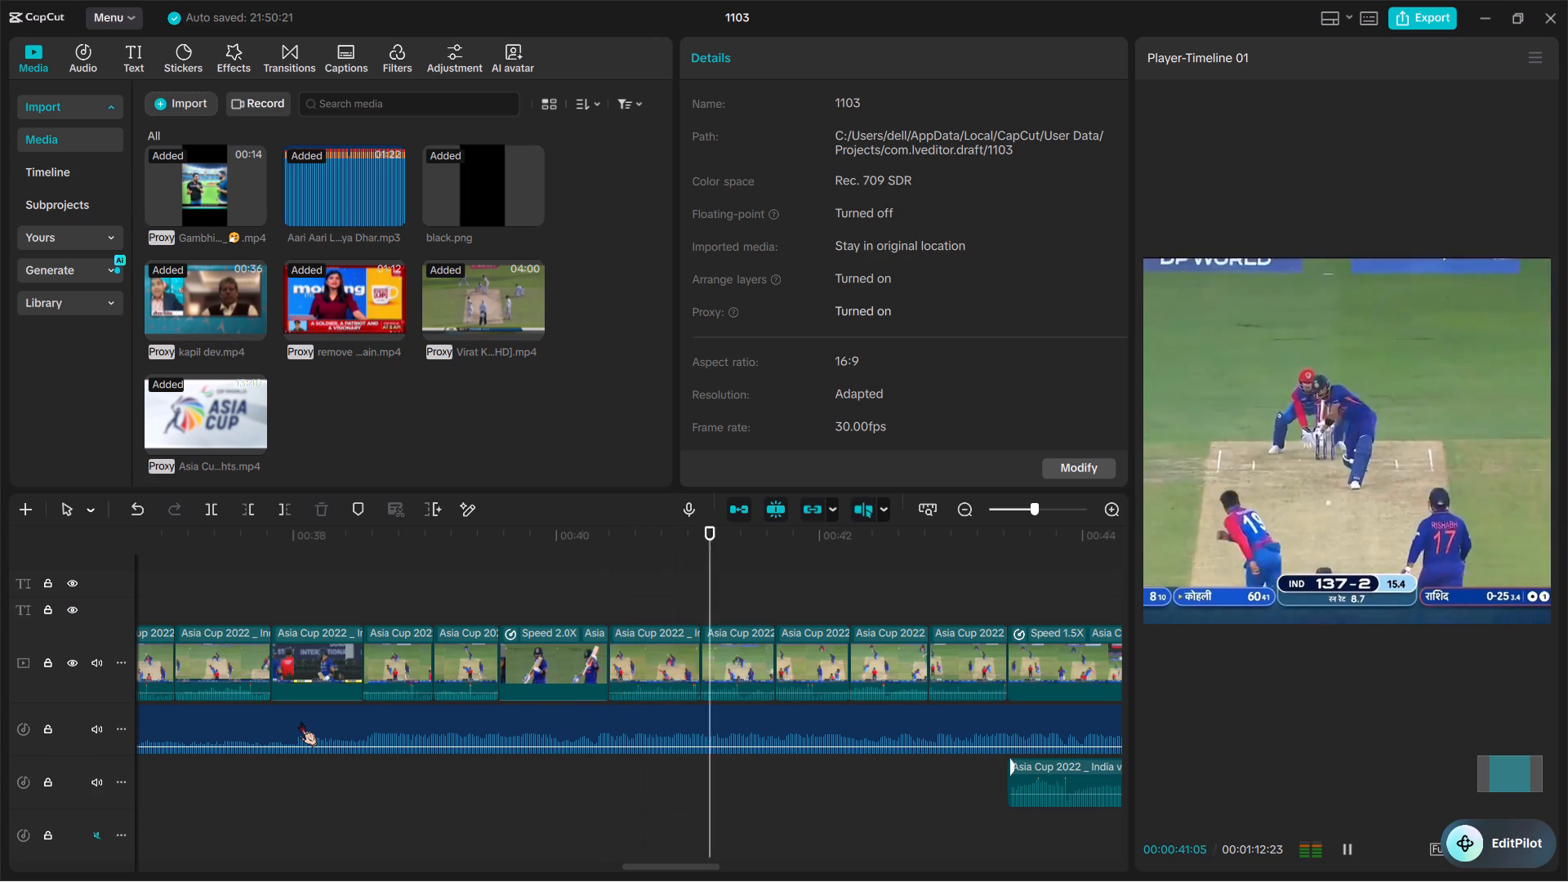
pyautogui.hscroll(-1, 300, 722)
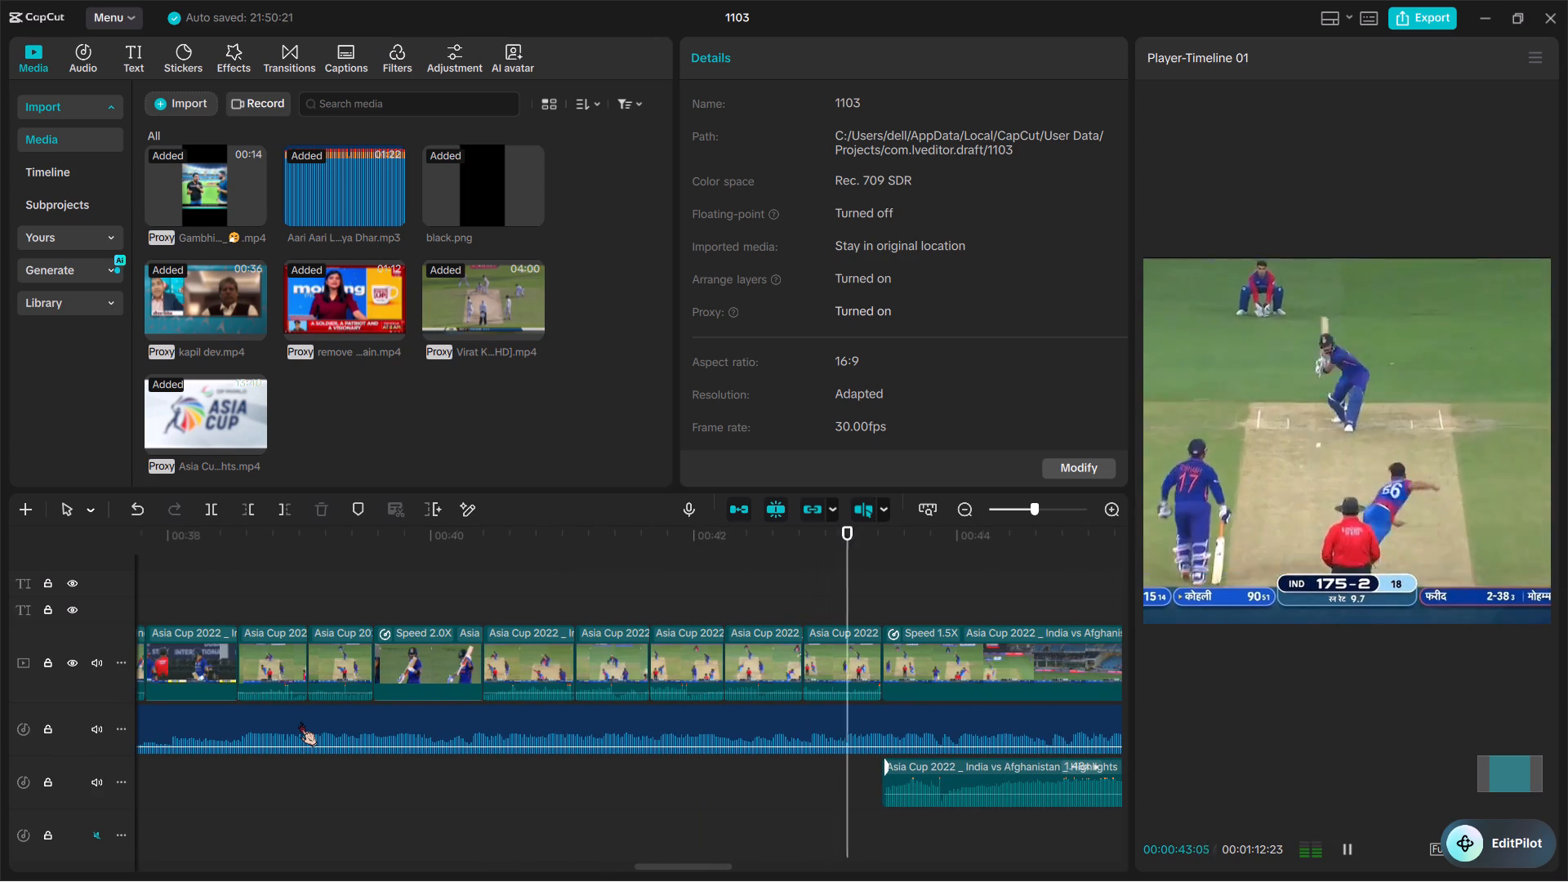
pyautogui.press('space')
# Delete the 107-0 delivery clip at about 00:40:23 and play back the new cut.
pyautogui.hscroll(1, 300, 722)
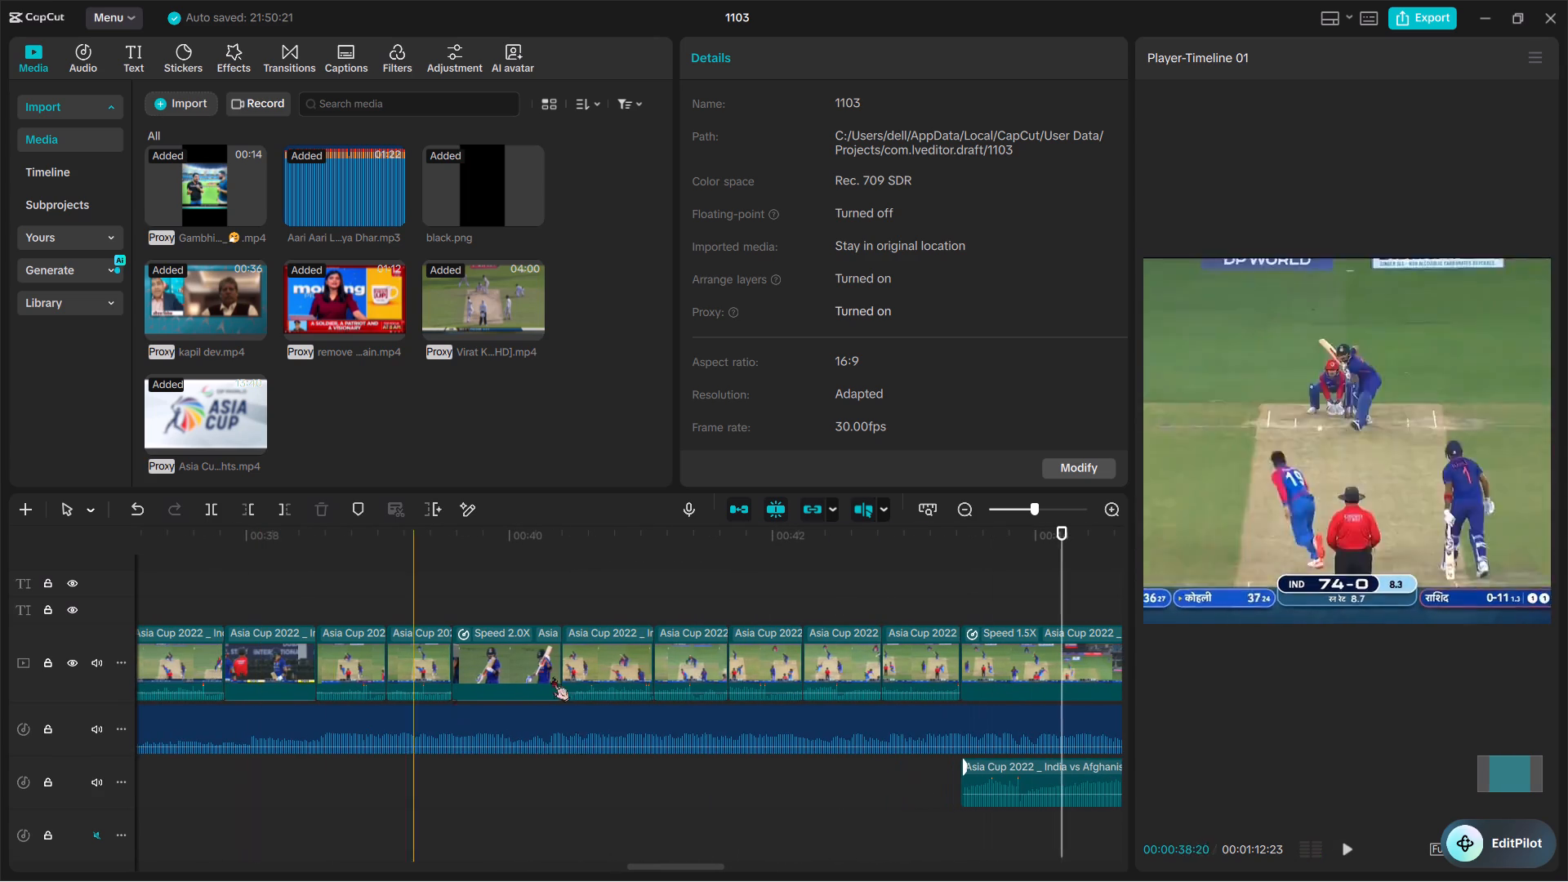
pyautogui.press('space')
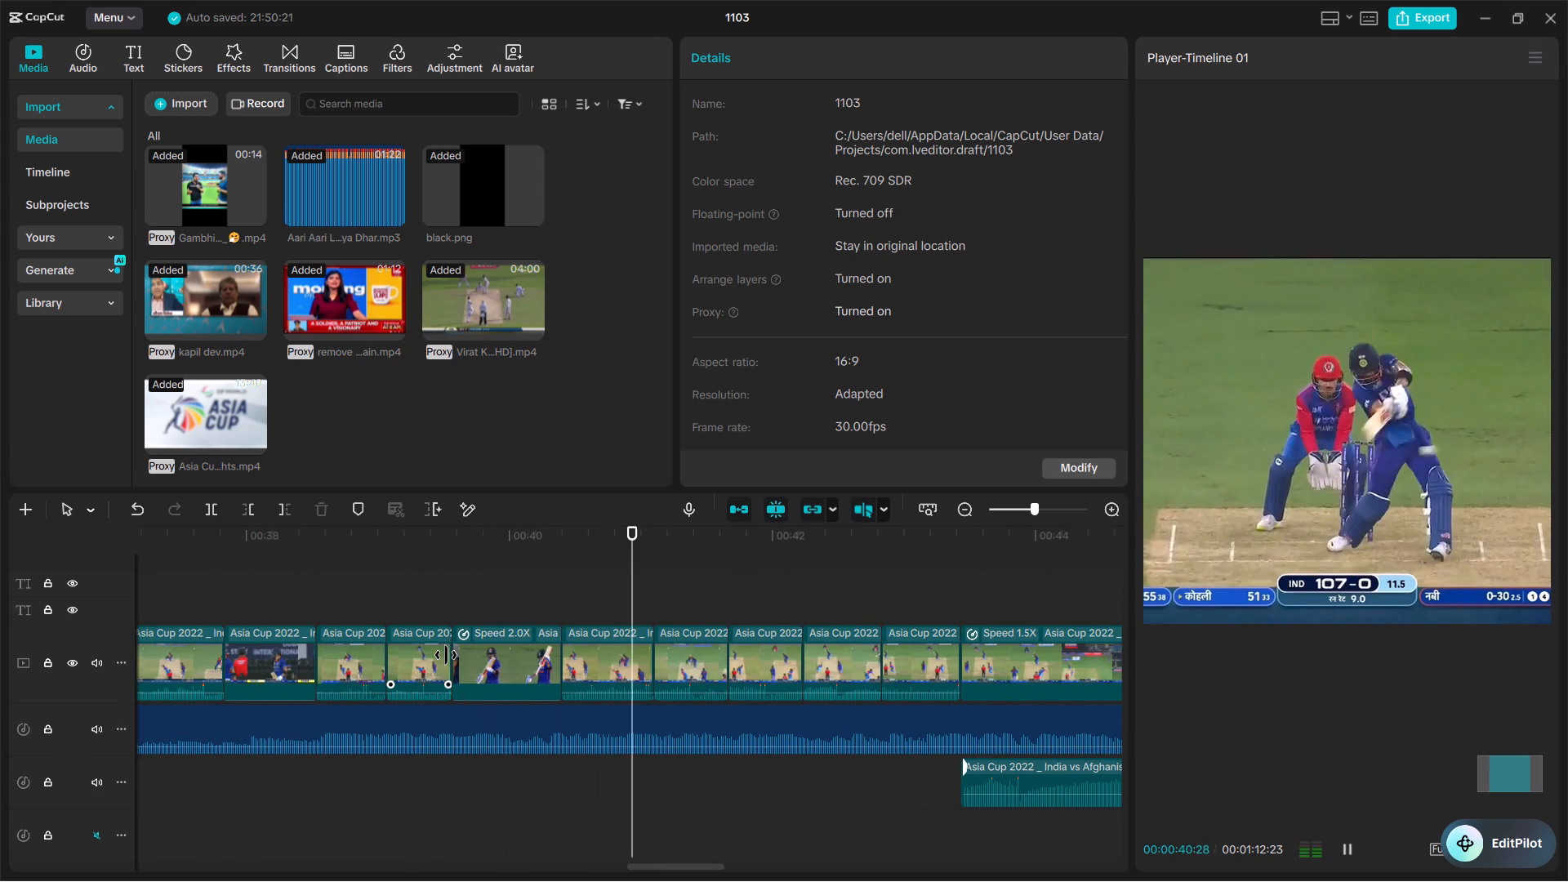
pyautogui.press('space')
pyautogui.click(608, 661)
pyautogui.press('BackSpace')
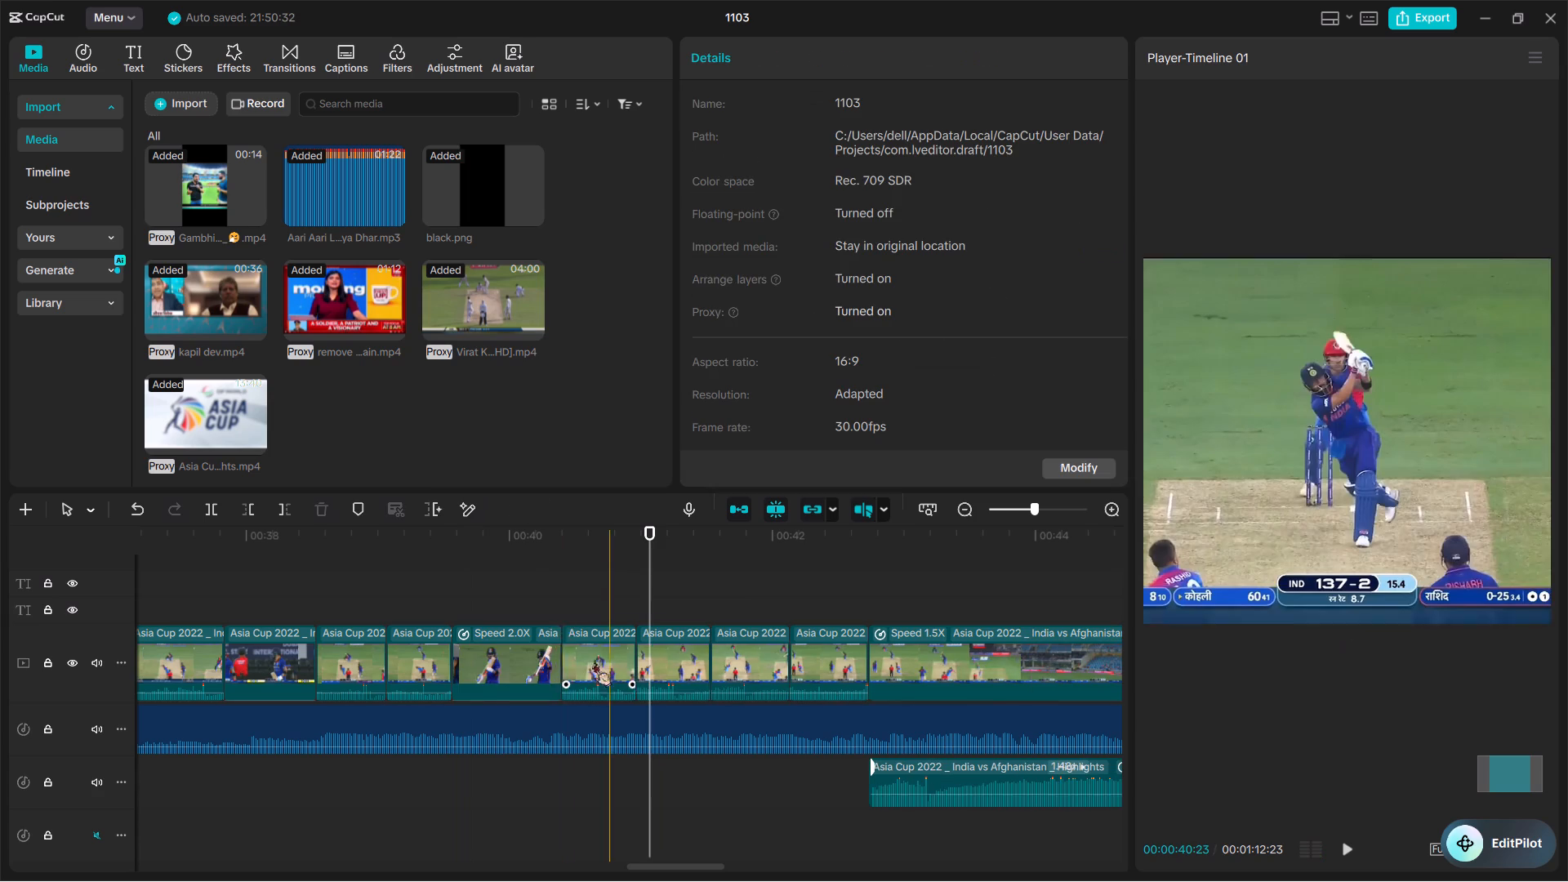
pyautogui.press('space')
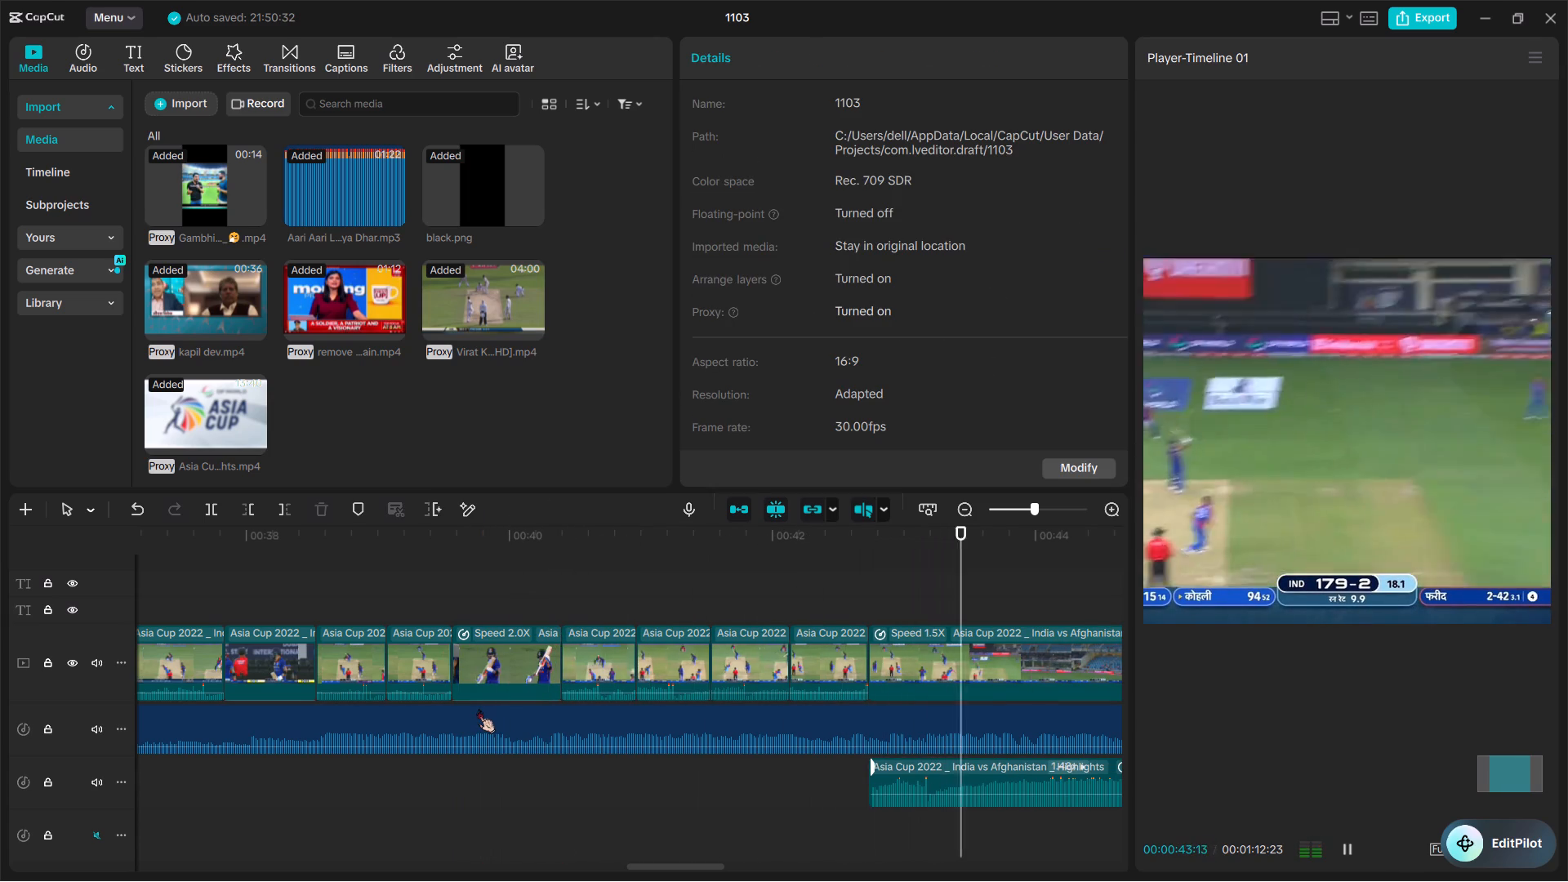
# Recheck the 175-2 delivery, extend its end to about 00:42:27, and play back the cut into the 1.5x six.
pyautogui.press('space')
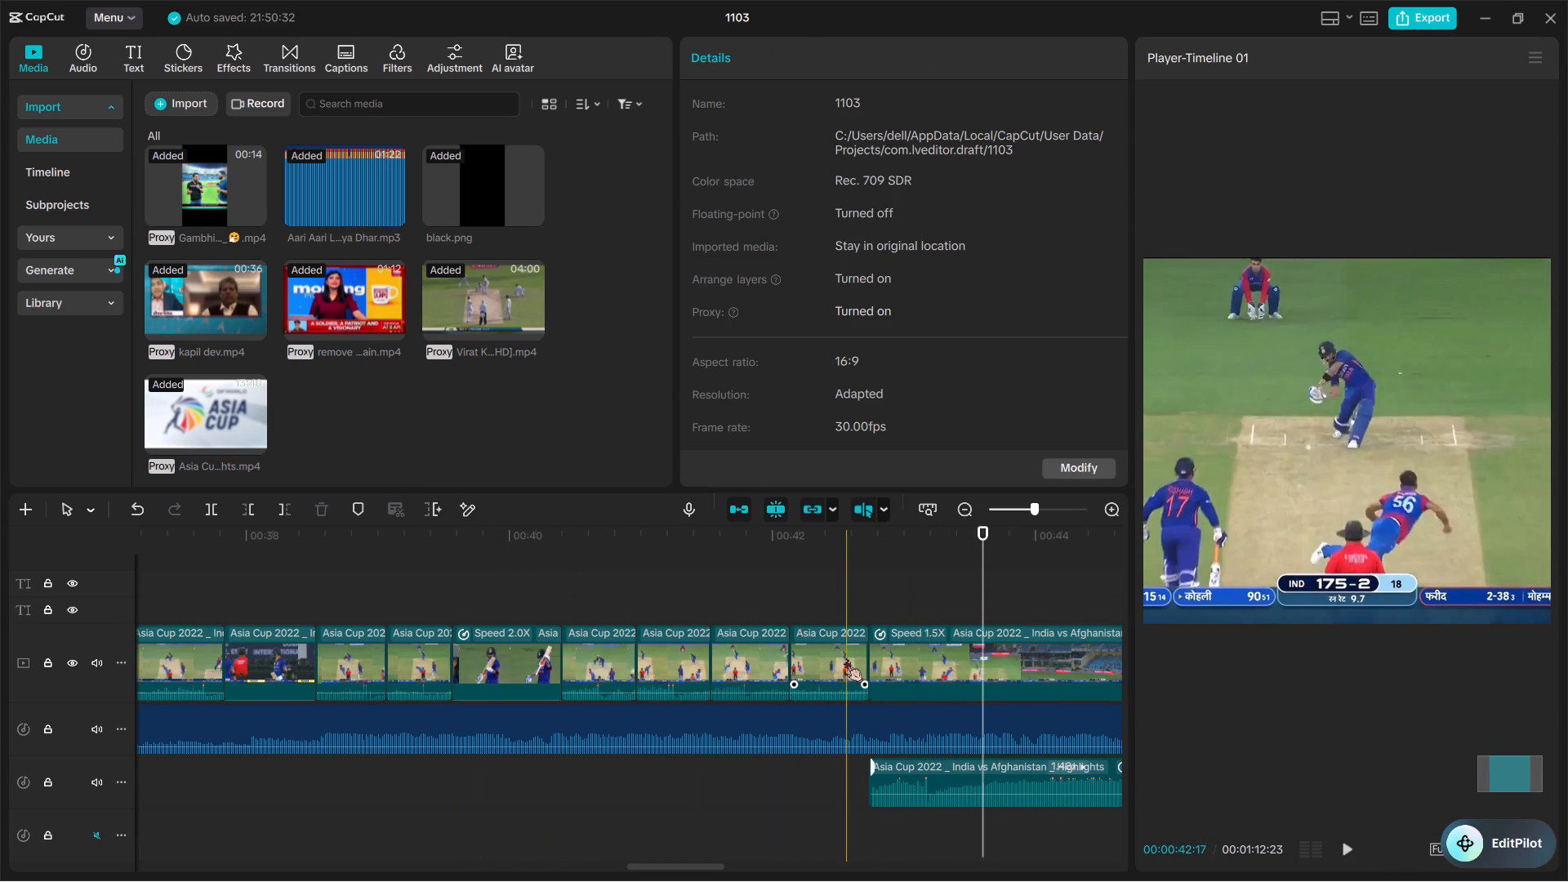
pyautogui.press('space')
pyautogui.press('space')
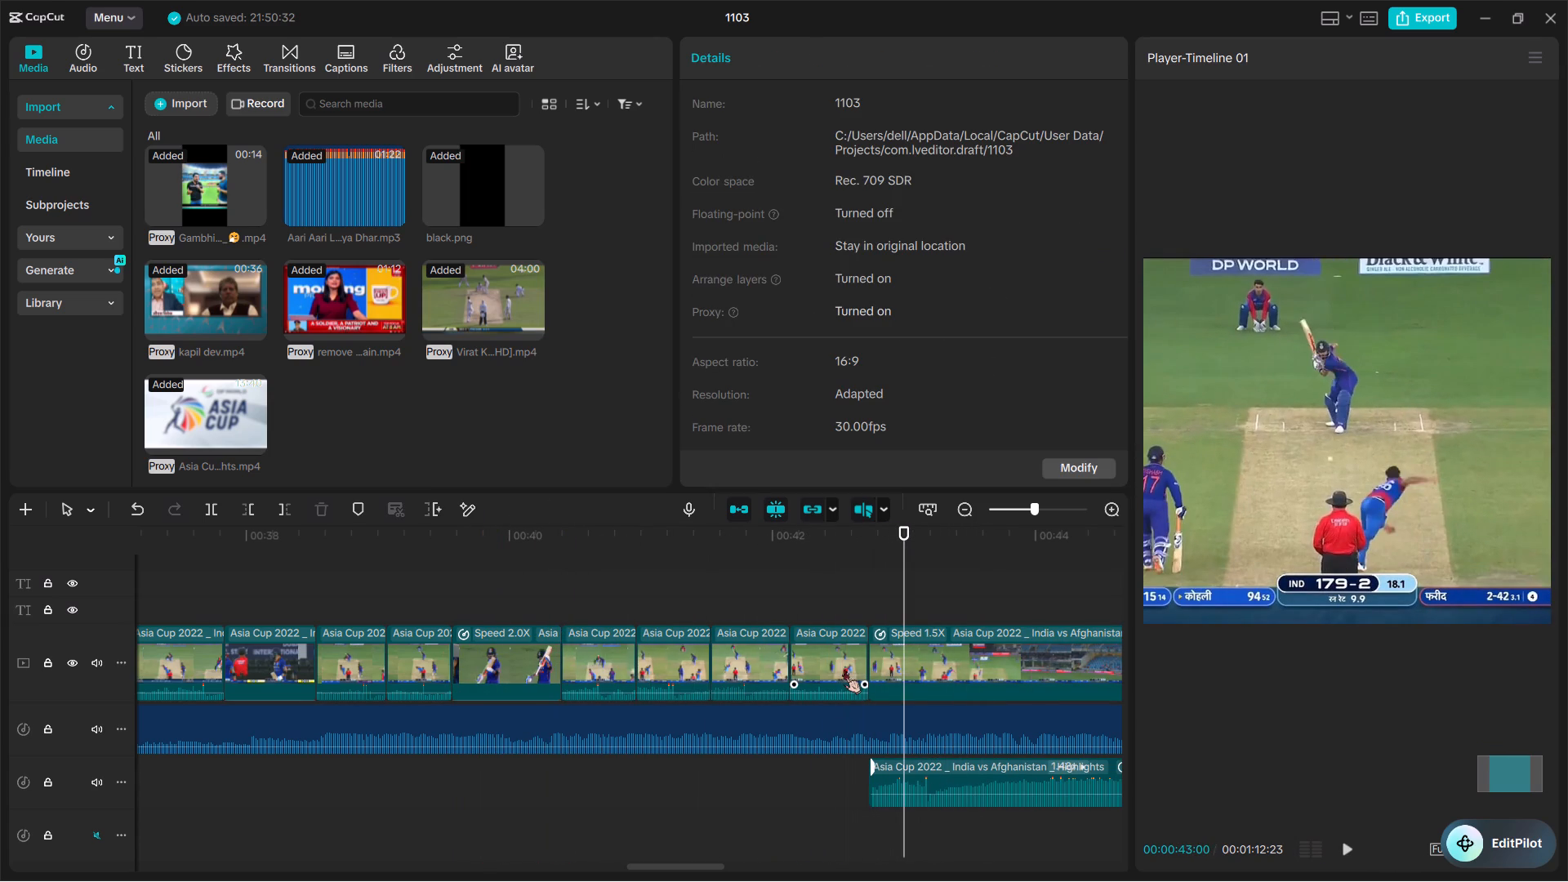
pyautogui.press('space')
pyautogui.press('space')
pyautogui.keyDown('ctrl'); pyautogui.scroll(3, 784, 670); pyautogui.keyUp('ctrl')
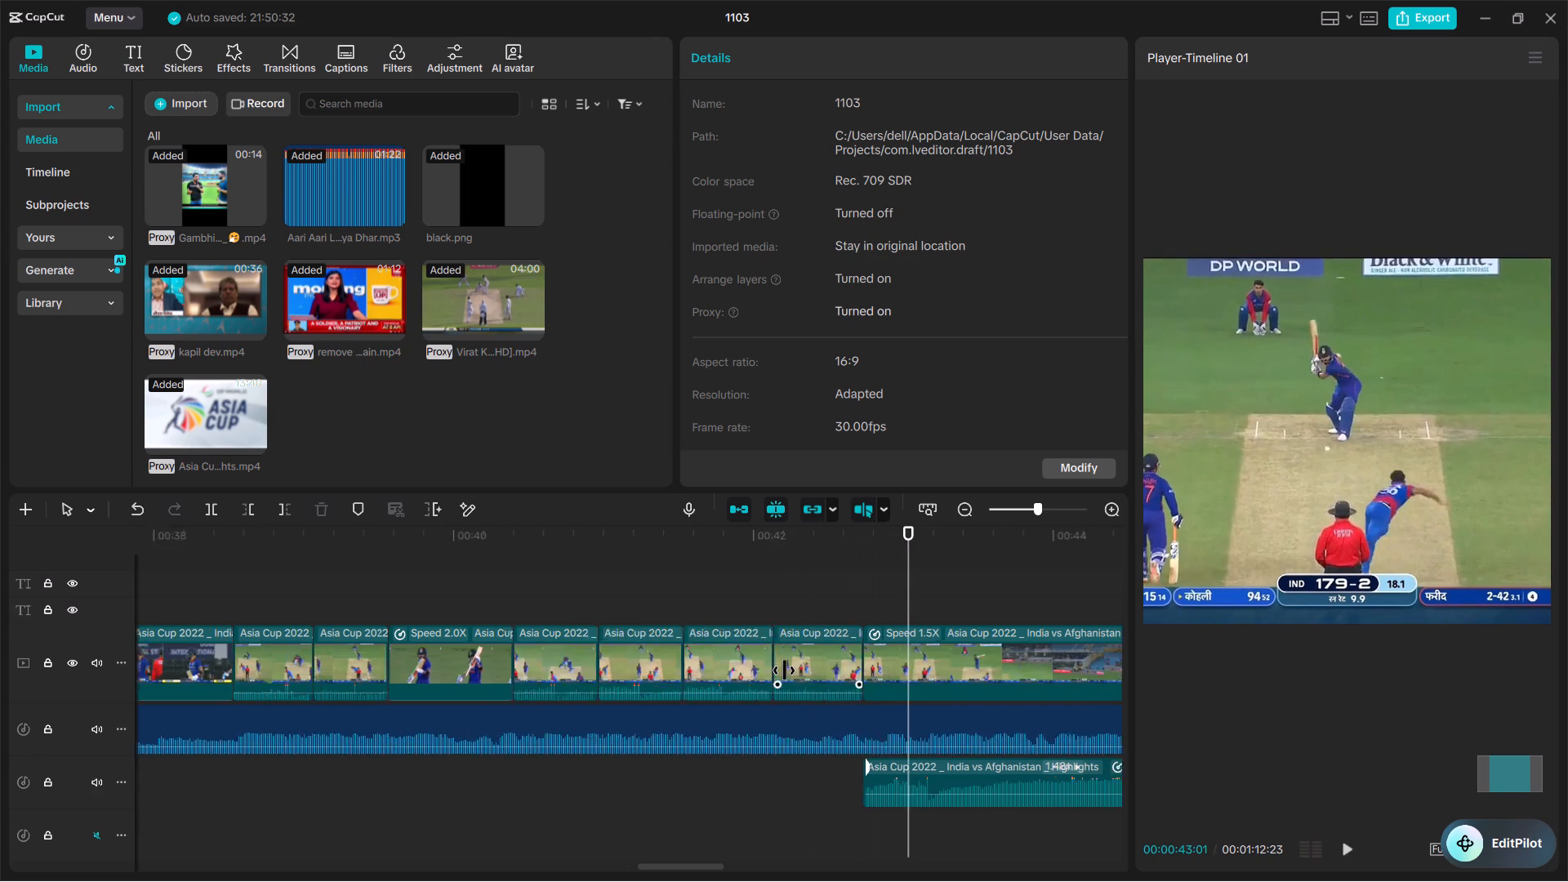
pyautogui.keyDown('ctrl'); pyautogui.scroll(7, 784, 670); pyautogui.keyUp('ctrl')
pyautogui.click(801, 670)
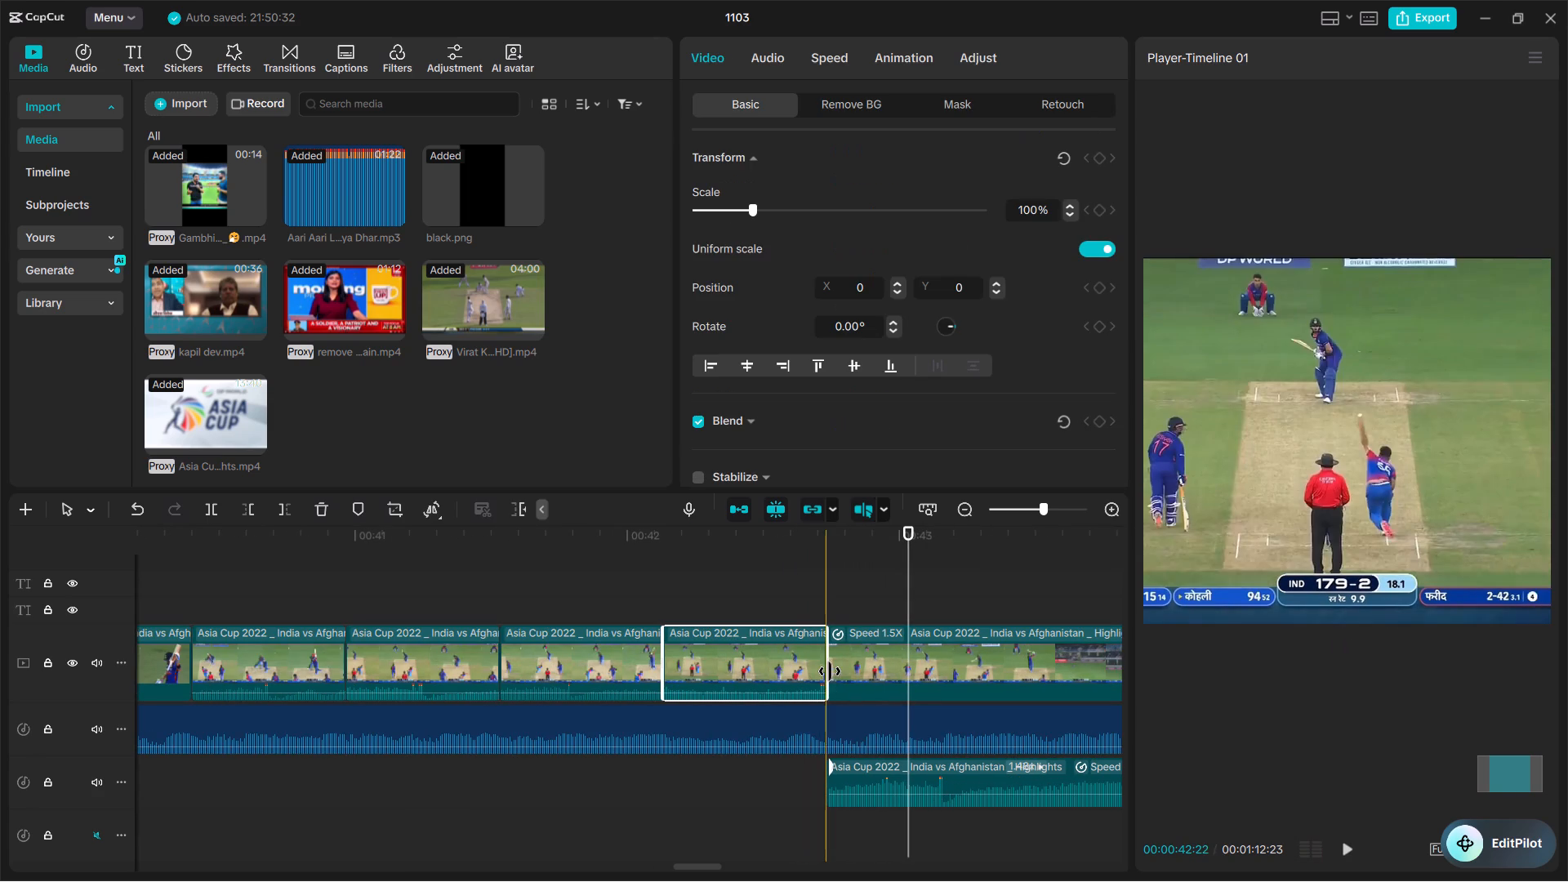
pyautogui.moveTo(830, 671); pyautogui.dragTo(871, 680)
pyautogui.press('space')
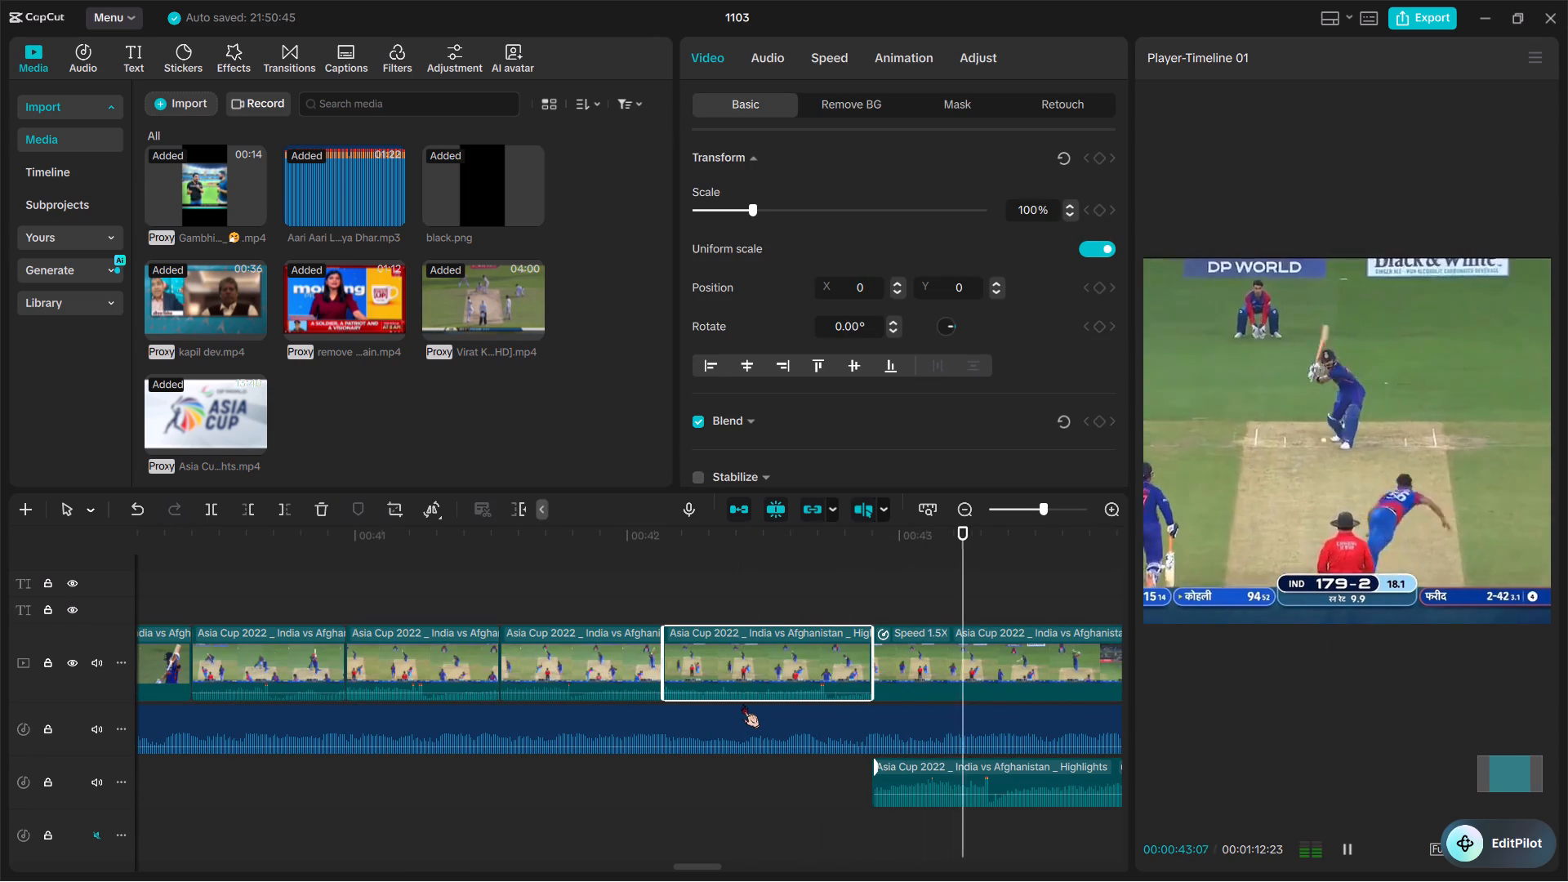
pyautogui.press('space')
# Delete the 175-2 delivery clip at about 00:42:04 and play back the new cut into the 1.5x 179-2 shot.
pyautogui.click(743, 664)
pyautogui.press('BackSpace')
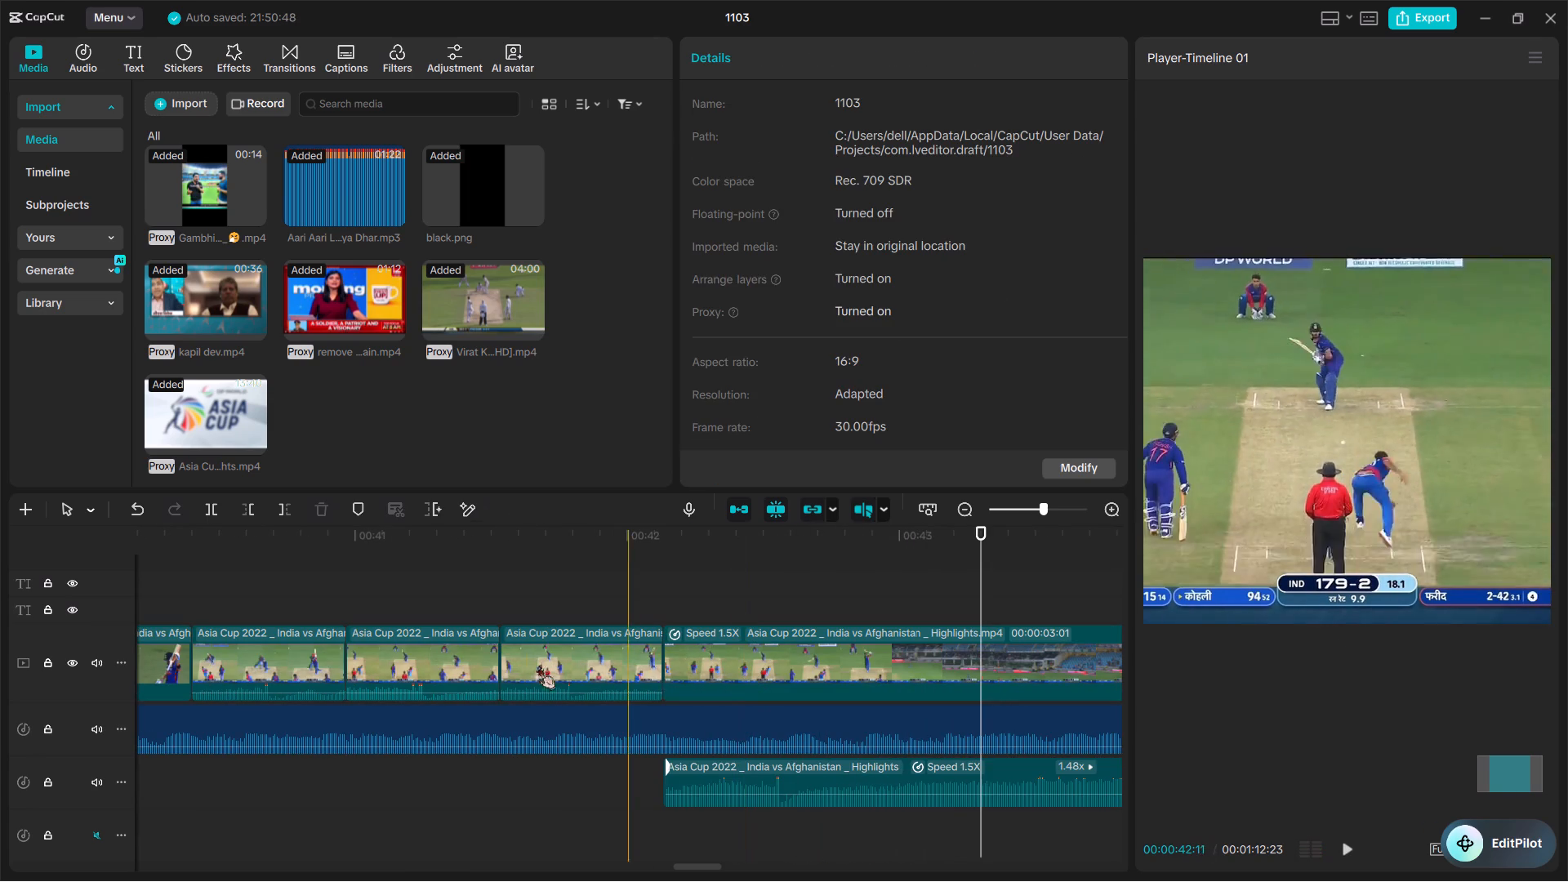
pyautogui.press('space')
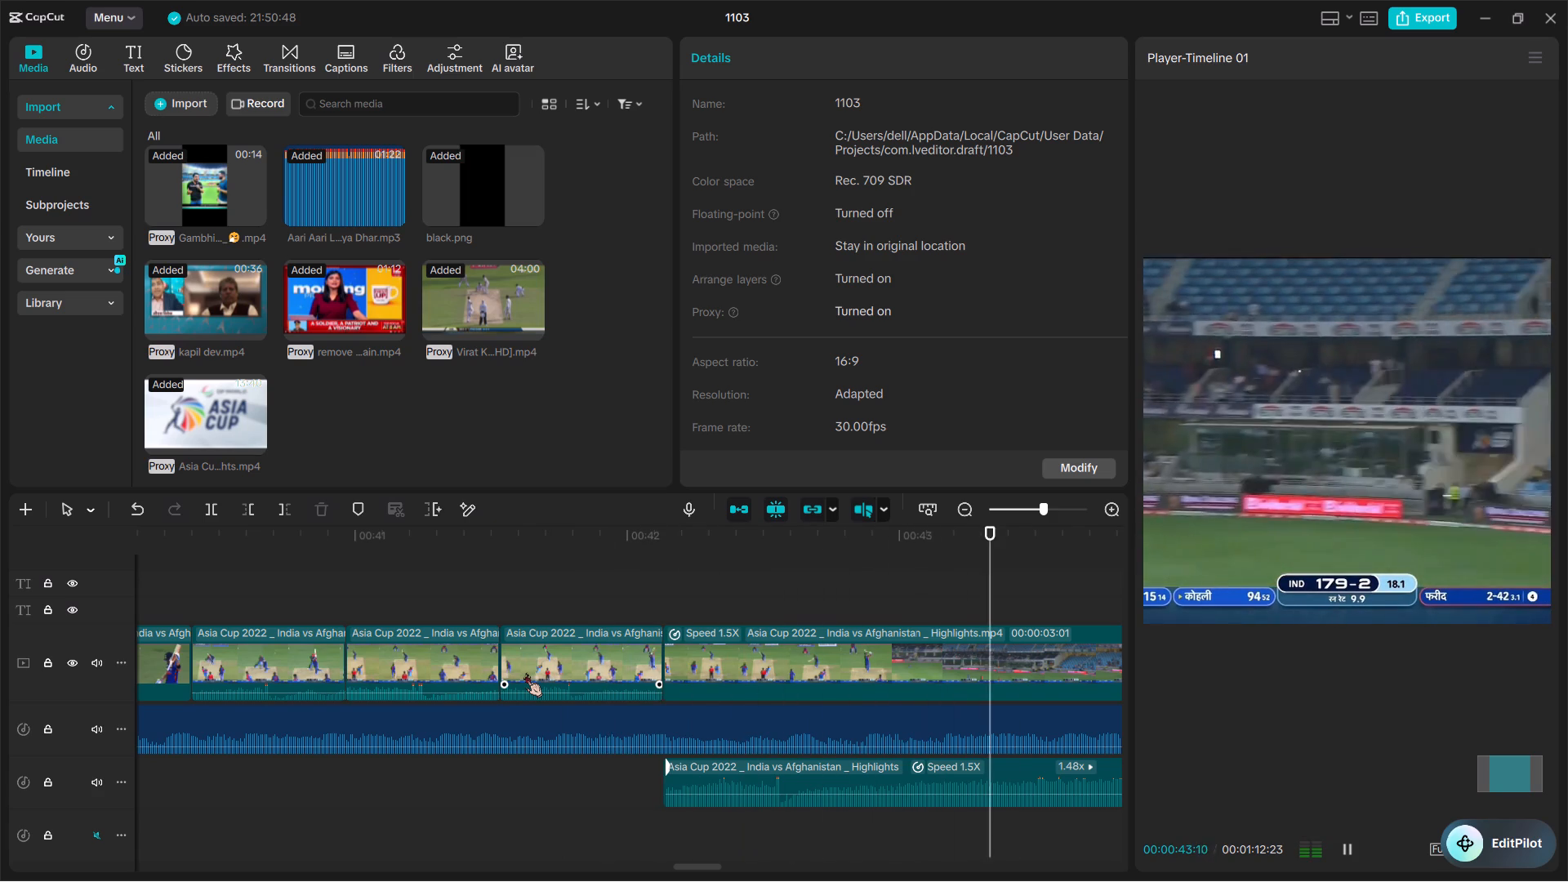
pyautogui.hscroll(-1, 525, 673)
pyautogui.keyDown('ctrl'); pyautogui.scroll(-5, 525, 673); pyautogui.keyUp('ctrl')
pyautogui.press('space')
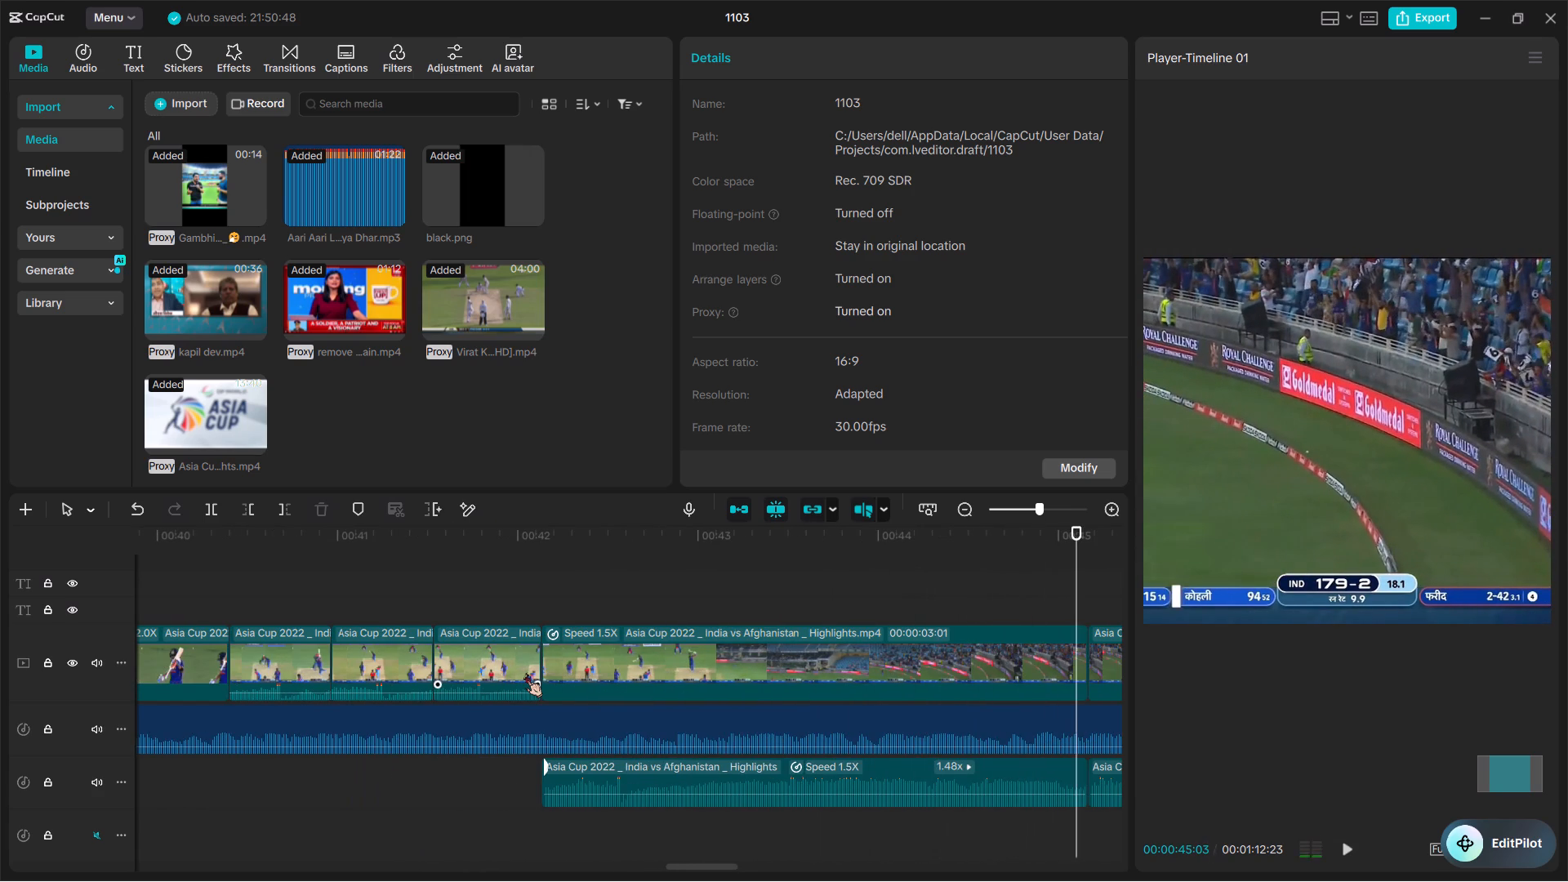
# Review the six, the reactions and the century celebration at the end of the video, and the remaining music after them.
pyautogui.hscroll(-1, 525, 673)
pyautogui.press('space')
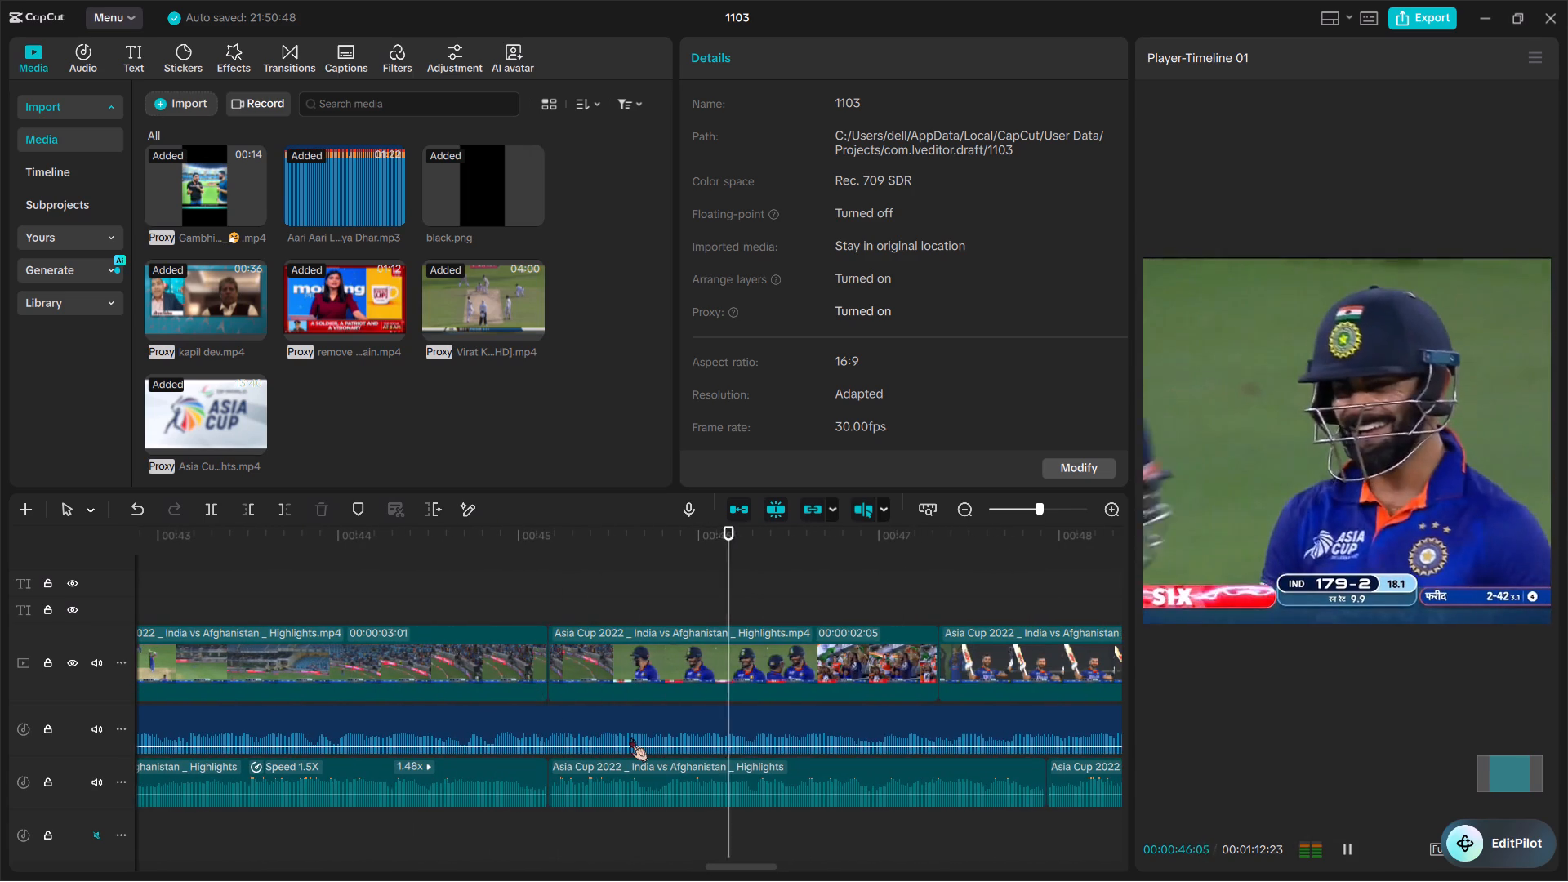
pyautogui.keyDown('ctrl'); pyautogui.scroll(-6, 630, 737); pyautogui.keyUp('ctrl')
pyautogui.hscroll(-1, 630, 737)
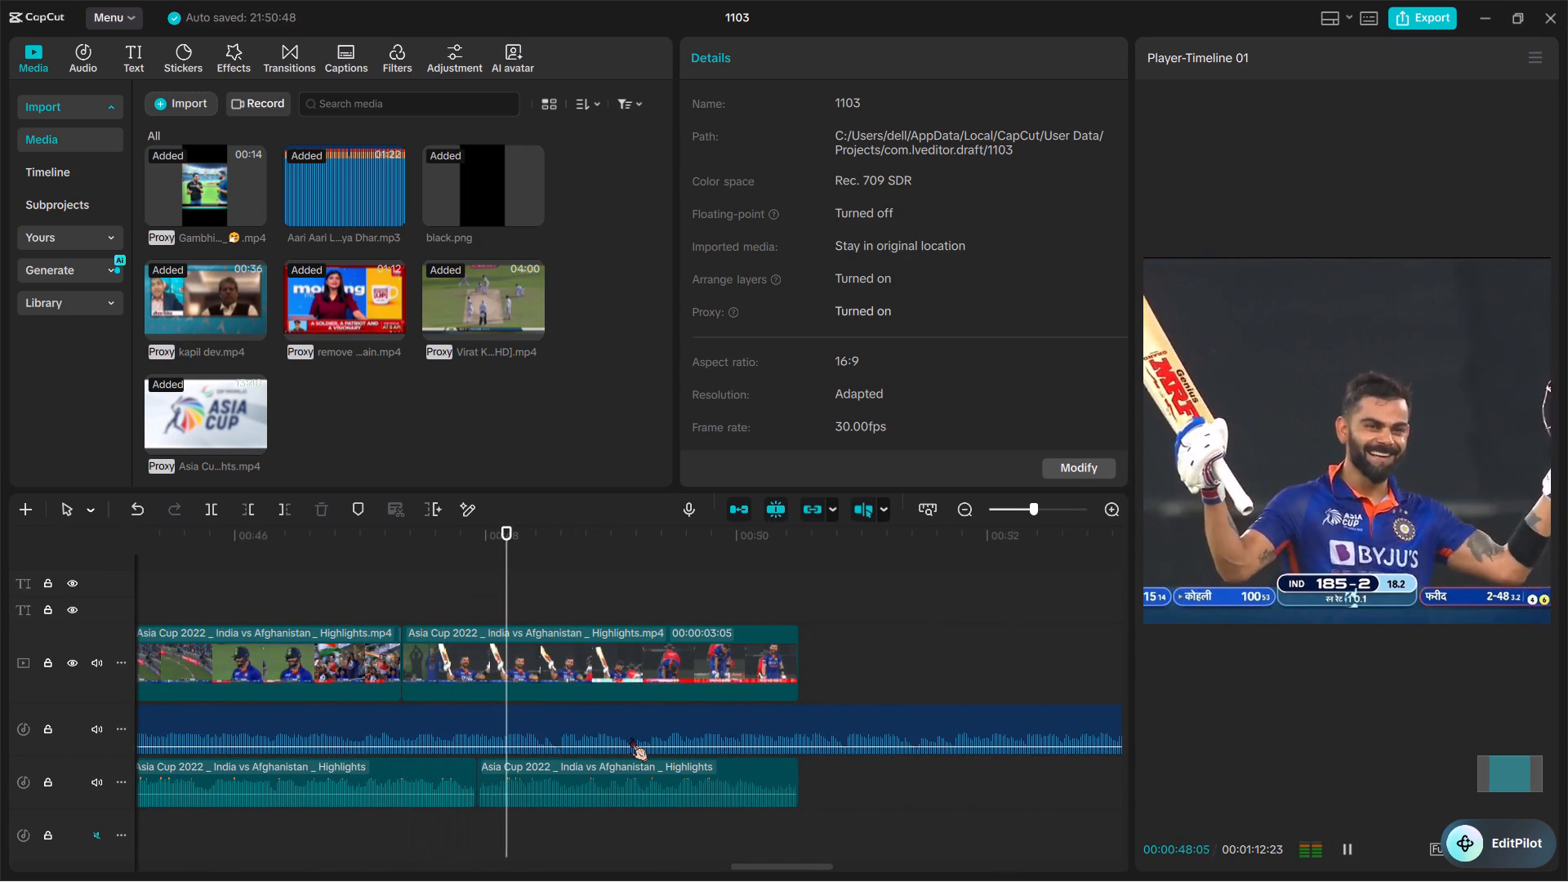
pyautogui.hscroll(-1, 630, 737)
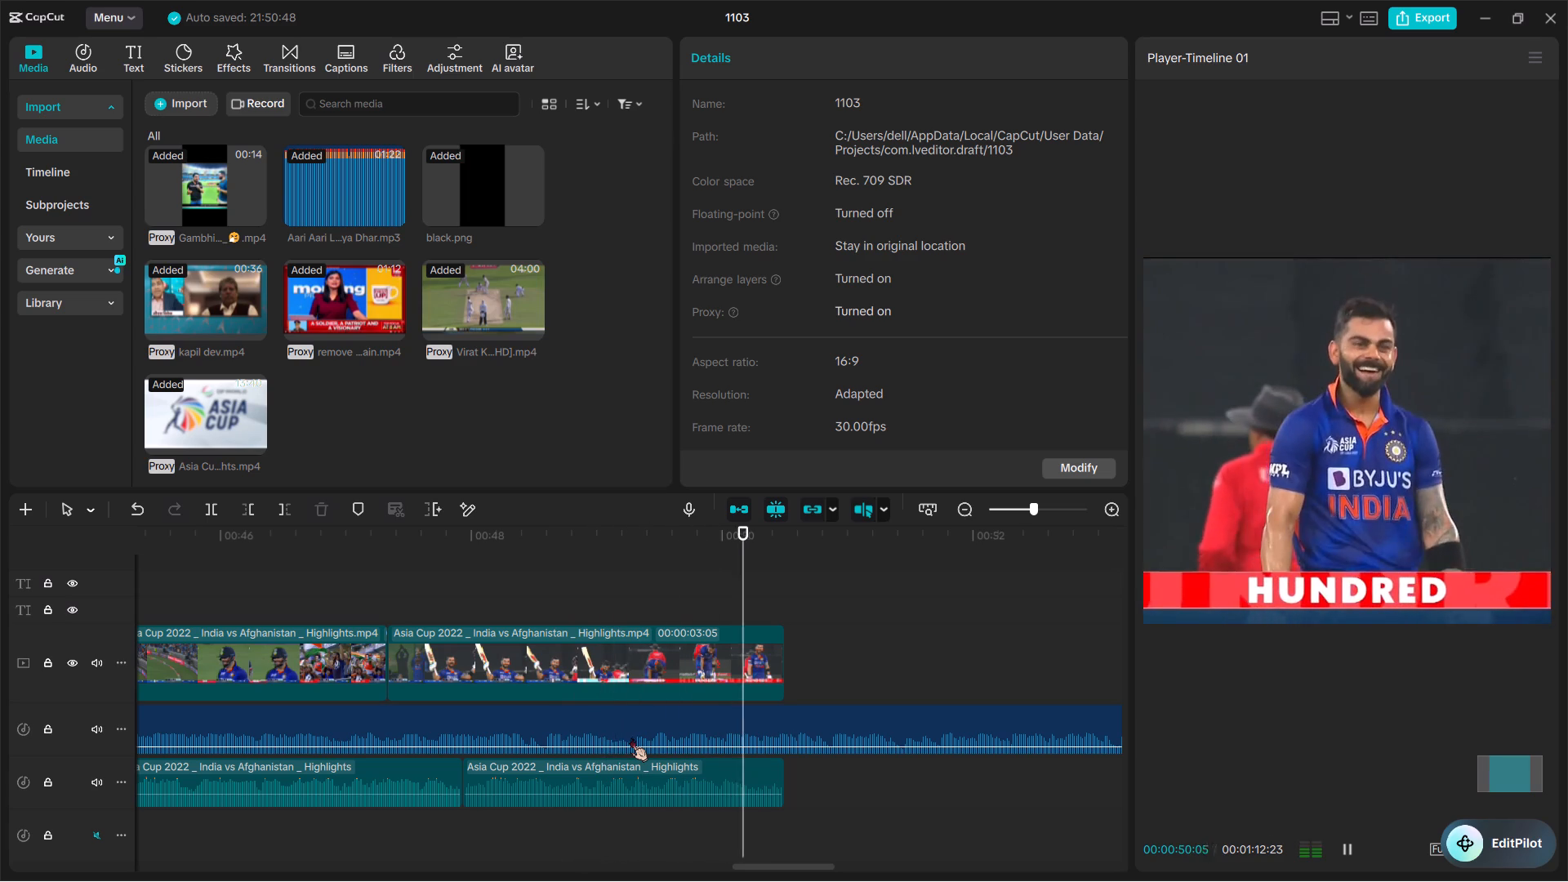
pyautogui.press('space')
pyautogui.press('space')
pyautogui.hscroll(-1, 630, 737)
pyautogui.keyDown('ctrl'); pyautogui.scroll(-4, 630, 737); pyautogui.keyUp('ctrl')
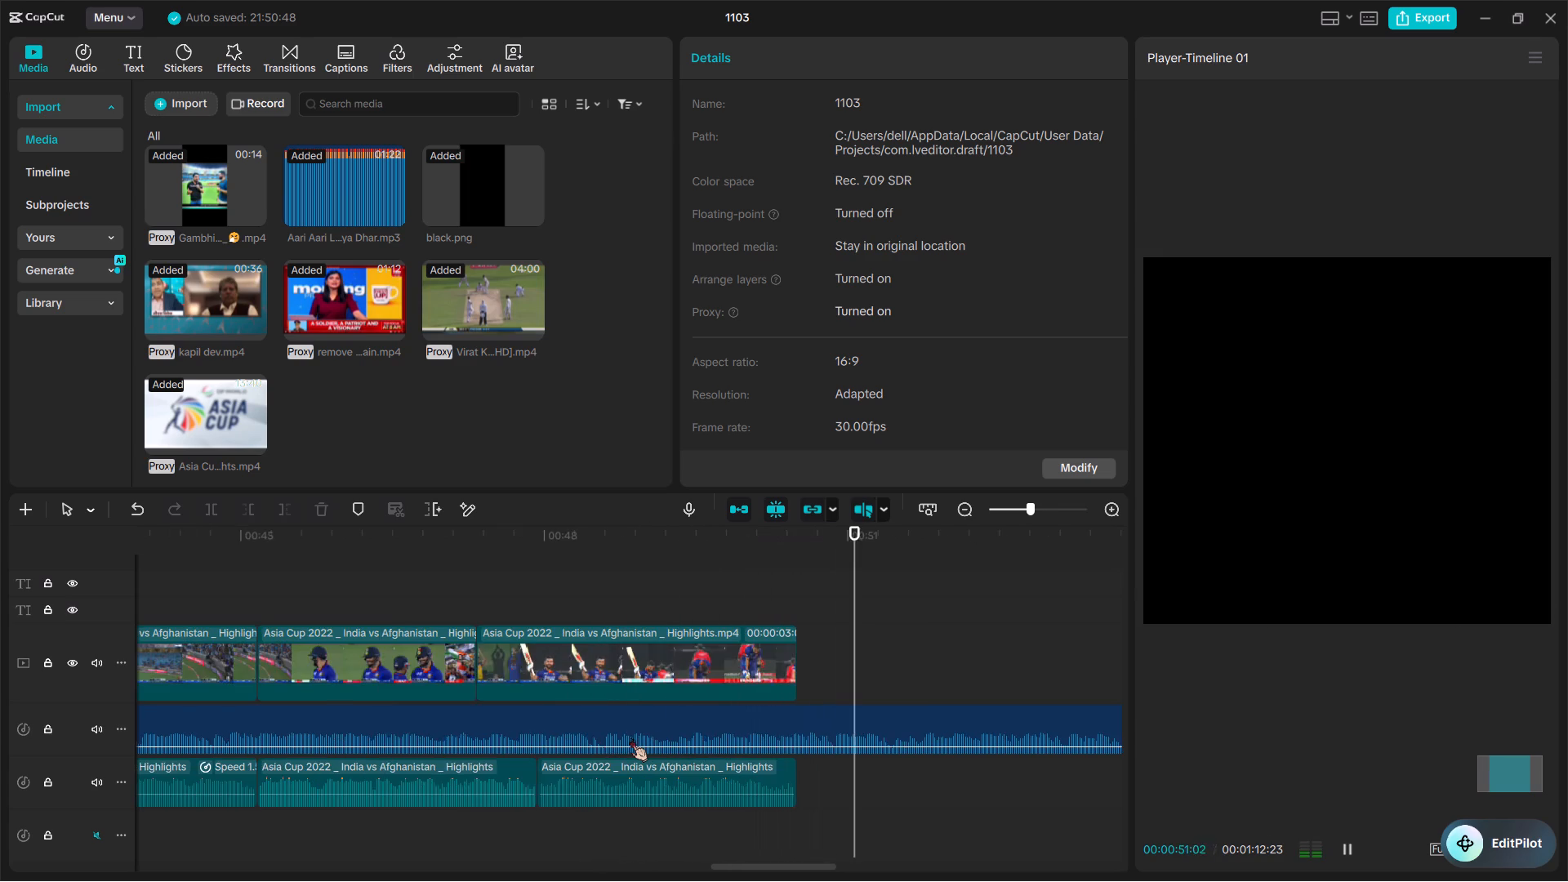
pyautogui.keyDown('ctrl'); pyautogui.scroll(-6, 630, 737); pyautogui.keyUp('ctrl')
pyautogui.hscroll(-1, 630, 737)
pyautogui.scroll(1, 630, 737)
pyautogui.keyDown('ctrl'); pyautogui.scroll(-7, 630, 737); pyautogui.keyUp('ctrl')
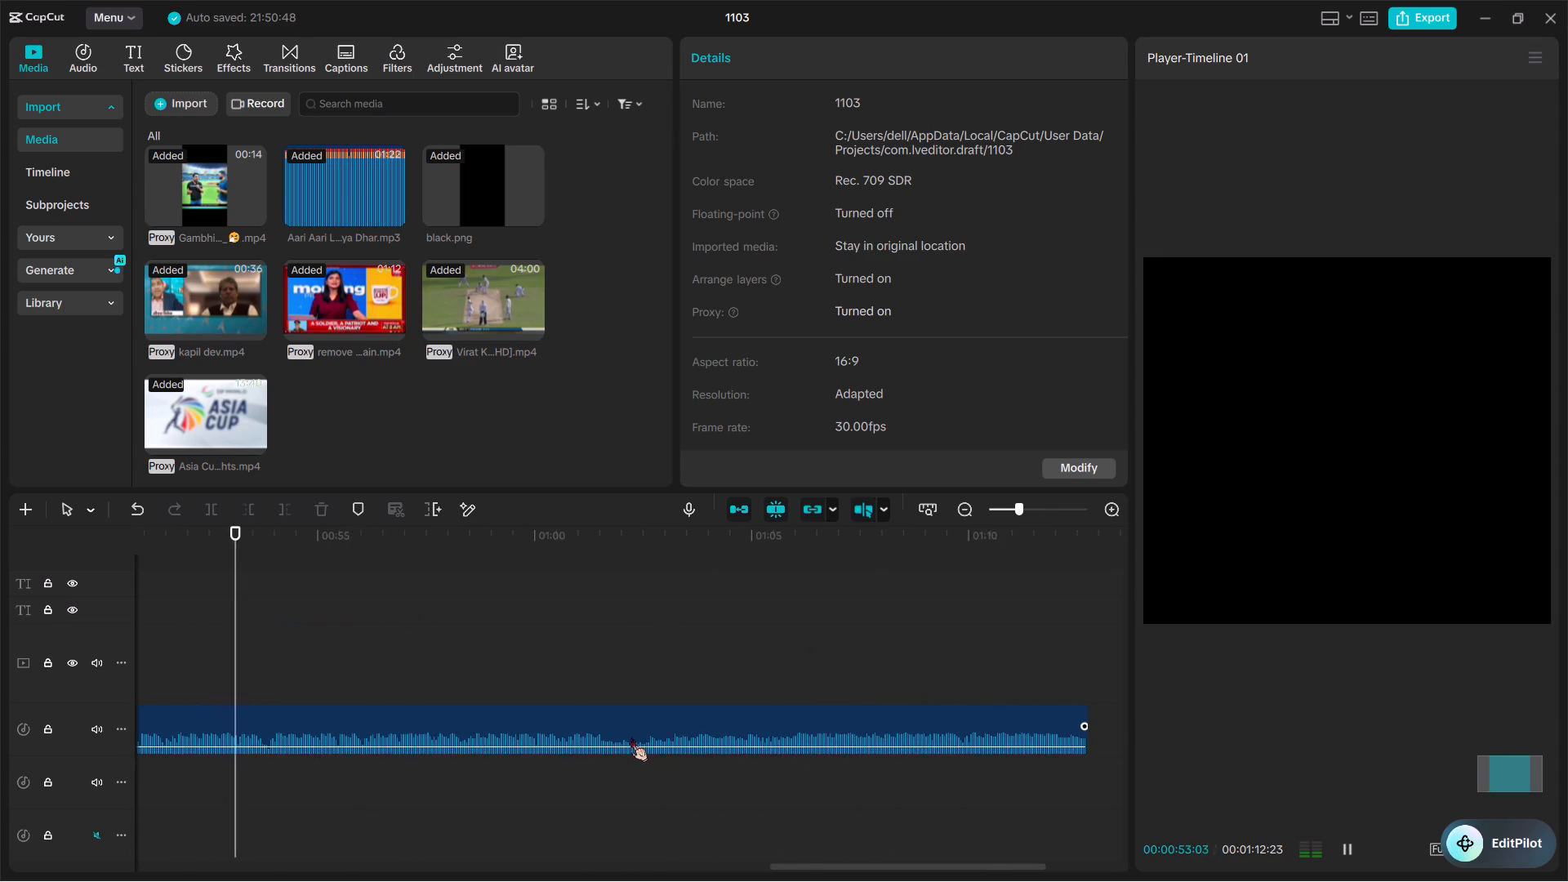
pyautogui.keyDown('ctrl'); pyautogui.scroll(-6, 630, 737); pyautogui.keyUp('ctrl')
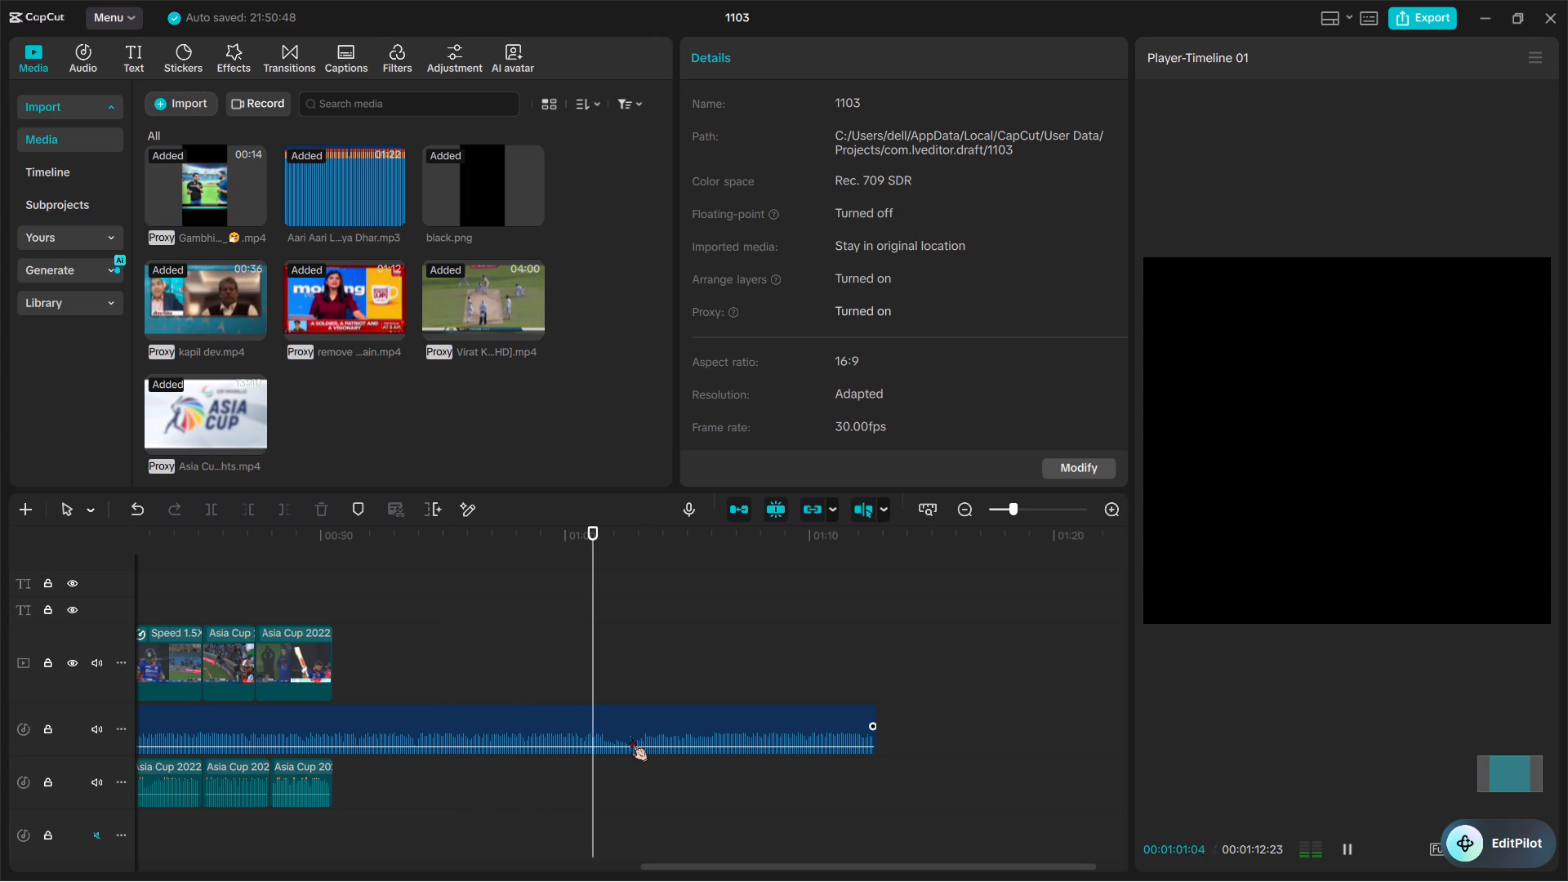
pyautogui.press('space')
# Review the video from its opening title through the news, Kapil Dev and Gambhir clips to the first Kohli dismissals.
pyautogui.hscroll(2, 630, 737)
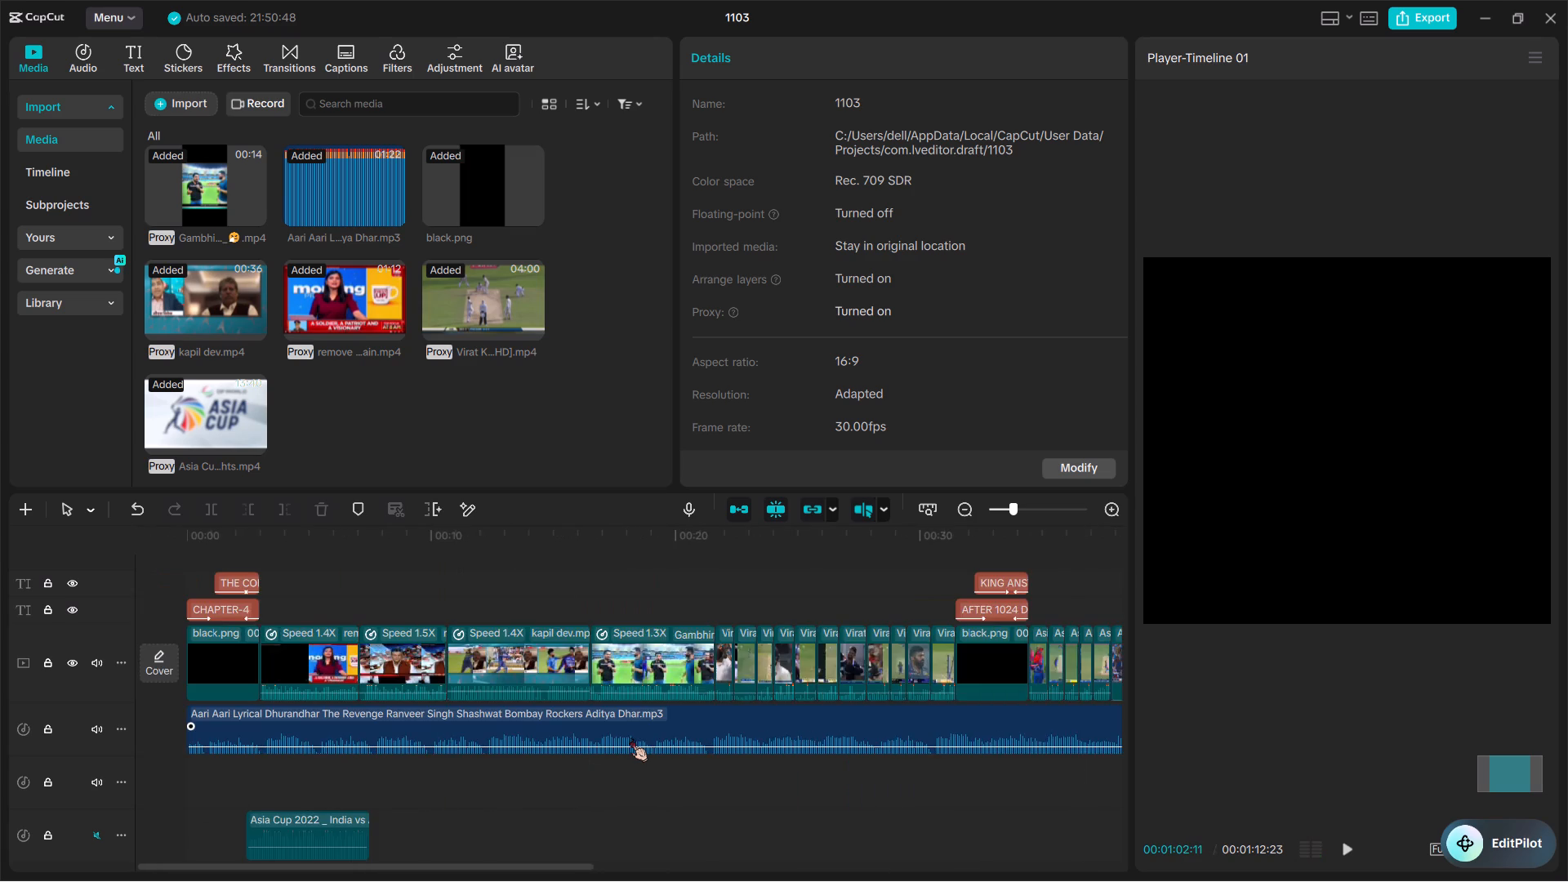
pyautogui.keyDown('ctrl'); pyautogui.scroll(-7, 630, 737); pyautogui.keyUp('ctrl')
pyautogui.scroll(9, 630, 737)
pyautogui.hscroll(1, 630, 737)
pyautogui.keyDown('ctrl'); pyautogui.scroll(4, 630, 737); pyautogui.keyUp('ctrl')
pyautogui.hscroll(2, 630, 737)
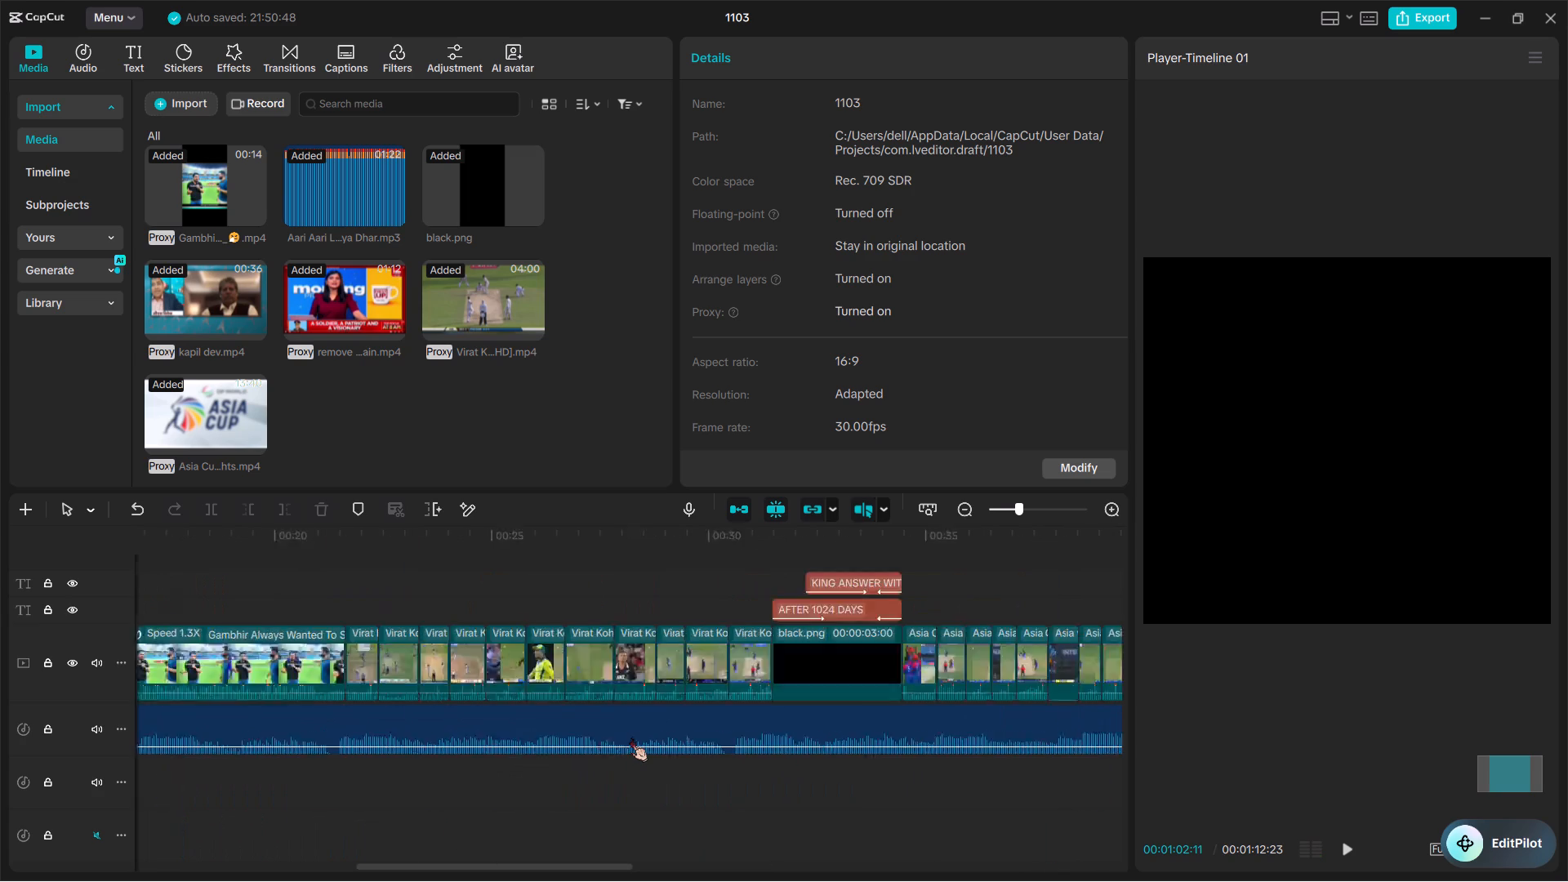
pyautogui.hscroll(1, 630, 737)
pyautogui.press('space')
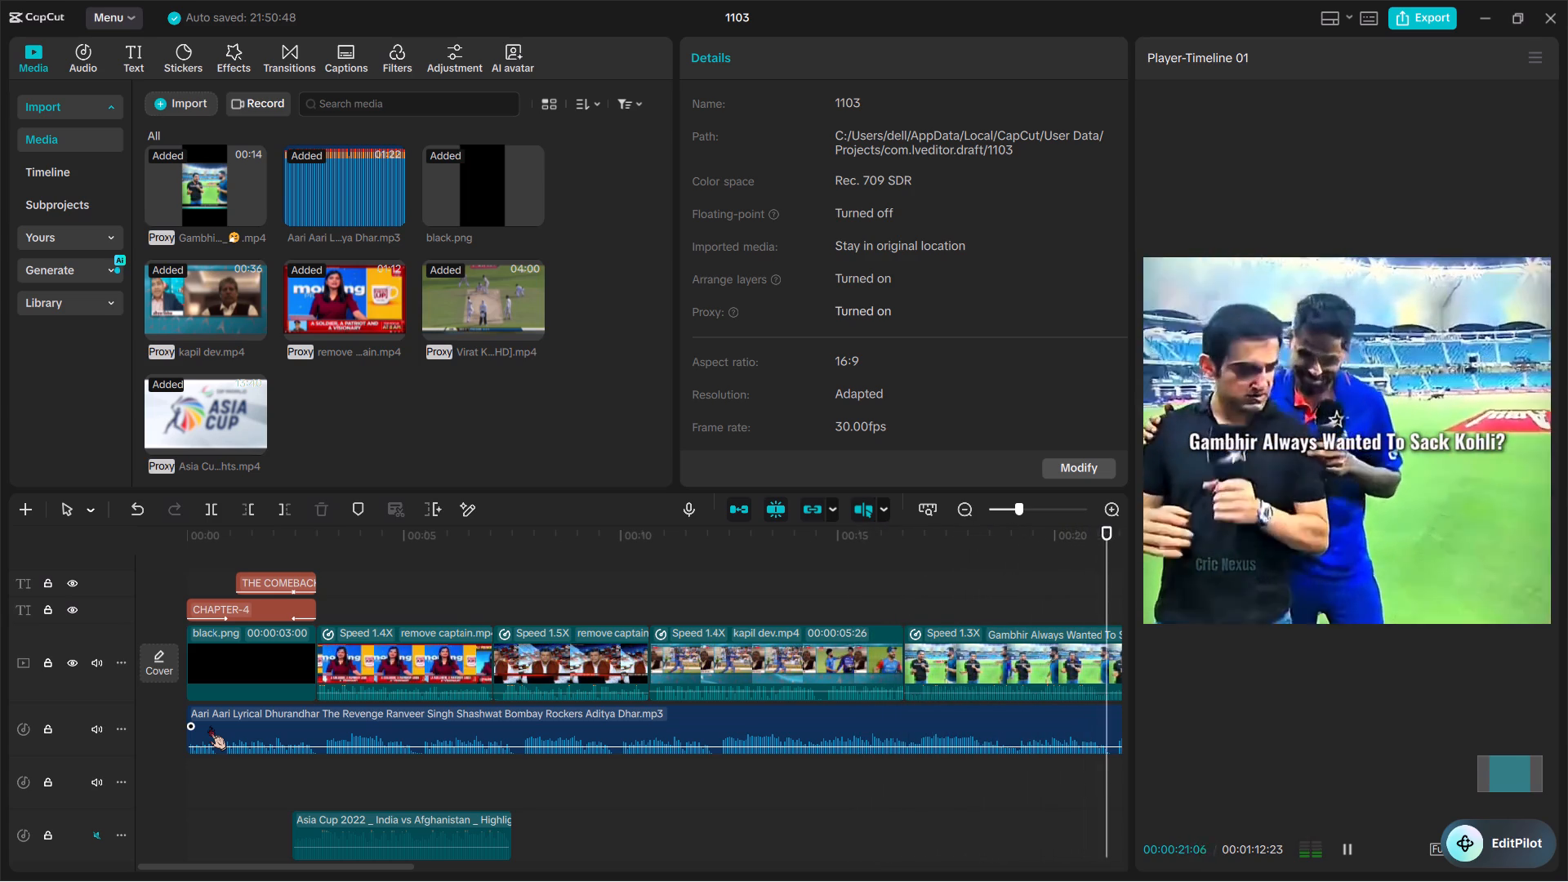
pyautogui.press('space')
# Review the end of the 1.3x Gambhir clip and the Kohli dismissal montage up to about 00:29.
pyautogui.keyDown('ctrl'); pyautogui.scroll(2, 209, 726); pyautogui.keyUp('ctrl')
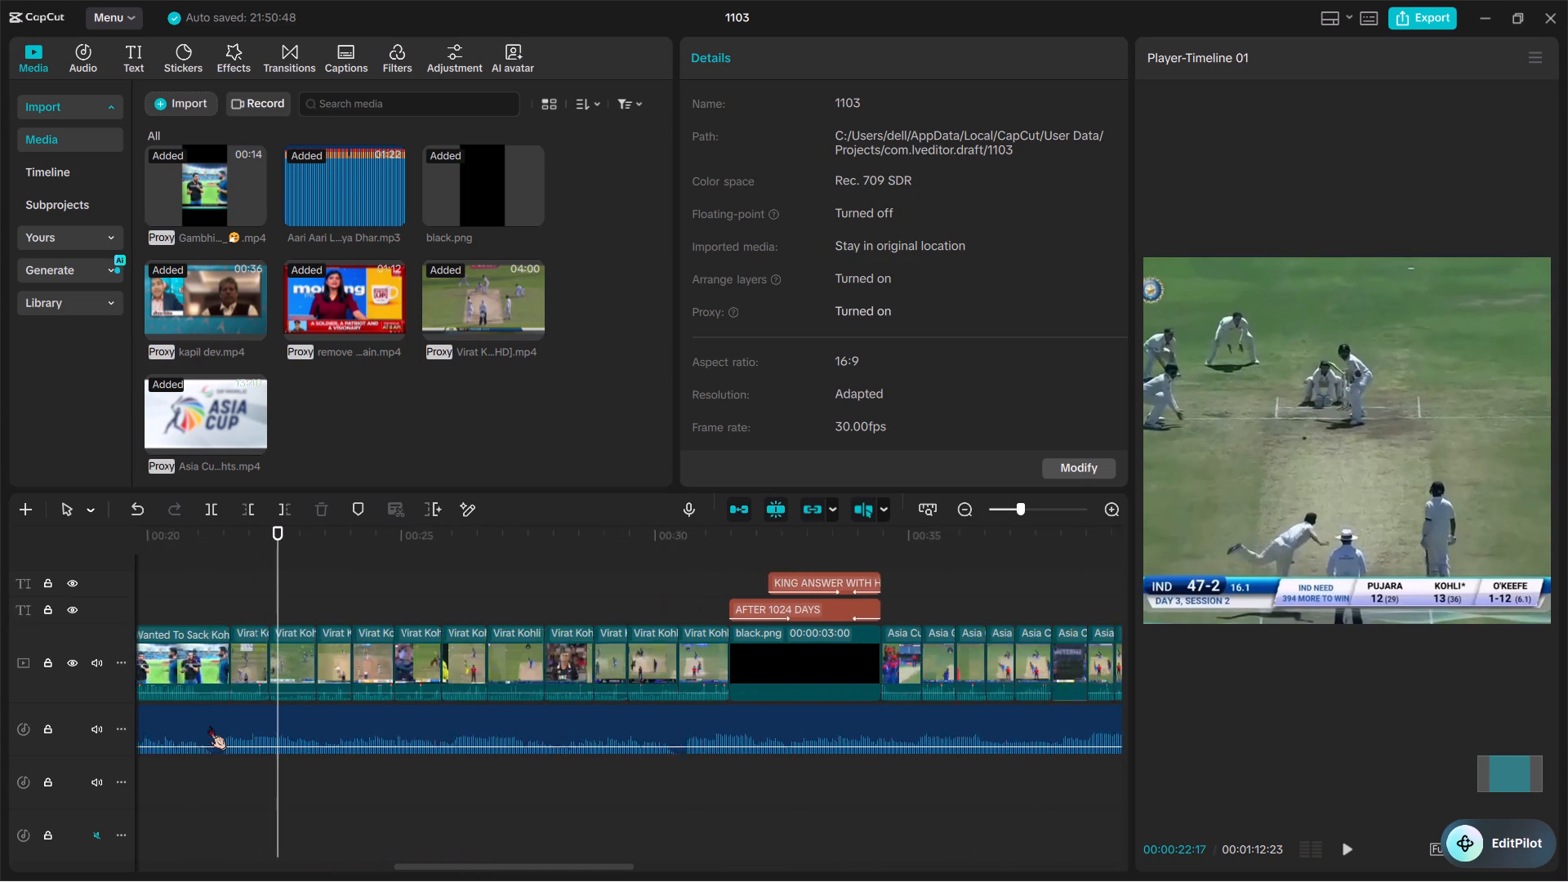
pyautogui.keyDown('ctrl'); pyautogui.scroll(11, 209, 726); pyautogui.keyUp('ctrl')
pyautogui.hscroll(1, 209, 726)
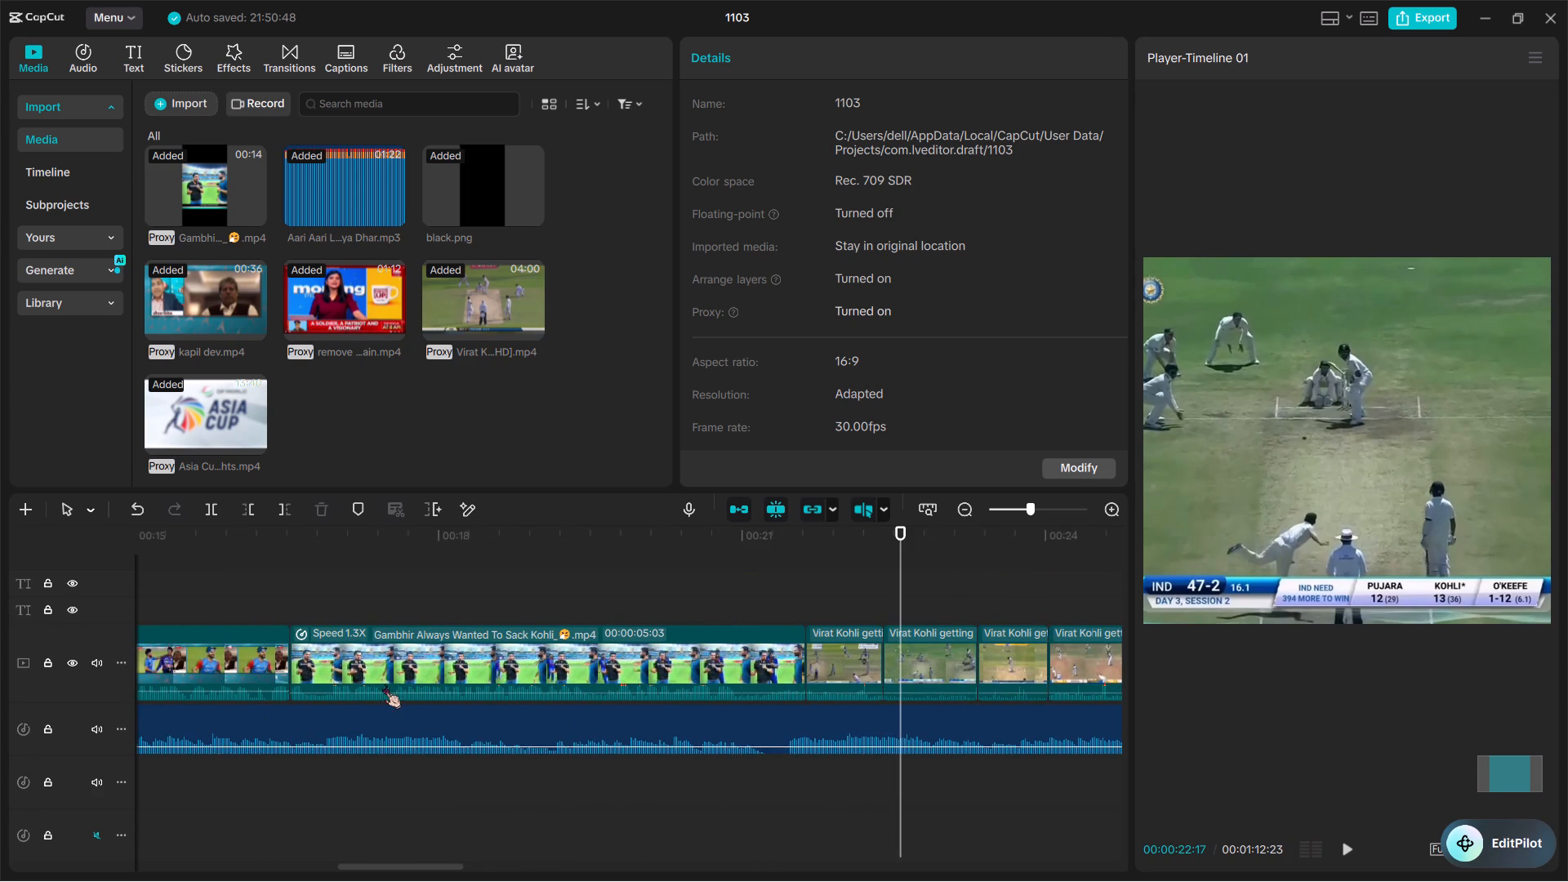
pyautogui.press('space')
pyautogui.hscroll(-1, 579, 615)
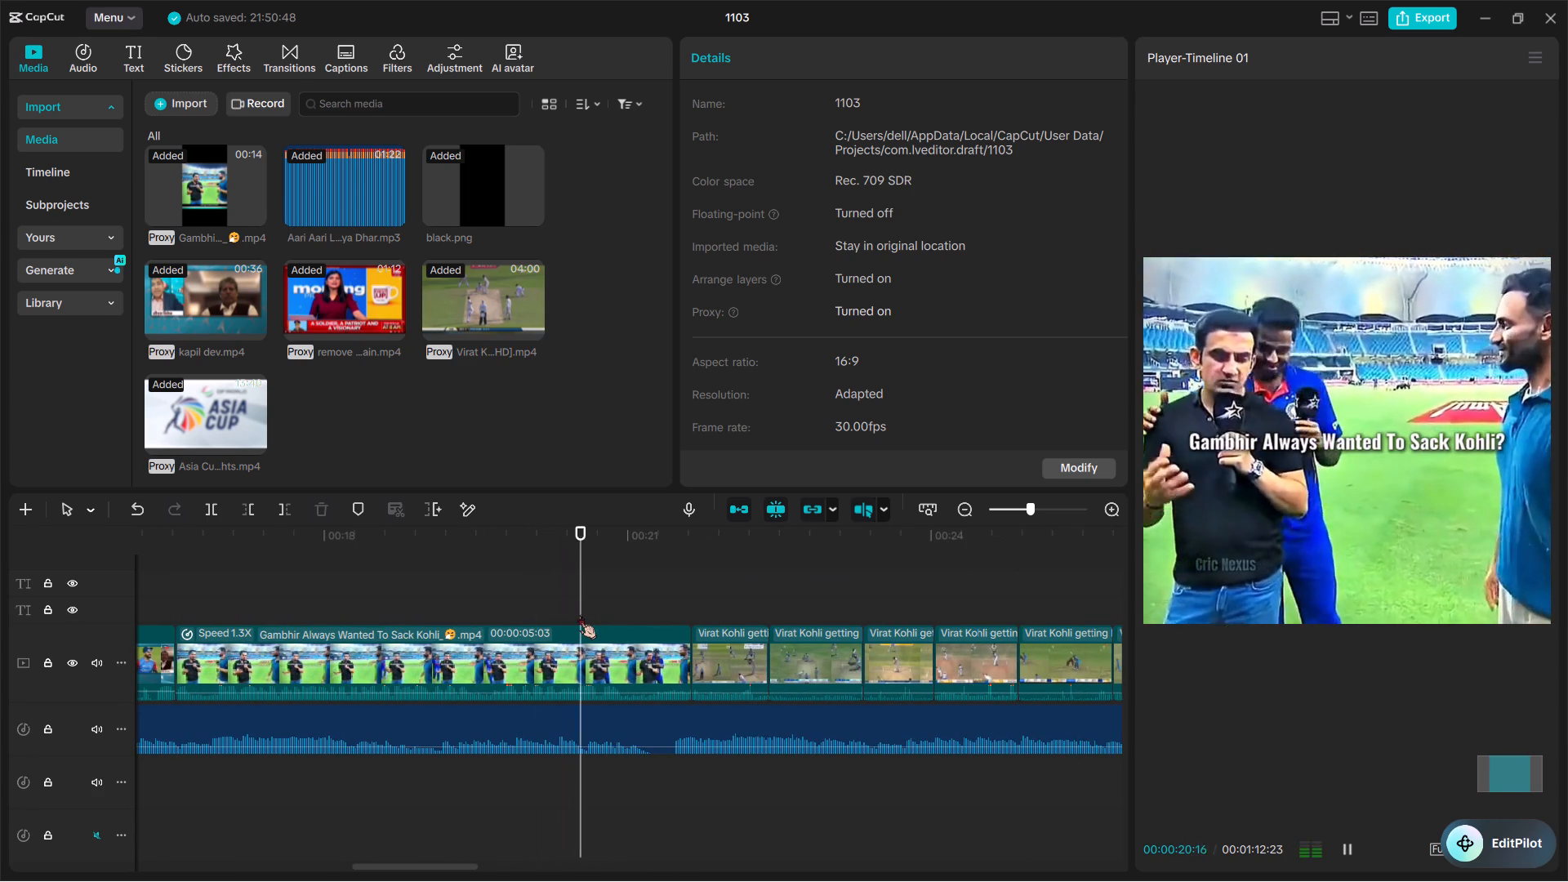
pyautogui.hscroll(-1, 579, 615)
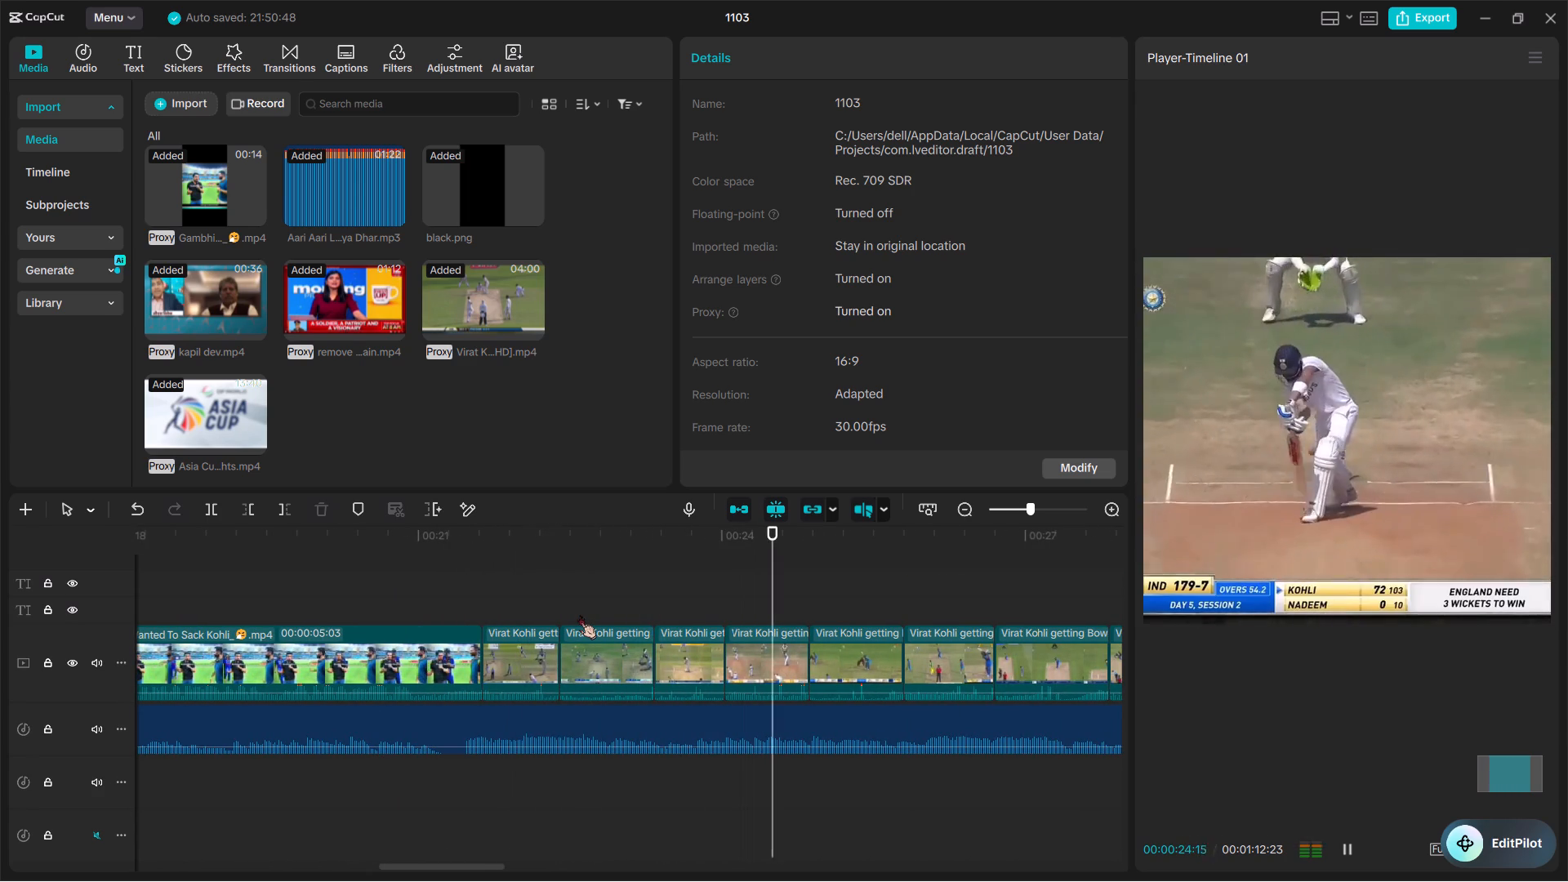
pyautogui.hscroll(-1, 579, 615)
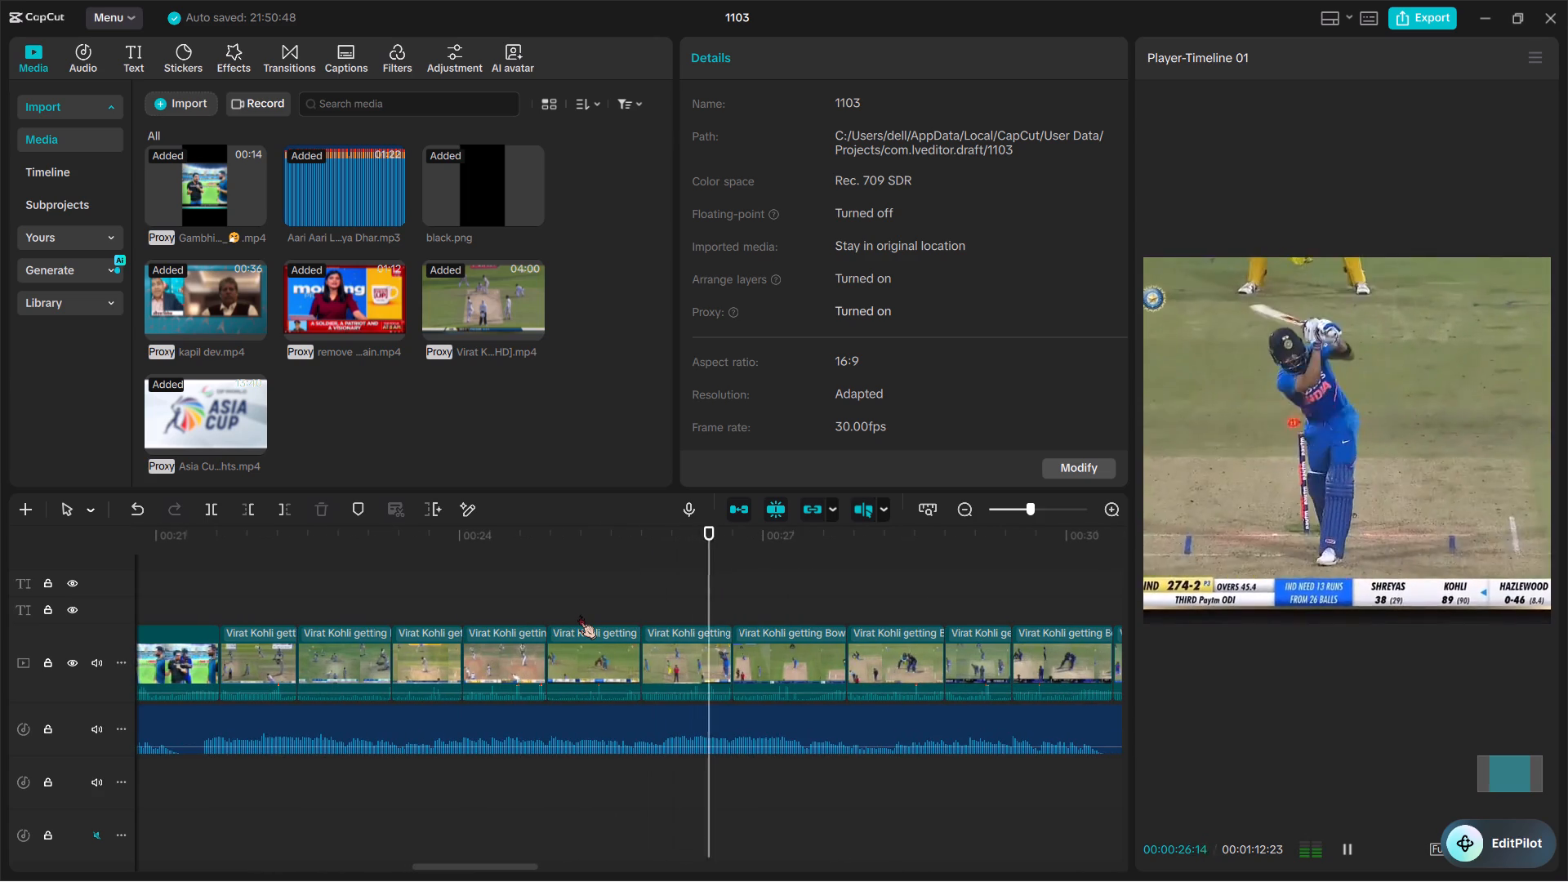
pyautogui.hscroll(-1, 579, 615)
pyautogui.keyDown('ctrl'); pyautogui.scroll(-4, 579, 615); pyautogui.keyUp('ctrl')
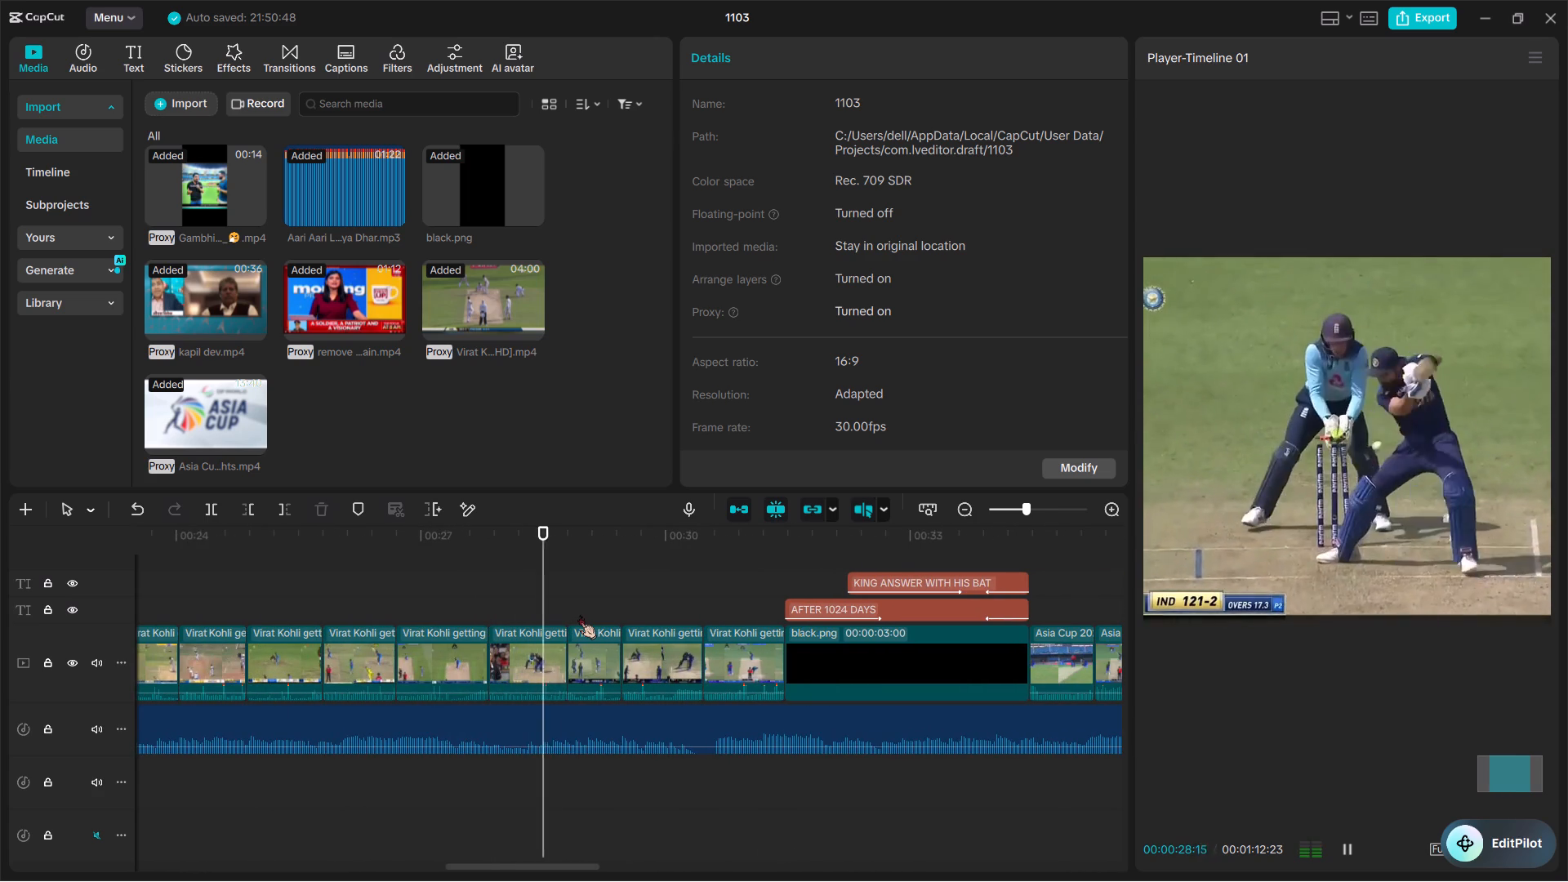
pyautogui.press('space')
pyautogui.hscroll(1, 425, 675)
pyautogui.press('space')
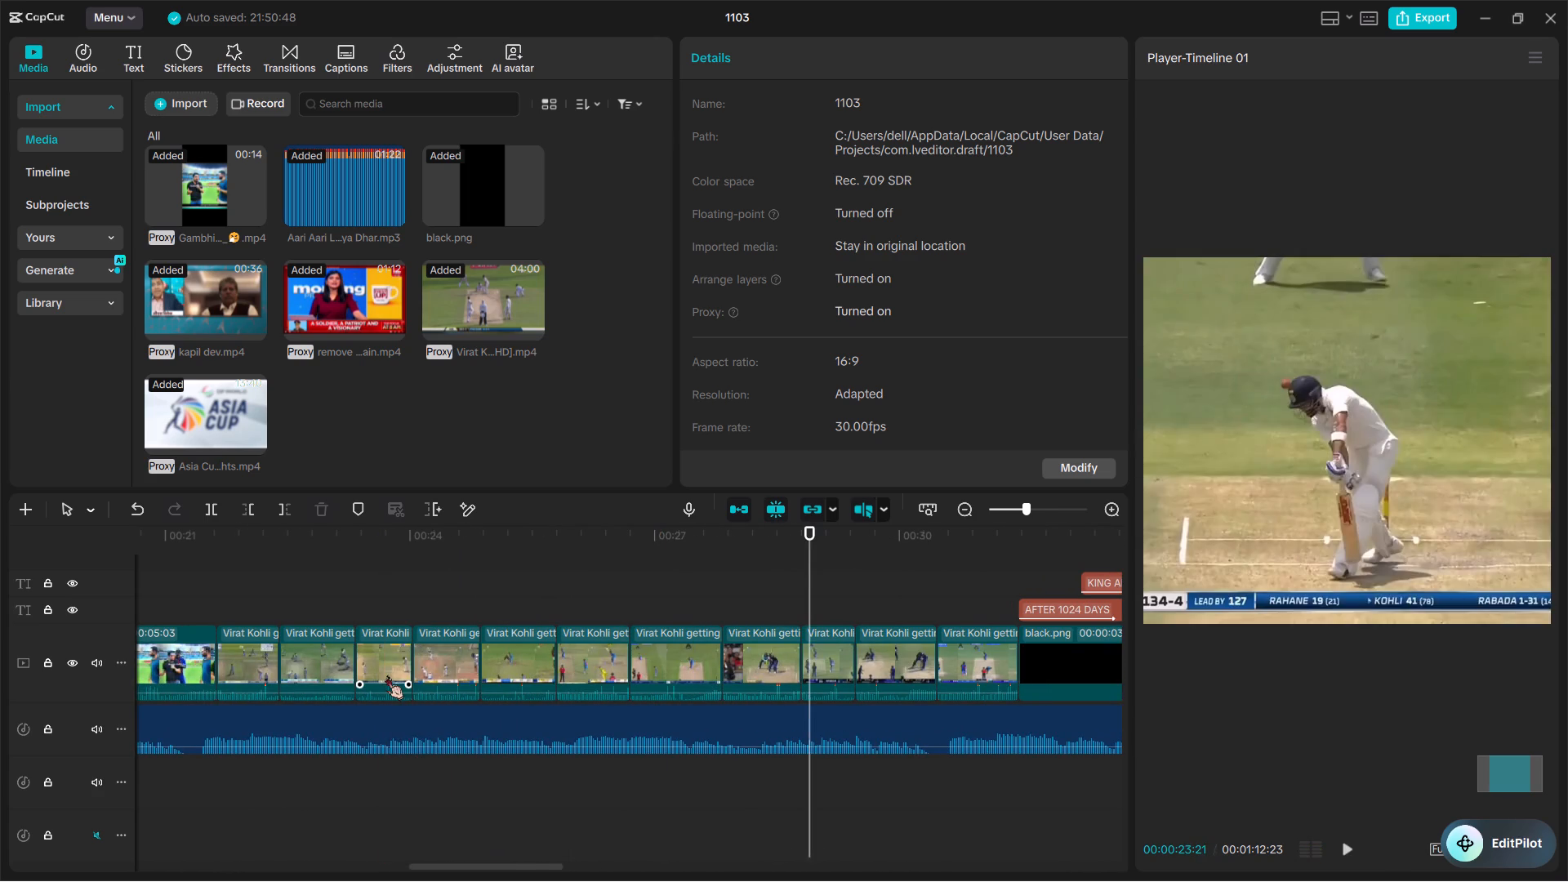
pyautogui.press('space')
# Recheck the first Kohli dismissals, delete the 47-2 dismissal clip at about 00:22:15, and play back the new cut.
pyautogui.hscroll(1, 386, 675)
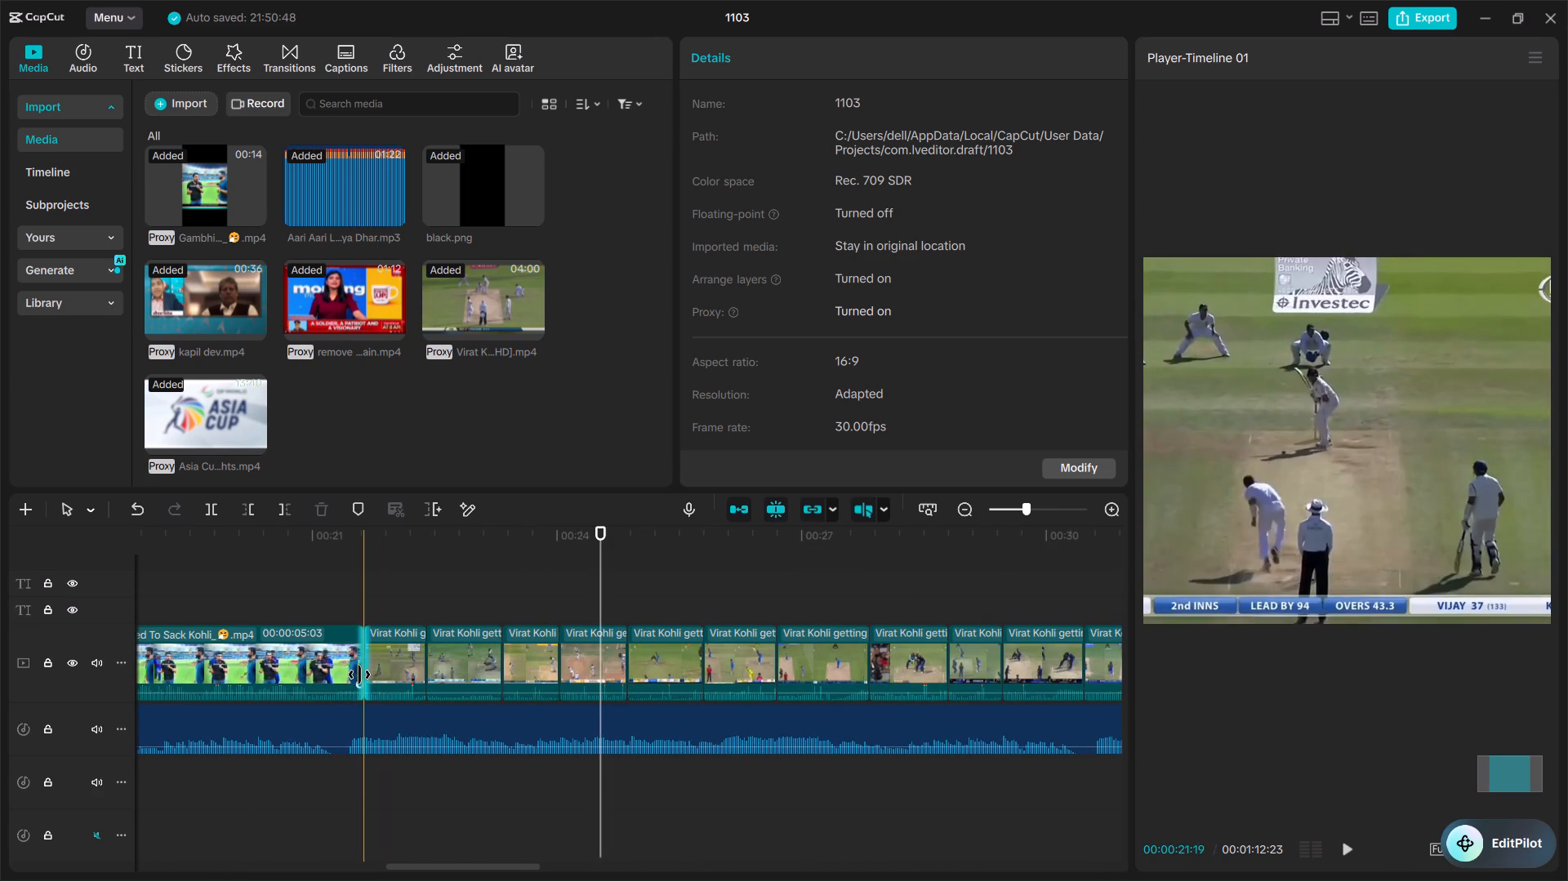
pyautogui.press('space')
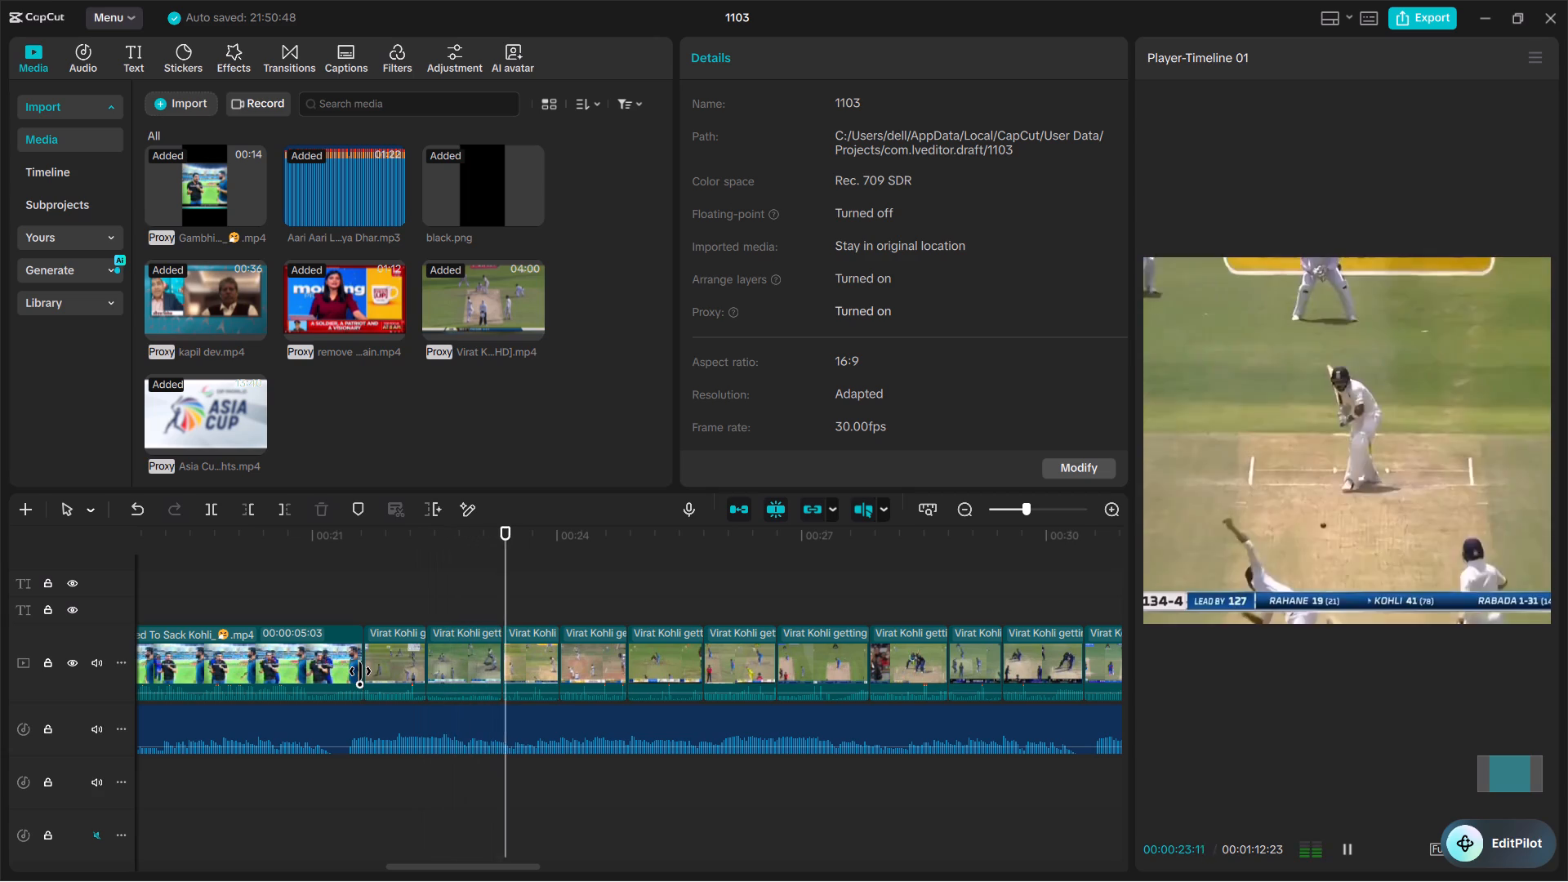
pyautogui.press('space')
pyautogui.press('space')
pyautogui.press('space')
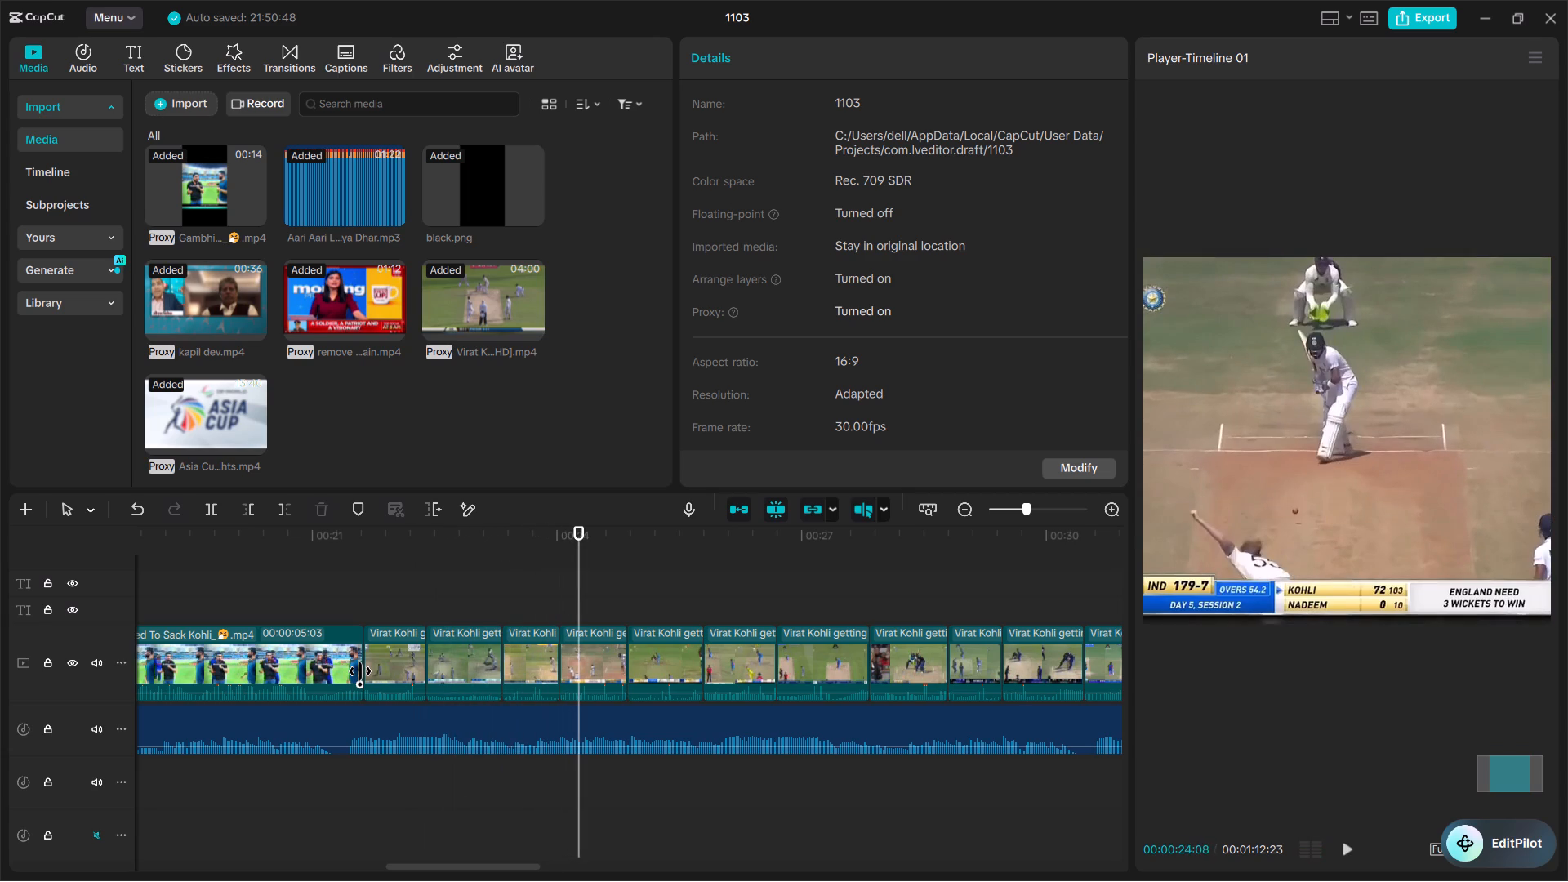
pyautogui.click(470, 676)
pyautogui.press('BackSpace')
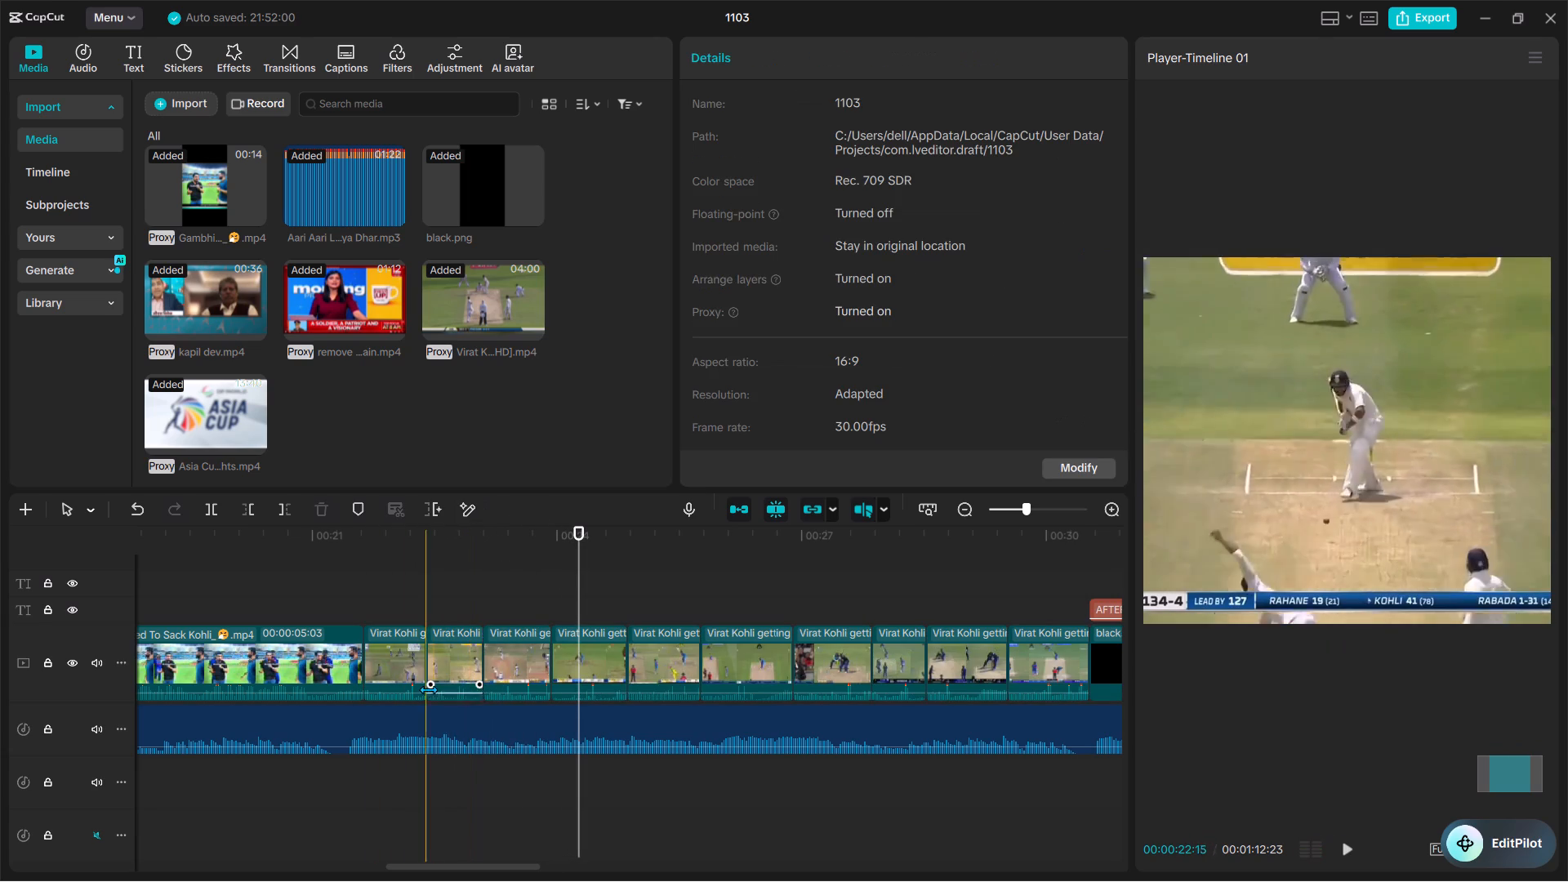
pyautogui.press('space')
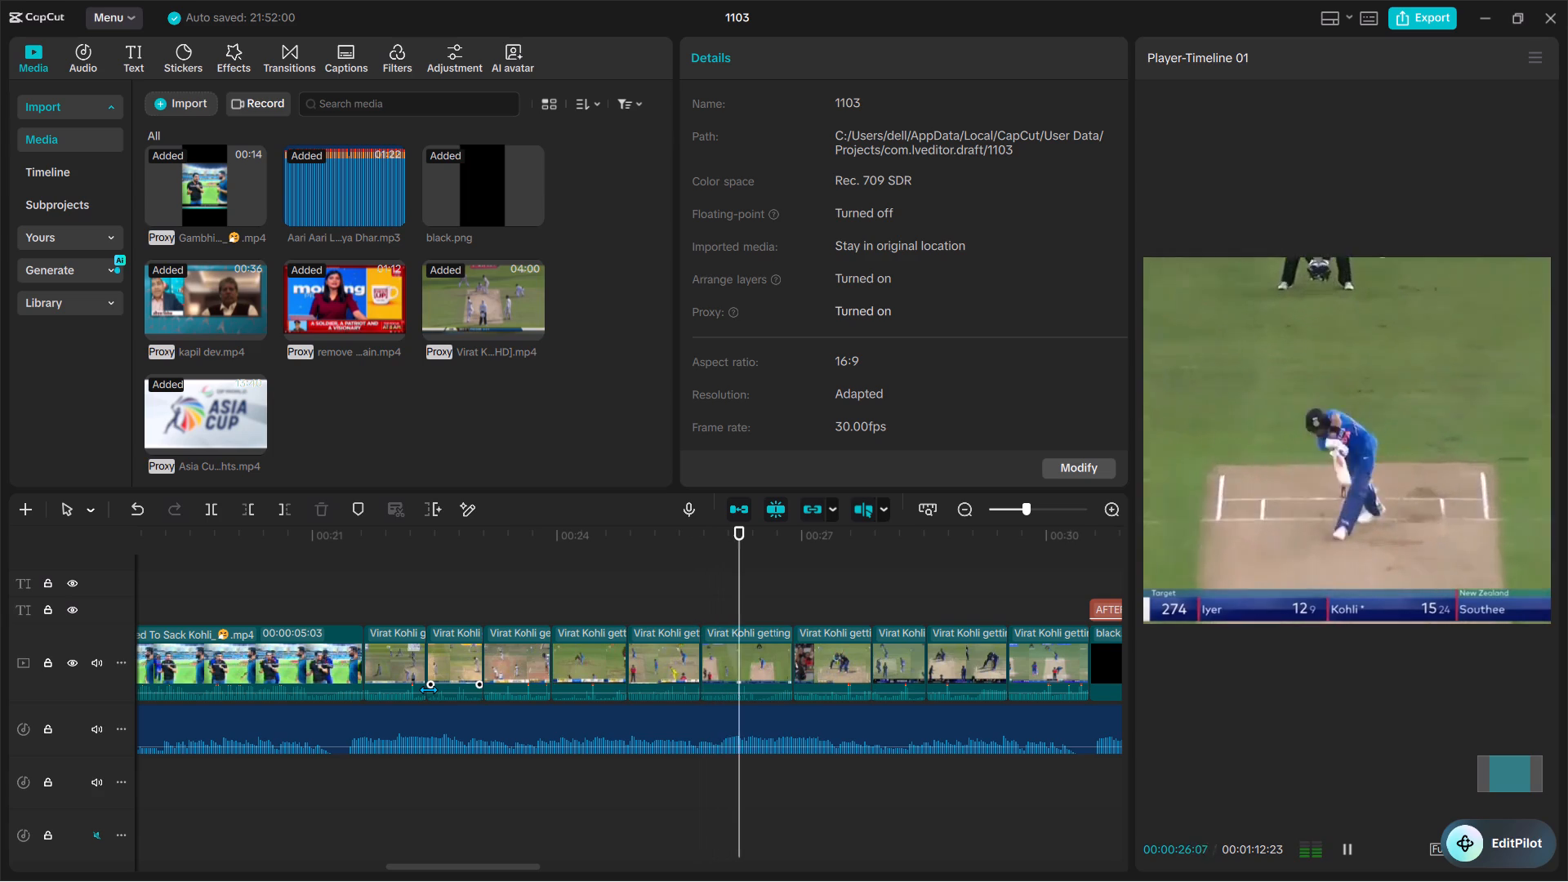
pyautogui.press('space')
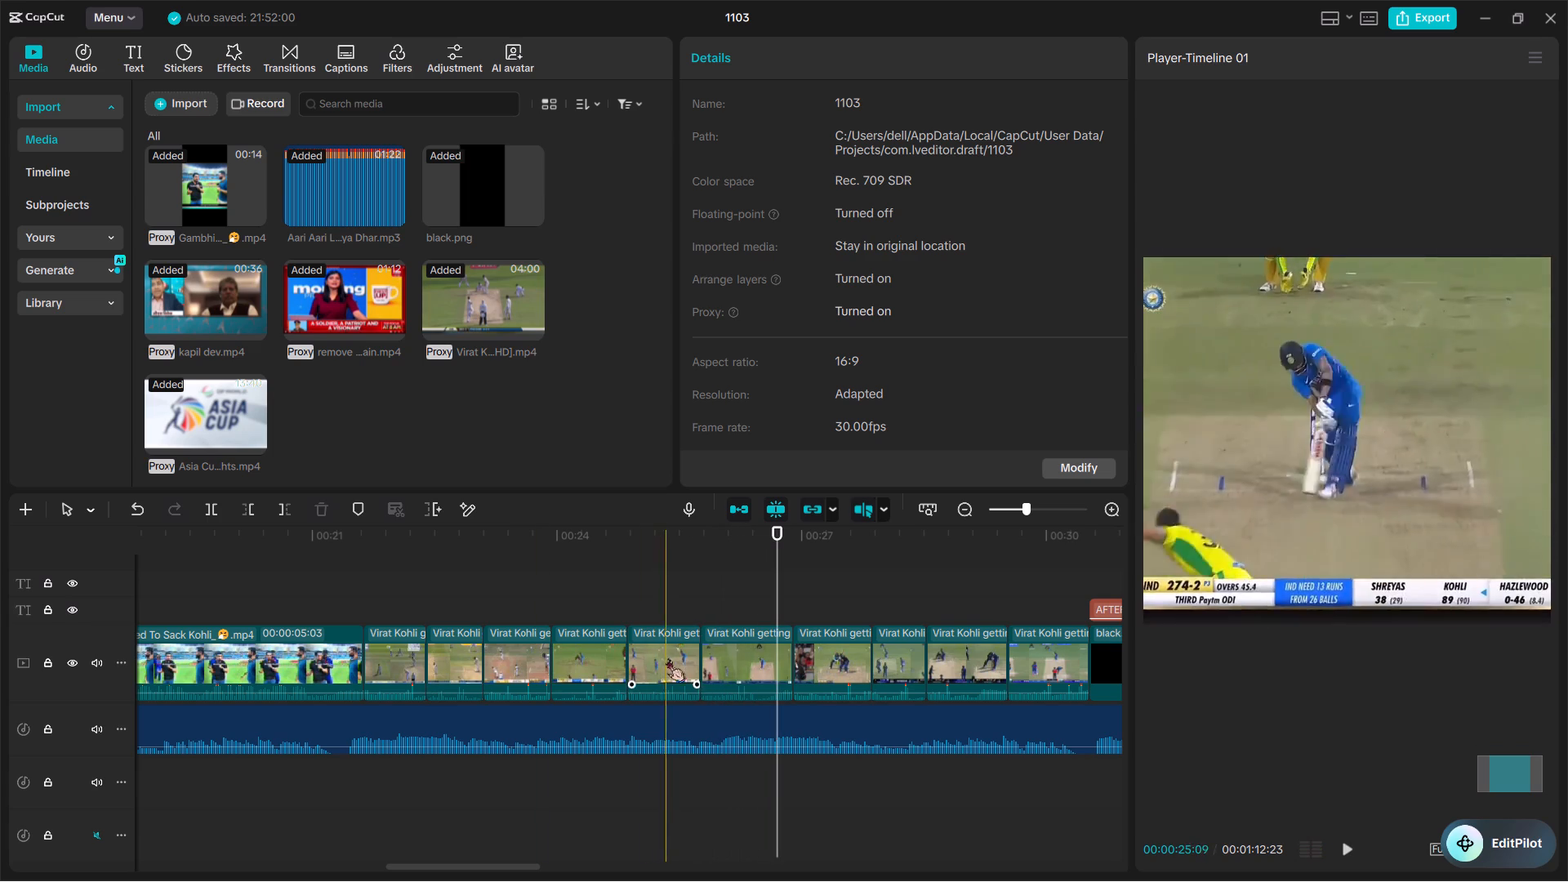
# Recheck the middle of the dismissal montage, delete the 220-6 dismissal clip at about 00:24, and play back the new cut.
pyautogui.press('space')
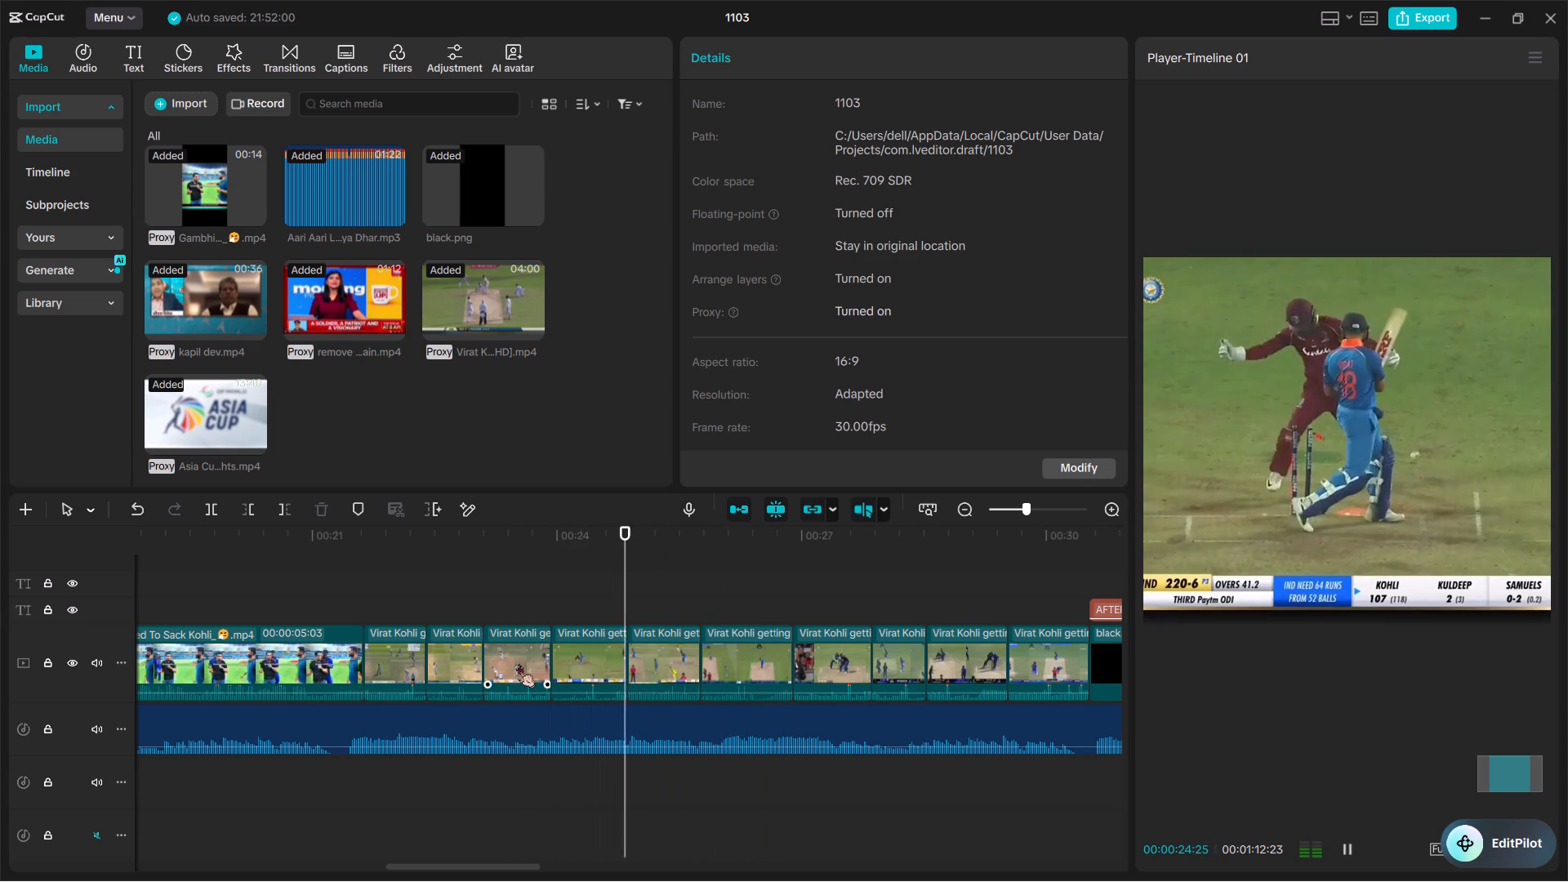
pyautogui.press('space')
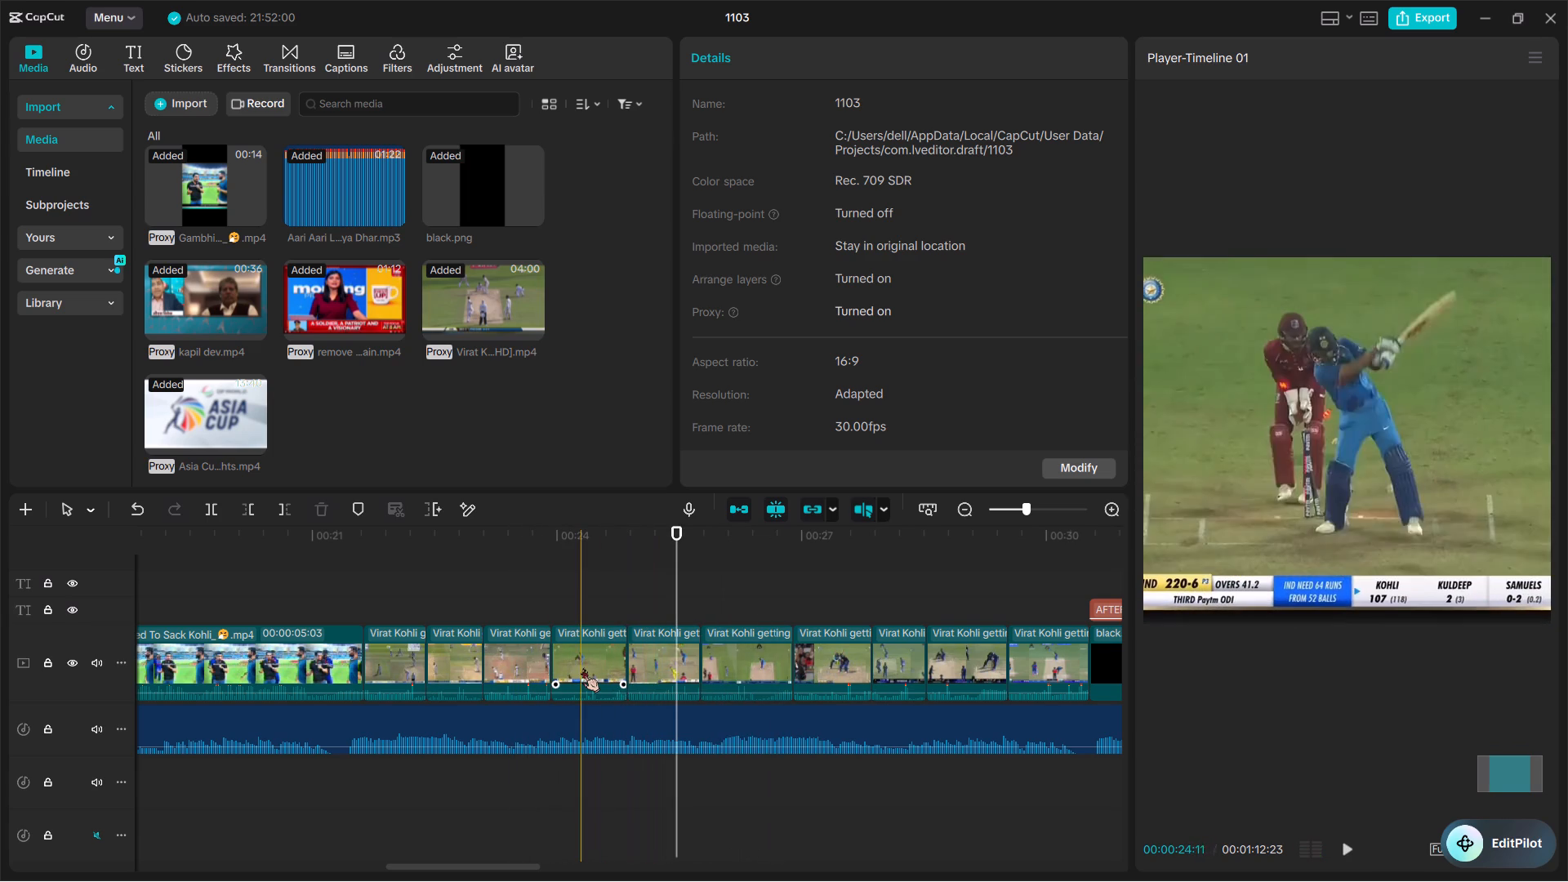
pyautogui.click(582, 668)
pyautogui.press('BackSpace')
pyautogui.press('space')
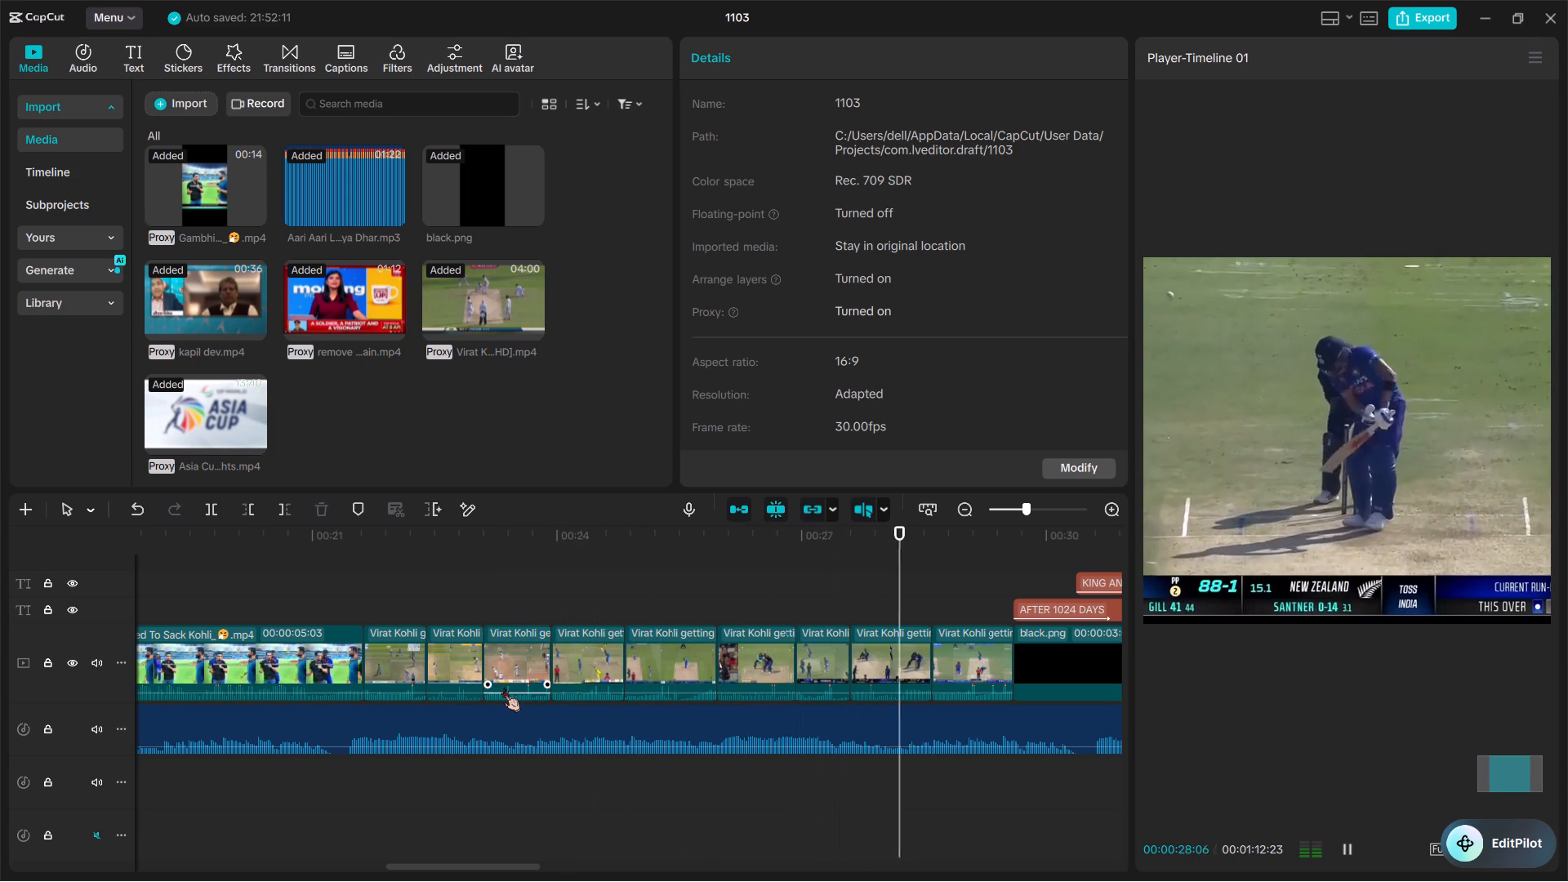
pyautogui.press('space')
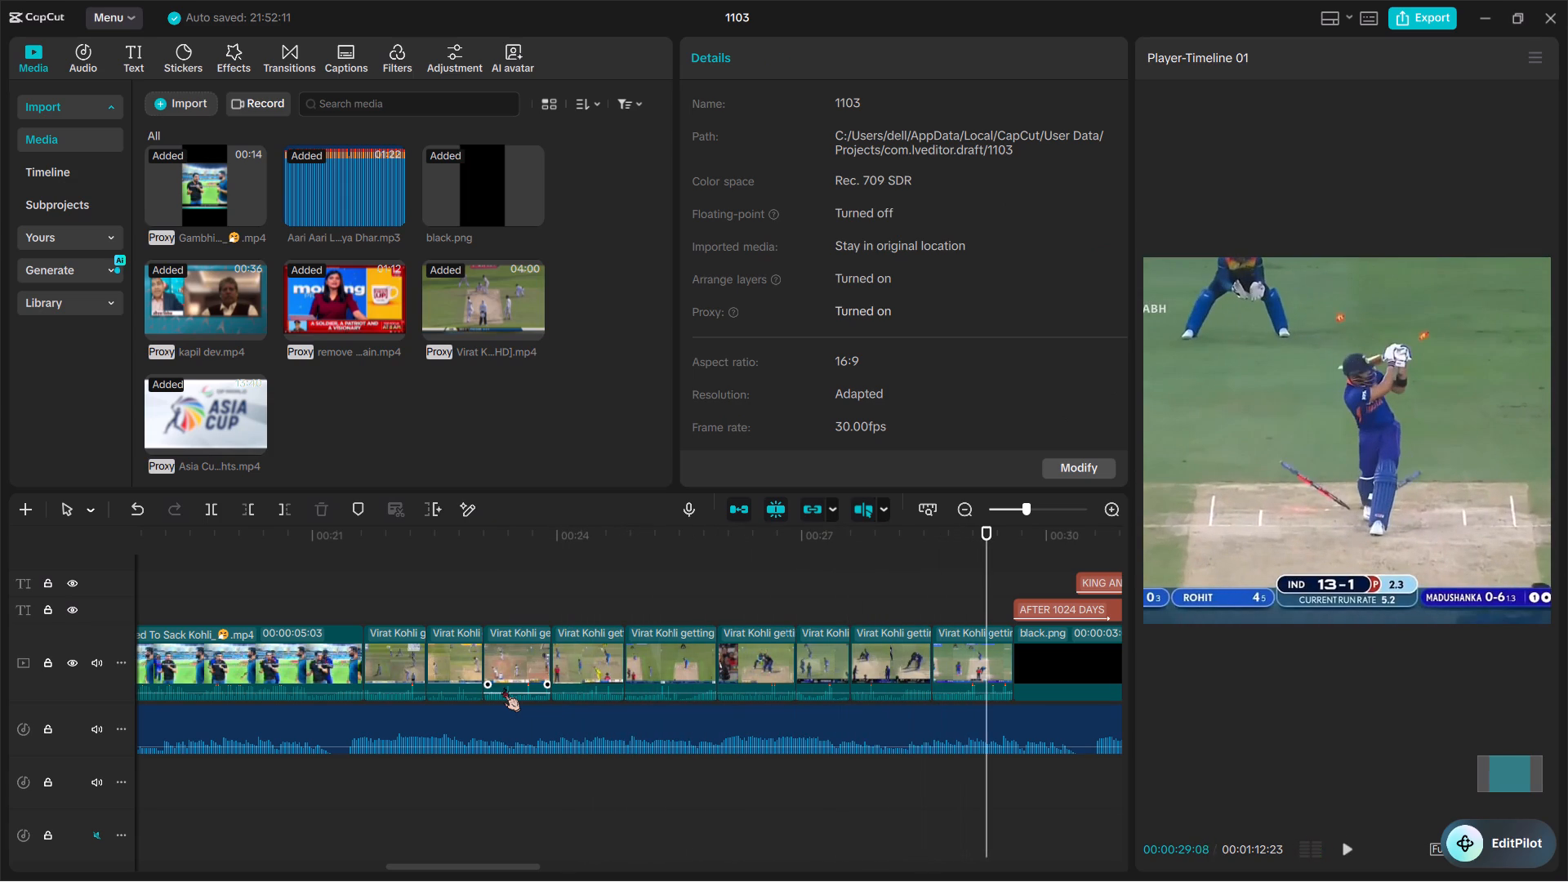
pyautogui.press('space')
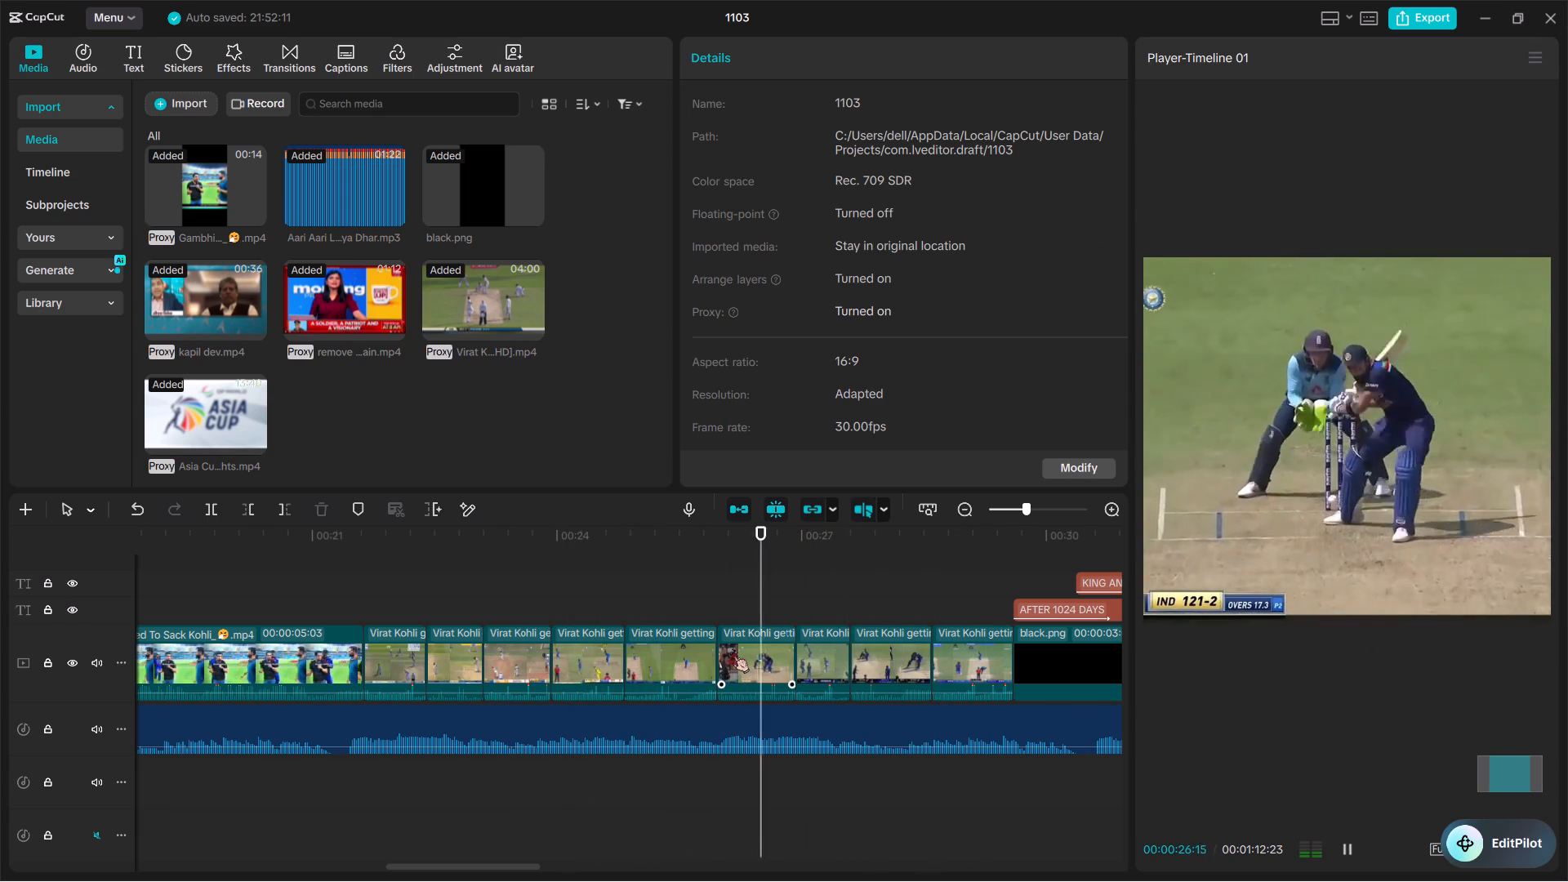
# Delete the 121-2 Kohli dismissal clip at about 00:26 in the dismissal montage.
pyautogui.press('space')
pyautogui.press('BackSpace')
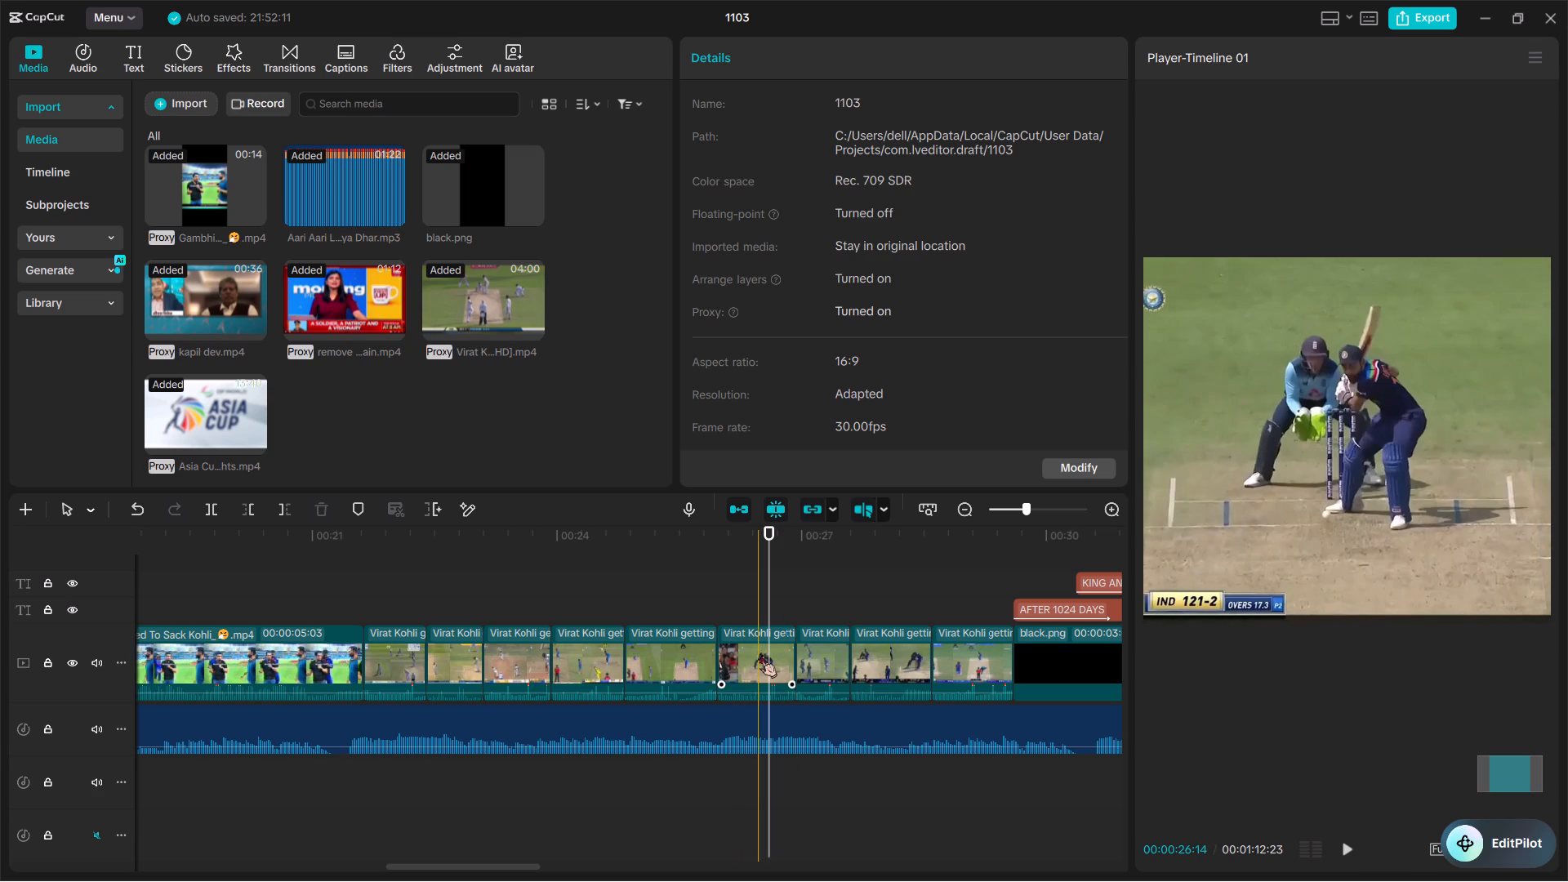
pyautogui.click(583, 597)
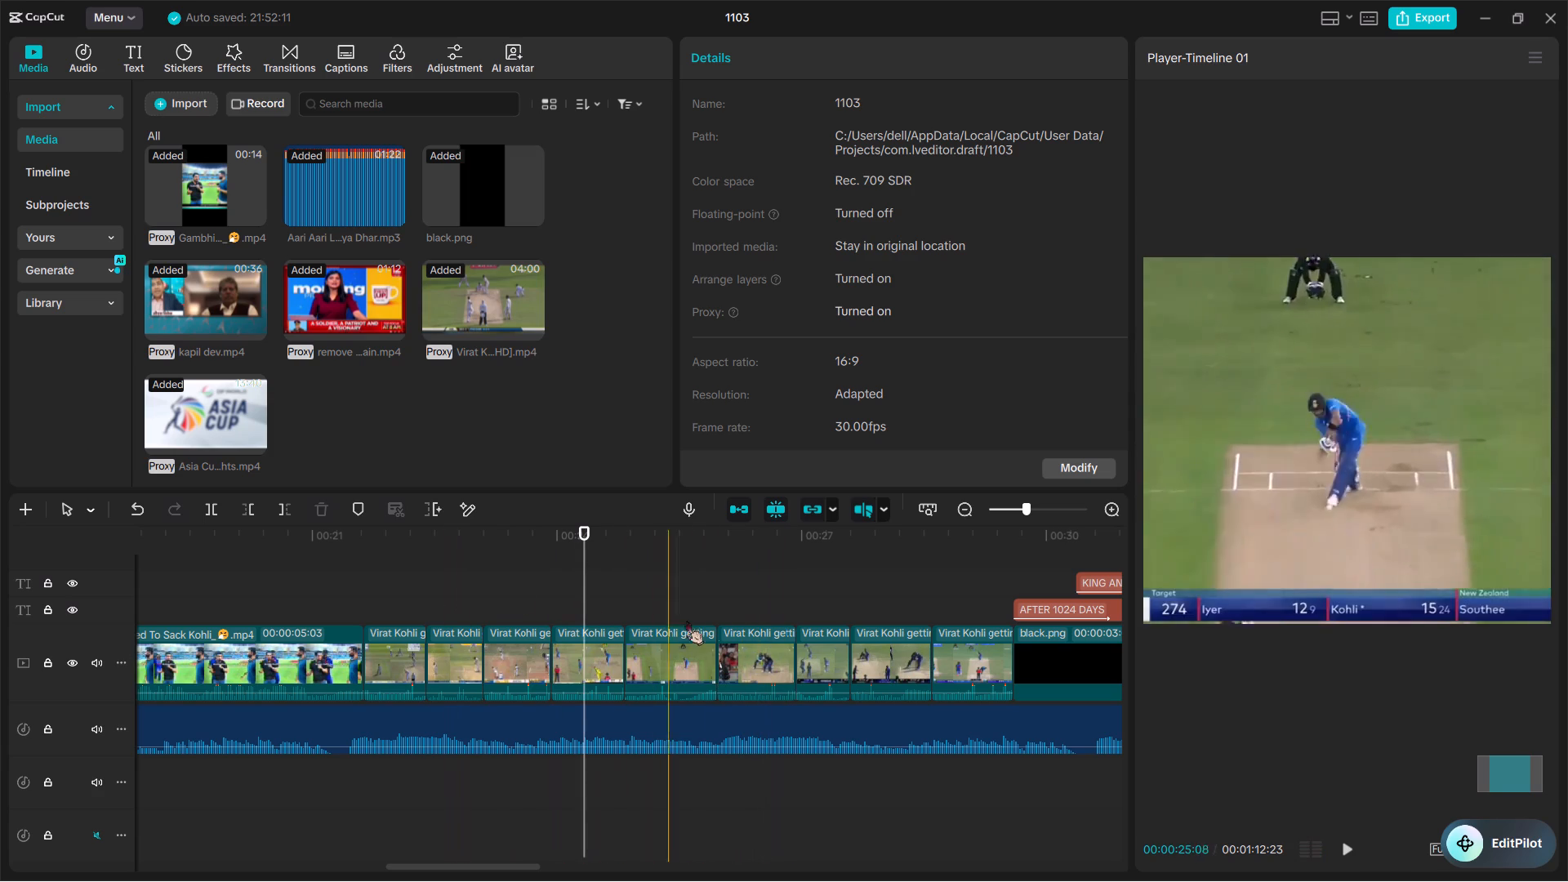
pyautogui.click(737, 670)
pyautogui.click(737, 670)
pyautogui.press('BackSpace')
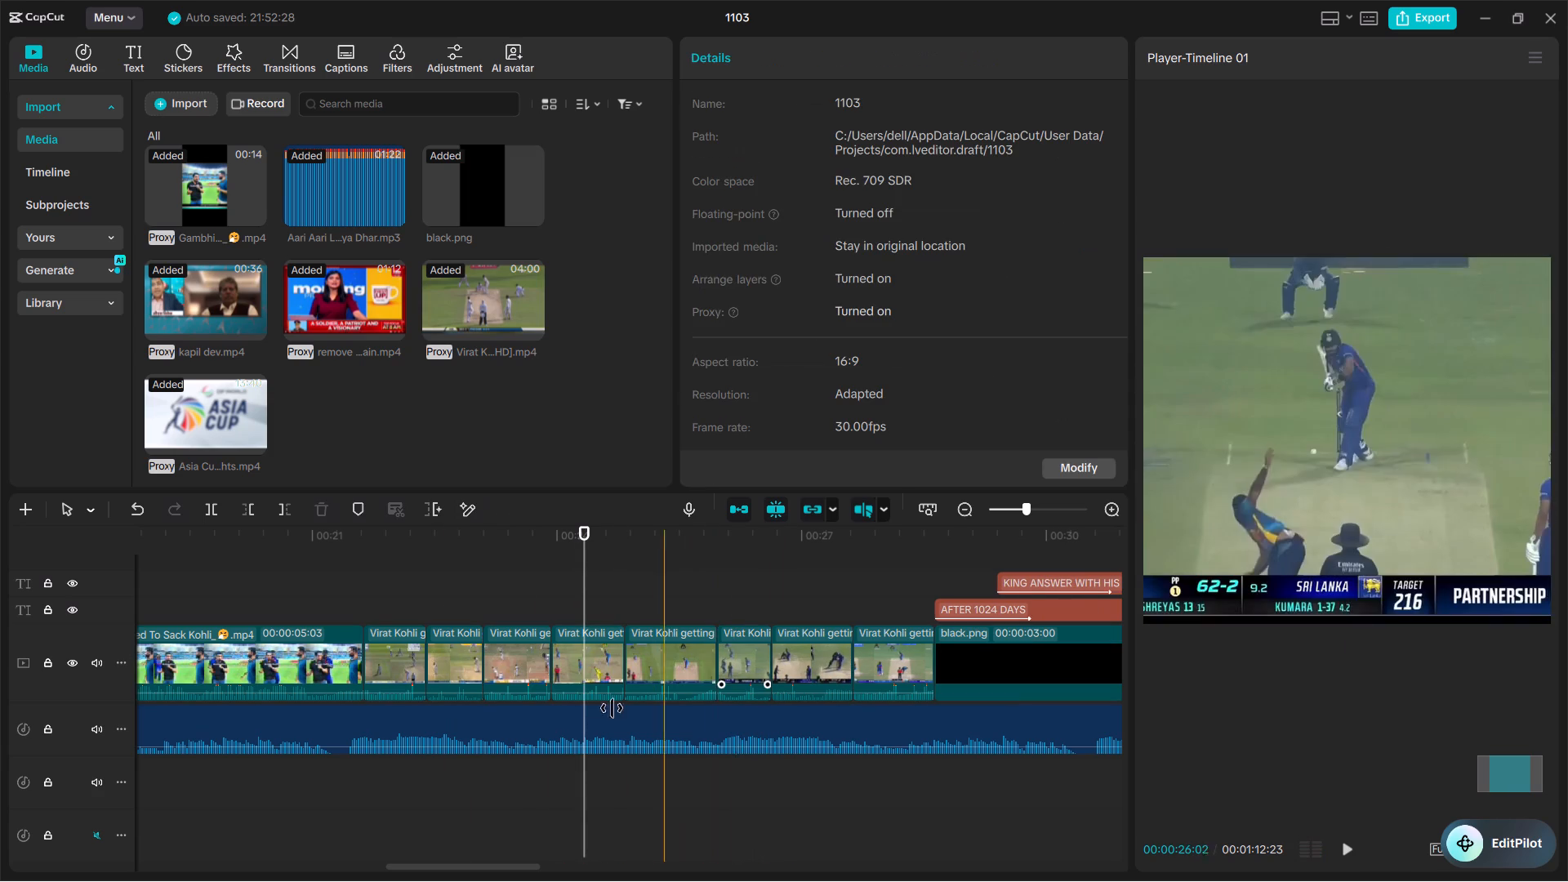
# Play back the new cut and delete the 13-1 dismissal clip just before the AFTER 1024 DAYS title.
pyautogui.press('space')
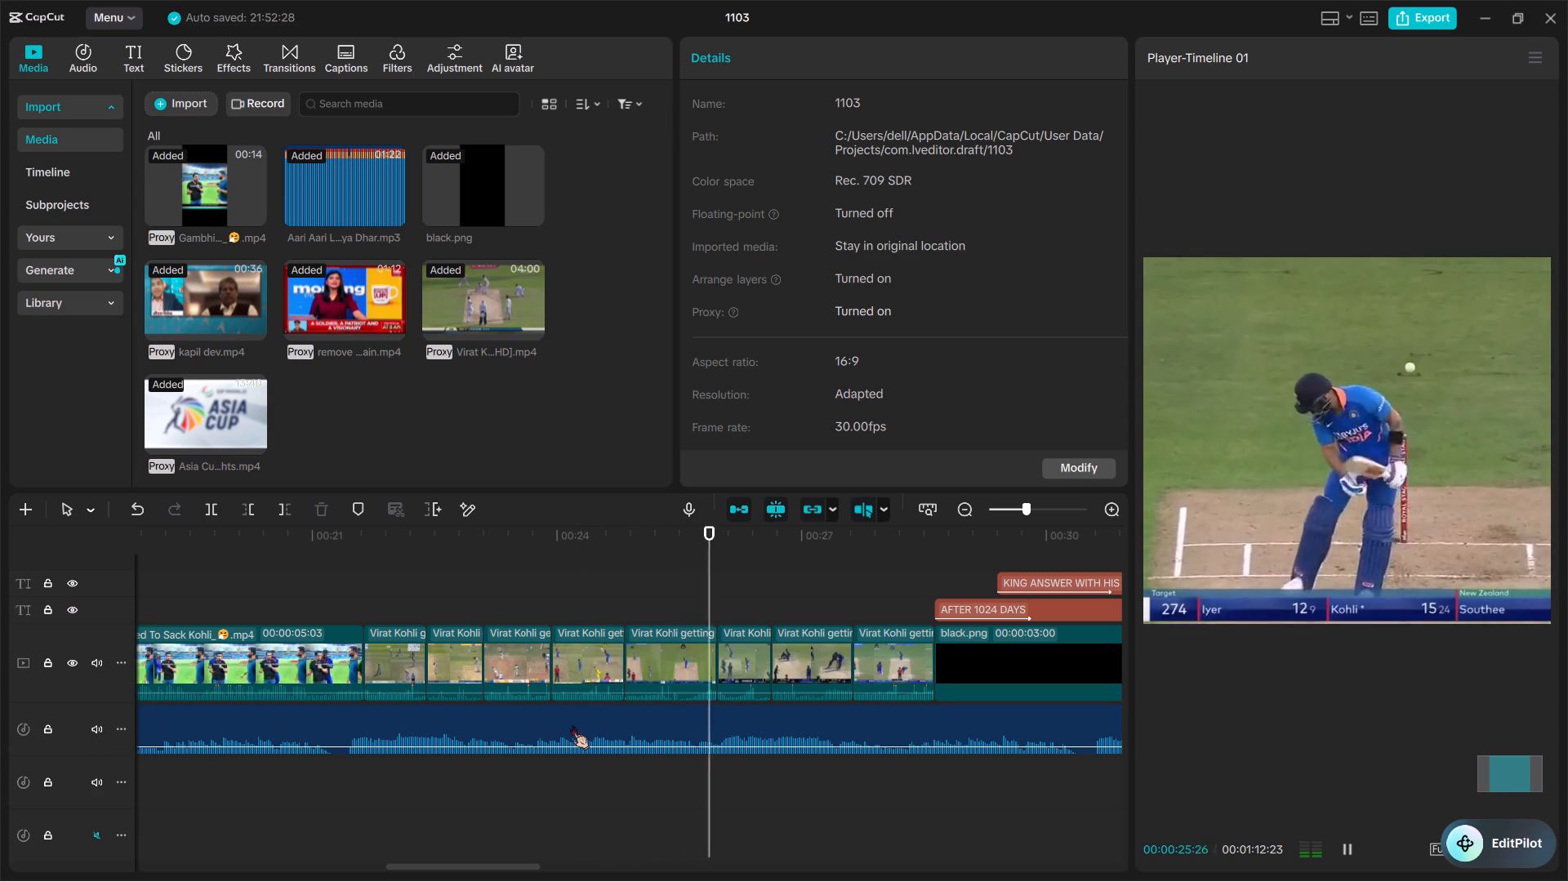
pyautogui.hscroll(-1, 572, 725)
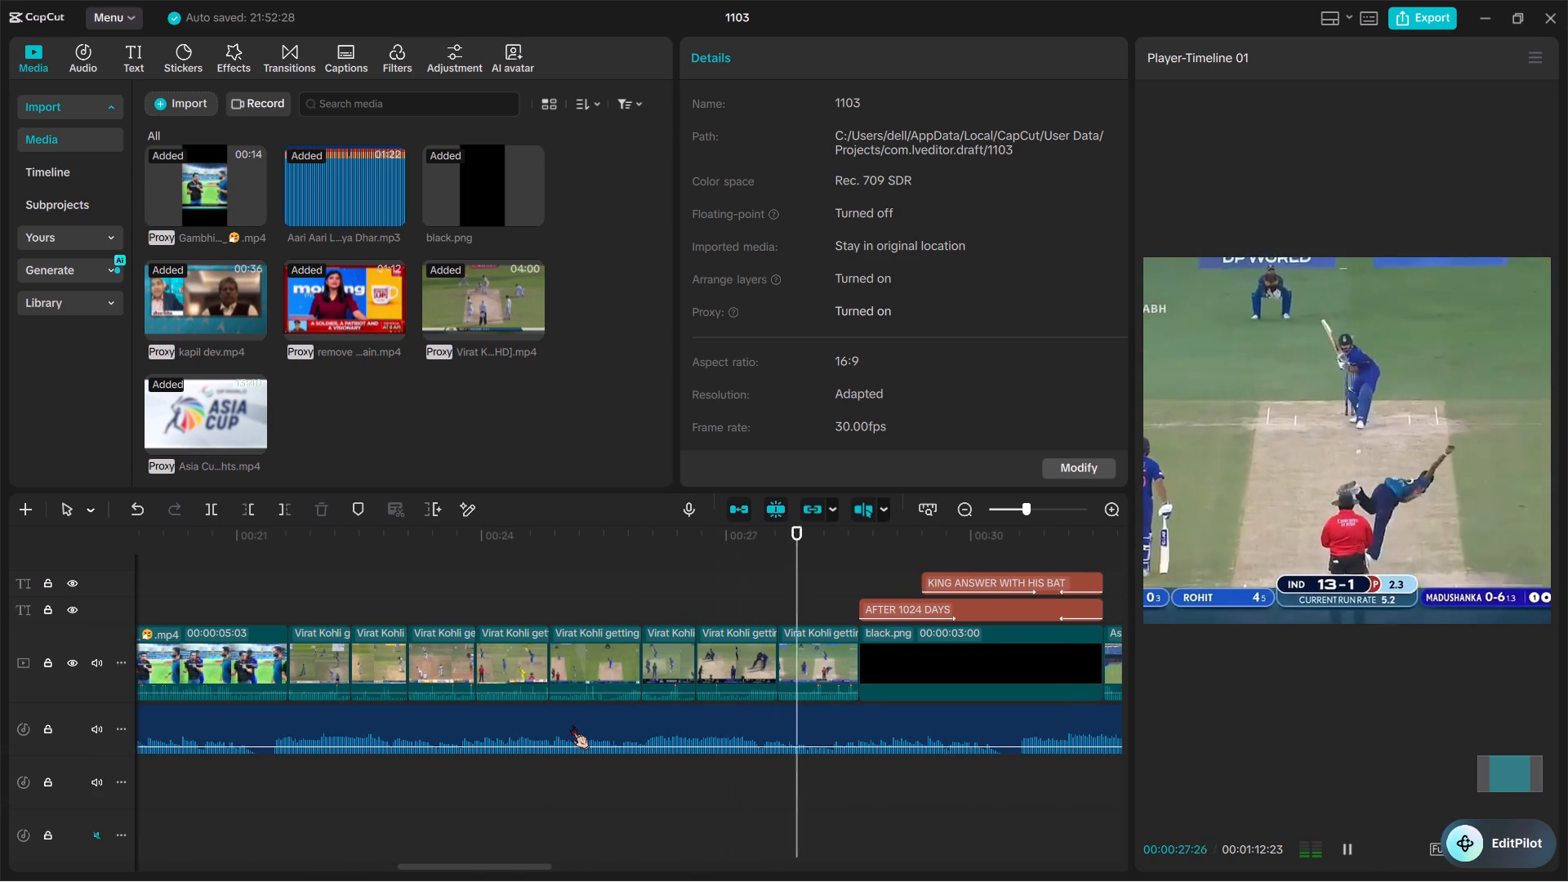
pyautogui.press('space')
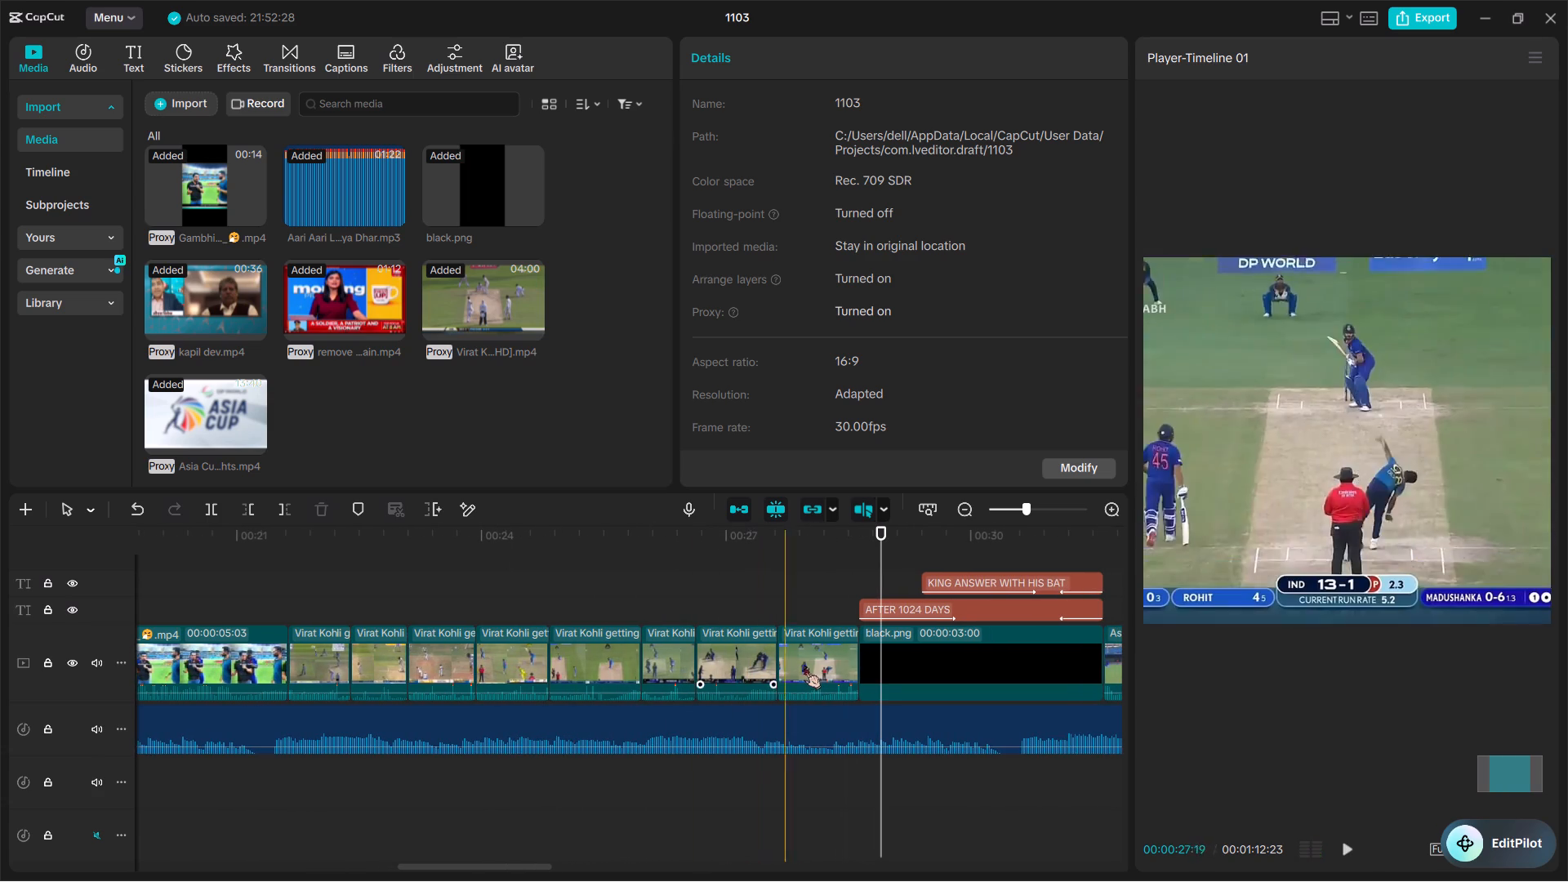
pyautogui.click(808, 665)
pyautogui.press('BackSpace')
# Review the shortened montage, the AFTER 1024 DAYS title and the Asia Cup highlights through the hundred celebration to the end of the clips.
pyautogui.press('space')
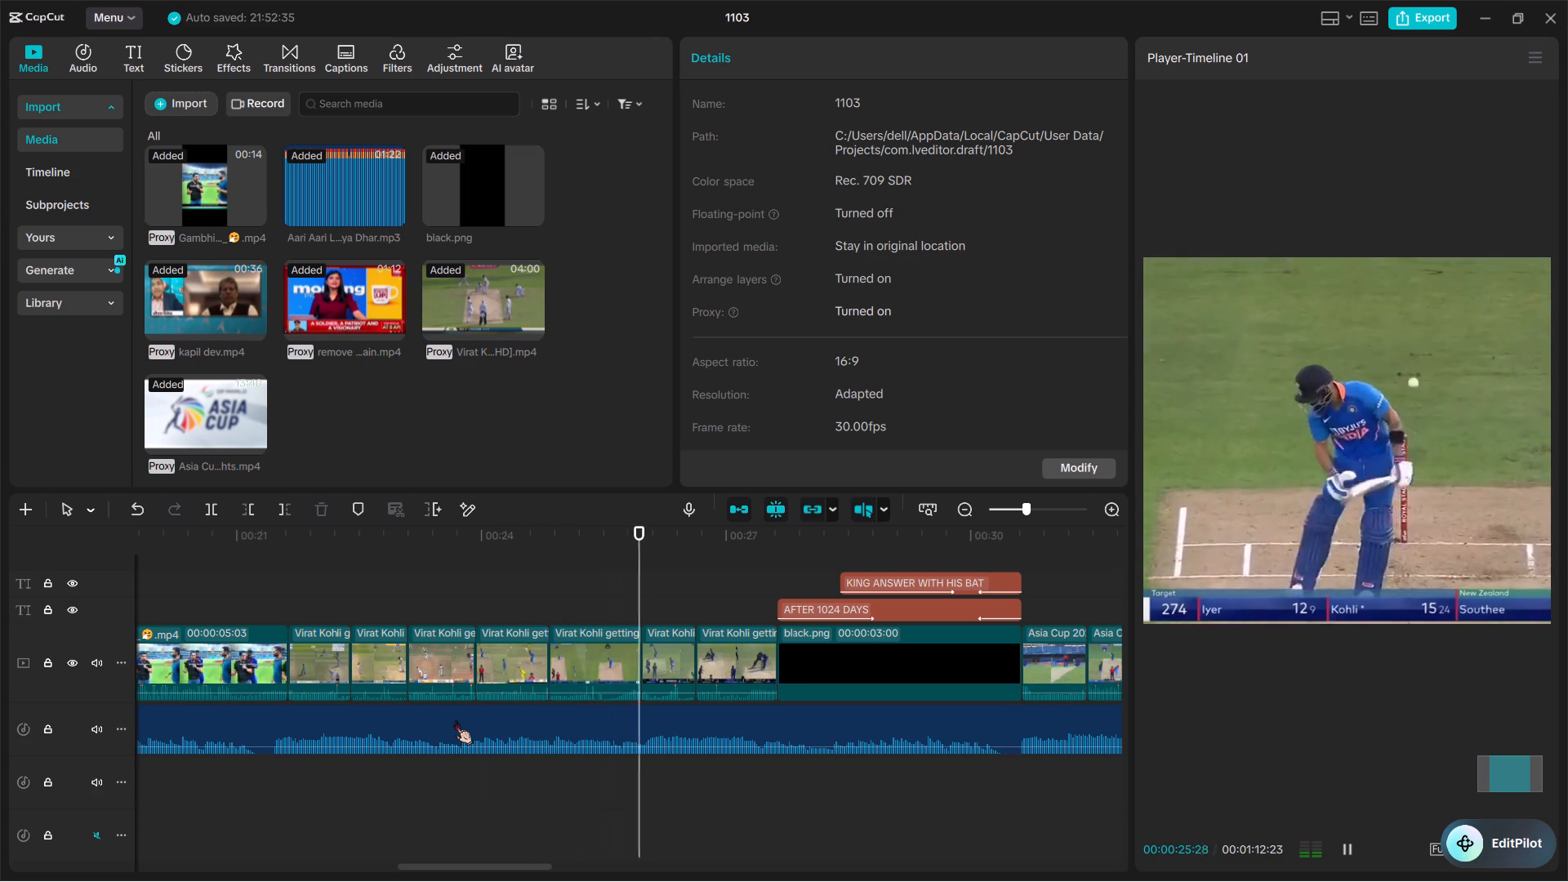
pyautogui.hscroll(-1, 455, 720)
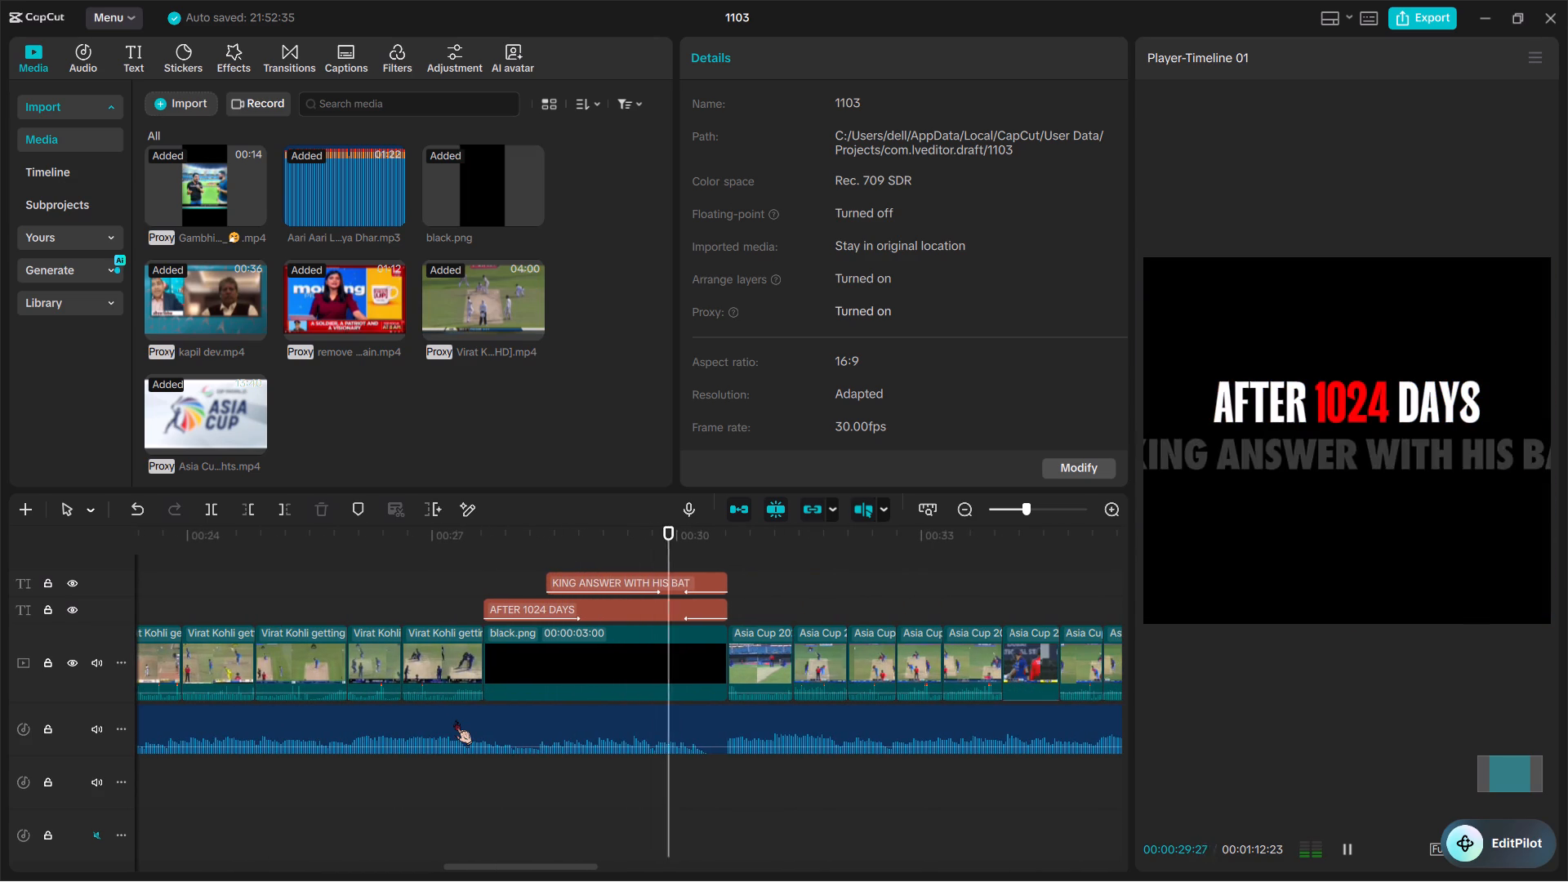
pyautogui.keyDown('ctrl'); pyautogui.scroll(-2, 455, 720); pyautogui.keyUp('ctrl')
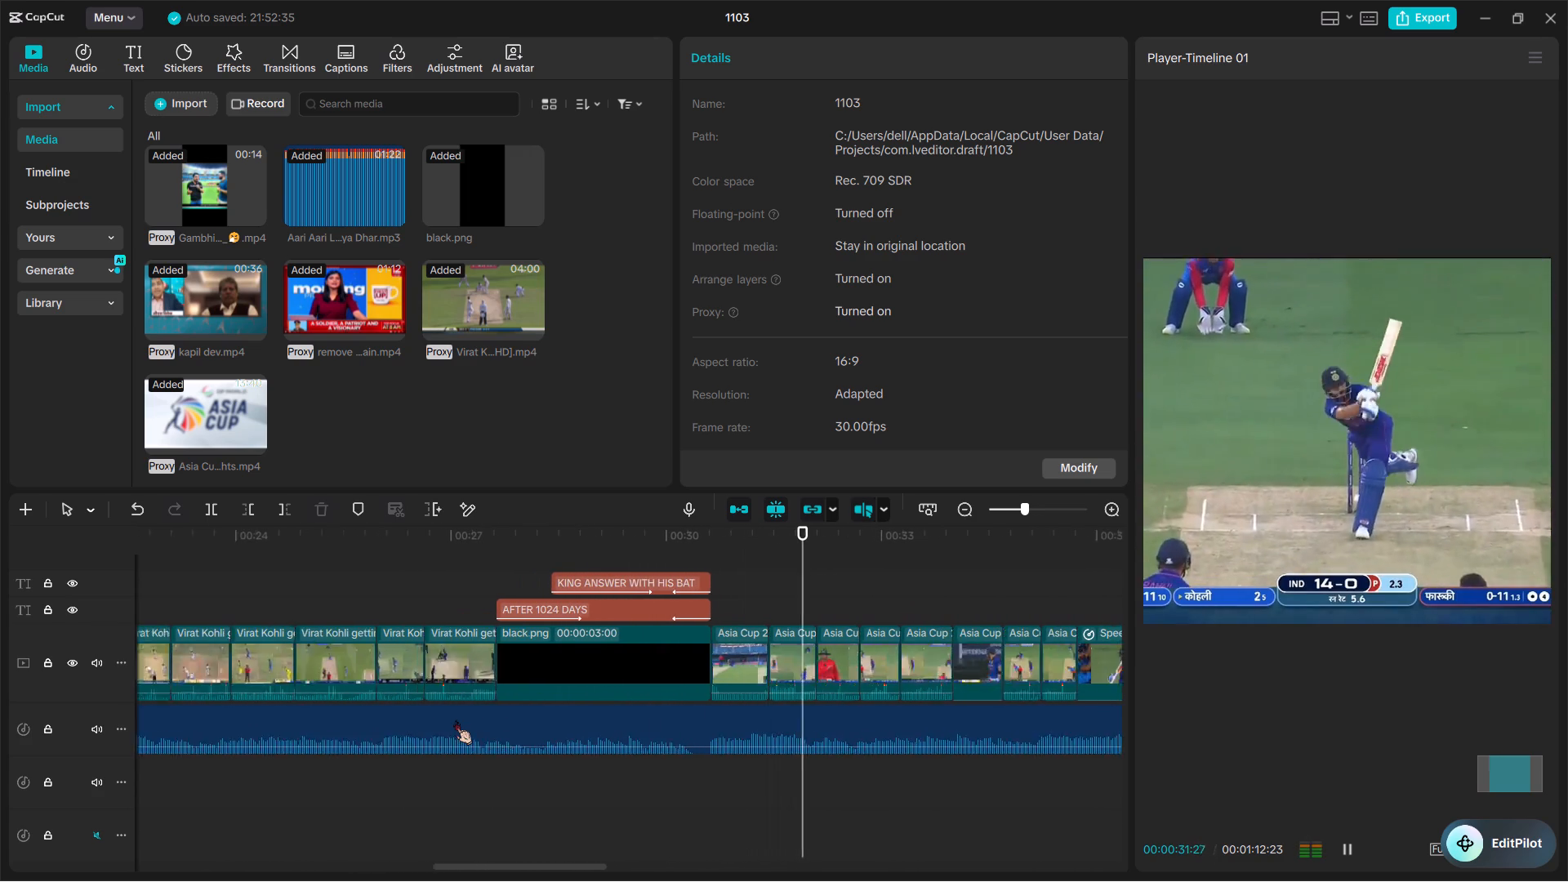
pyautogui.keyDown('ctrl'); pyautogui.scroll(-2, 455, 720); pyautogui.keyUp('ctrl')
pyautogui.hscroll(-1, 455, 720)
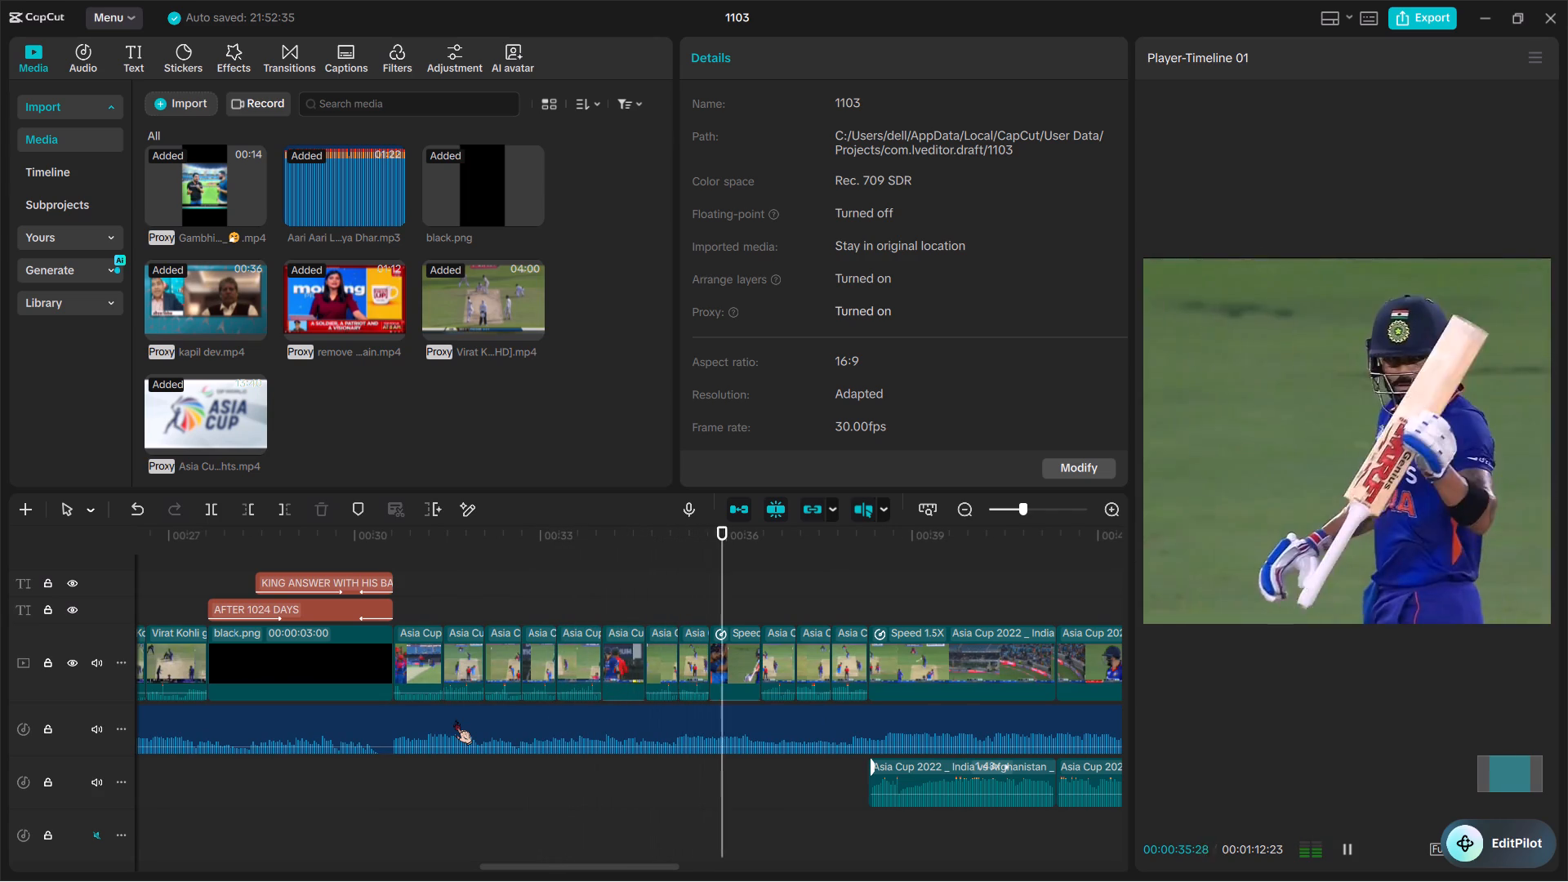
pyautogui.scroll(1, 455, 720)
pyautogui.keyDown('ctrl'); pyautogui.scroll(-4, 455, 720); pyautogui.keyUp('ctrl')
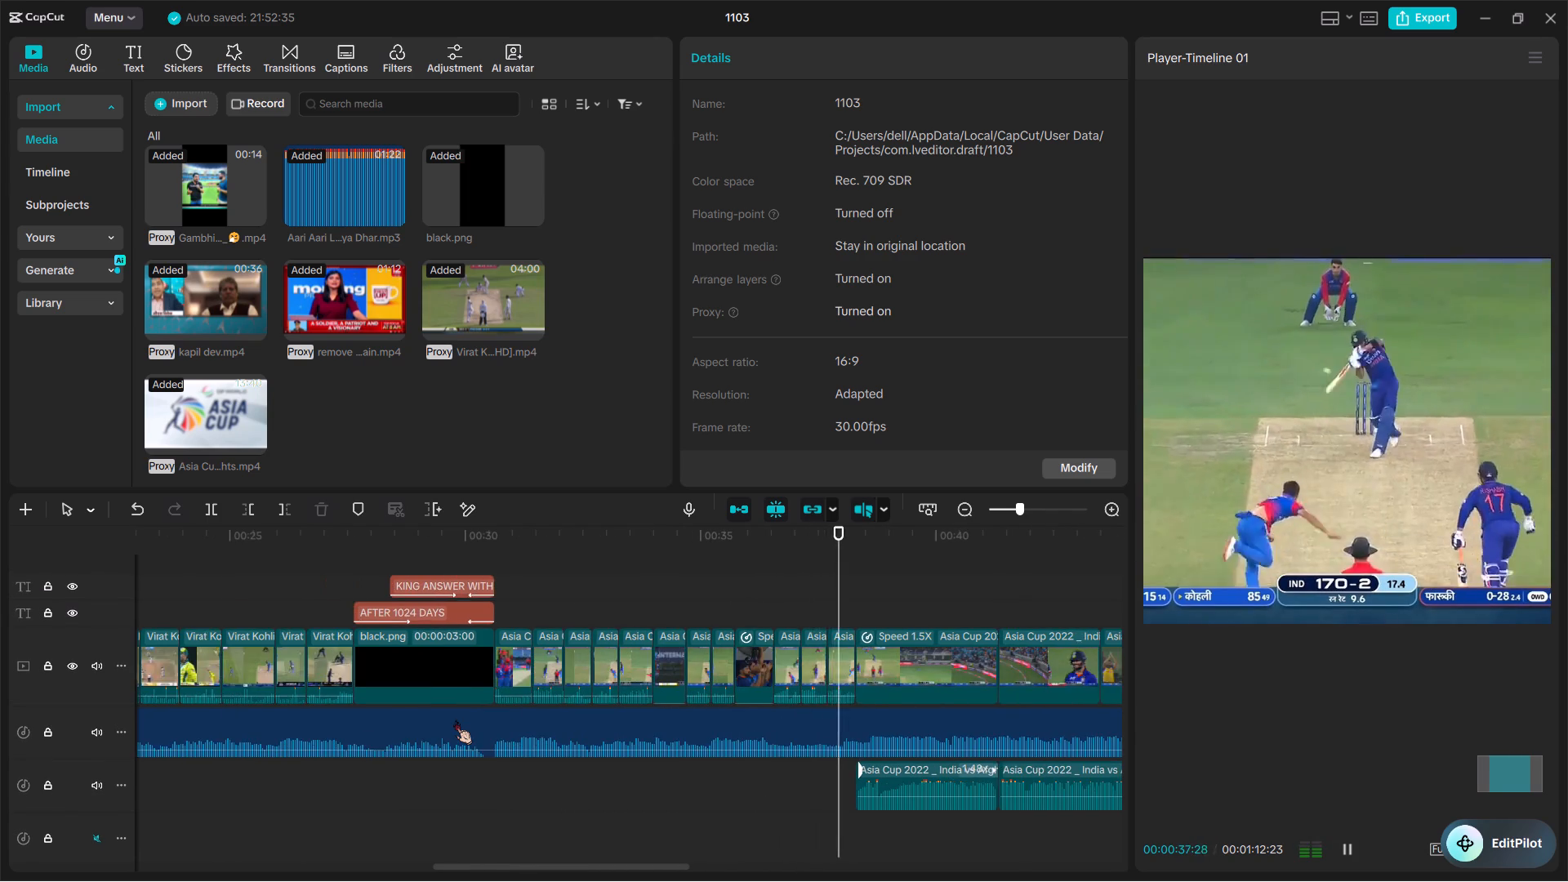
pyautogui.hscroll(-1, 455, 720)
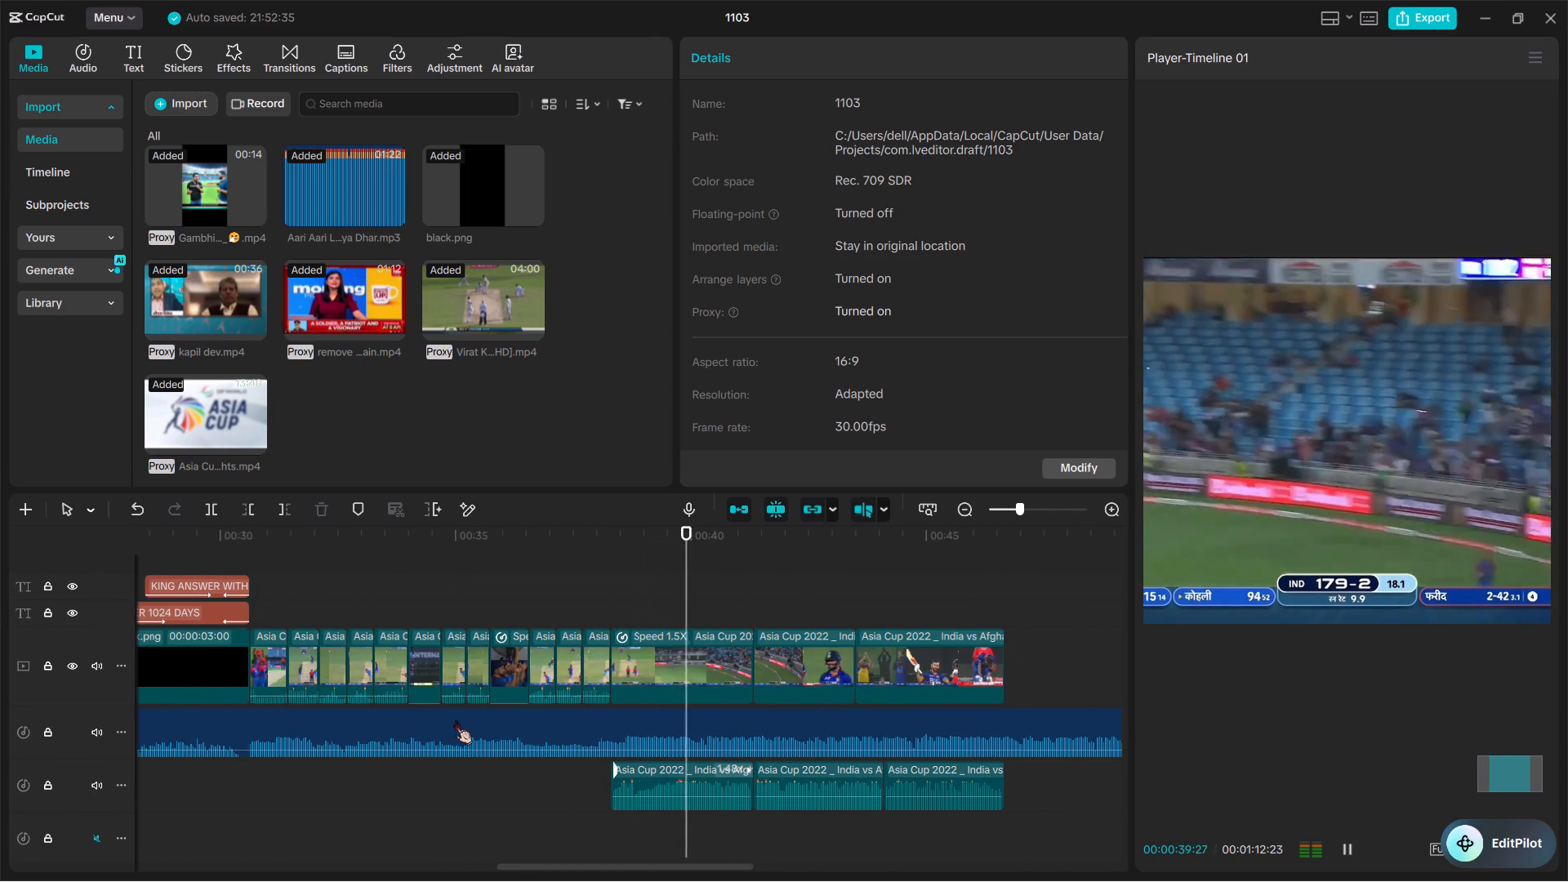
pyautogui.hscroll(-1, 455, 720)
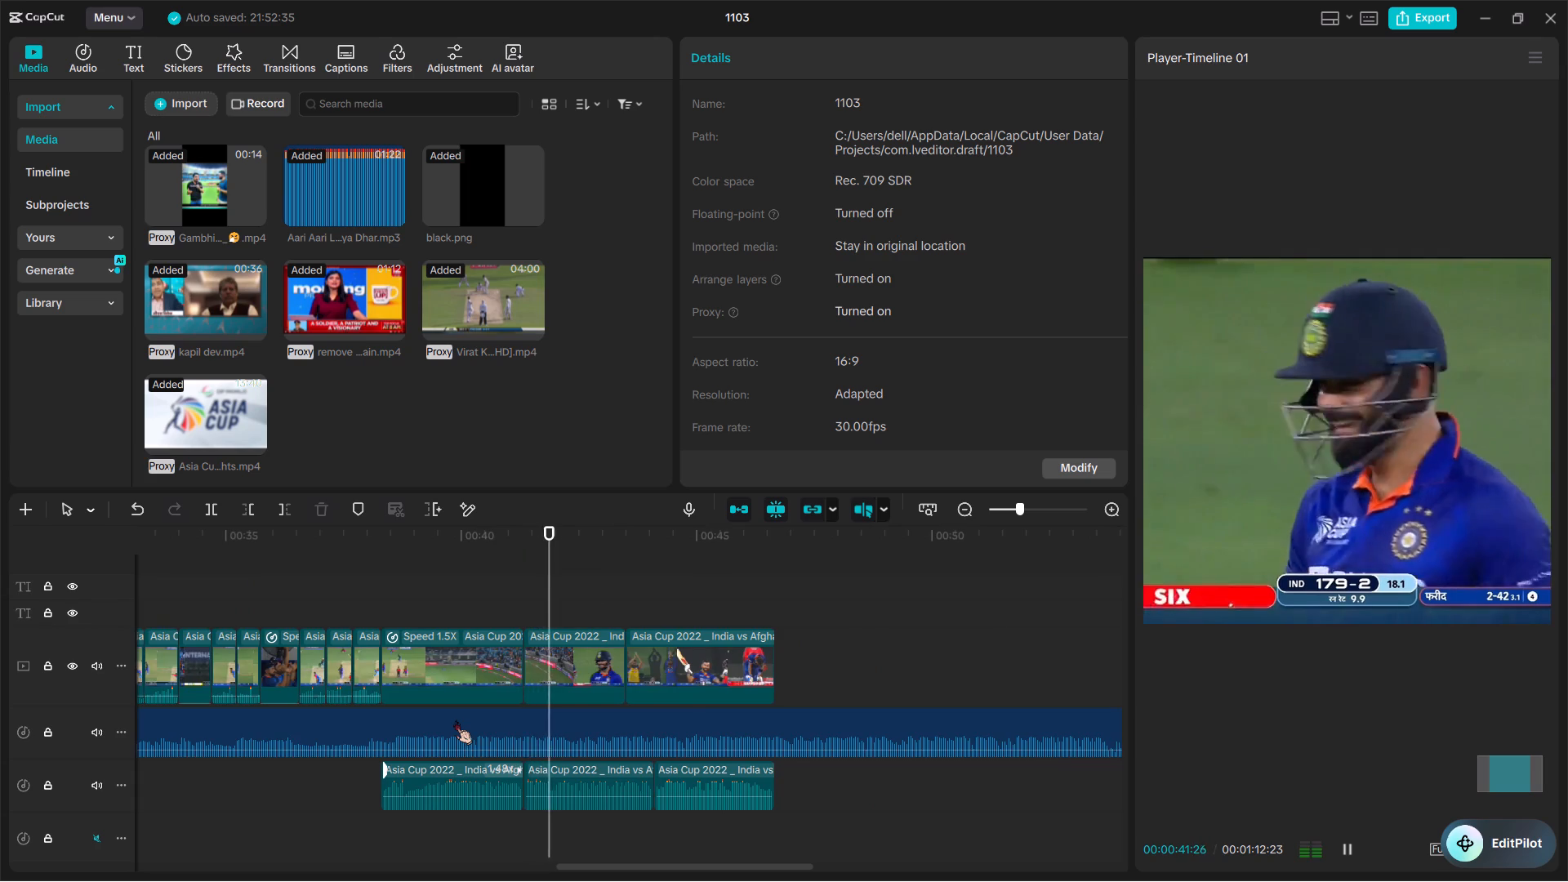
pyautogui.keyDown('ctrl'); pyautogui.scroll(3, 455, 720); pyautogui.keyUp('ctrl')
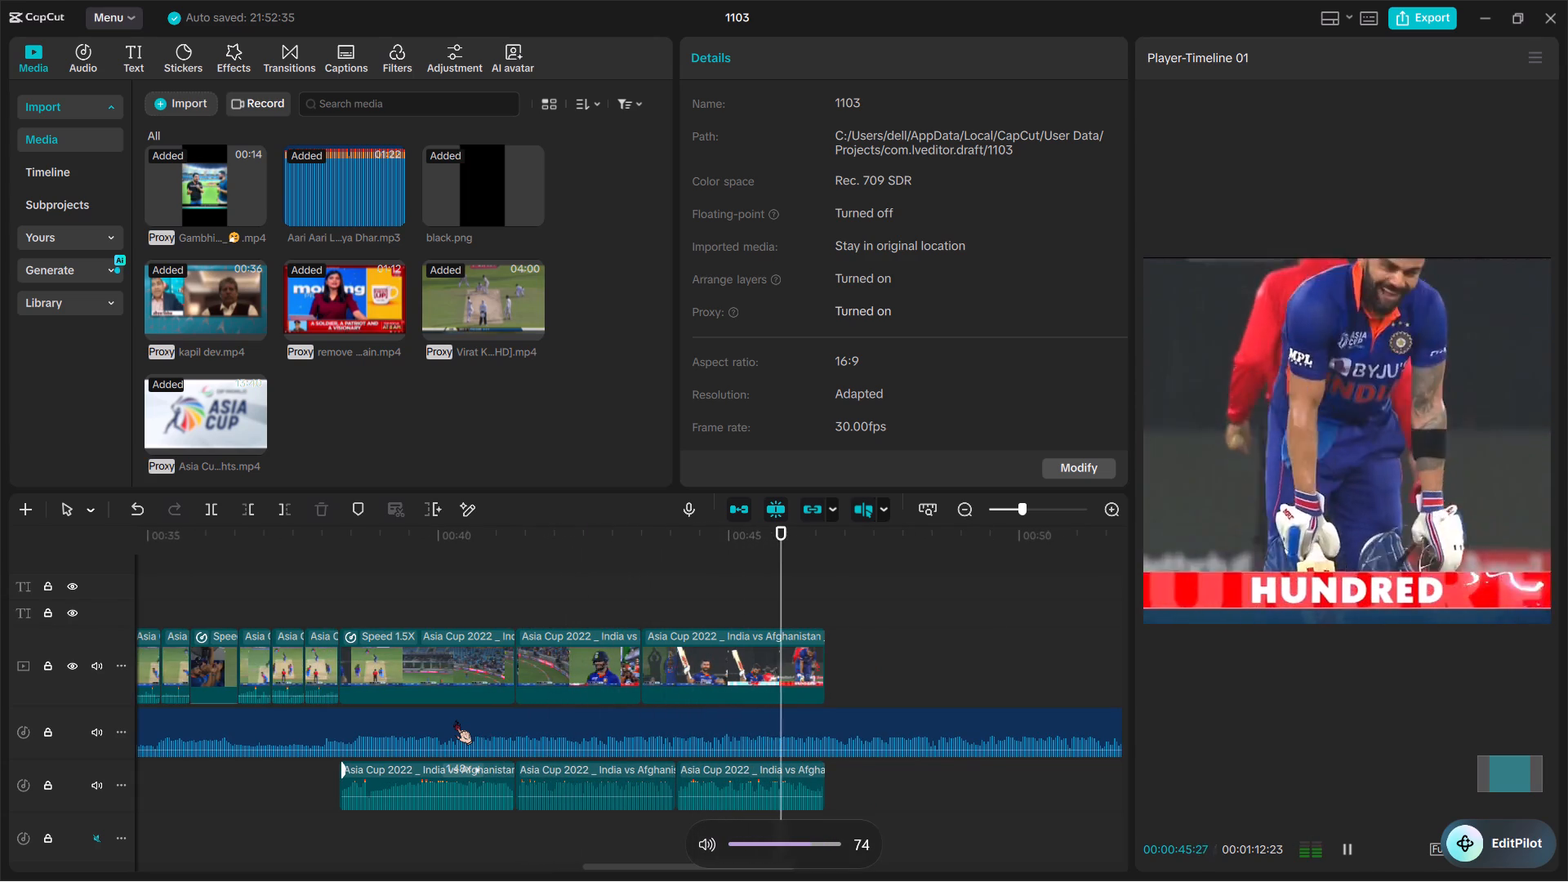
pyautogui.press('space')
pyautogui.hscroll(-1, 455, 720)
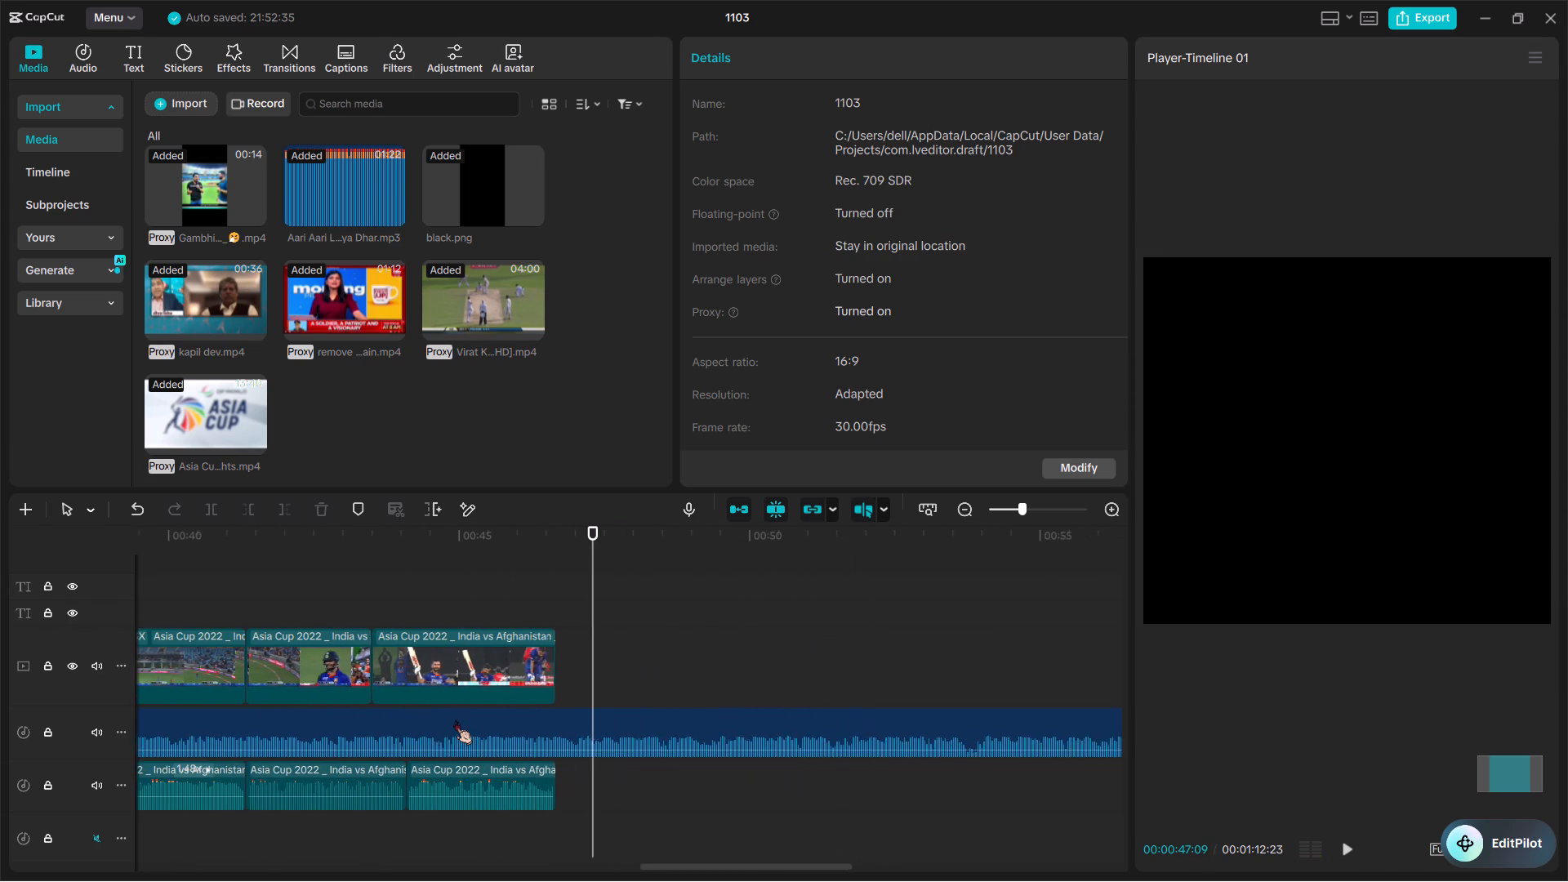
pyautogui.hscroll(1, 455, 720)
# Replay the Asia Cup highlights from about 00:30 and listen to the music just past the last clip.
pyautogui.press('space')
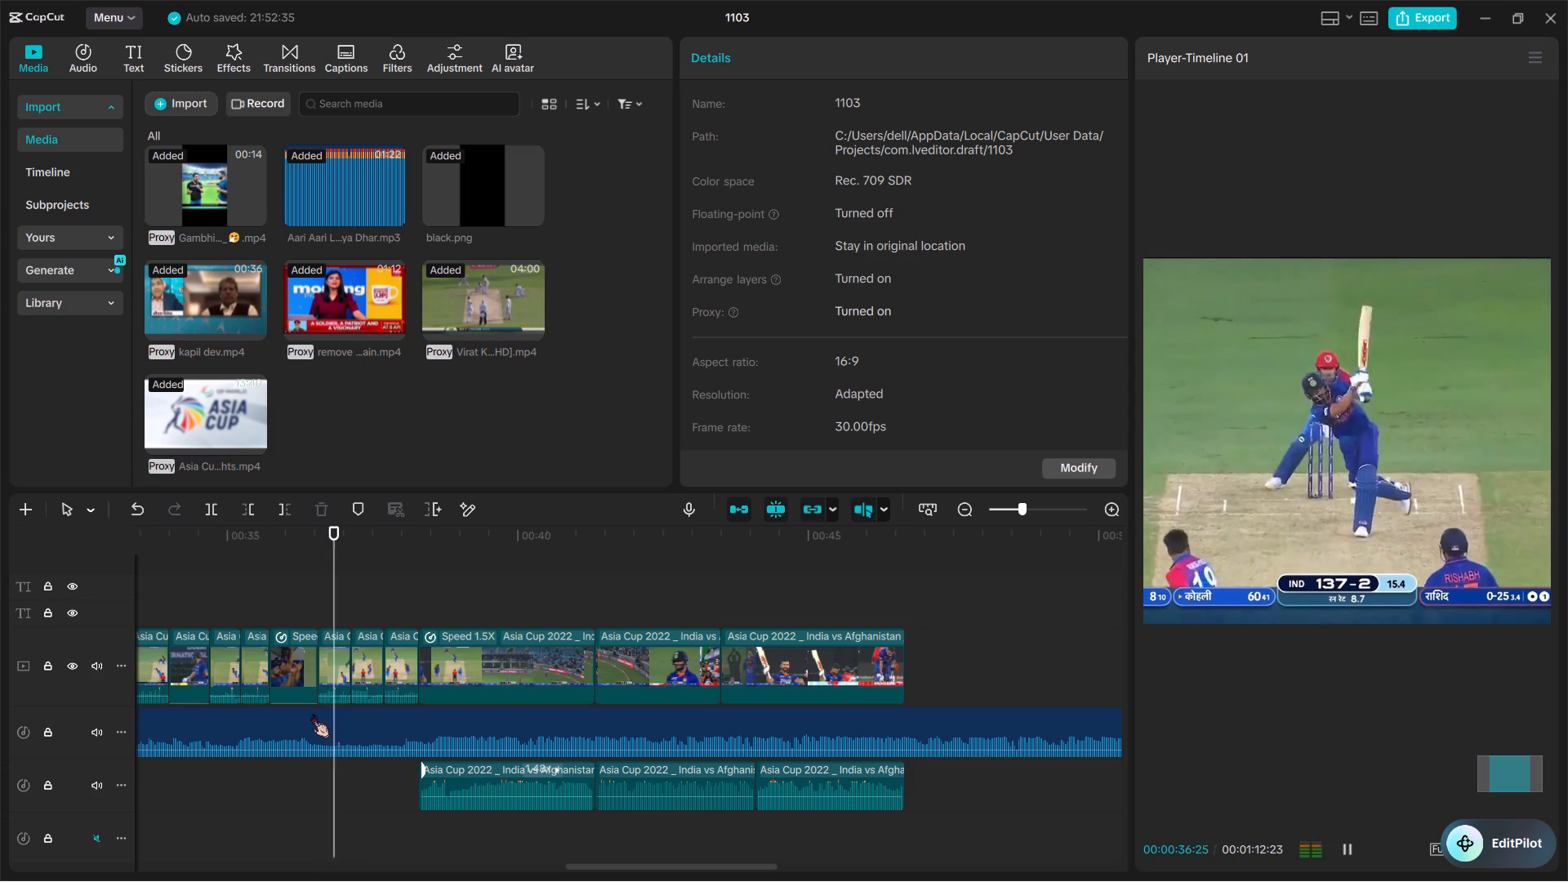
pyautogui.press('space')
pyautogui.hscroll(1, 312, 714)
pyautogui.hscroll(1, 228, 697)
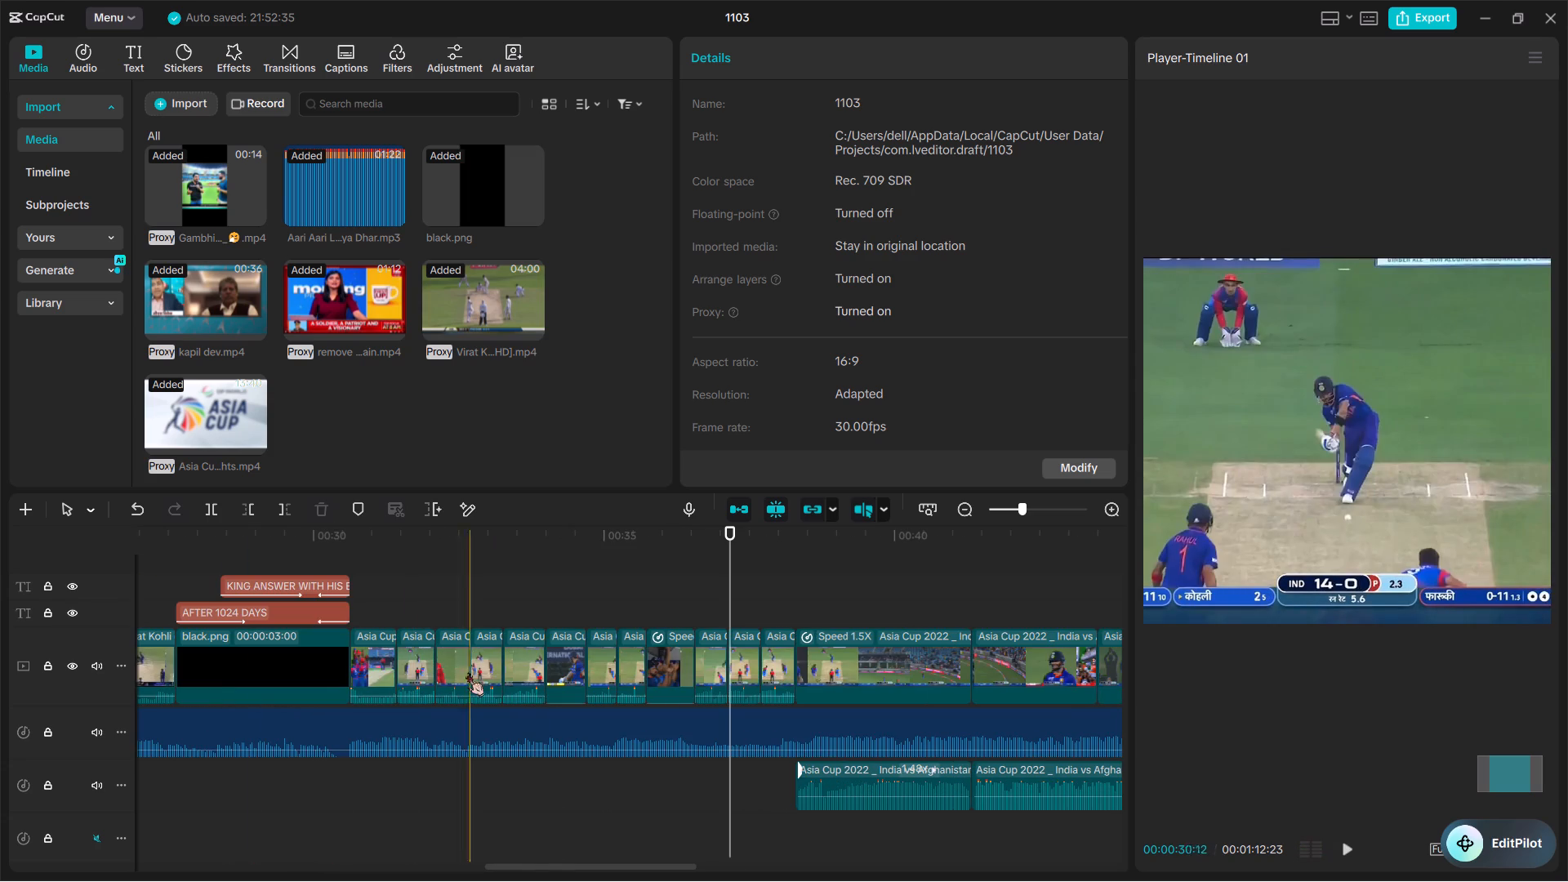
pyautogui.press('space')
pyautogui.hscroll(-1, 667, 657)
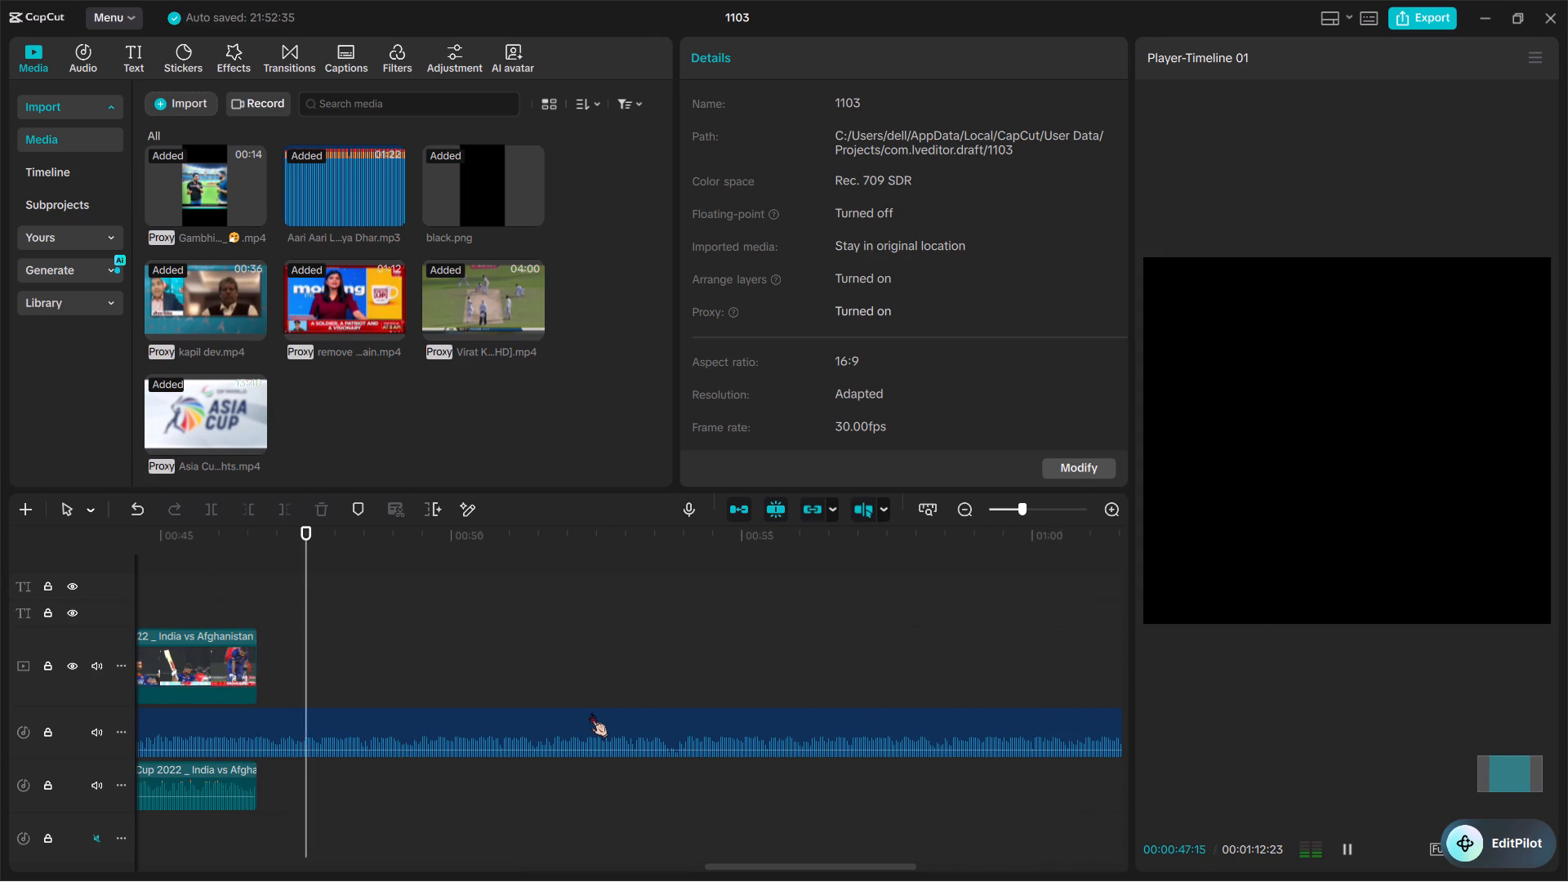
pyautogui.press('space')
pyautogui.press('space')
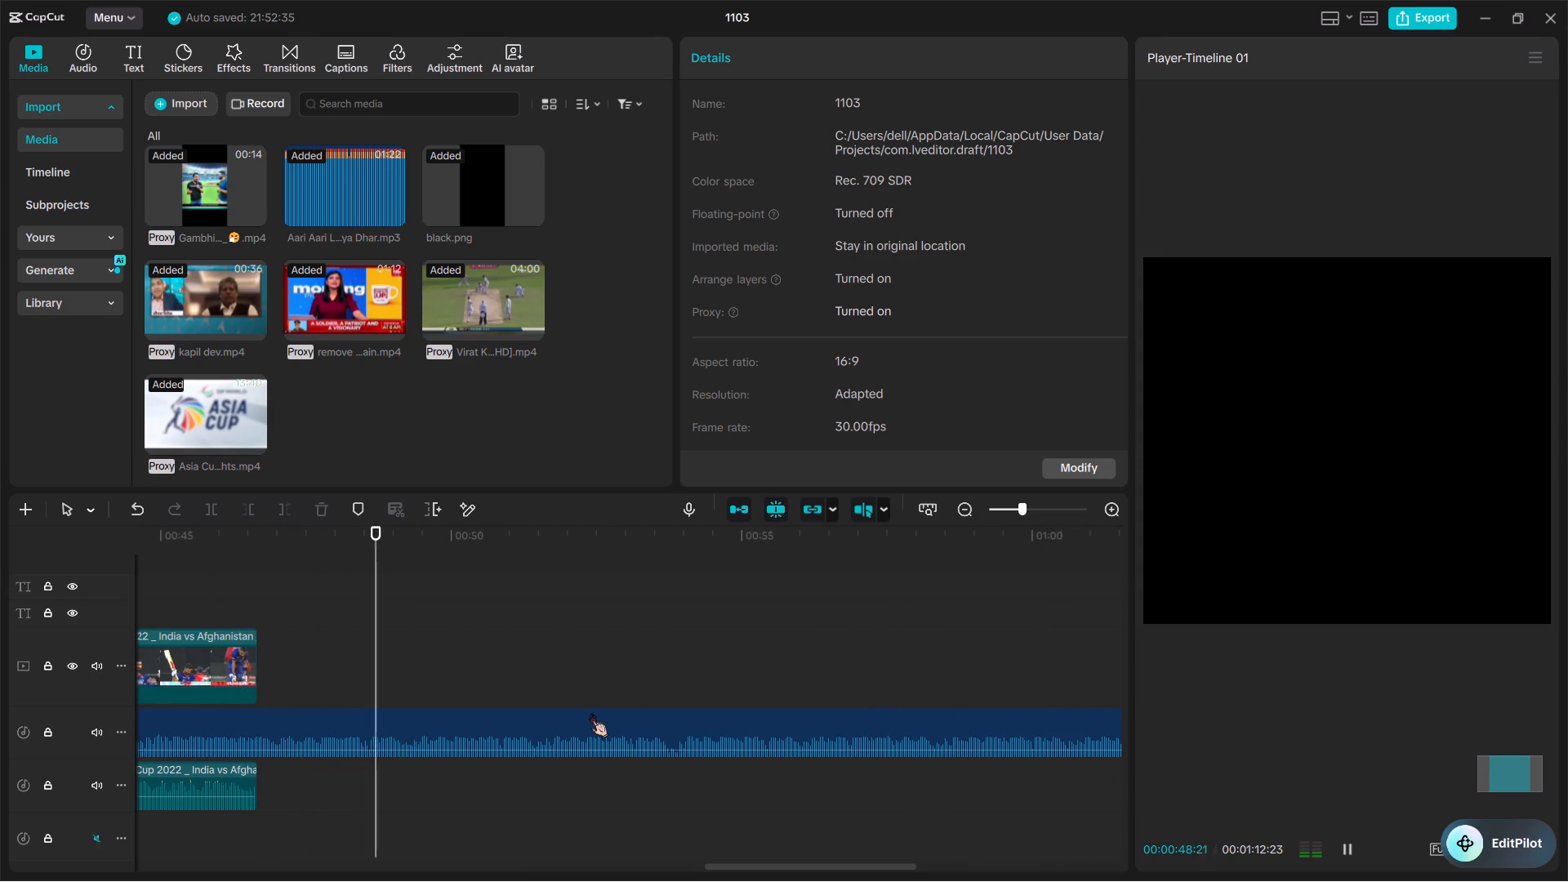
pyautogui.press('space')
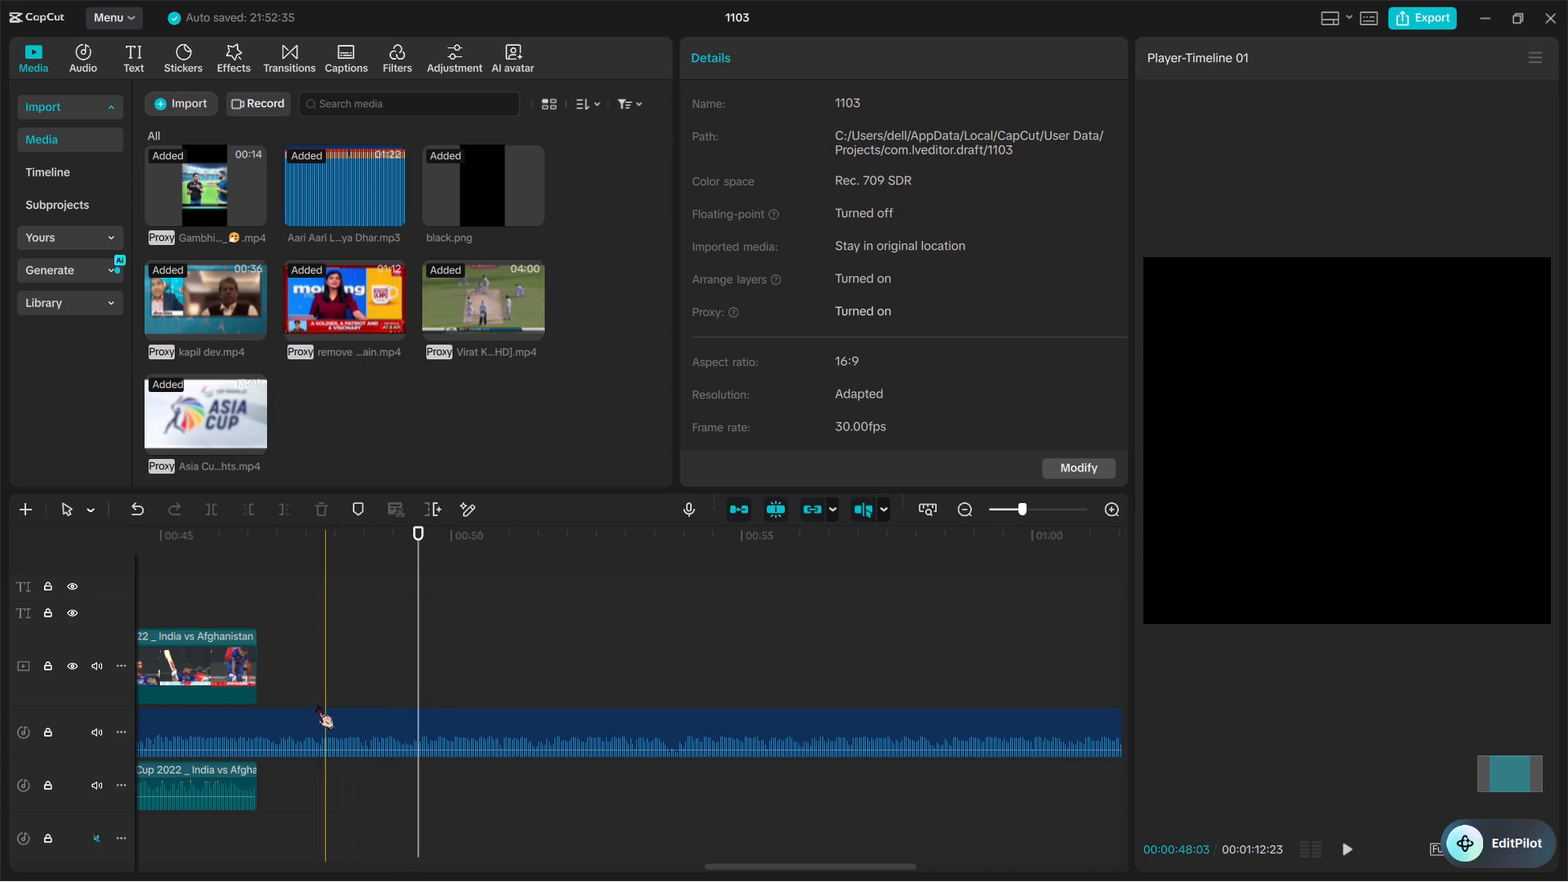
pyautogui.press('space')
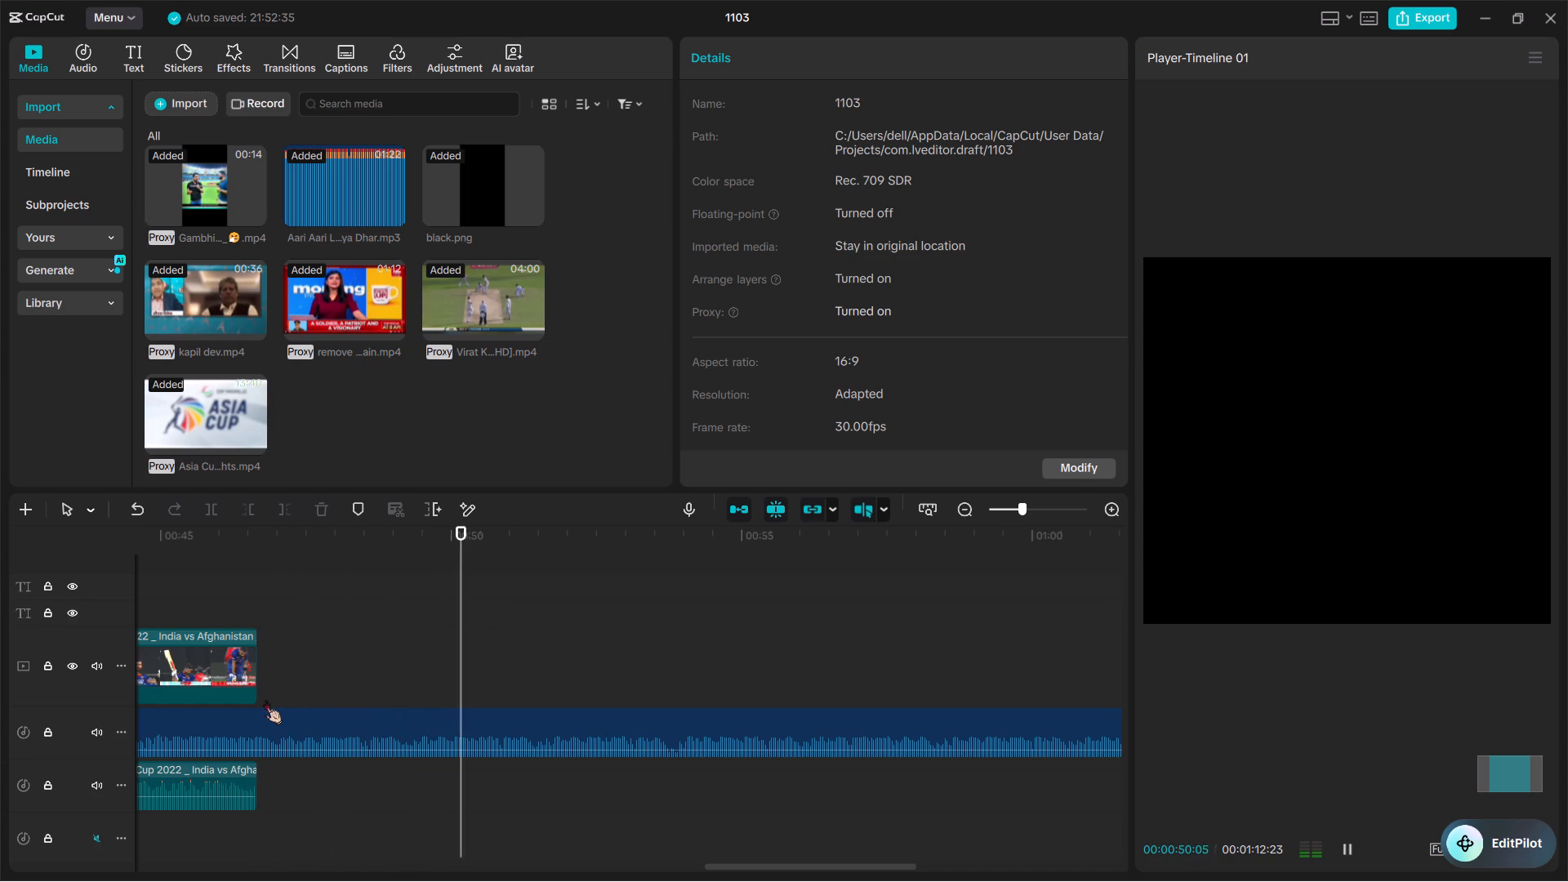
# Look over the whole timeline from the opening clips through the dismissal montage to the final Asia Cup highlights.
pyautogui.keyDown('ctrl'); pyautogui.scroll(-7, 265, 700); pyautogui.keyUp('ctrl')
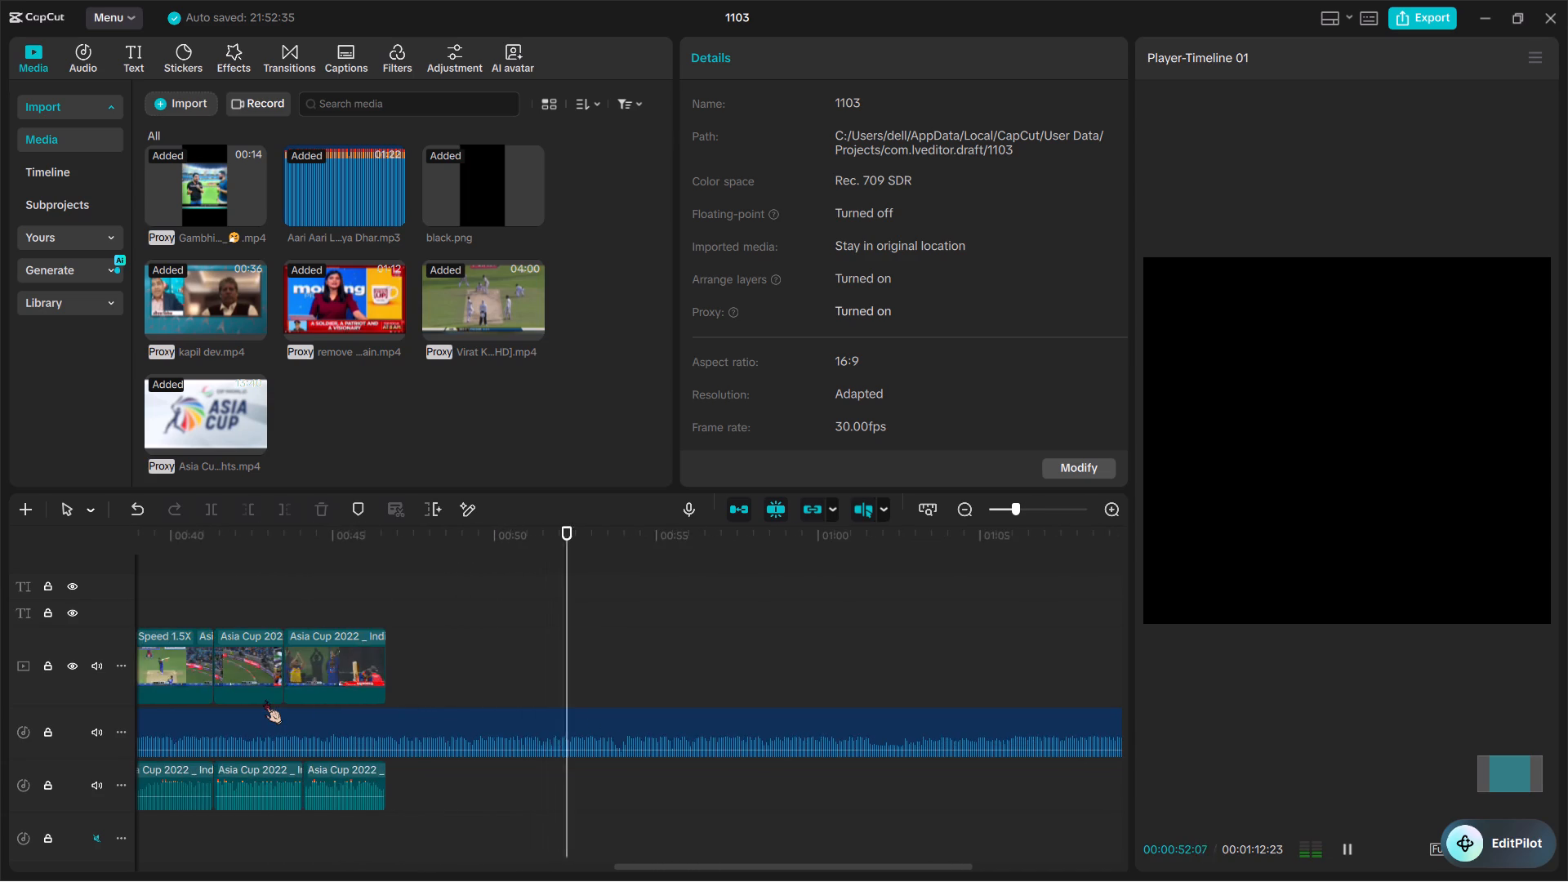
pyautogui.keyDown('ctrl'); pyautogui.scroll(-2, 265, 700); pyautogui.keyUp('ctrl')
pyautogui.hscroll(-1, 265, 700)
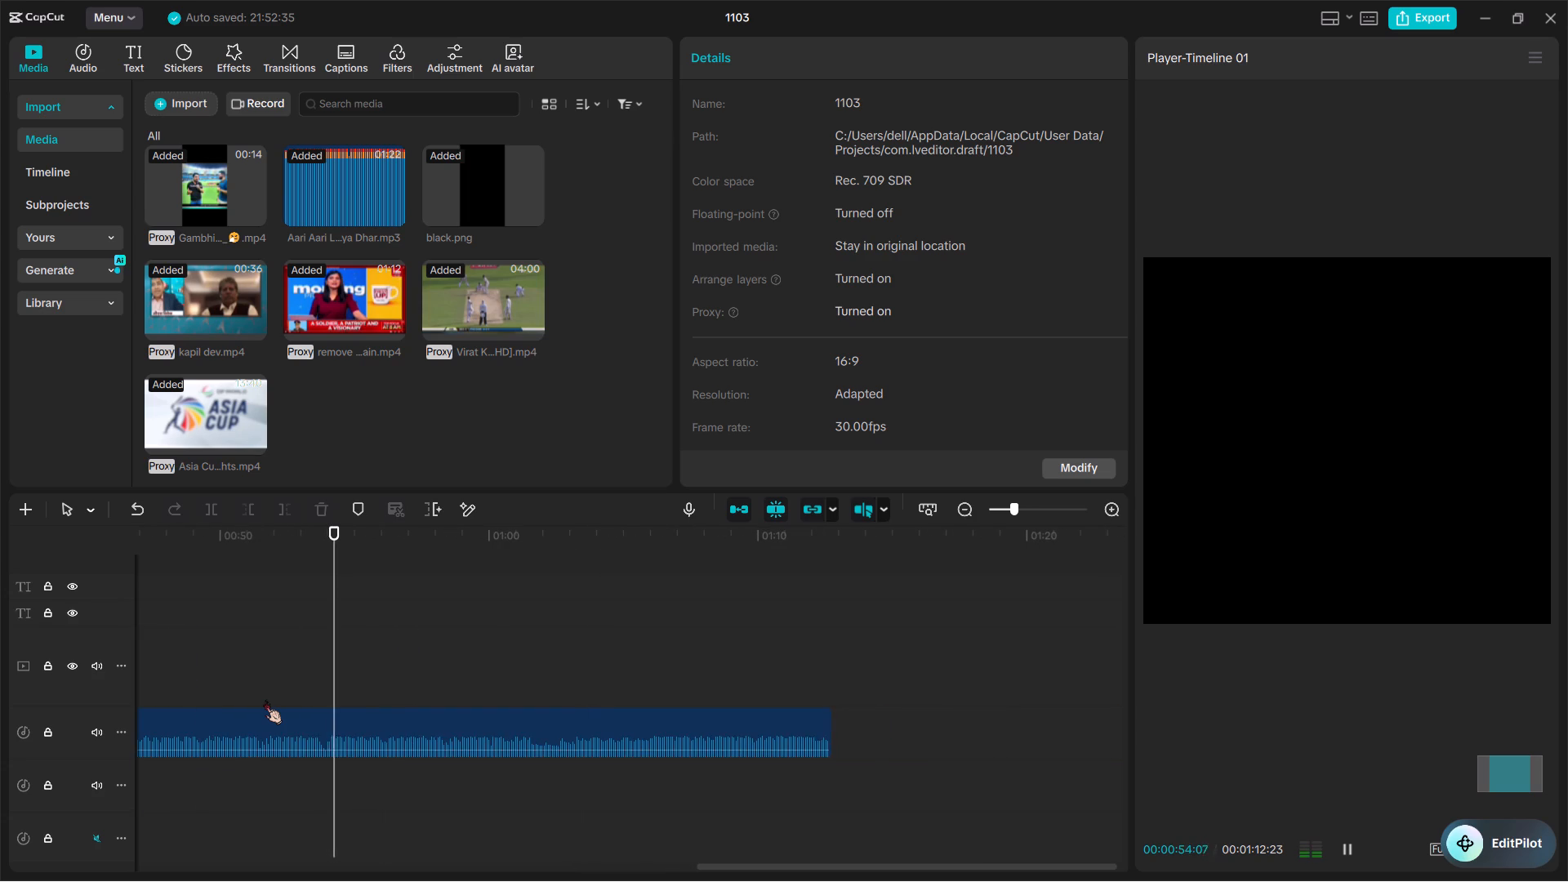
pyautogui.hscroll(1, 265, 700)
pyautogui.keyDown('ctrl'); pyautogui.scroll(-7, 265, 700); pyautogui.keyUp('ctrl')
pyautogui.press('space')
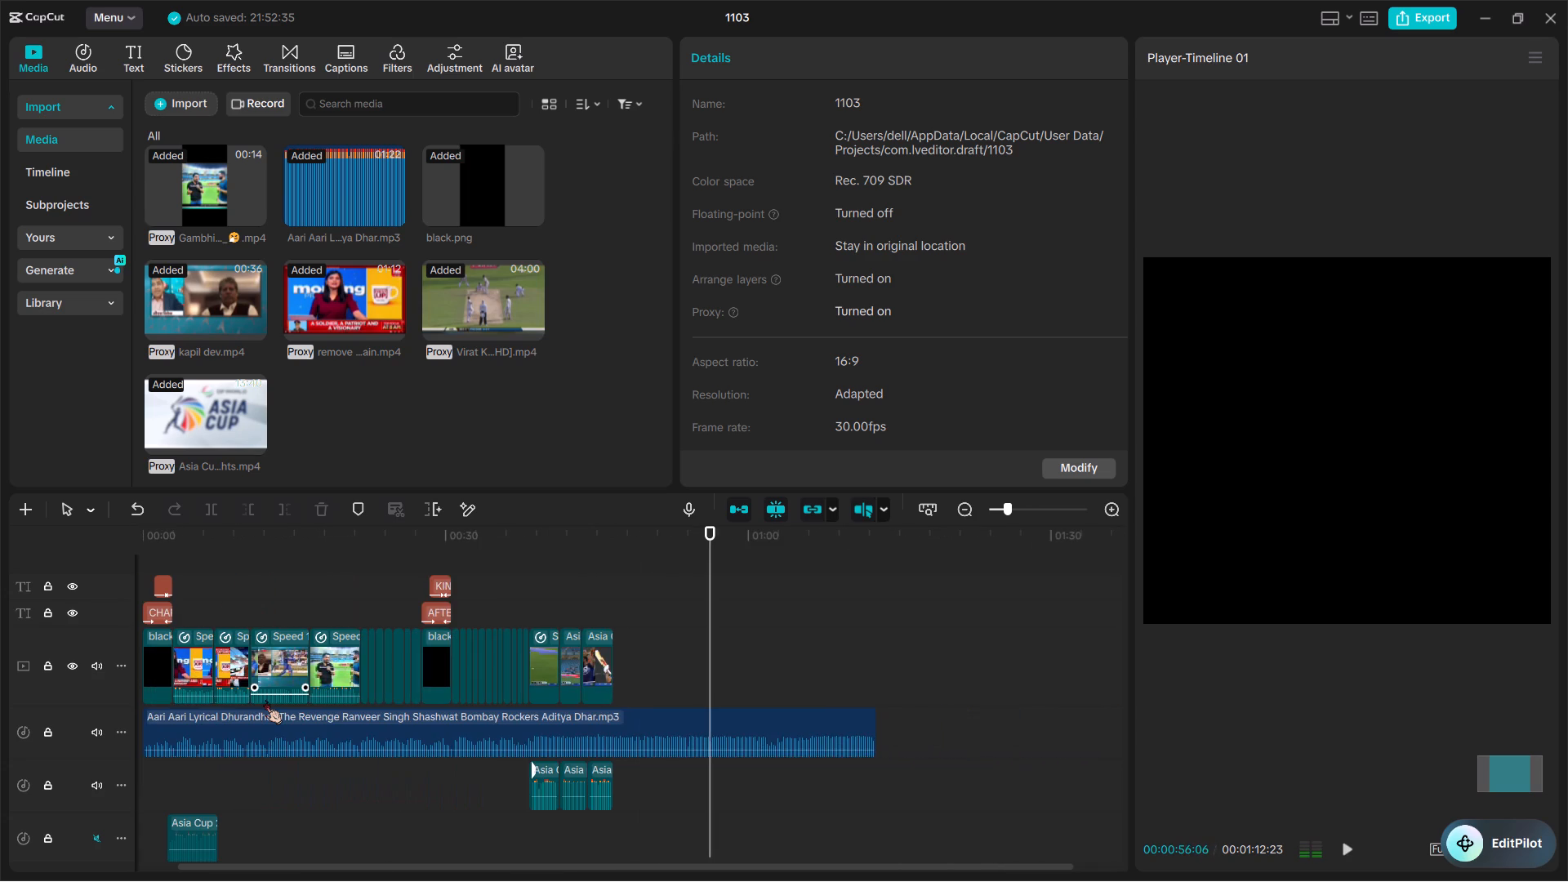
pyautogui.hscroll(1, 265, 700)
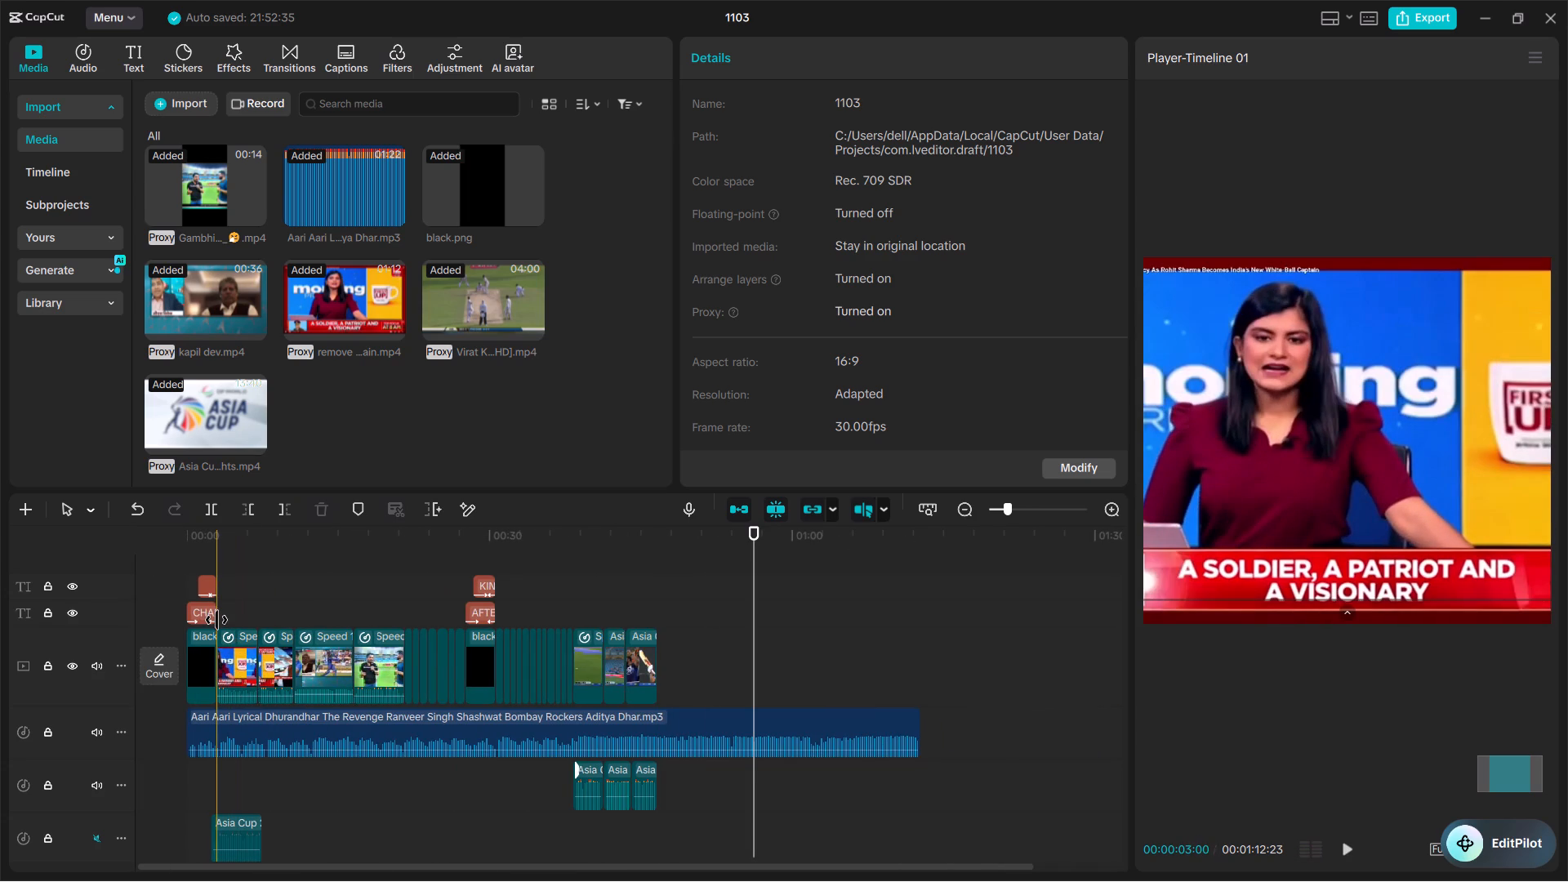
pyautogui.hscroll(2, 216, 620)
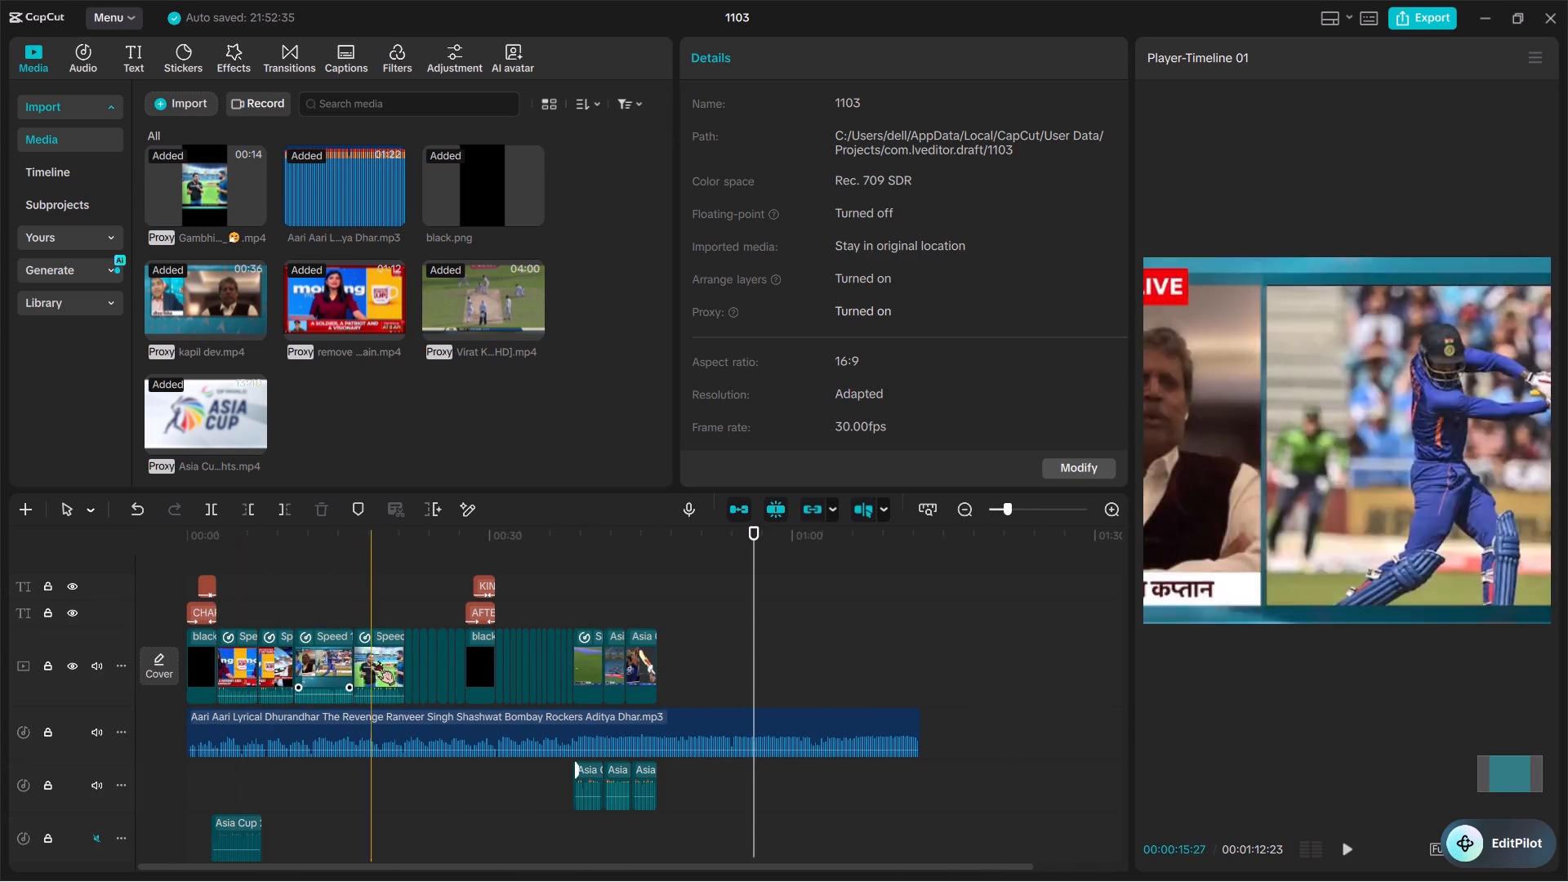
pyautogui.keyDown('ctrl'); pyautogui.scroll(14, 413, 660); pyautogui.keyUp('ctrl')
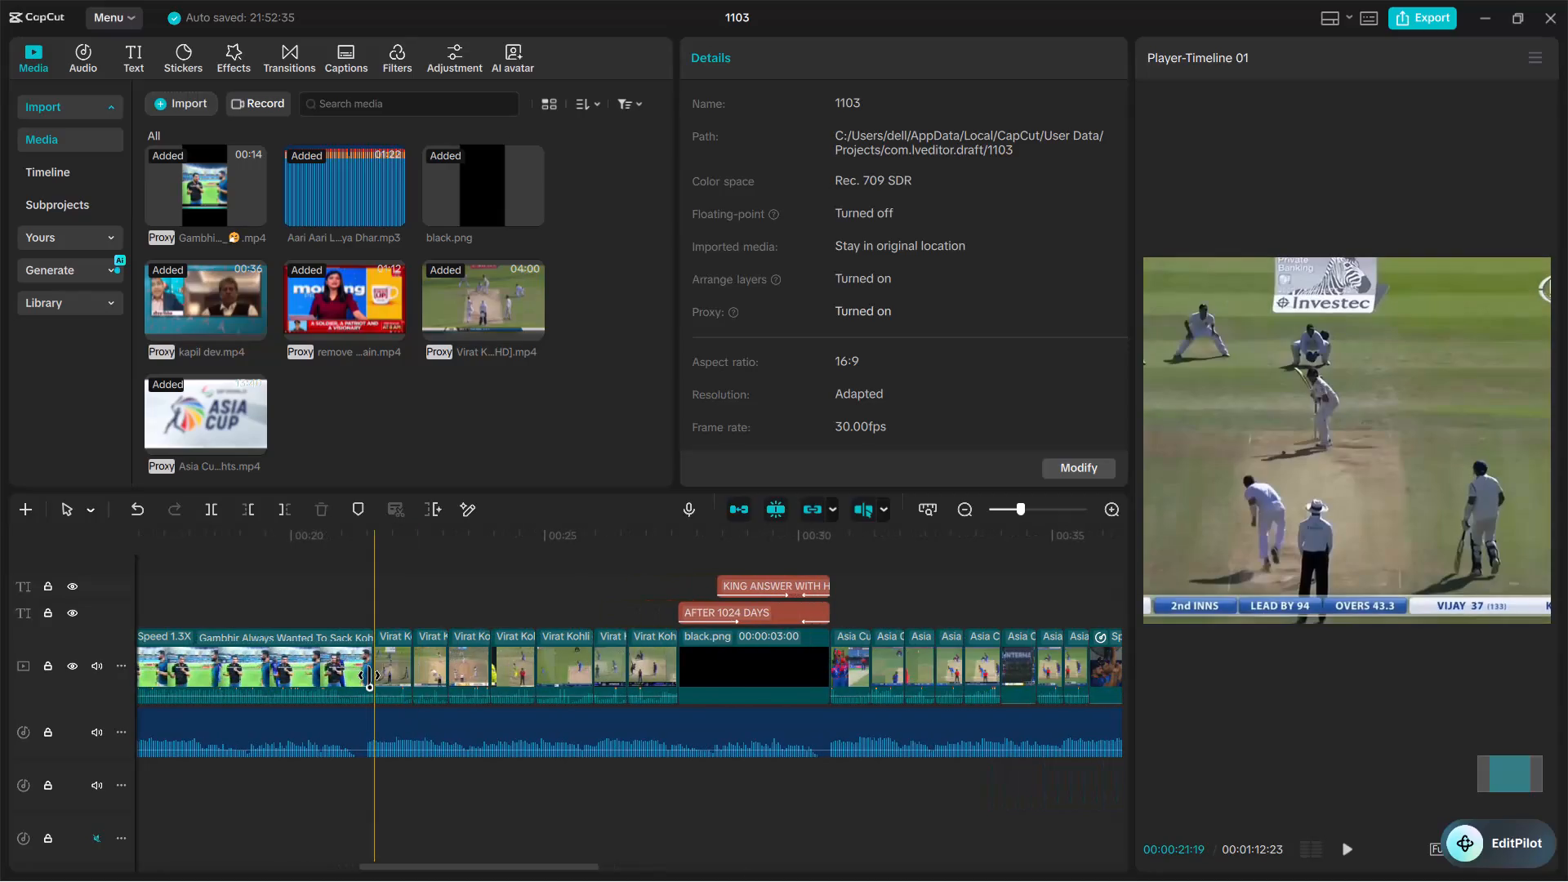
pyautogui.press('space')
pyautogui.hscroll(-1, 369, 675)
pyautogui.press('space')
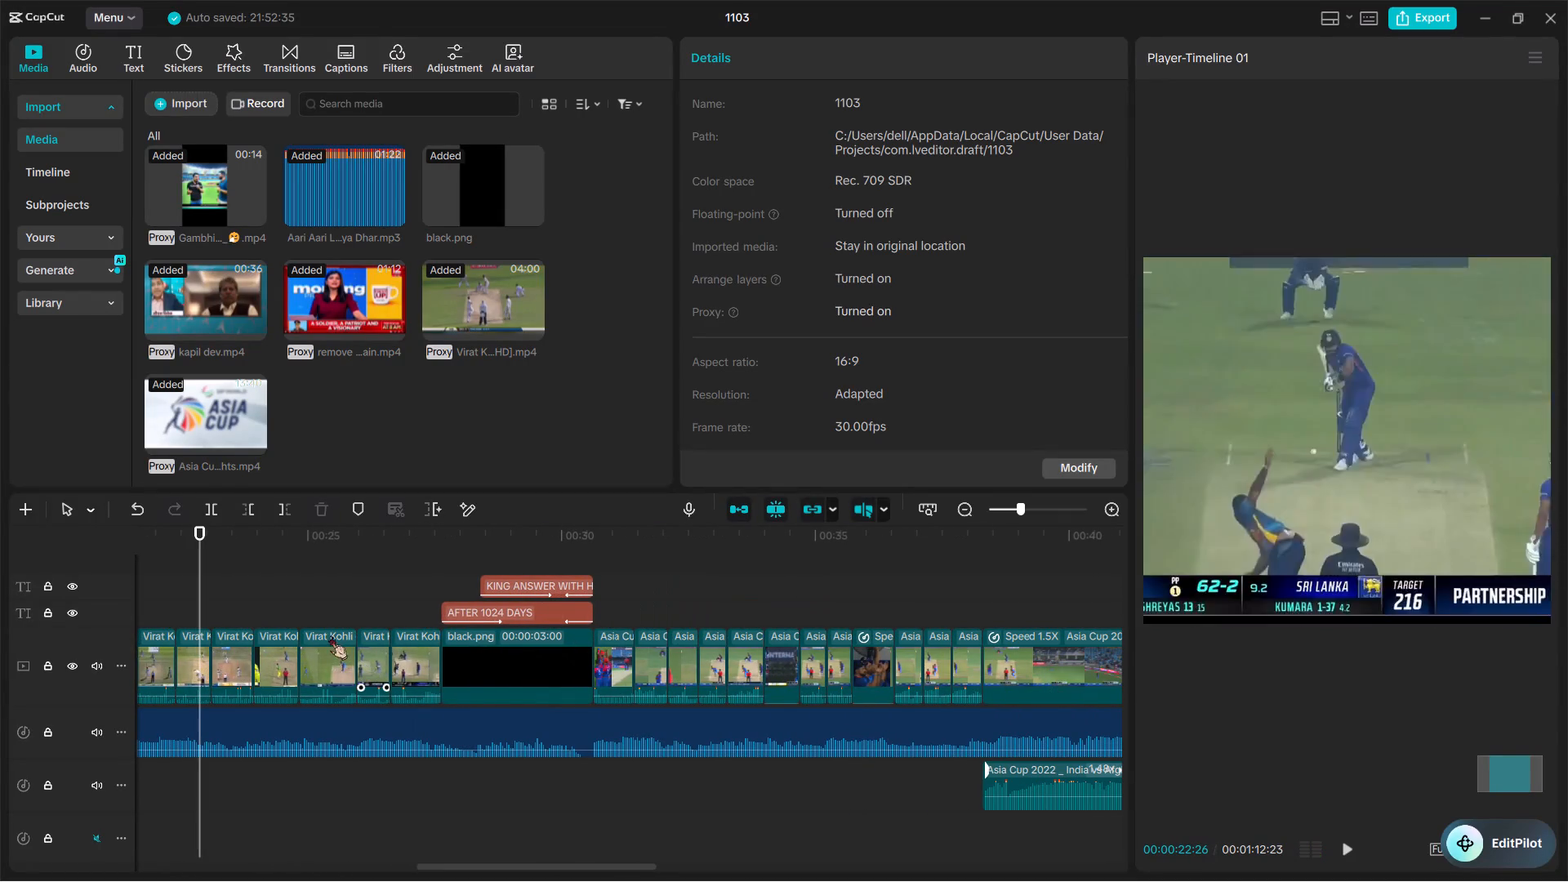
pyautogui.hscroll(-1, 63, 635)
pyautogui.hscroll(-1, 419, 693)
pyautogui.hscroll(1, 607, 728)
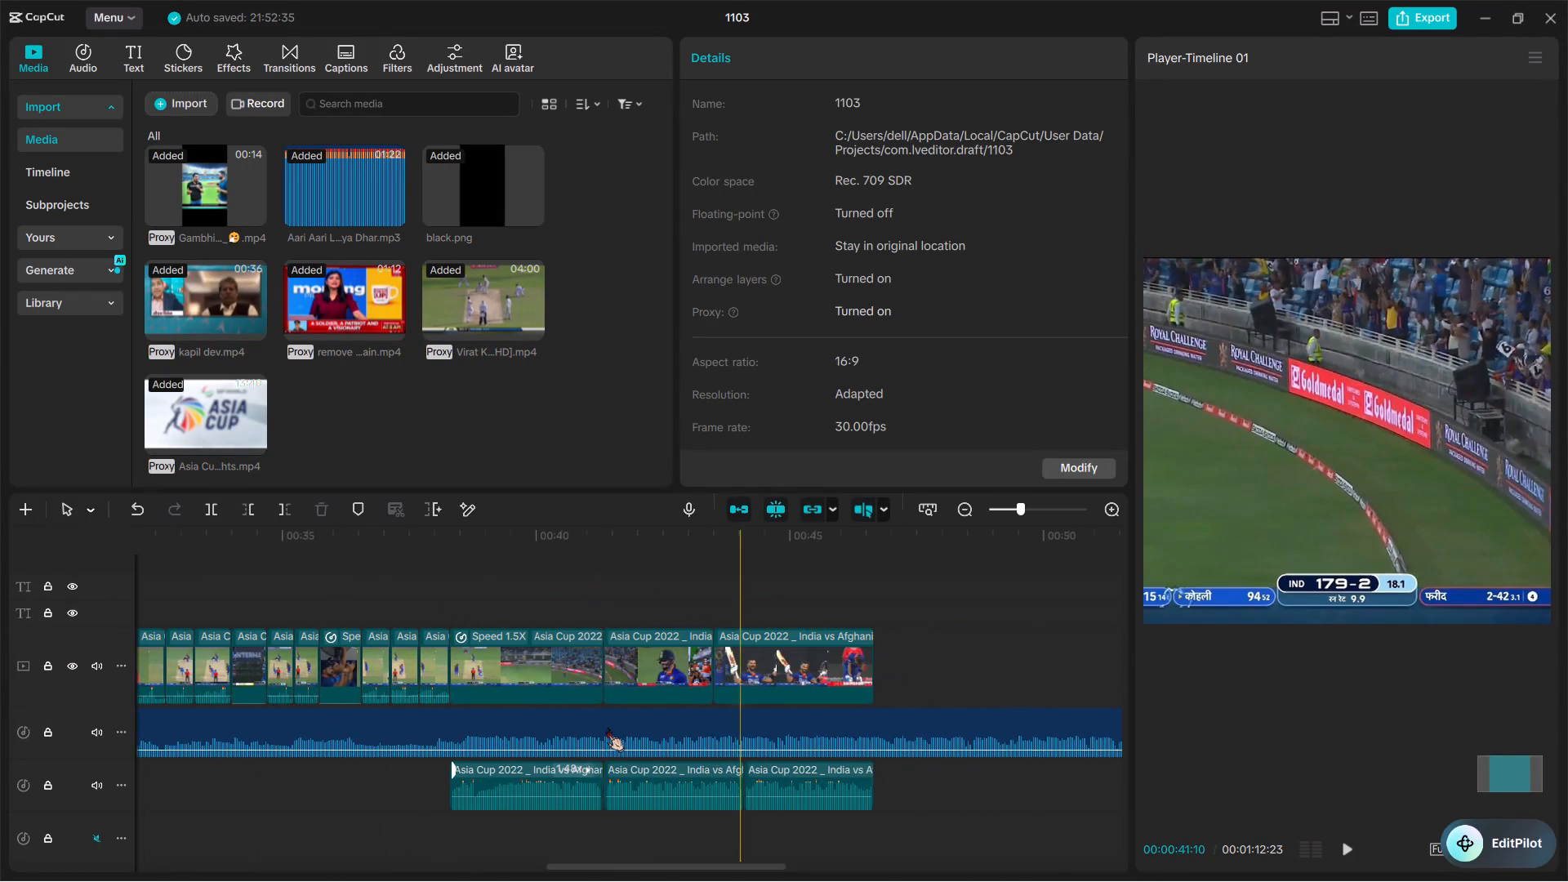
# Play the cut from the opening clips through the Gambhir clip and the dismissal montage to the AFTER 1024 DAYS title.
pyautogui.hscroll(2, 607, 728)
pyautogui.keyDown('ctrl'); pyautogui.scroll(-2, 607, 728); pyautogui.keyUp('ctrl')
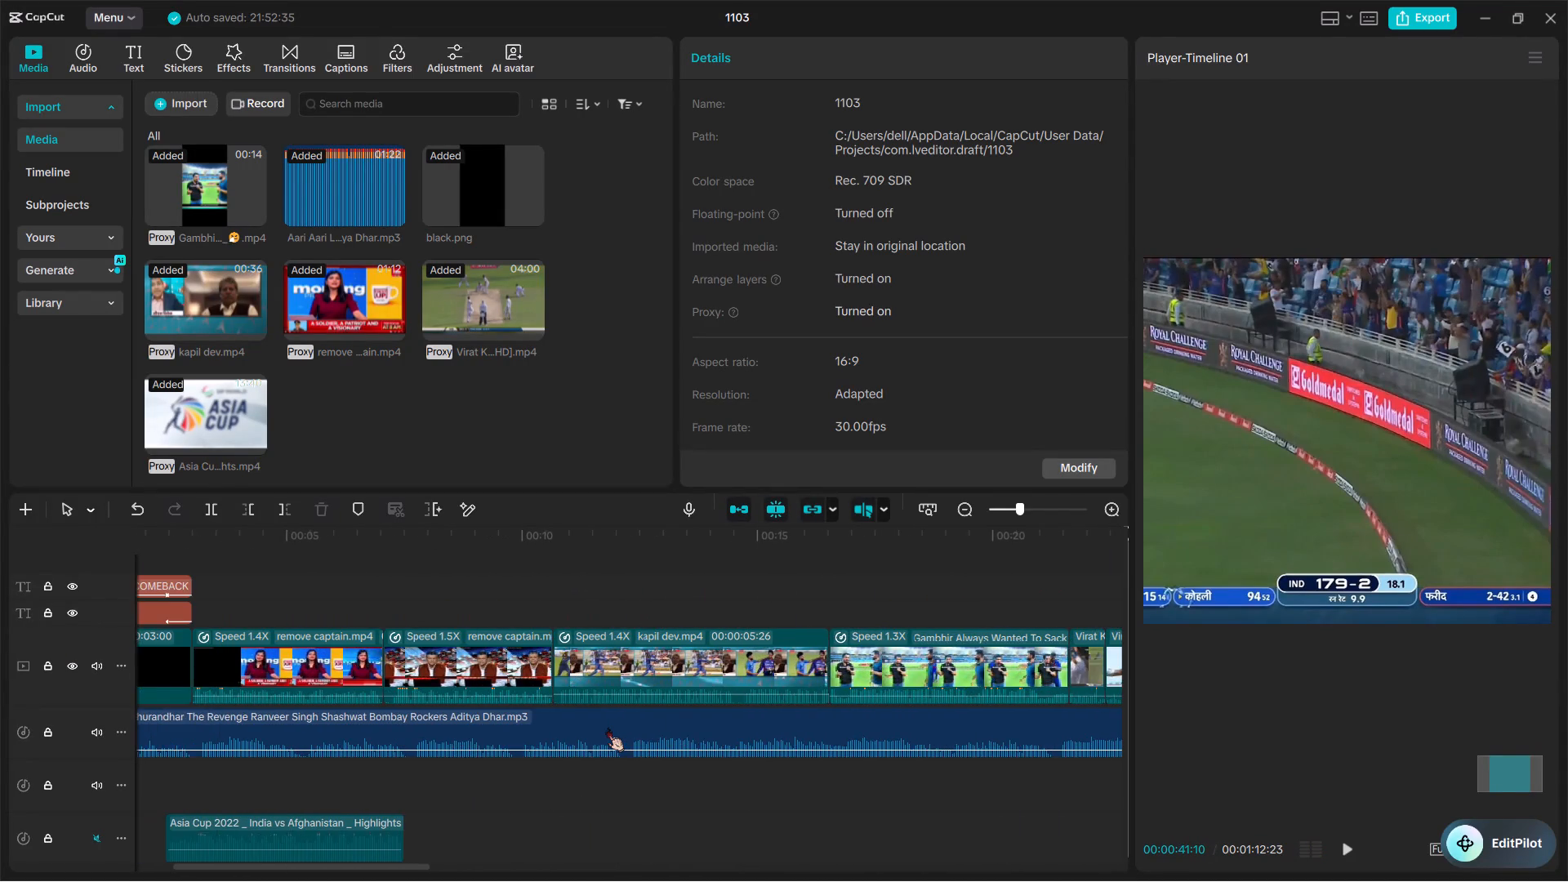
pyautogui.hscroll(1, 607, 728)
pyautogui.press('space')
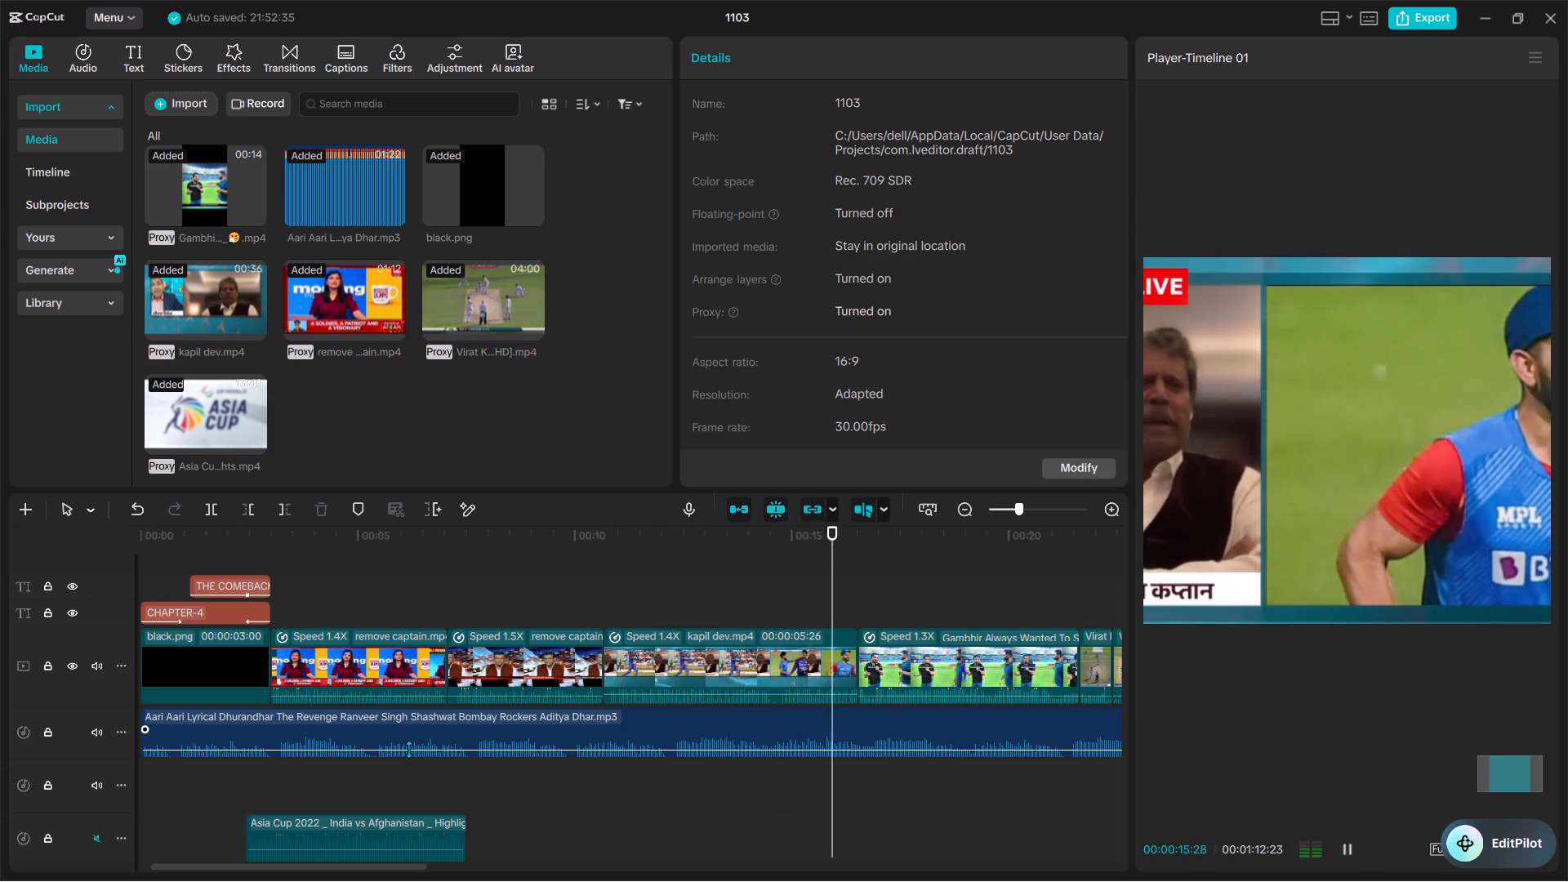
pyautogui.hscroll(-1, 408, 749)
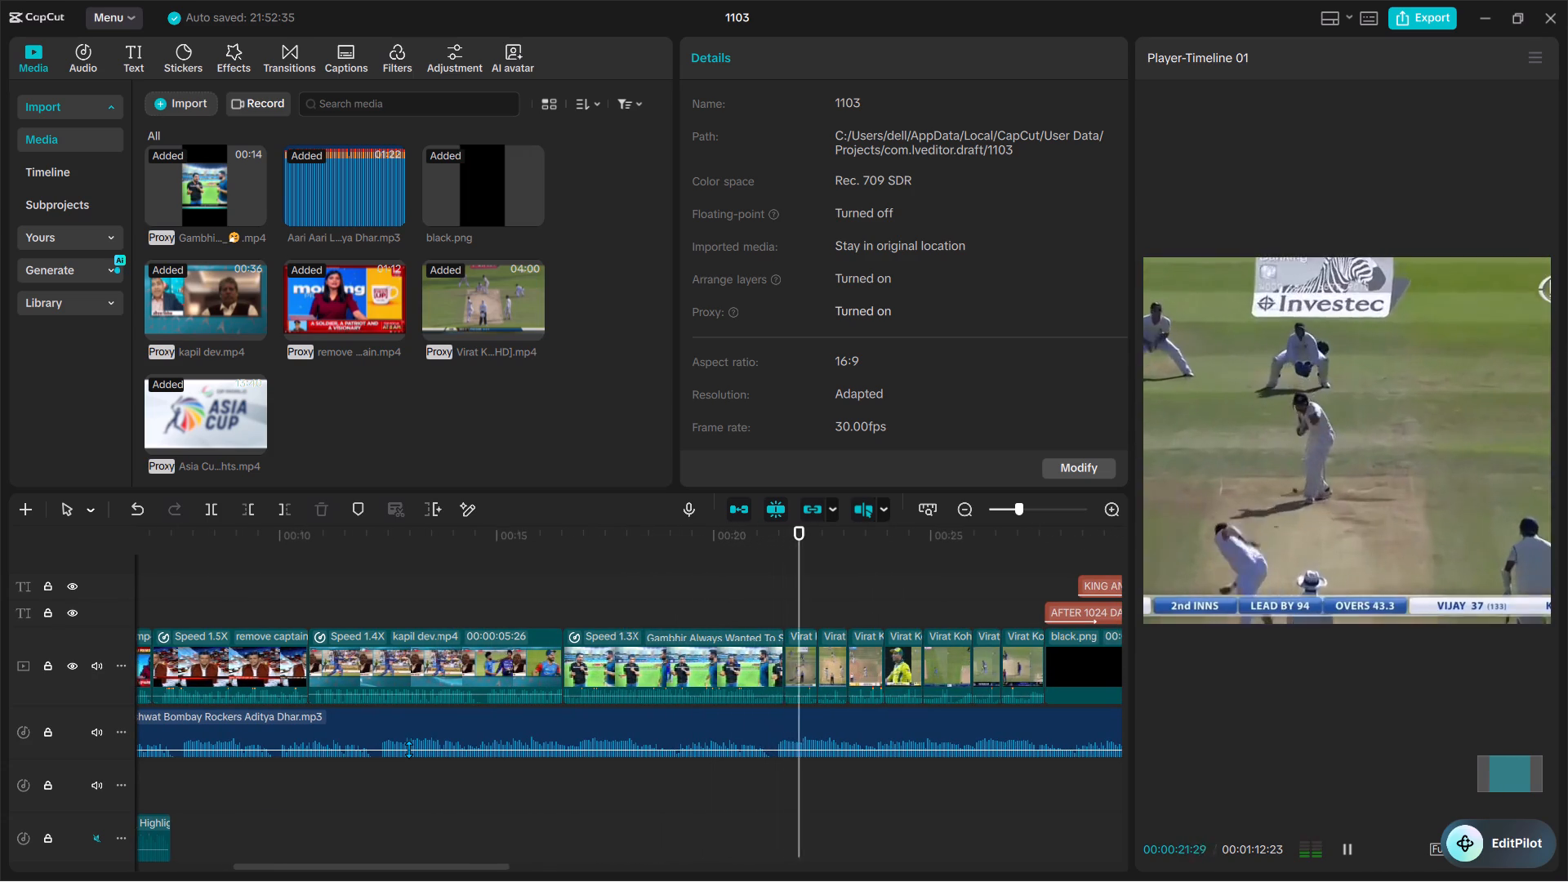
pyautogui.hscroll(-2, 408, 749)
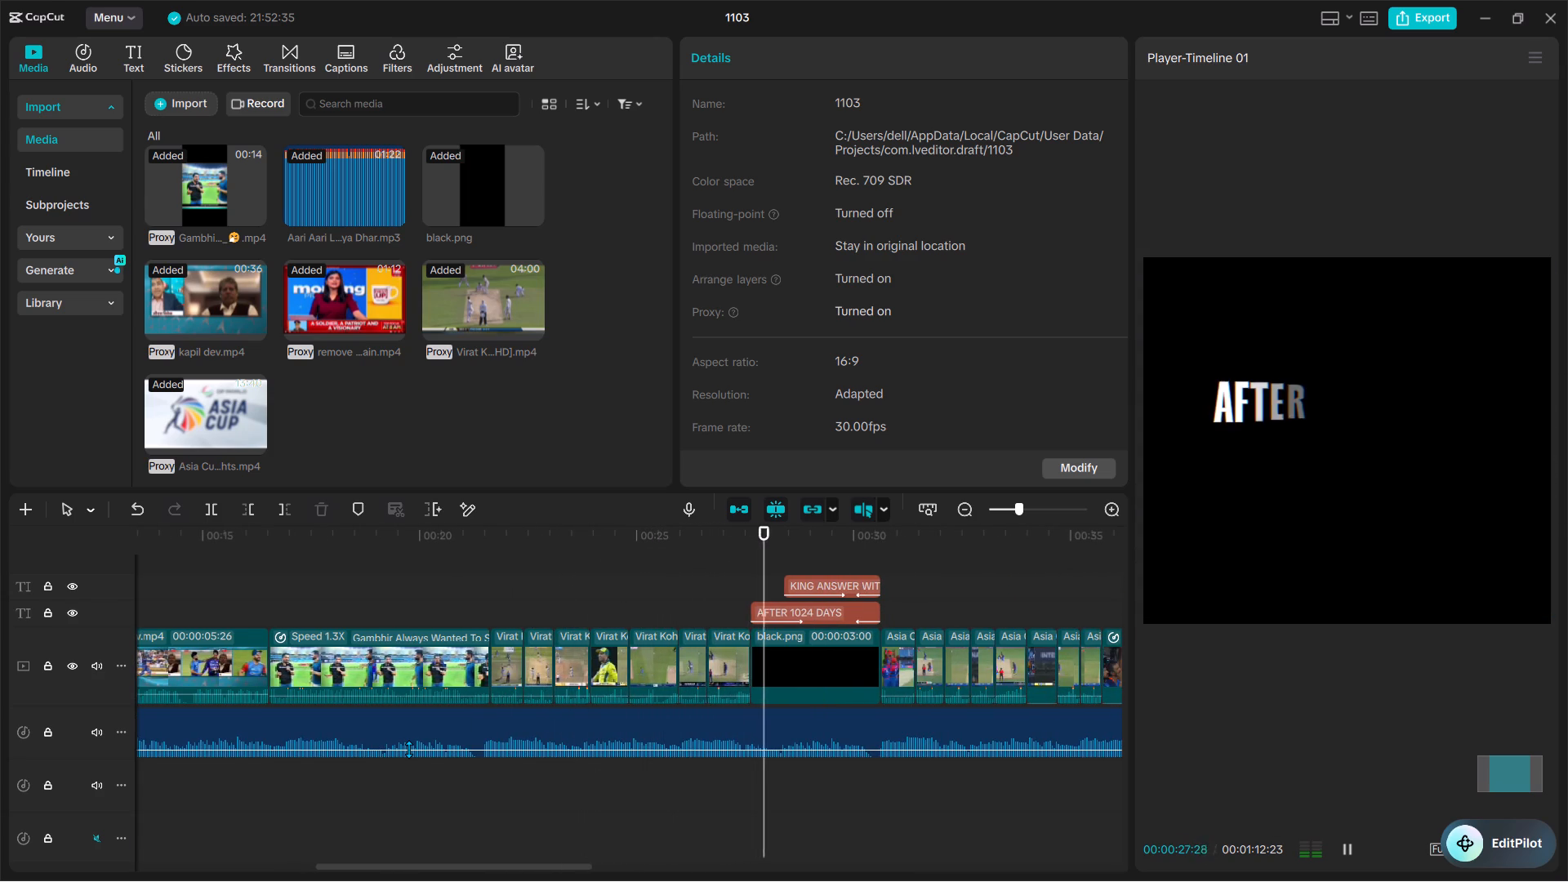
# Continue playback from the AFTER 1024 DAYS title through the Asia Cup highlights and stop just past the last clip.
pyautogui.press('space')
pyautogui.press('space')
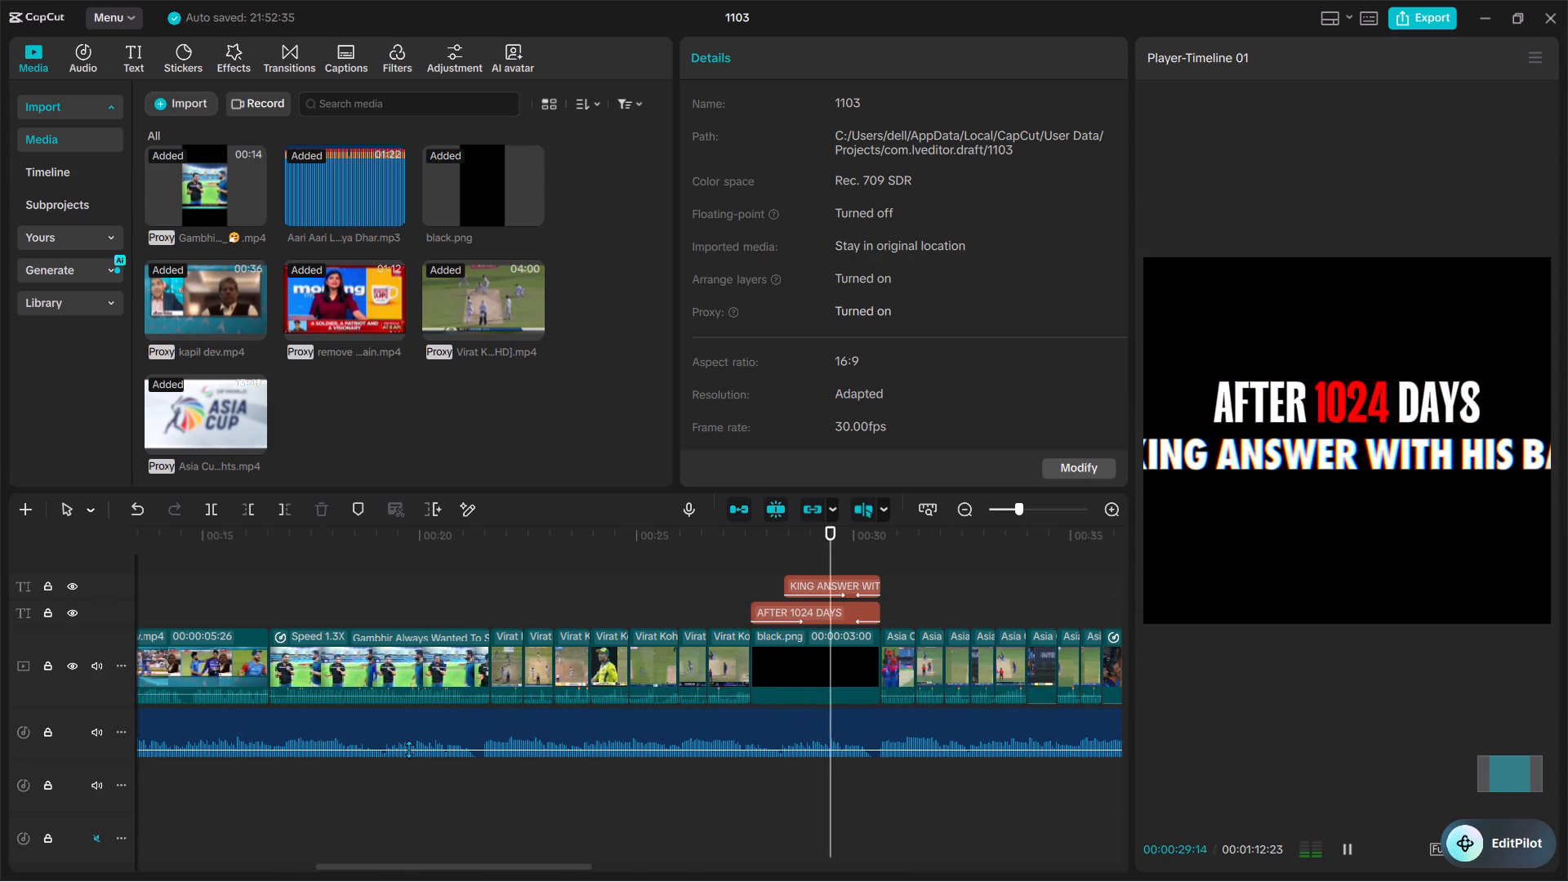
pyautogui.hscroll(-1, 408, 749)
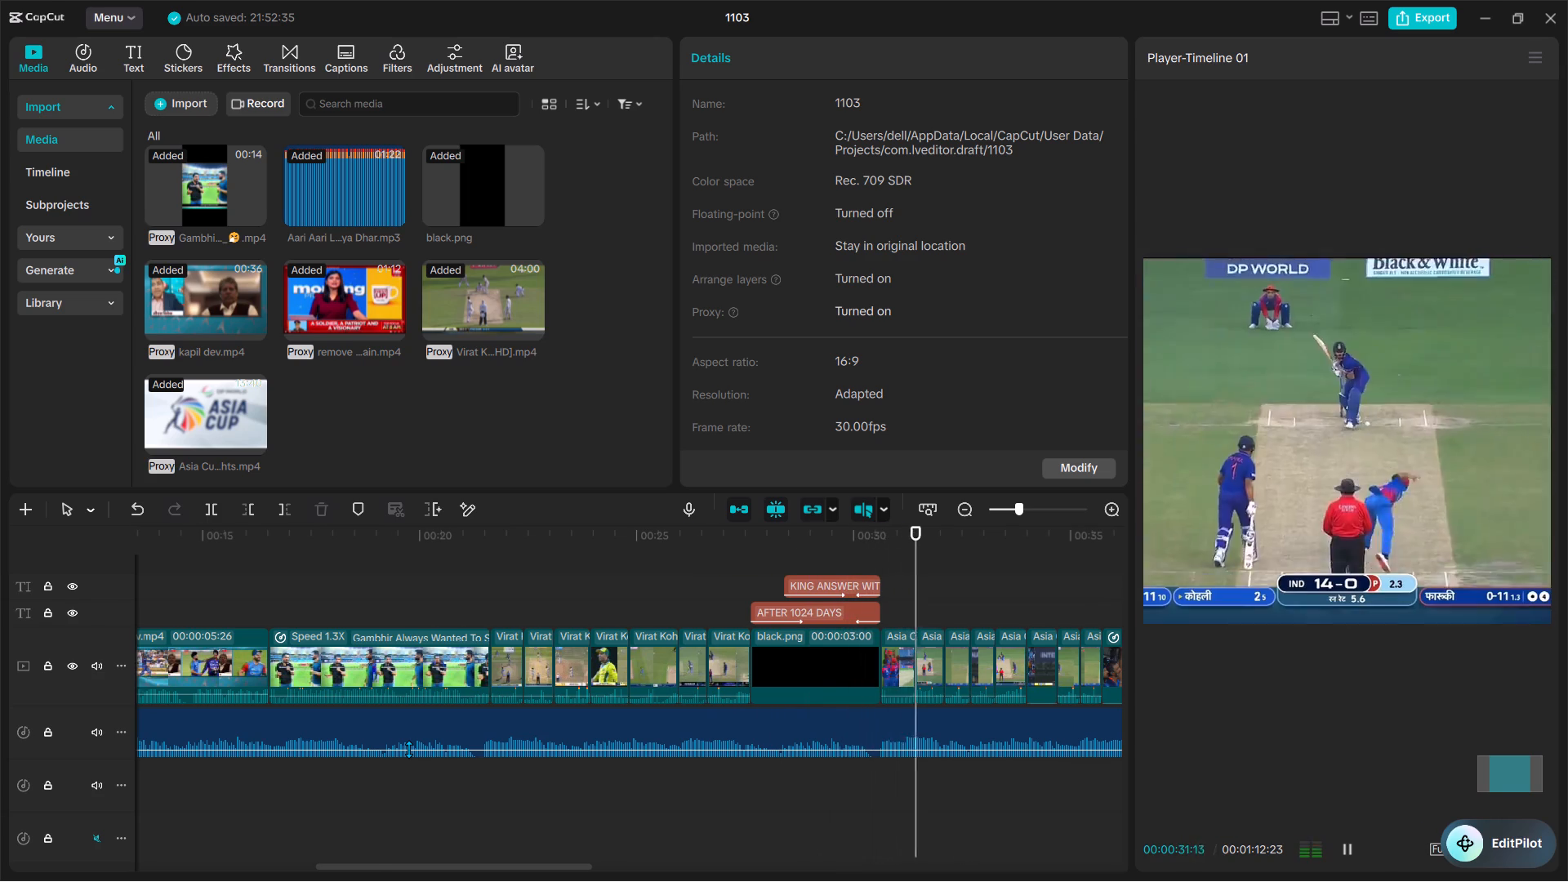
pyautogui.hscroll(-1, 408, 749)
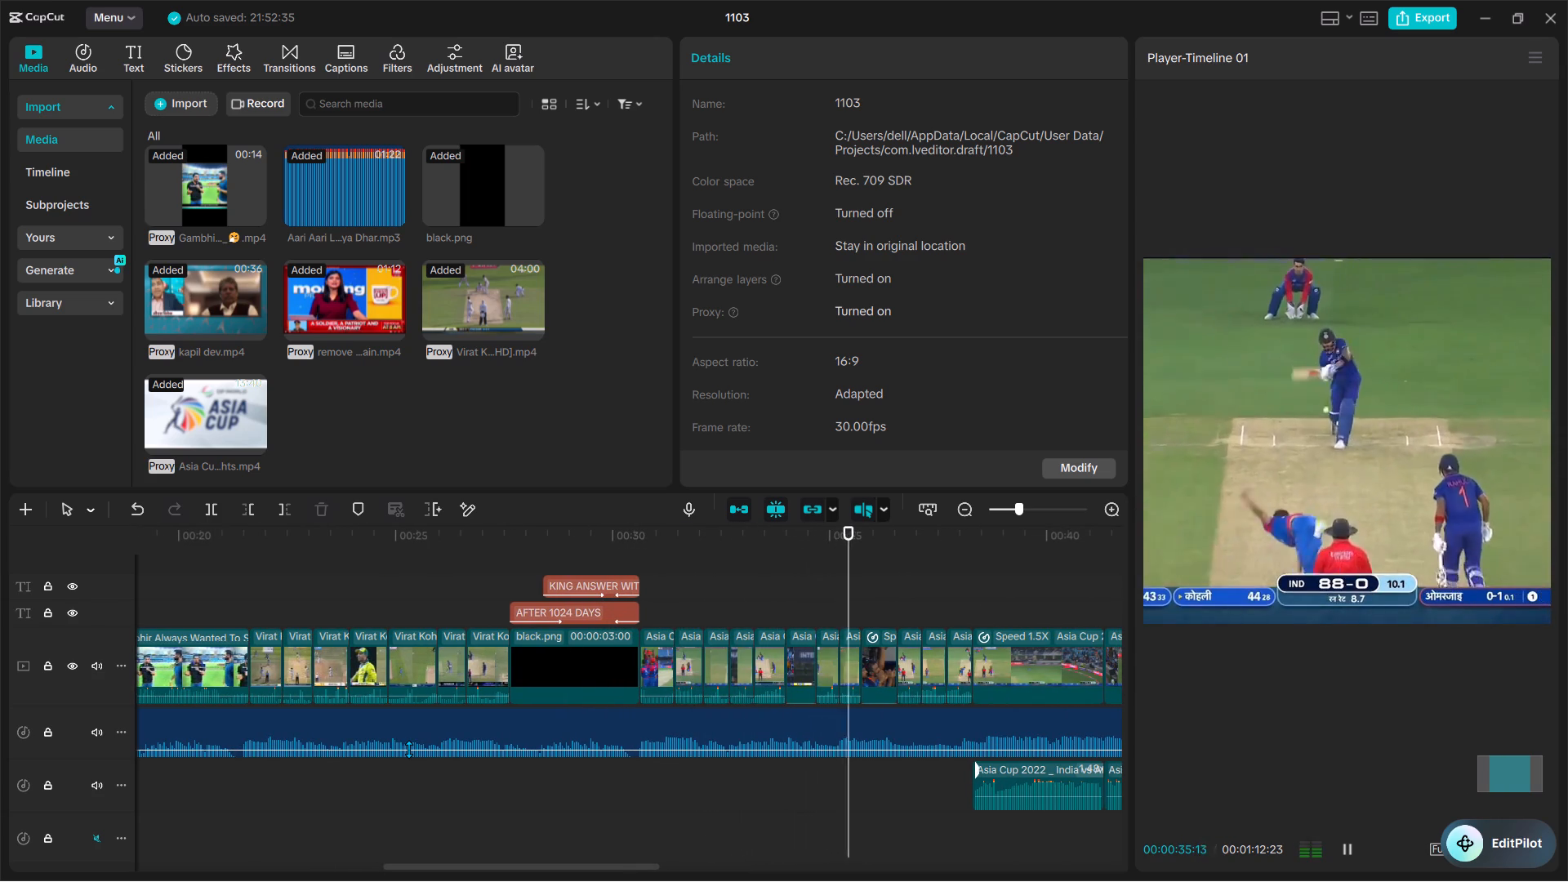
pyautogui.scroll(-1, 408, 749)
pyautogui.hscroll(-2, 408, 749)
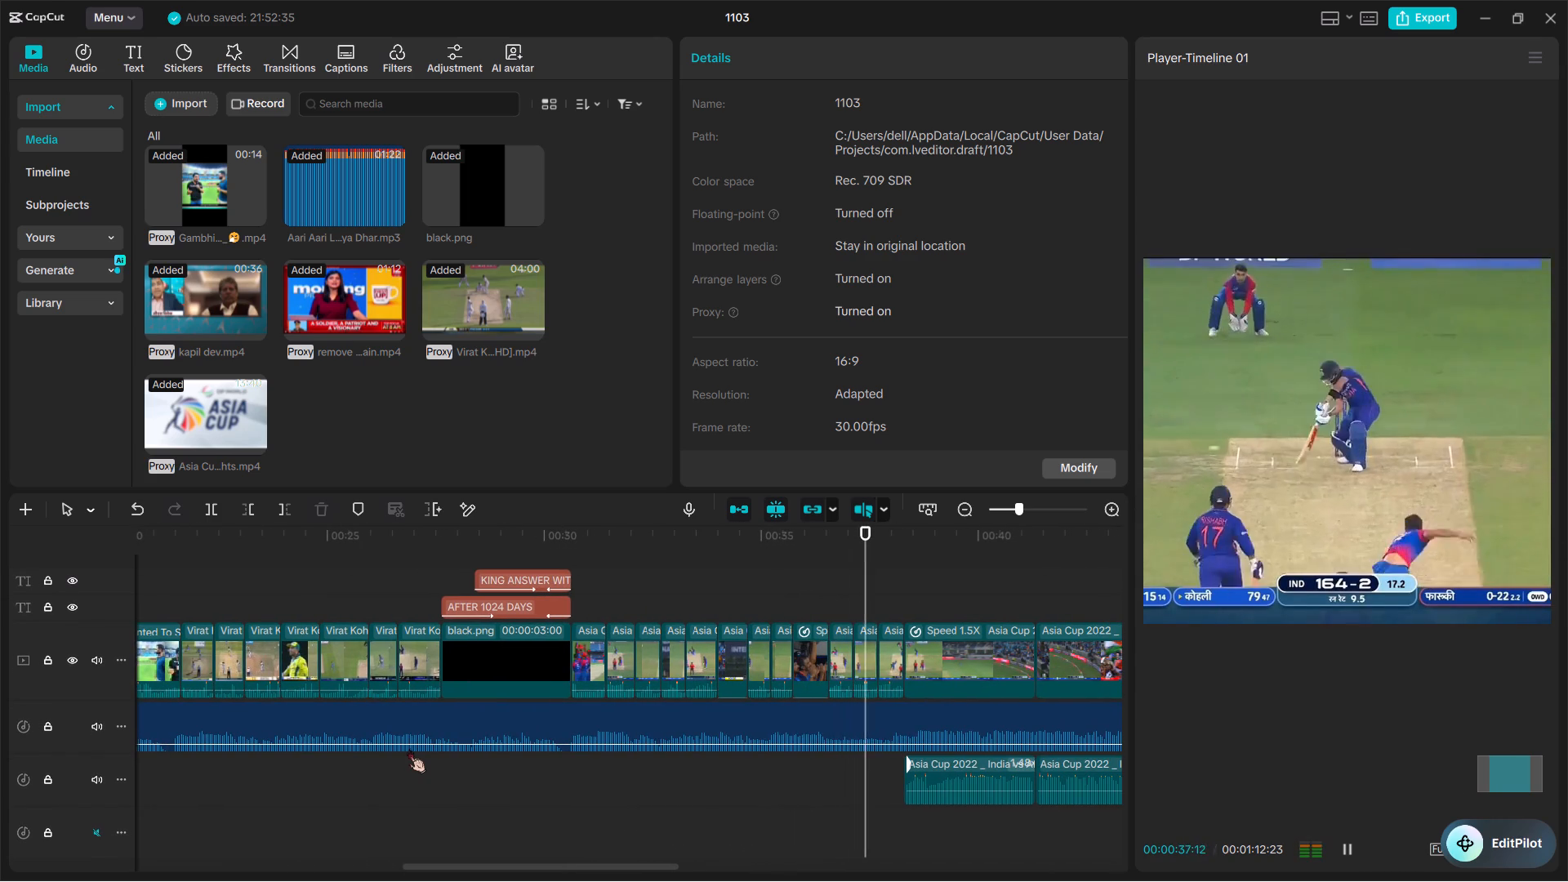
pyautogui.hscroll(-1, 408, 749)
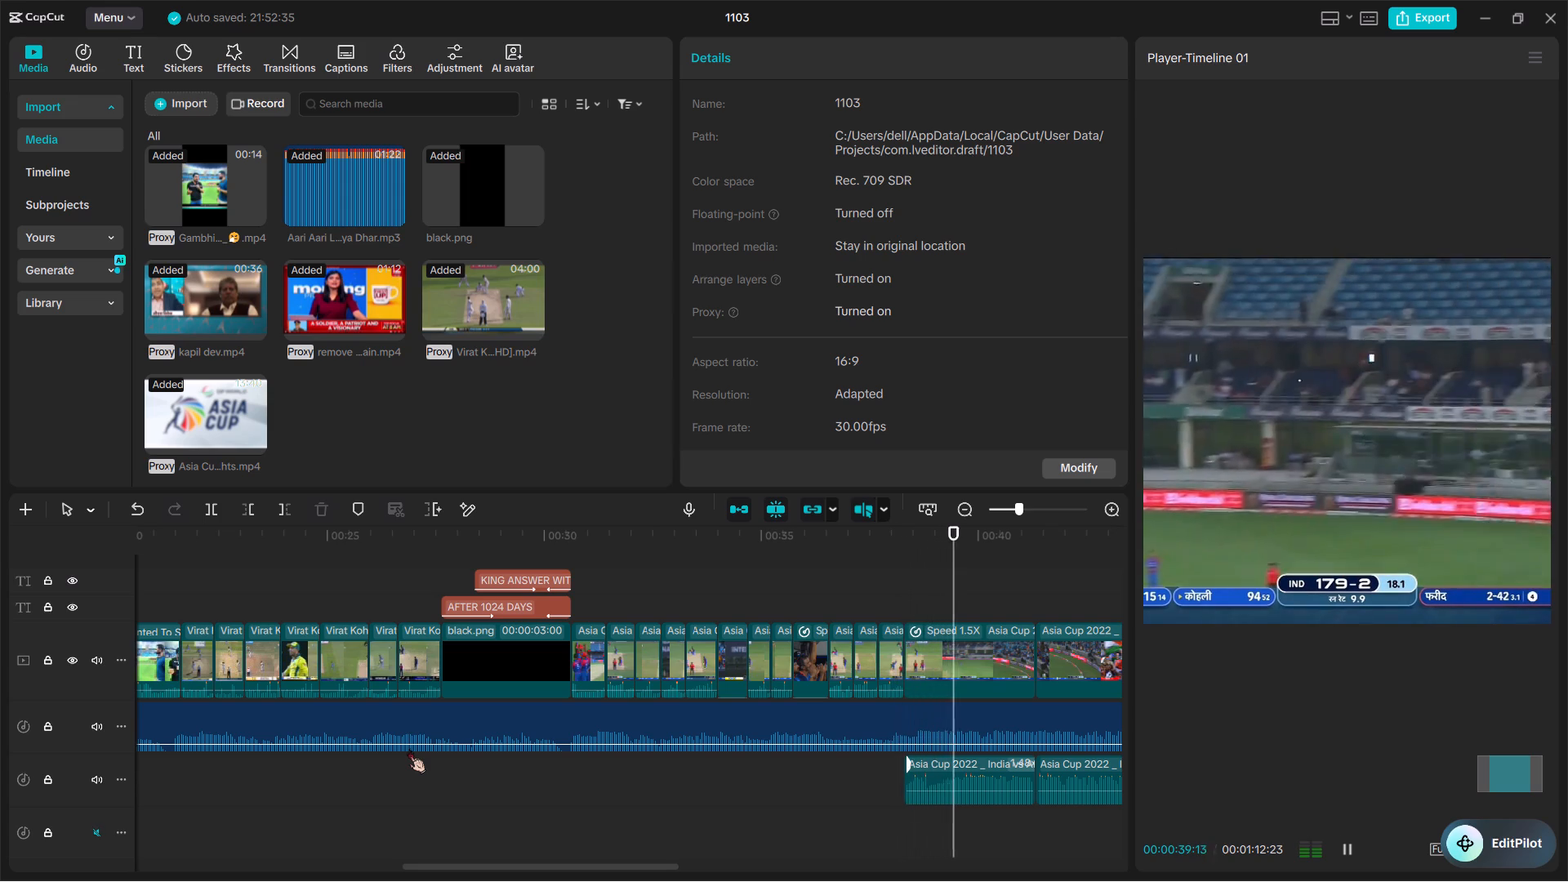
pyautogui.keyDown('ctrl'); pyautogui.scroll(-6, 408, 749); pyautogui.keyUp('ctrl')
pyautogui.hscroll(-1, 408, 749)
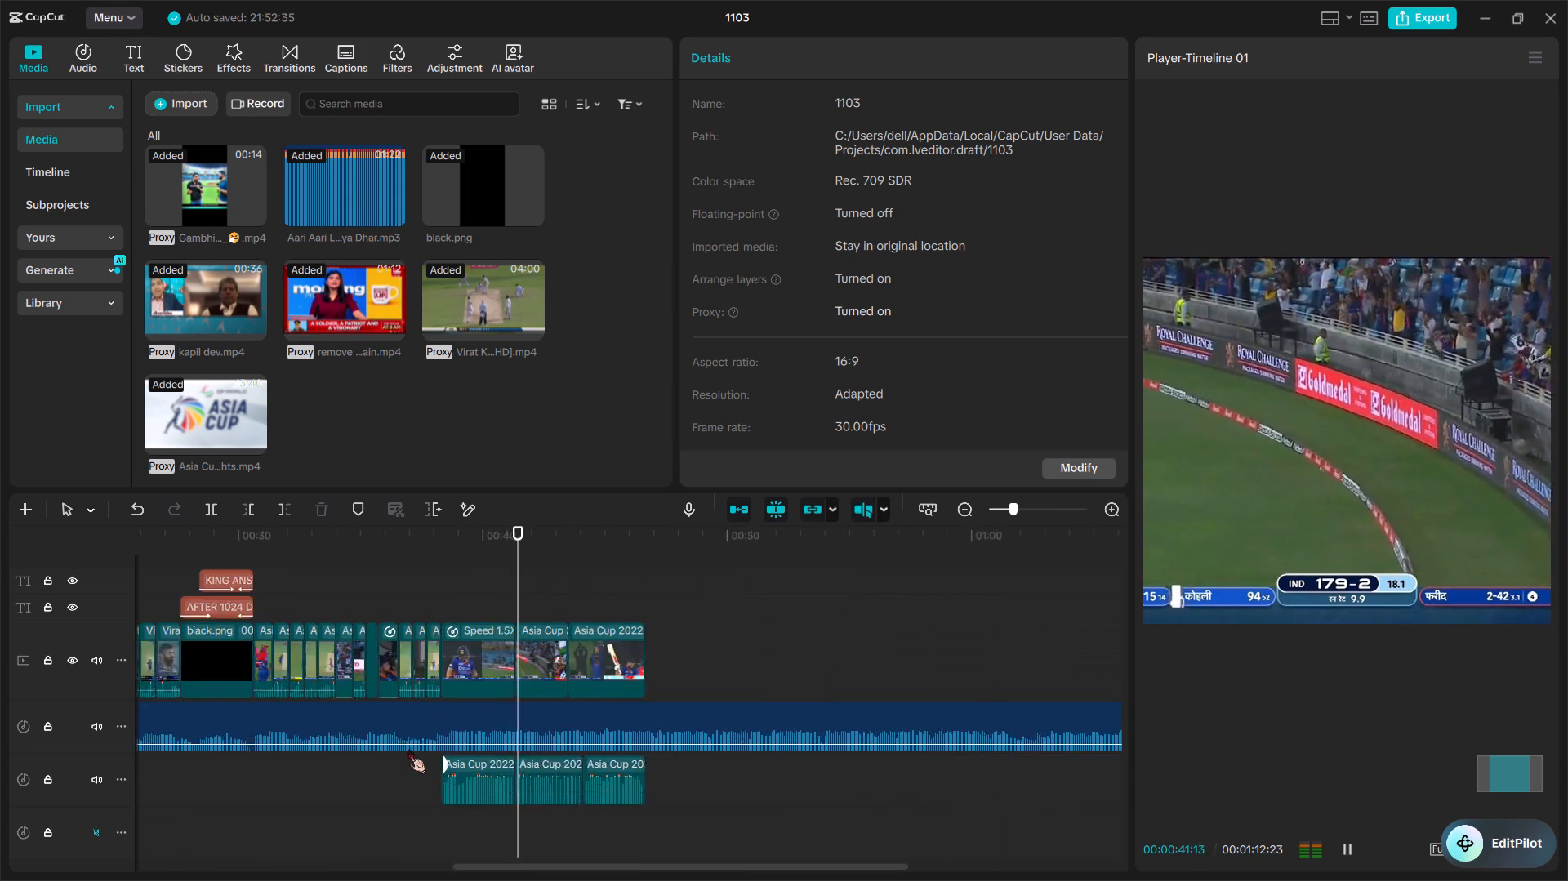
pyautogui.hscroll(-1, 408, 749)
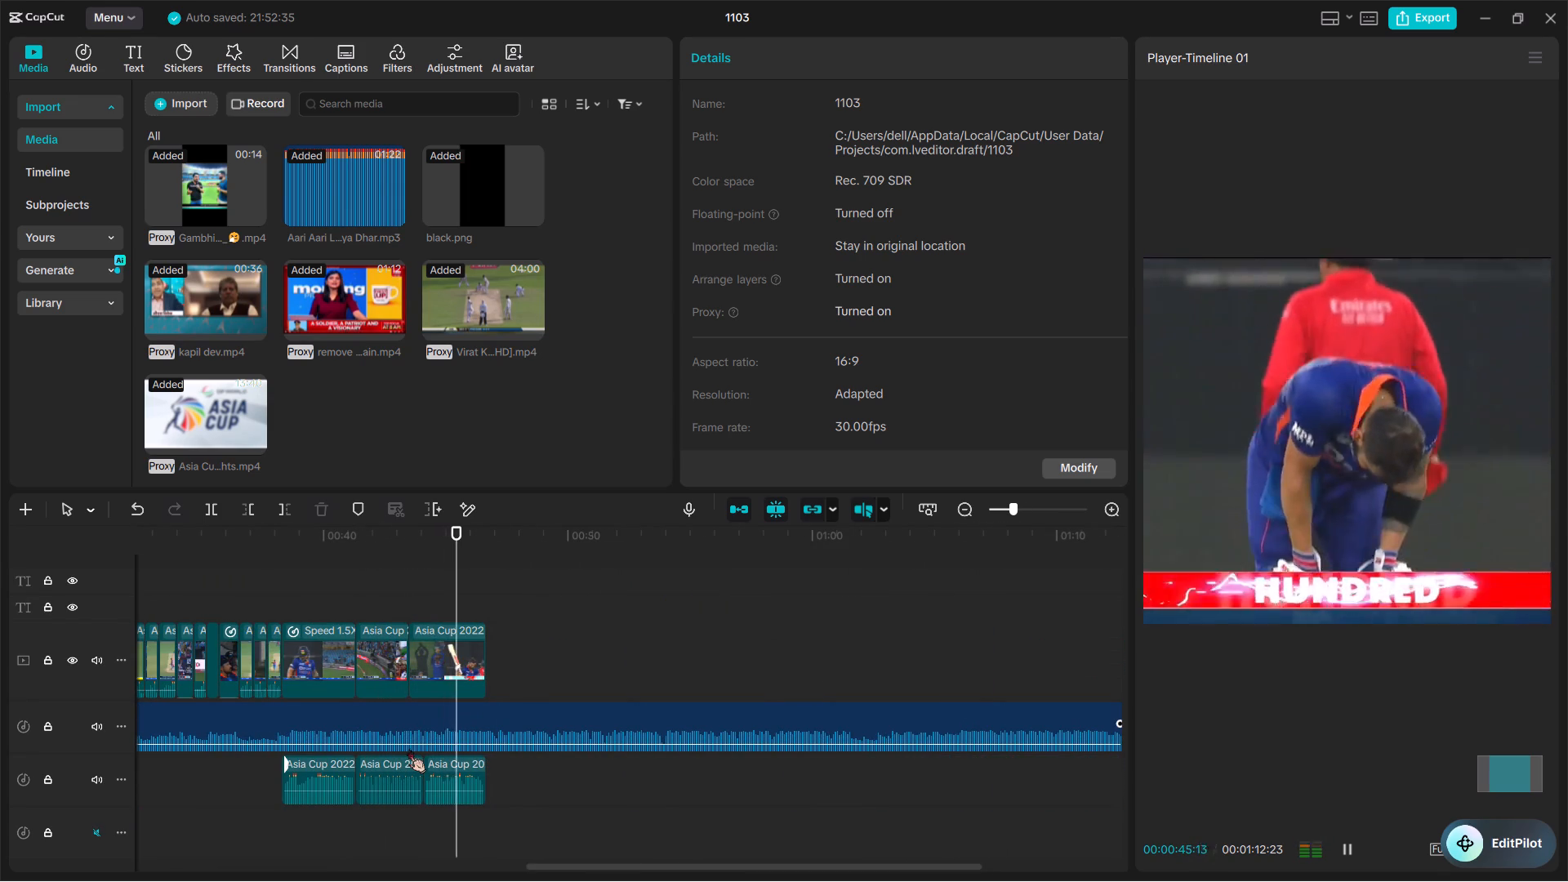
pyautogui.press('space')
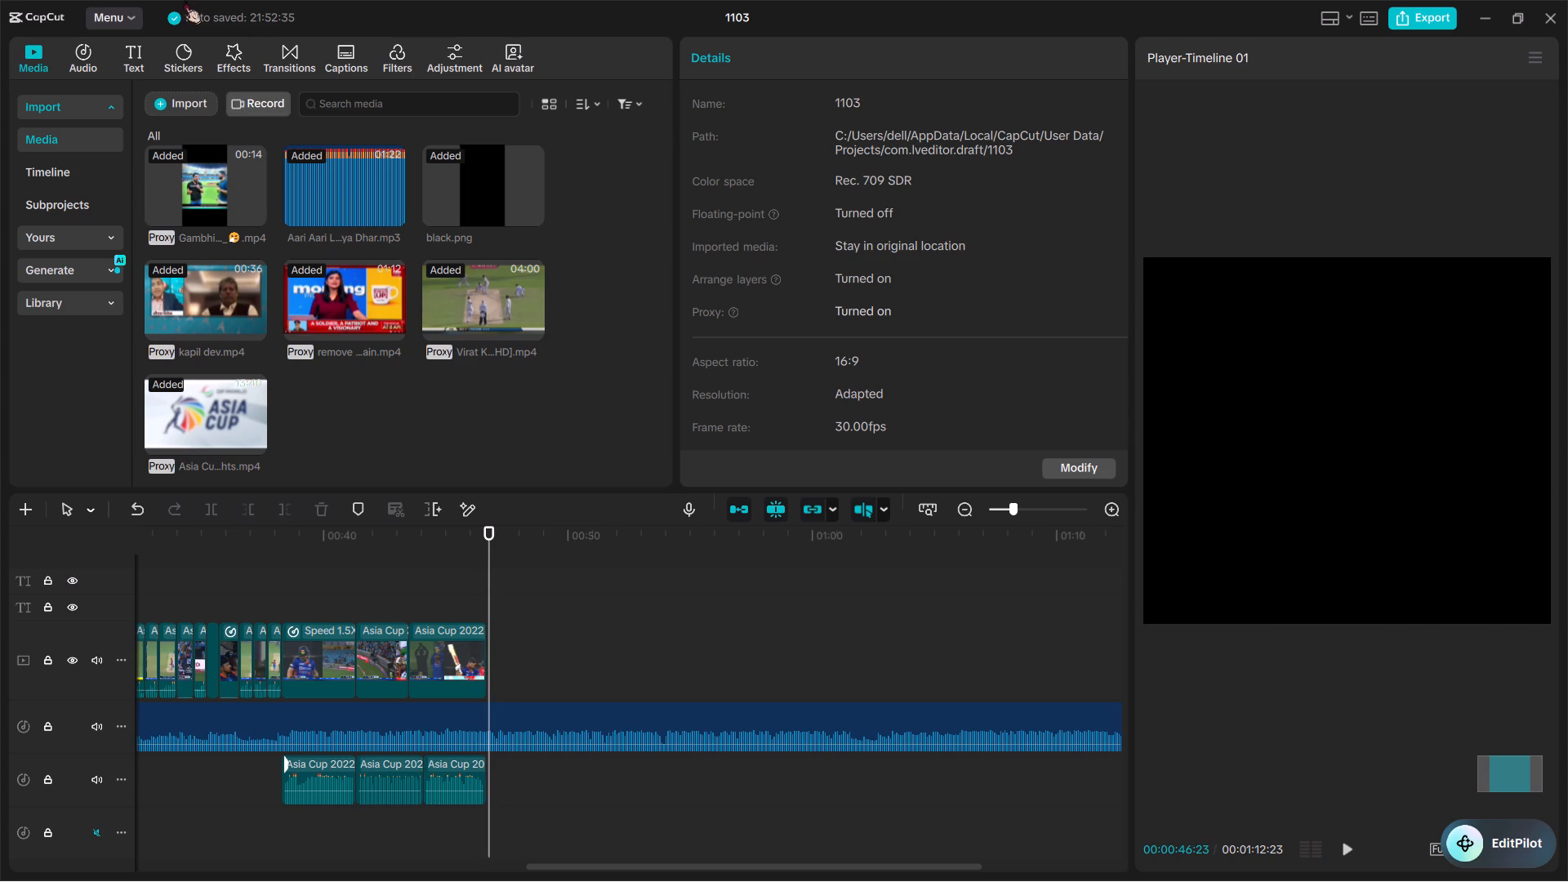
# Start importing media from the device, look through the Downloads files, and switch to the Home location.
pyautogui.click(169, 109)
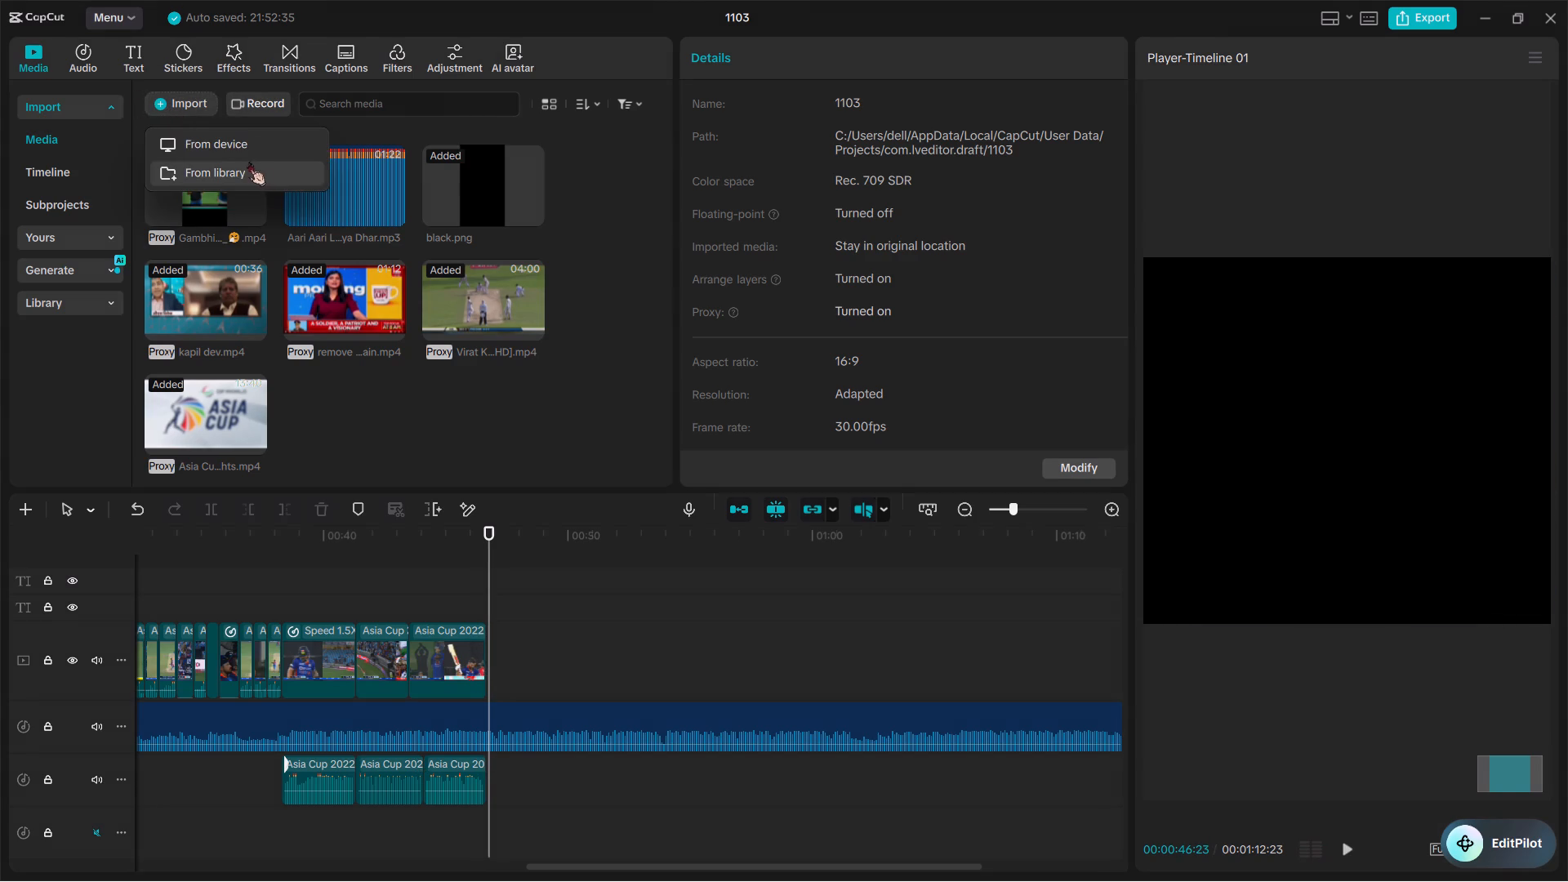
pyautogui.click(232, 151)
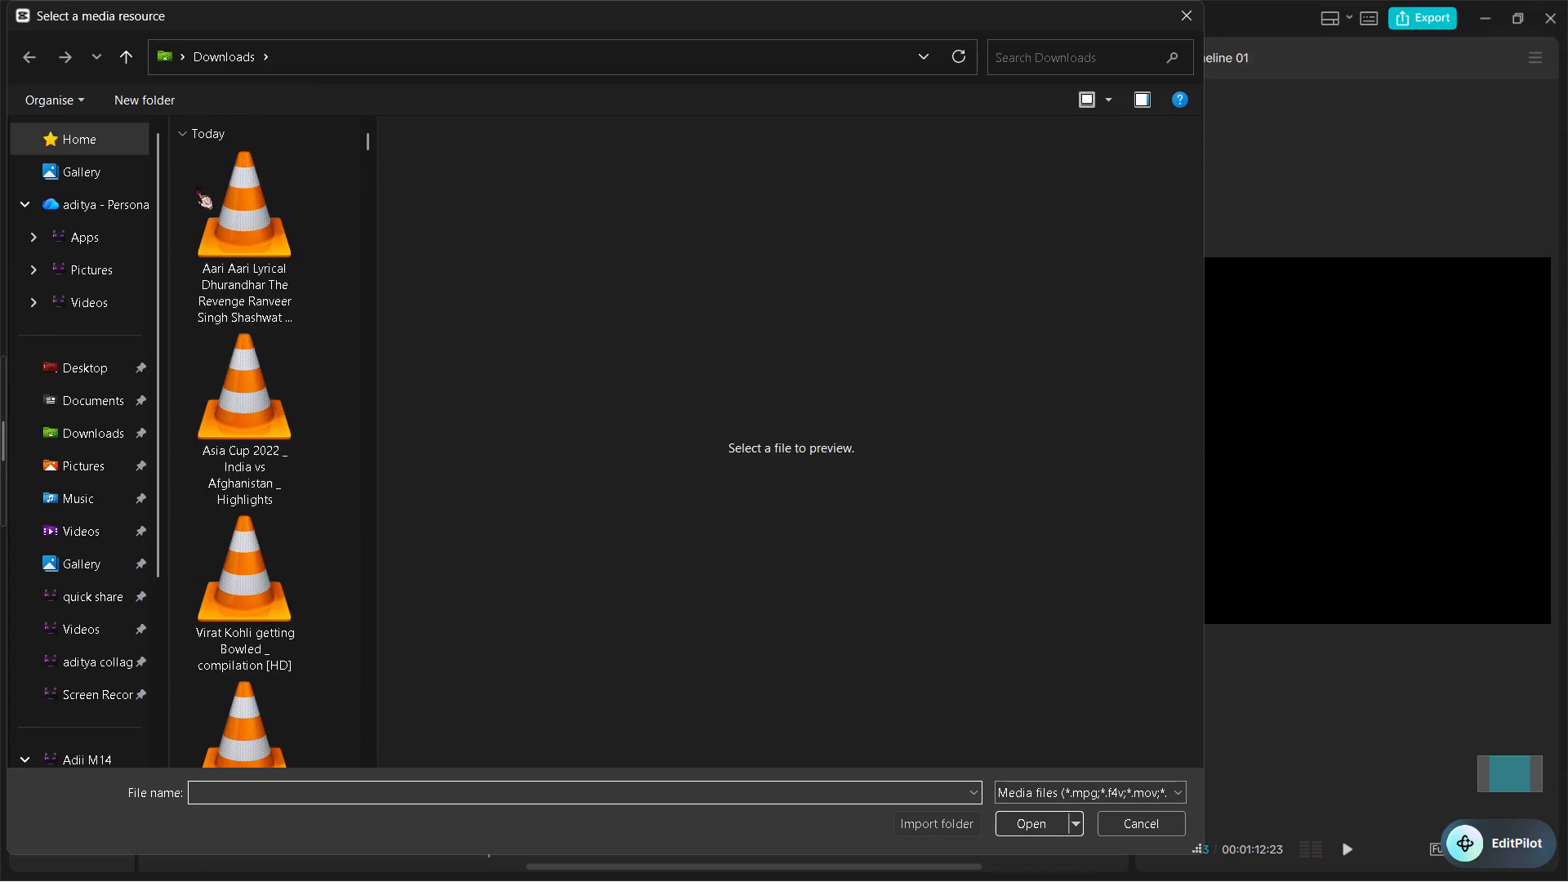
pyautogui.scroll(-1, 229, 528)
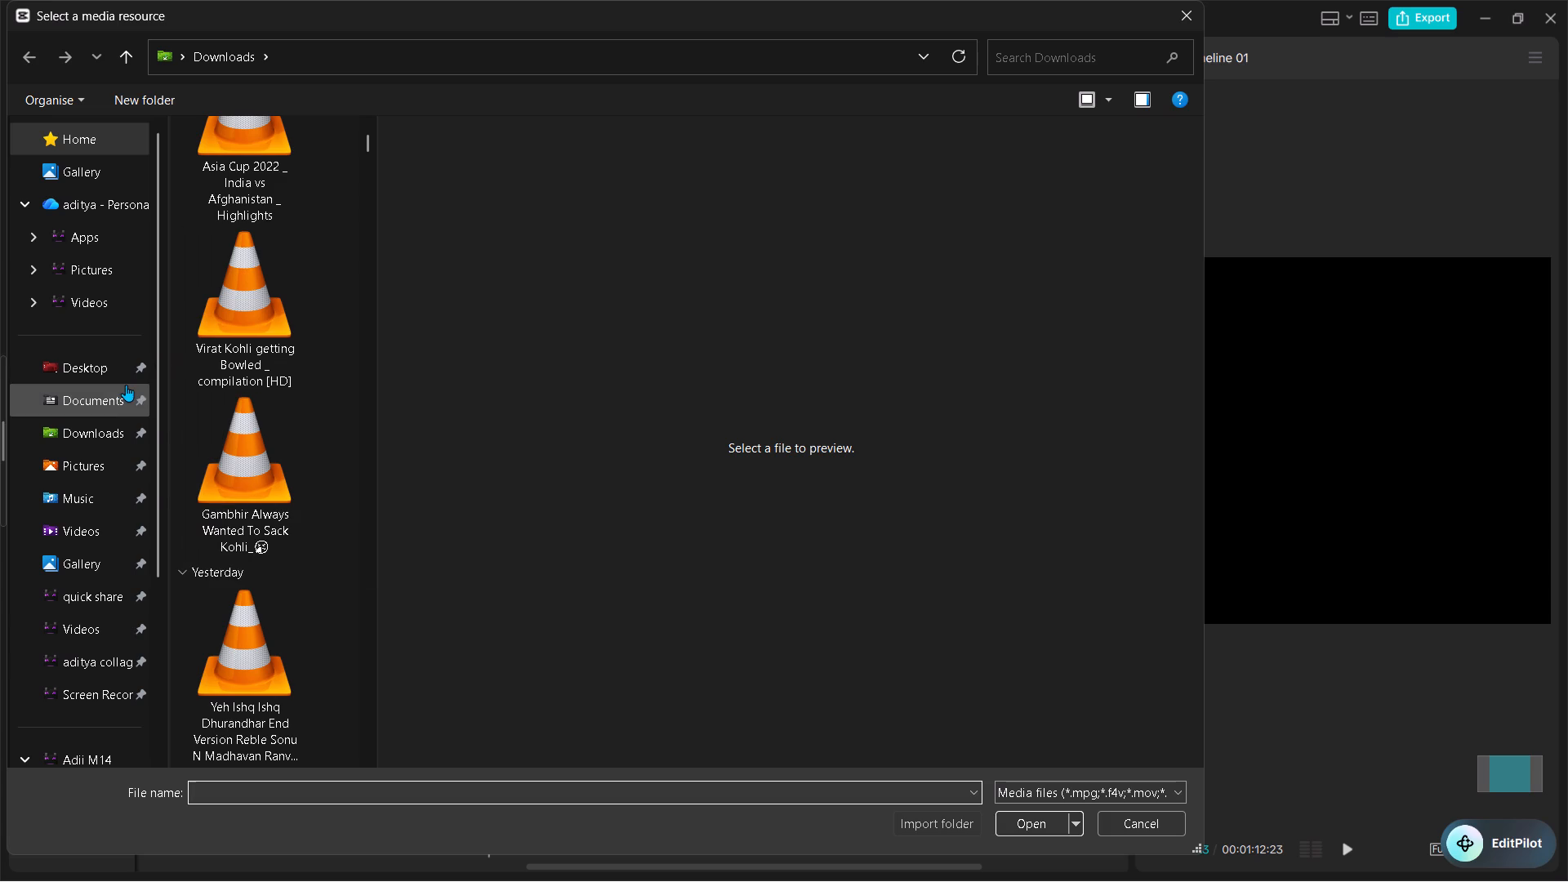
pyautogui.scroll(1, 216, 350)
pyautogui.scroll(1, 78, 219)
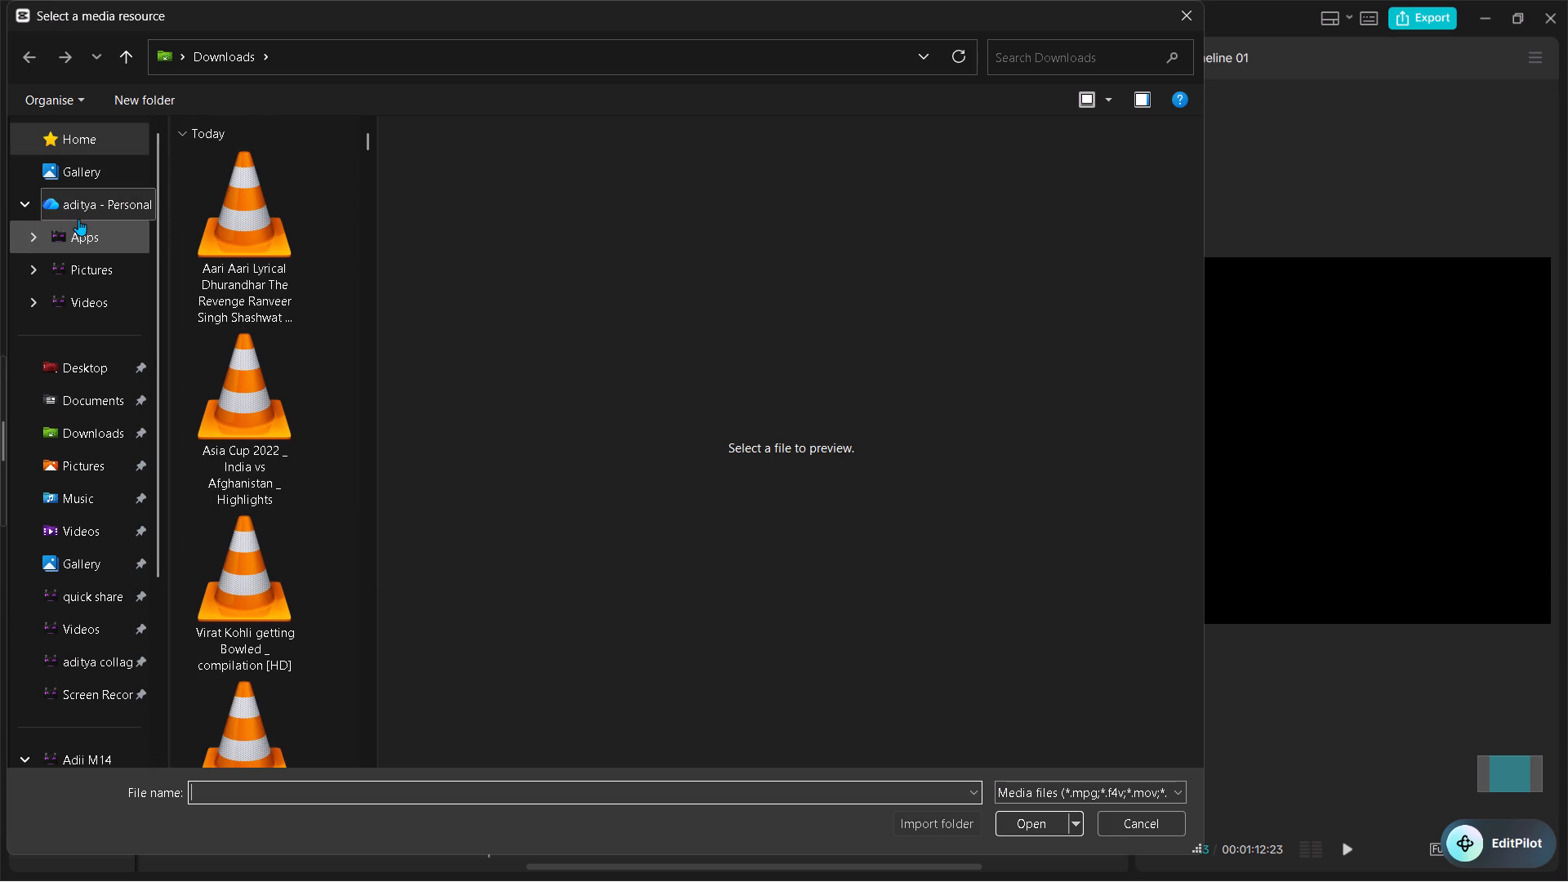
pyautogui.scroll(2, 78, 219)
pyautogui.doubleClick(60, 125)
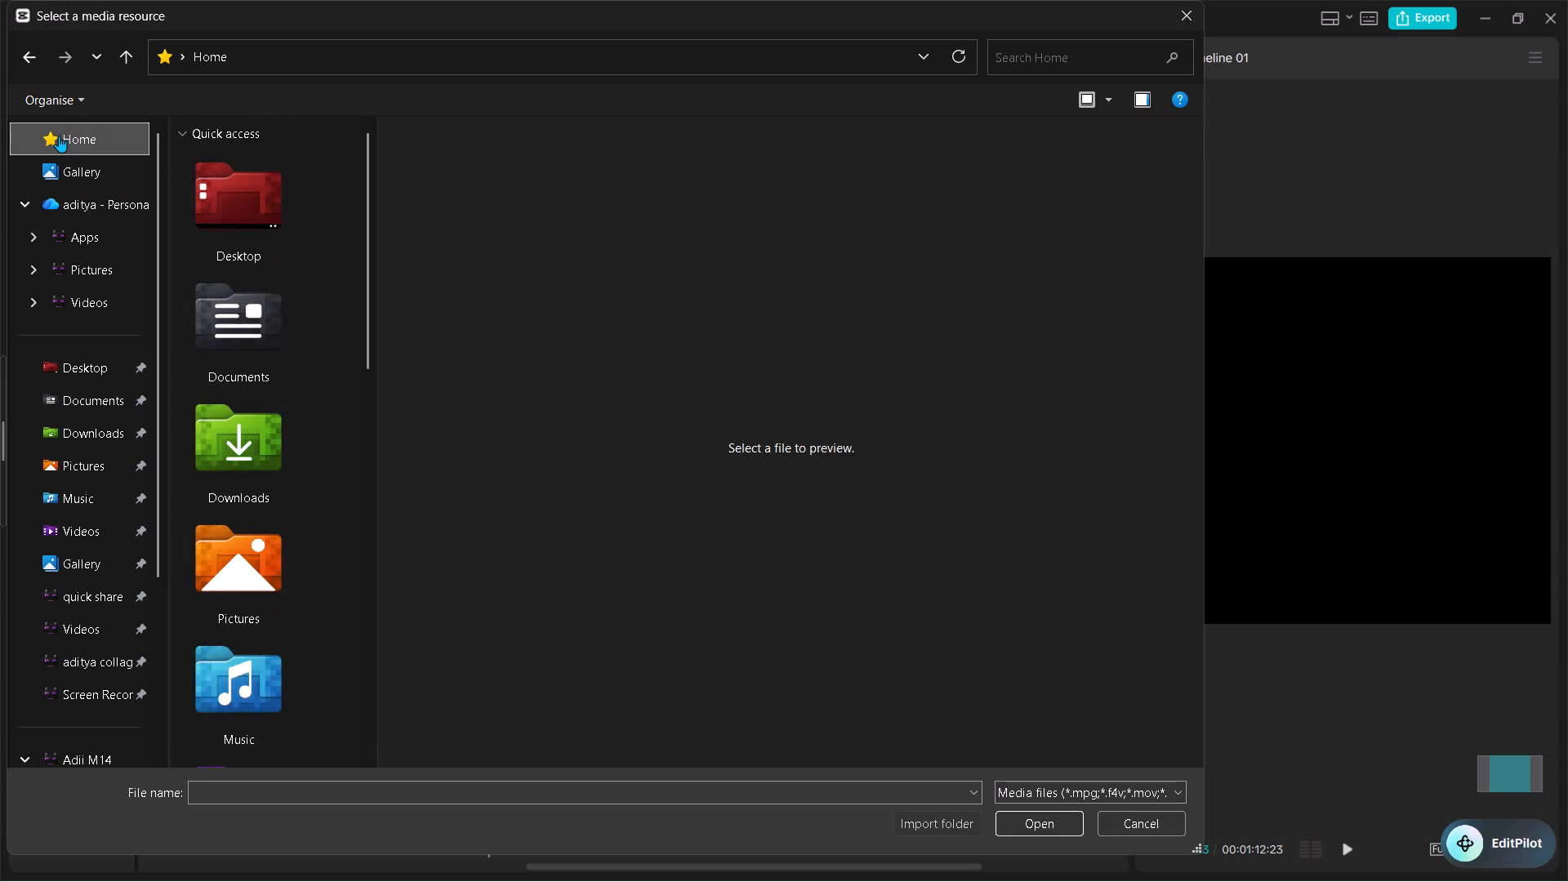
pyautogui.doubleClick(59, 136)
pyautogui.moveTo(1022, 42); pyautogui.dragTo(1029, 65)
pyautogui.click(1029, 65)
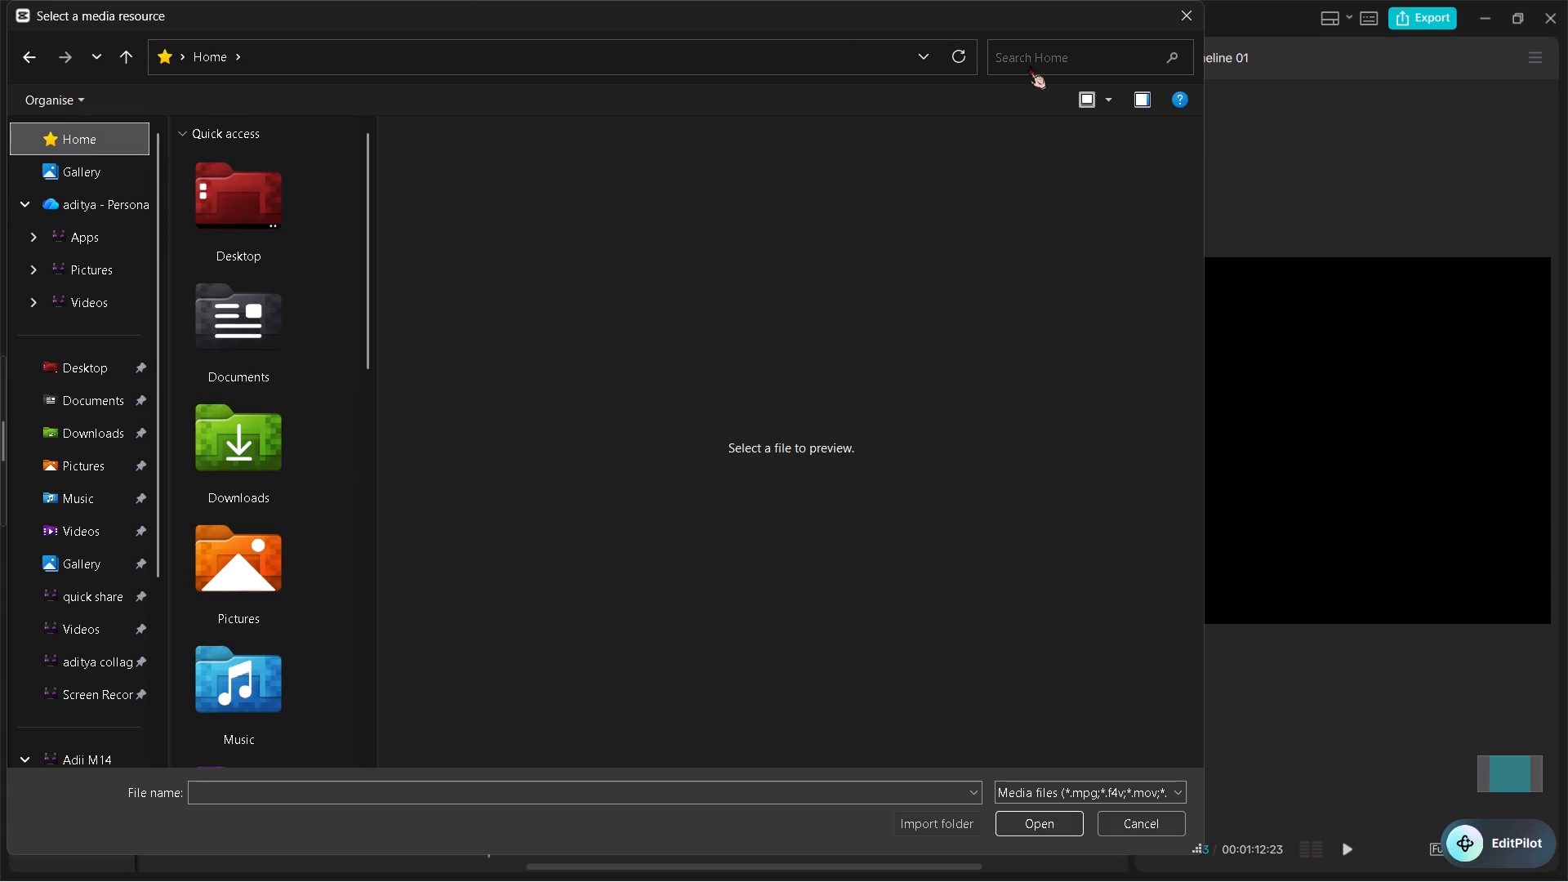
# Search Home for "ind vs pak" footage.
pyautogui.click(1020, 54)
pyautogui.write('ind b')
pyautogui.press('BackSpace')
pyautogui.write('vs pa')
pyautogui.press('k')
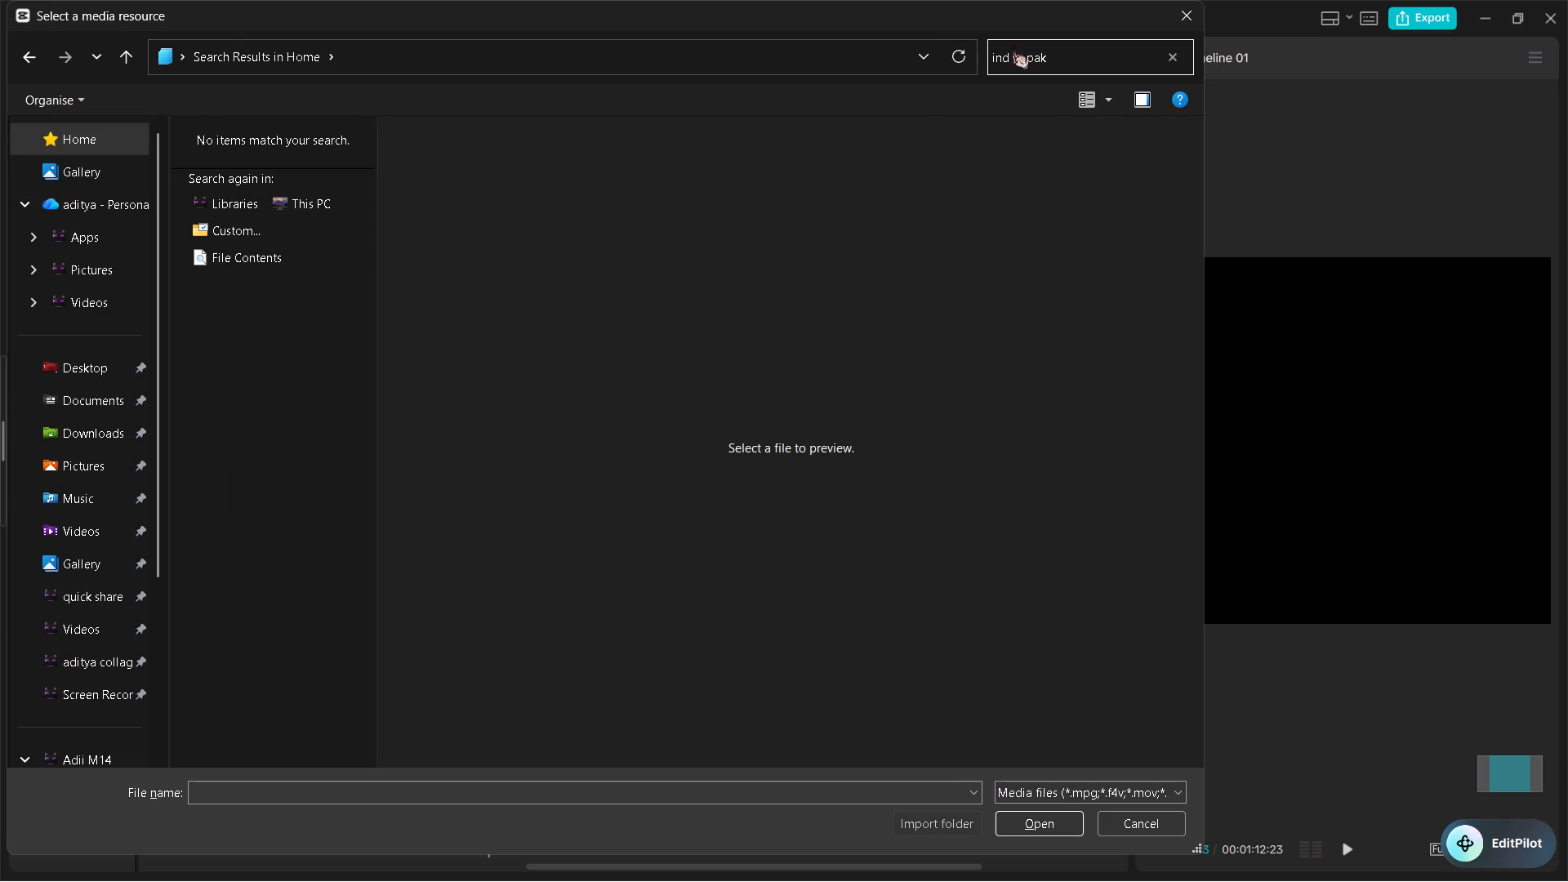
pyautogui.press('BackSpace')
pyautogui.press('BackSpace')
pyautogui.press('BackSpace')
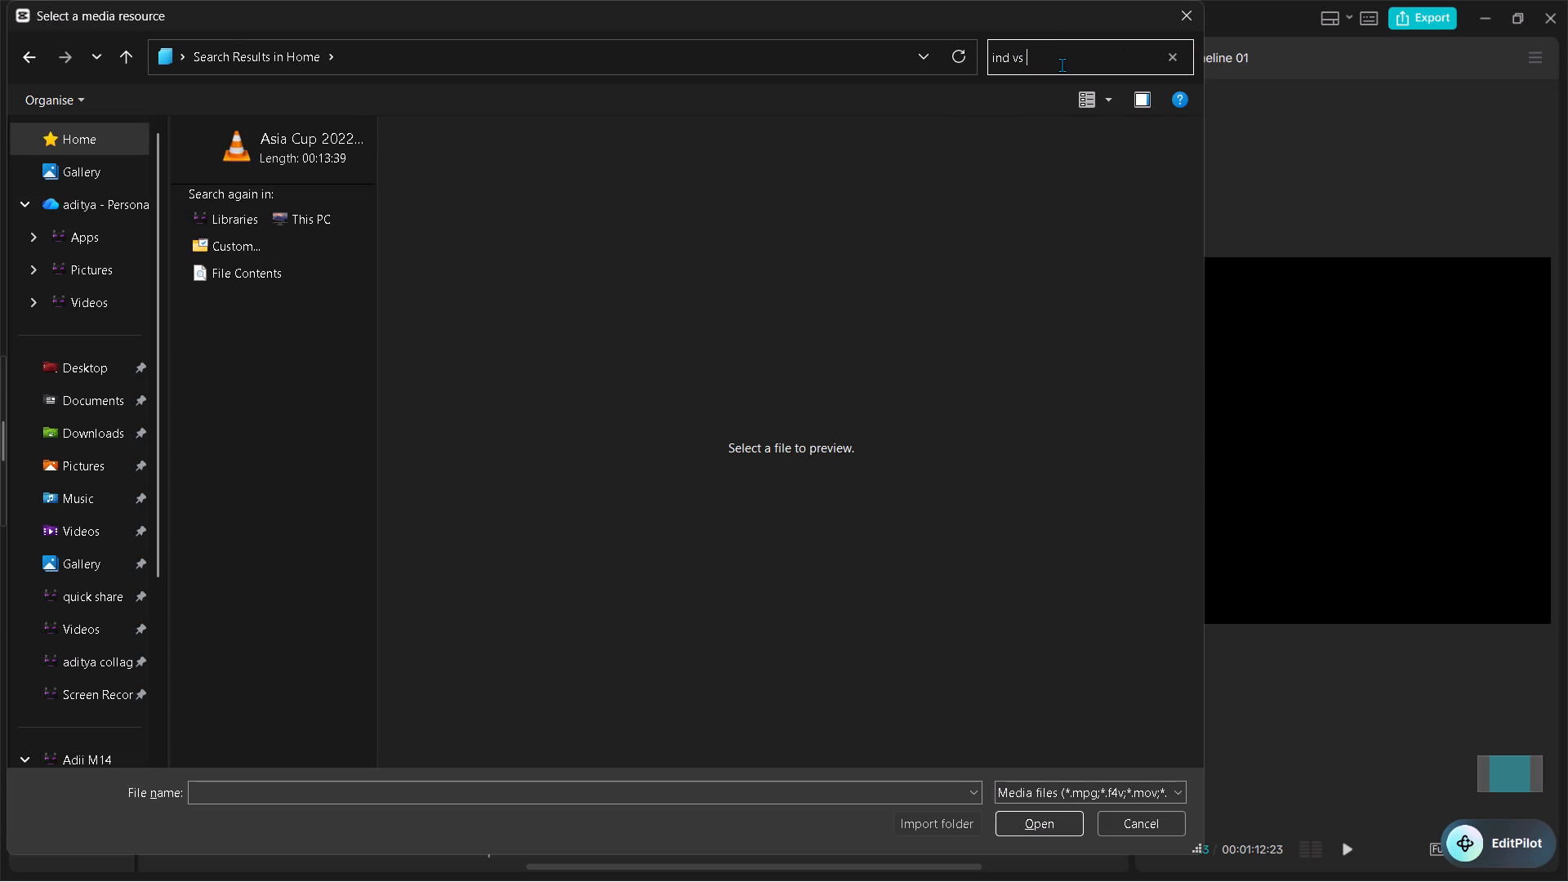
pyautogui.press('BackSpace')
pyautogui.press('space')
pyautogui.write('pa')
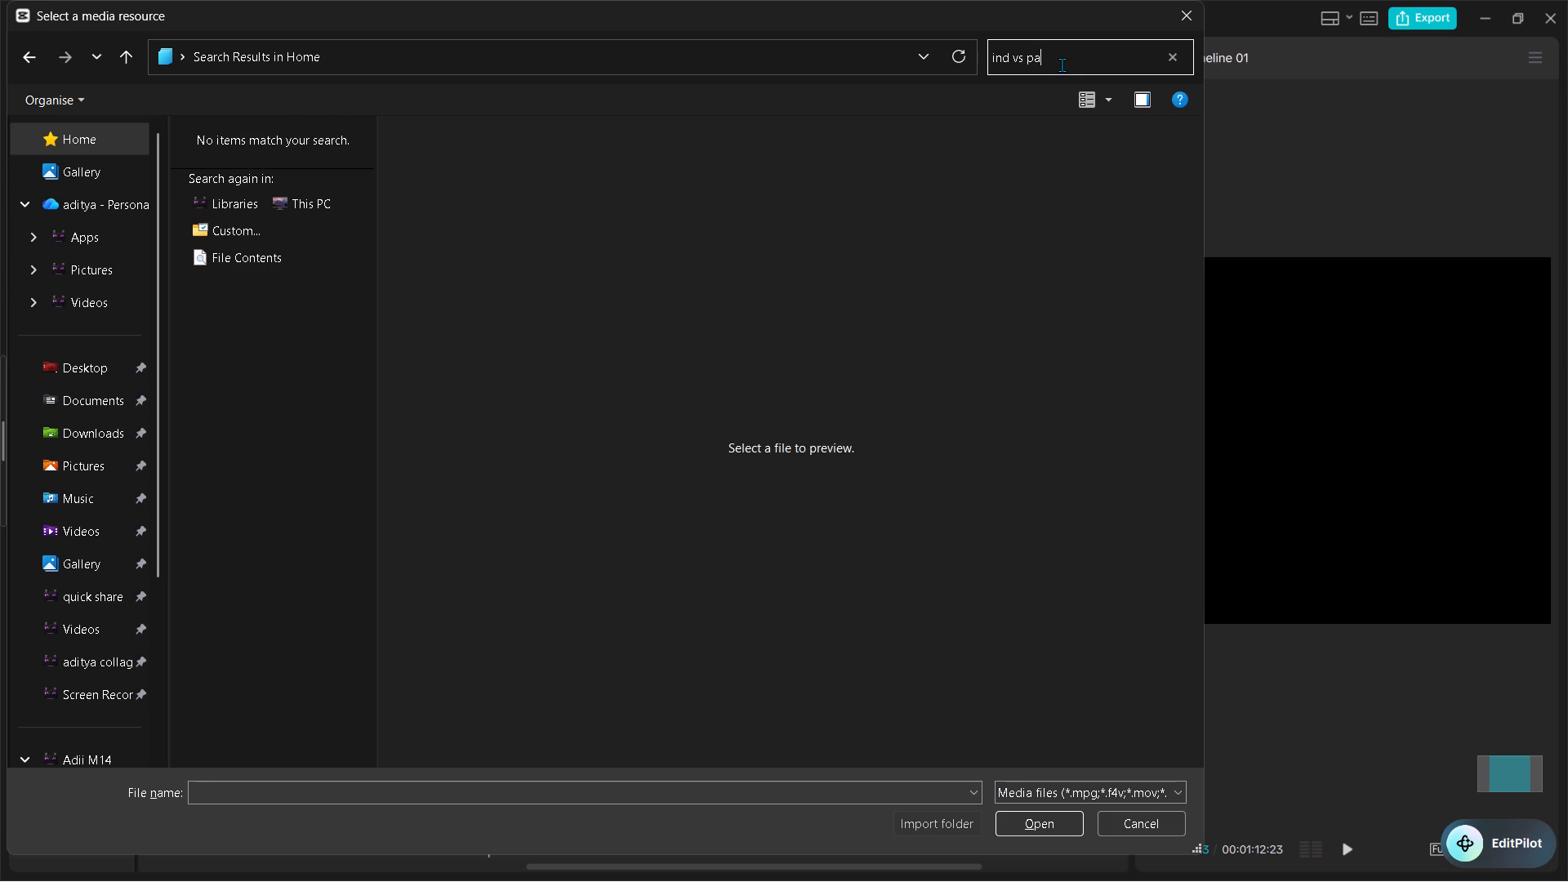
pyautogui.press('k')
pyautogui.press('Return')
pyautogui.press('Return')
pyautogui.press('Return')
pyautogui.press('Return')
# Change the Home search to "india vs pak".
pyautogui.press('BackSpace')
pyautogui.press('BackSpace')
pyautogui.press('BackSpace')
pyautogui.press('BackSpace')
pyautogui.press('BackSpace')
pyautogui.press('BackSpace')
pyautogui.press('BackSpace')
pyautogui.write('ia')
pyautogui.press('space')
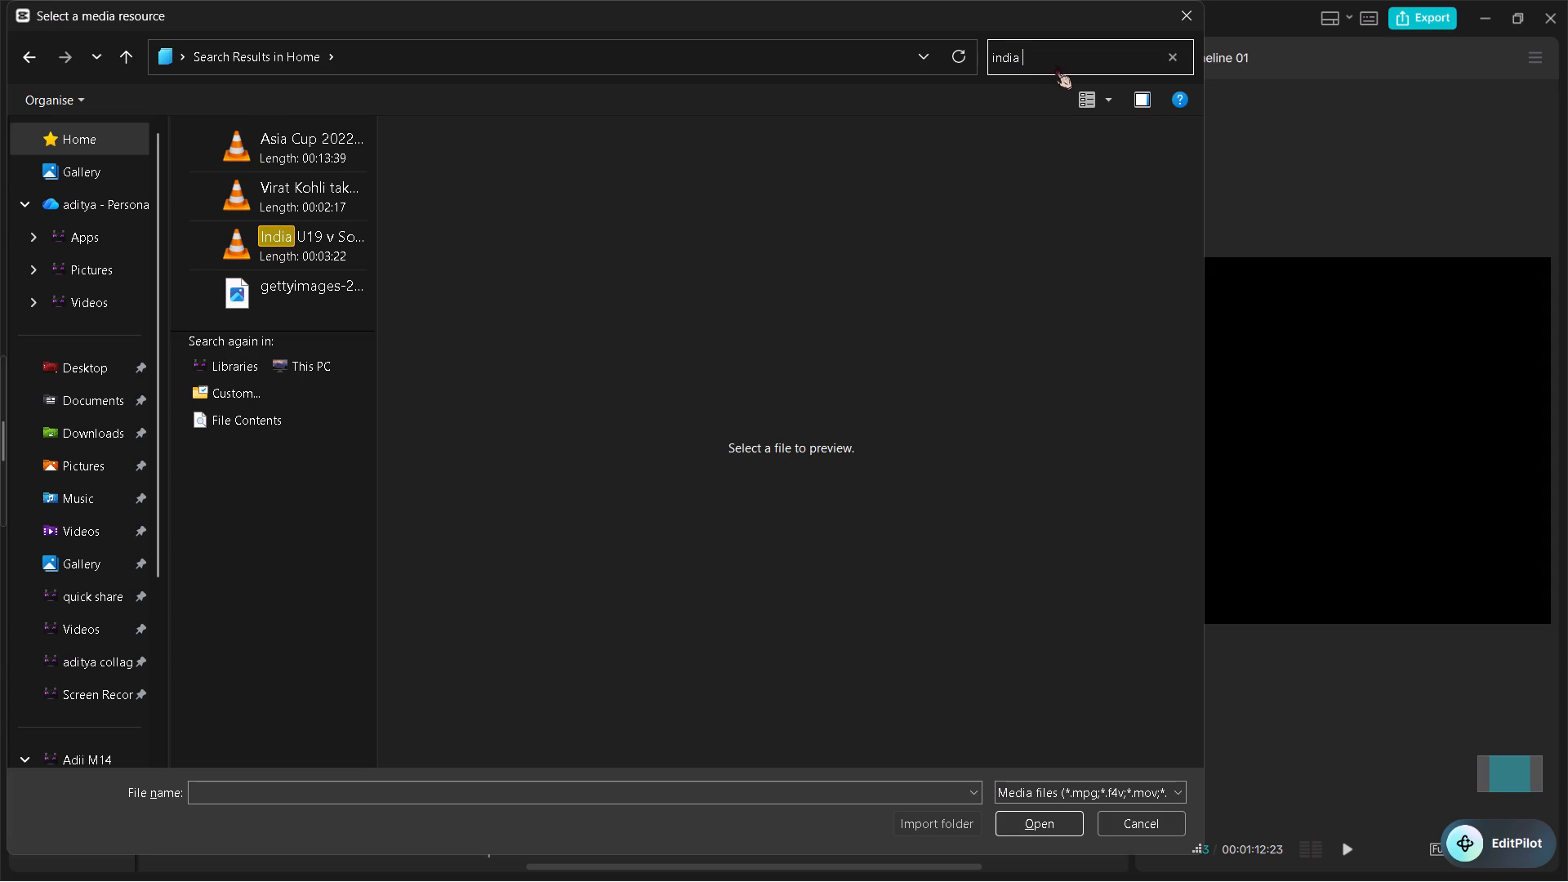
pyautogui.write('vs pak')
# Replace the search with "virat" and look through the matching video files.
pyautogui.press('BackSpace')
pyautogui.press('BackSpace')
pyautogui.press('BackSpace')
pyautogui.press('BackSpace')
pyautogui.press('BackSpace')
pyautogui.press('BackSpace')
pyautogui.press('BackSpace')
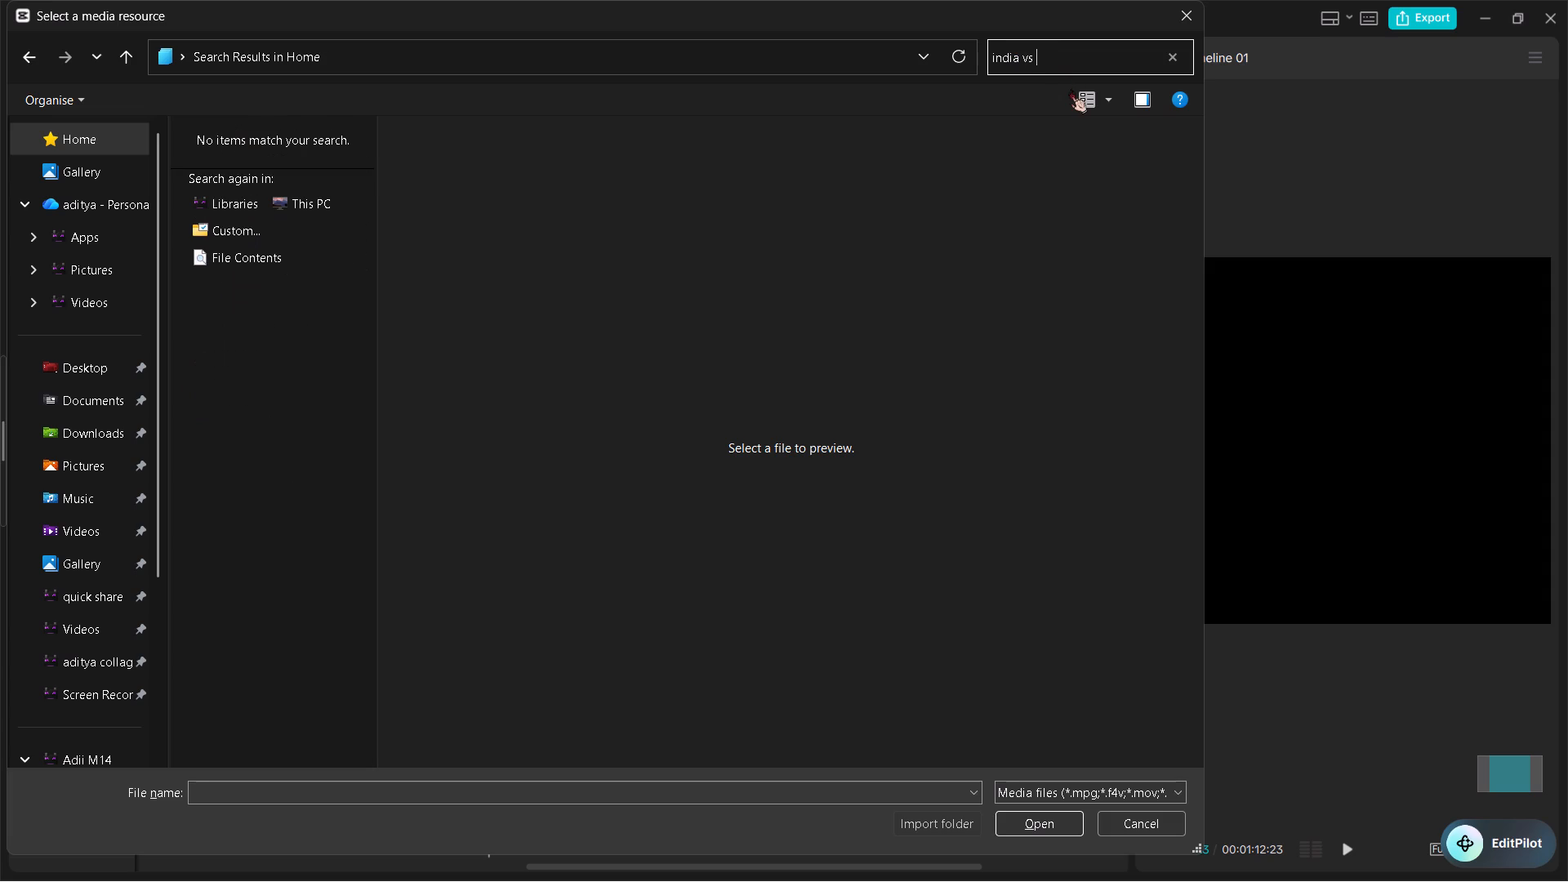
pyautogui.press('BackSpace')
pyautogui.press('BackSpace')
pyautogui.press('BackSpace')
pyautogui.press('BackSpace')
pyautogui.press('BackSpace')
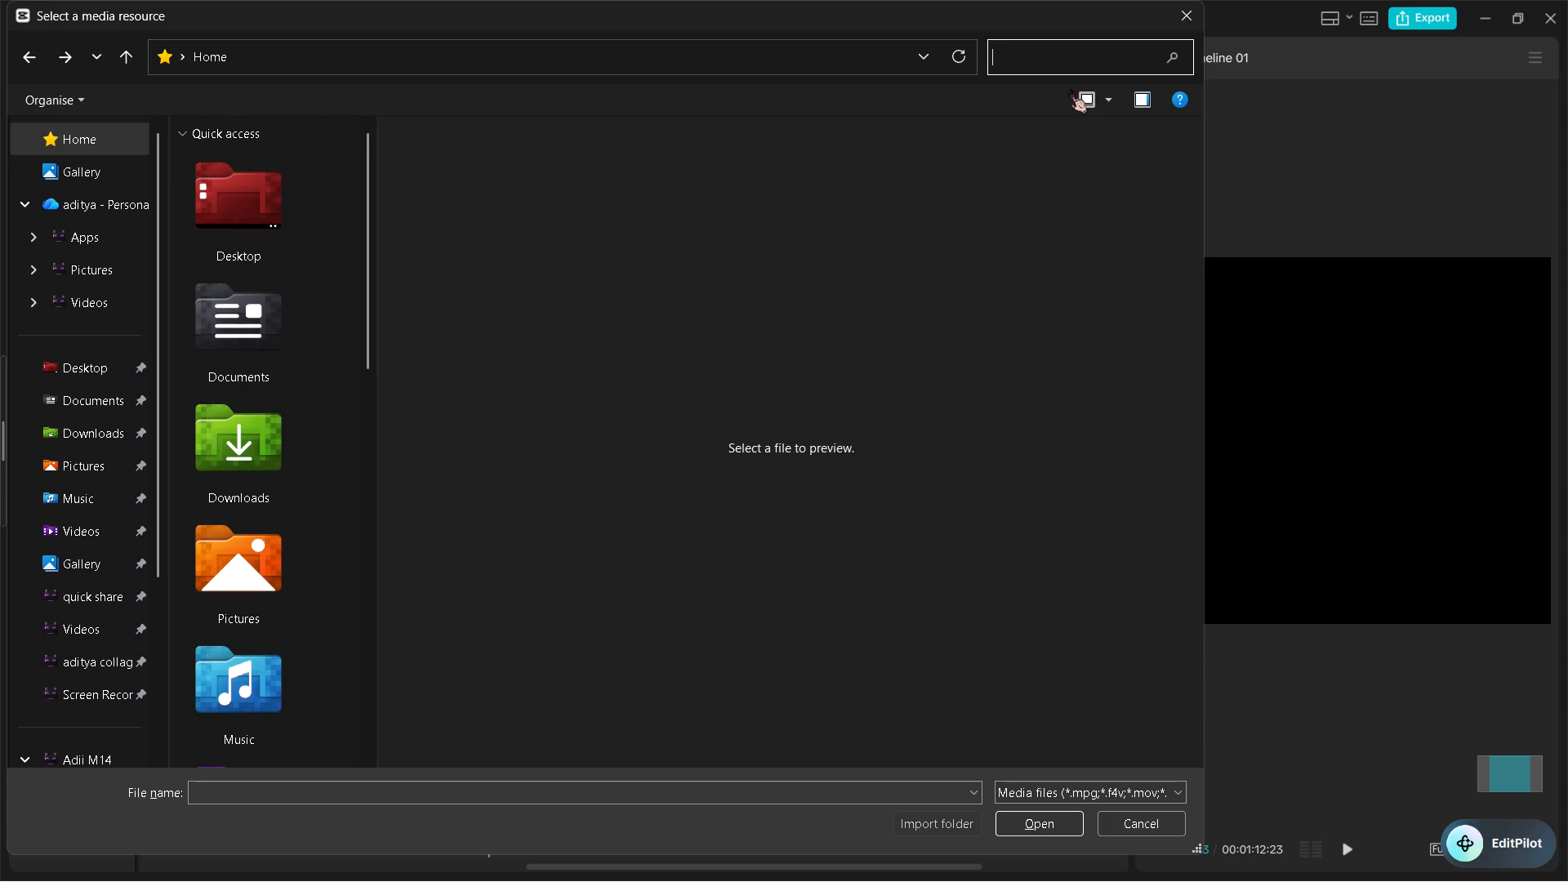
pyautogui.write('virat')
pyautogui.press('space')
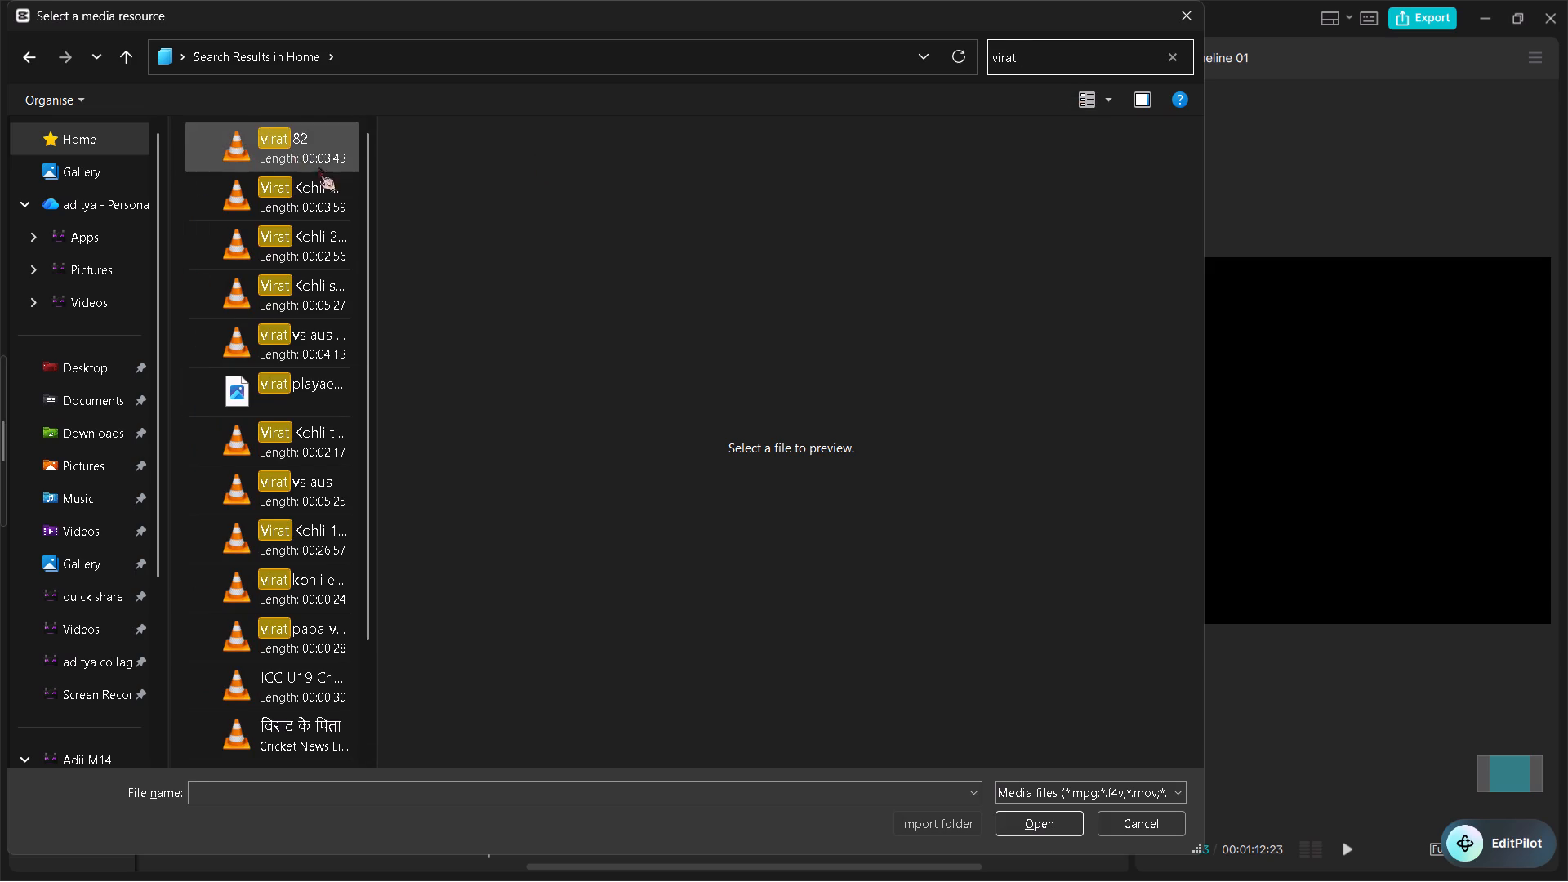
pyautogui.keyDown('ctrl'); pyautogui.scroll(4, 257, 187); pyautogui.keyUp('ctrl')
pyautogui.scroll(2, 257, 187)
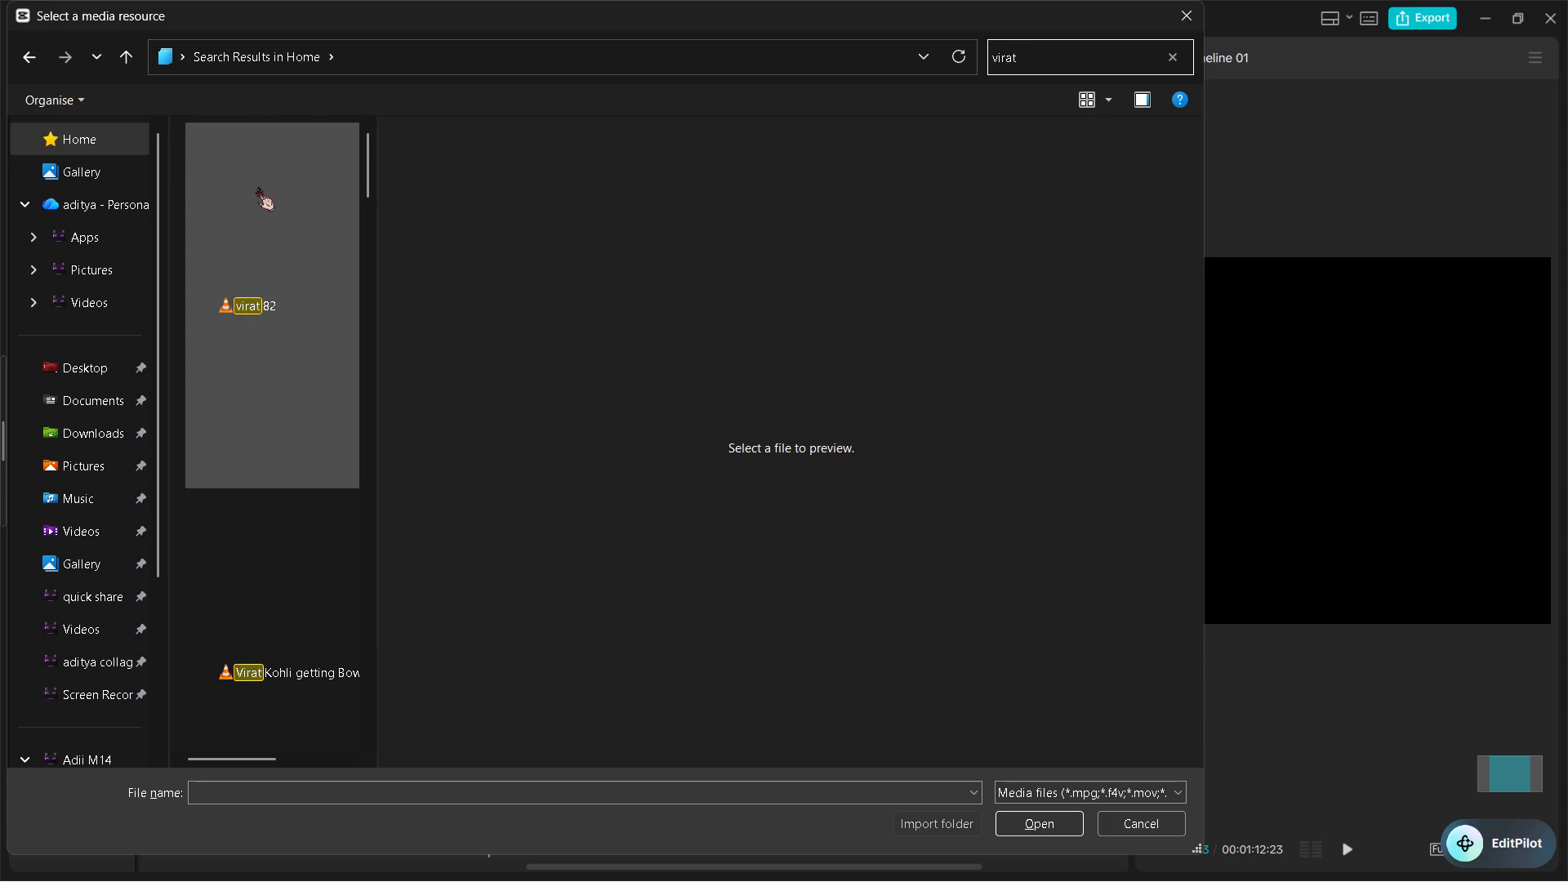
pyautogui.scroll(-5, 257, 187)
pyautogui.scroll(8, 257, 187)
pyautogui.keyDown('ctrl'); pyautogui.scroll(-7, 263, 240); pyautogui.keyUp('ctrl')
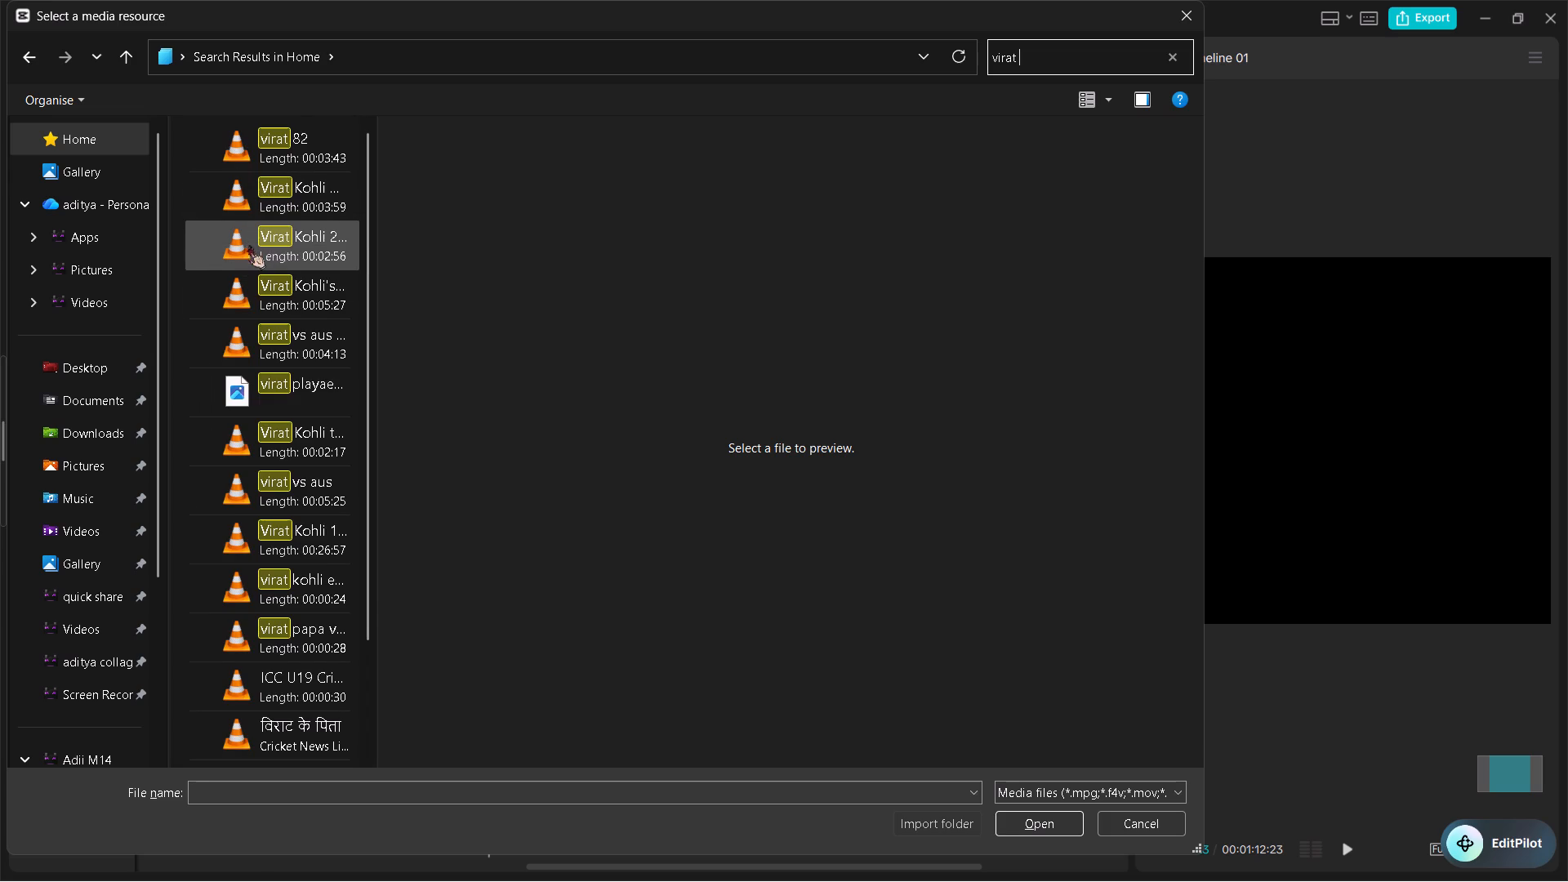
# Check the Kohli video results and import the "virat 82" video into the project media.
pyautogui.click(274, 204)
pyautogui.click(277, 167)
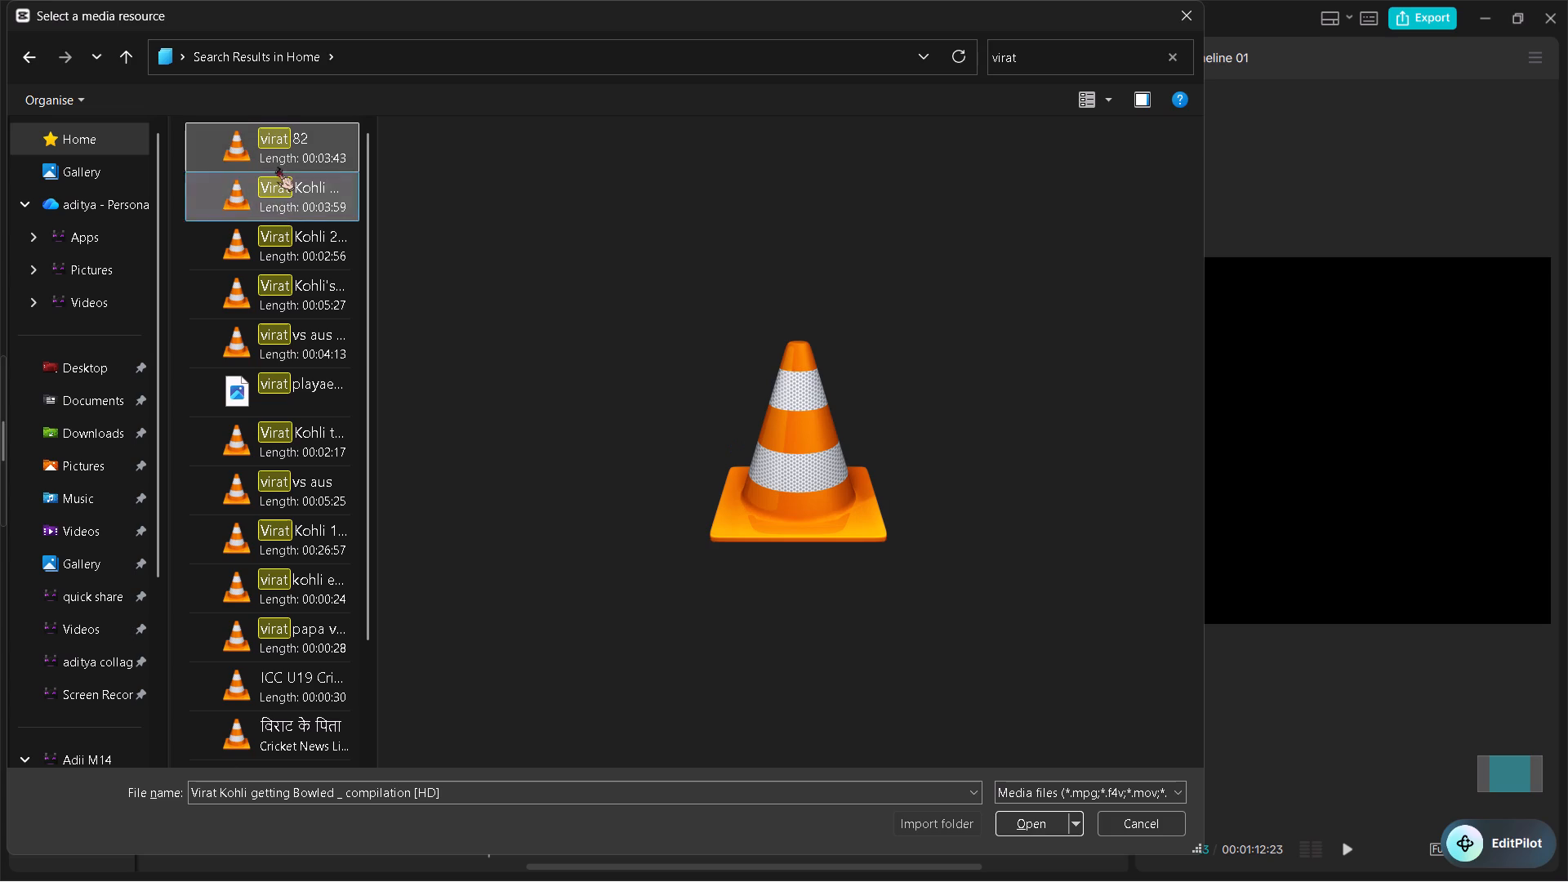
pyautogui.click(277, 229)
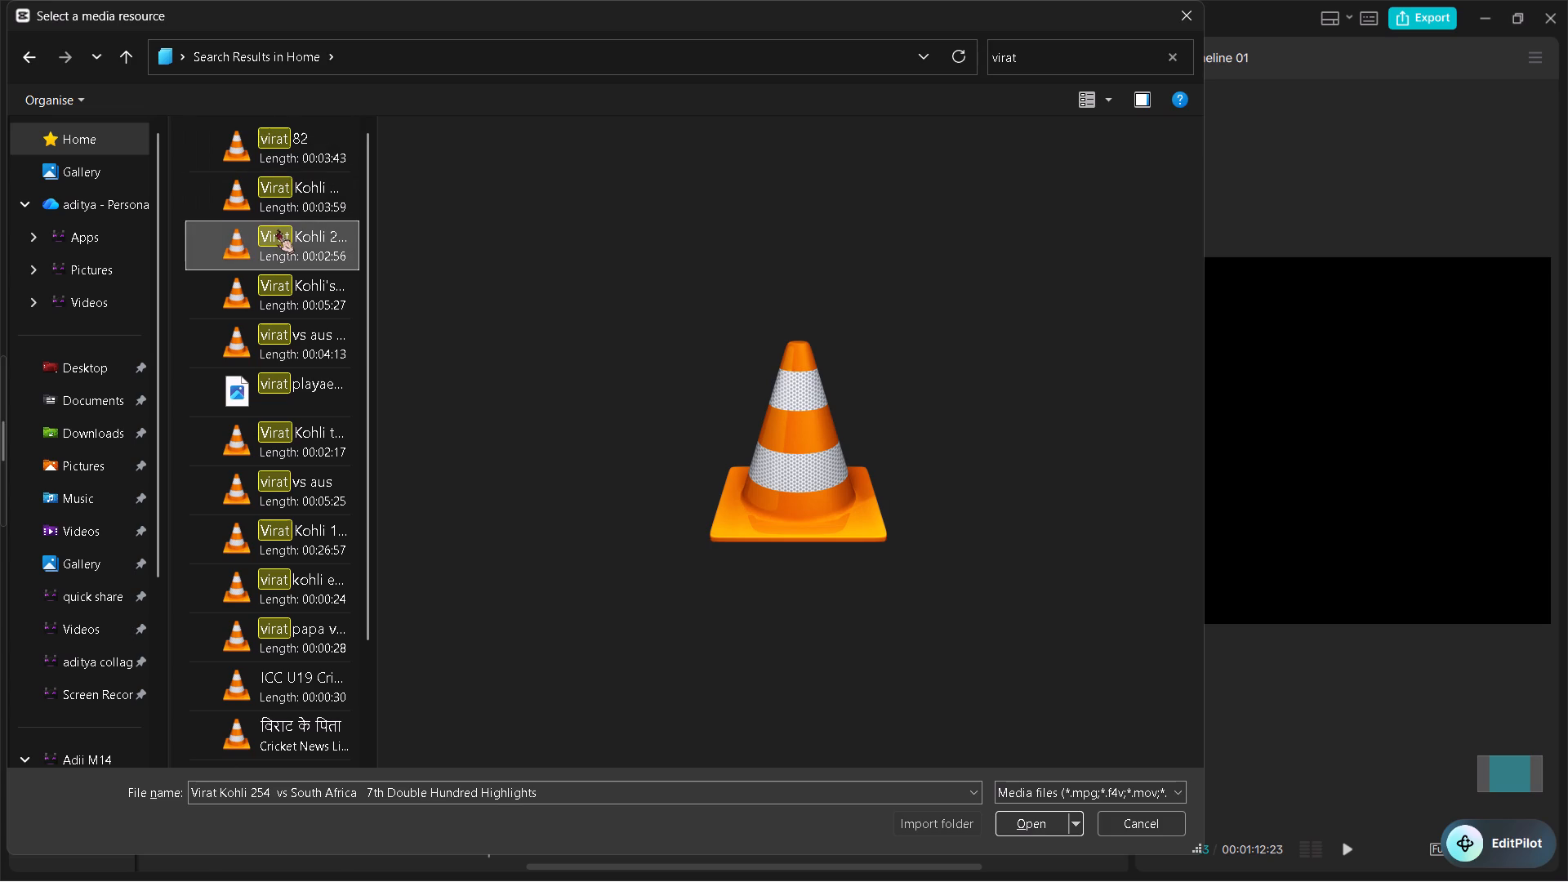
pyautogui.click(265, 292)
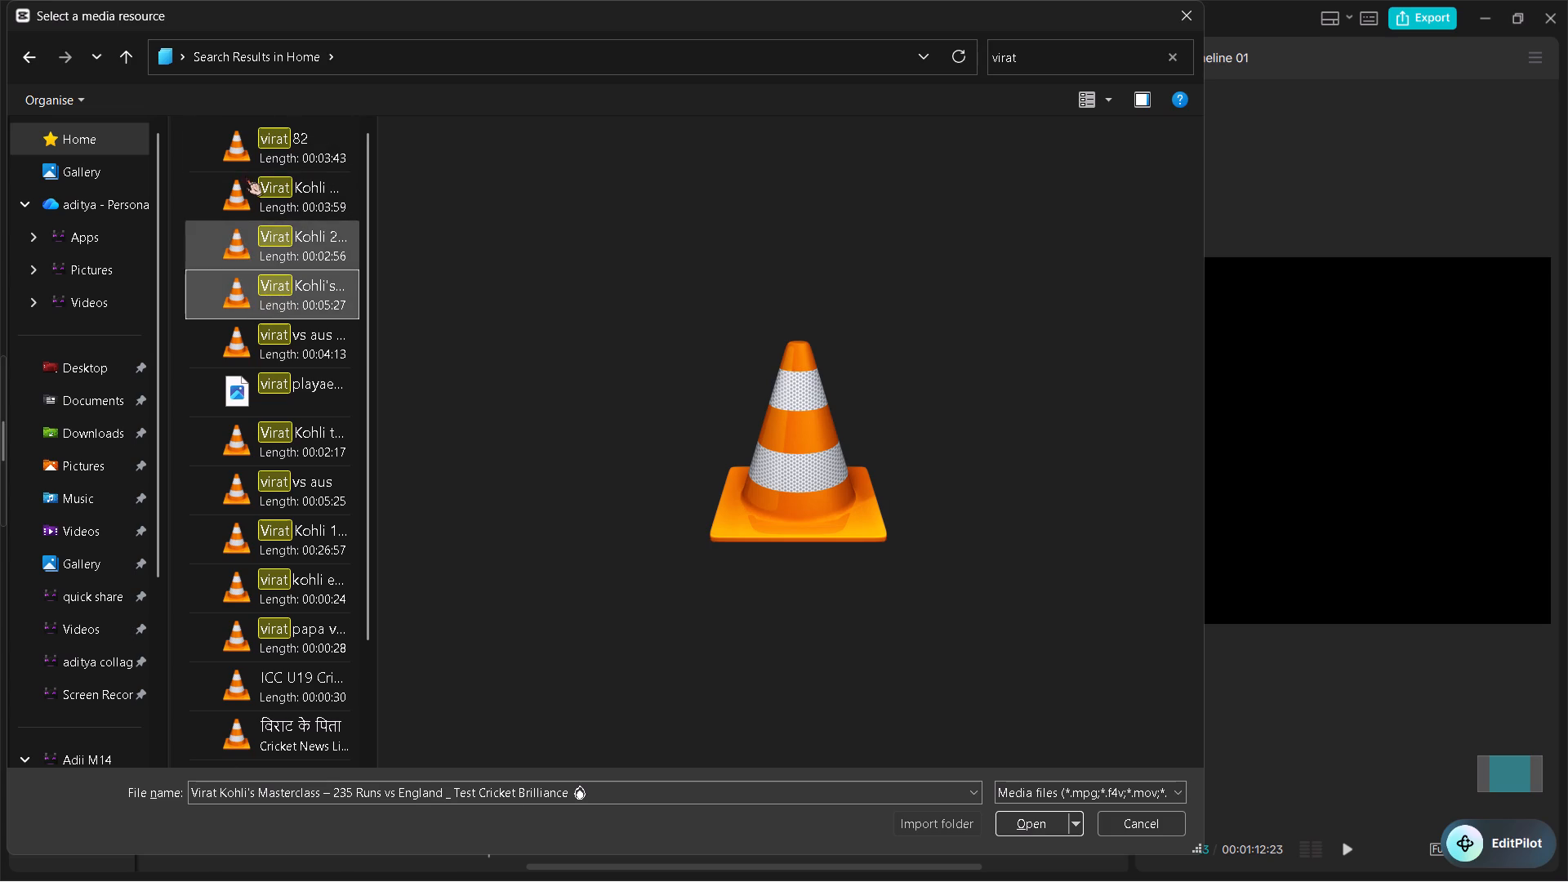
pyautogui.click(247, 161)
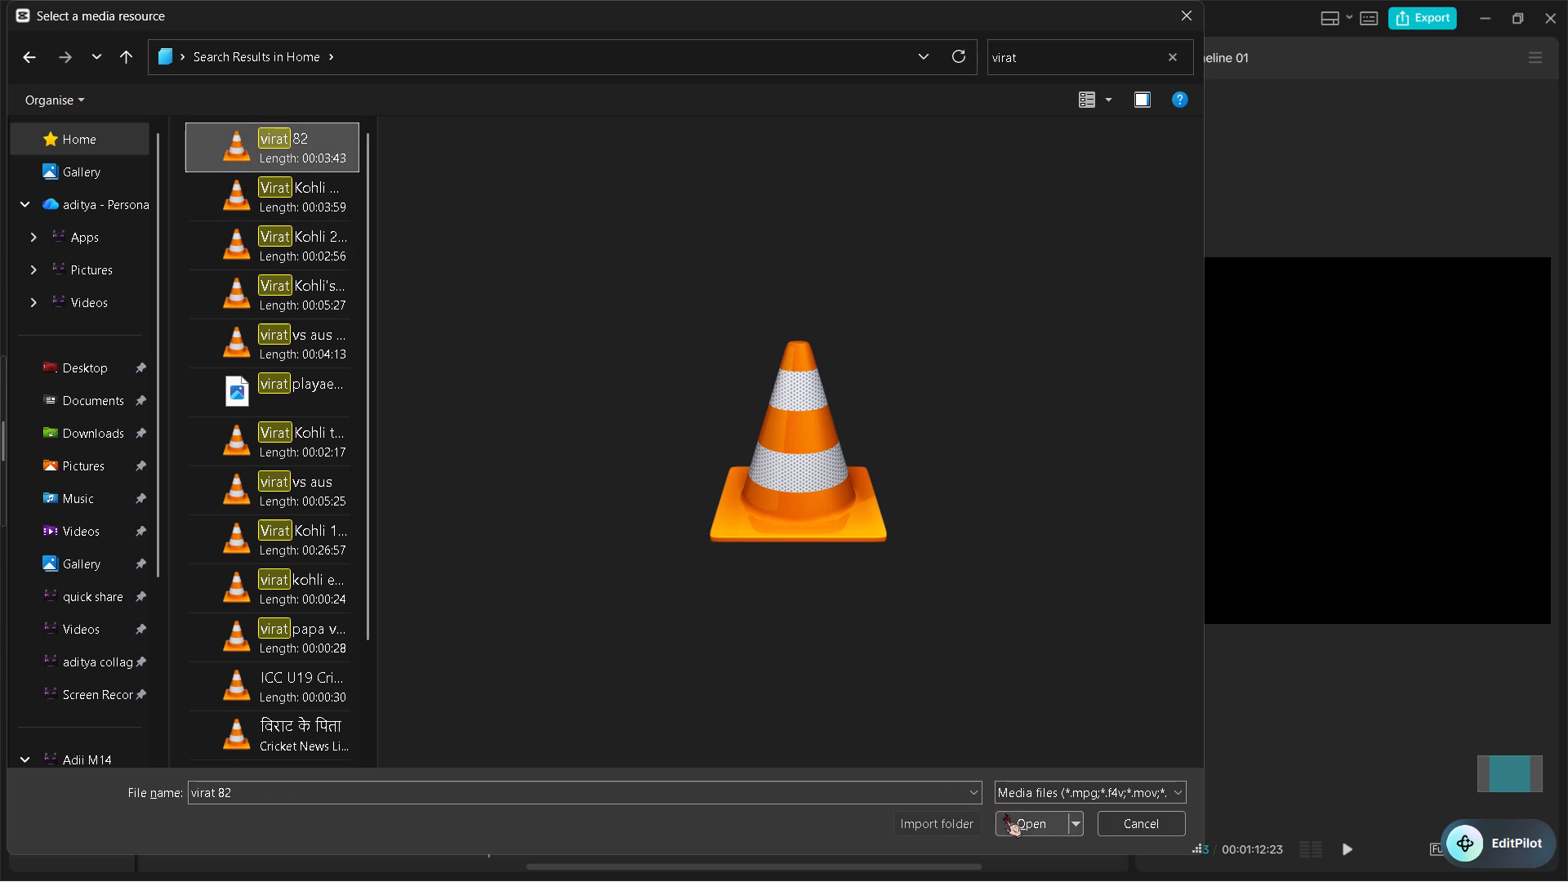
pyautogui.click(1004, 815)
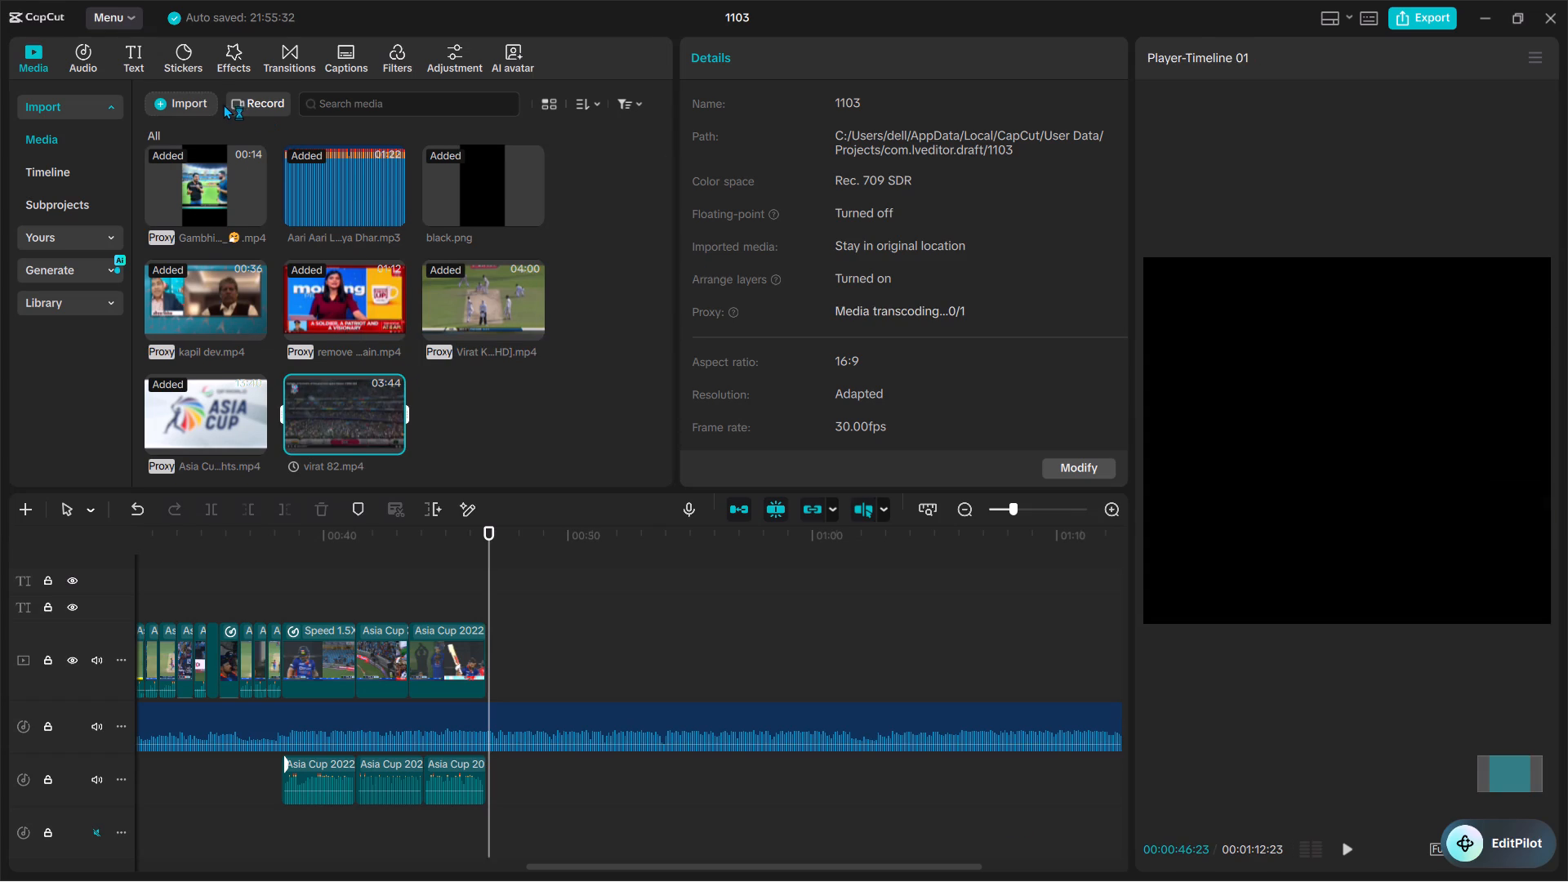
# Start another media import and search the Documents folder for "2022 t20".
pyautogui.click(159, 118)
pyautogui.click(161, 110)
pyautogui.click(200, 144)
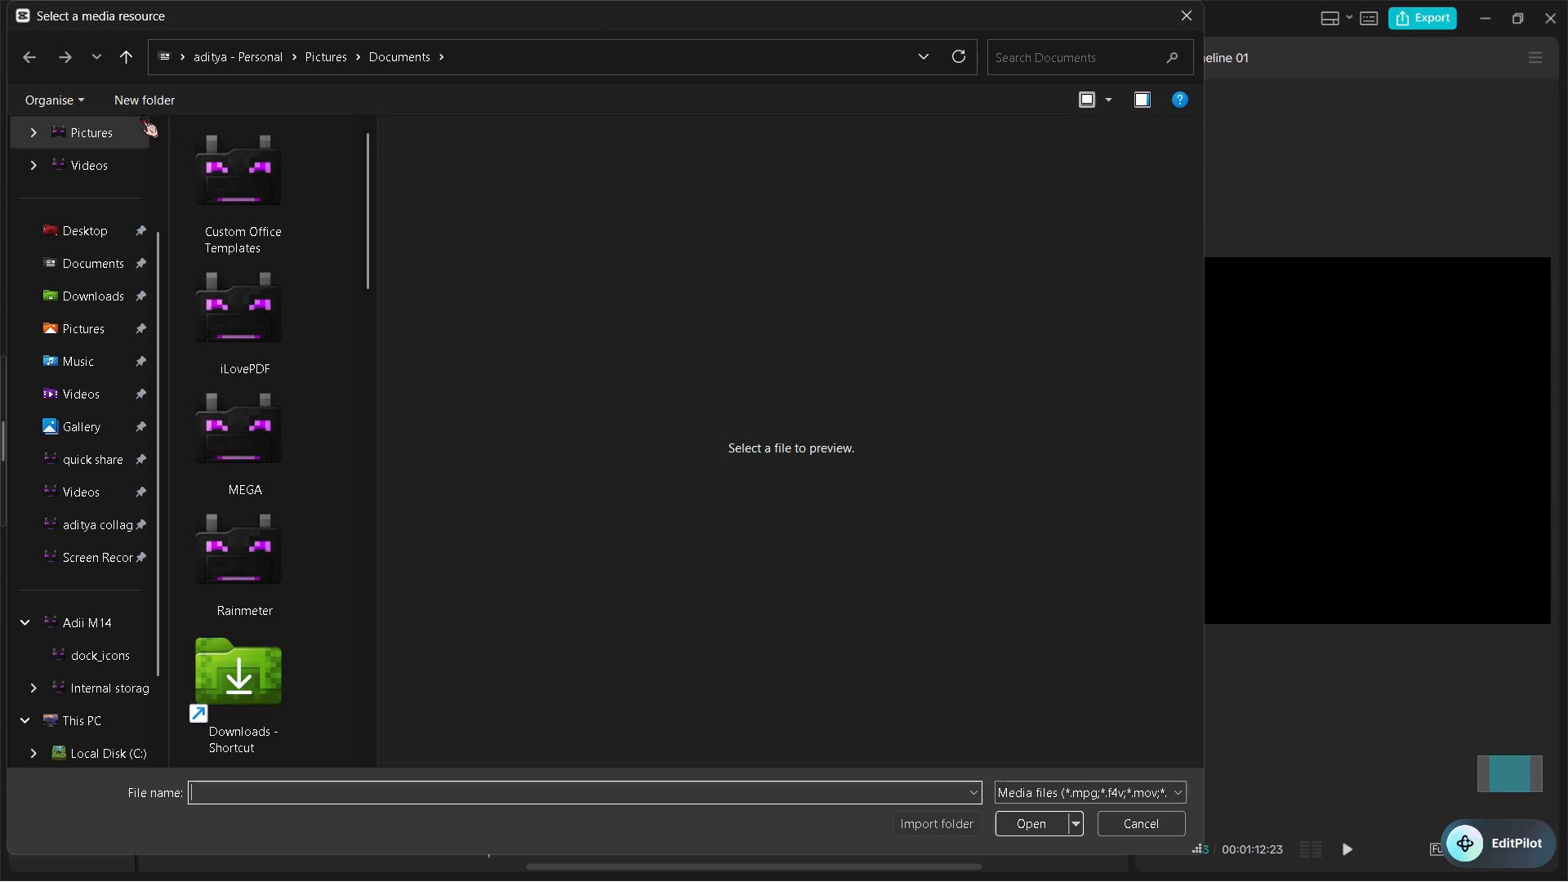
pyautogui.click(1070, 58)
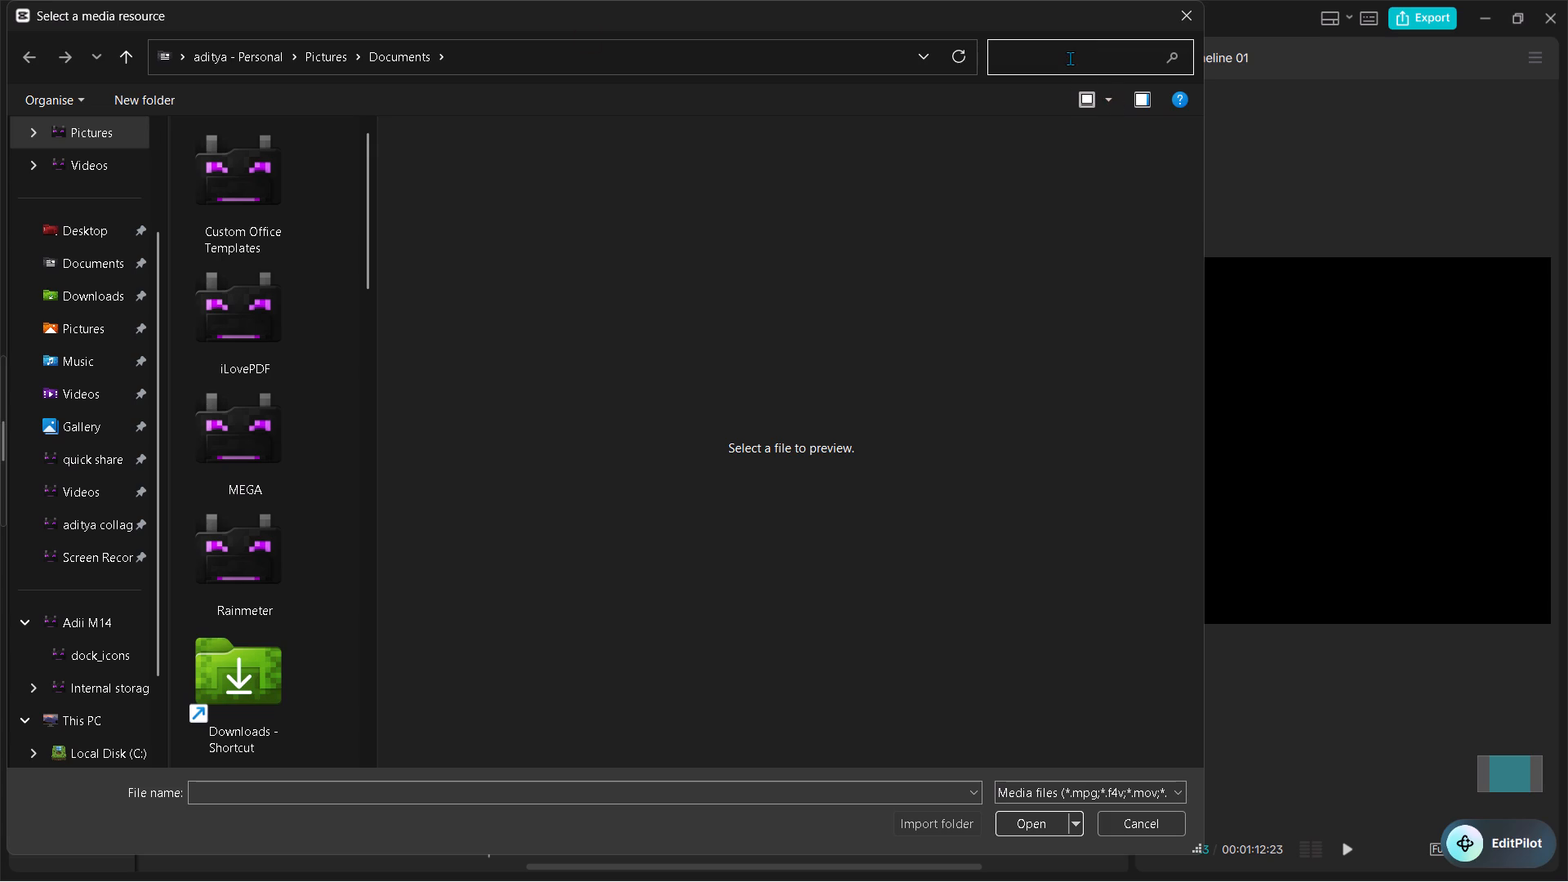
pyautogui.write('ind')
pyautogui.press('space')
pyautogui.press('BackSpace')
pyautogui.press('BackSpace')
pyautogui.press('BackSpace')
pyautogui.press('BackSpace')
pyautogui.press('BackSpace')
pyautogui.press('BackSpace')
pyautogui.press('BackSpace')
pyautogui.press('BackSpace')
pyautogui.press('BackSpace')
pyautogui.write('2022 t20')
pyautogui.press('Return')
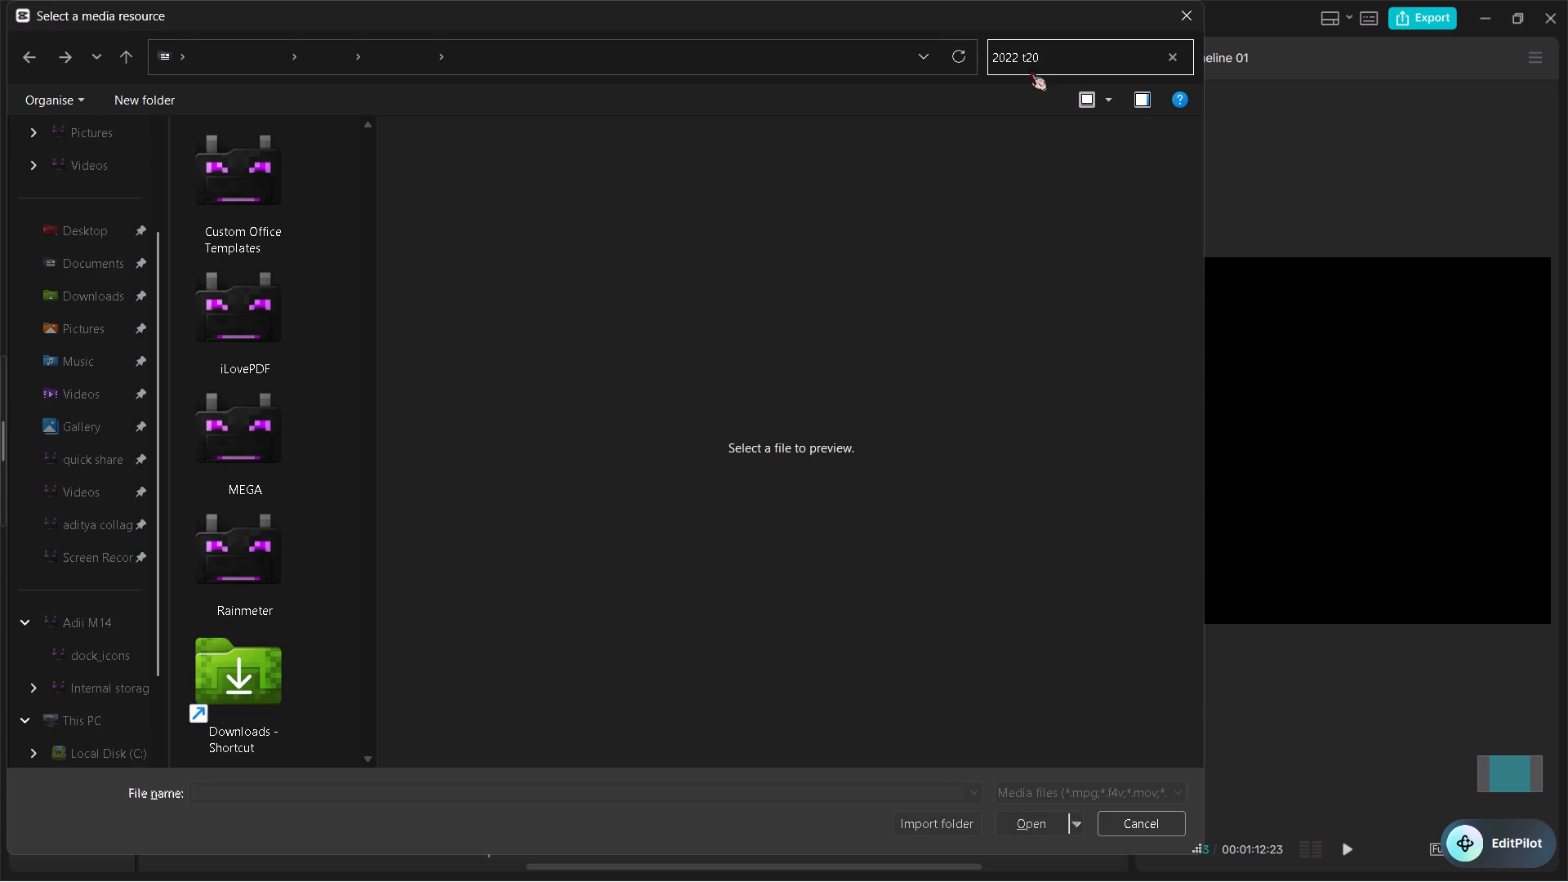
# Clear the Documents search, switch to the Gallery location and search it for "t20wc".
pyautogui.press('BackSpace')
pyautogui.press('BackSpace')
pyautogui.press('BackSpace')
pyautogui.press('BackSpace')
pyautogui.press('BackSpace')
pyautogui.press('BackSpace')
pyautogui.press('BackSpace')
pyautogui.press('BackSpace')
pyautogui.press('BackSpace')
pyautogui.press('BackSpace')
pyautogui.press('BackSpace')
pyautogui.press('BackSpace')
pyautogui.press('BackSpace')
pyautogui.press('BackSpace')
pyautogui.press('BackSpace')
pyautogui.scroll(10, 114, 207)
pyautogui.moveTo(381, 273); pyautogui.dragTo(230, 439)
pyautogui.scroll(8, 43, 400)
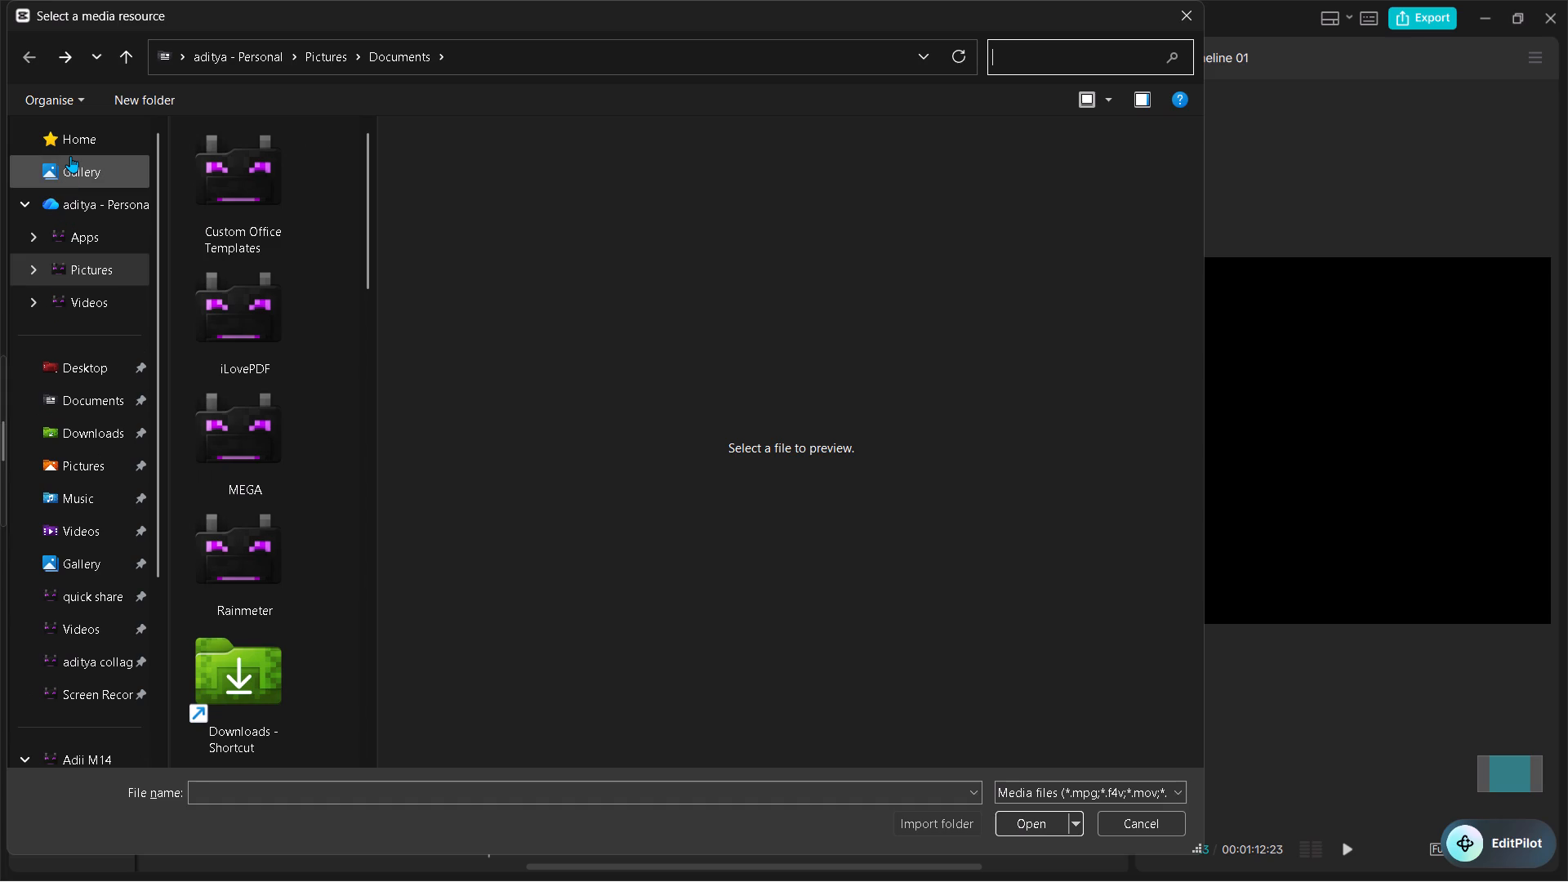
pyautogui.click(70, 156)
pyautogui.tripleClick(67, 133)
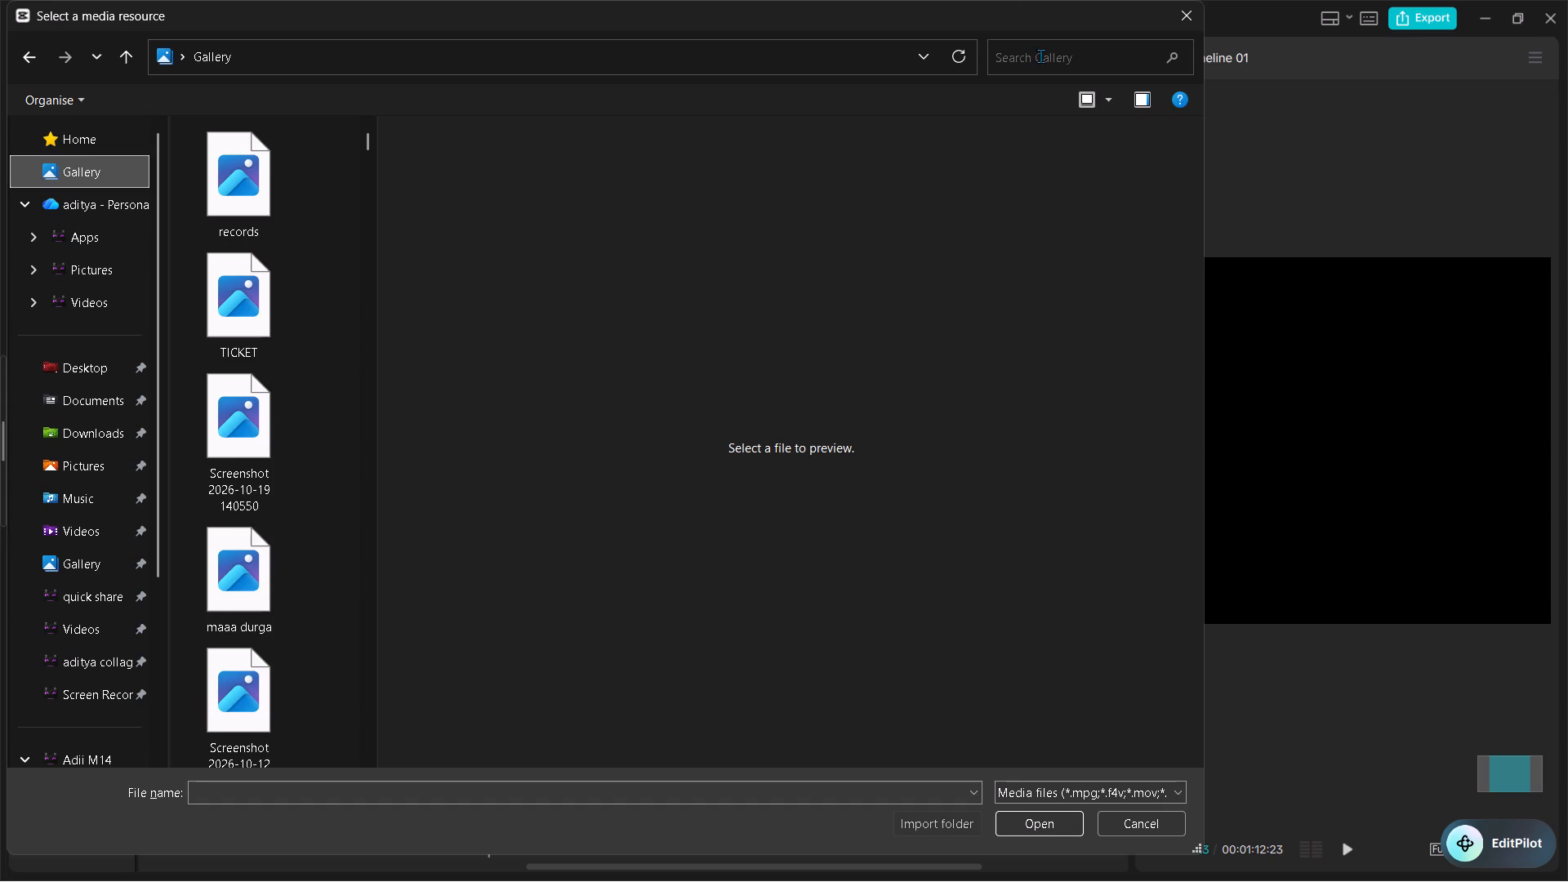
pyautogui.click(1049, 55)
pyautogui.write('t20')
pyautogui.write('wc')
pyautogui.press('BackSpace')
pyautogui.press('BackSpace')
pyautogui.press('BackSpace')
pyautogui.press('BackSpace')
pyautogui.press('BackSpace')
pyautogui.press('BackSpace')
pyautogui.press('BackSpace')
pyautogui.press('BackSpace')
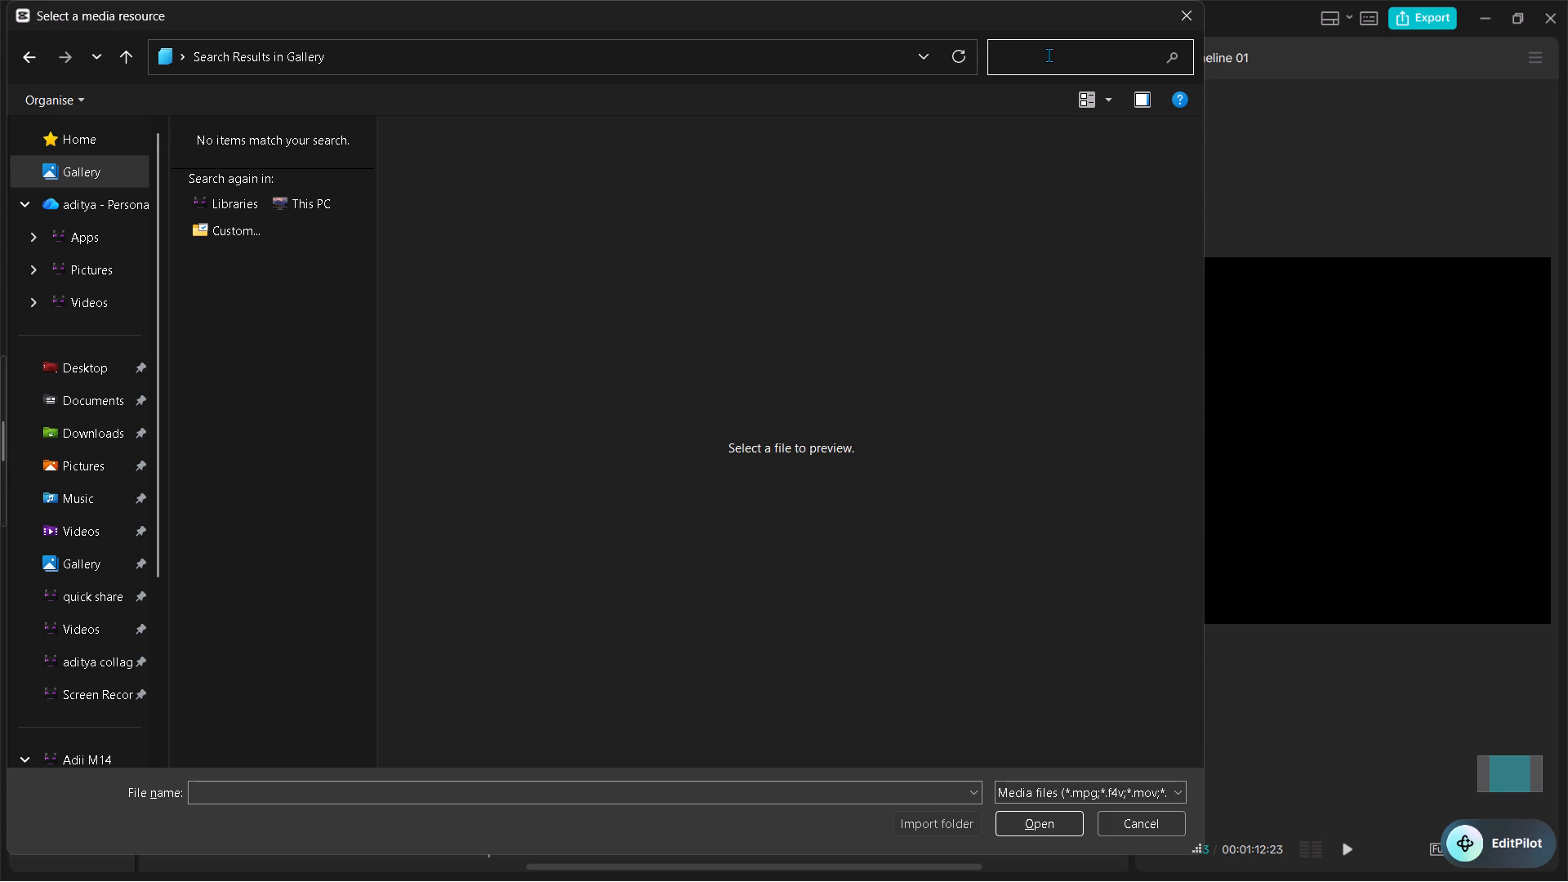
# Replace the Gallery search with "ind".
pyautogui.write('ind')
pyautogui.press('space')
pyautogui.press('=')
pyautogui.press('BackSpace')
pyautogui.press('BackSpace')
pyautogui.press('Return')
pyautogui.press('space')
pyautogui.write('\\\\')
pyautogui.press('BackSpace')
pyautogui.press('BackSpace')
pyautogui.press('BackSpace')
pyautogui.press('Return')
pyautogui.press('Return')
pyautogui.press('Return')
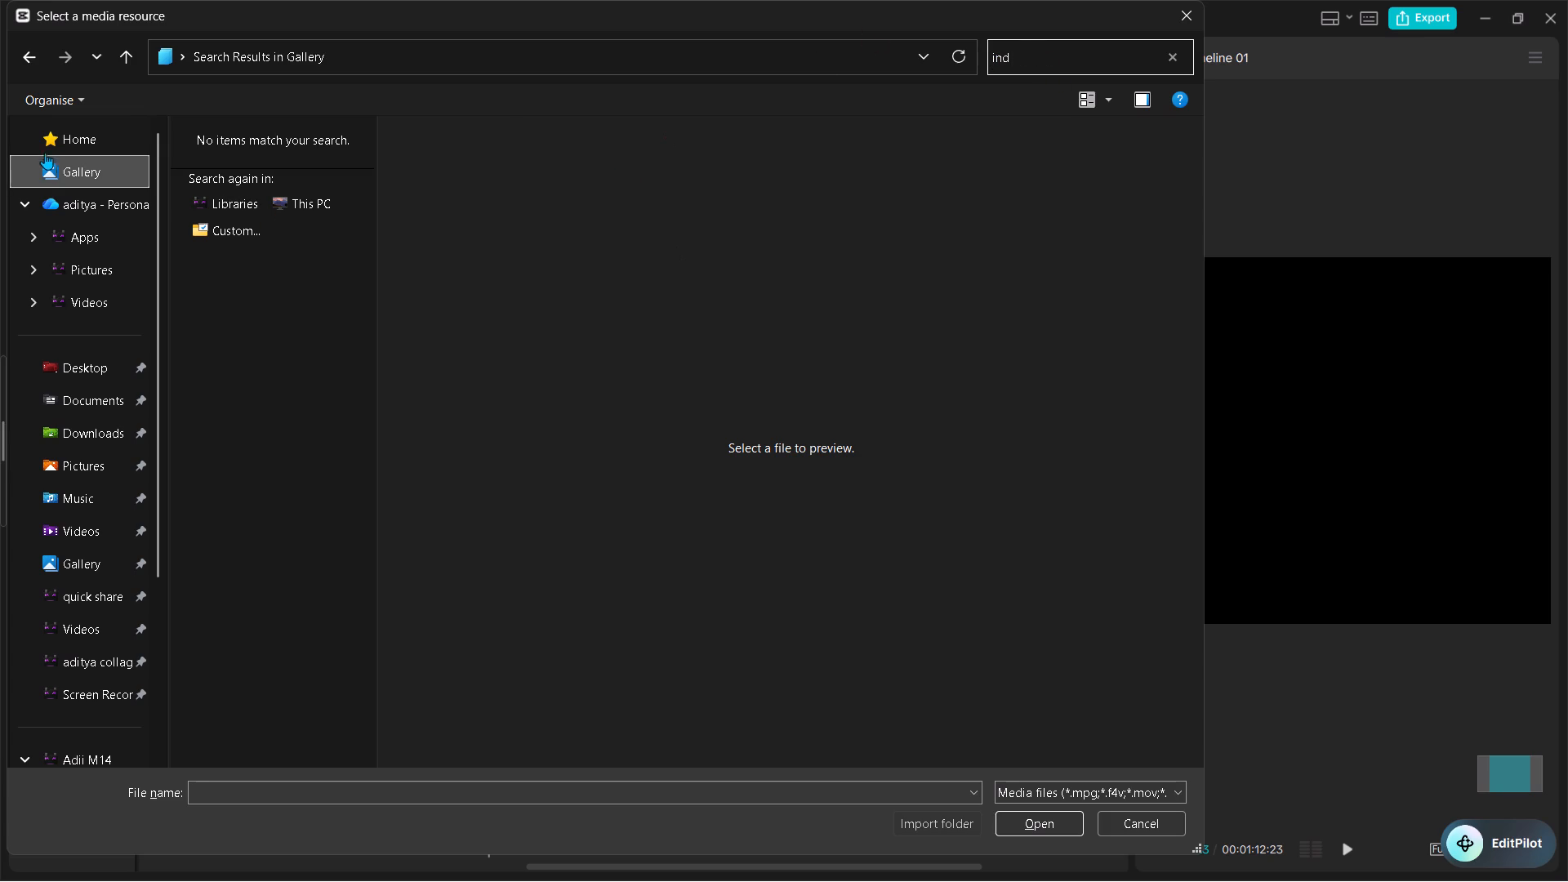
# Search the Home location for "ind" and import the "ind pak" video into the project media.
pyautogui.tripleClick(45, 146)
pyautogui.click(45, 146)
pyautogui.click(998, 50)
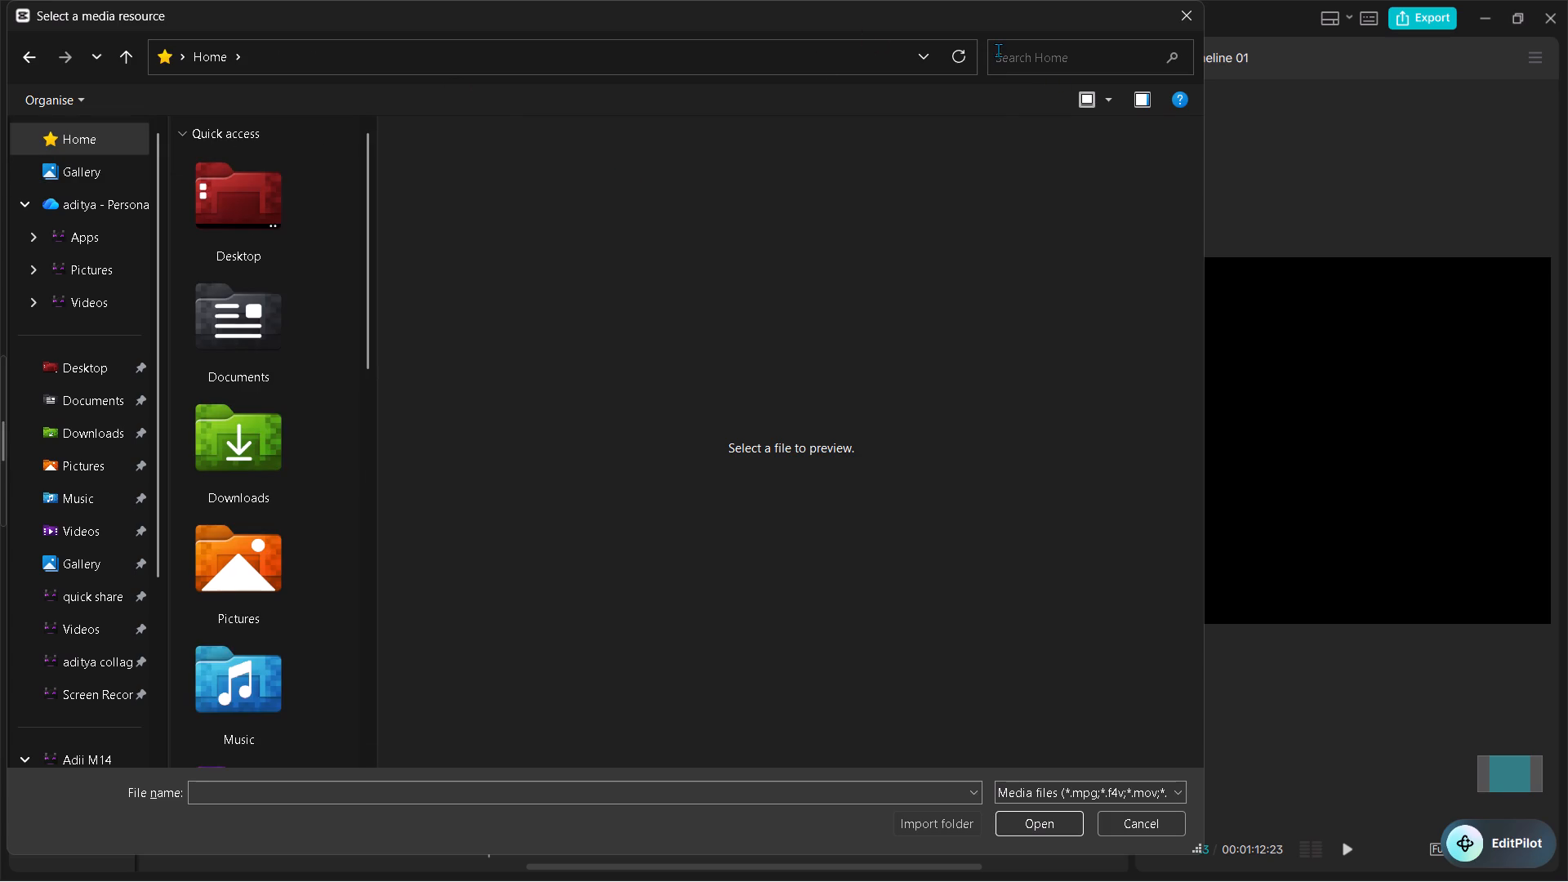
pyautogui.write('ind')
pyautogui.press('Return')
pyautogui.click(1023, 63)
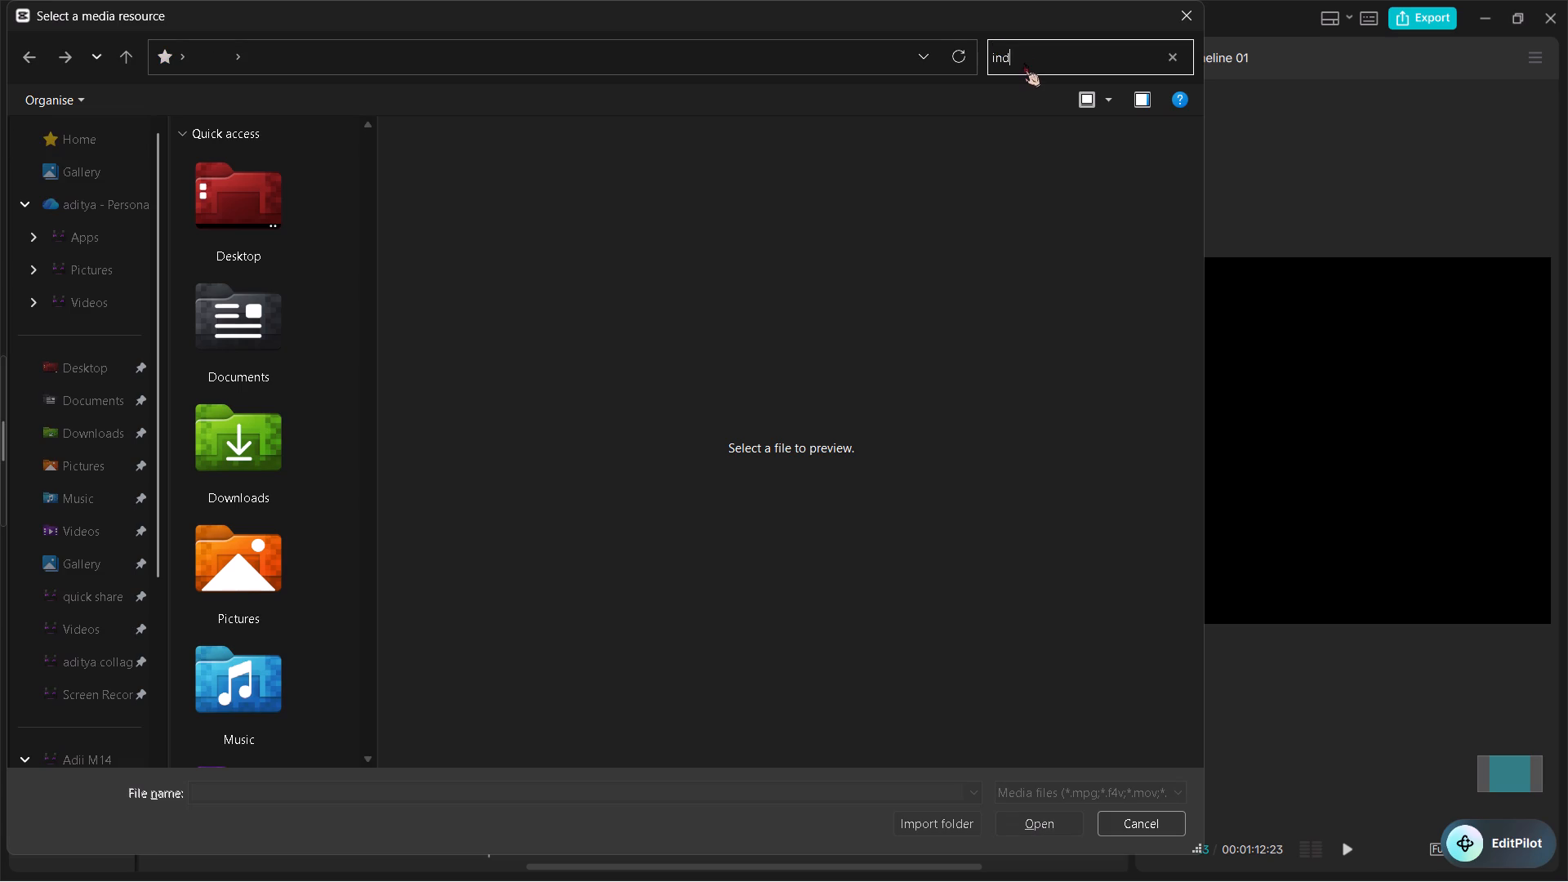
pyautogui.press('space')
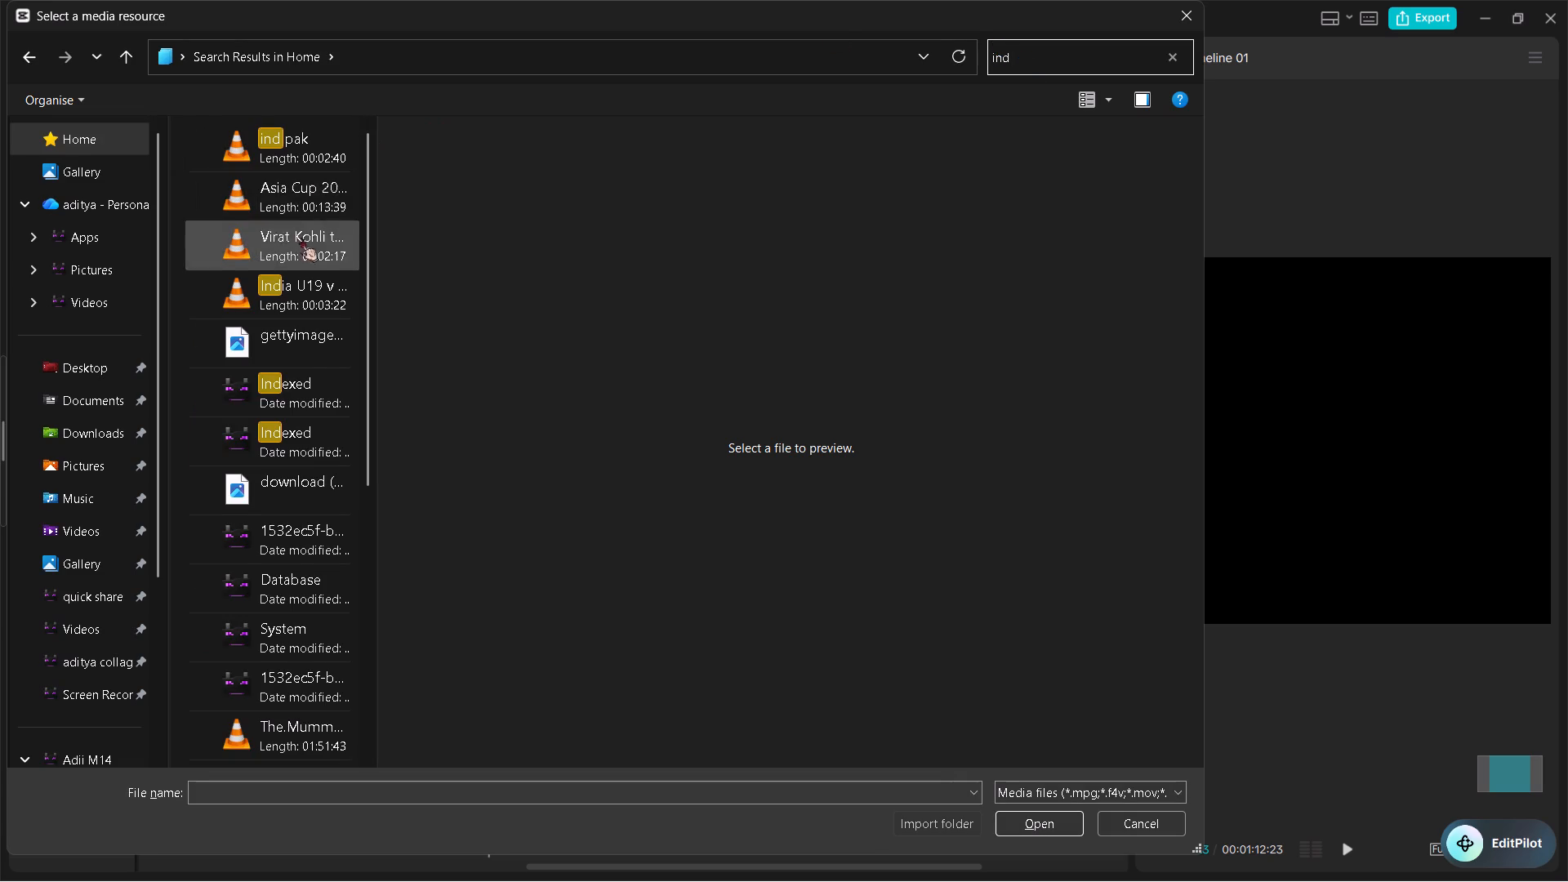
pyautogui.click(275, 169)
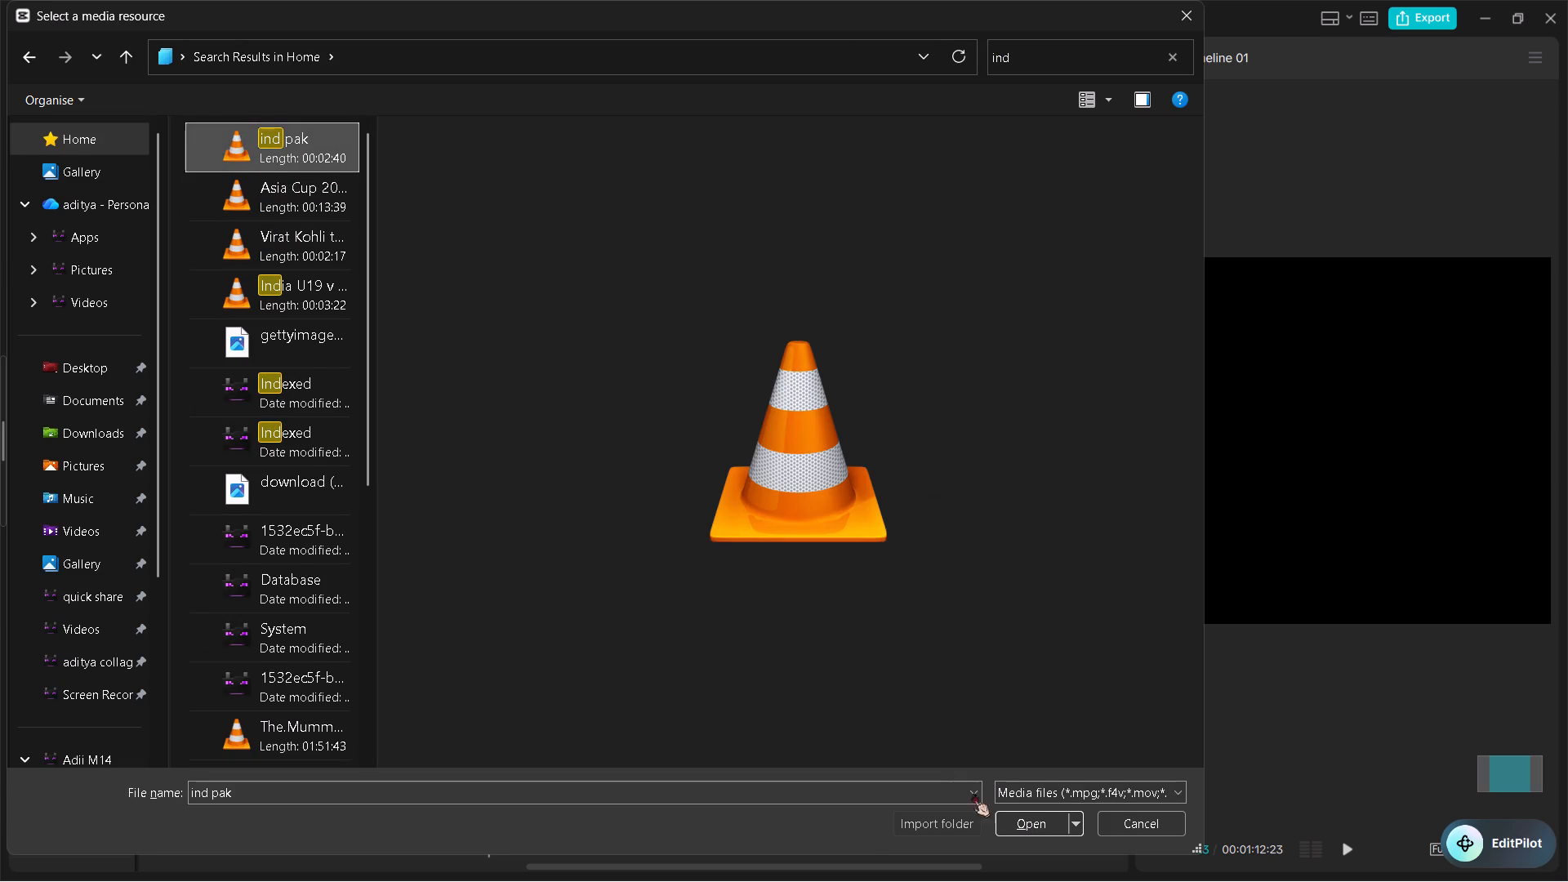
pyautogui.click(1022, 818)
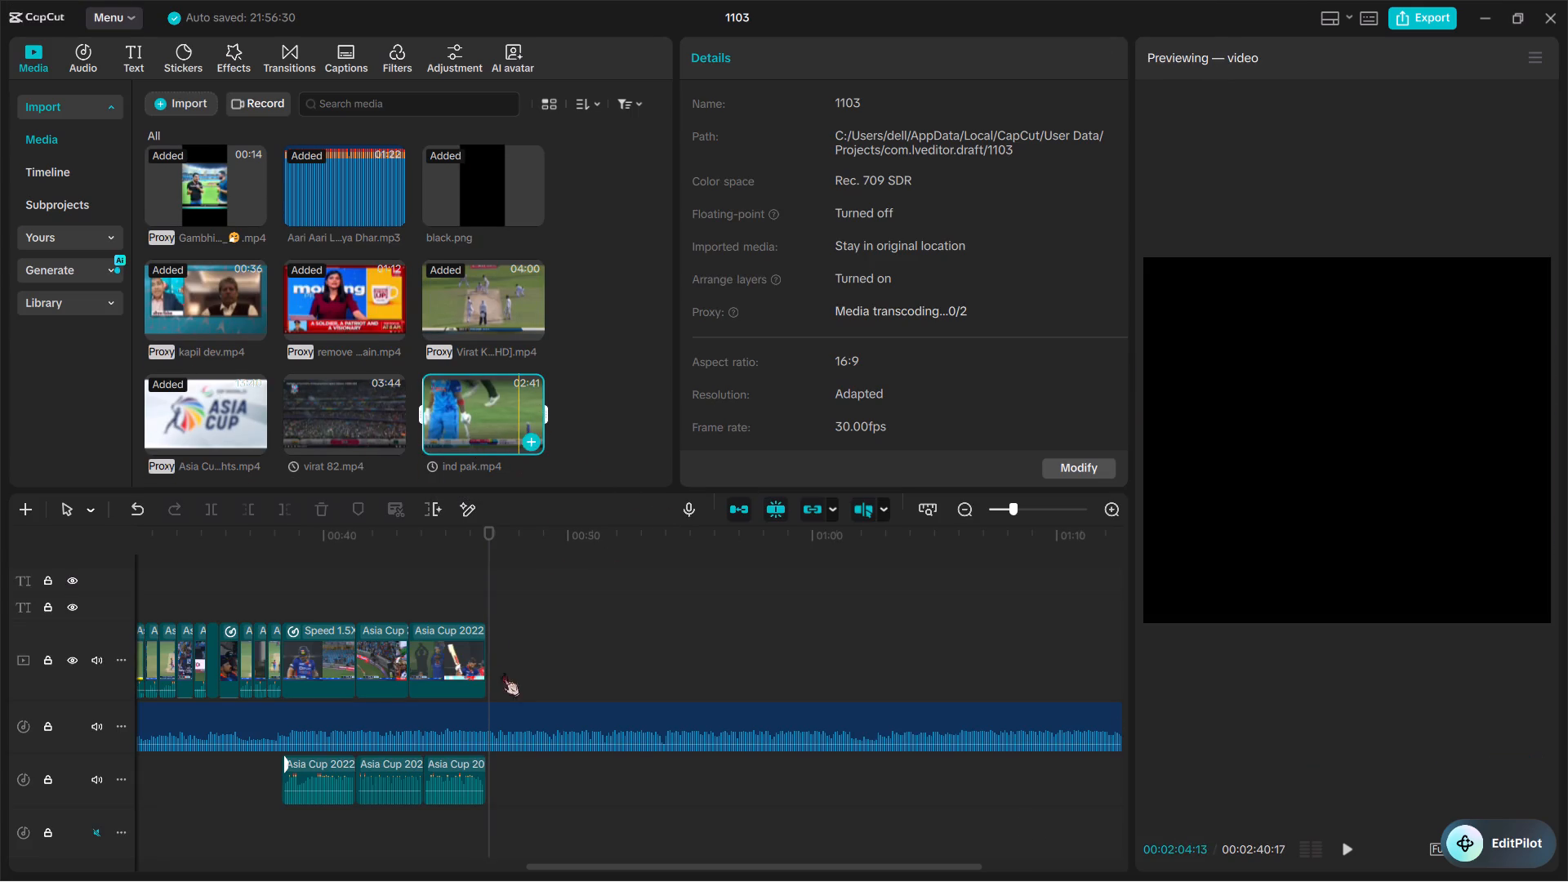
# Play the music from the end of the last Asia Cup clip to examine its beat in the empty stretch.
pyautogui.keyDown('ctrl'); pyautogui.scroll(15, 469, 744); pyautogui.keyUp('ctrl')
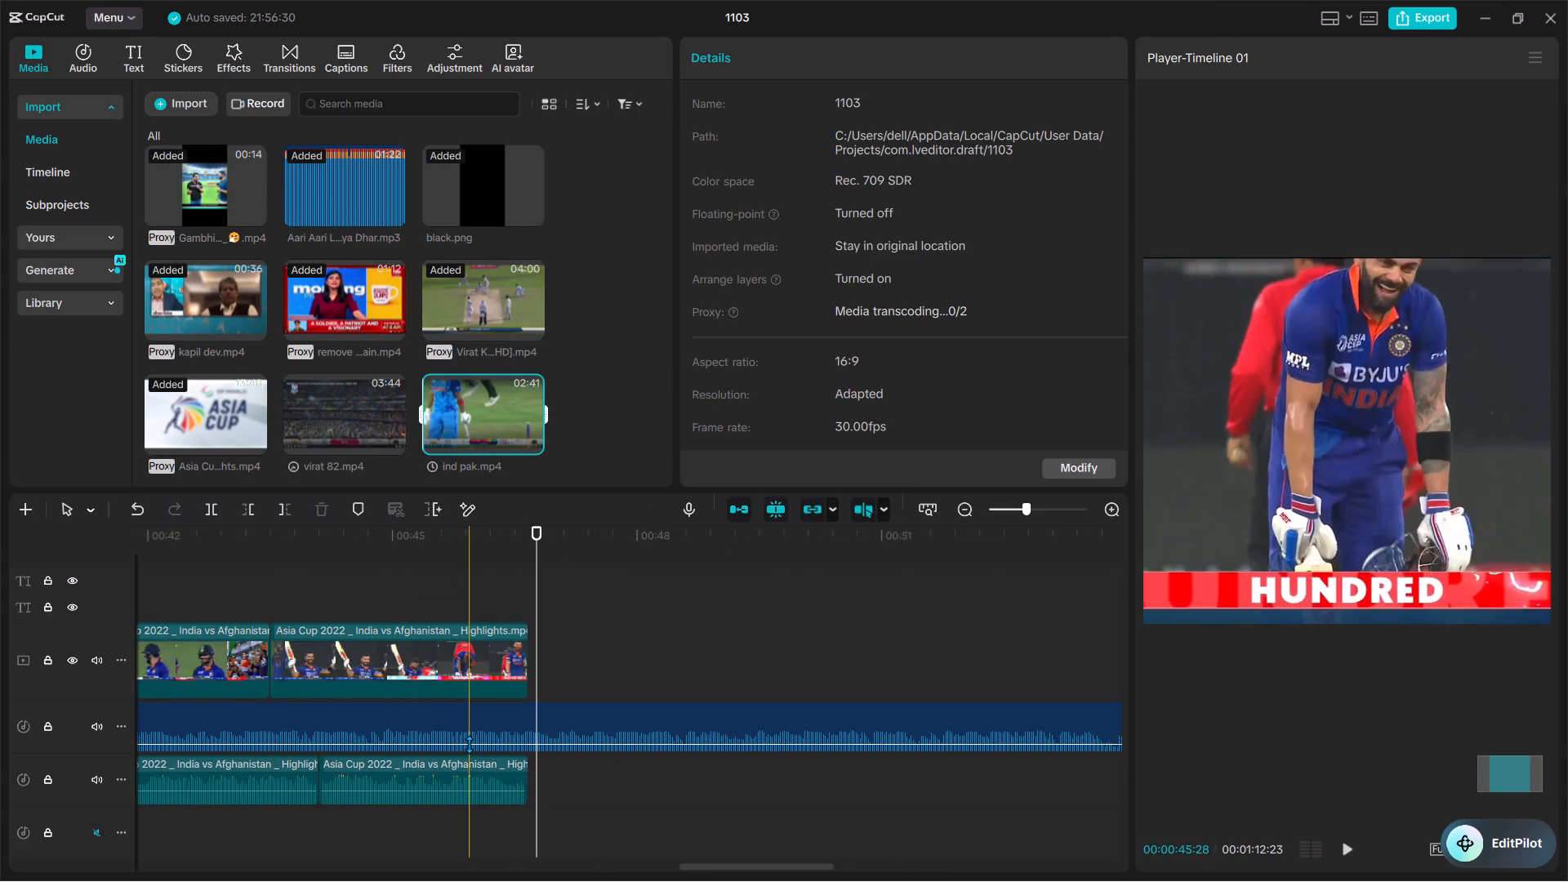
pyautogui.keyDown('ctrl'); pyautogui.scroll(1, 469, 744); pyautogui.keyUp('ctrl')
pyautogui.press('space')
pyautogui.press('space')
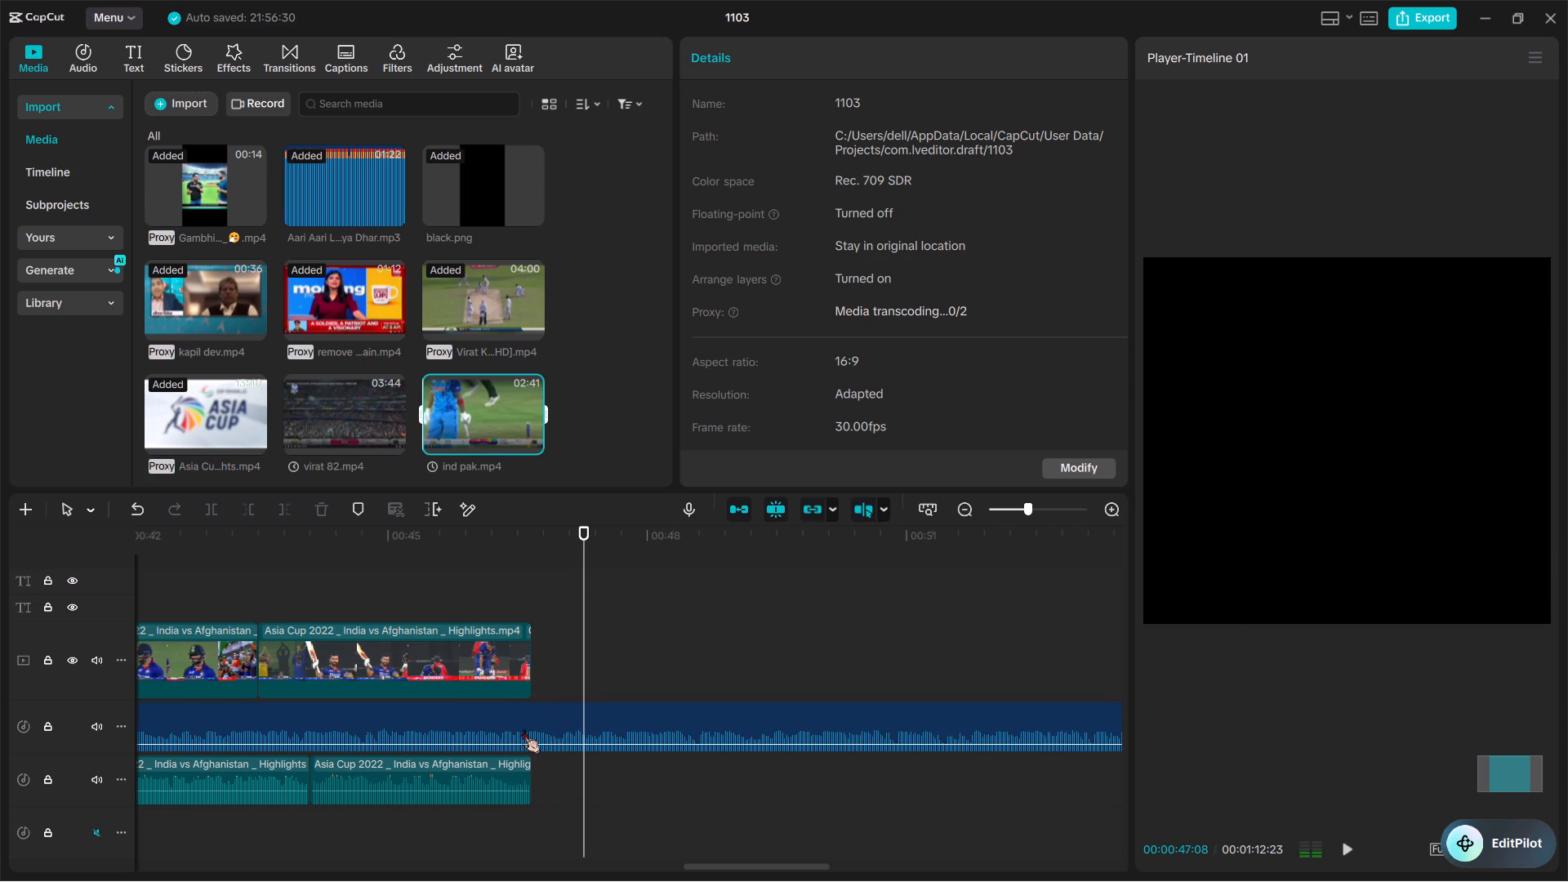
pyautogui.keyDown('ctrl'); pyautogui.scroll(14, 523, 729); pyautogui.keyUp('ctrl')
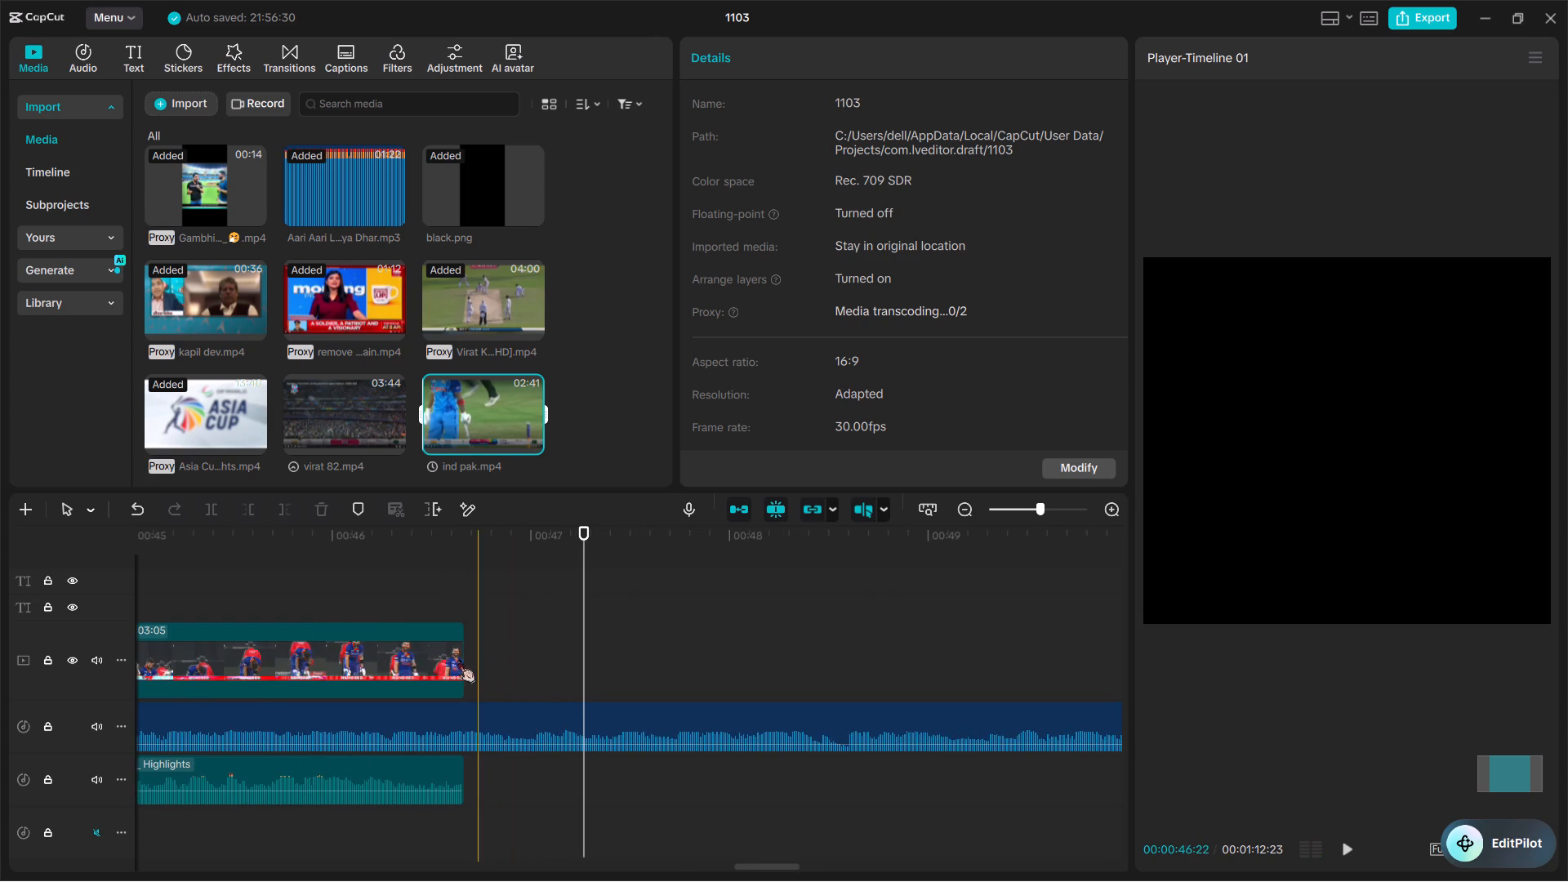
pyautogui.press('space')
pyautogui.press('space')
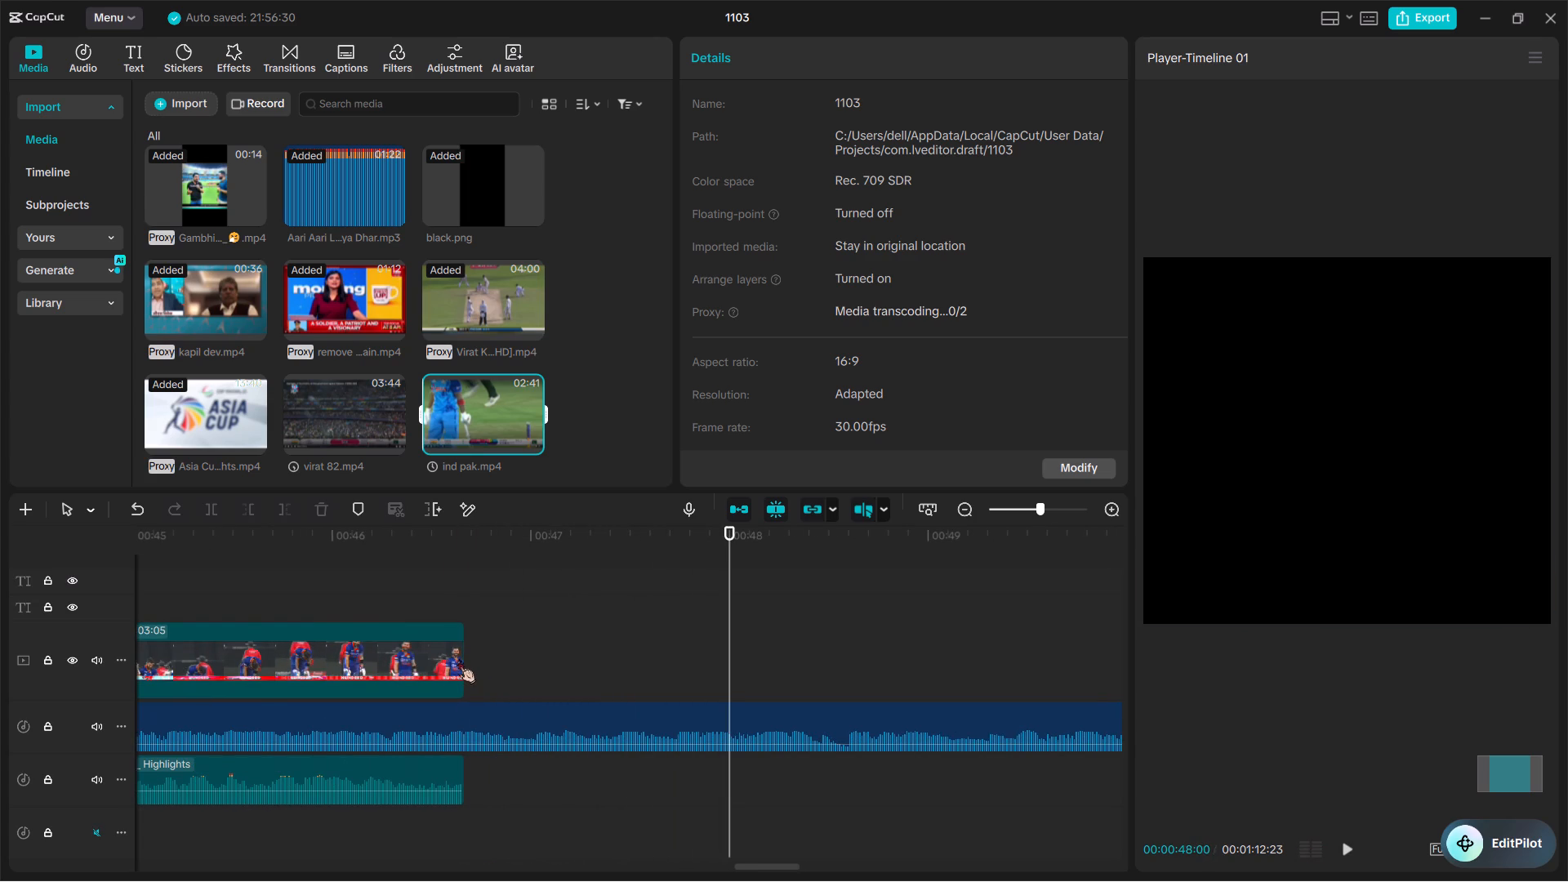
pyautogui.press('space')
pyautogui.press('space')
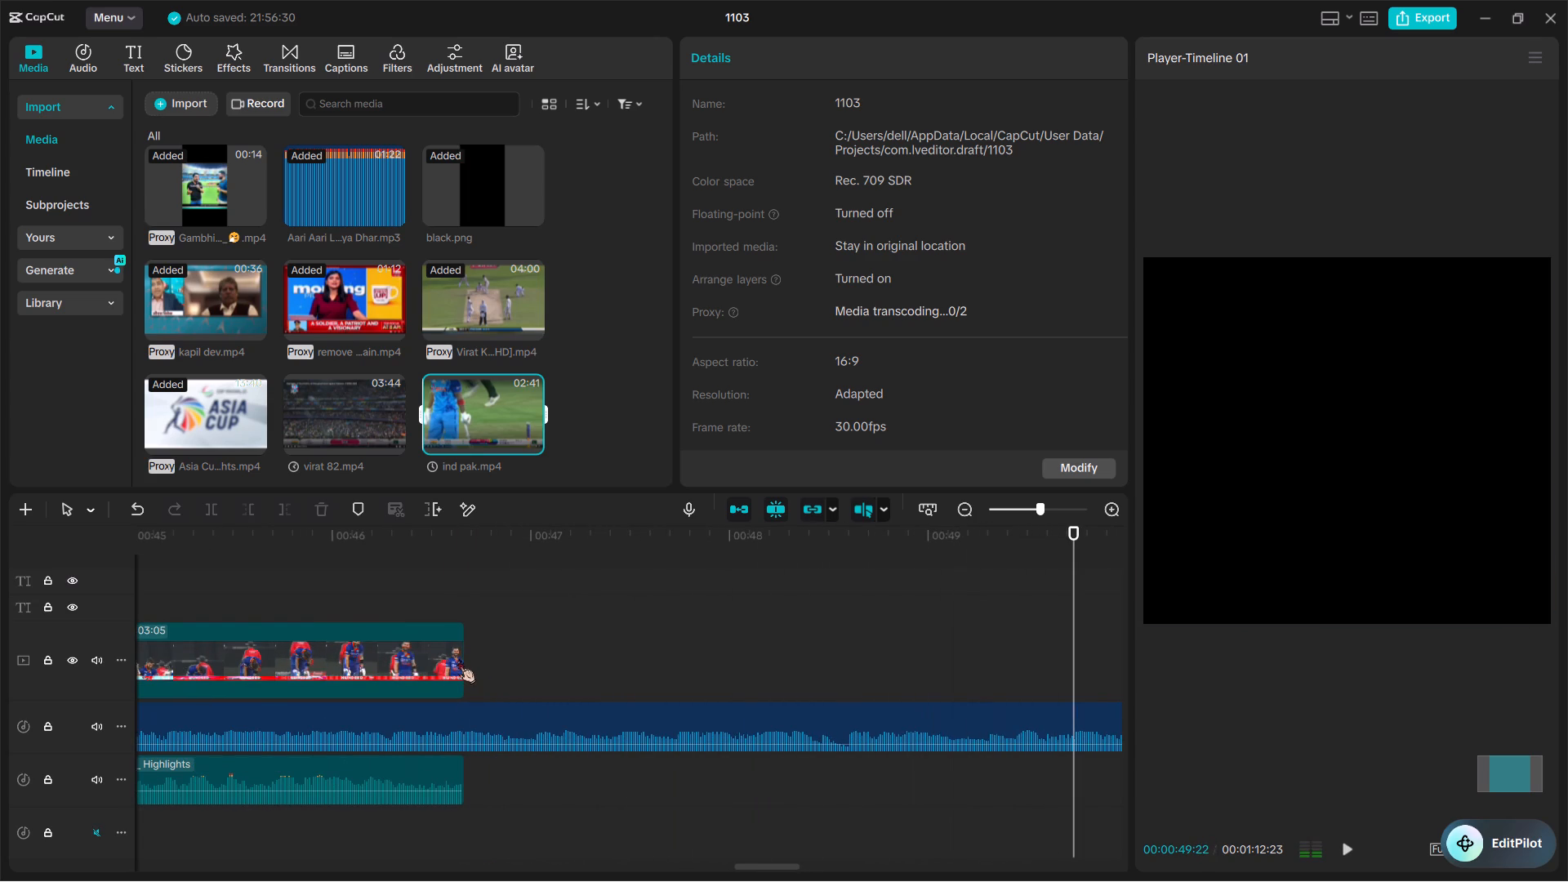
# Copy the black.png clip from the "AFTER 1024 DAYS" section and place it on the main track directly after the last Asia Cup clip.
pyautogui.keyDown('ctrl'); pyautogui.scroll(-10, 471, 656); pyautogui.keyUp('ctrl')
pyautogui.hscroll(1, 471, 656)
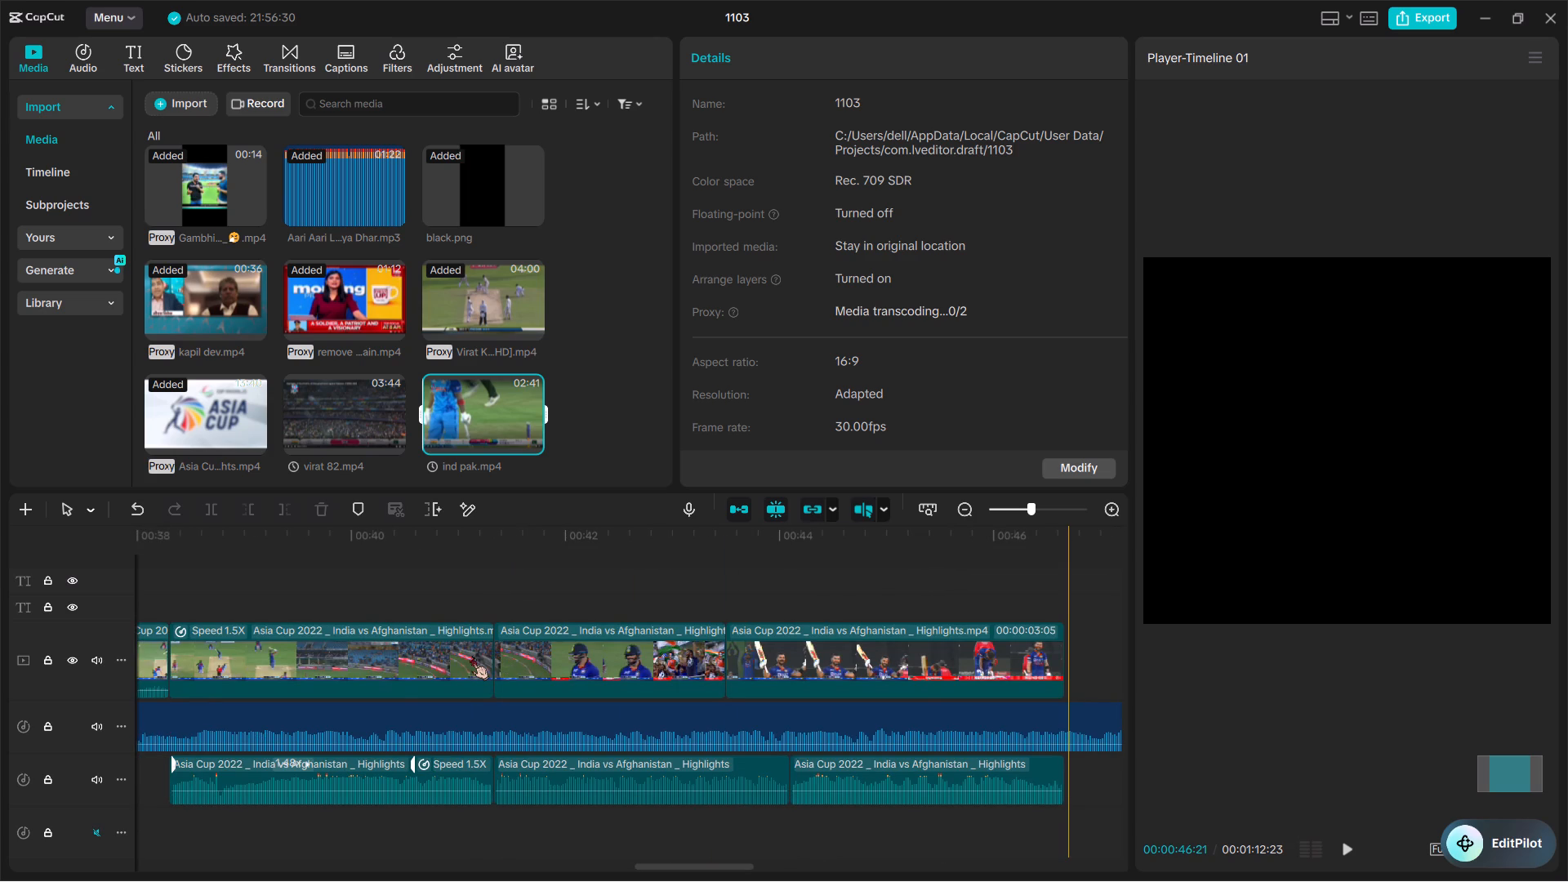
pyautogui.scroll(-3, 471, 656)
pyautogui.keyDown('ctrl'); pyautogui.scroll(-4, 471, 656); pyautogui.keyUp('ctrl')
pyautogui.click(283, 664)
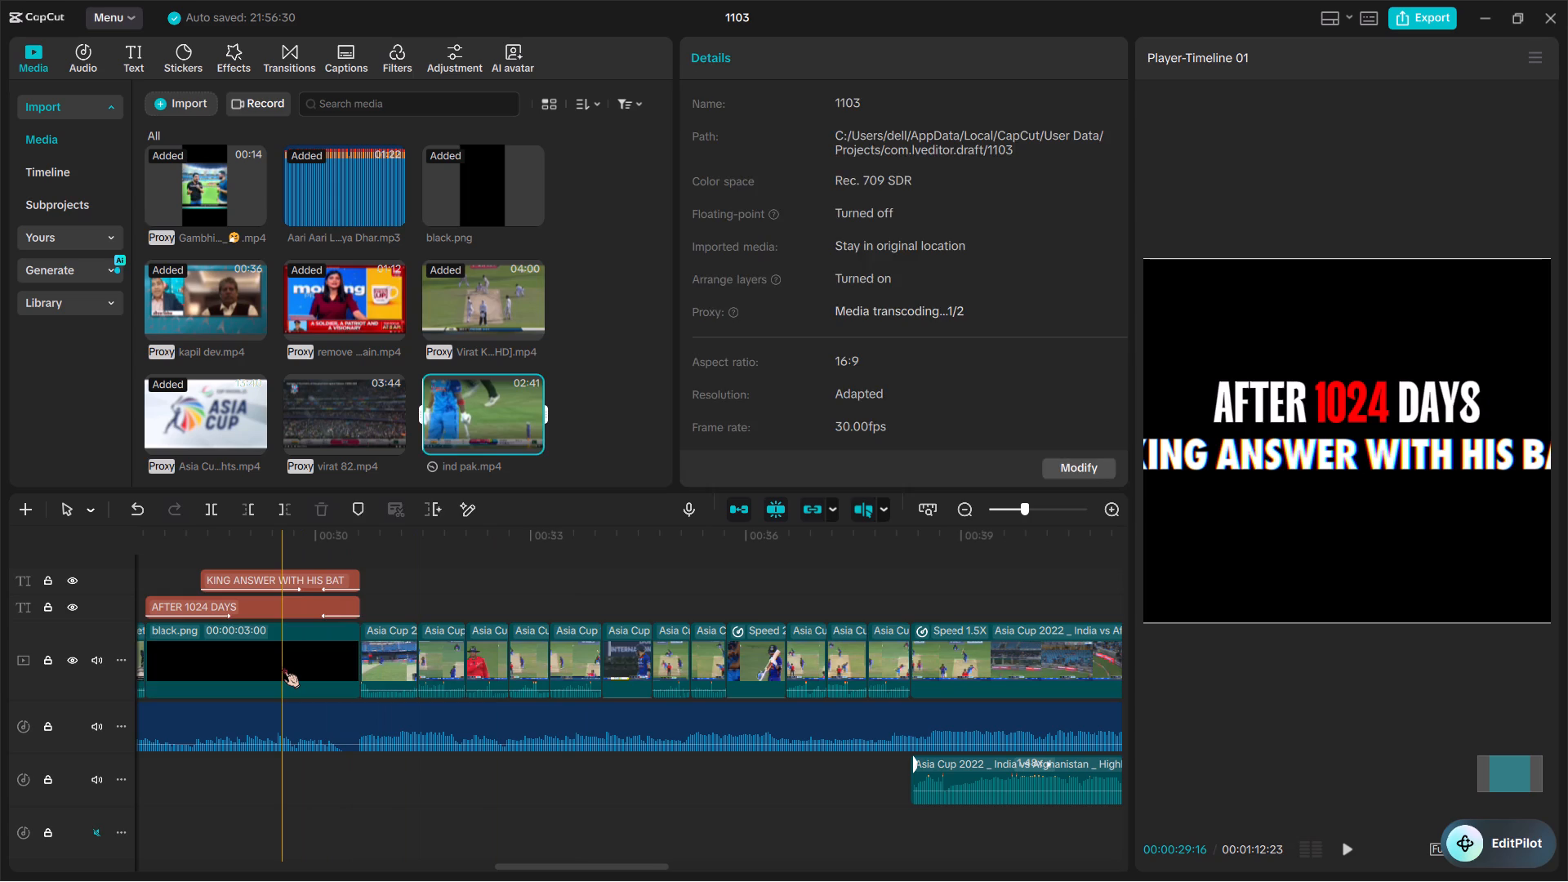
pyautogui.hotkey('ctrl', 'c')
pyautogui.hscroll(-2, 283, 664)
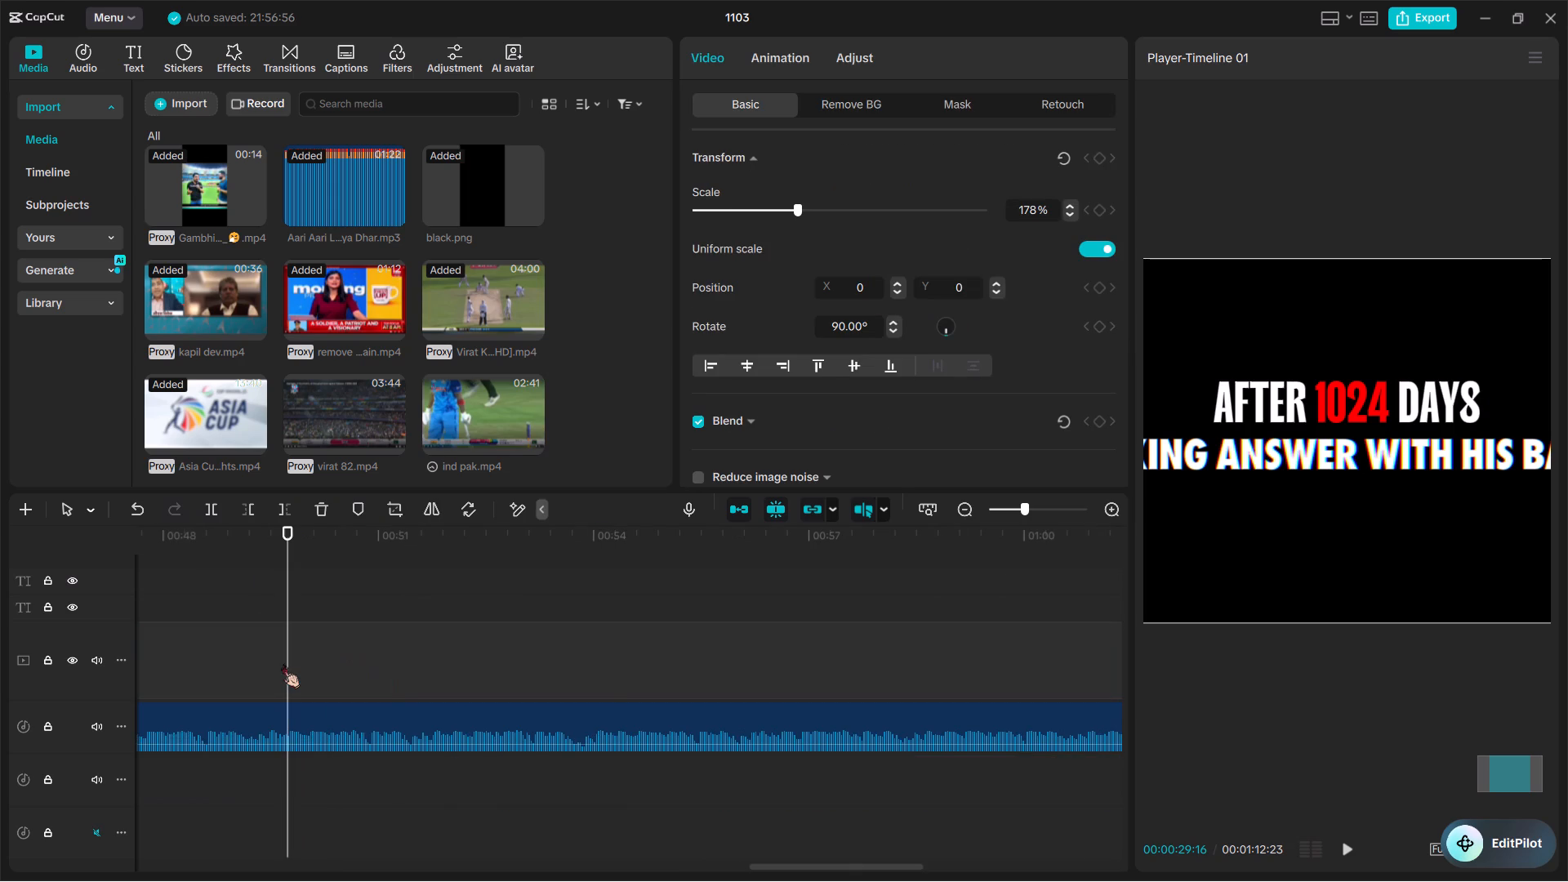
pyautogui.hscroll(1, 213, 651)
pyautogui.keyDown('ctrl'); pyautogui.scroll(-1, 213, 651); pyautogui.keyUp('ctrl')
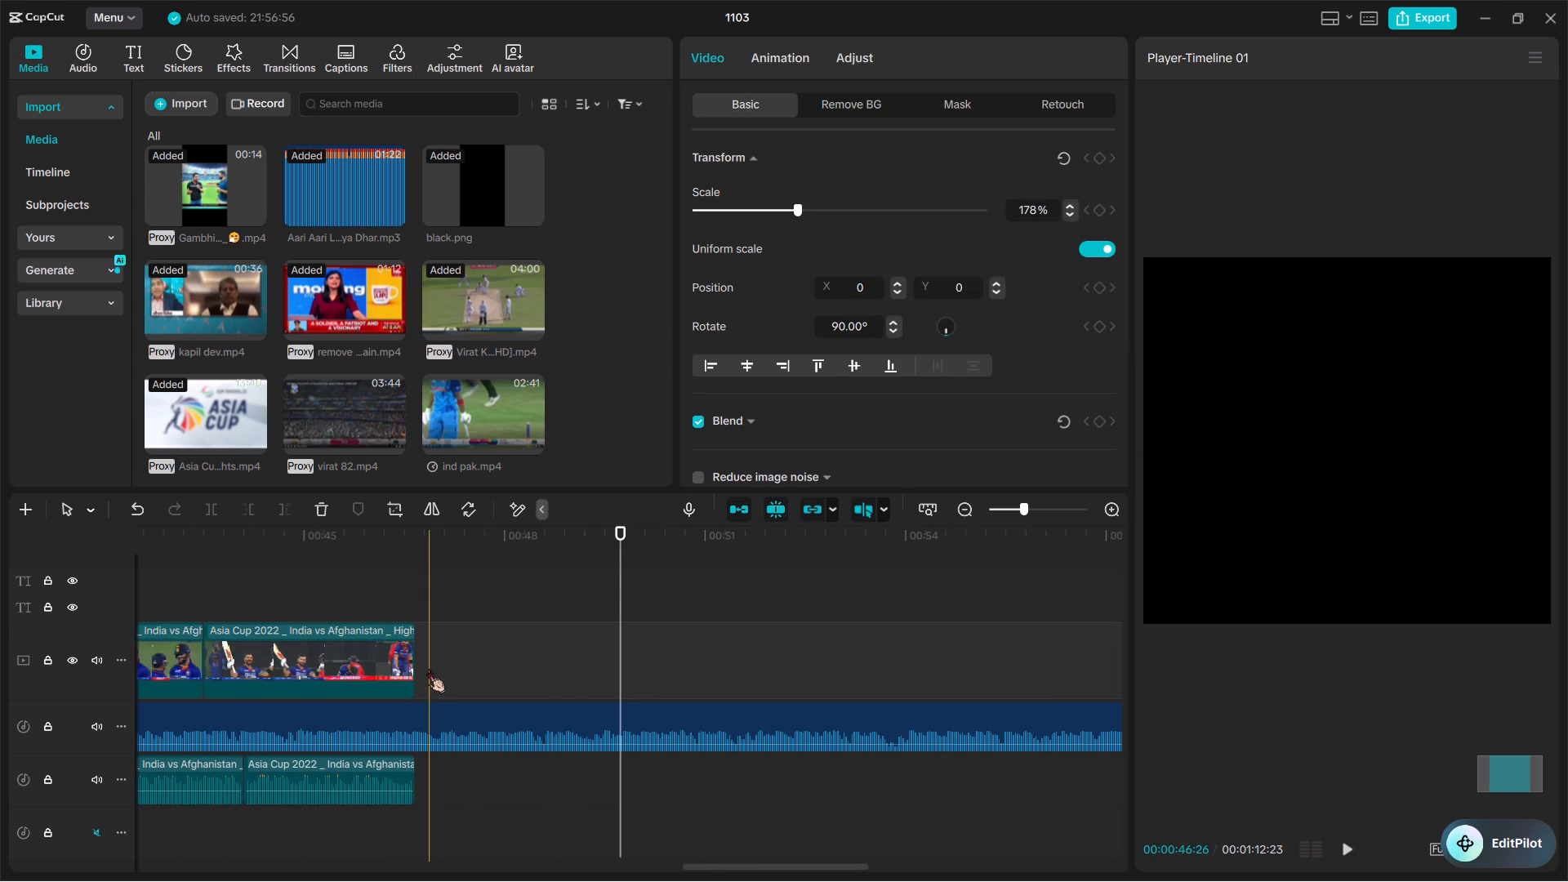
pyautogui.click(428, 669)
pyautogui.hotkey('ctrl', 'v')
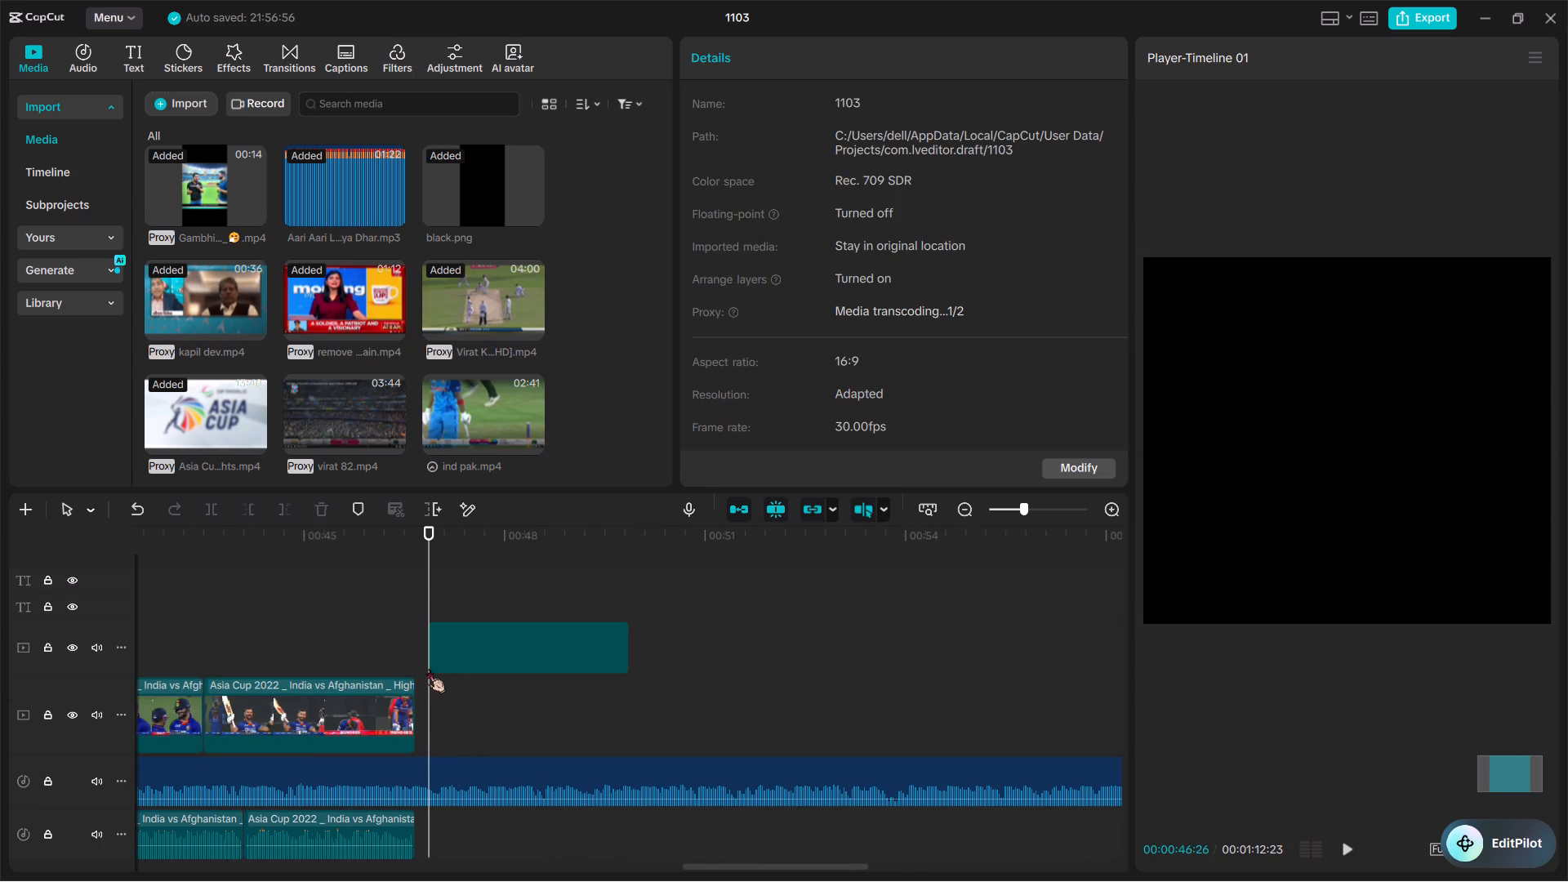
pyautogui.moveTo(465, 656); pyautogui.dragTo(462, 736)
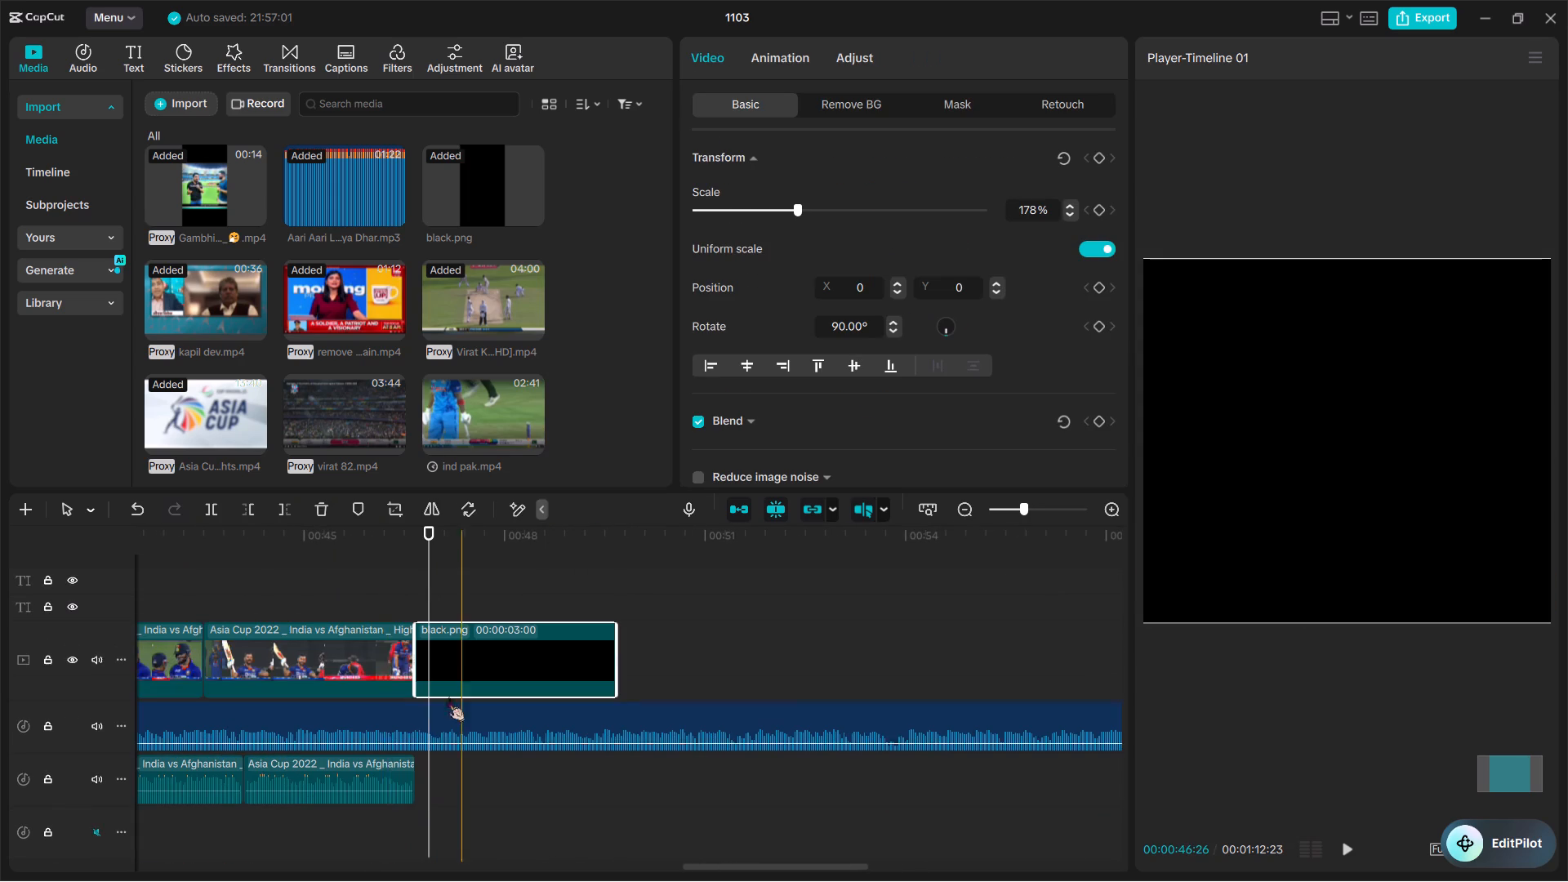
# Add a default text clip above the new black.png clip, starting where the black clip starts.
pyautogui.click(134, 46)
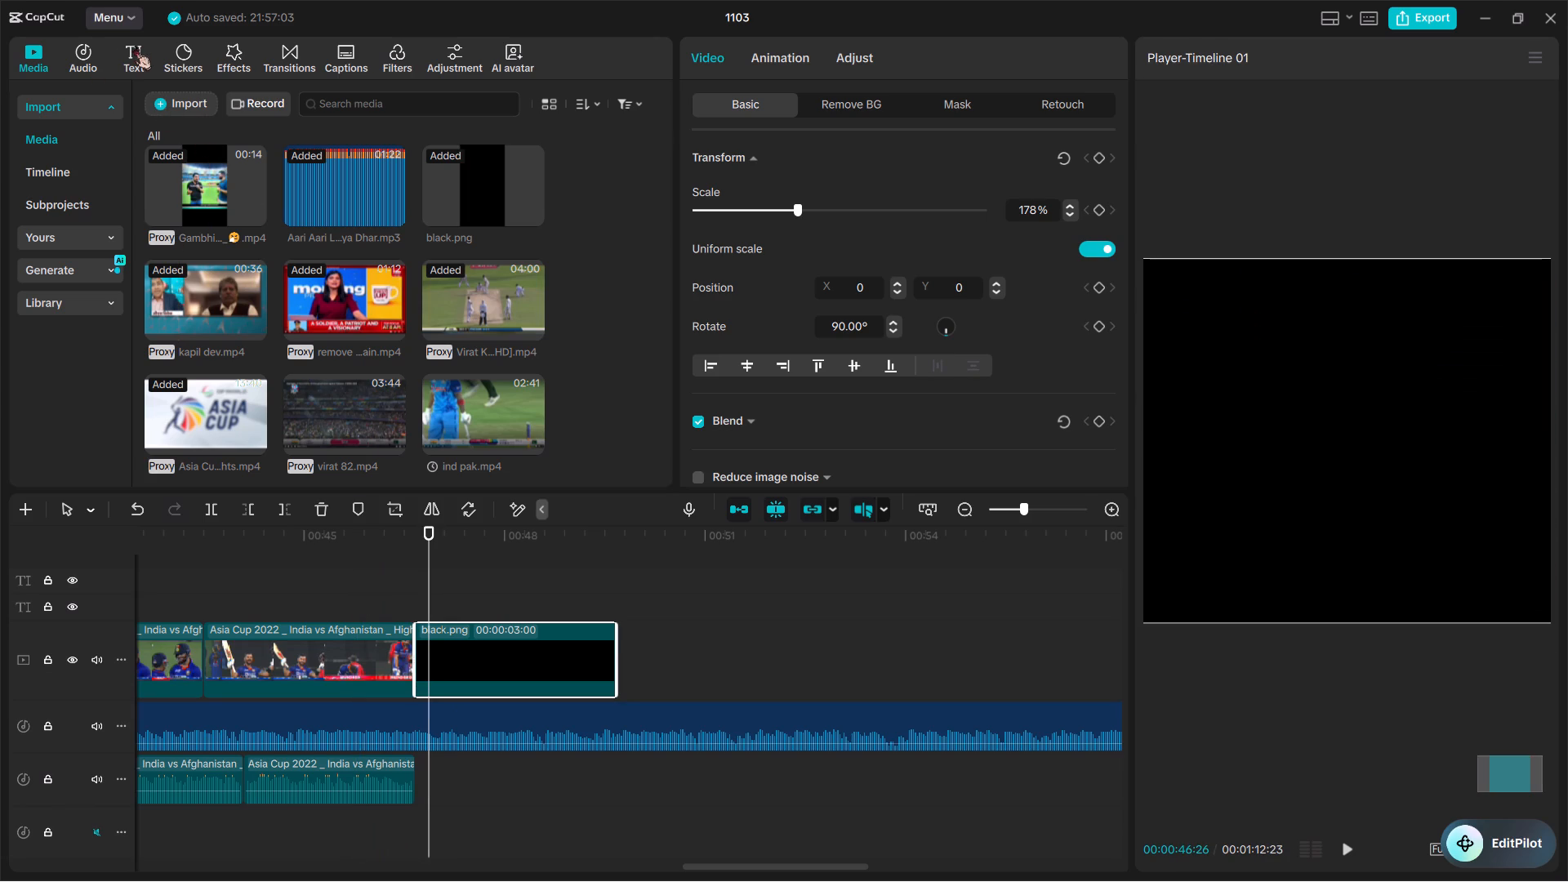
pyautogui.click(140, 50)
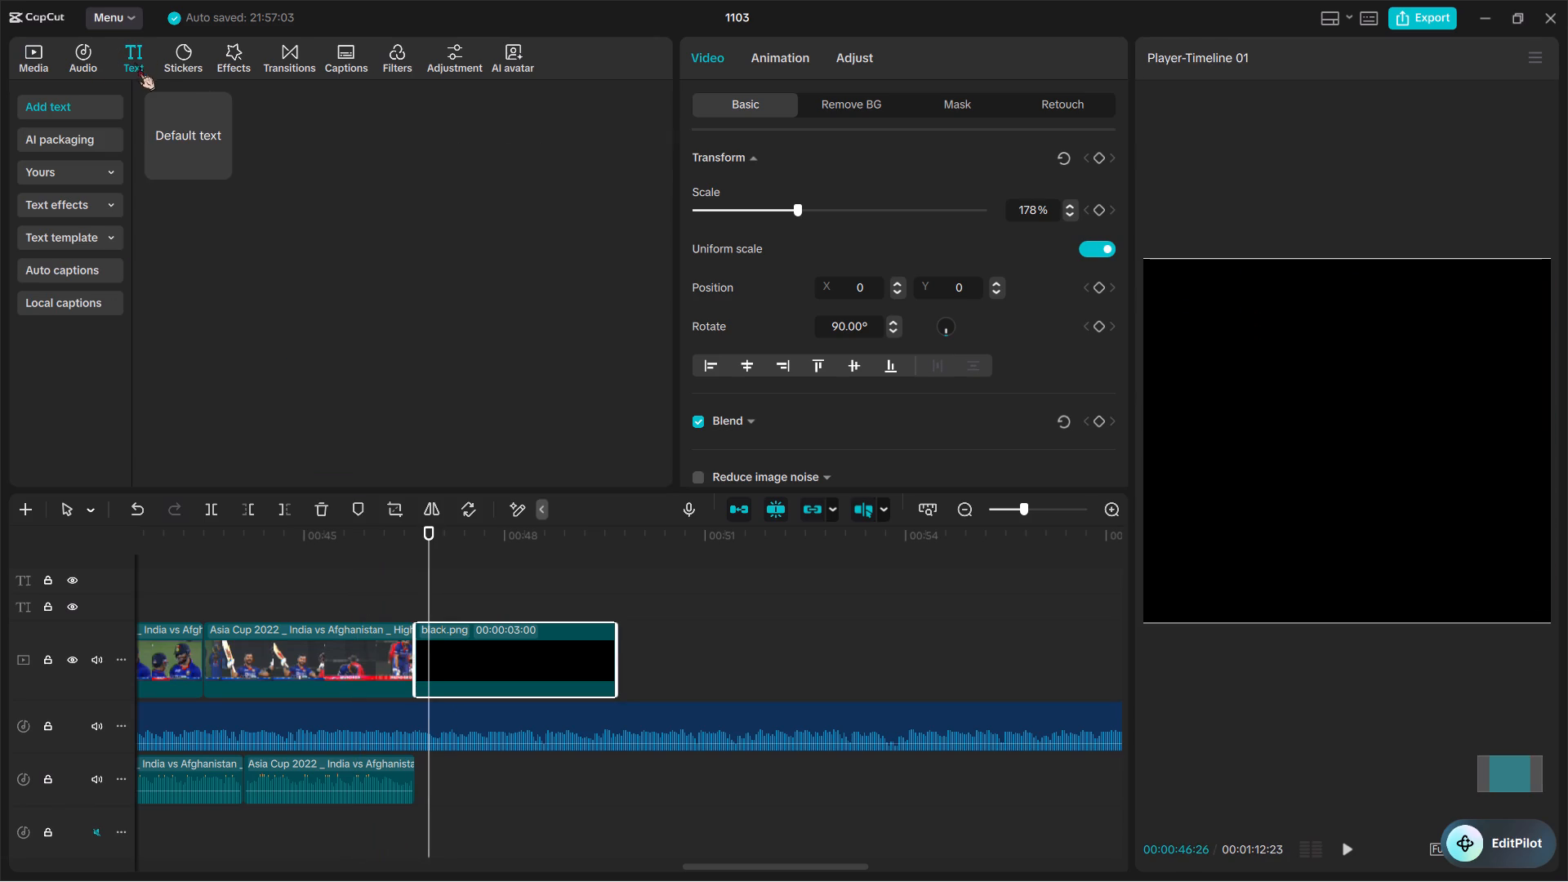
pyautogui.moveTo(189, 123); pyautogui.dragTo(412, 617)
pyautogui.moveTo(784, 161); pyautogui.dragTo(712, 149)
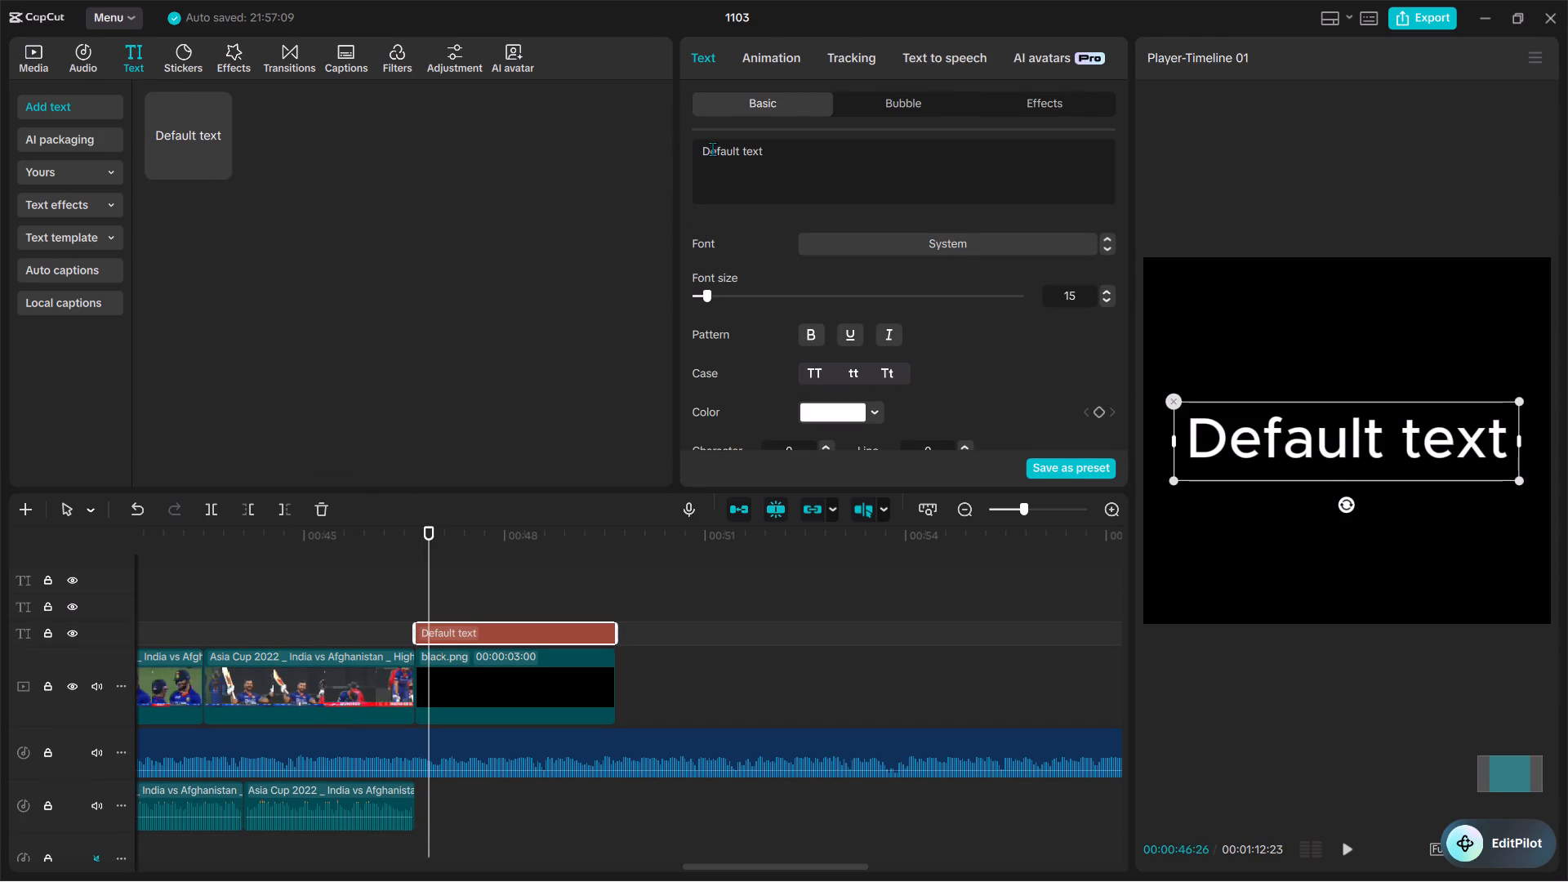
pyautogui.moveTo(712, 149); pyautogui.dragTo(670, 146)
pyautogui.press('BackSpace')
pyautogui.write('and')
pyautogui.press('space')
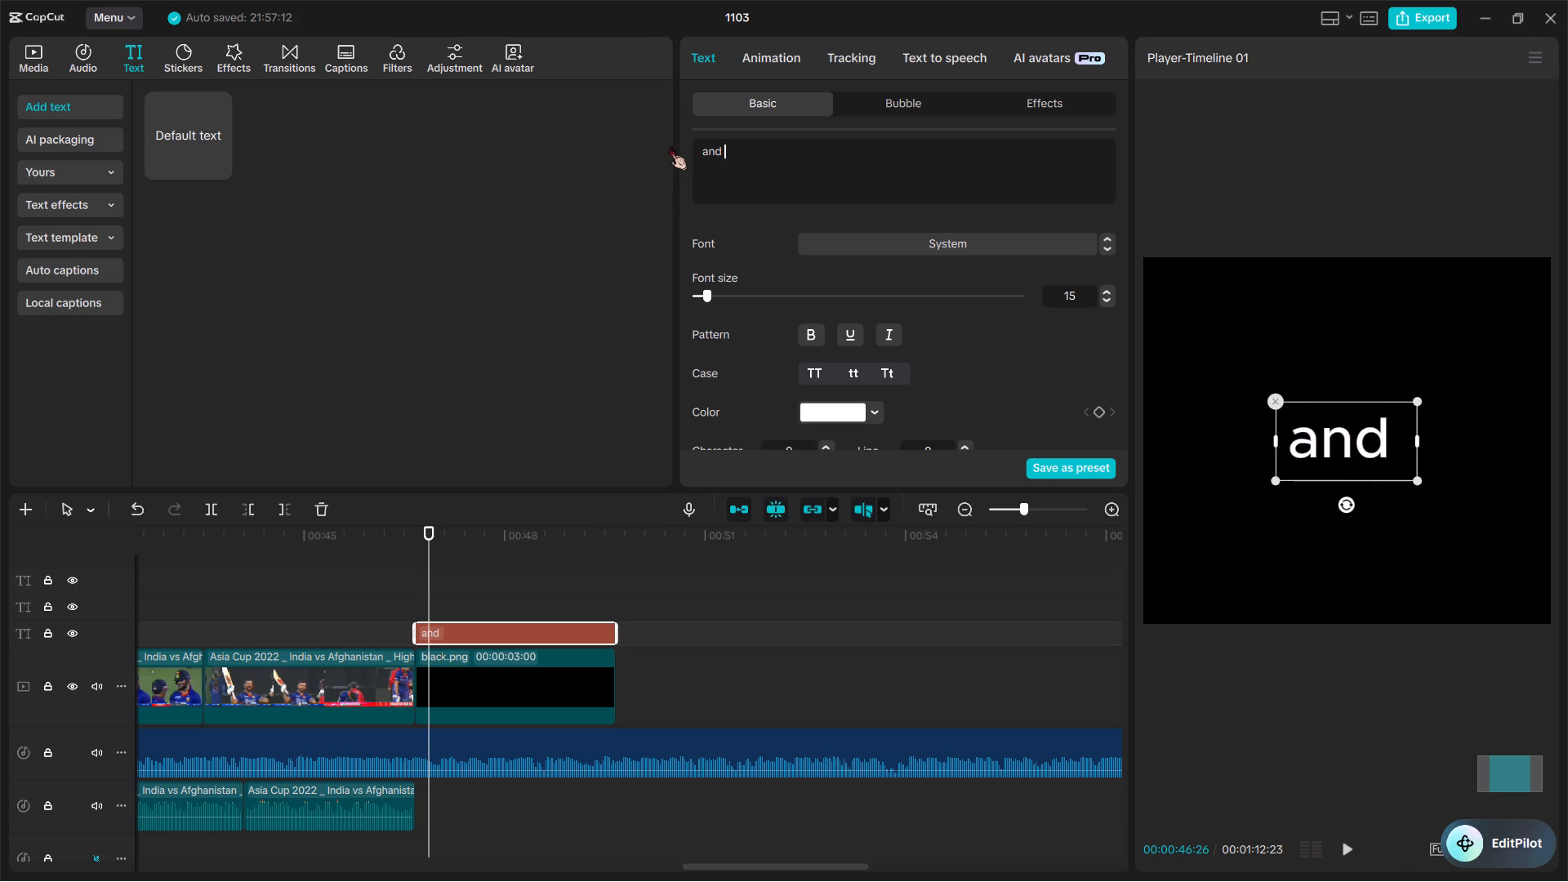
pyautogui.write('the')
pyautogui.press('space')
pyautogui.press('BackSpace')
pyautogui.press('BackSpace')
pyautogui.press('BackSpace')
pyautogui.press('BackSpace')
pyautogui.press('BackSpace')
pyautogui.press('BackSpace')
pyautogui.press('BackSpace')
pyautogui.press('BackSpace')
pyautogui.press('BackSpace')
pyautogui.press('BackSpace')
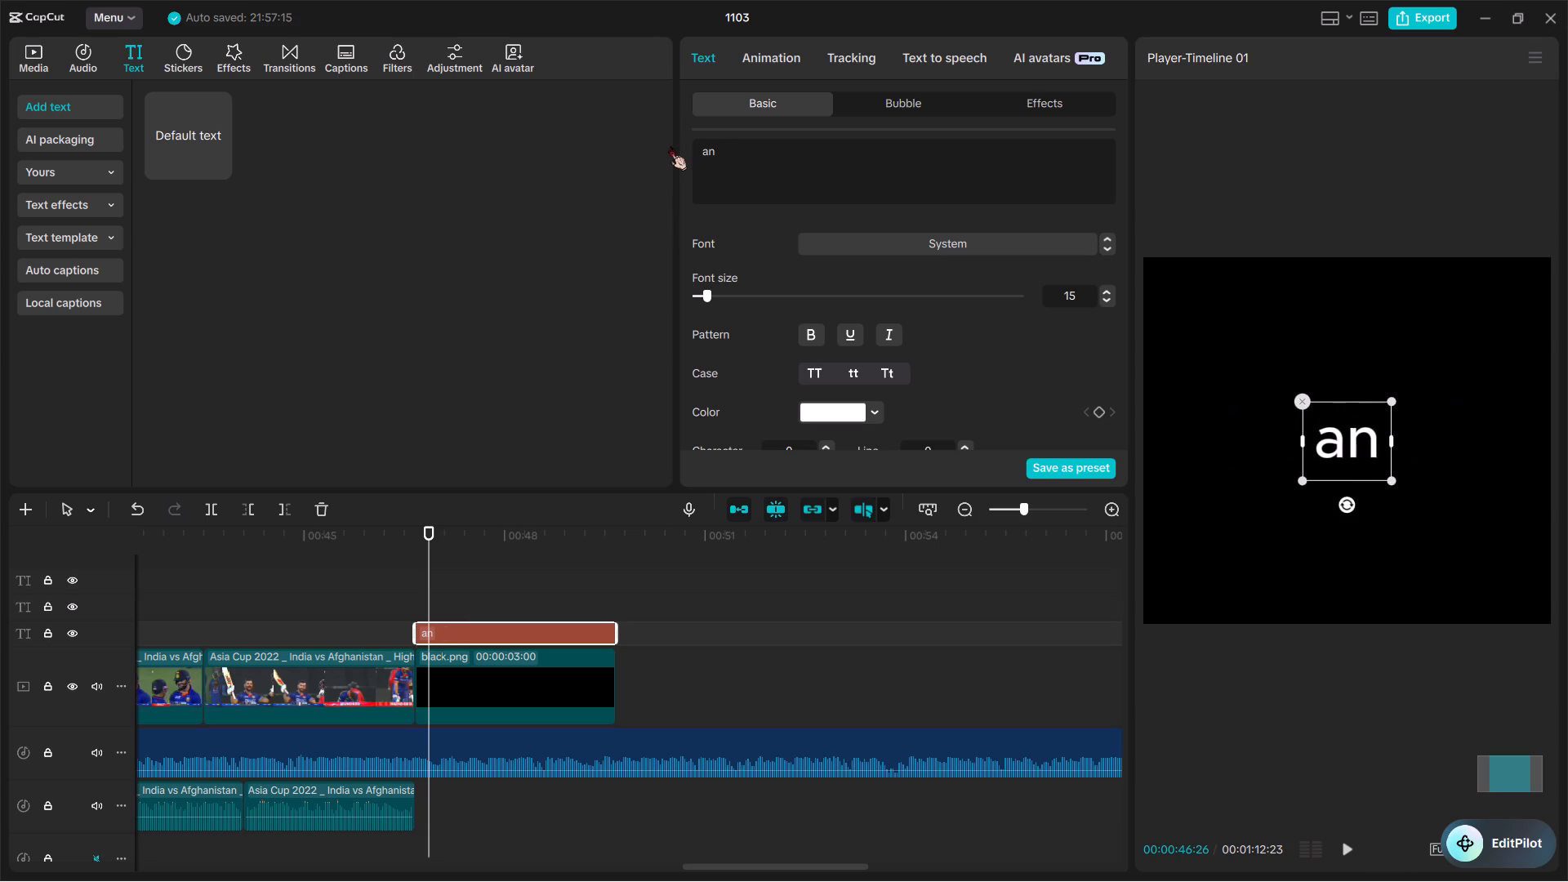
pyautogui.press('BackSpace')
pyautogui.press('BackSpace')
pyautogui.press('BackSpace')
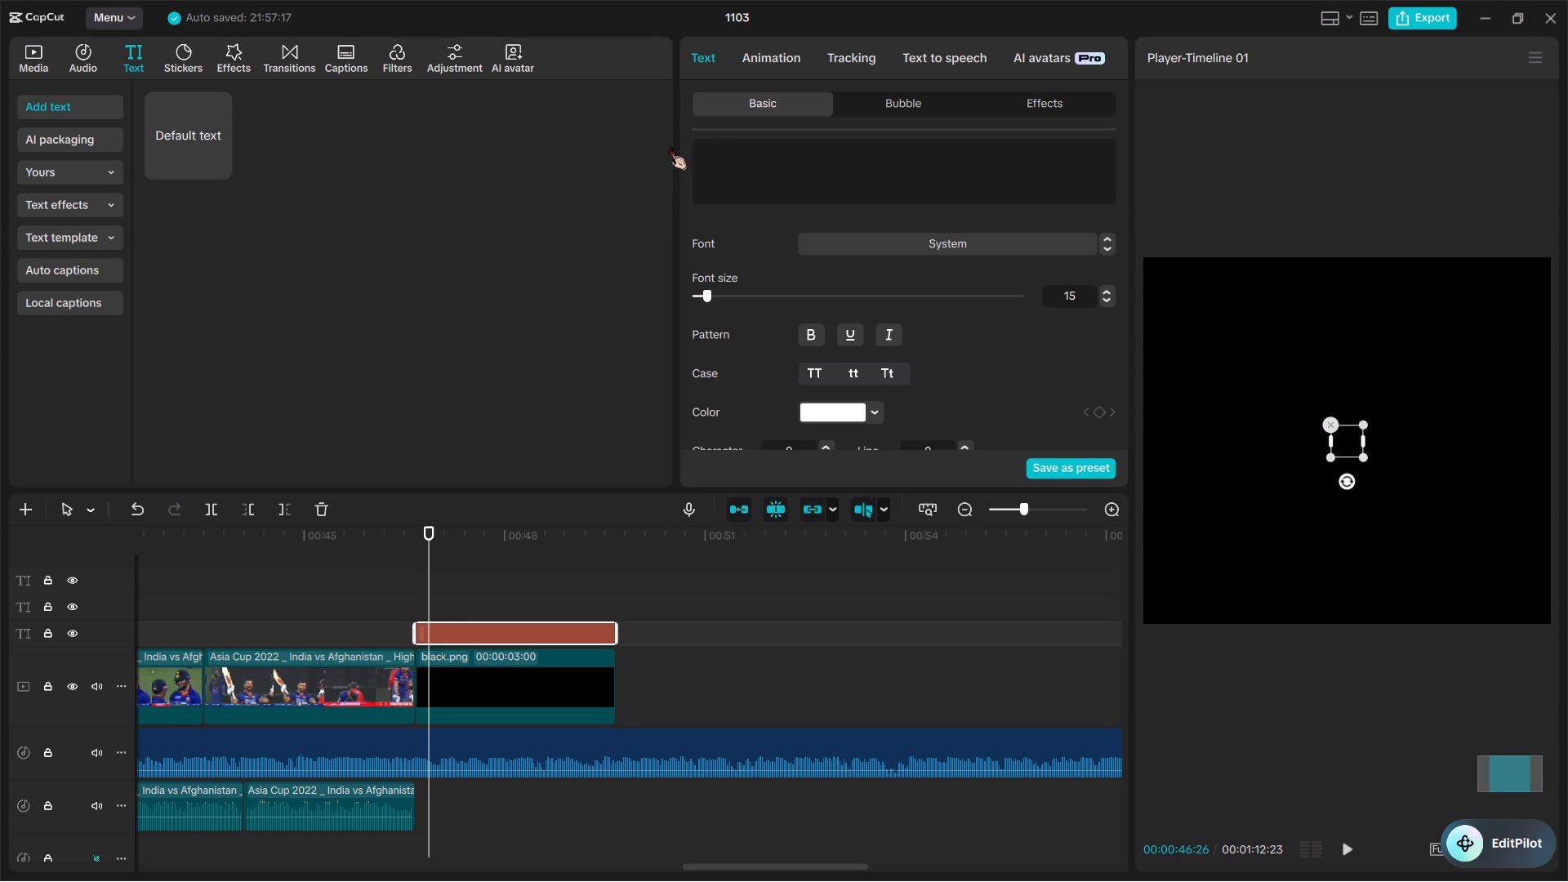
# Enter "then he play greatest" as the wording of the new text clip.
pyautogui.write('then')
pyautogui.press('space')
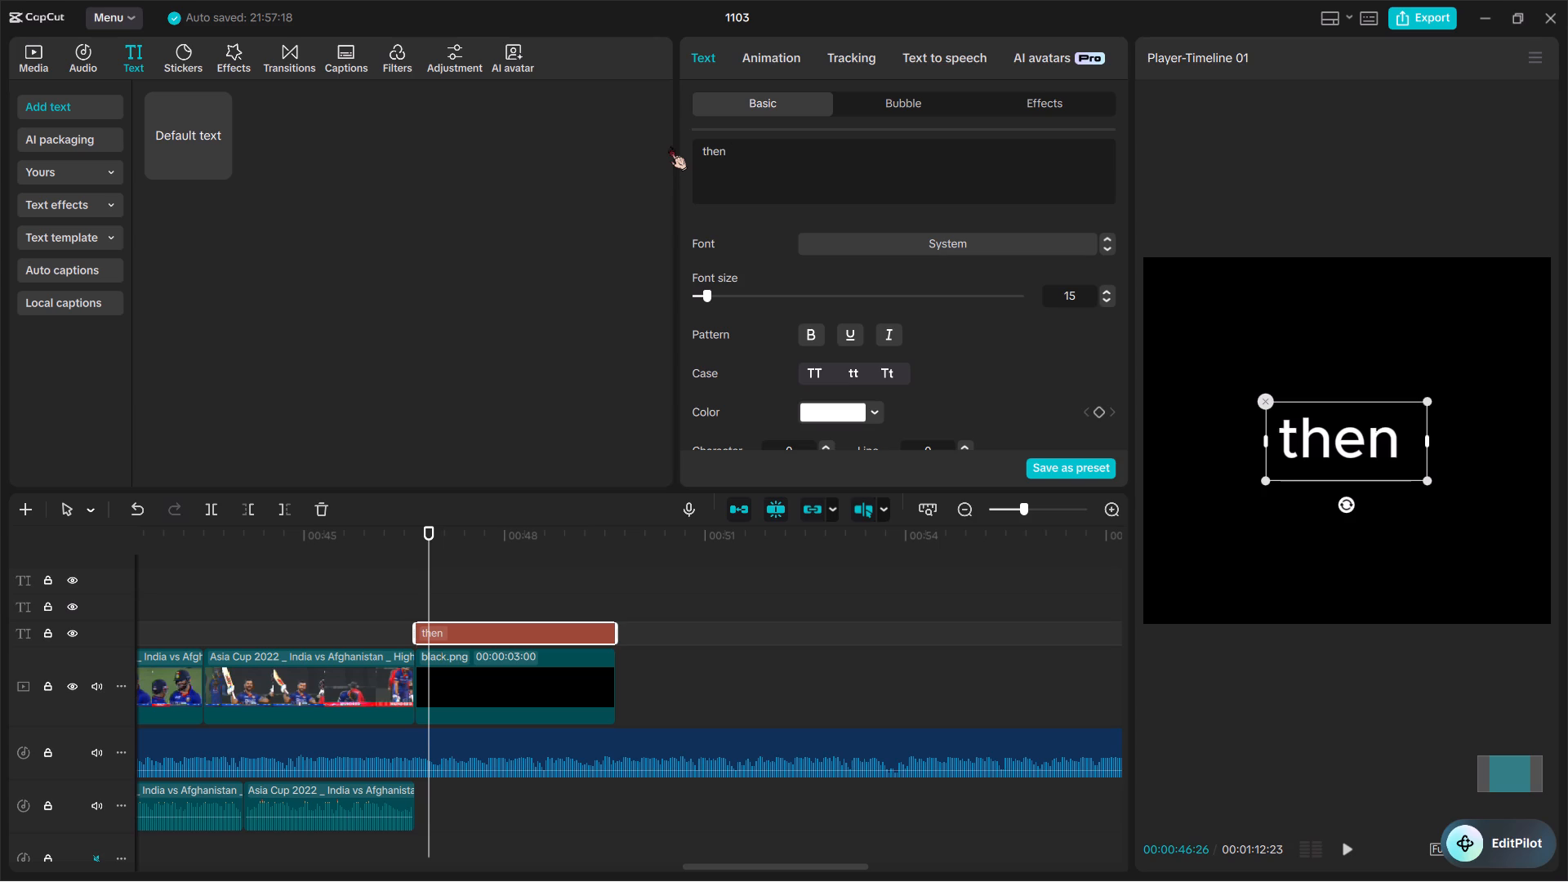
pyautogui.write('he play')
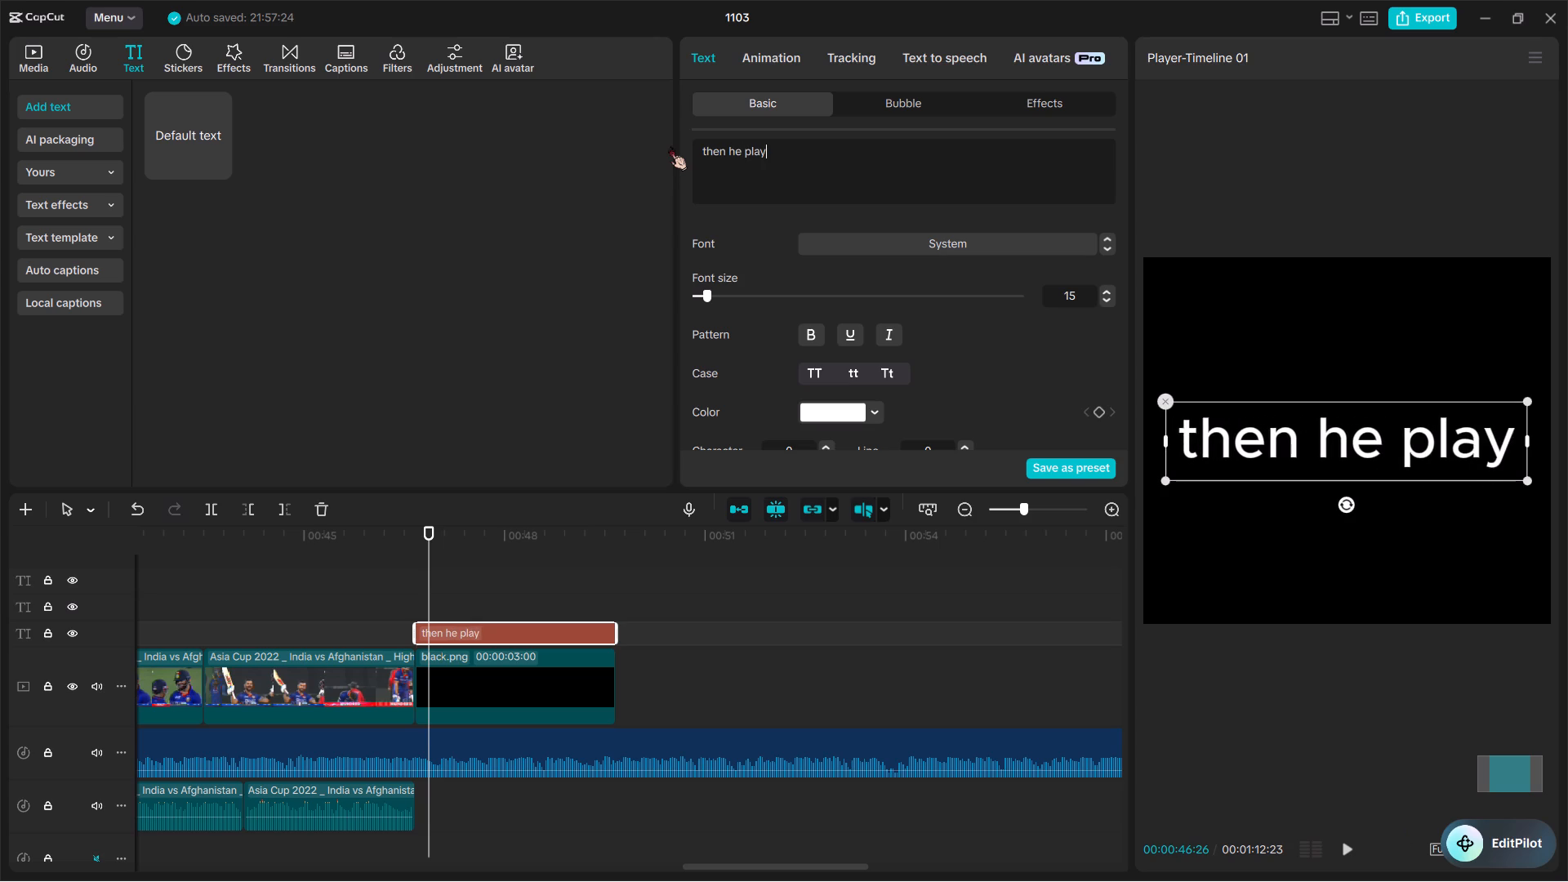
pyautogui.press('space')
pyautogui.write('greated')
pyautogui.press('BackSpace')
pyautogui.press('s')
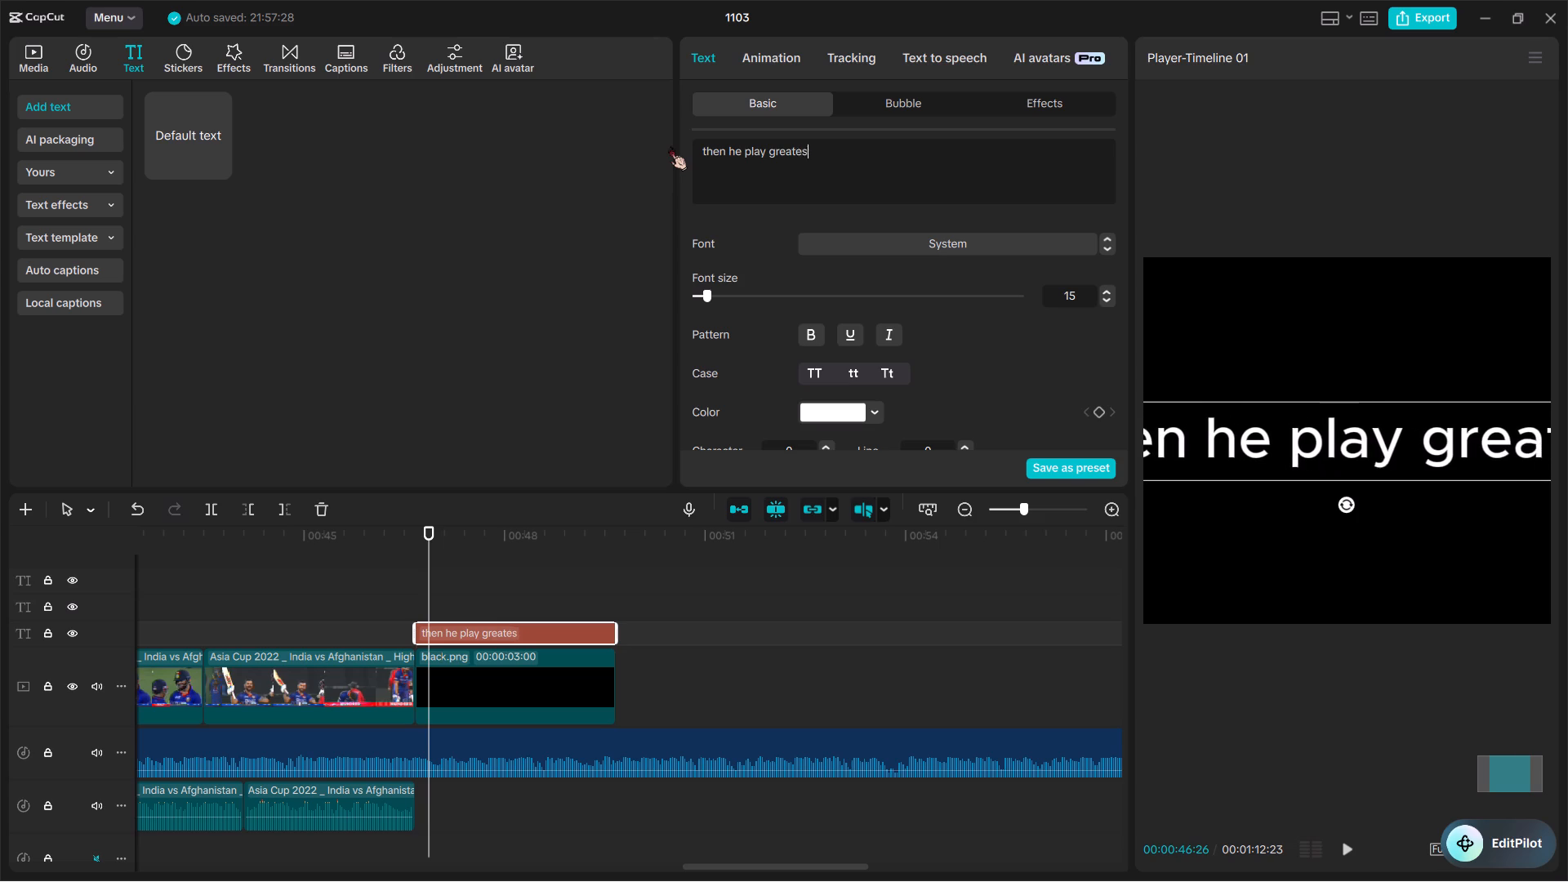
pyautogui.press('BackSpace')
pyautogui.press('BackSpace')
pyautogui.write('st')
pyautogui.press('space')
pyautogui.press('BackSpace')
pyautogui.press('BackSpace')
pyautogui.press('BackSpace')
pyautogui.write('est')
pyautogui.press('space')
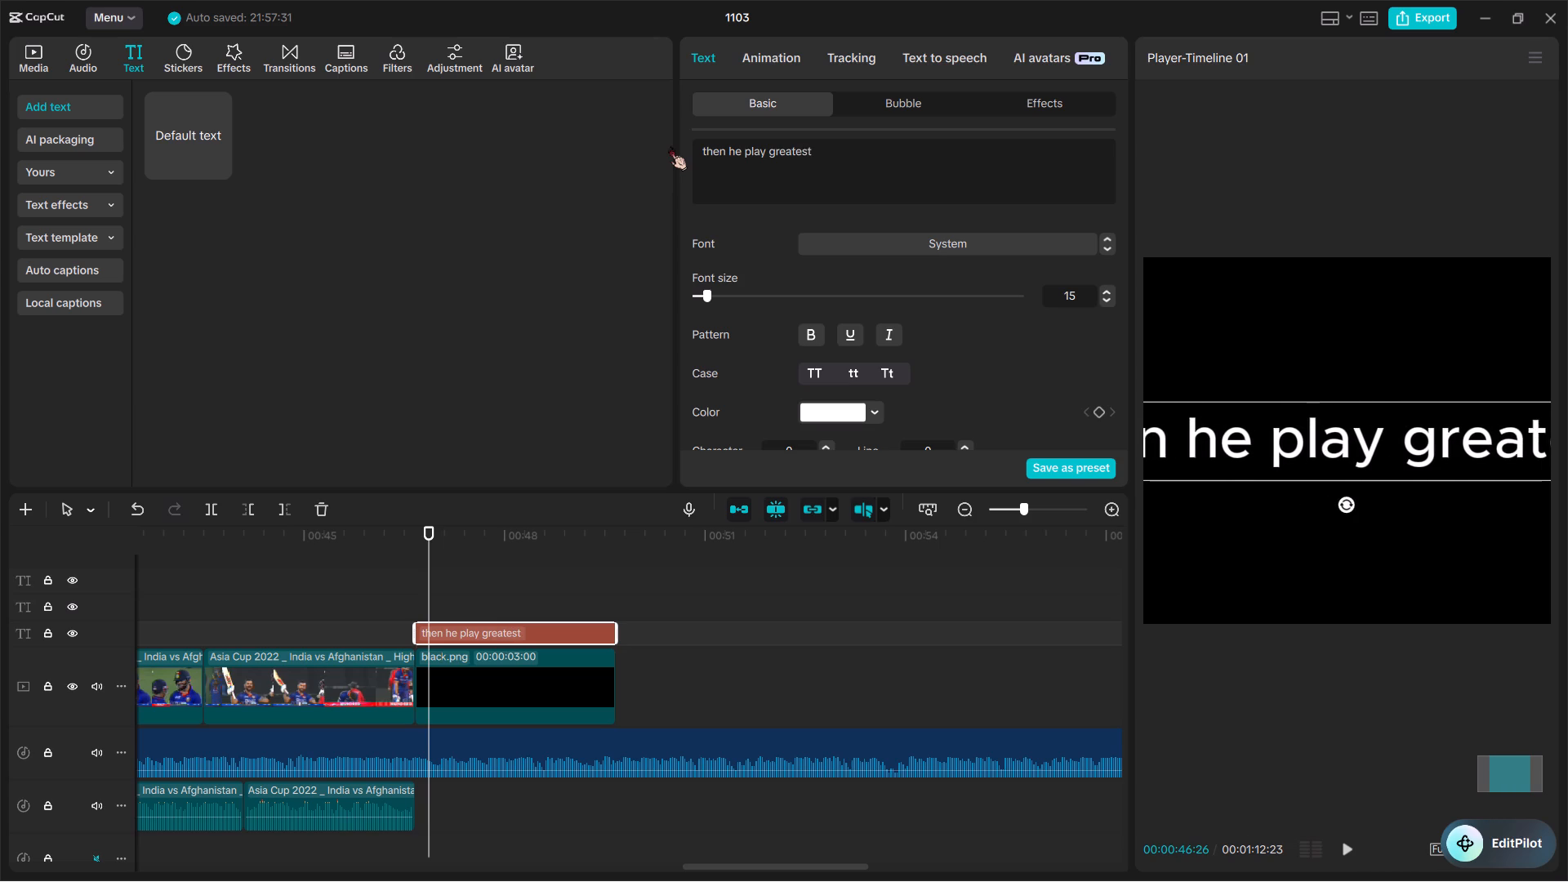
# Shrink the title text to about half the frame width and move it slightly above the centre of the black frame.
pyautogui.keyDown('ctrl'); pyautogui.scroll(-5, 1386, 742); pyautogui.keyUp('ctrl')
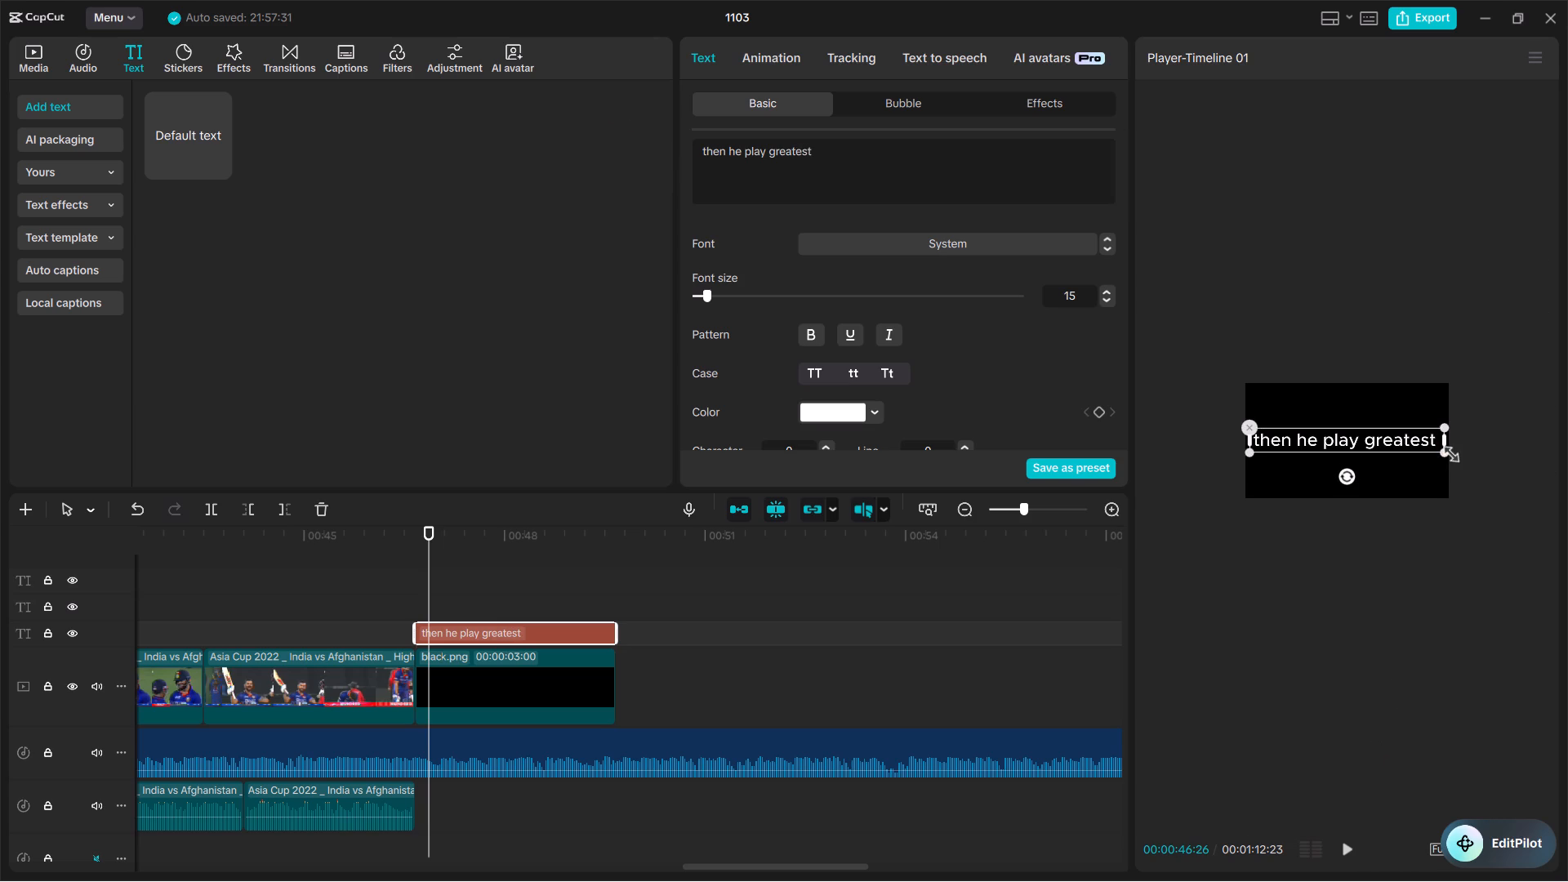
pyautogui.moveTo(1446, 451); pyautogui.dragTo(1388, 426)
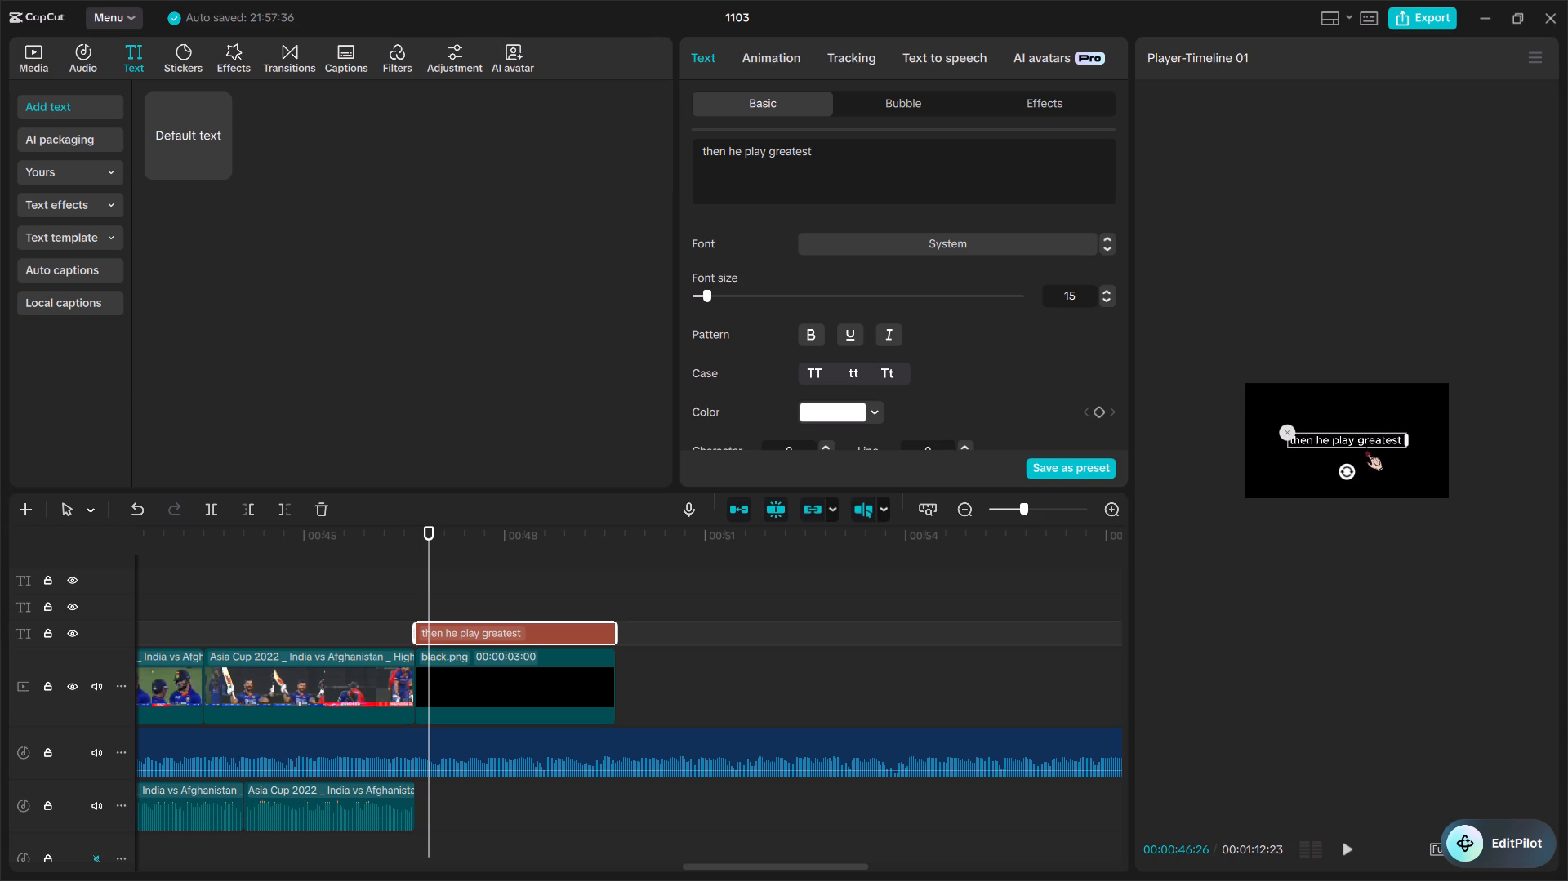
pyautogui.keyDown('ctrl'); pyautogui.scroll(2, 1365, 447); pyautogui.keyUp('ctrl')
pyautogui.moveTo(1464, 460); pyautogui.dragTo(1444, 441)
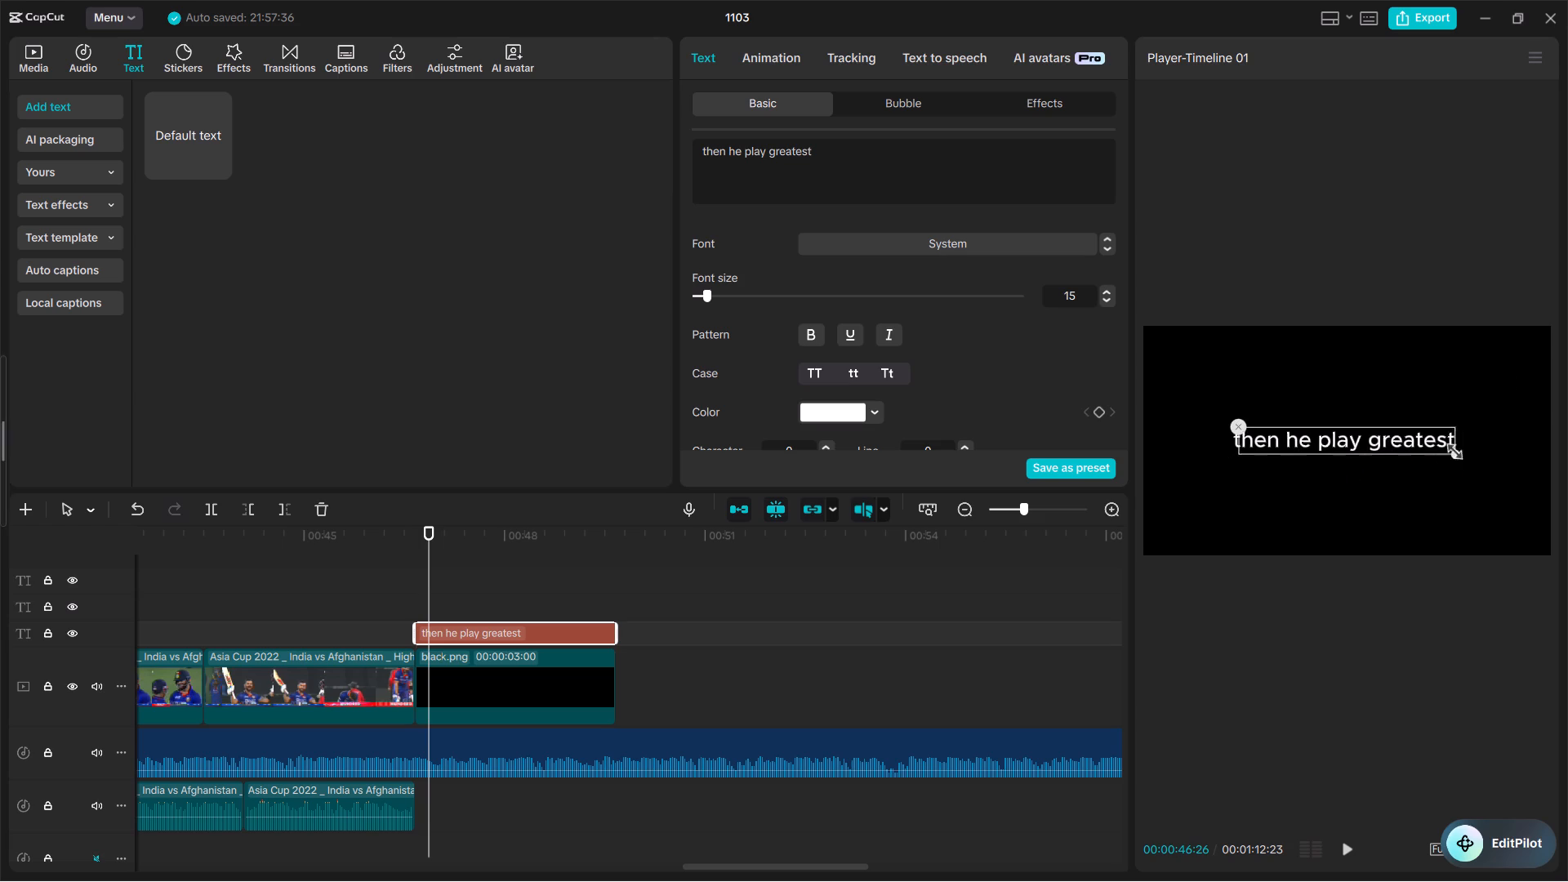
pyautogui.moveTo(1444, 441); pyautogui.dragTo(1440, 437)
pyautogui.click(1356, 429)
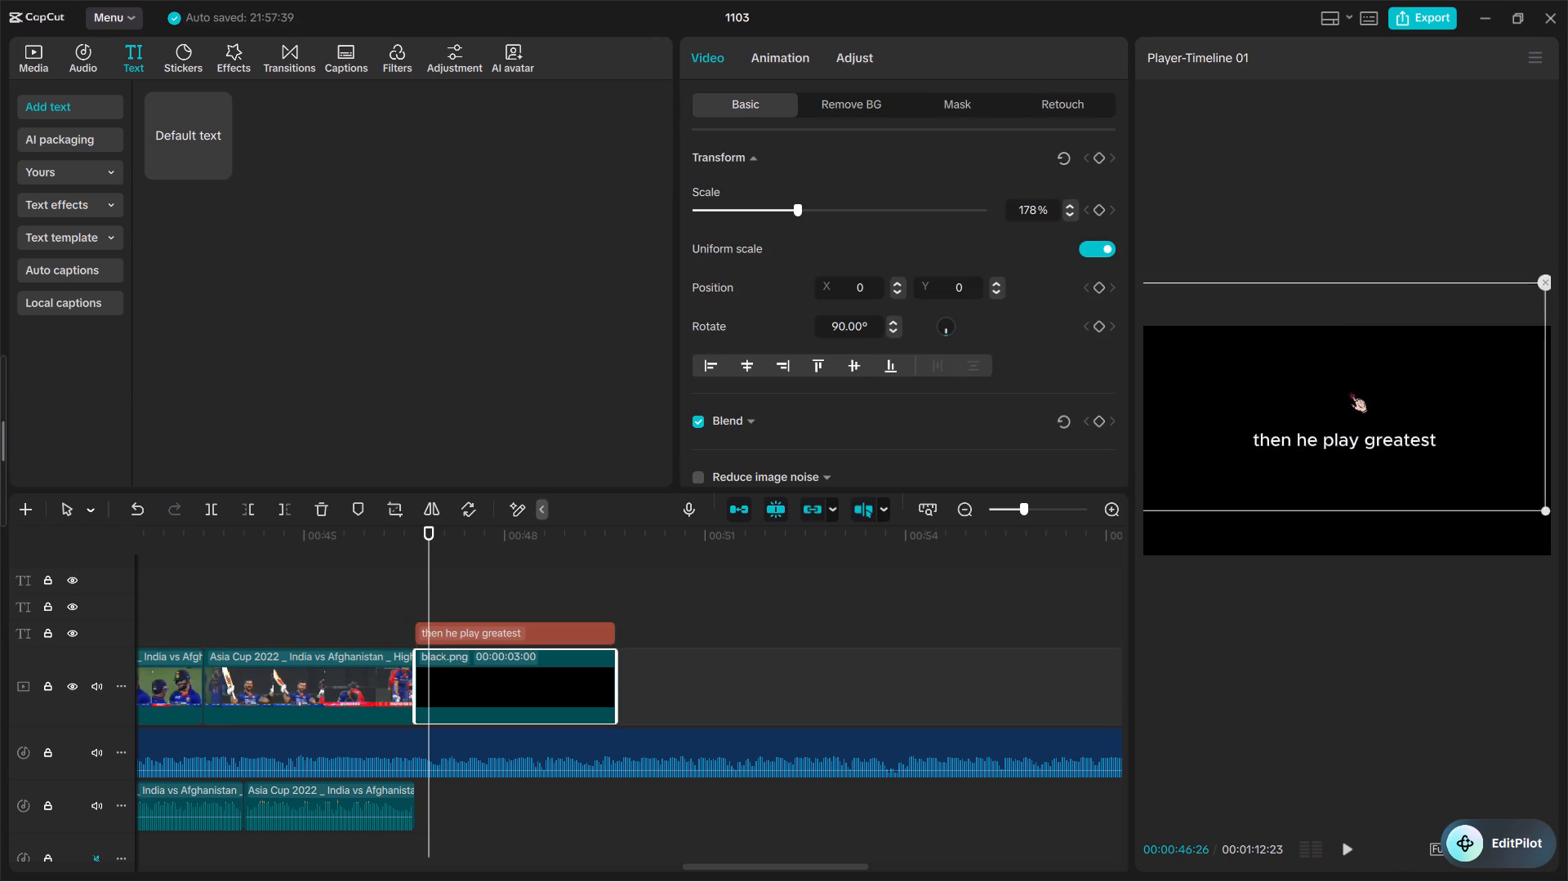
pyautogui.click(1361, 437)
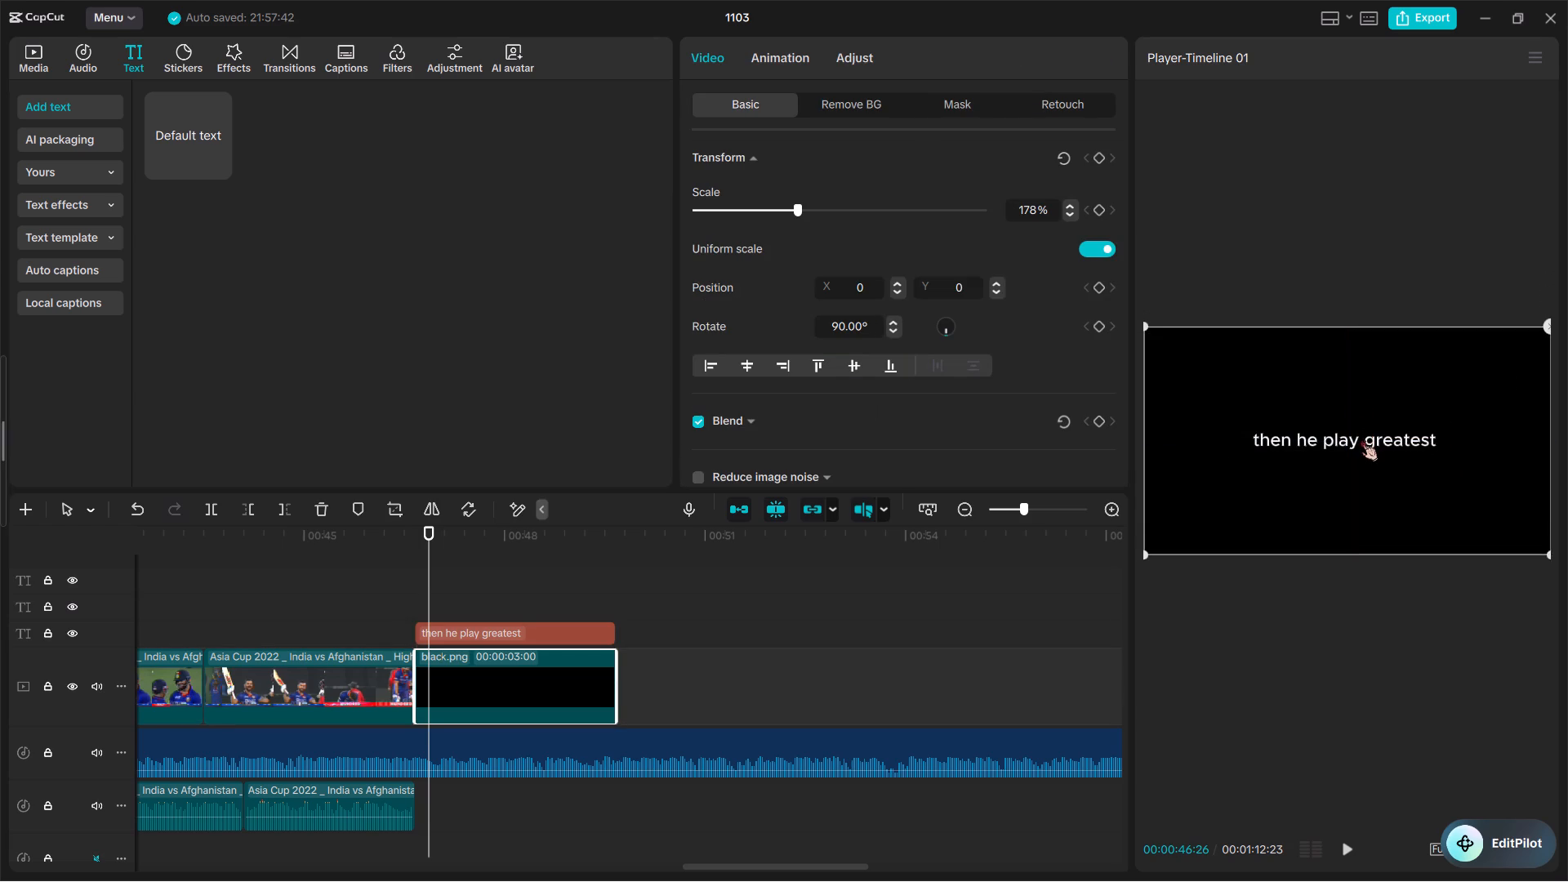
pyautogui.click(1361, 437)
pyautogui.moveTo(1361, 437); pyautogui.dragTo(1358, 409)
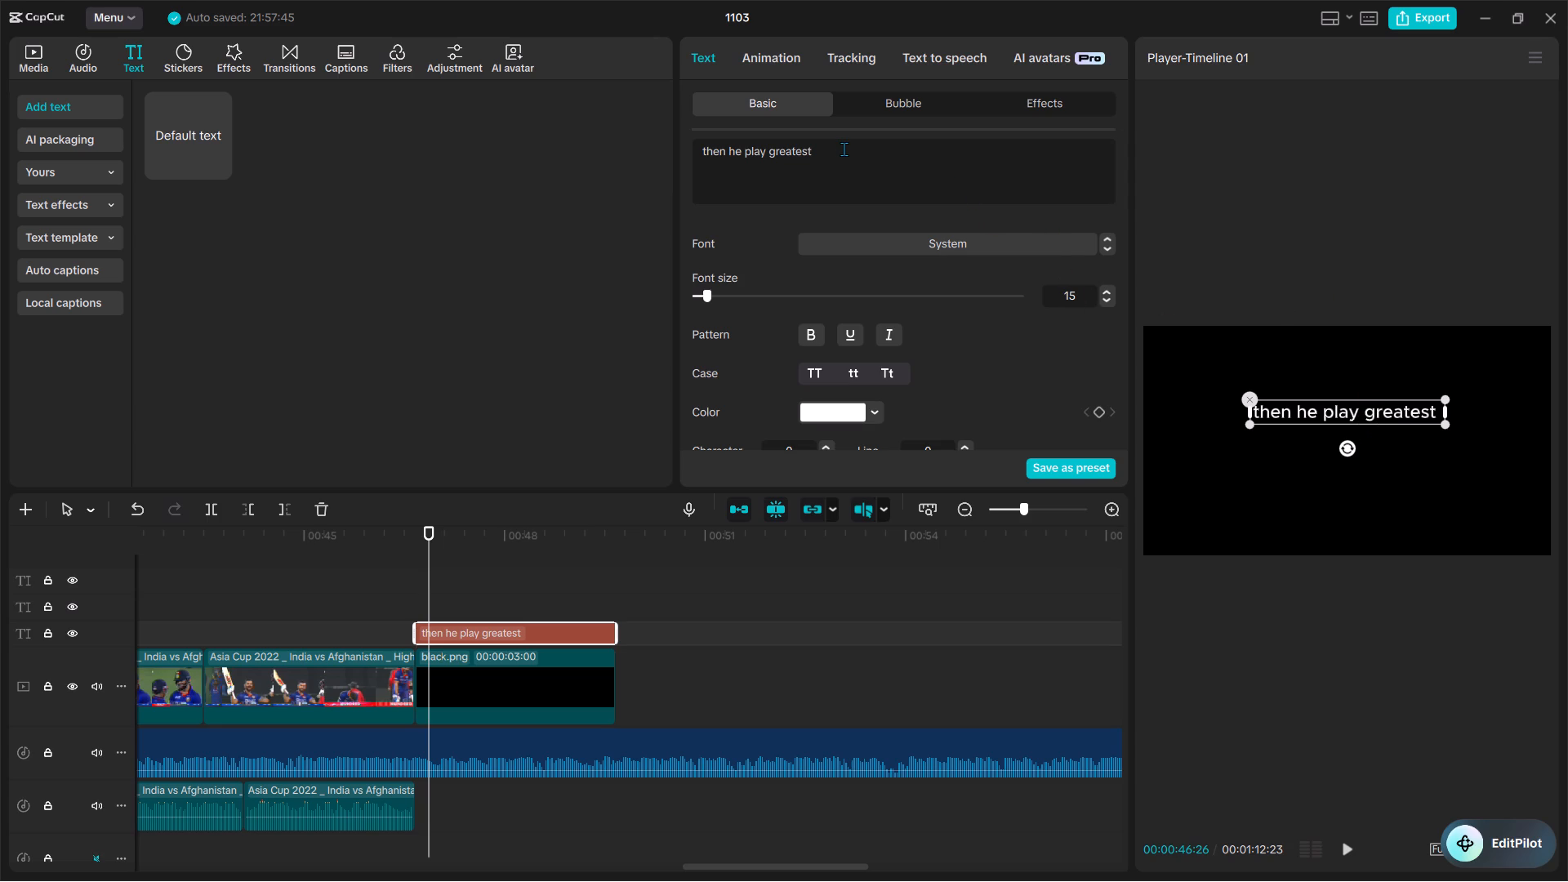
# Replace the title wording with "now the greatest t20 match".
pyautogui.moveTo(844, 149); pyautogui.dragTo(649, 143)
pyautogui.press('BackSpace')
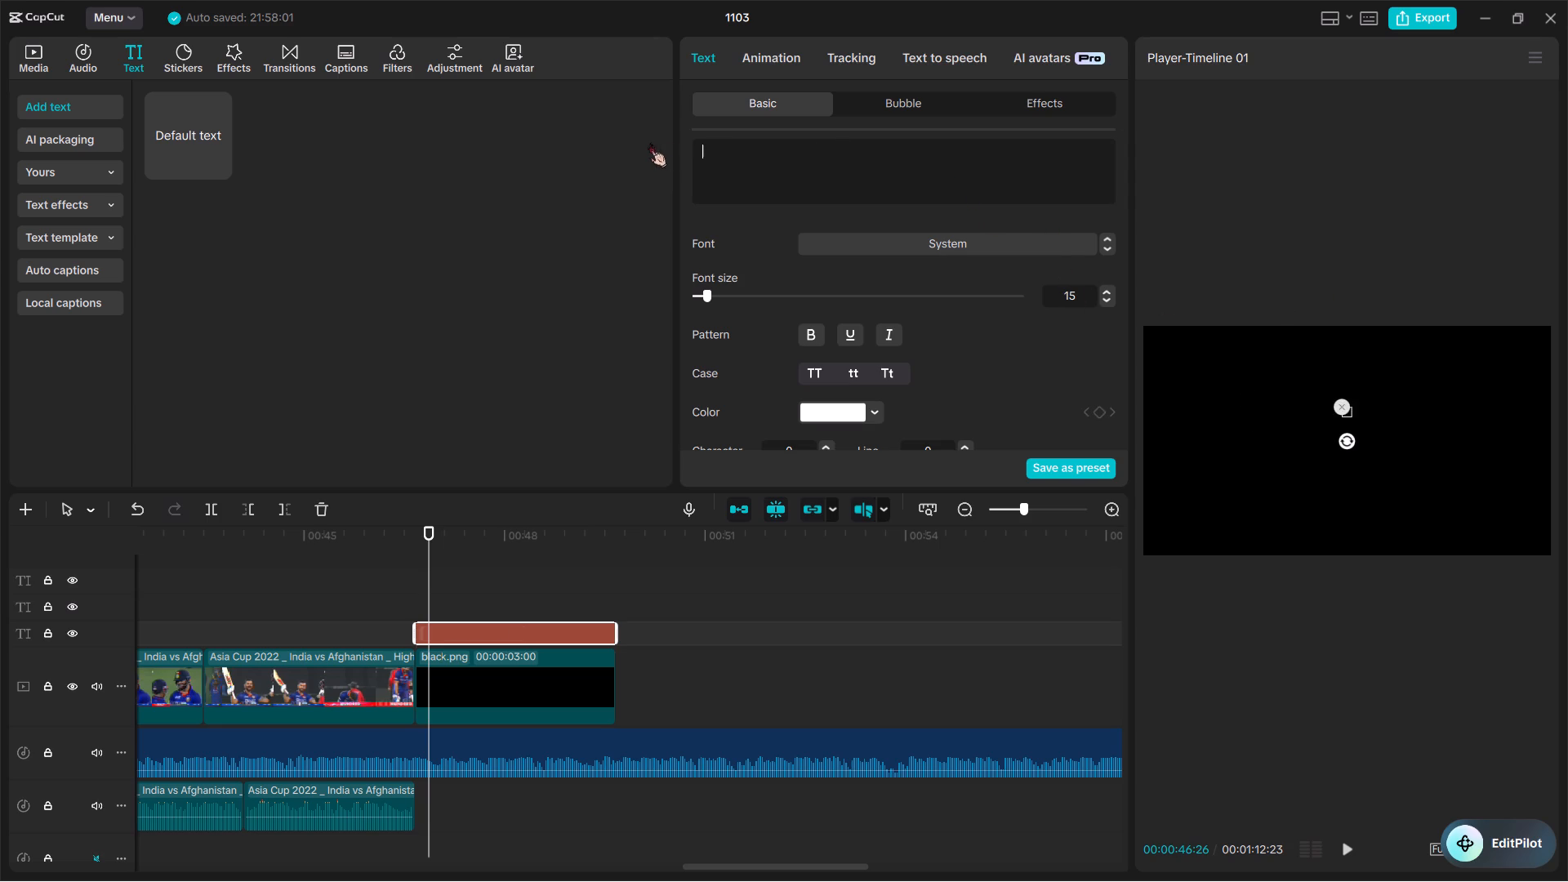
pyautogui.write('now the gra')
pyautogui.press('BackSpace')
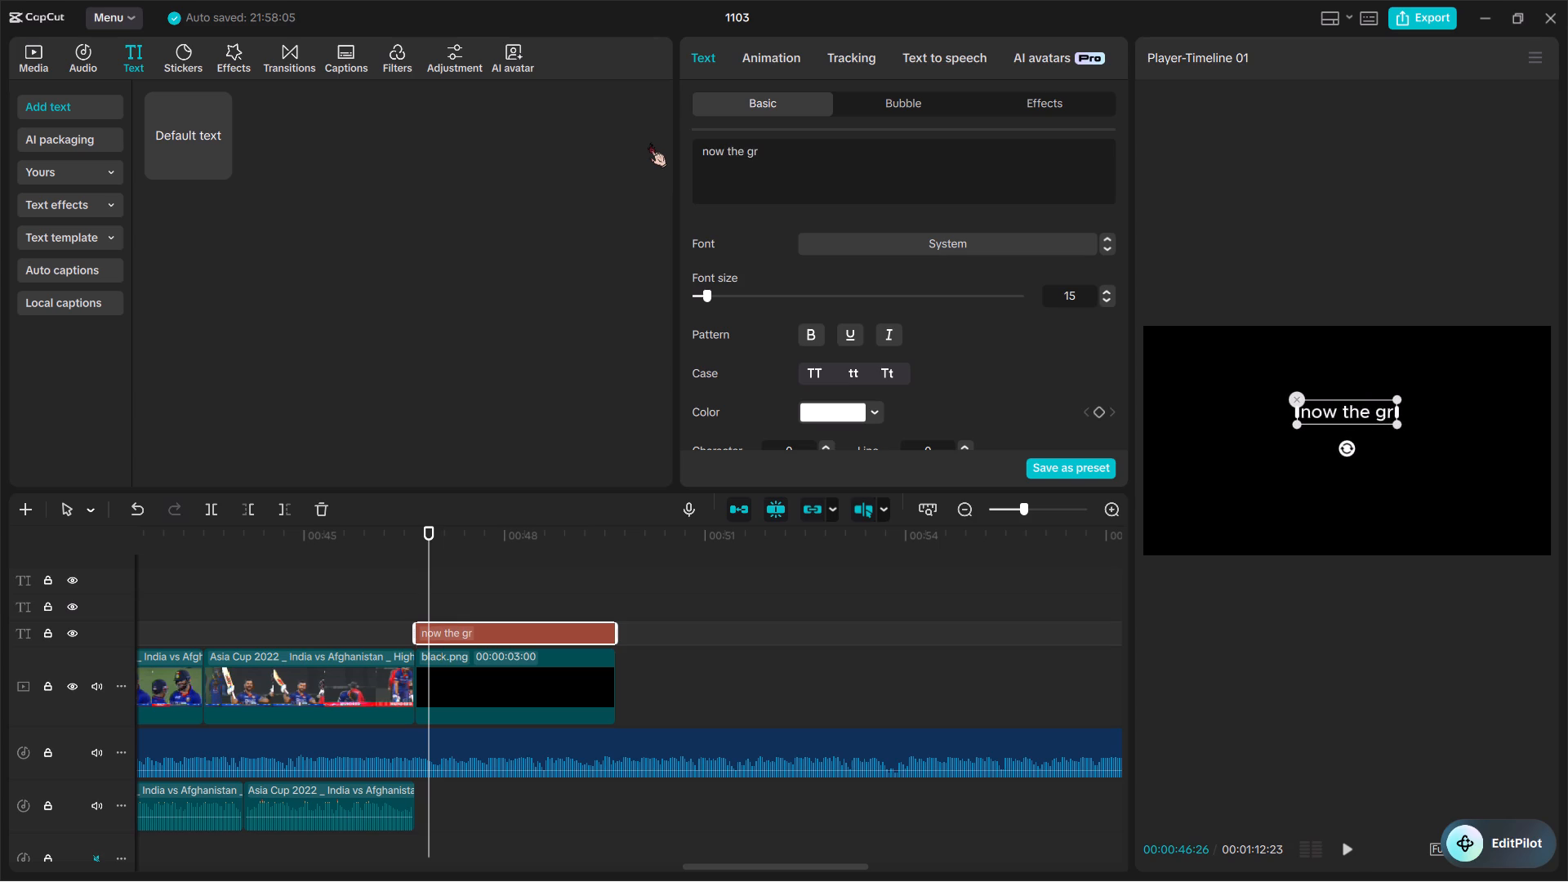
pyautogui.write('eatest')
pyautogui.press('space')
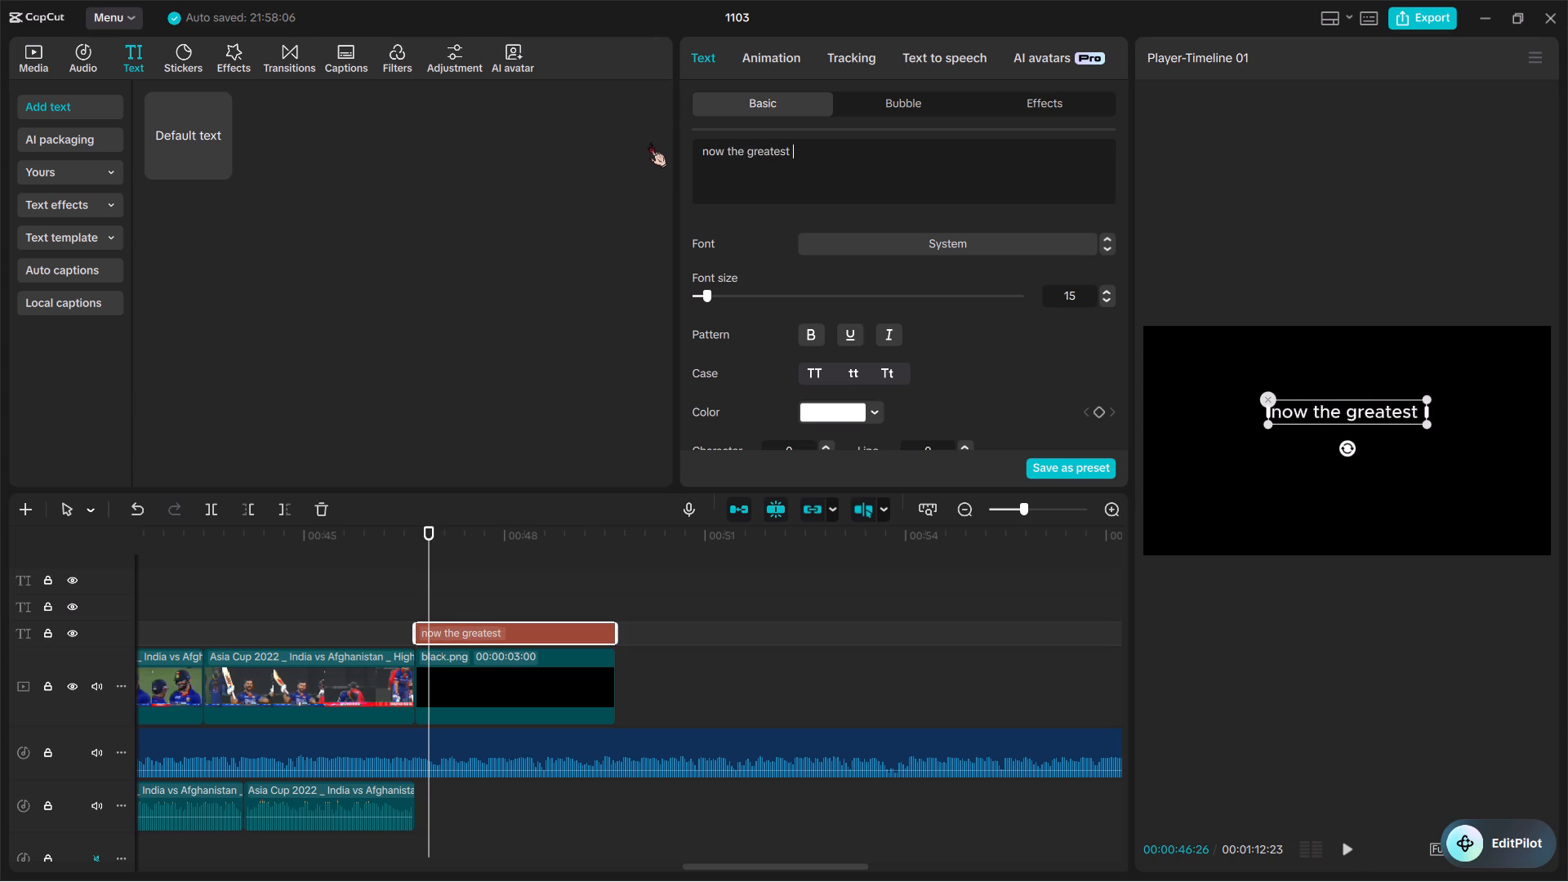
pyautogui.write('t20')
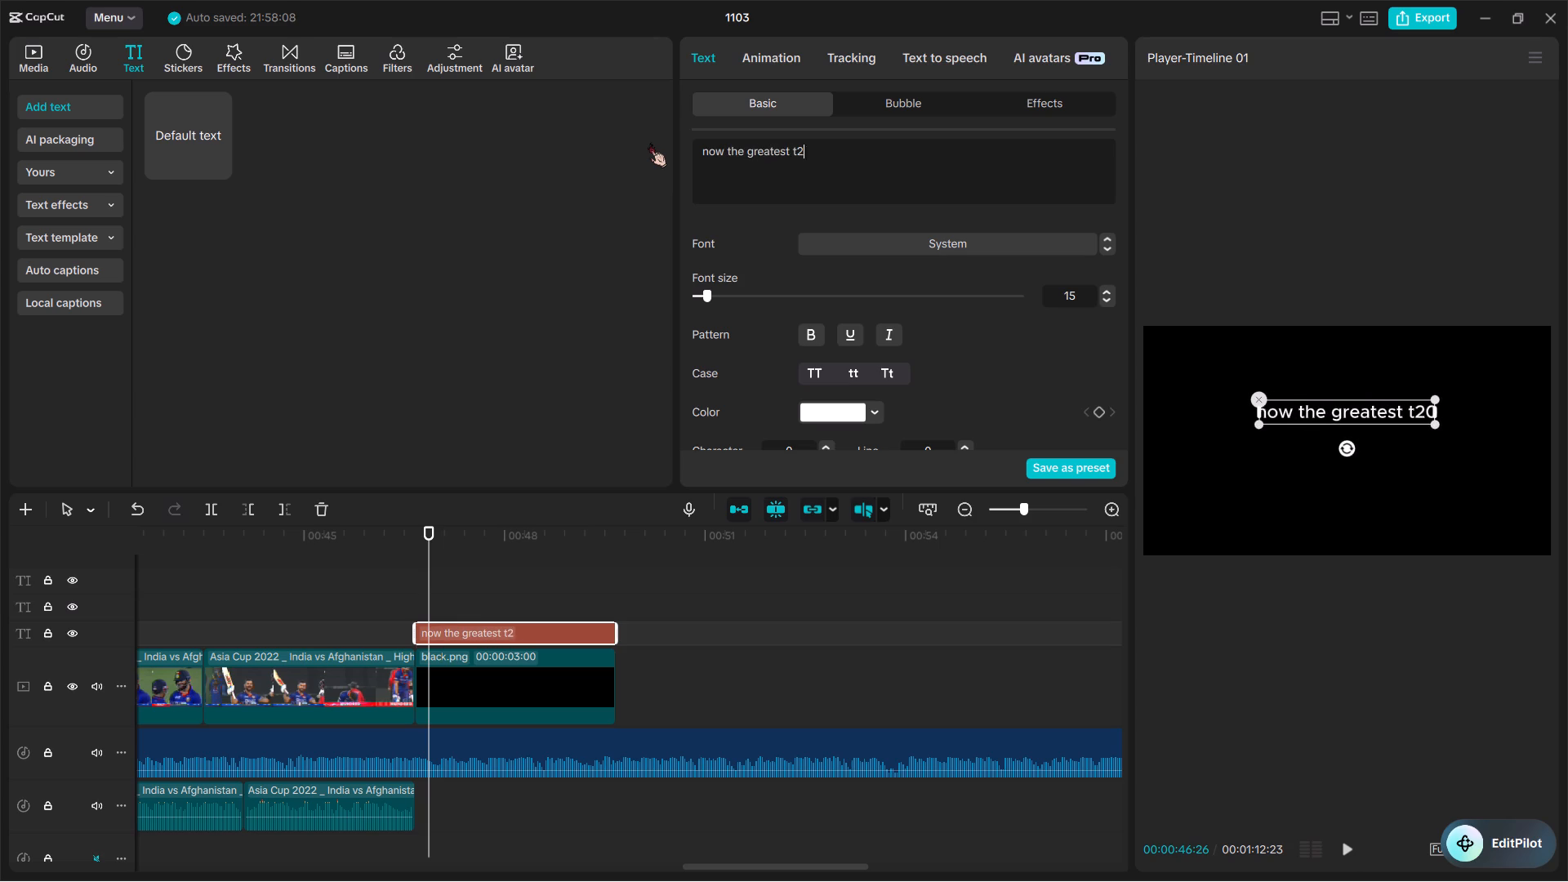
pyautogui.press('space')
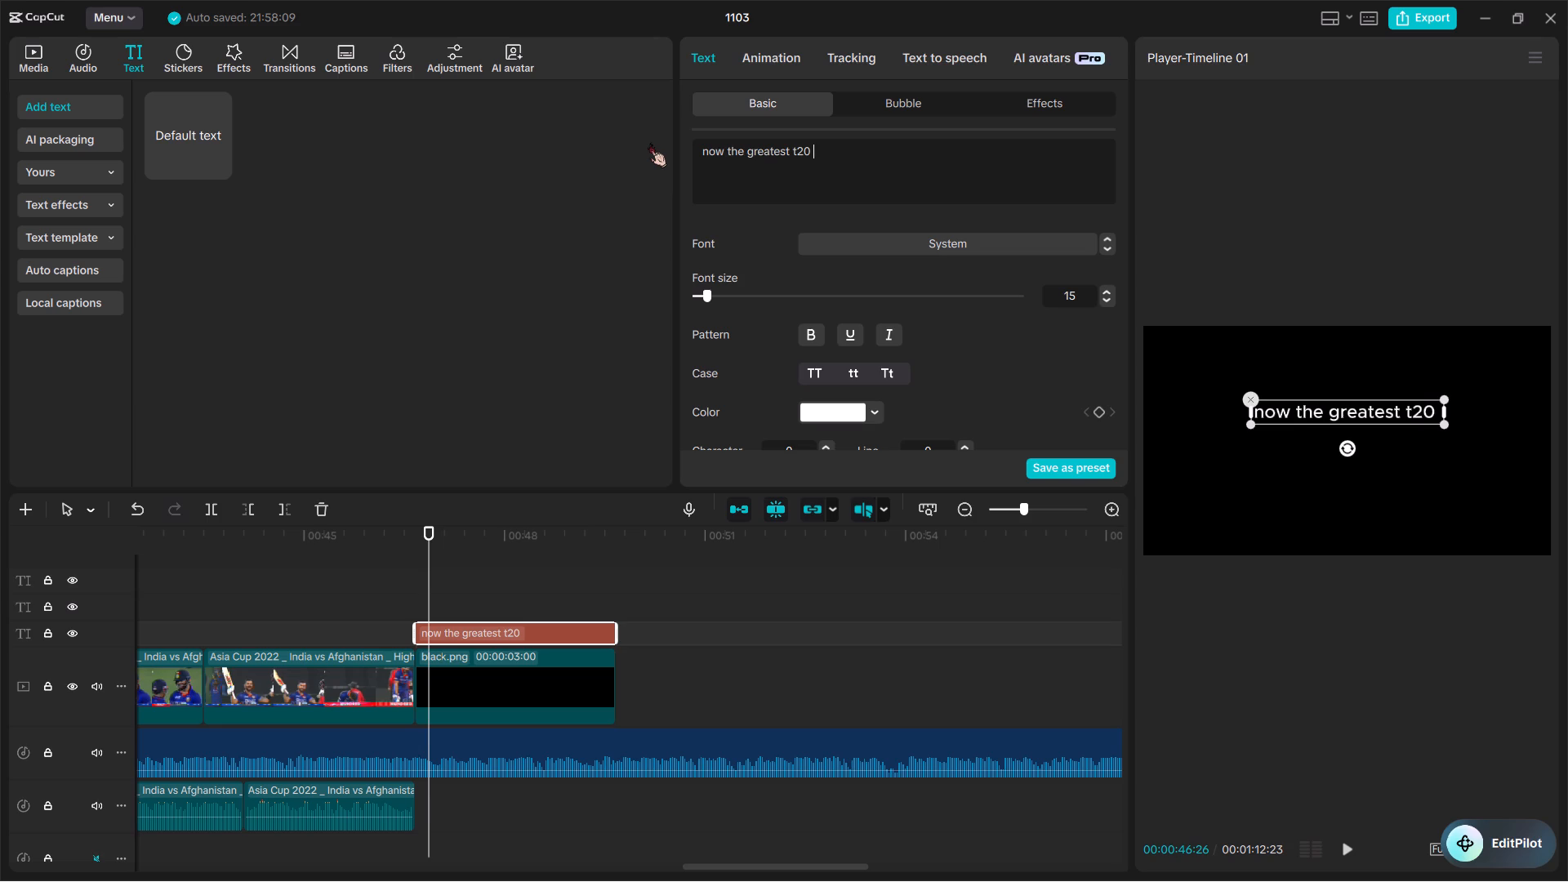
pyautogui.write('matck')
pyautogui.press('space')
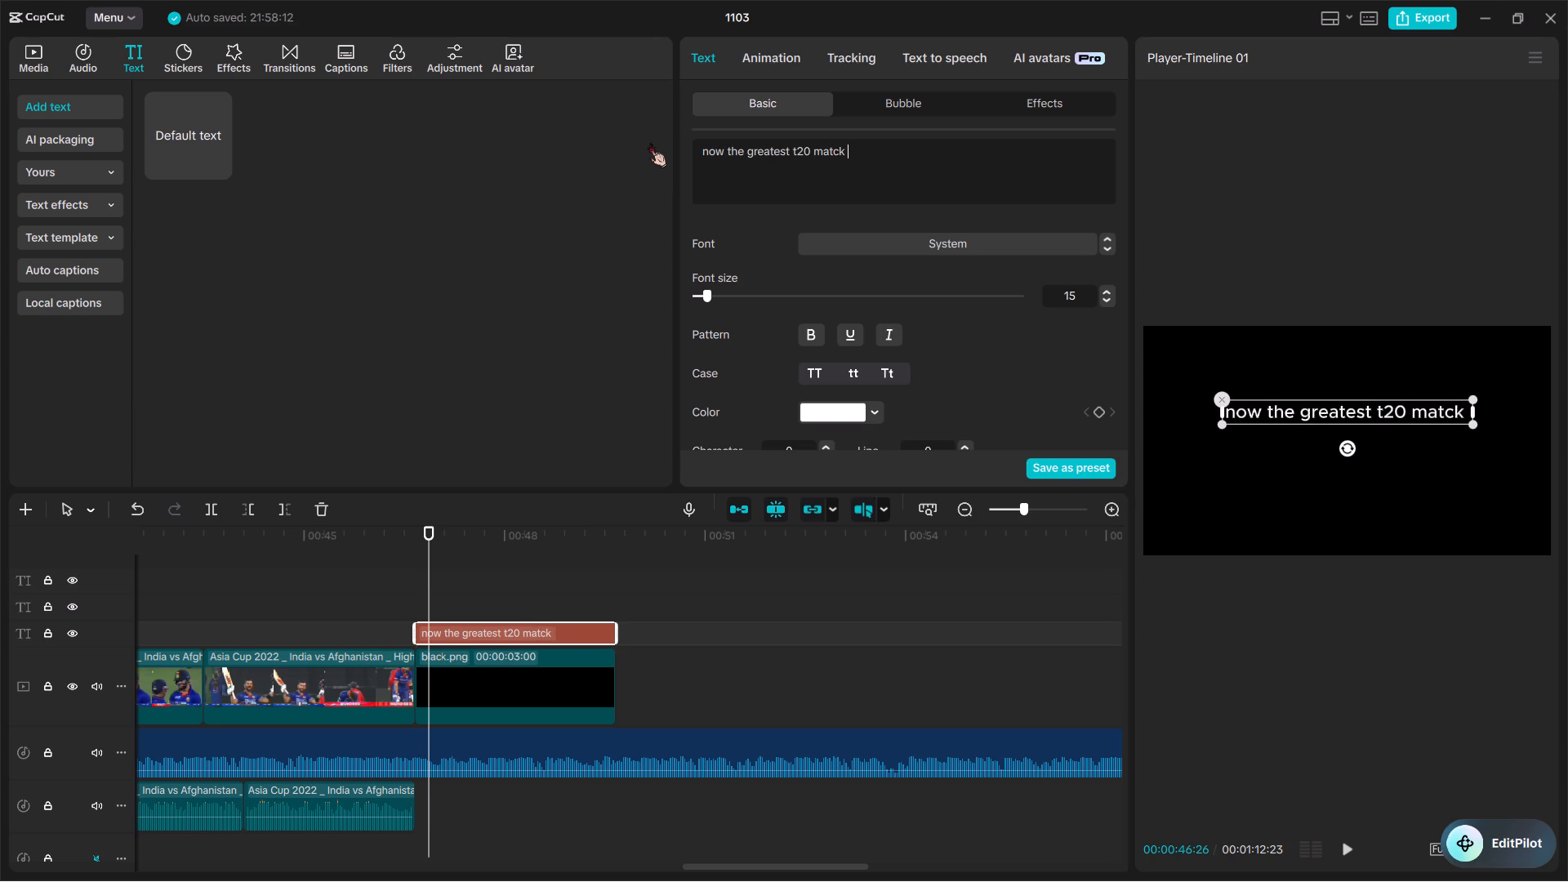
pyautogui.press('BackSpace')
pyautogui.press('BackSpace')
pyautogui.press('k')
pyautogui.press('BackSpace')
pyautogui.write('h')
pyautogui.press('space')
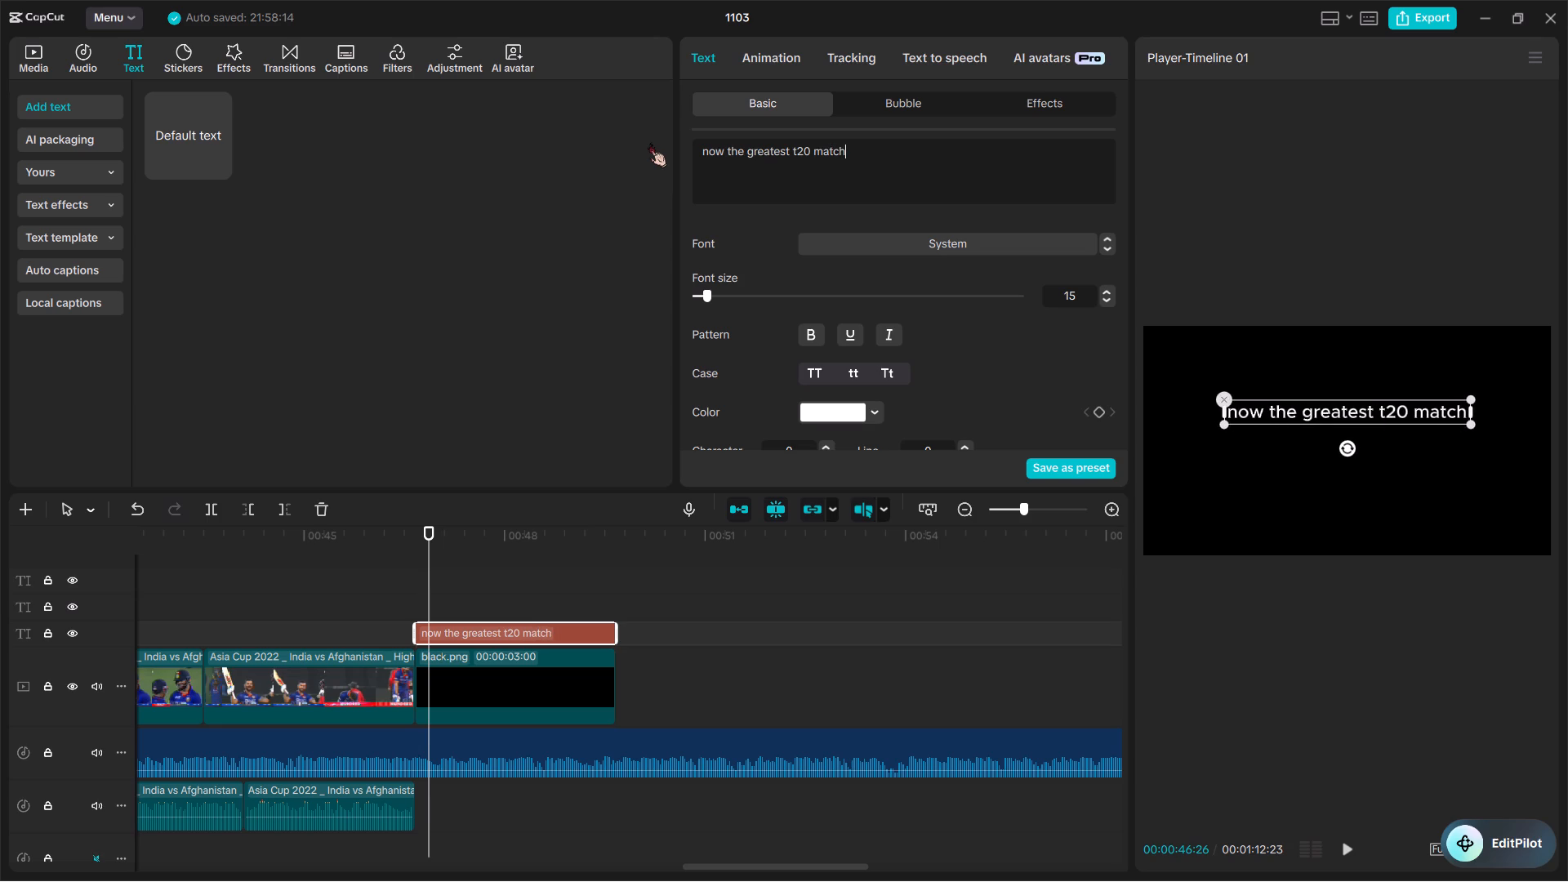
# Try several fonts on the "now the greatest t20 match" title and set it to BebasNeue.
pyautogui.click(1107, 250)
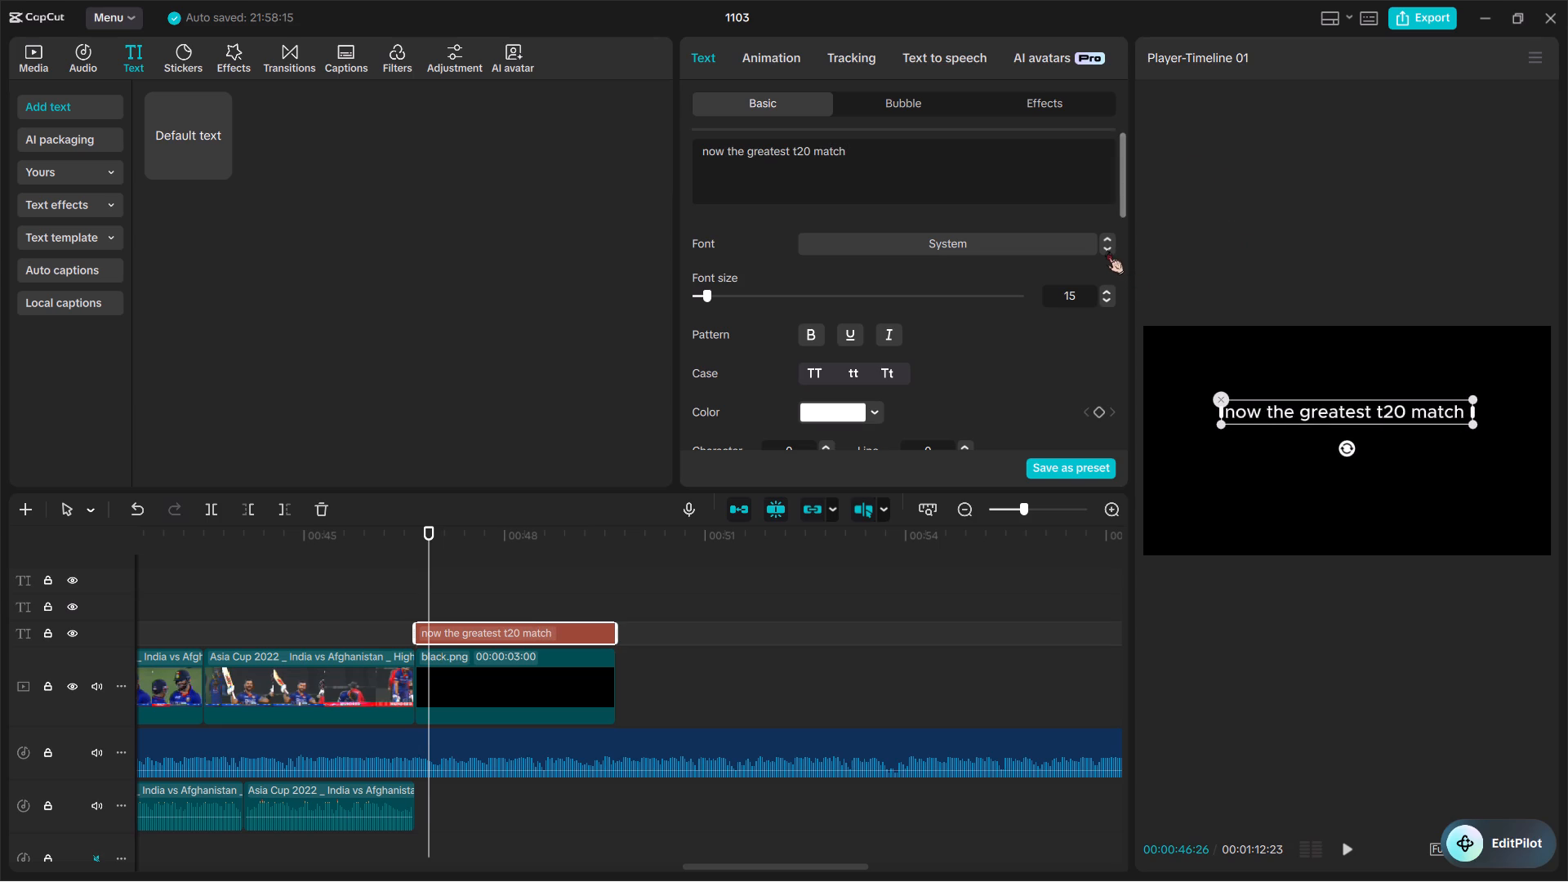
pyautogui.click(1107, 250)
pyautogui.click(1107, 250)
pyautogui.click(1107, 250)
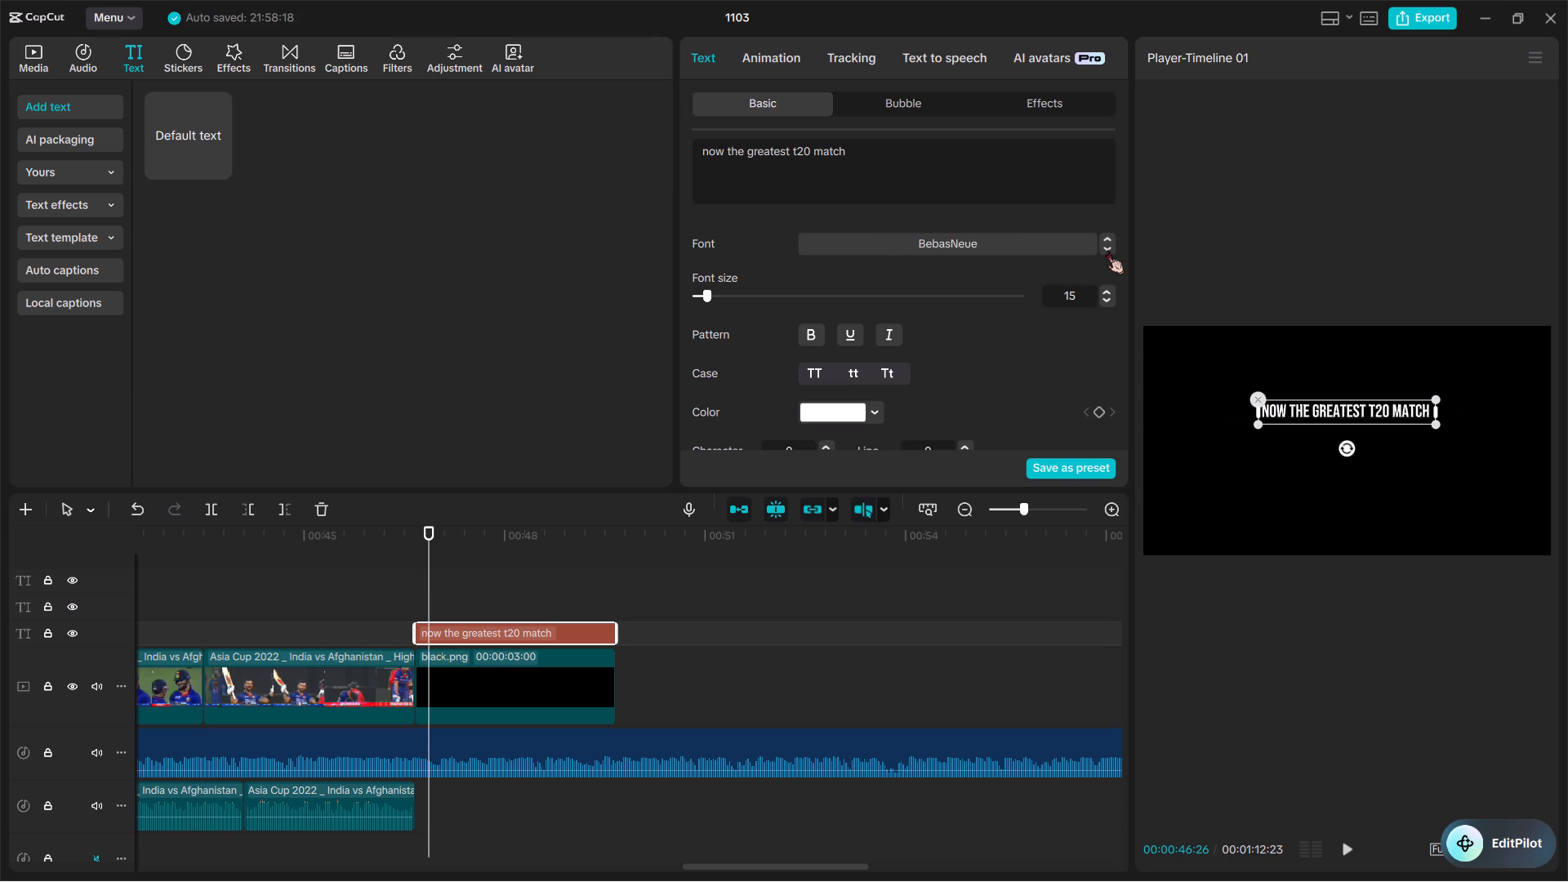
pyautogui.doubleClick(1107, 250)
pyautogui.click(1104, 236)
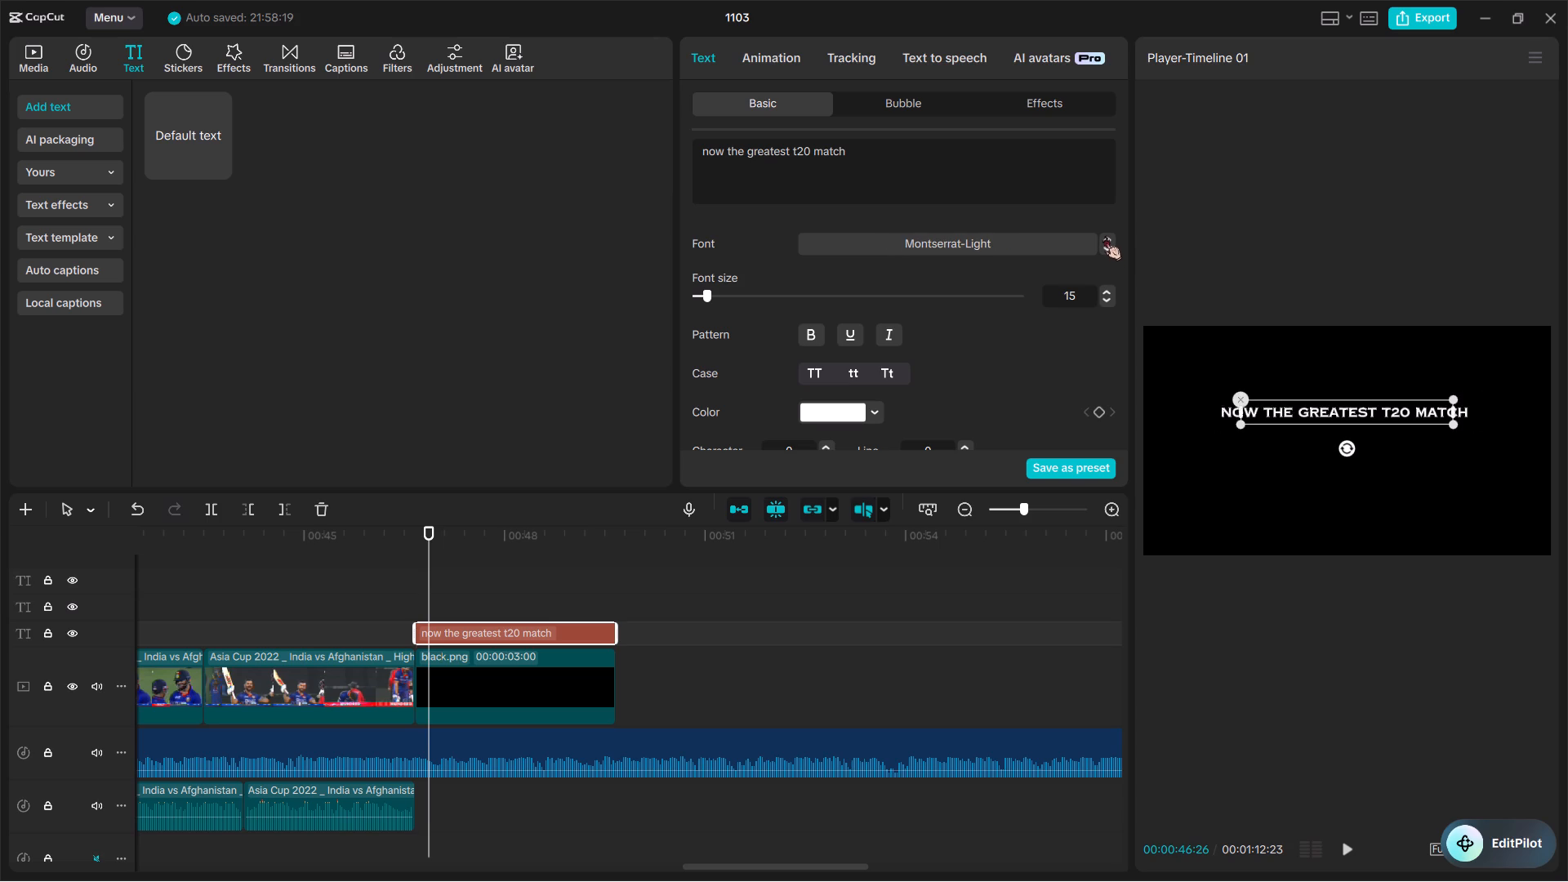
pyautogui.click(1104, 236)
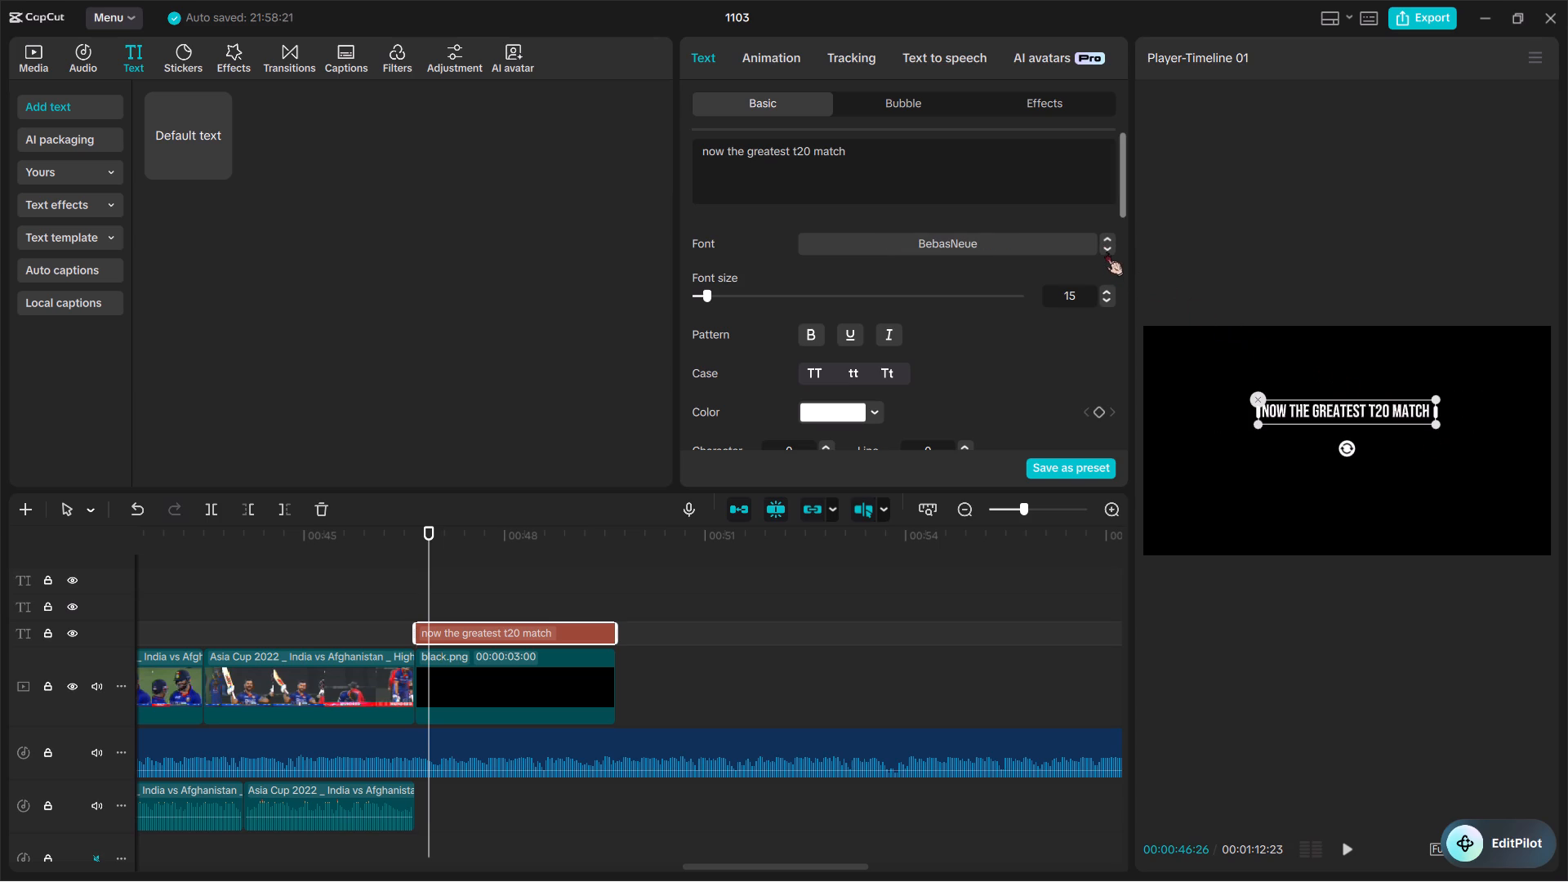
pyautogui.click(1106, 251)
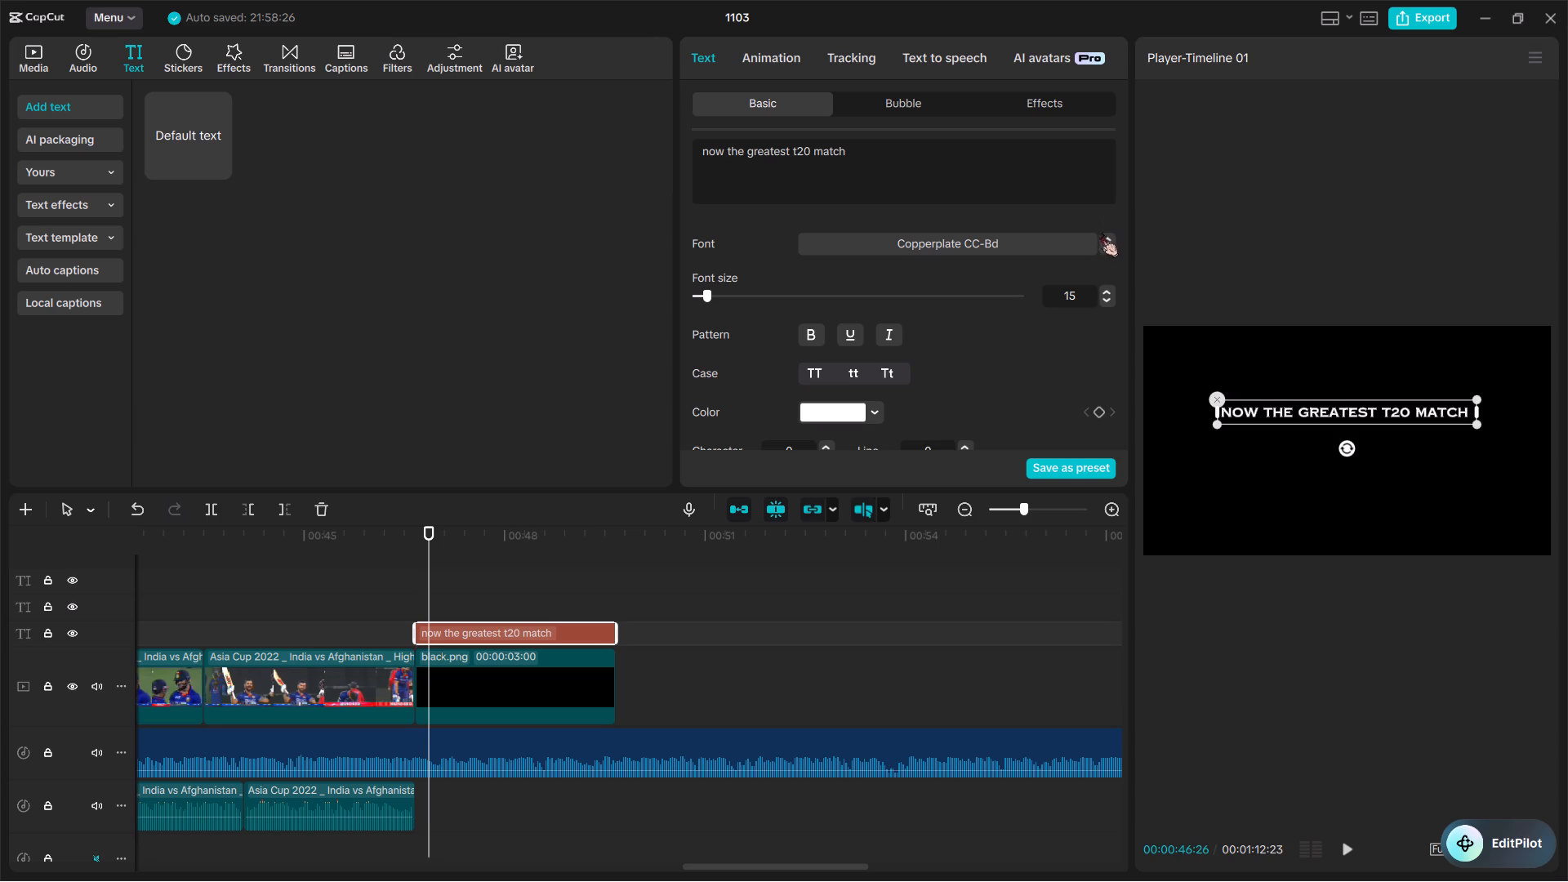
pyautogui.click(1102, 234)
pyautogui.click(873, 156)
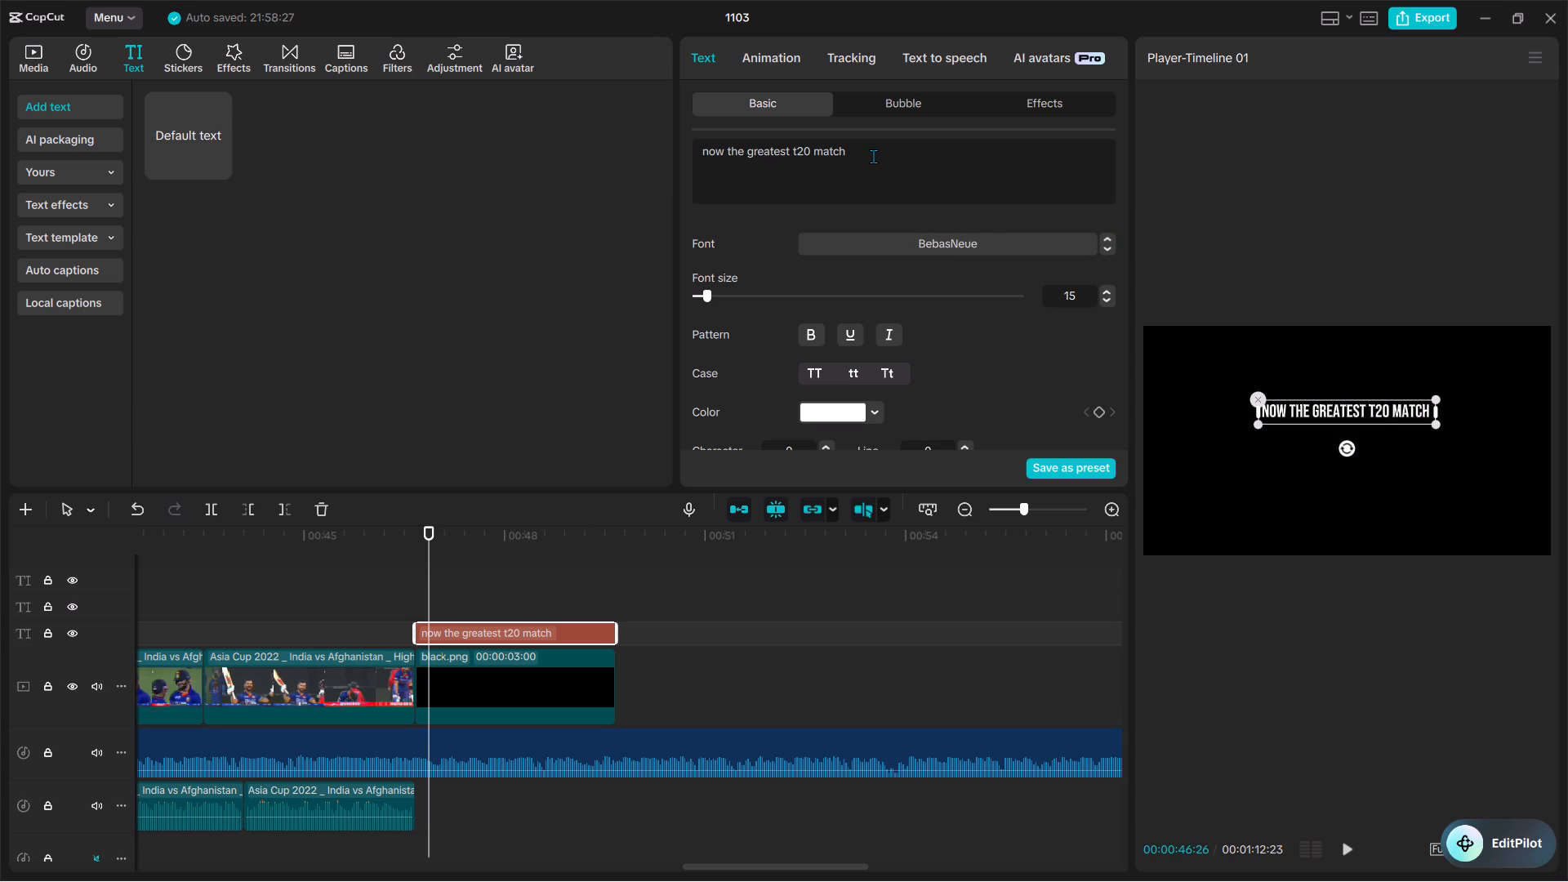
# Extend the title wording to "now the greatest t20 match ever".
pyautogui.write('evwe')
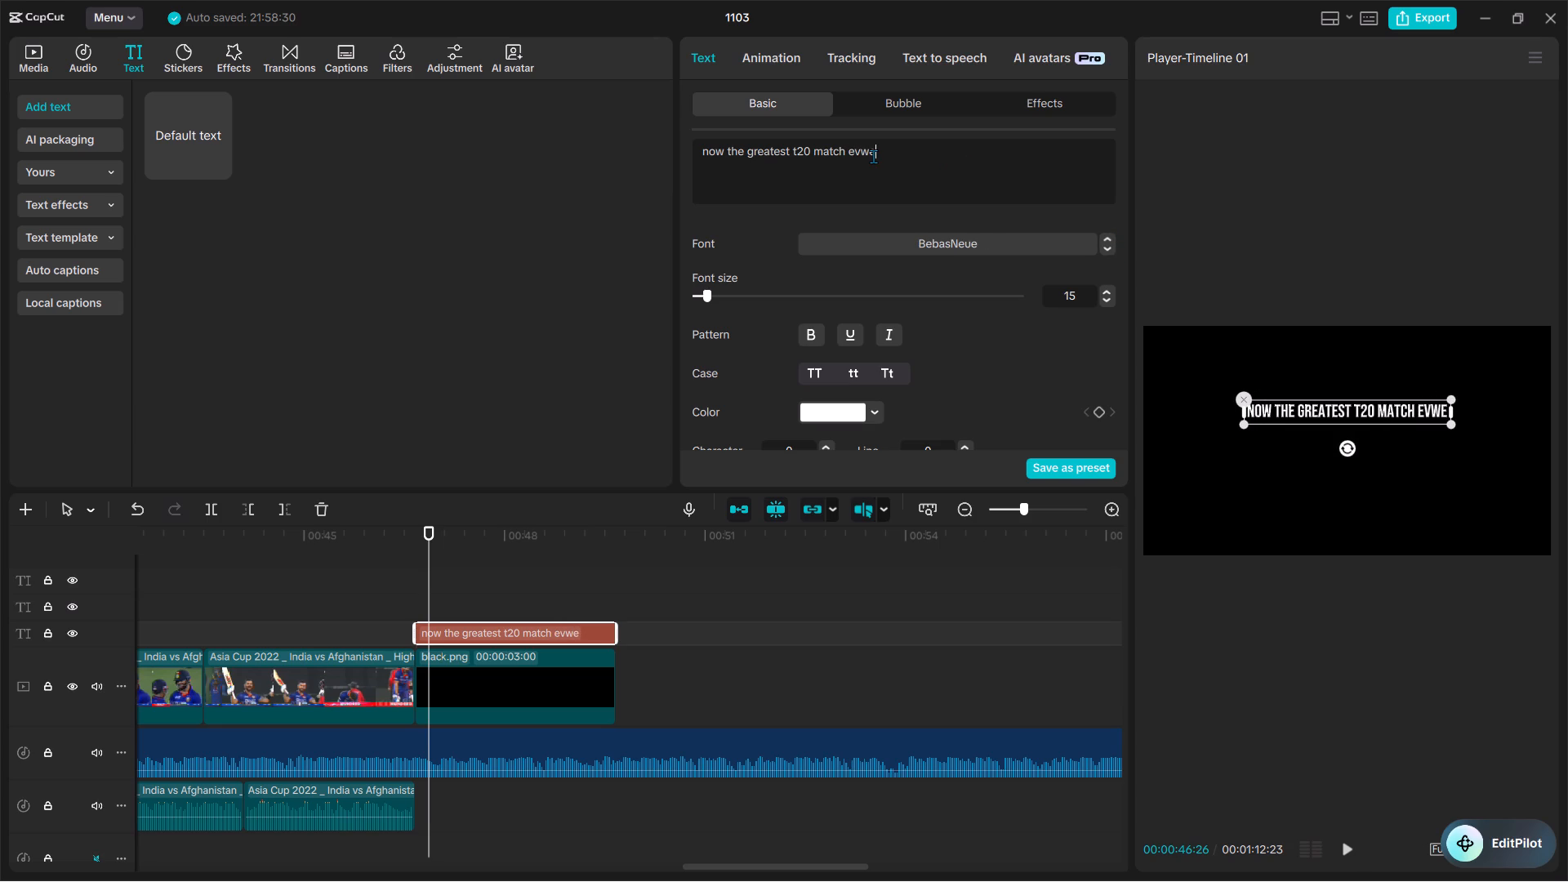
pyautogui.press('BackSpace')
pyautogui.press('BackSpace')
pyautogui.write('er')
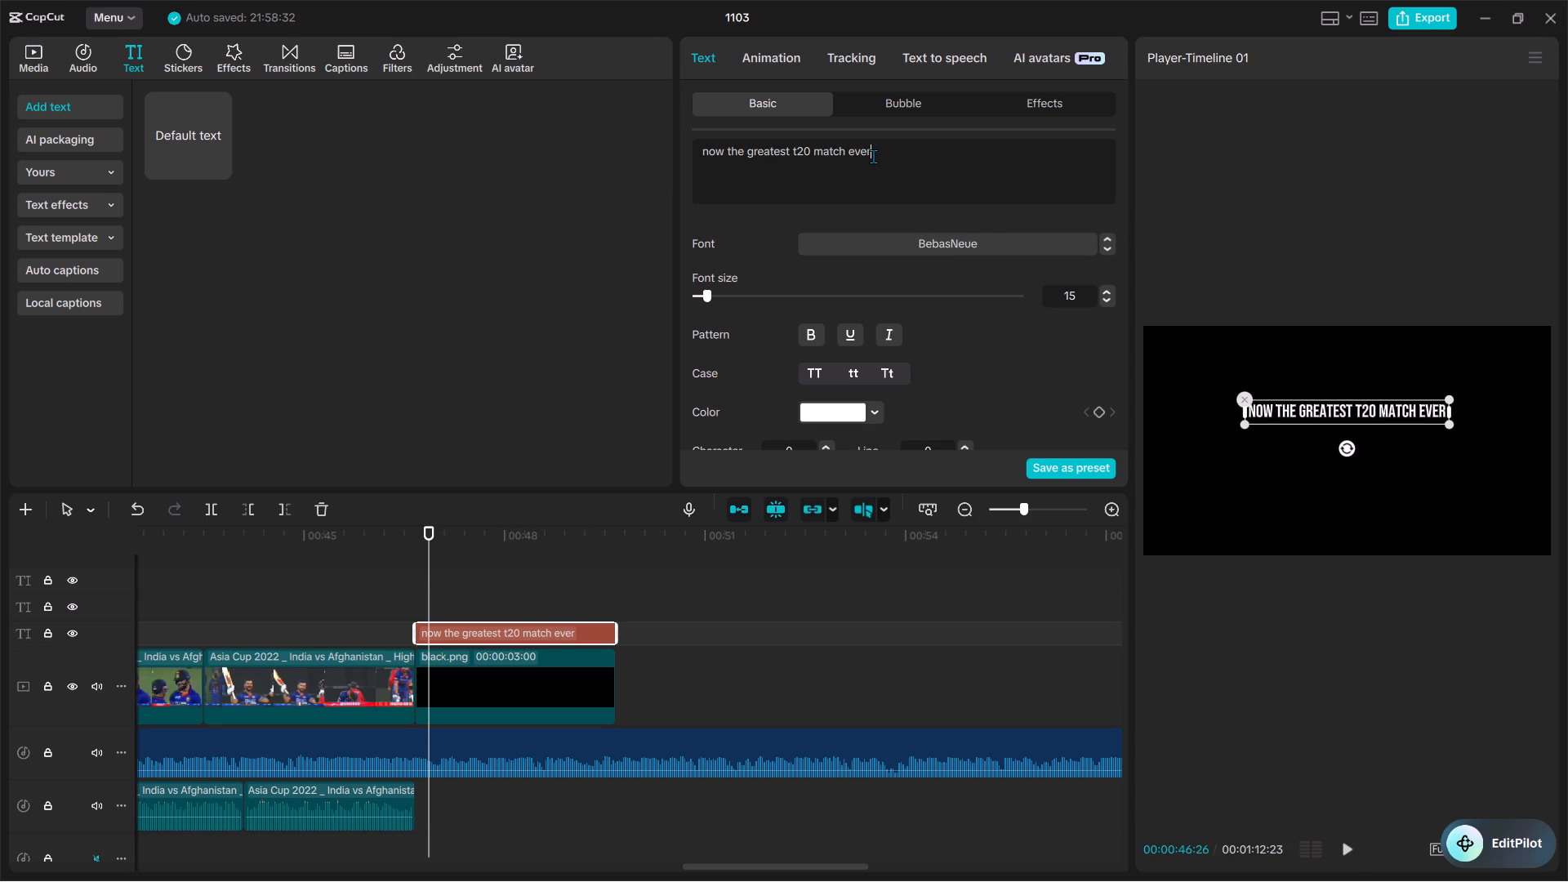
# Give the title a Fade Out exit animation and a Gradual Reveal entrance animation lasting 1.2 s.
pyautogui.click(764, 62)
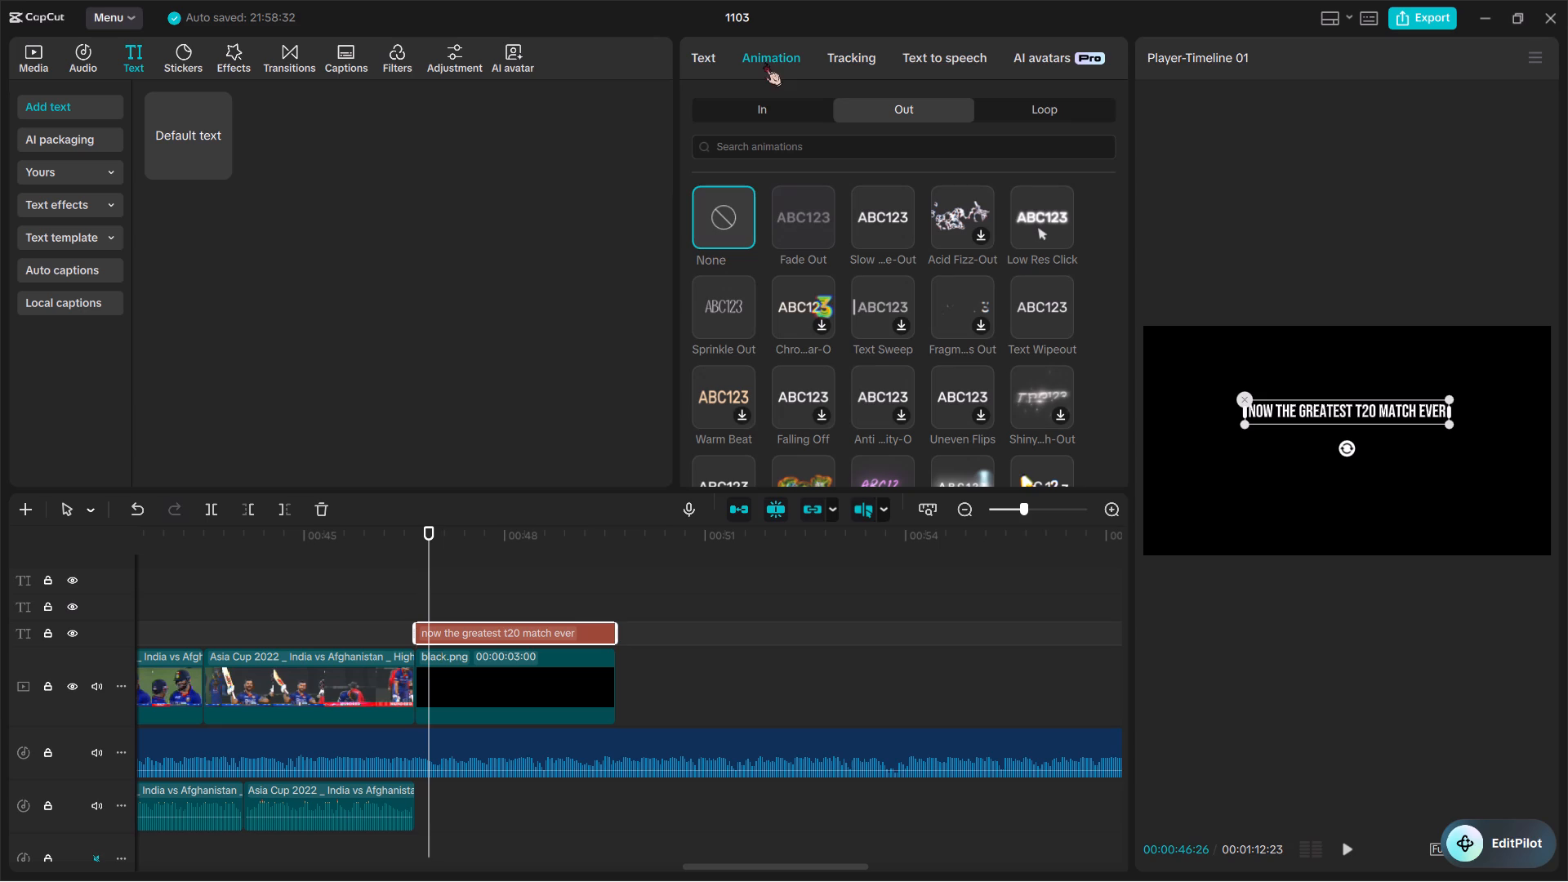
pyautogui.doubleClick(795, 213)
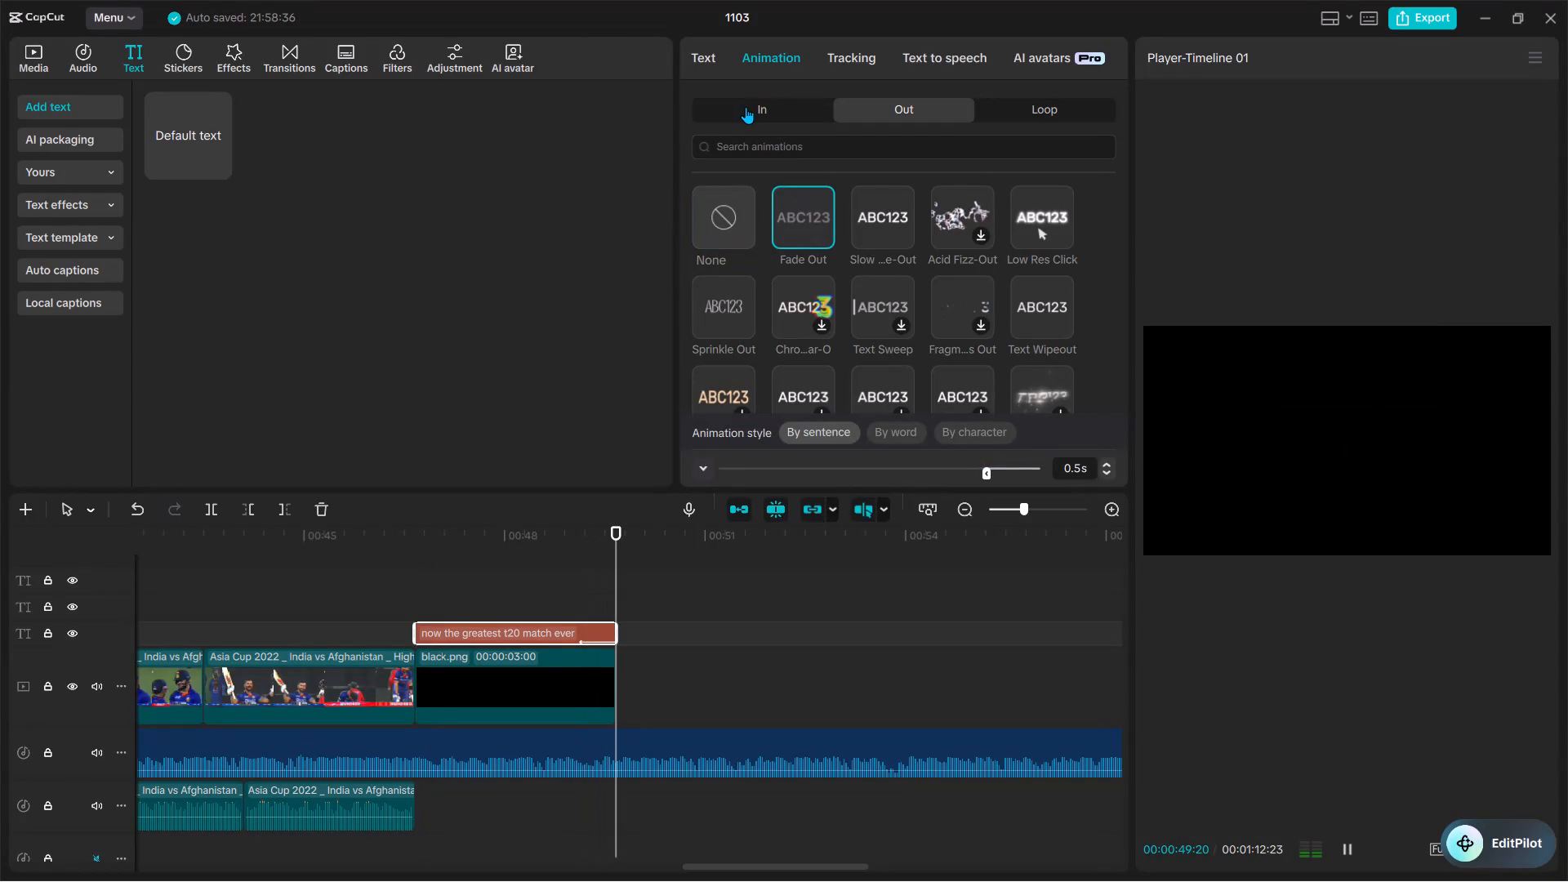
pyautogui.click(746, 107)
pyautogui.doubleClick(791, 230)
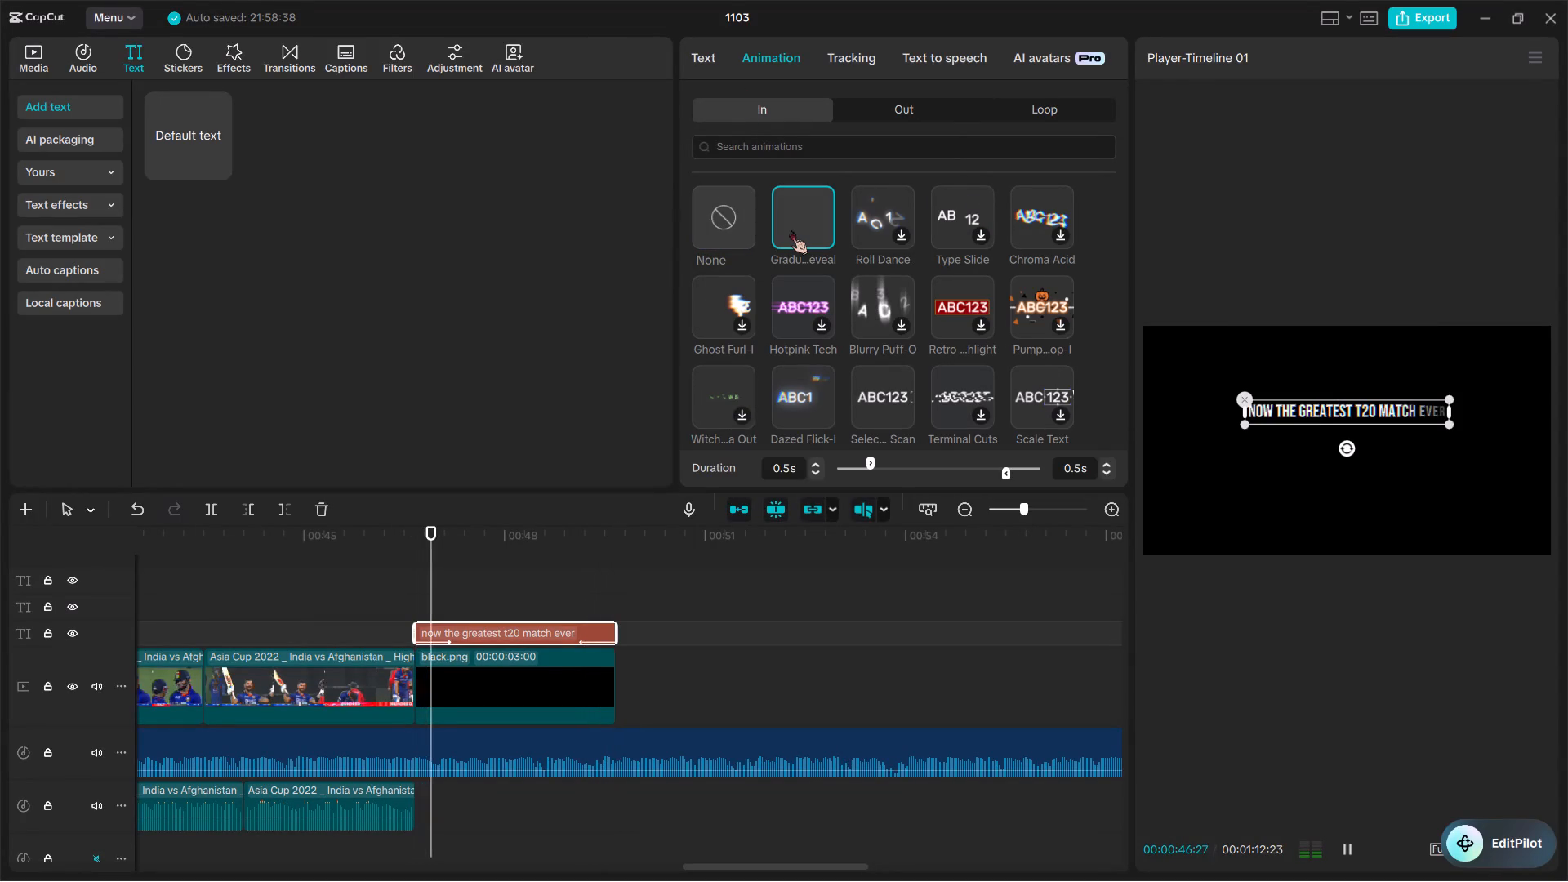
pyautogui.moveTo(866, 465); pyautogui.dragTo(919, 468)
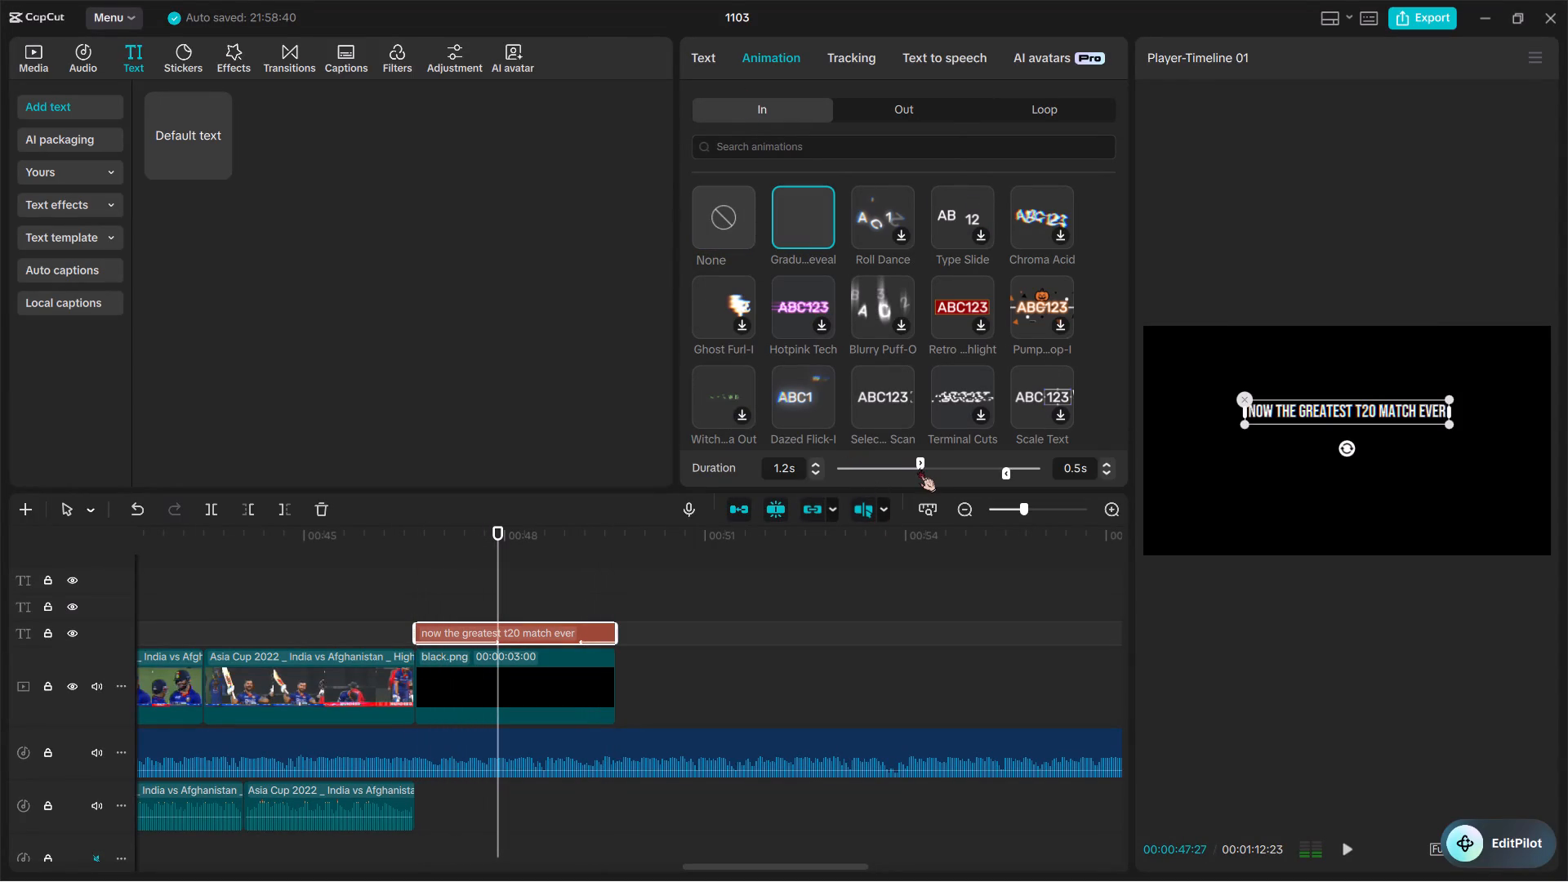
# Look through the remaining entrance animations available for the title.
pyautogui.scroll(-1, 798, 296)
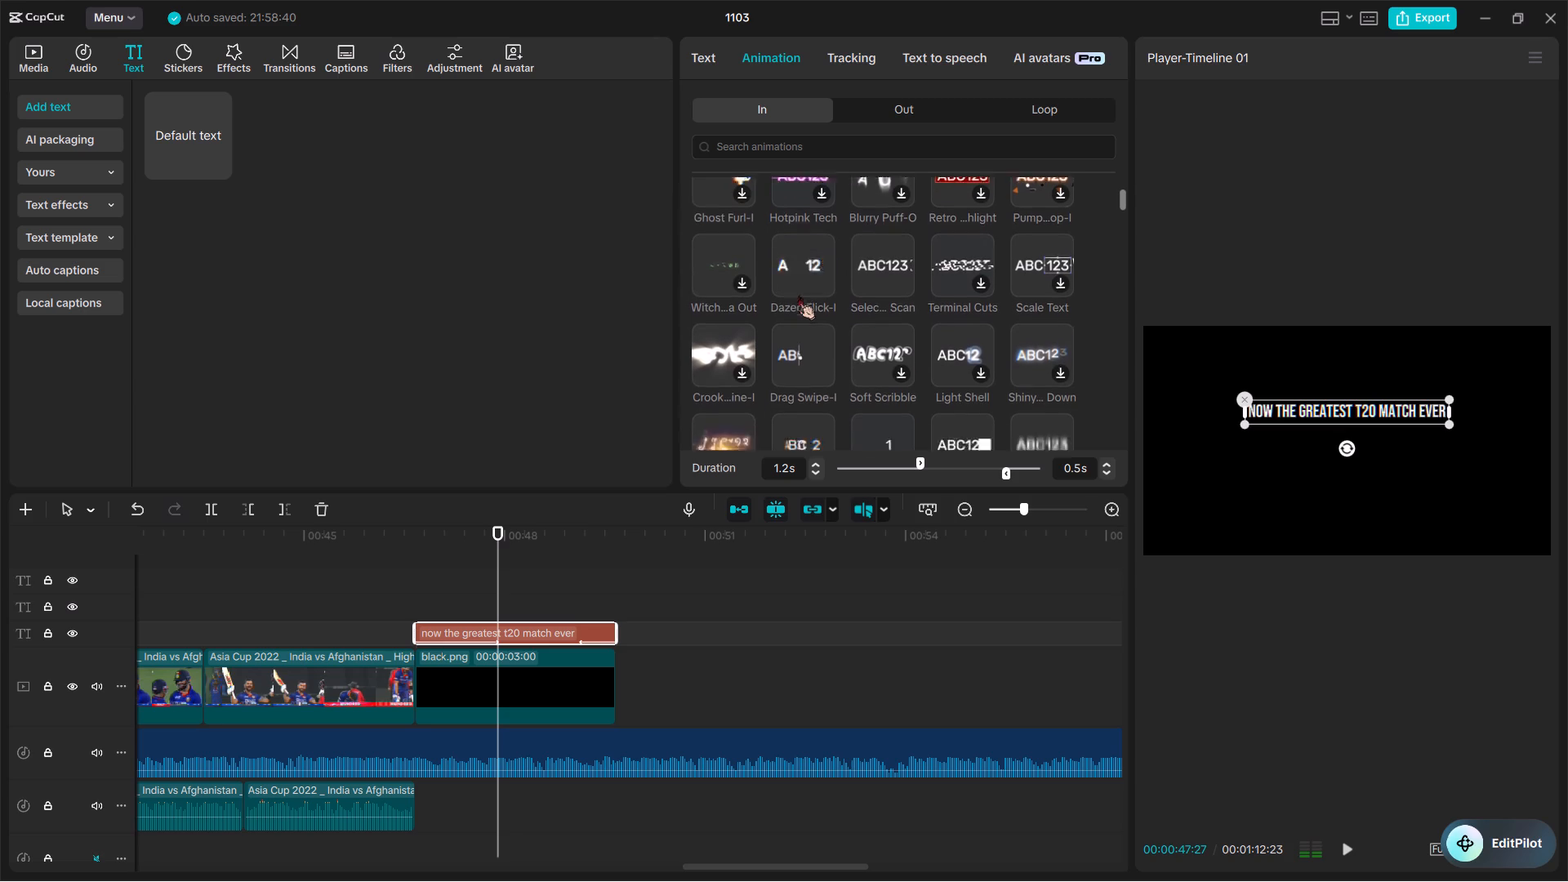
pyautogui.scroll(-1, 798, 296)
pyautogui.scroll(-1, 803, 229)
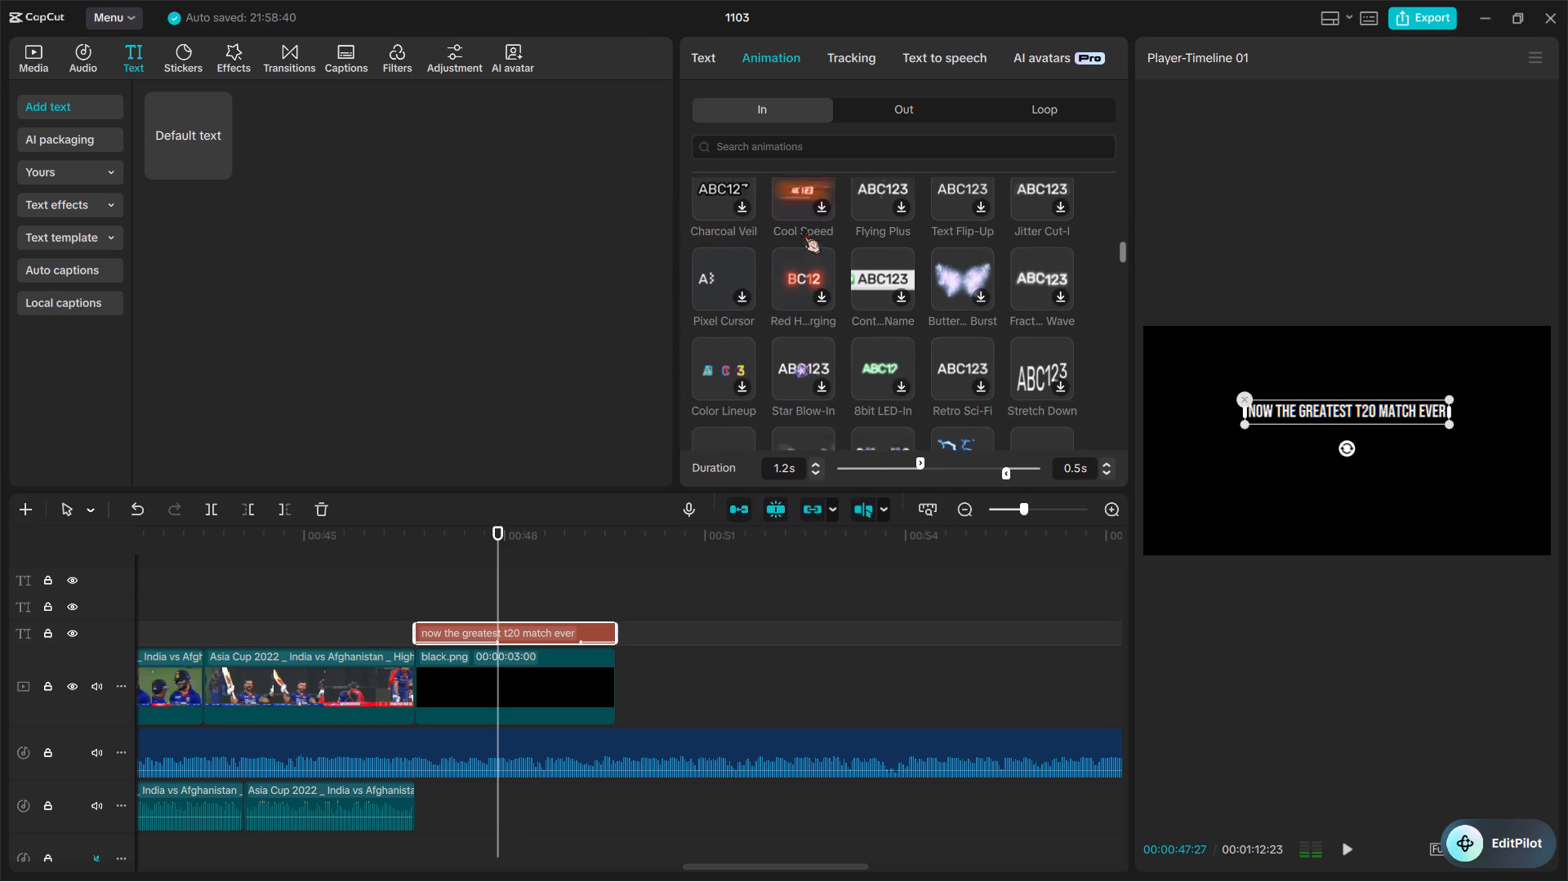
pyautogui.scroll(-10, 803, 229)
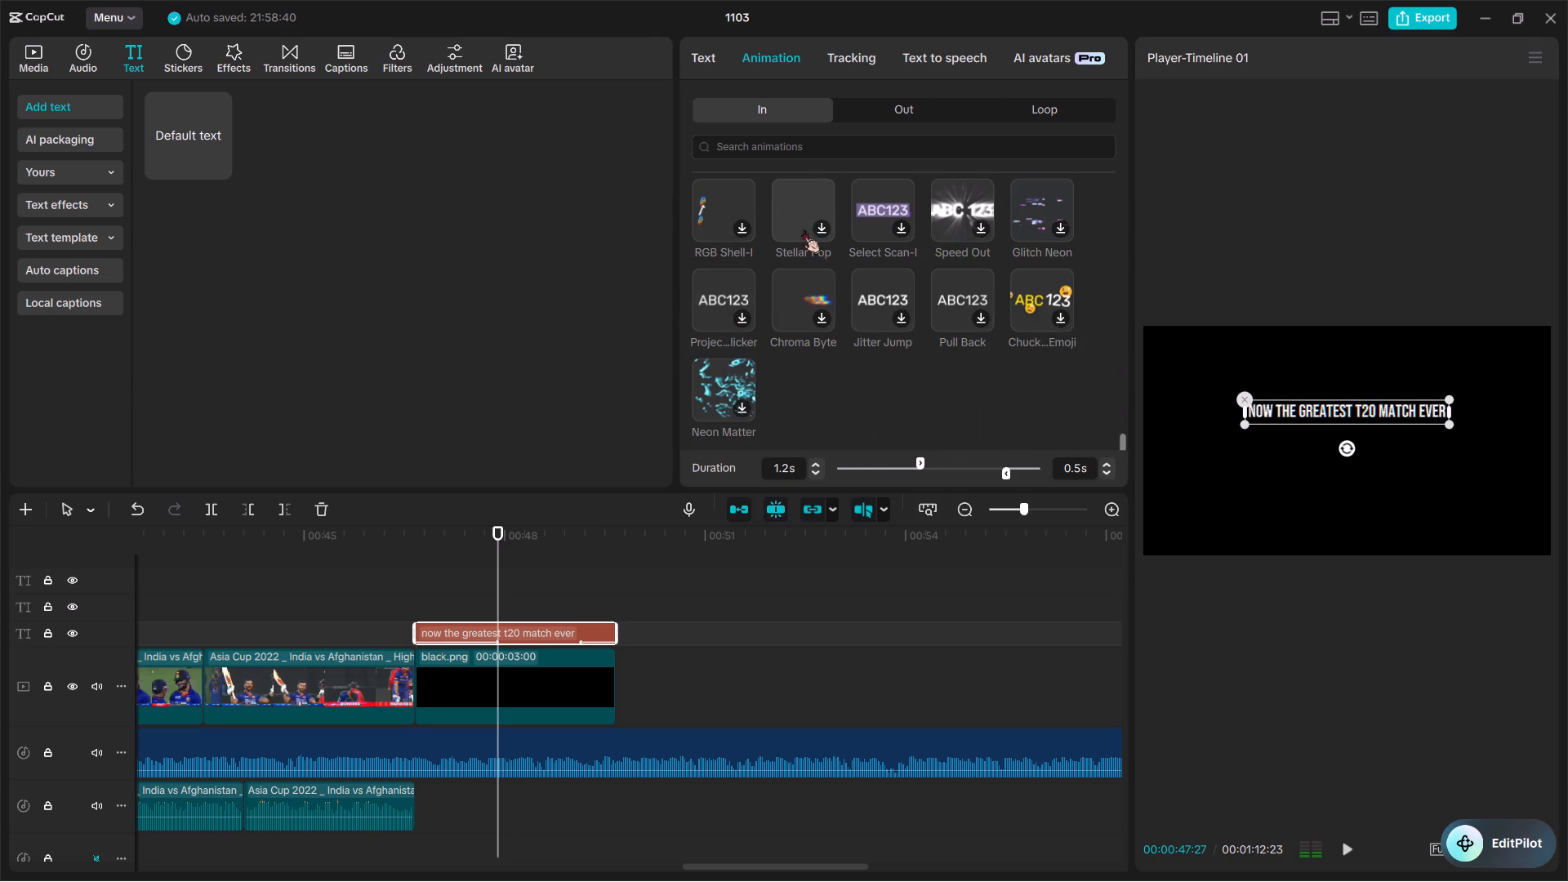
pyautogui.scroll(-4, 803, 229)
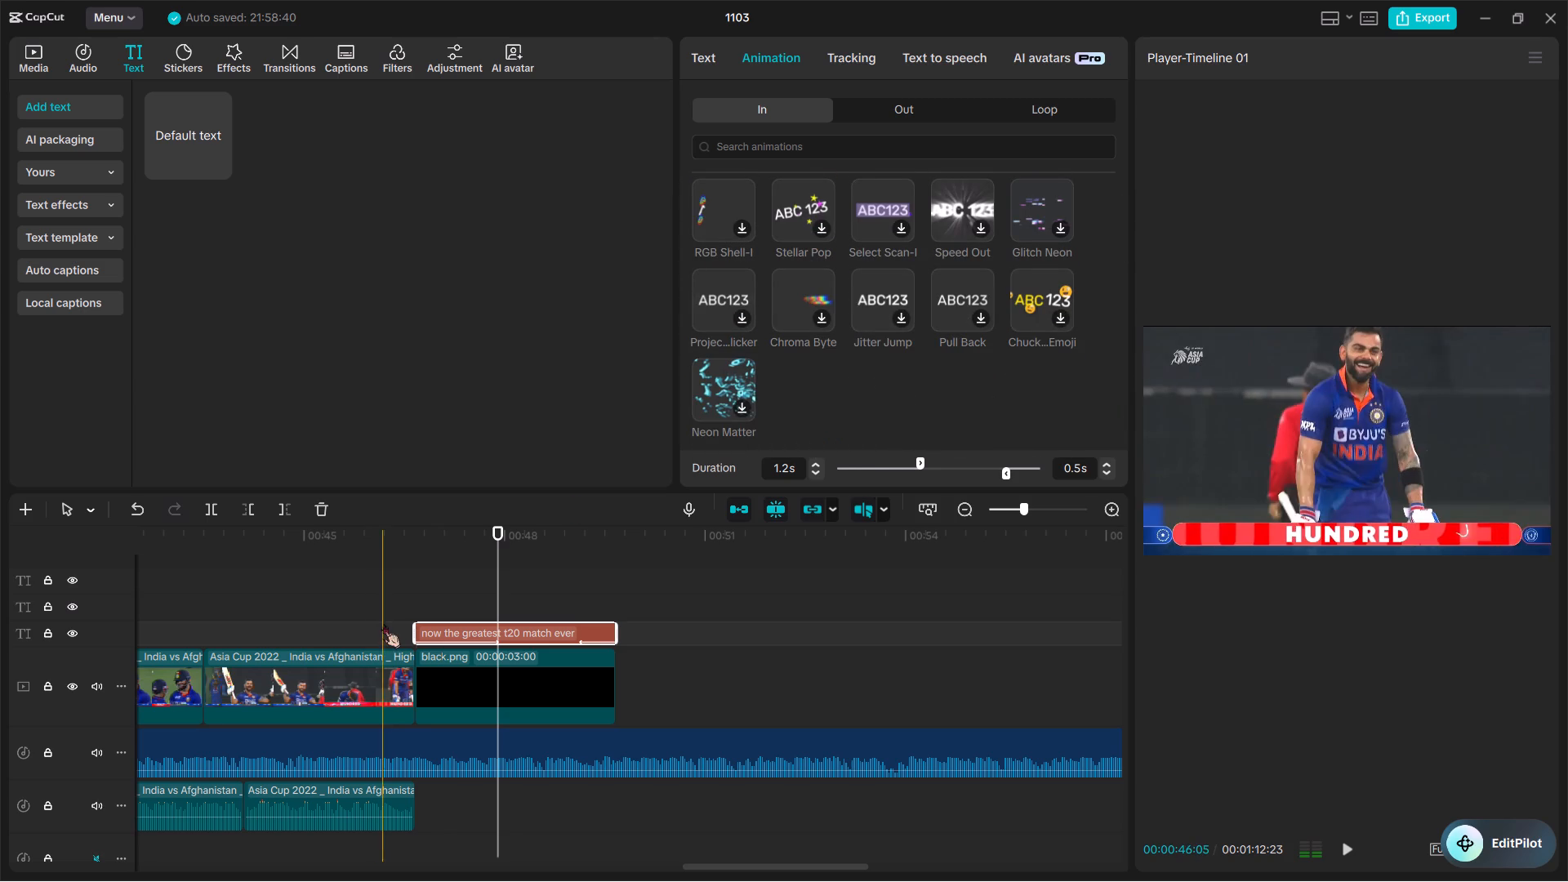
# Play back the animated title over the black clip.
pyautogui.press('space')
pyautogui.press('space')
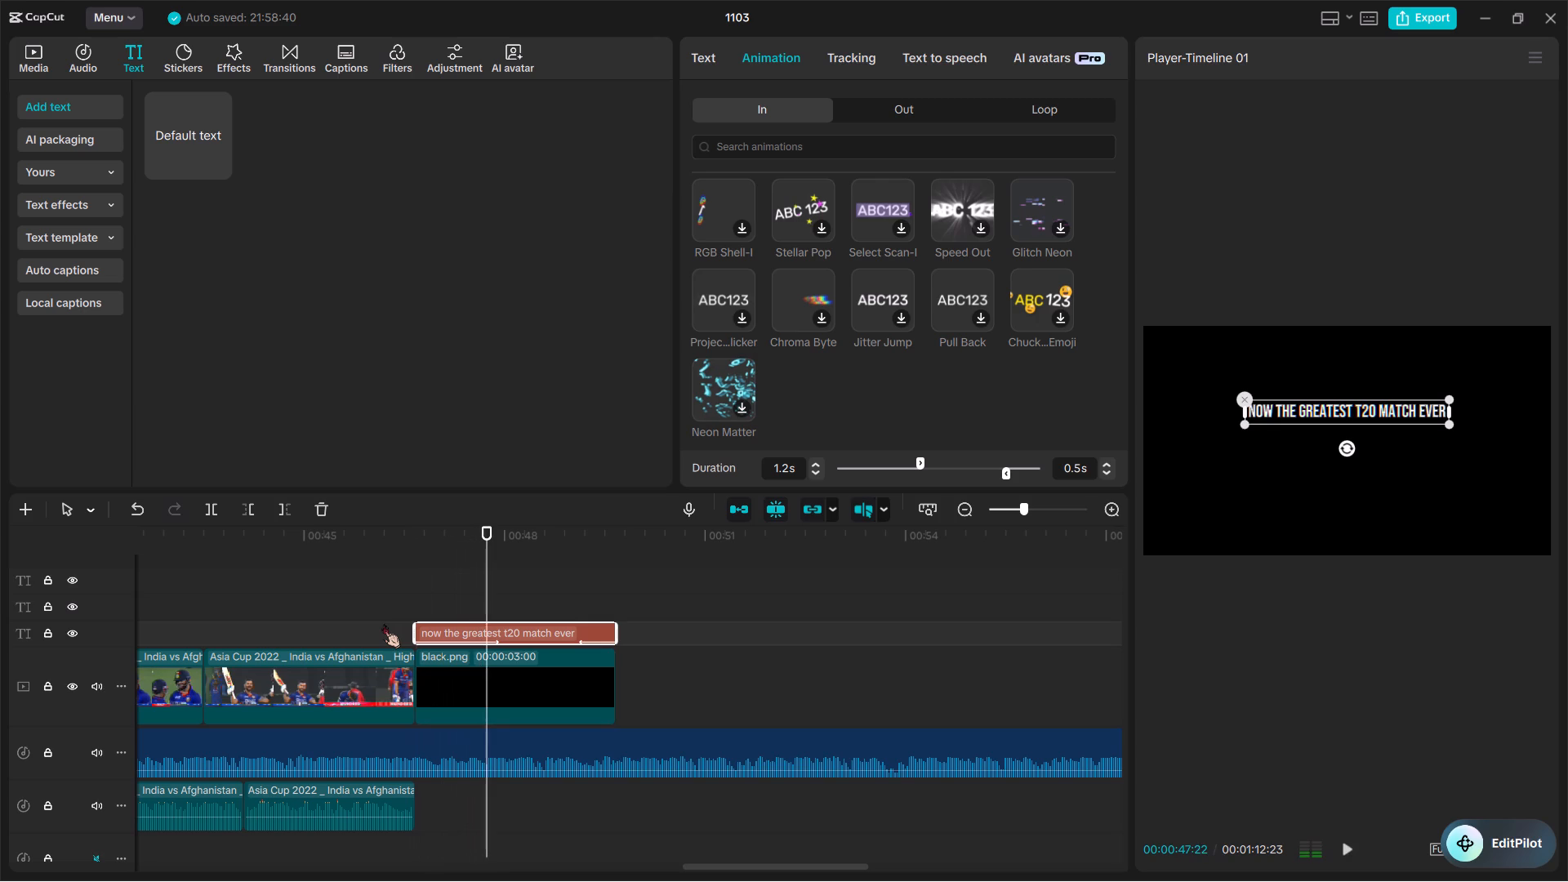
pyautogui.press('space')
pyautogui.press('space')
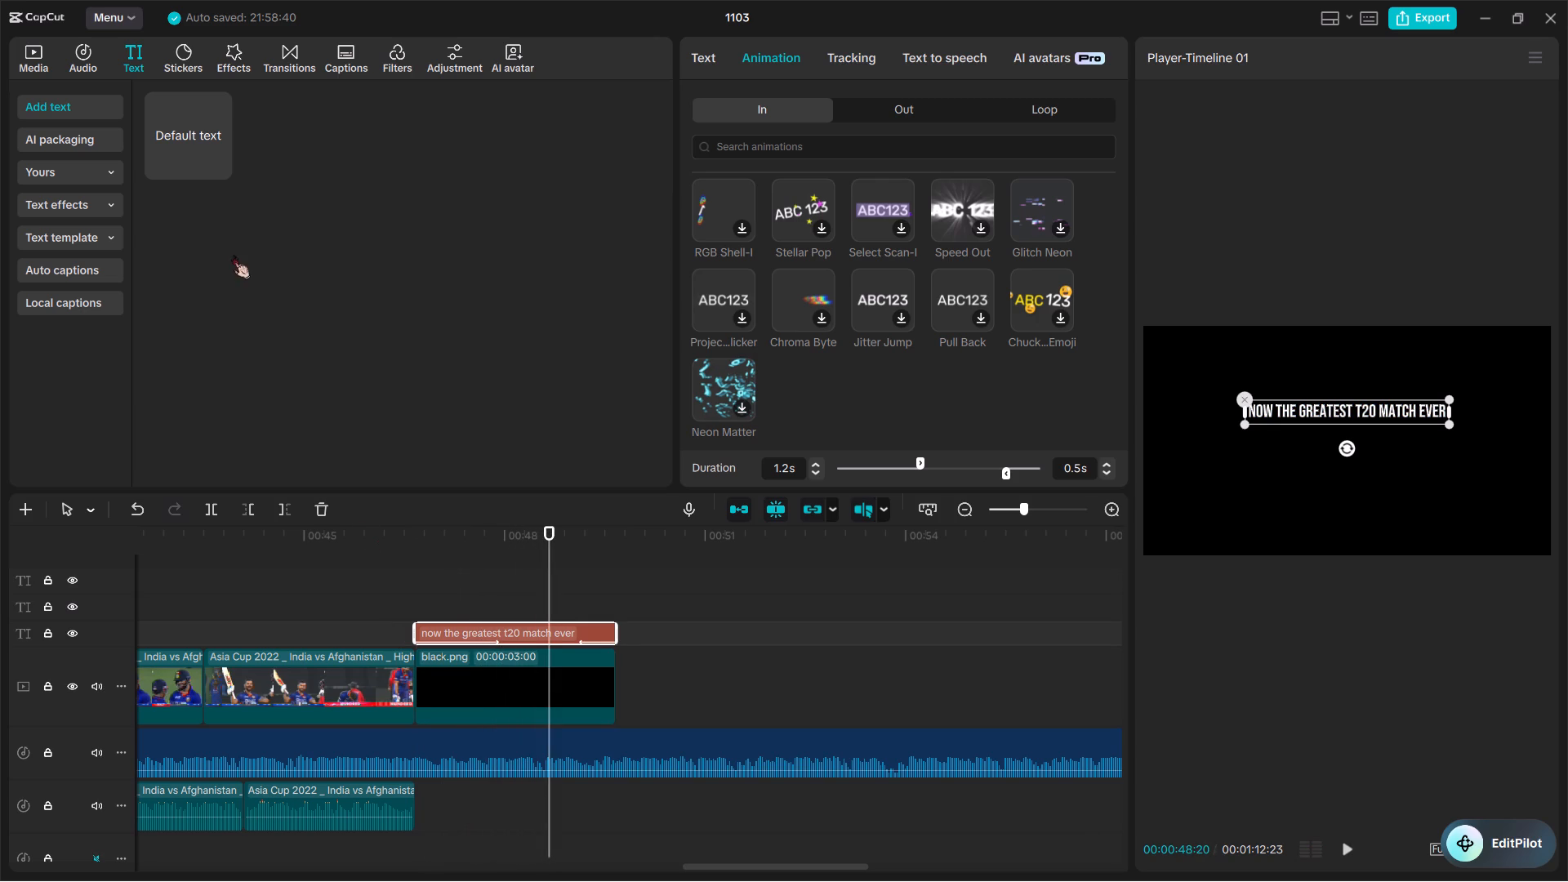
# Add a default text clip on the track above the title, starting where the title's entrance animation ends.
pyautogui.moveTo(192, 140); pyautogui.dragTo(501, 609)
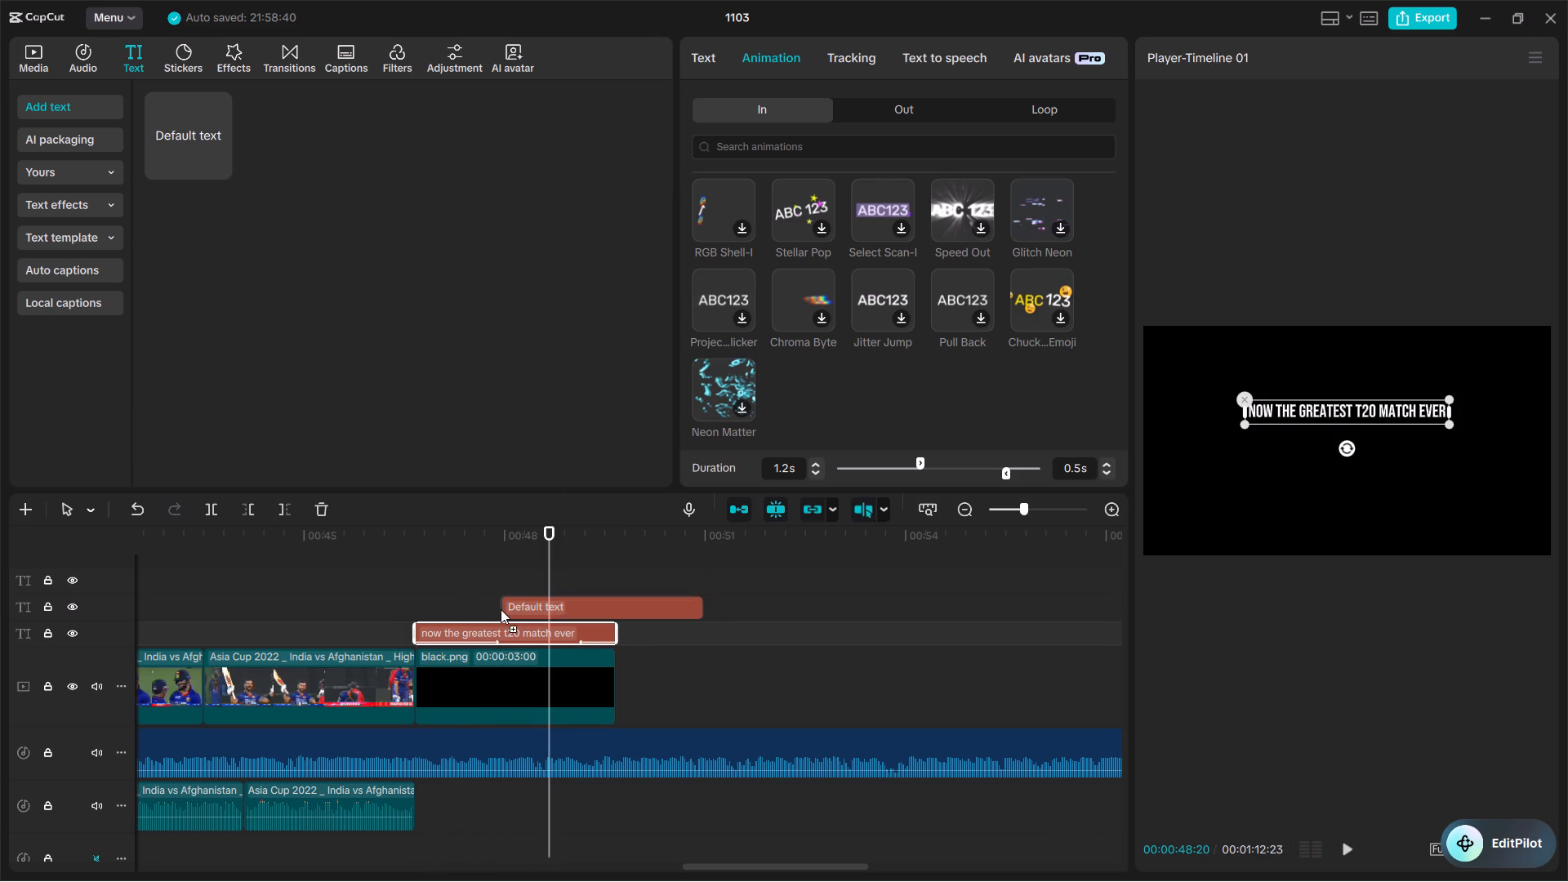
pyautogui.moveTo(501, 609); pyautogui.dragTo(498, 610)
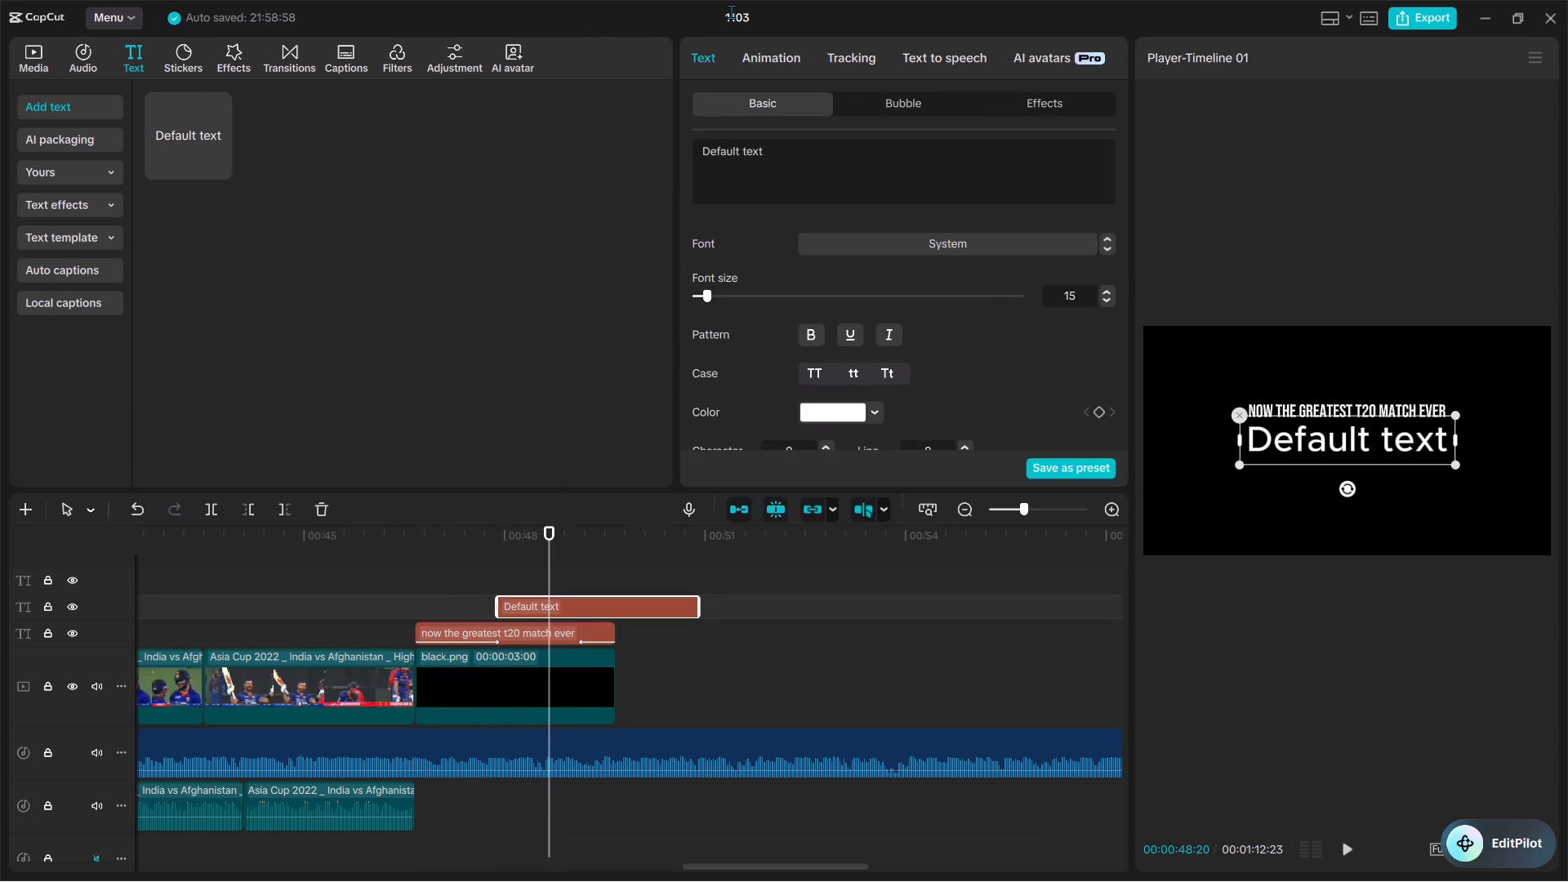
# Replace the new text clip's wording with "ind vs pak t20wc".
pyautogui.moveTo(775, 149); pyautogui.dragTo(668, 149)
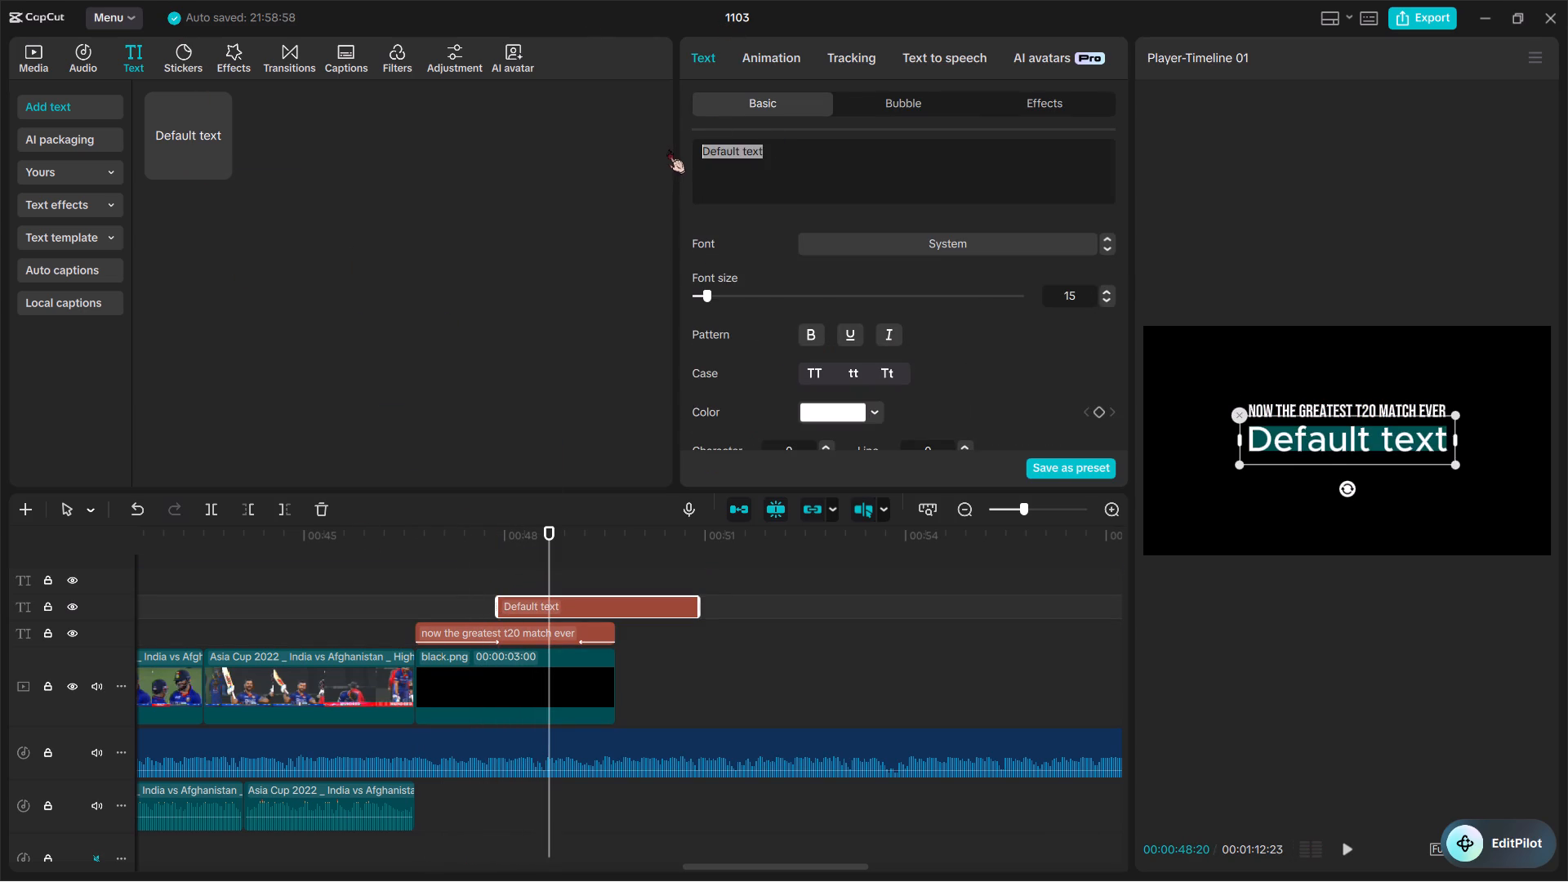
pyautogui.press('BackSpace')
pyautogui.write('ind')
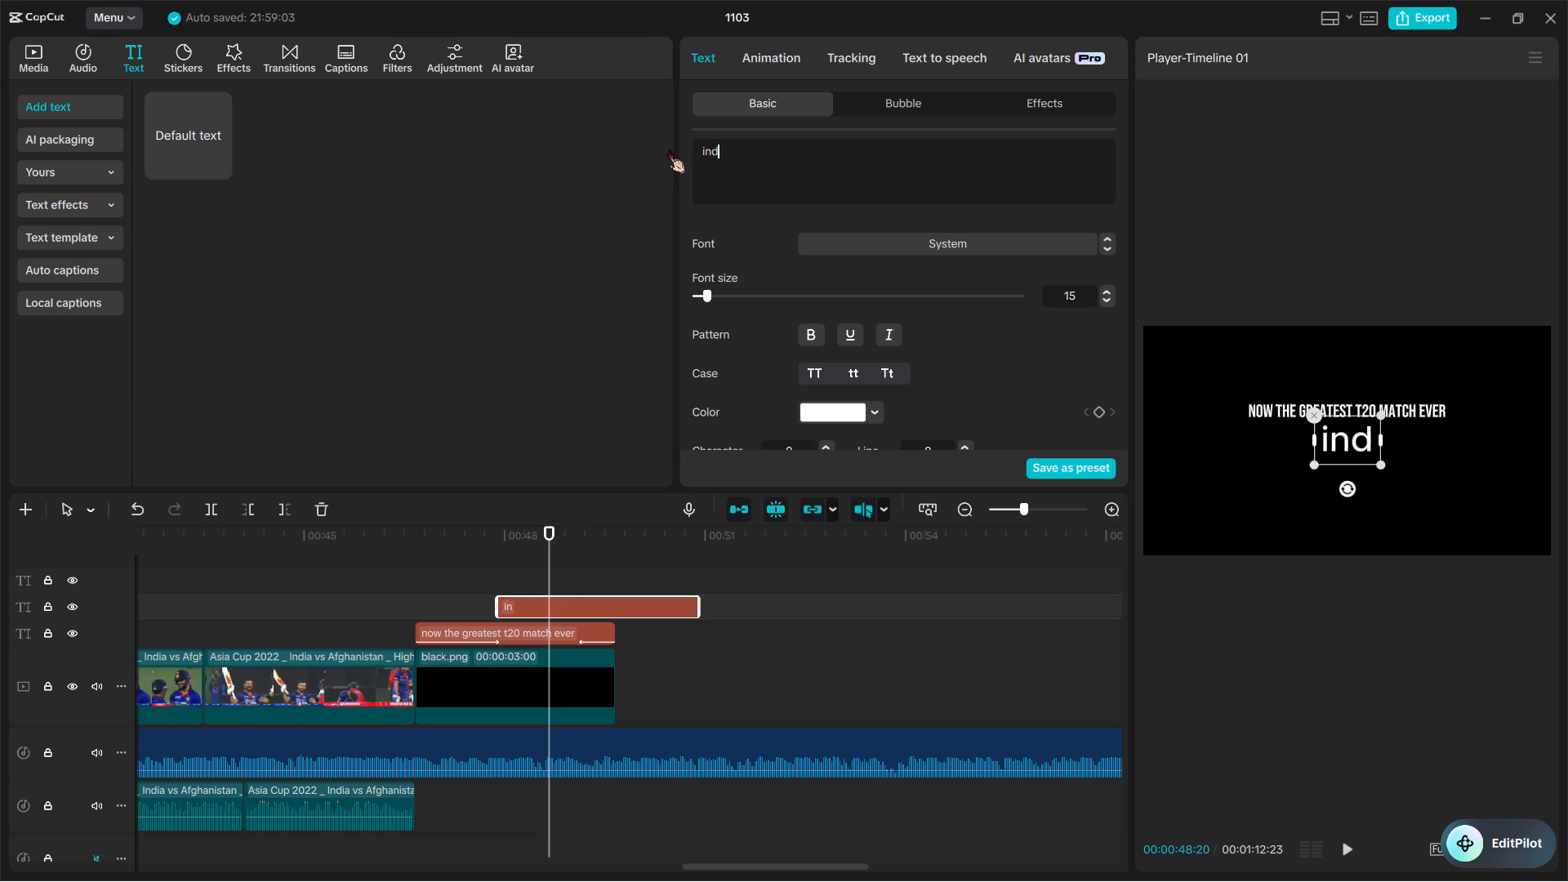
pyautogui.press('space')
pyautogui.press('BackSpace')
pyautogui.write('ia')
pyautogui.press('space')
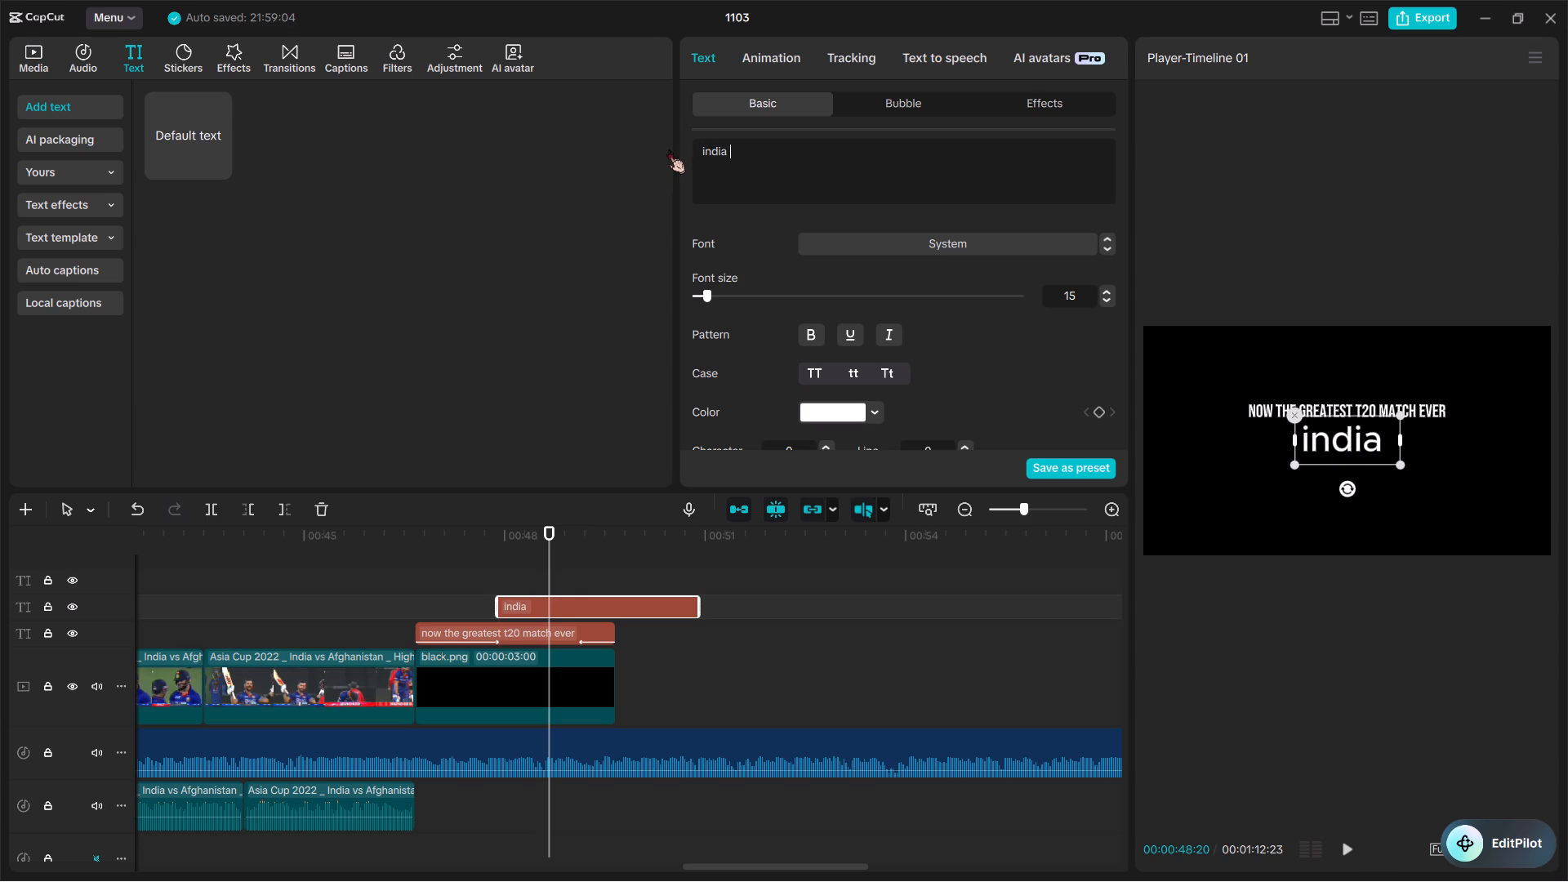
pyautogui.write('vs')
pyautogui.press('BackSpace')
pyautogui.press('BackSpace')
pyautogui.press('BackSpace')
pyautogui.press('BackSpace')
pyautogui.press('BackSpace')
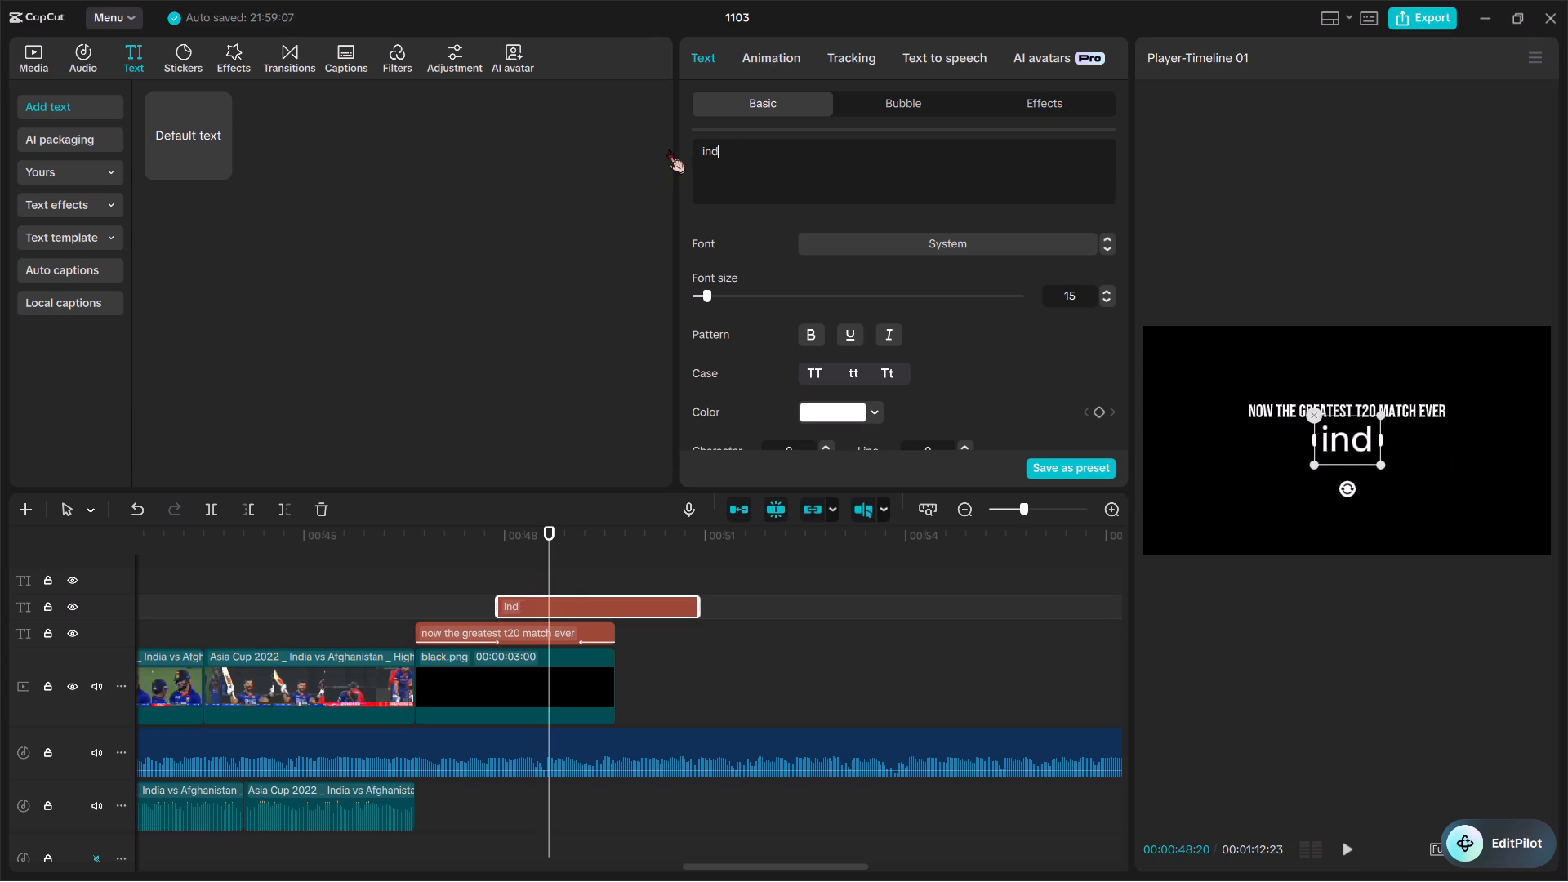
pyautogui.press('BackSpace')
pyautogui.write('d vs pak')
pyautogui.press('space')
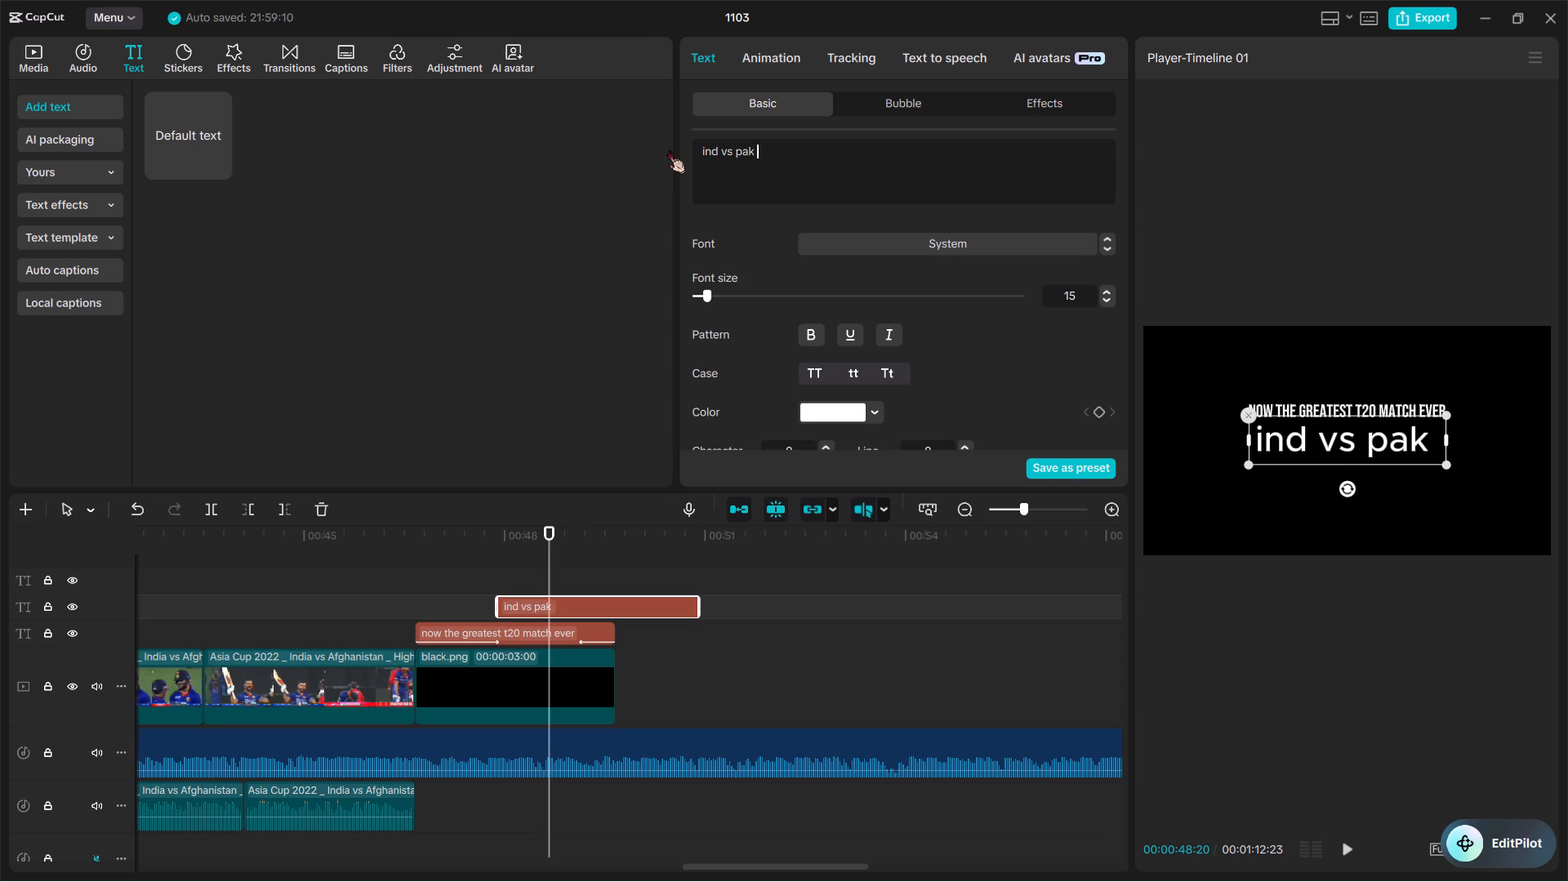
pyautogui.write('t20')
pyautogui.write('wc')
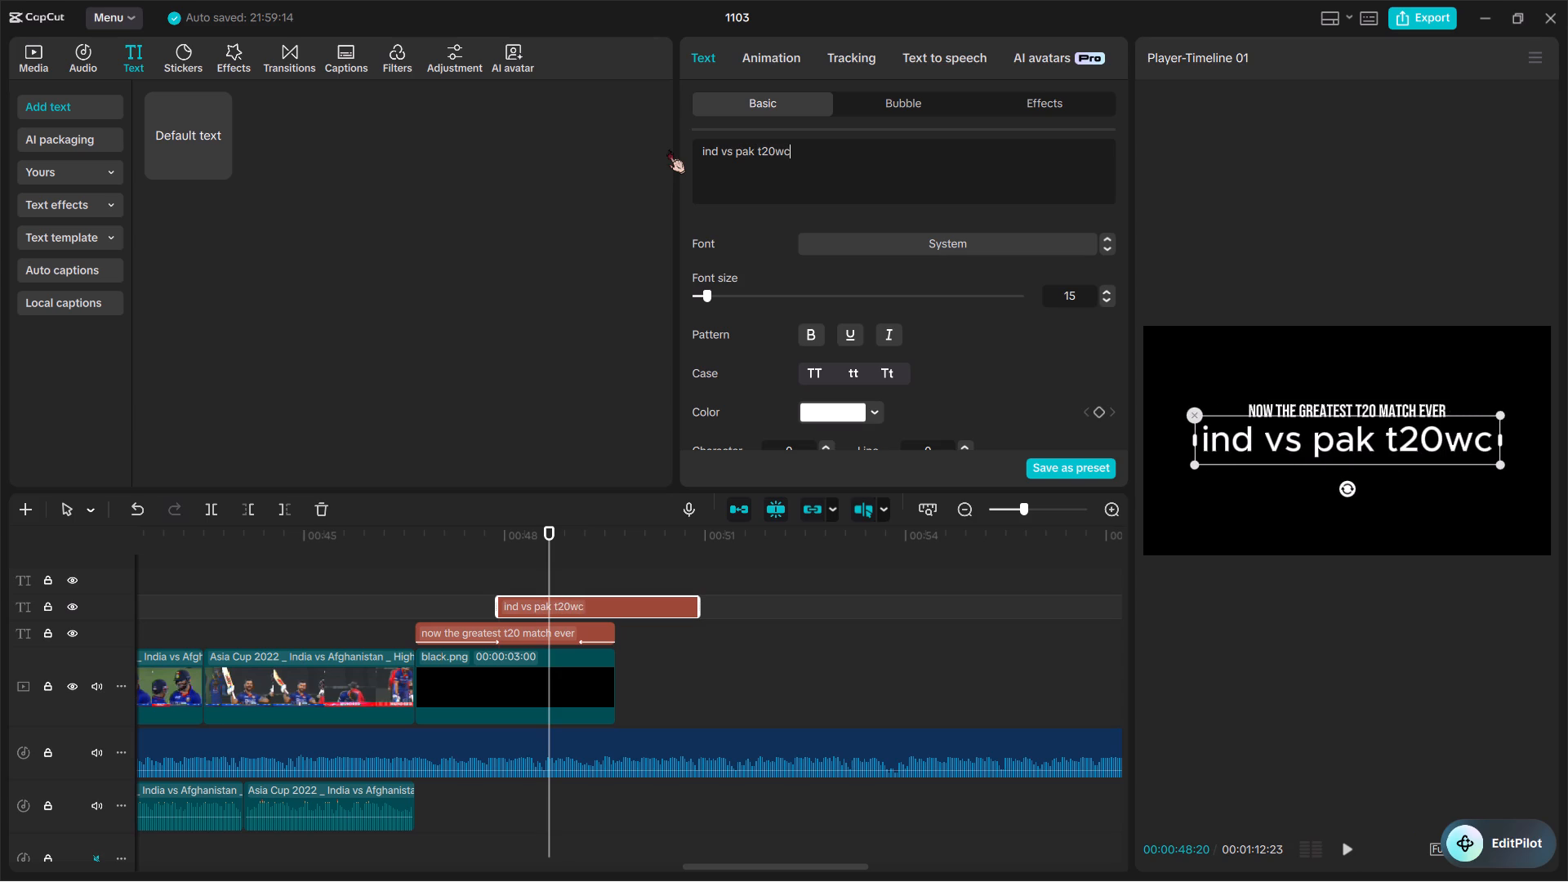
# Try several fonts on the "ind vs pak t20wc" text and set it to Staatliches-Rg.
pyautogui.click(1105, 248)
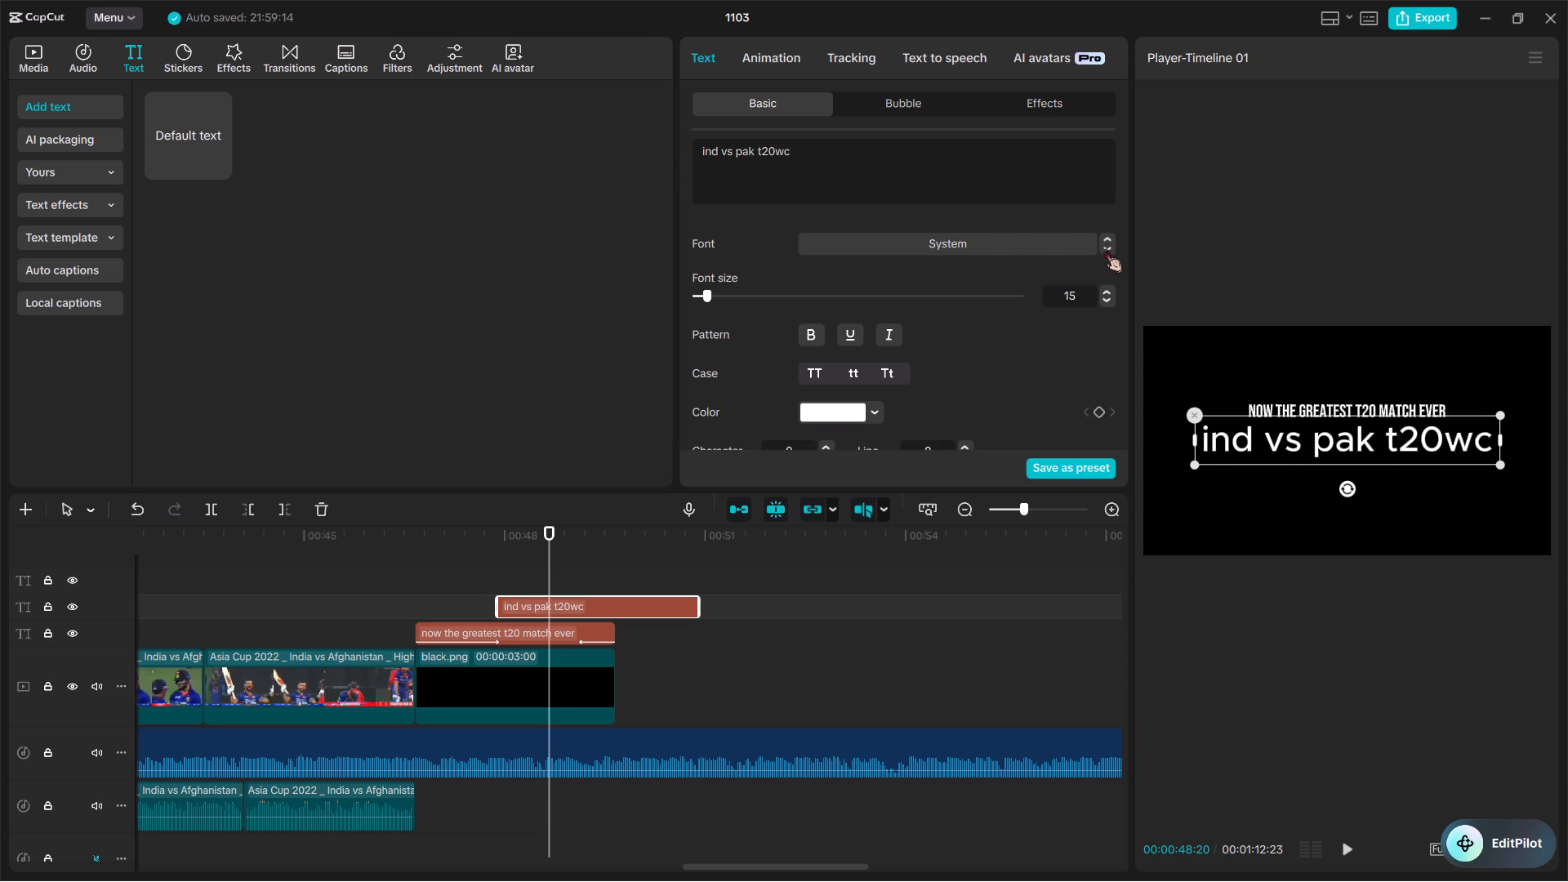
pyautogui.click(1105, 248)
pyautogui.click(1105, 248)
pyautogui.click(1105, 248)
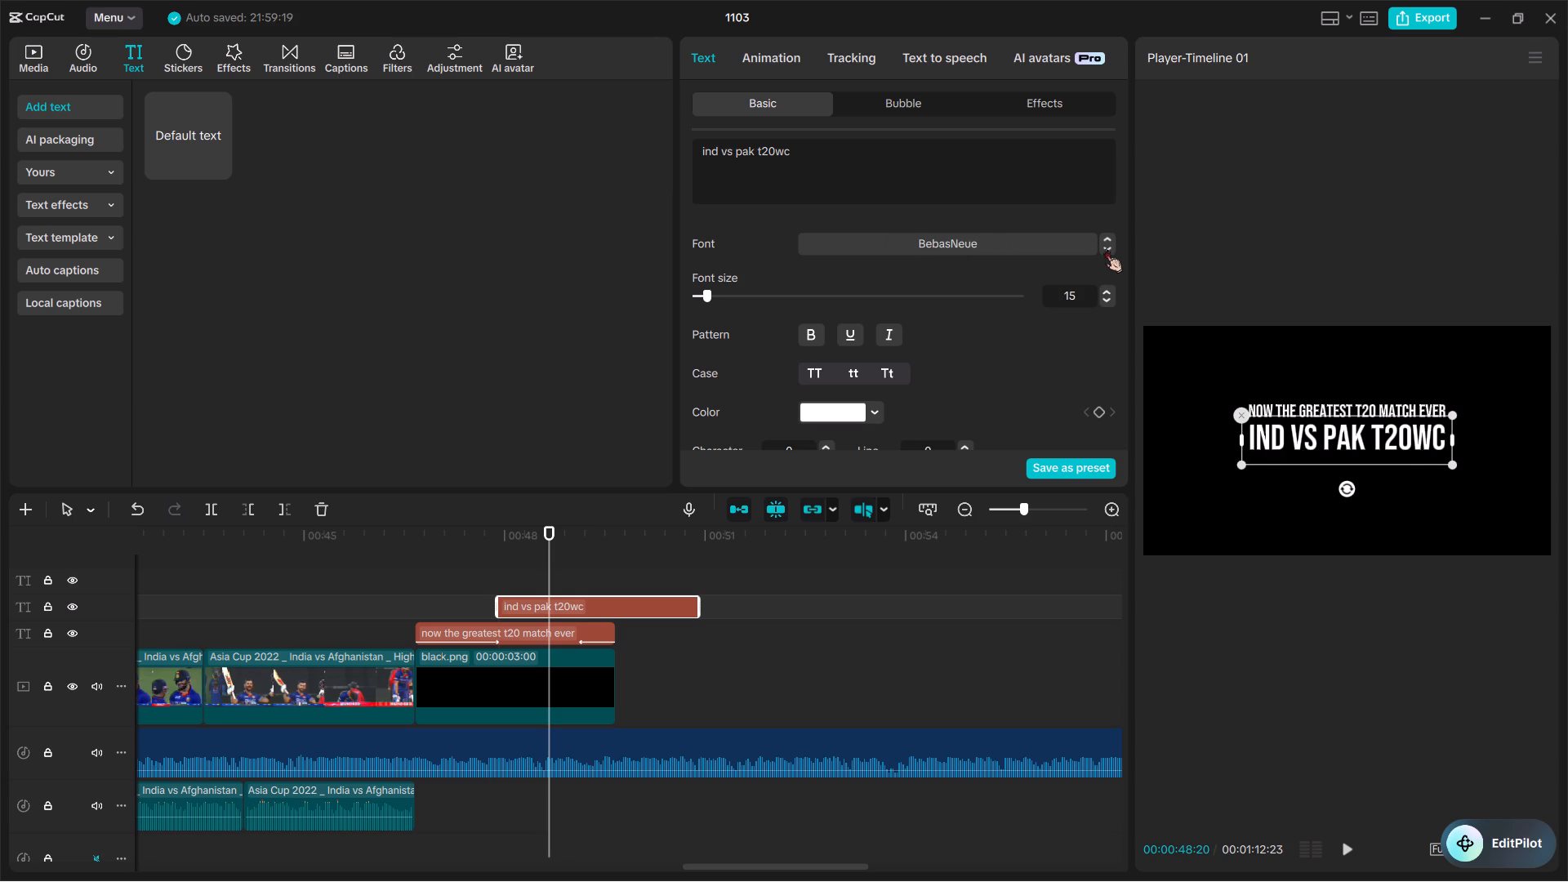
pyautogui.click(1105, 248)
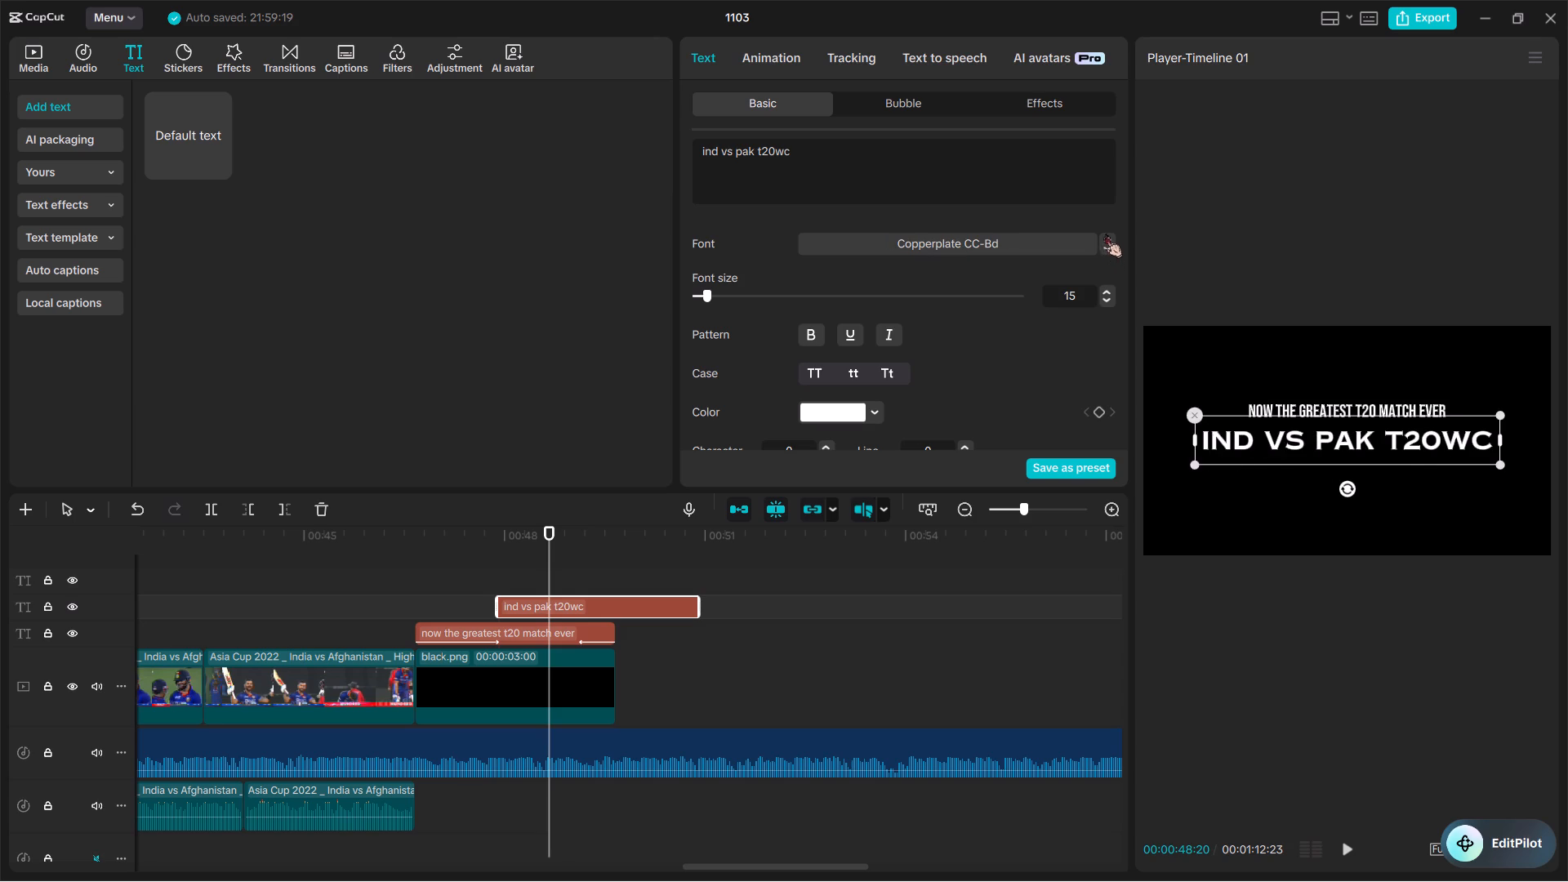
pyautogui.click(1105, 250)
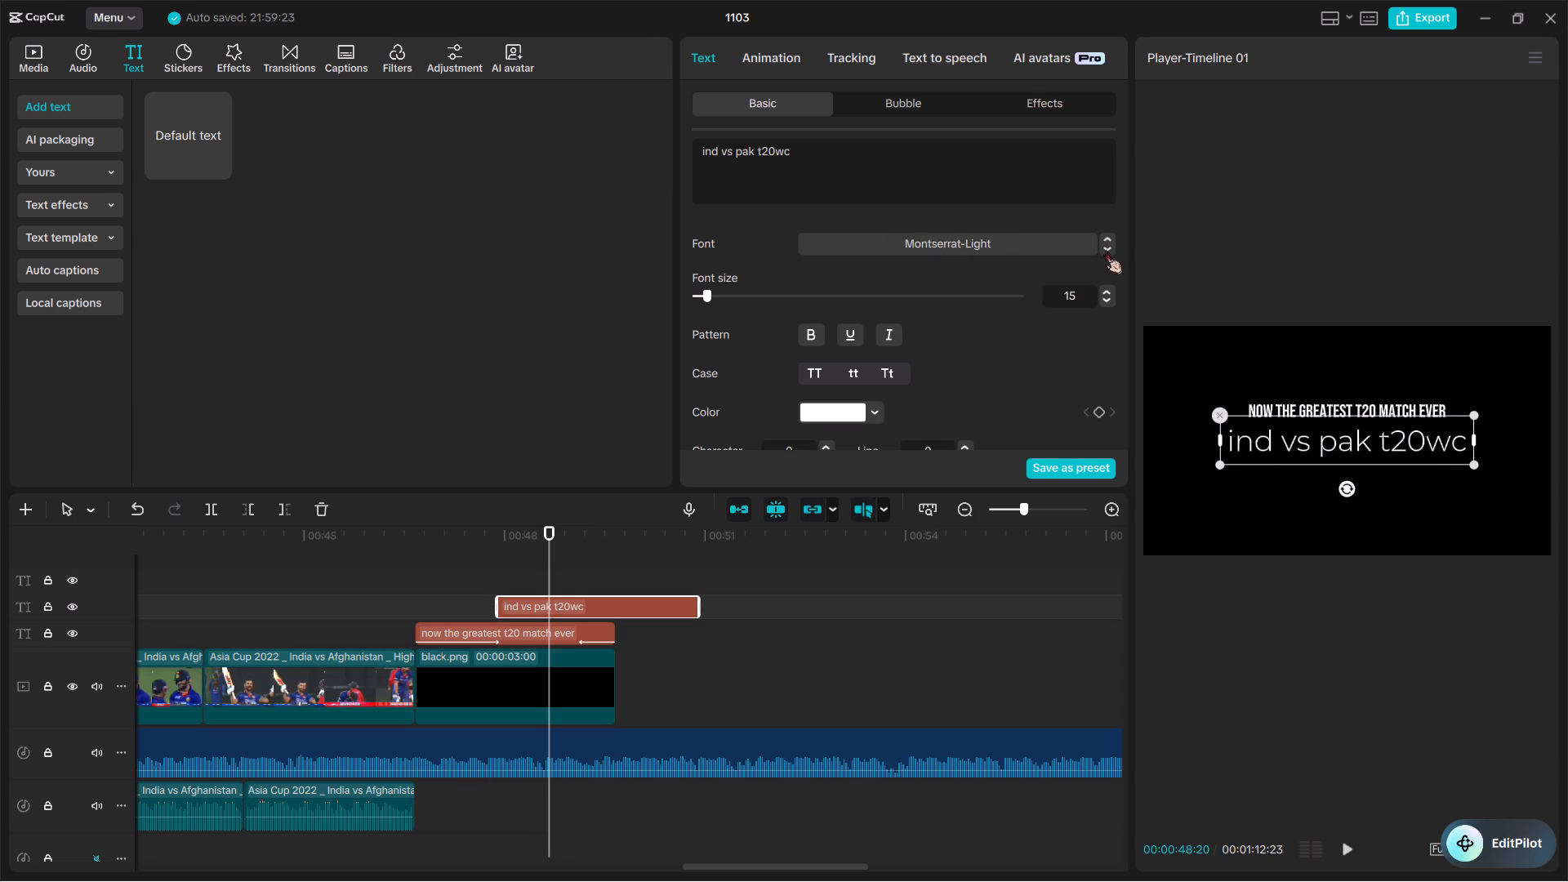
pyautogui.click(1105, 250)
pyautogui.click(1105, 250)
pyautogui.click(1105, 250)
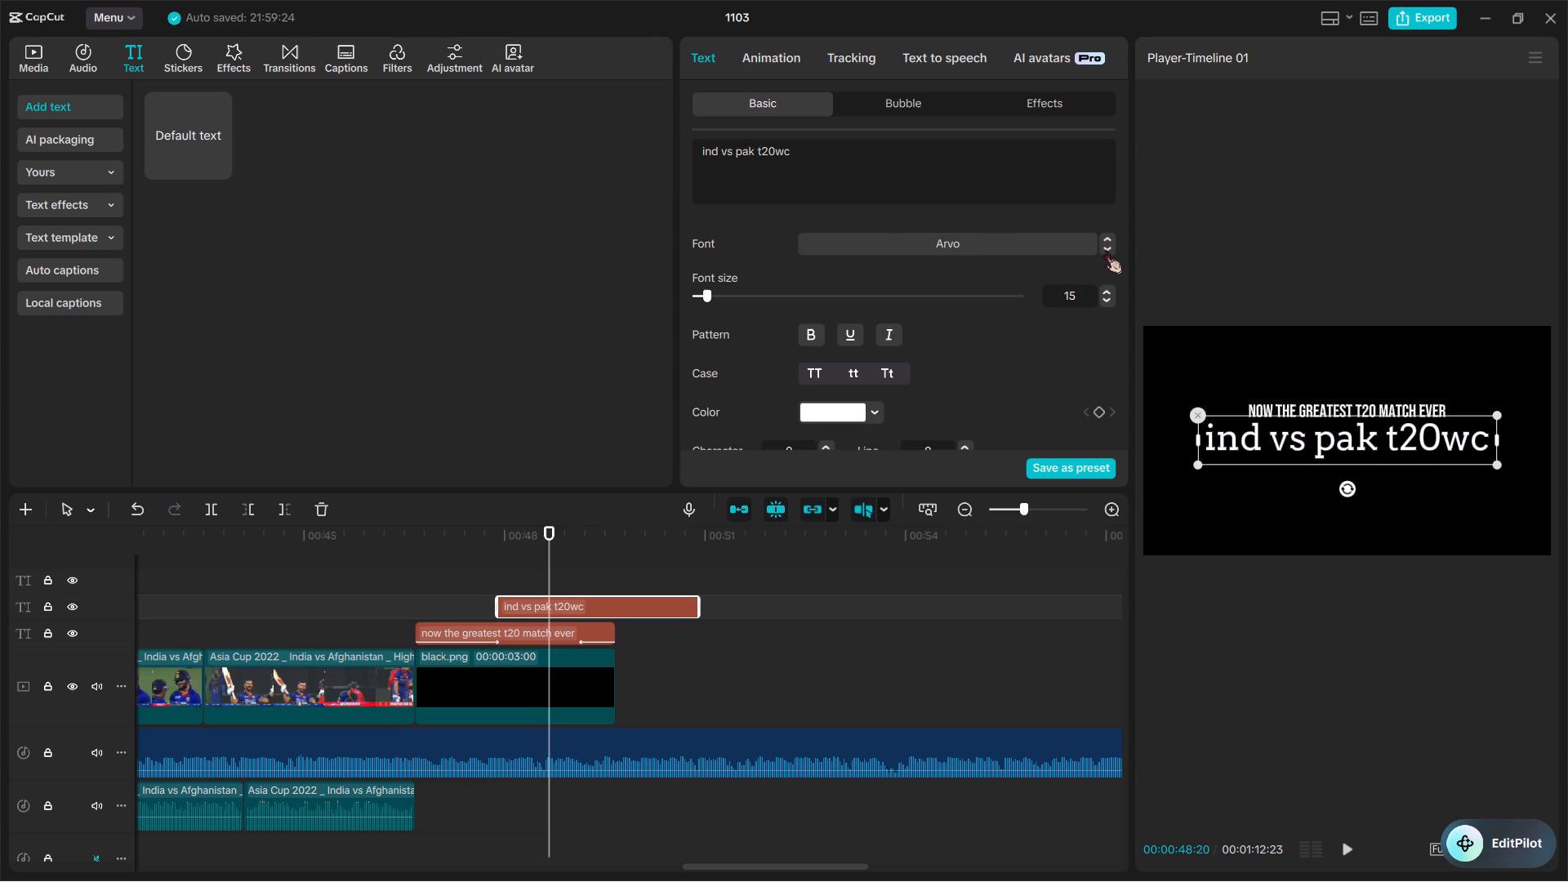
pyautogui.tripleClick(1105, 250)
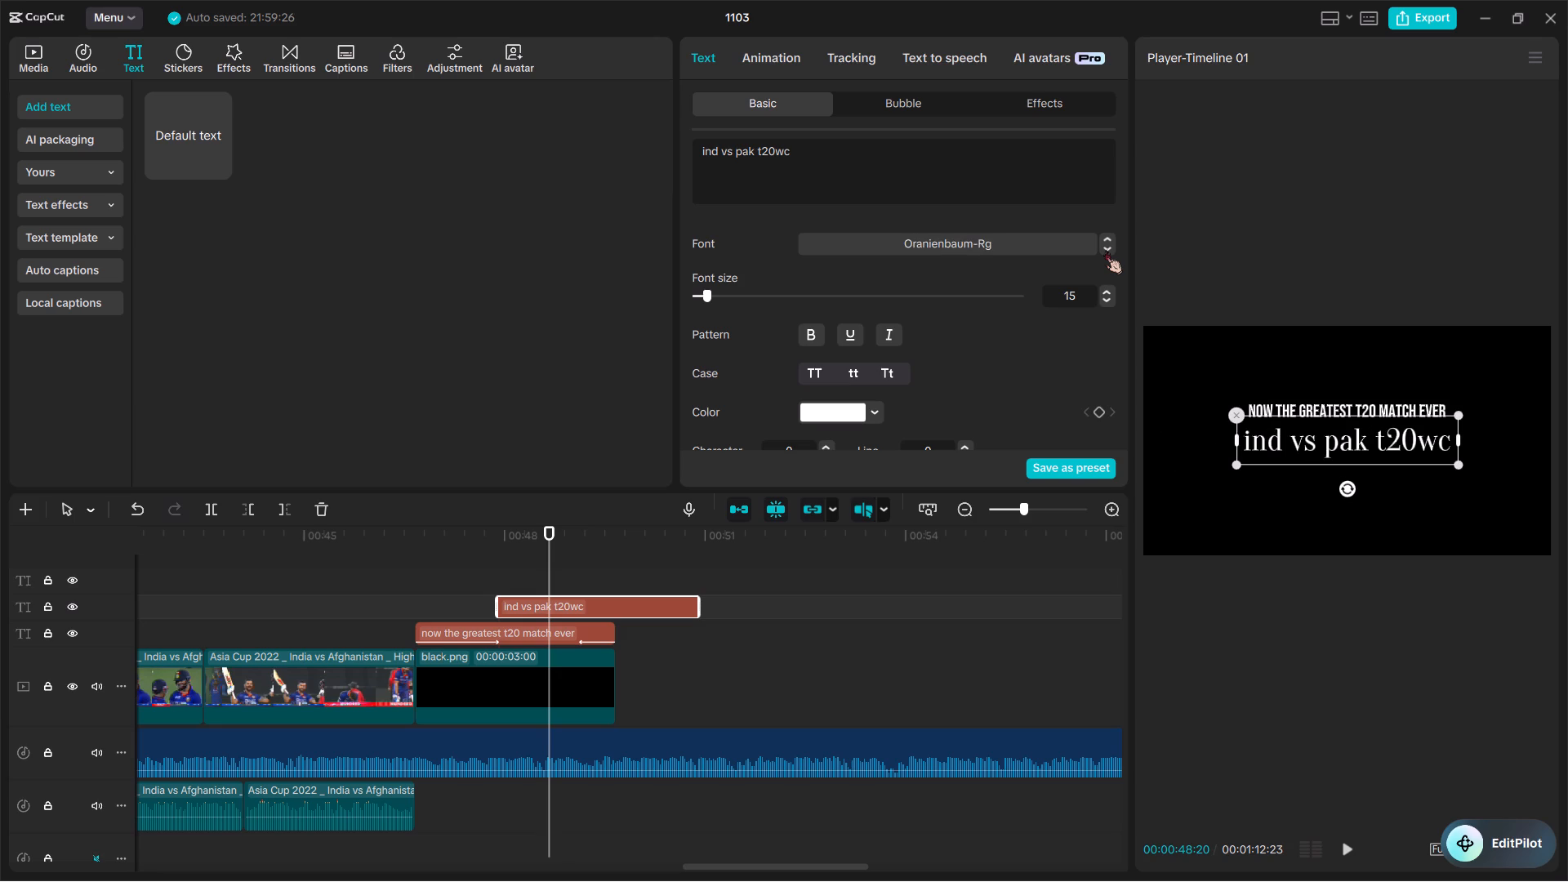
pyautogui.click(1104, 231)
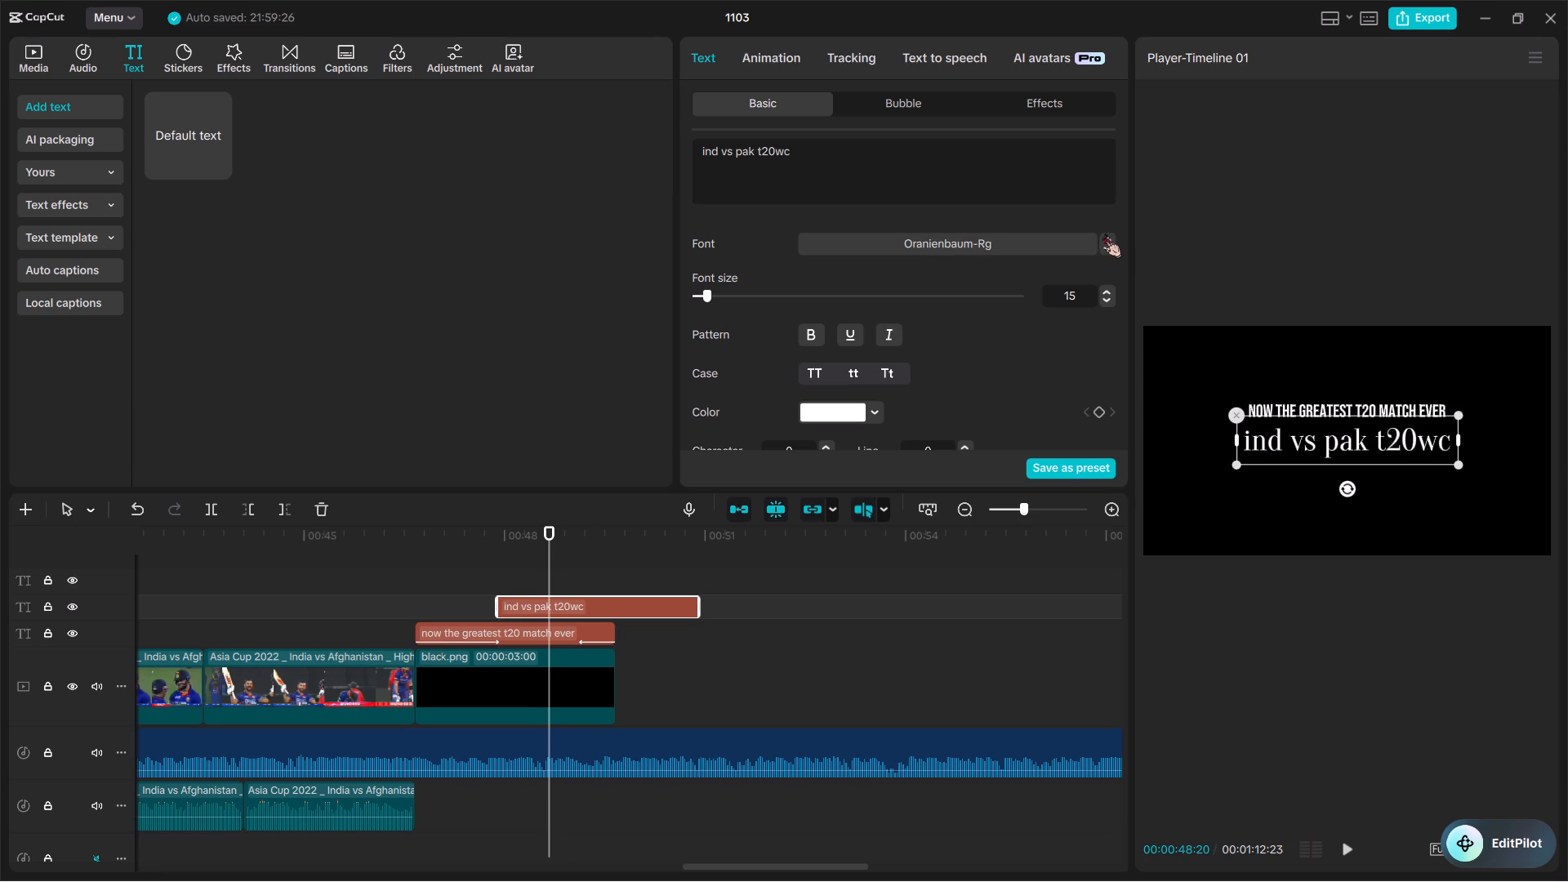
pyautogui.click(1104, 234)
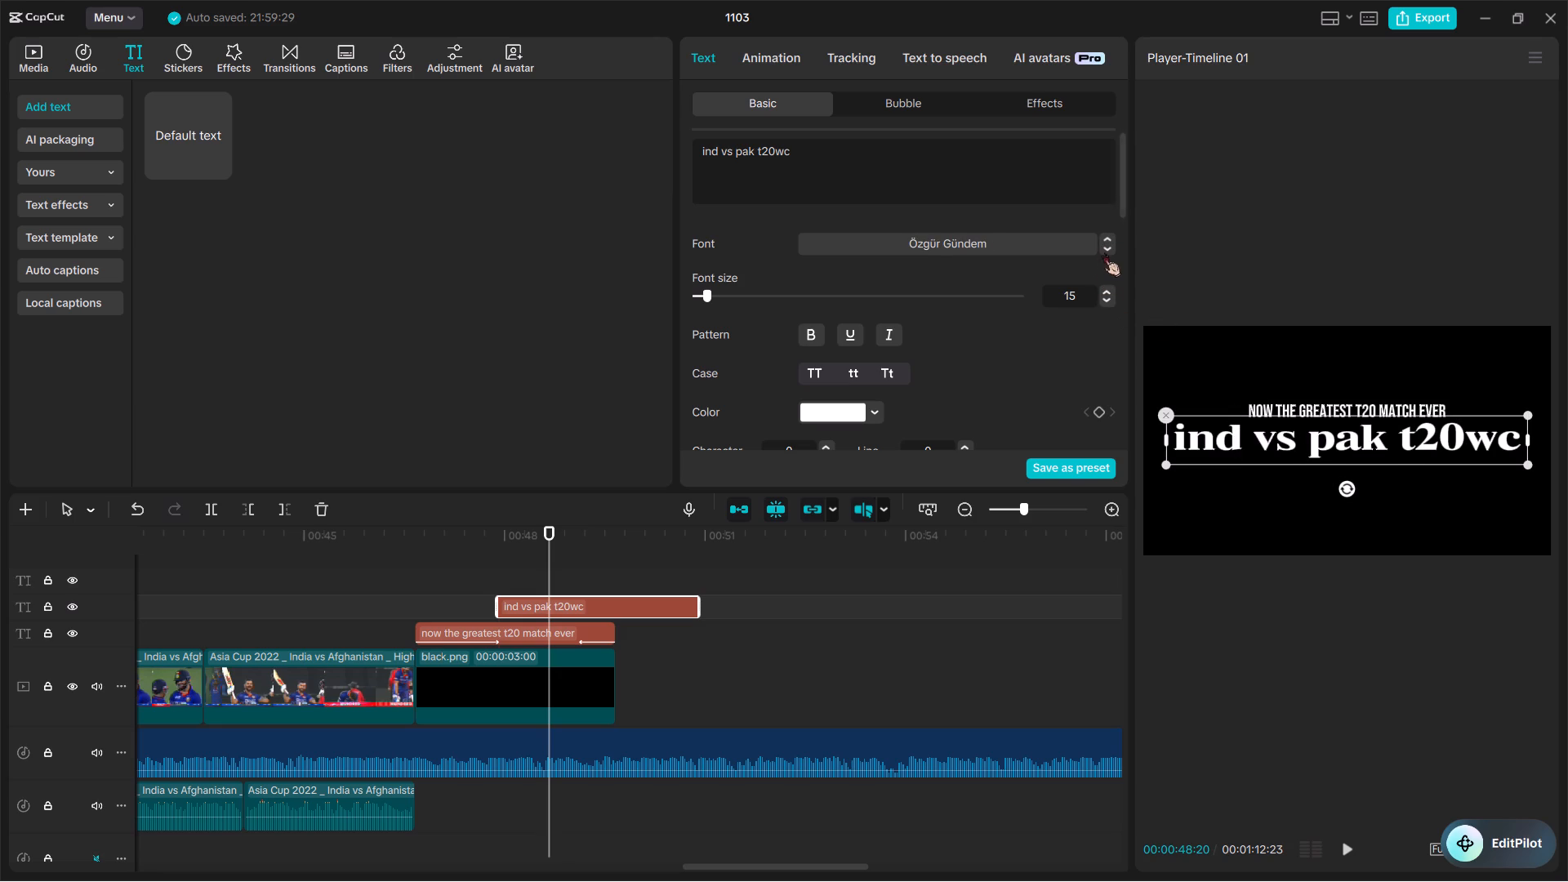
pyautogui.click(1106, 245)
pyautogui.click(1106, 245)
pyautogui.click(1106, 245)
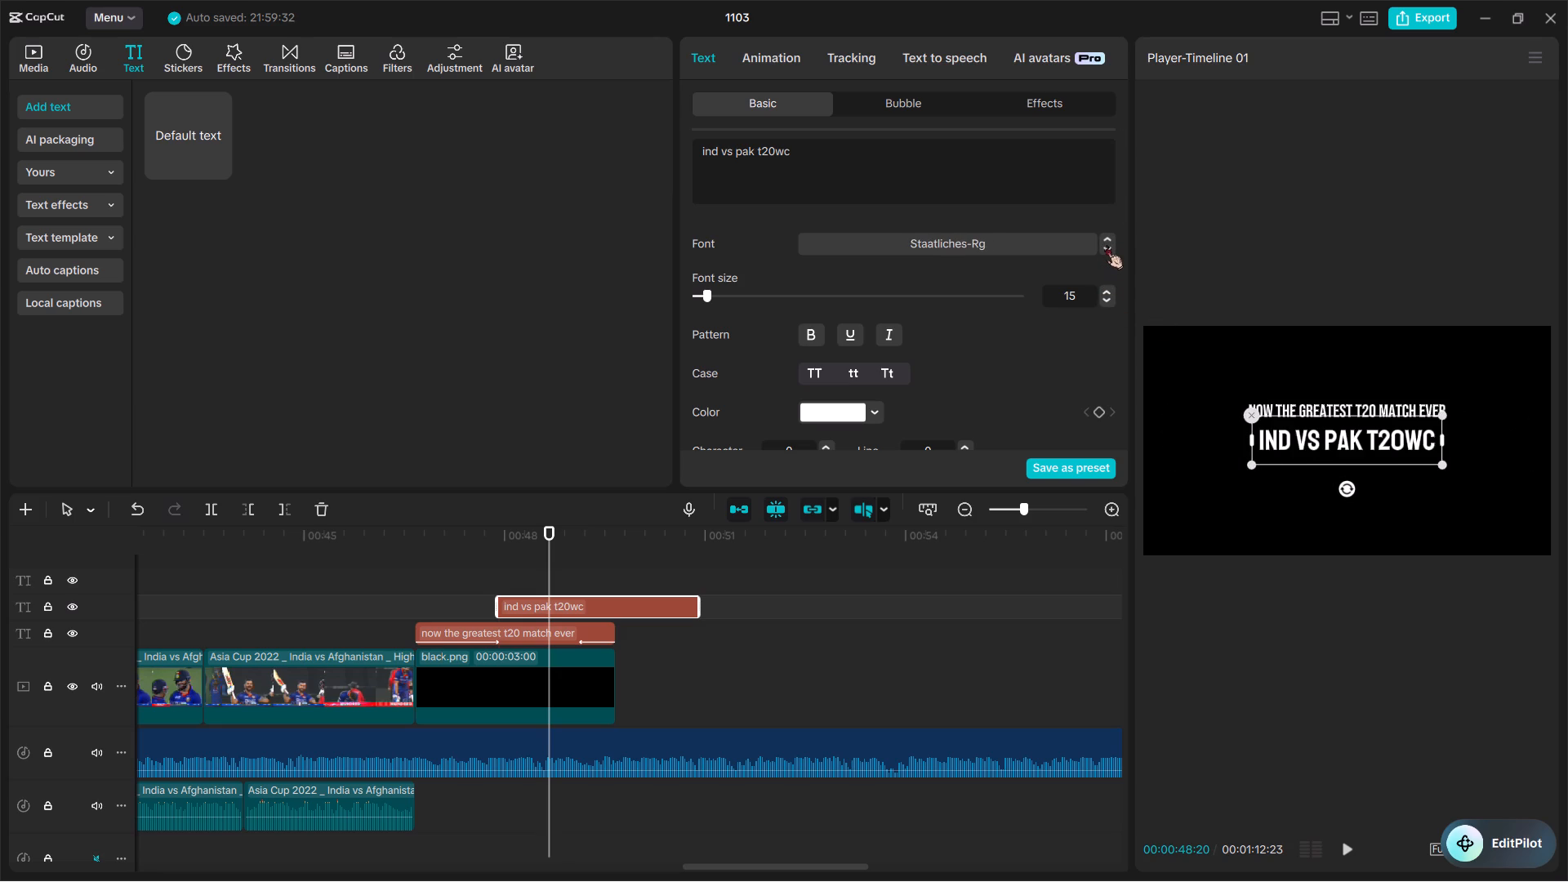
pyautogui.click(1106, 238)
# Enlarge the "ind vs pak t20wc" text to a little over half the frame width.
pyautogui.moveTo(1436, 466); pyautogui.dragTo(1472, 521)
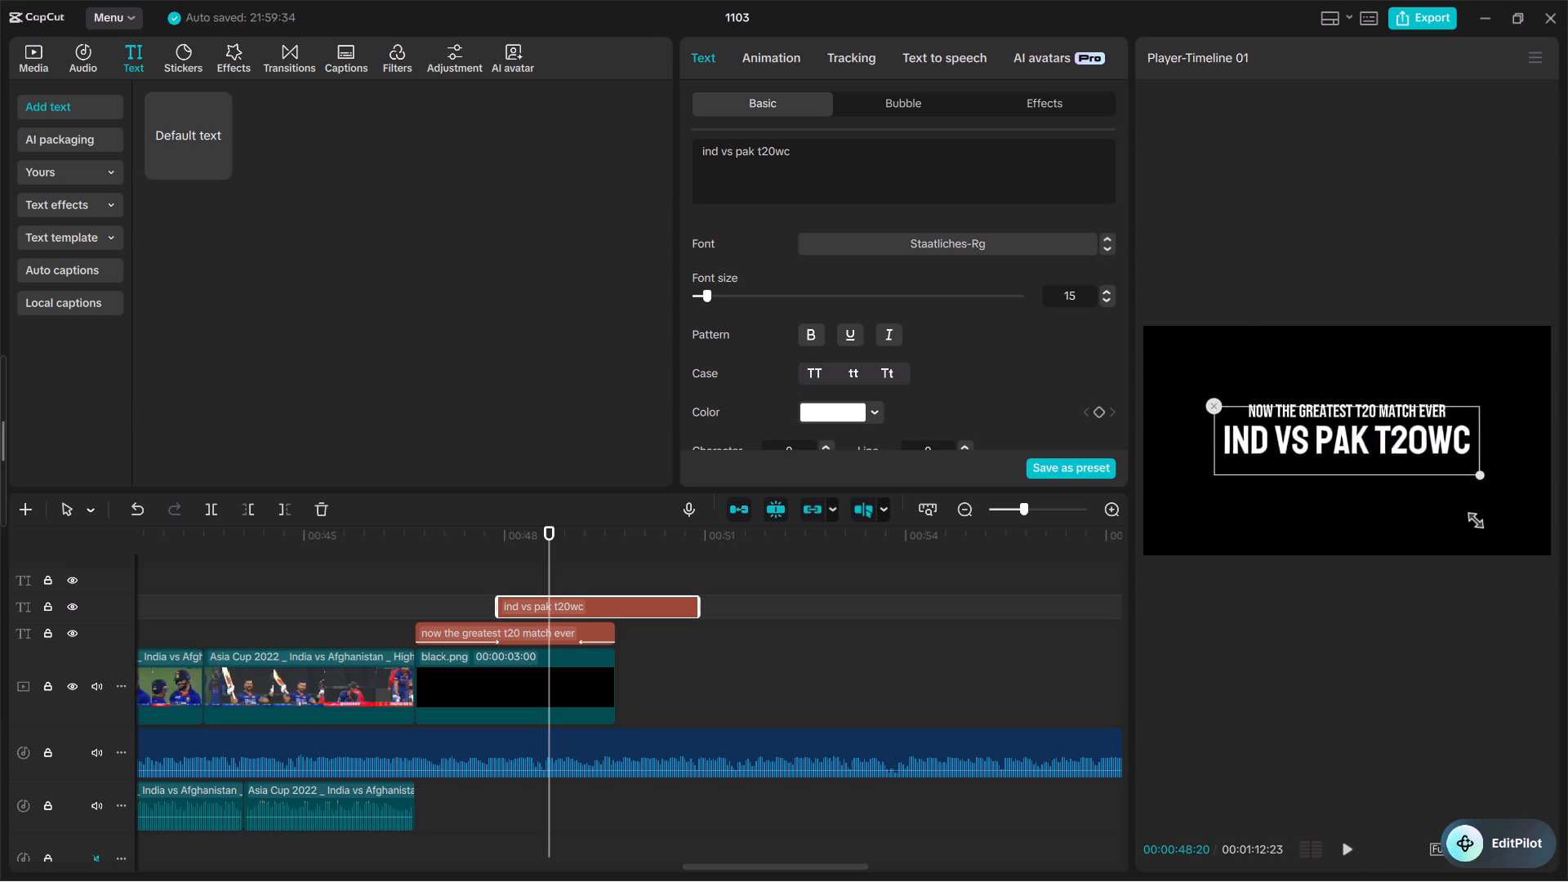
pyautogui.moveTo(1472, 521); pyautogui.dragTo(1456, 506)
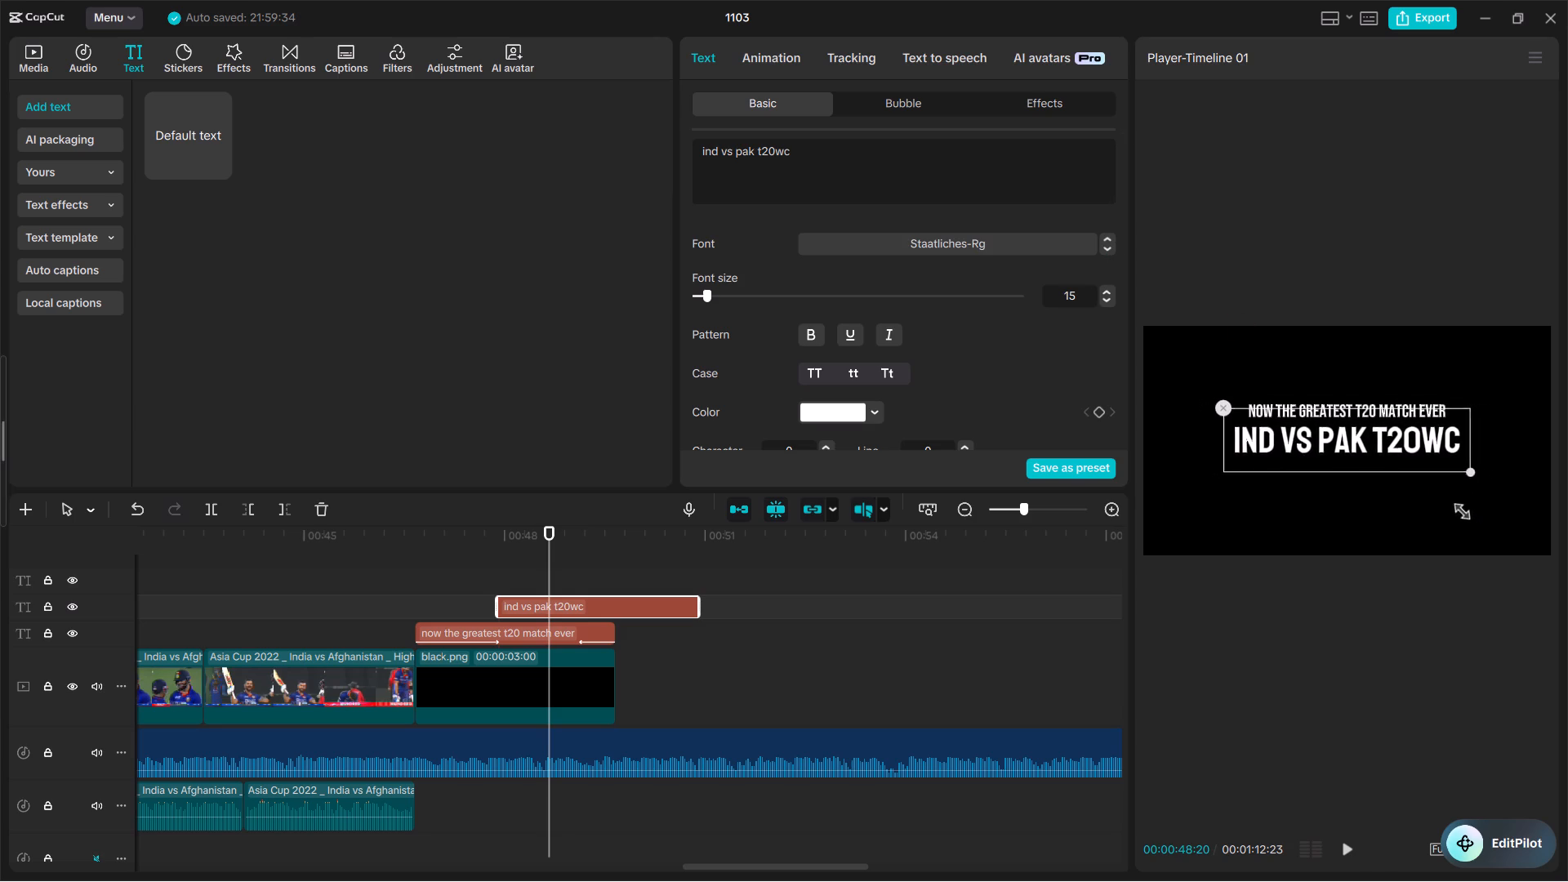
pyautogui.moveTo(1456, 506); pyautogui.dragTo(1426, 458)
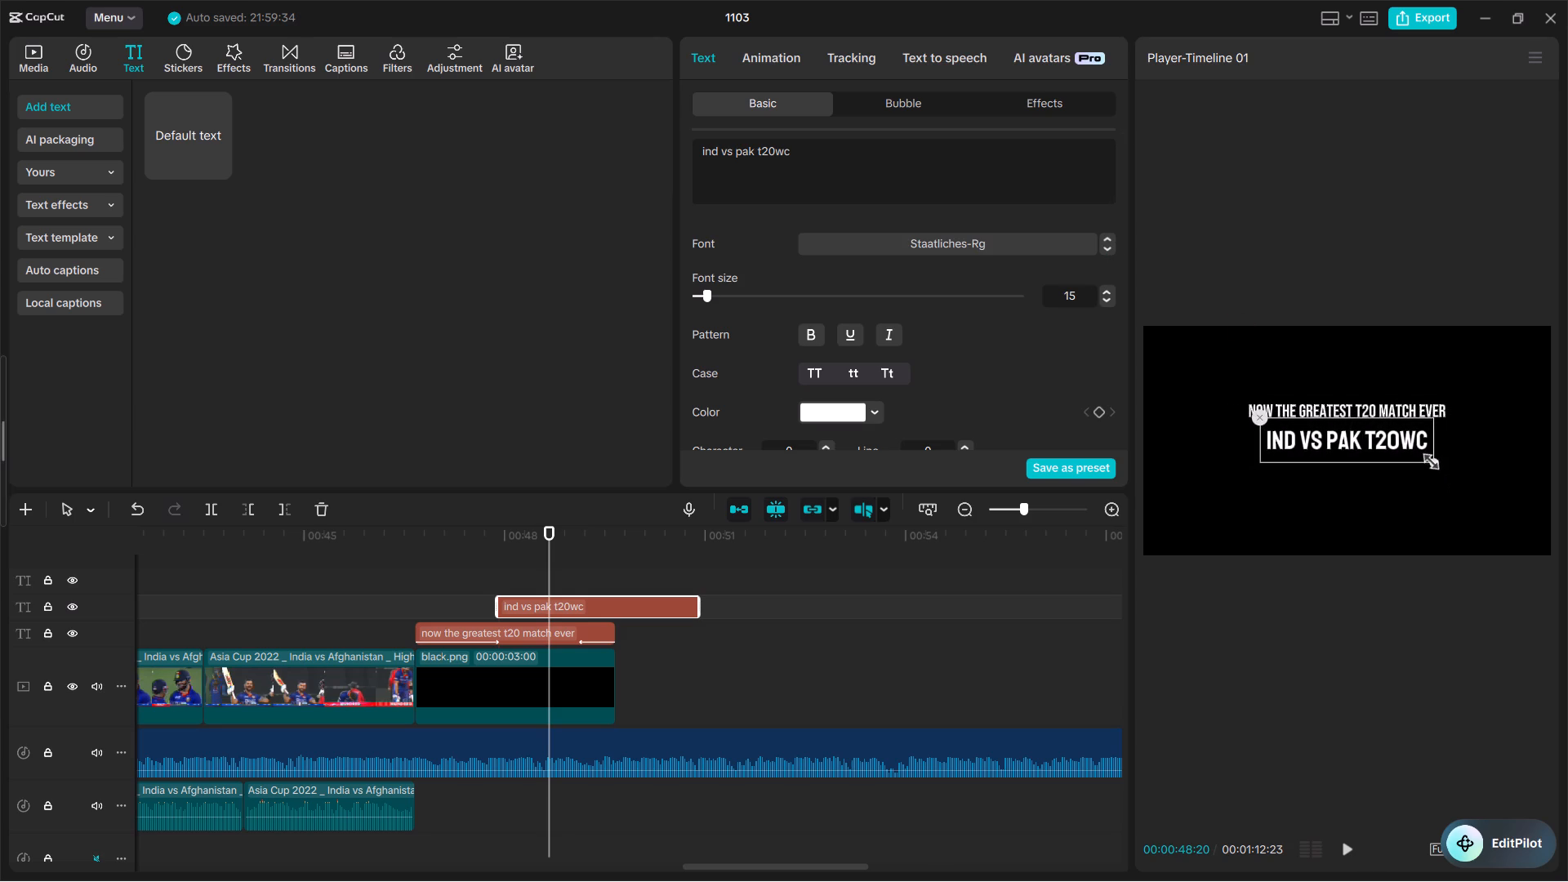
pyautogui.moveTo(1426, 458); pyautogui.dragTo(1455, 503)
# Try more fonts on the "ind vs pak t20wc" text and set it to Nosifer-Rg.
pyautogui.click(1107, 248)
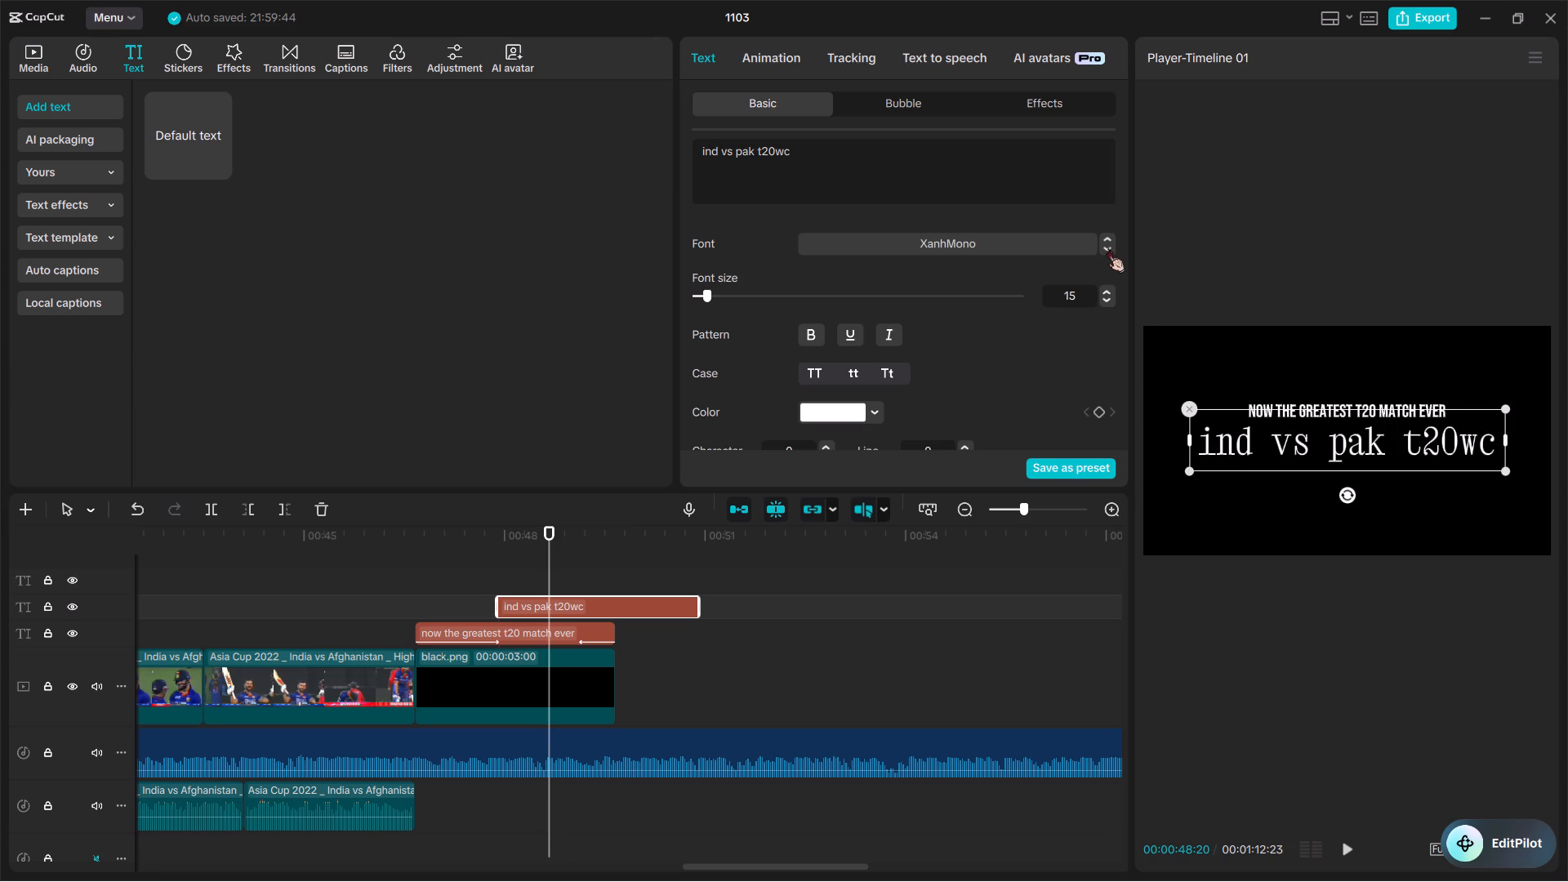
pyautogui.click(1107, 248)
pyautogui.click(1107, 248)
pyautogui.click(1107, 248)
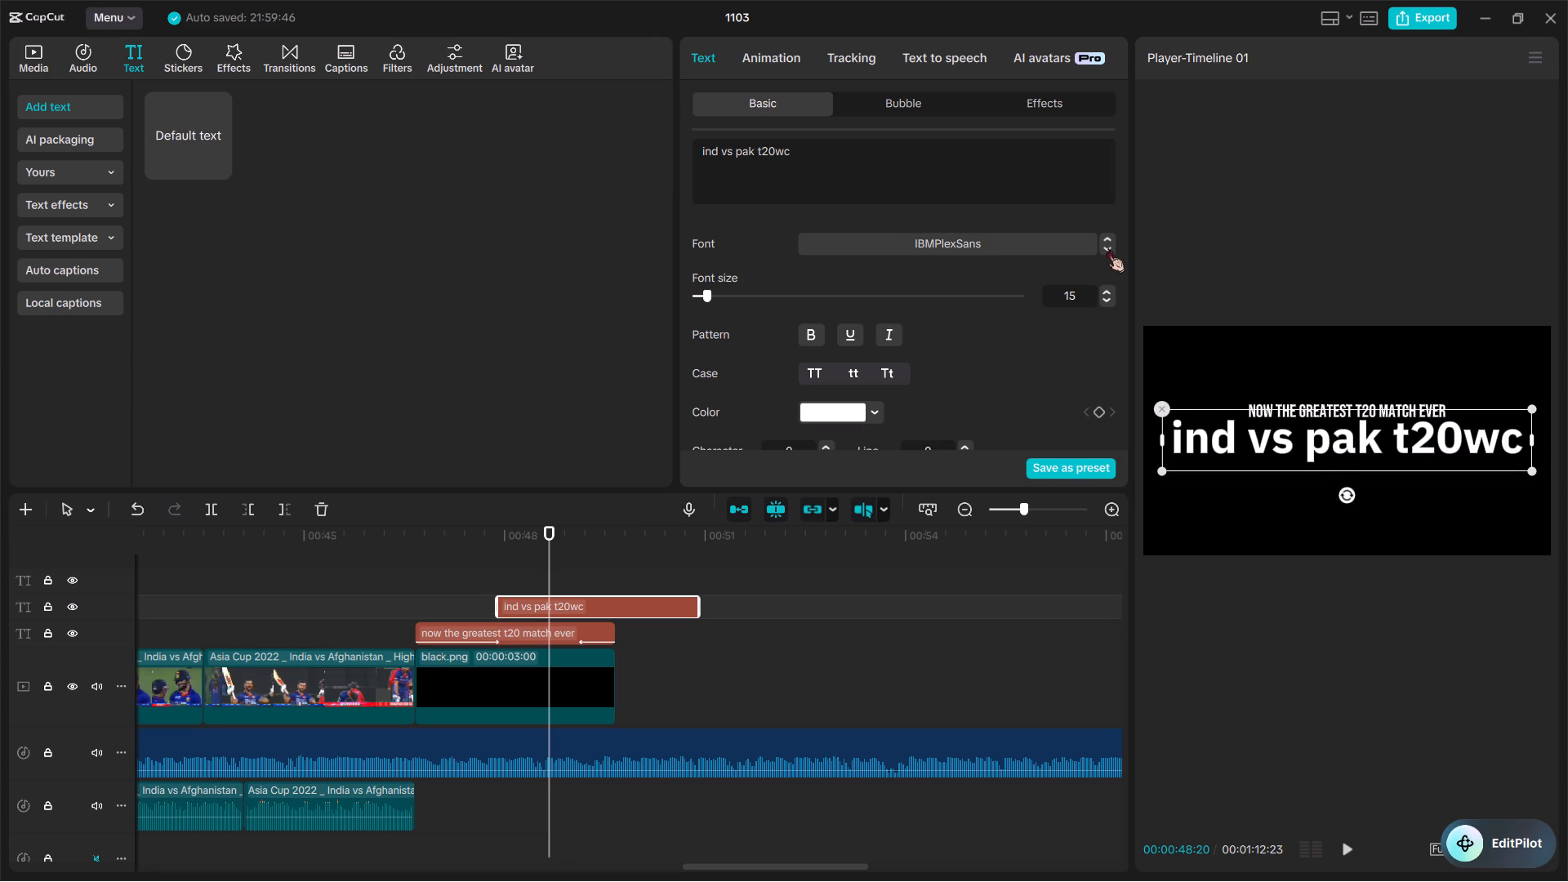
pyautogui.click(1107, 248)
pyautogui.click(1107, 248)
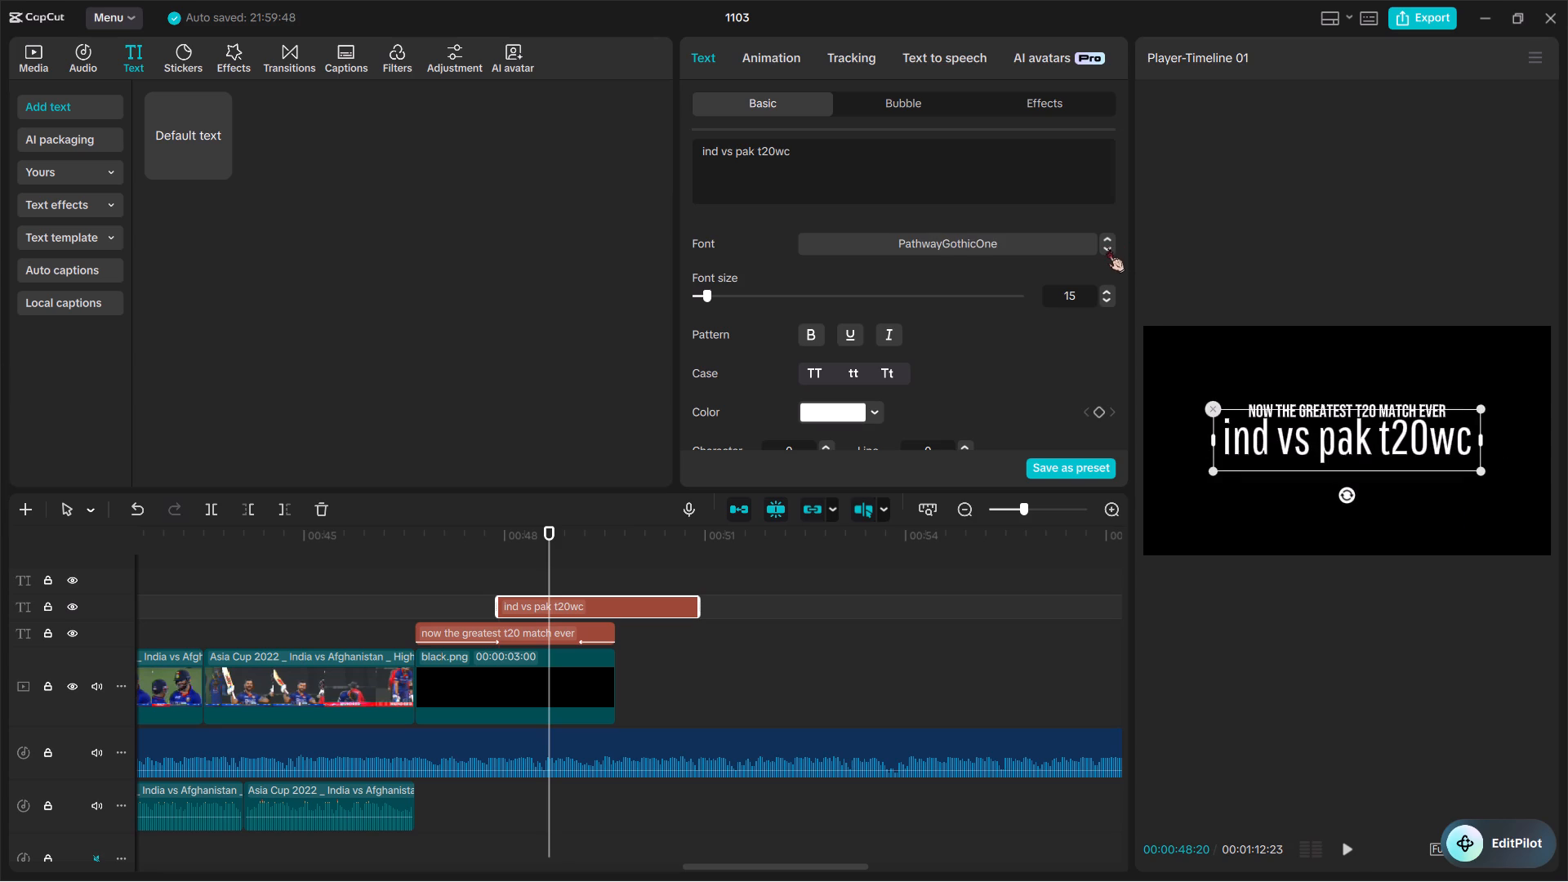
pyautogui.click(1107, 248)
pyautogui.click(1107, 248)
pyautogui.tripleClick(1107, 248)
pyautogui.doubleClick(1107, 248)
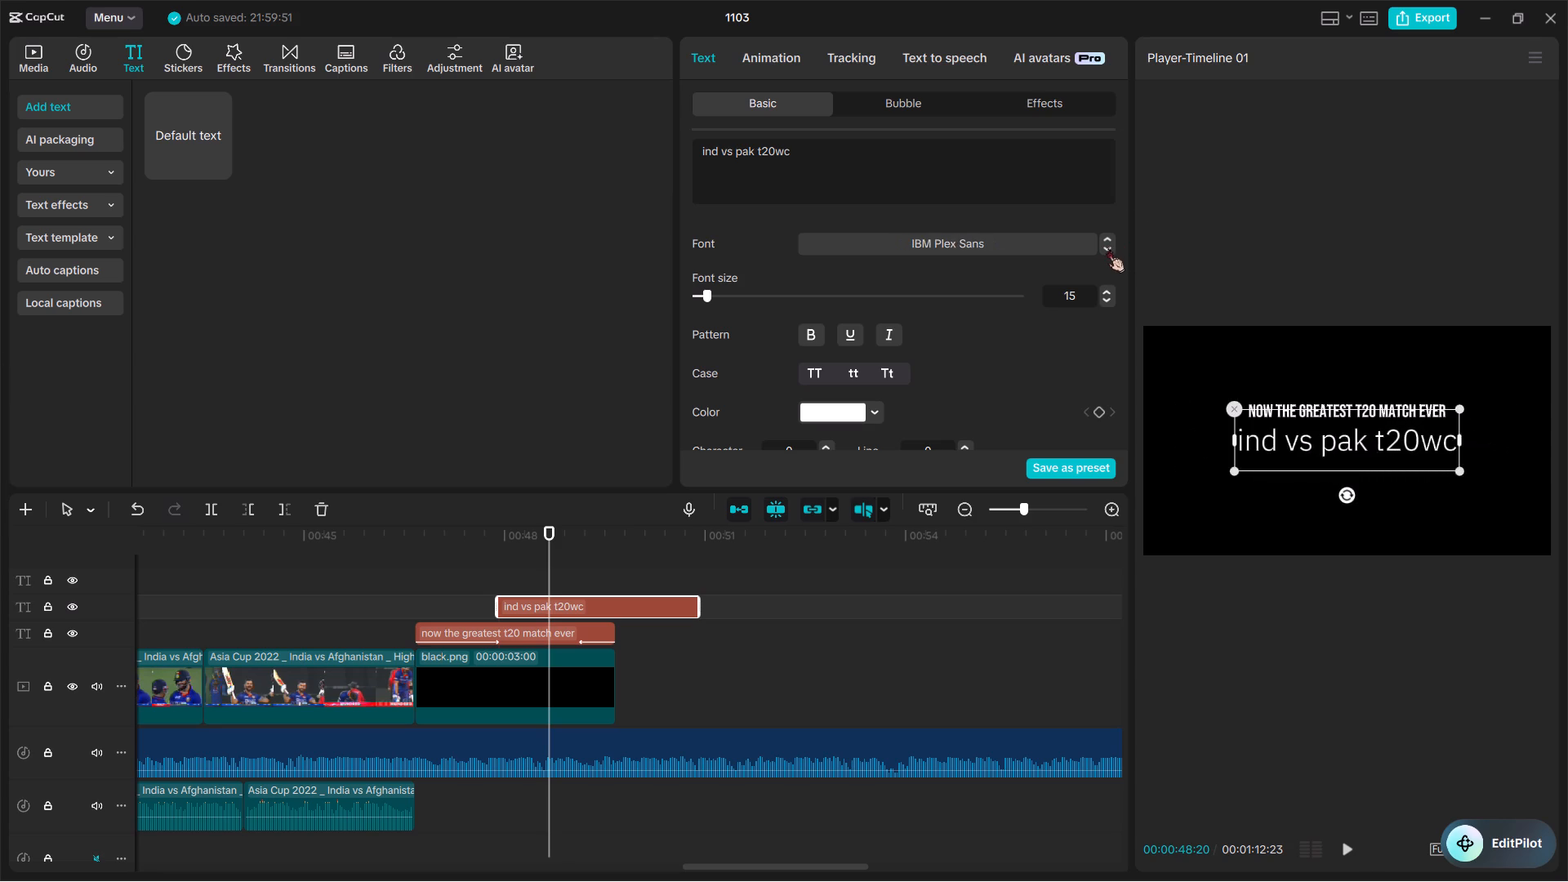
pyautogui.doubleClick(1107, 248)
pyautogui.click(1106, 238)
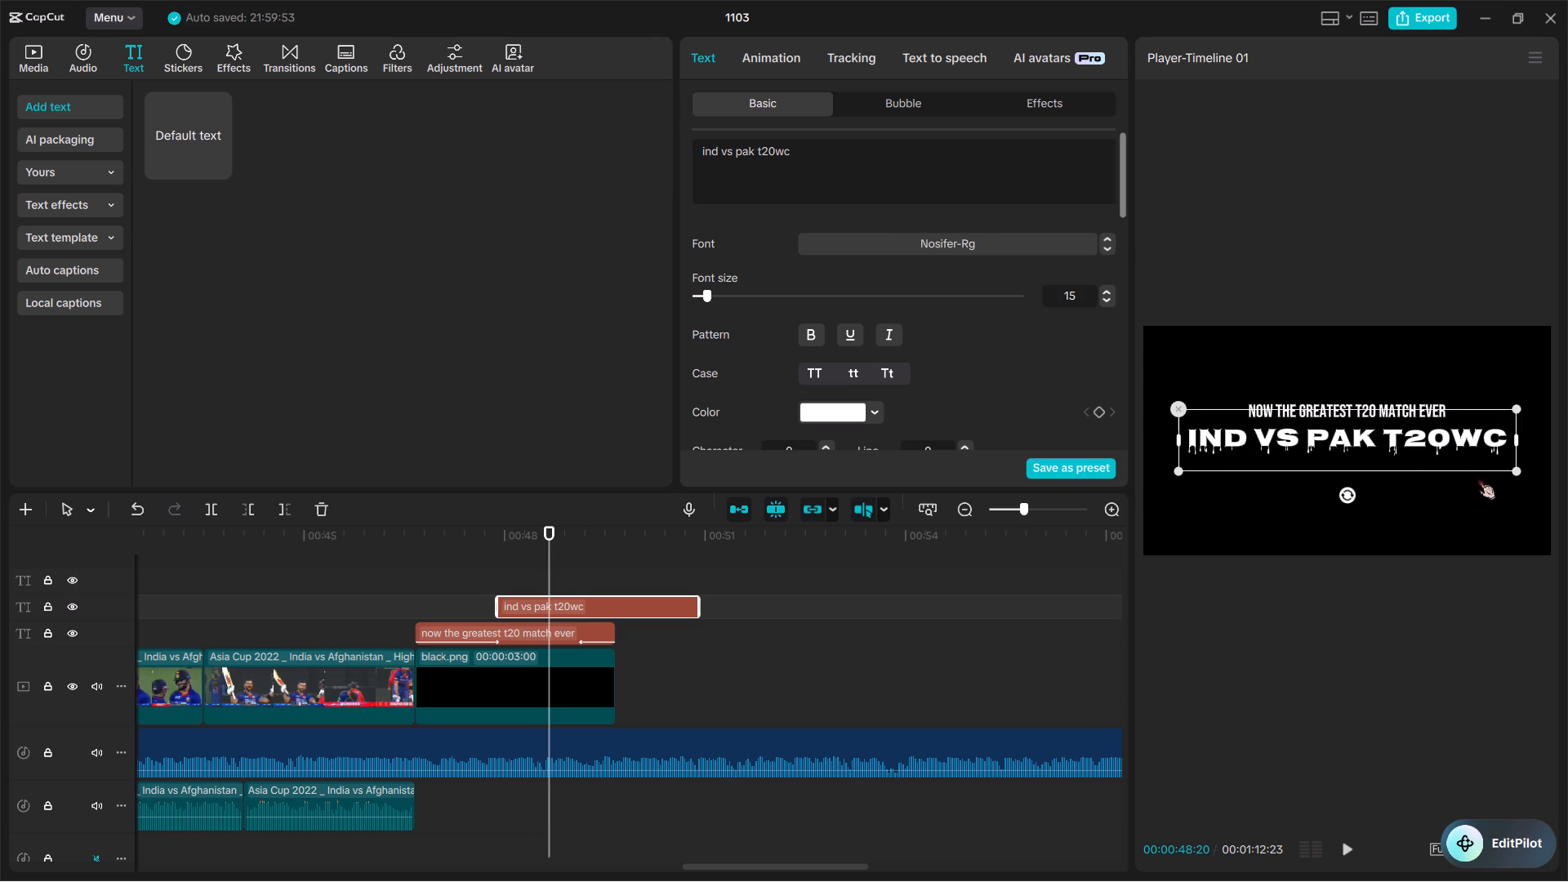
# Move the "ind vs pak t20wc" text slightly up in the frame, closer beneath the first title line.
pyautogui.click(1325, 446)
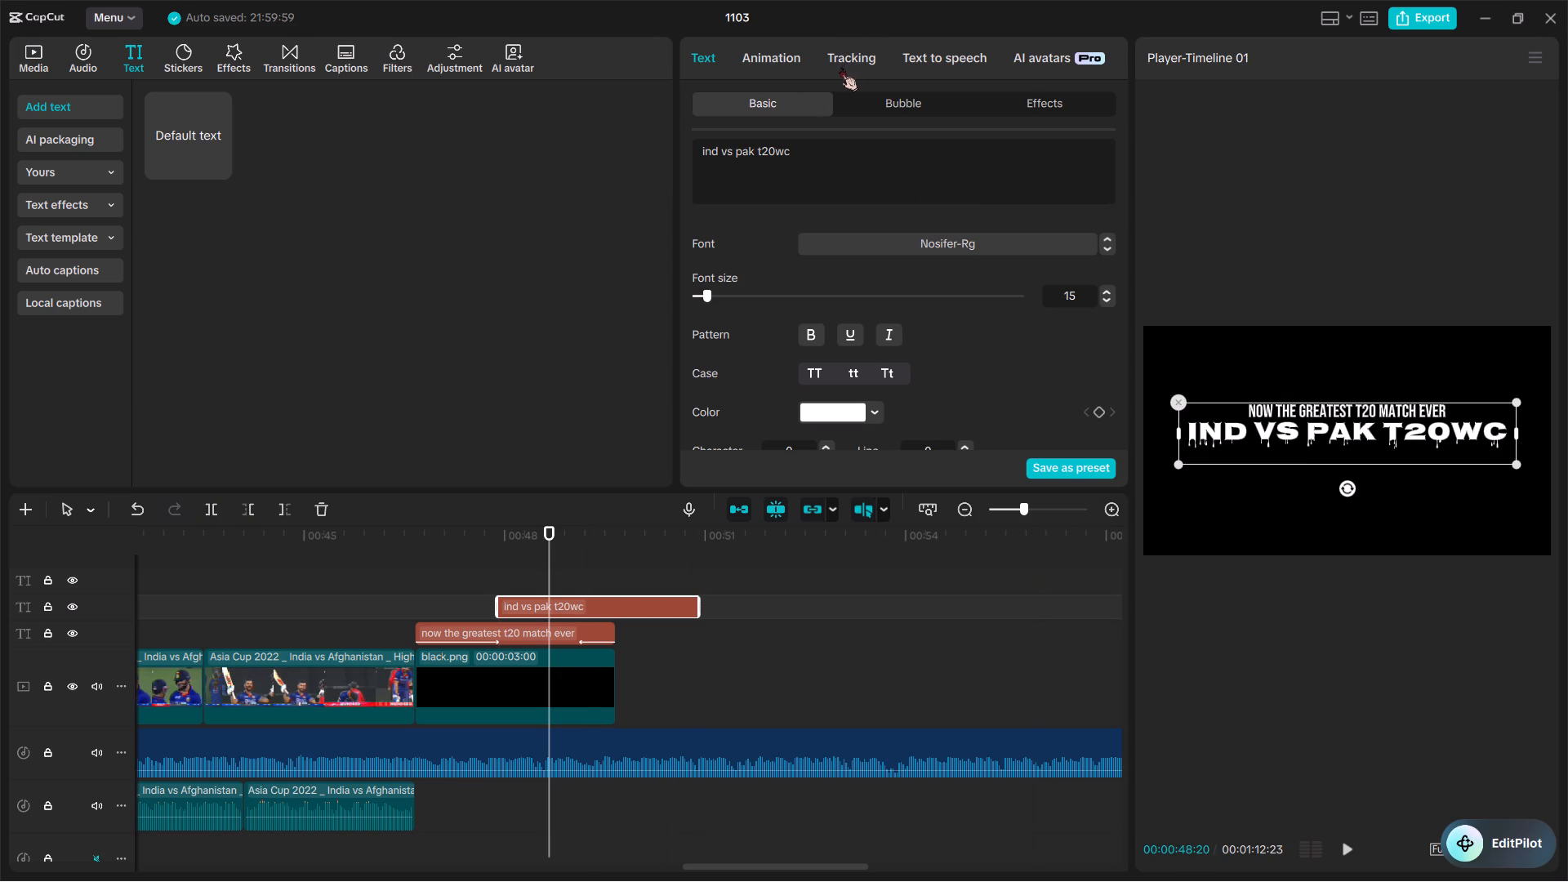
# Apply the Gradual Reveal entrance animation and the Fade Out exit animation to the "ind vs pak t20wc" text.
pyautogui.click(788, 67)
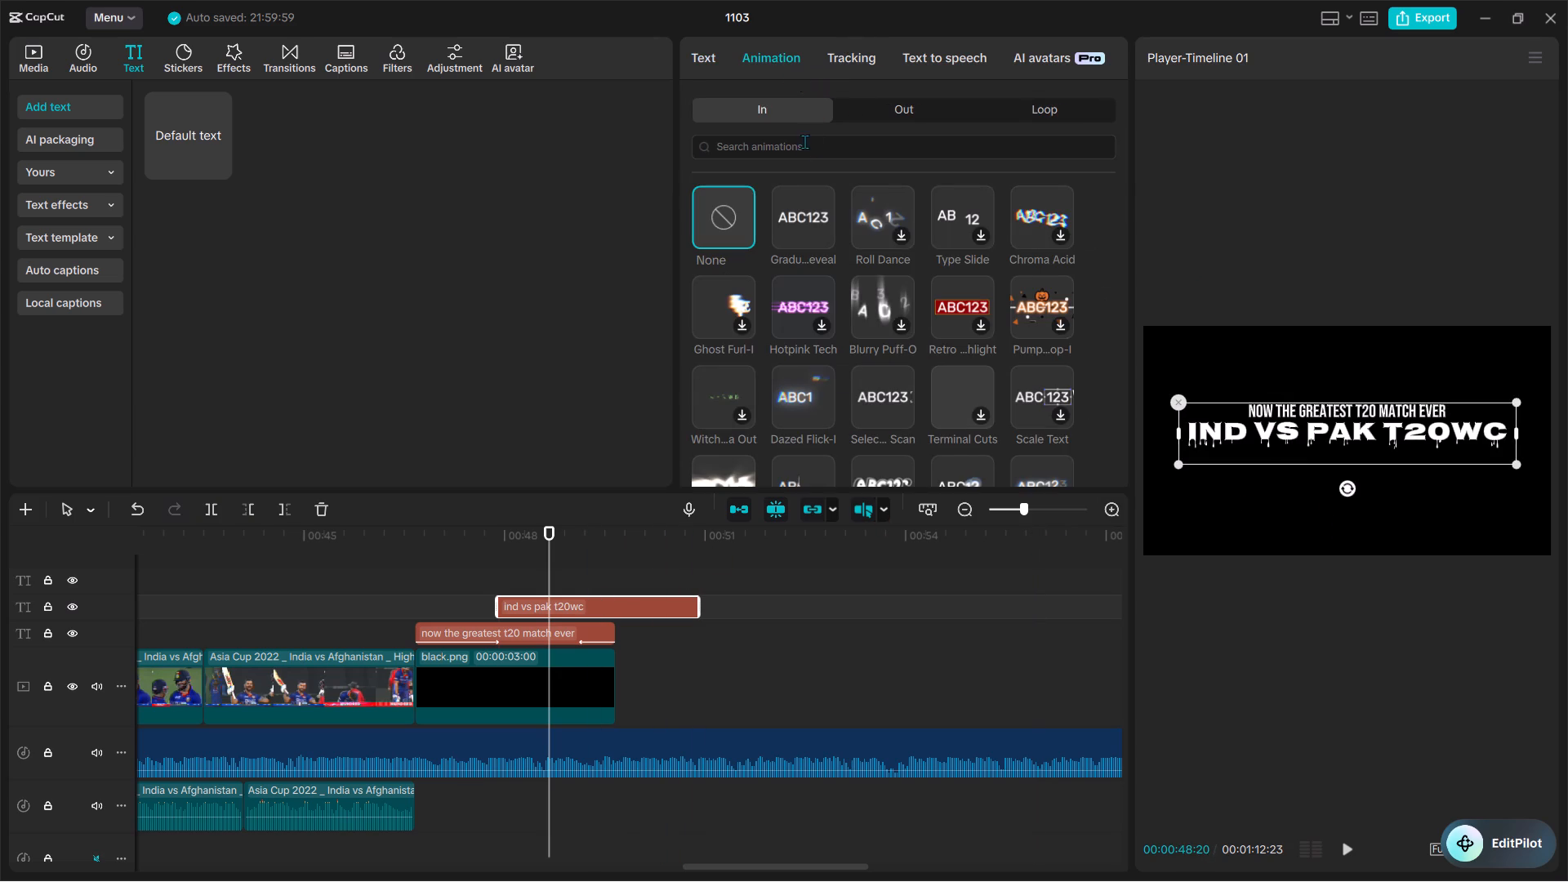
pyautogui.doubleClick(800, 216)
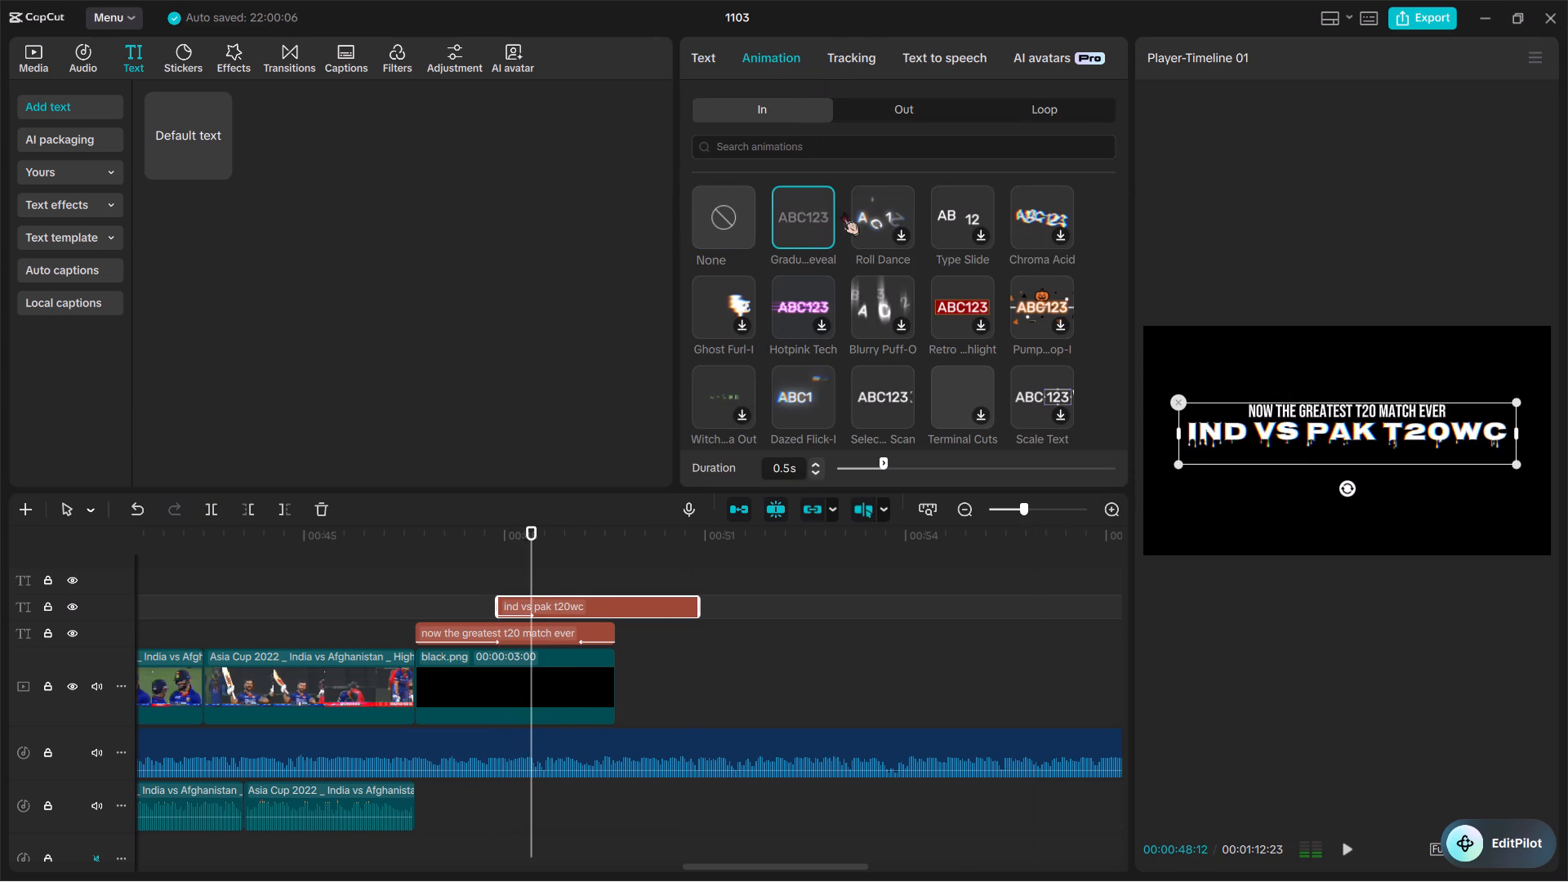
pyautogui.click(873, 120)
pyautogui.click(800, 230)
pyautogui.moveTo(800, 230); pyautogui.dragTo(780, 134)
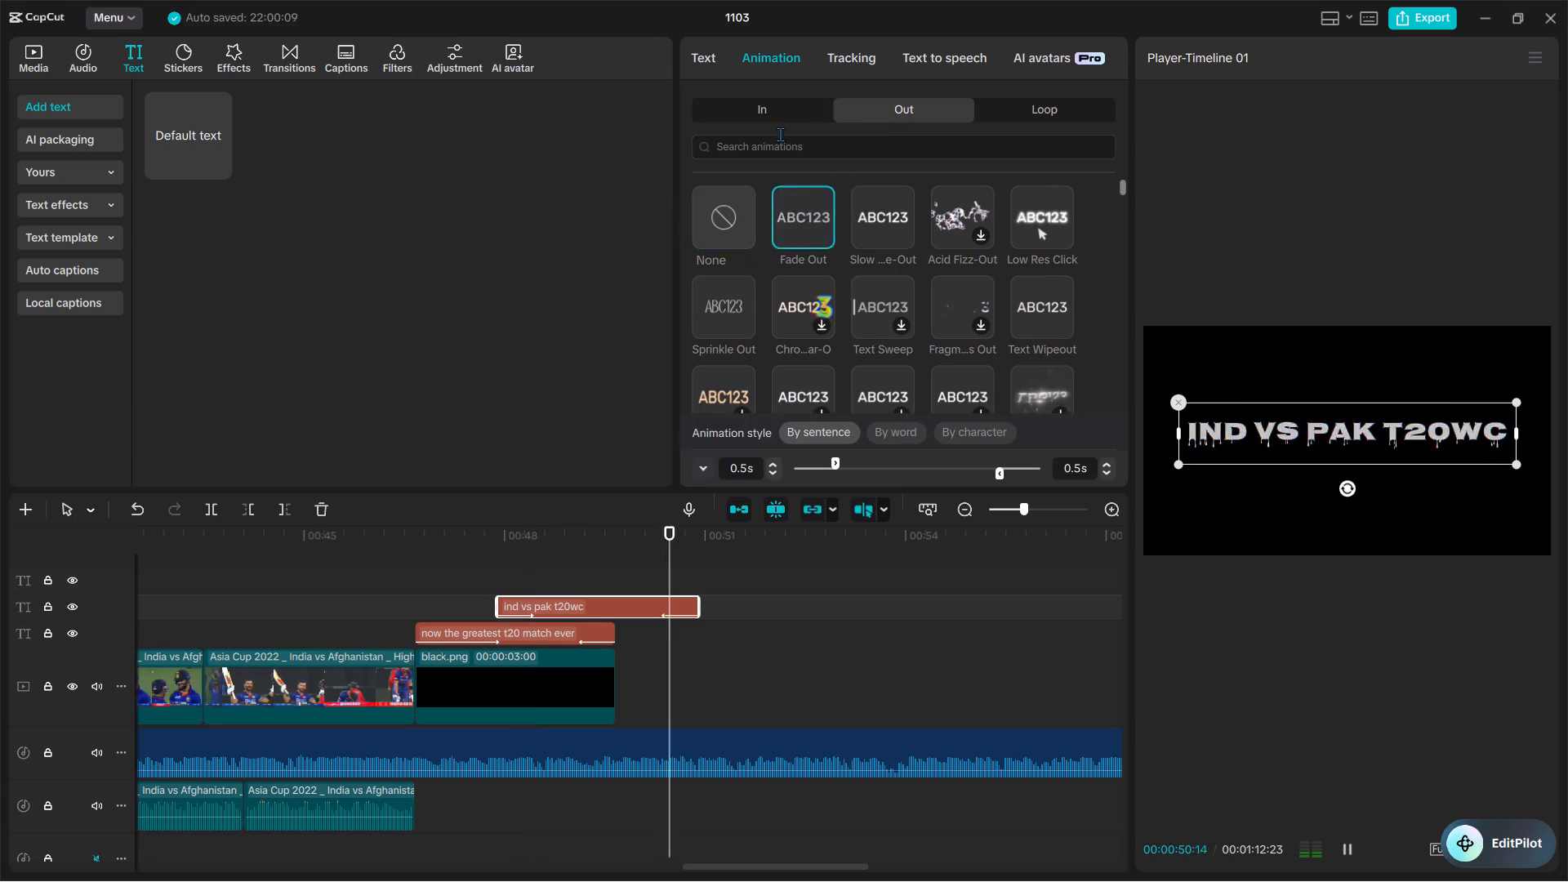
# Set the entrance animation duration of the "ind vs pak t20wc" text to 1.5 s.
pyautogui.moveTo(780, 134); pyautogui.dragTo(765, 102)
pyautogui.click(762, 118)
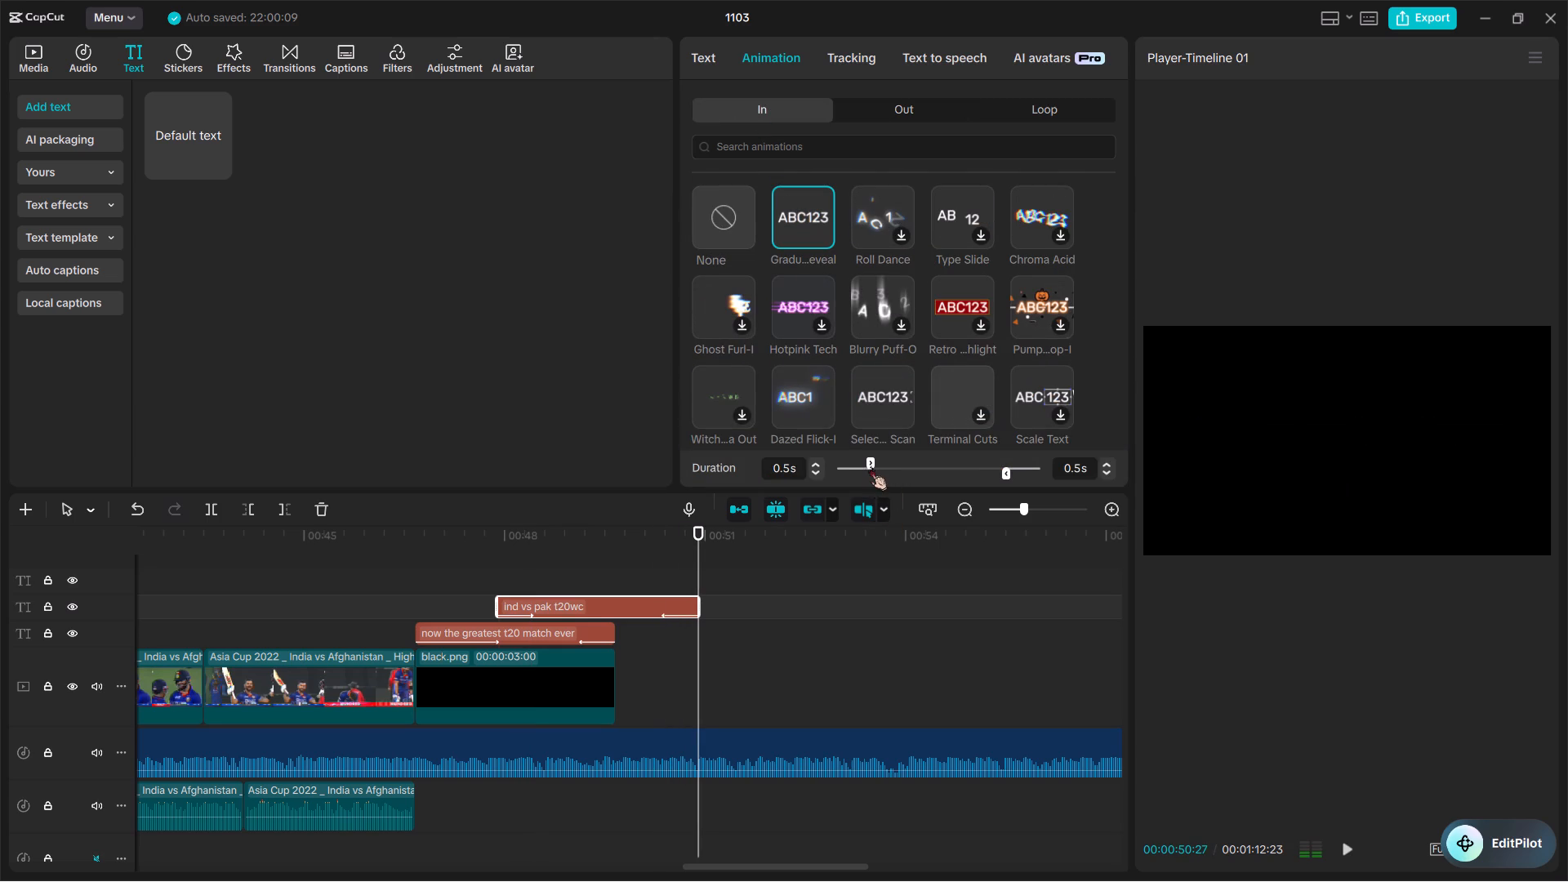
pyautogui.moveTo(870, 465); pyautogui.dragTo(934, 465)
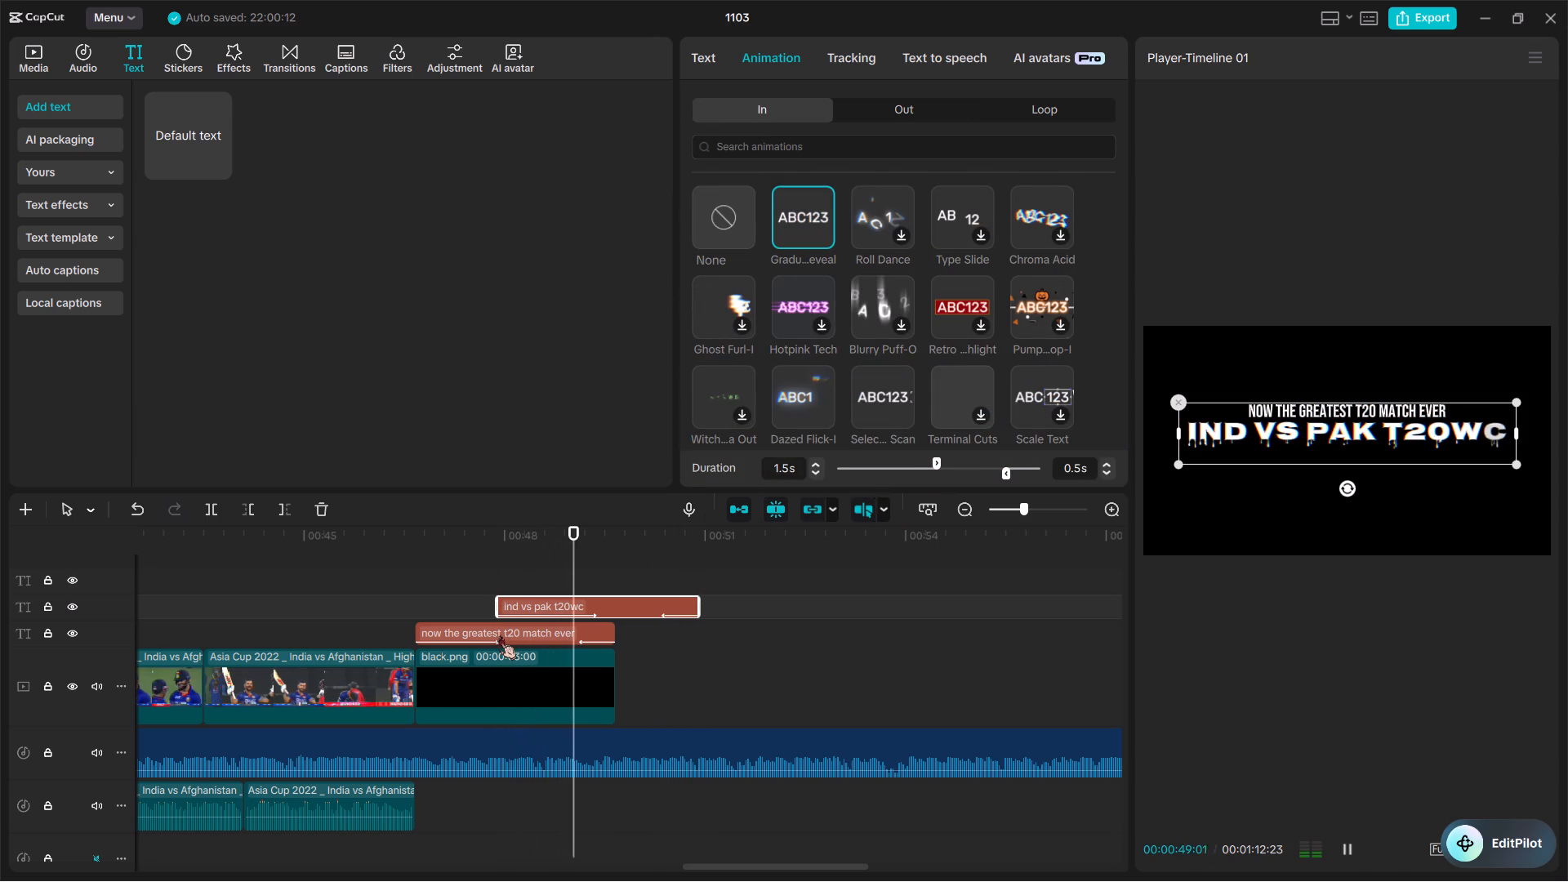
# Trim the end of the "ind vs pak t20wc" text to the end of the black.png clip and preview it.
pyautogui.click(613, 606)
pyautogui.press('w')
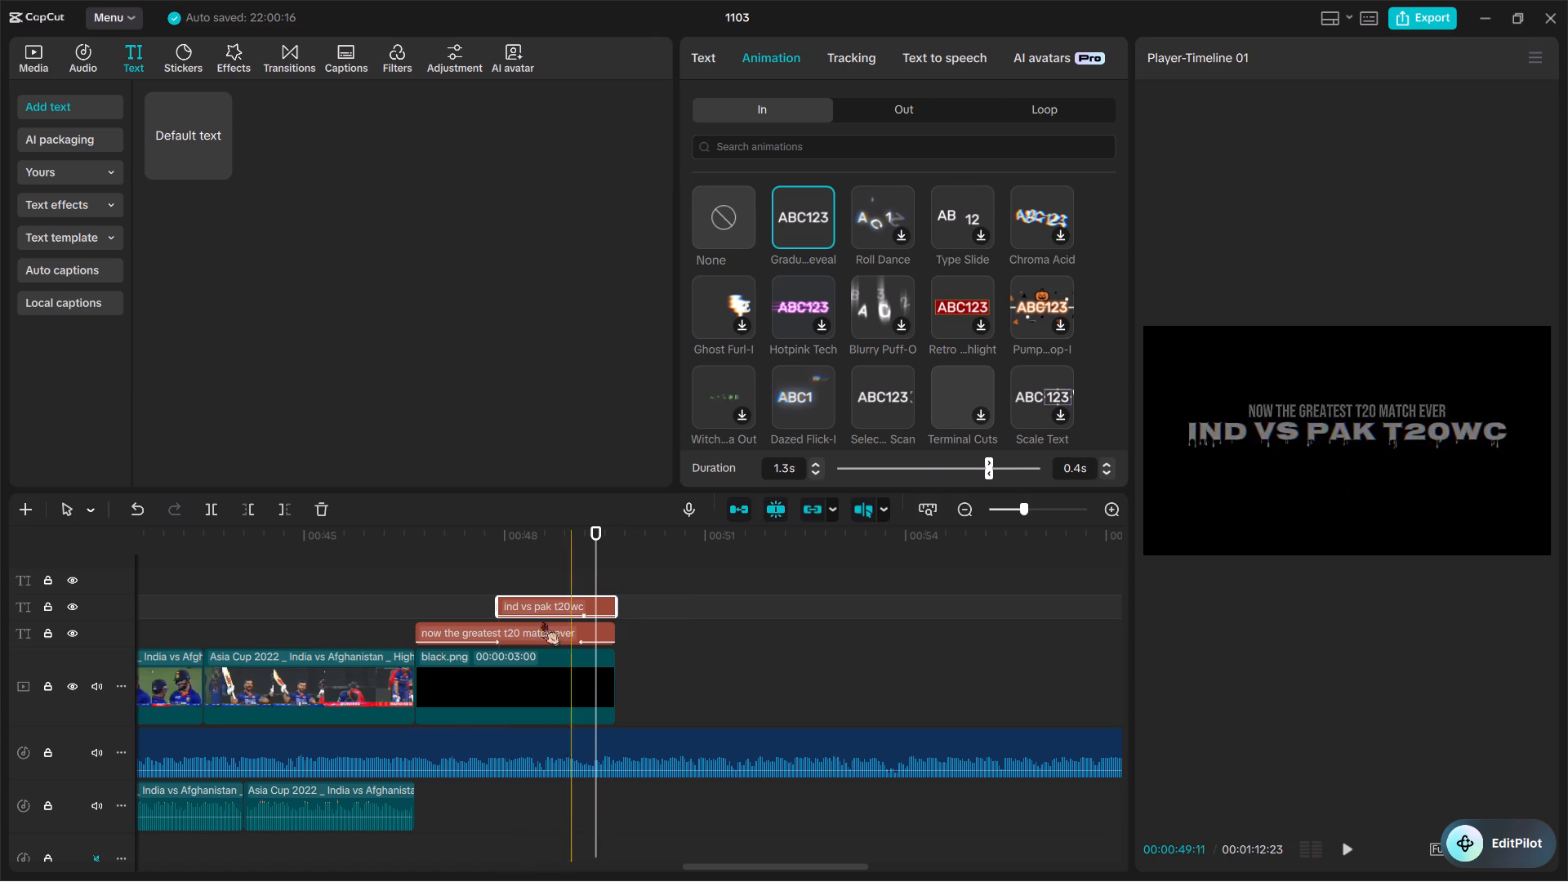
pyautogui.press('space')
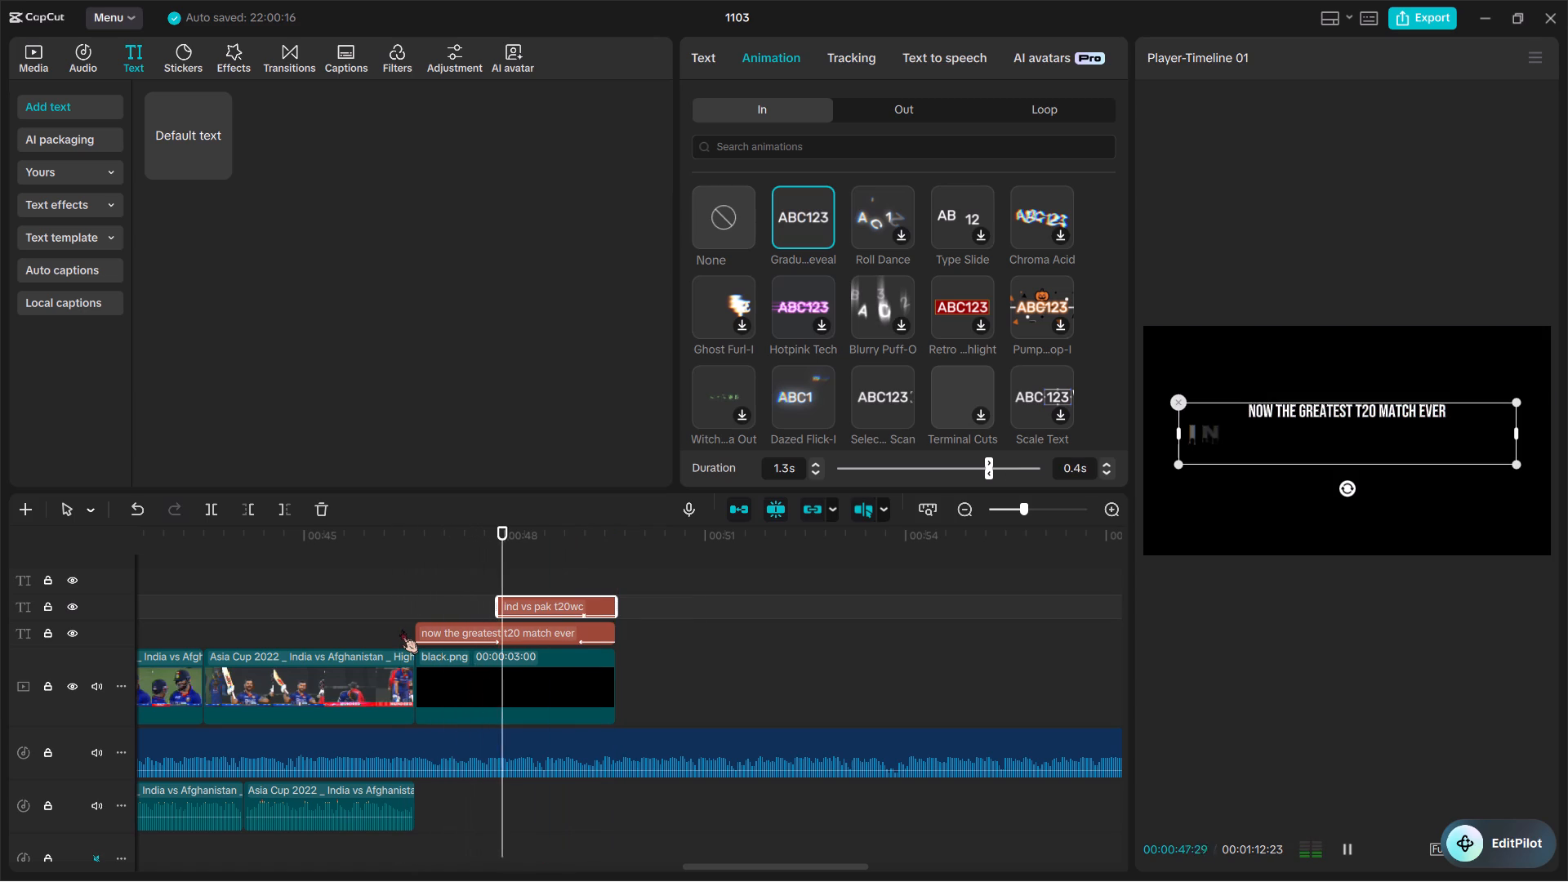
pyautogui.press('space')
# Set the entrance animation duration of the "now the greatest t20 match ever" title to 1.0 s.
pyautogui.click(470, 634)
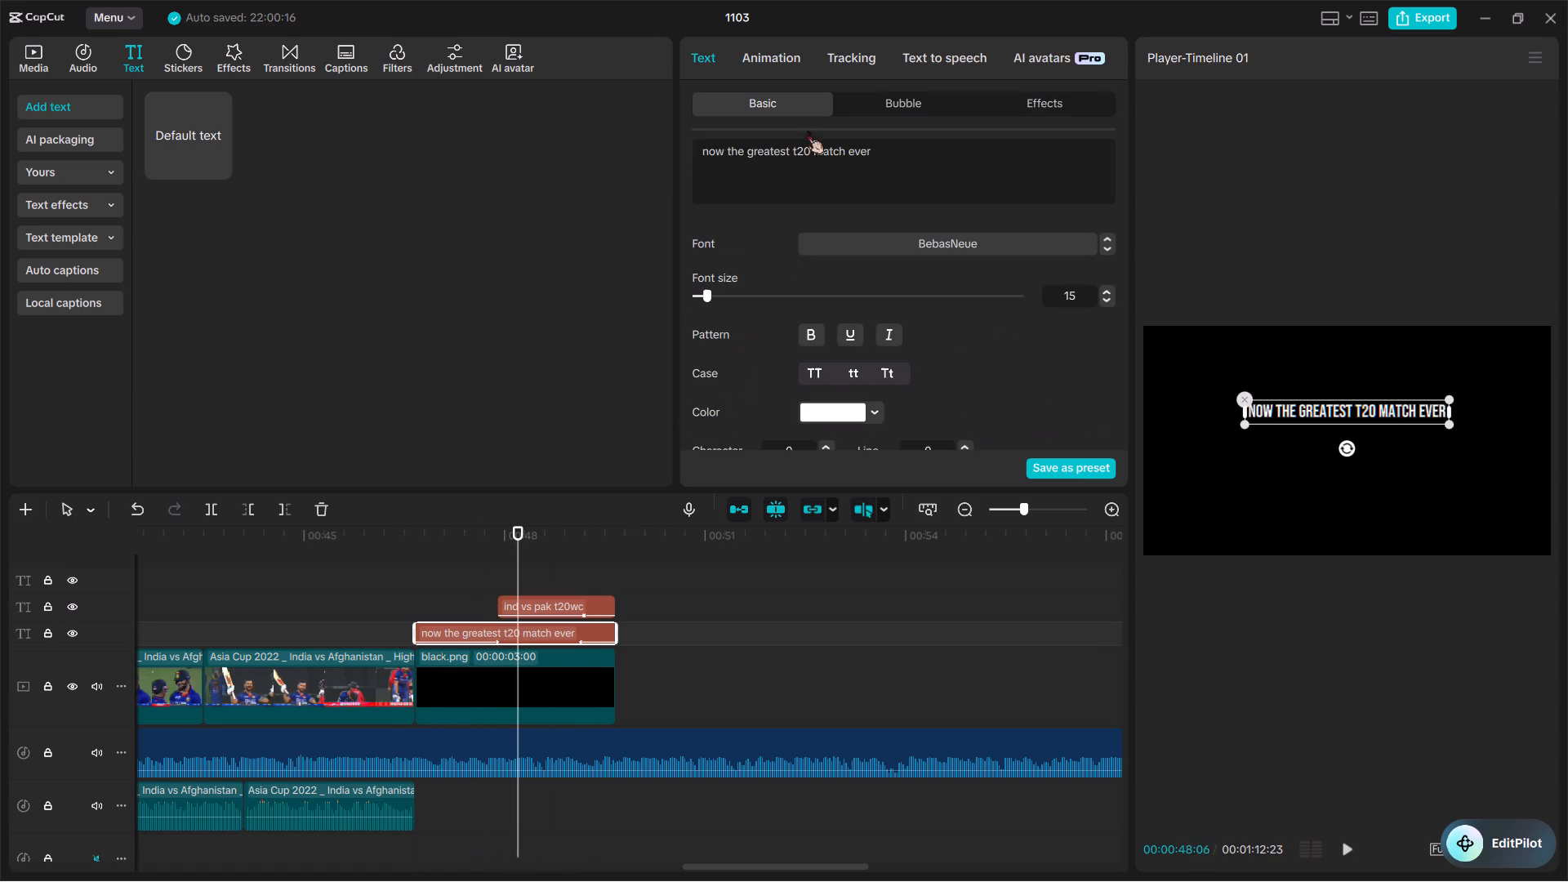
pyautogui.click(778, 54)
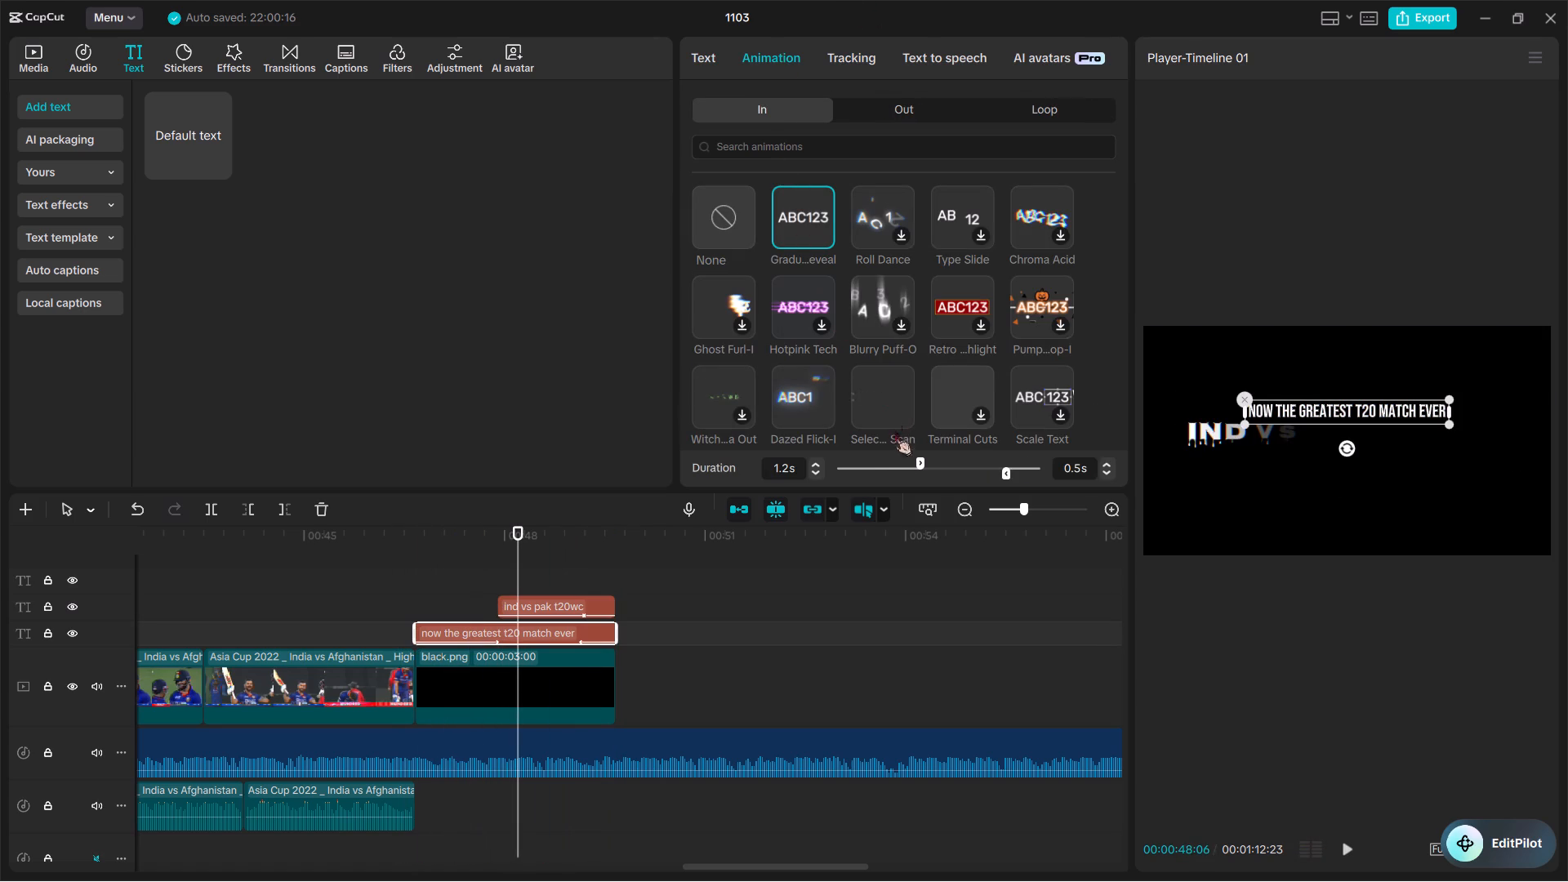
pyautogui.click(902, 463)
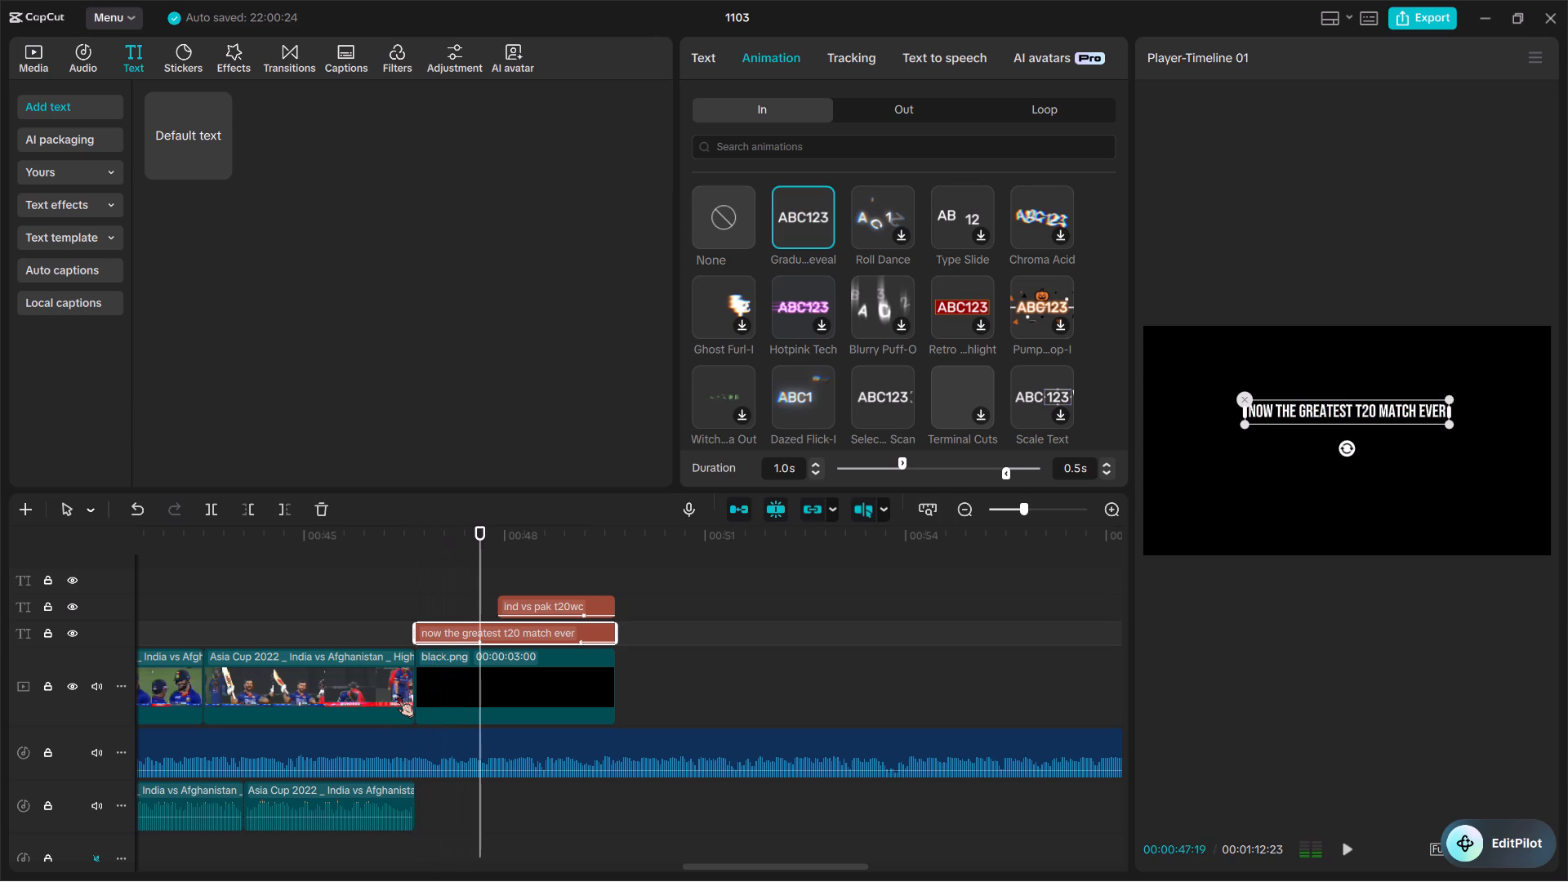
# Extend the start of the "ind vs pak t20wc" text back to where the title's entrance animation ends, and play the sequence.
pyautogui.click(506, 612)
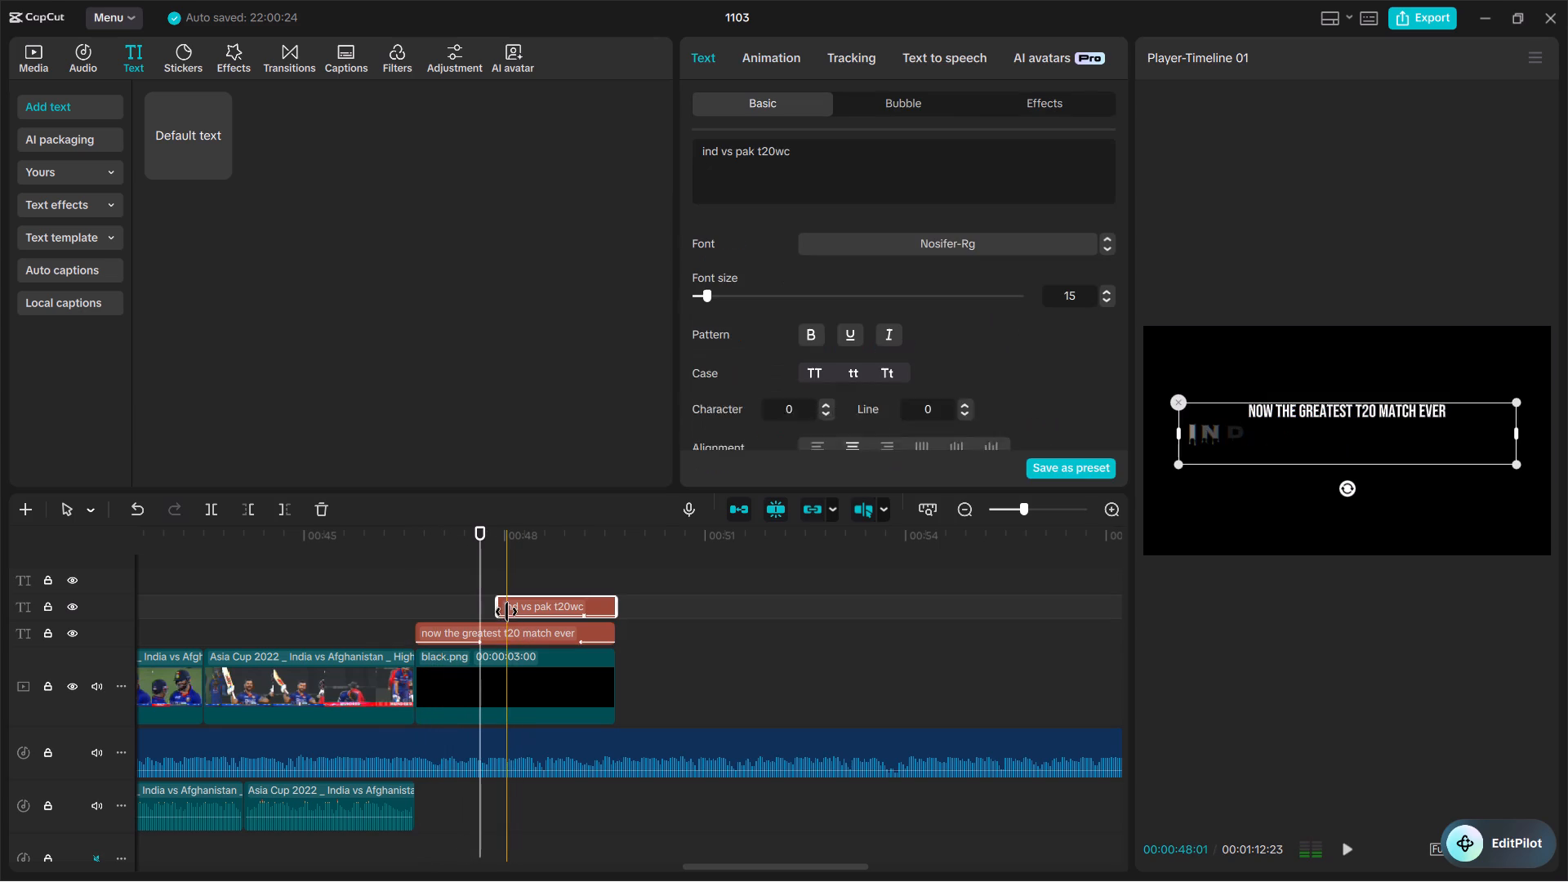
pyautogui.moveTo(495, 611); pyautogui.dragTo(485, 611)
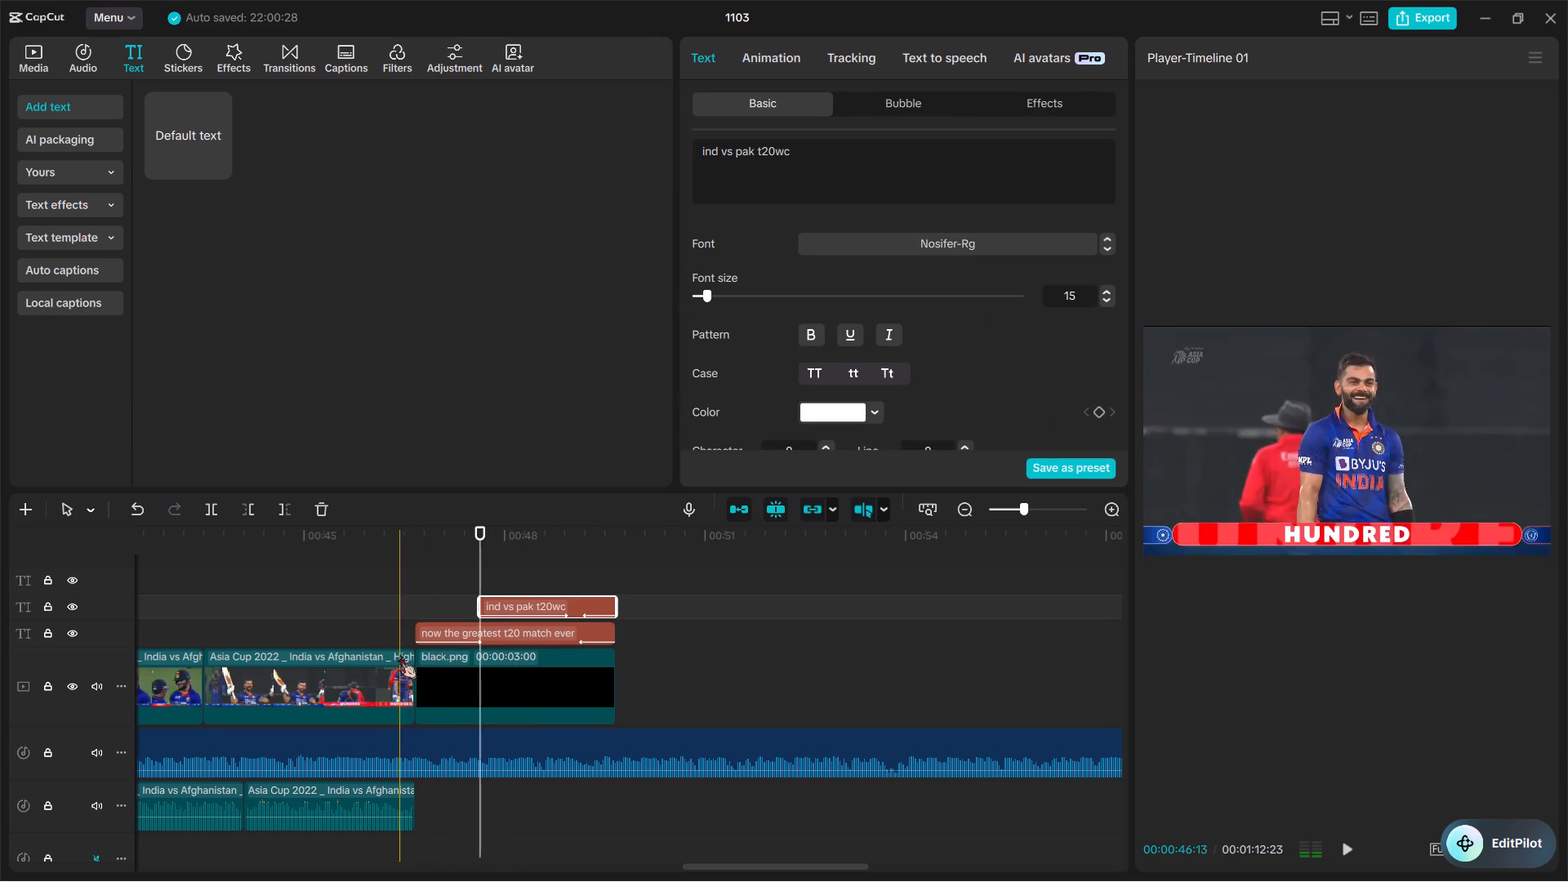
pyautogui.press('space')
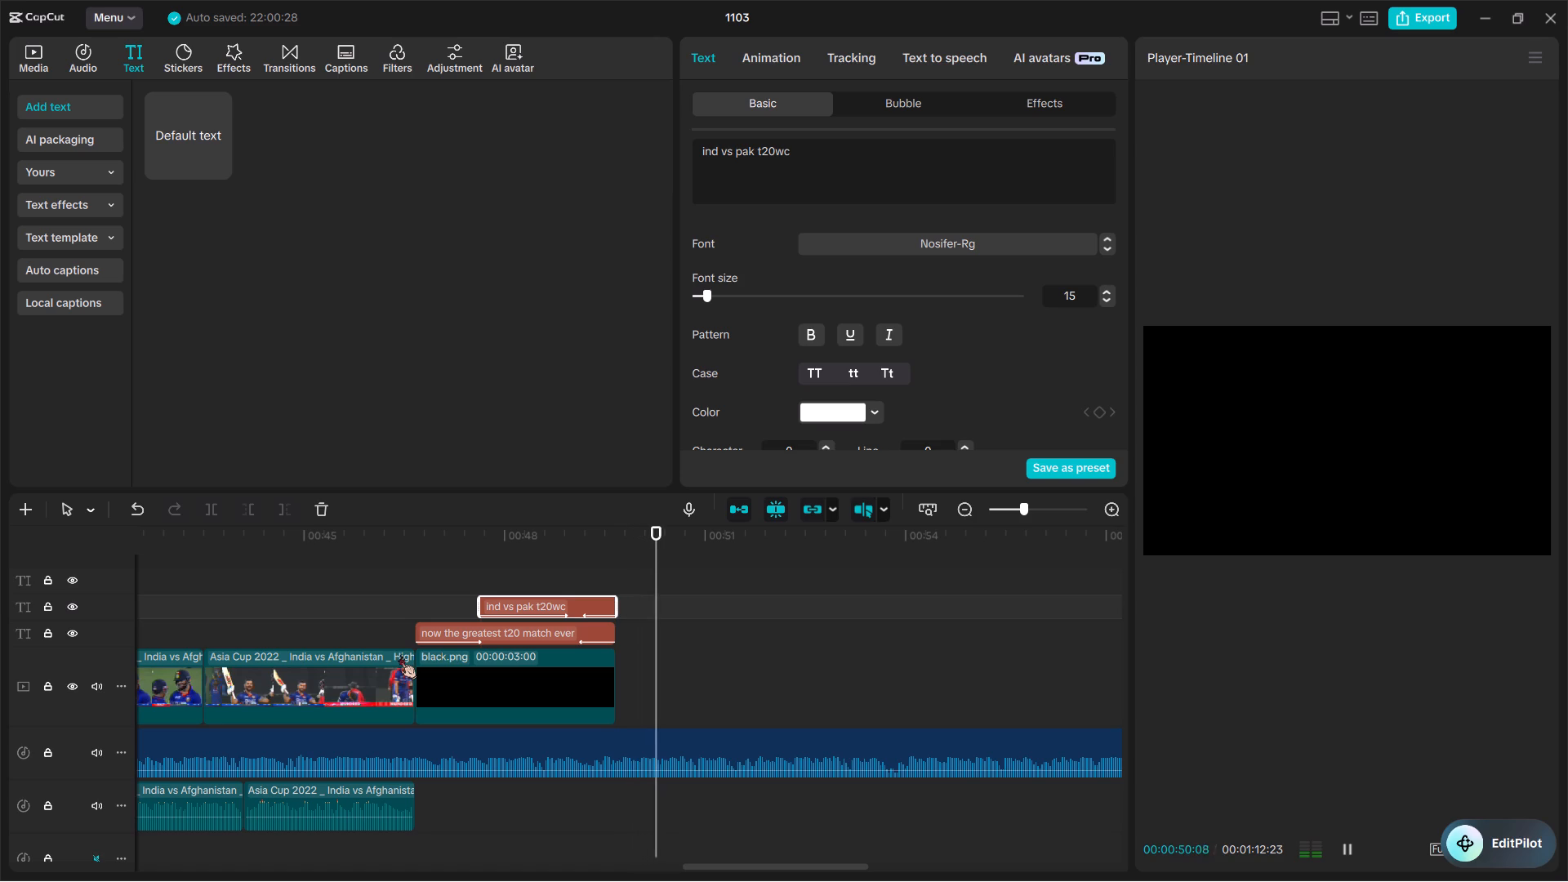
pyautogui.press('space')
# Add ind pak.mp4 from the imported media to the main track, directly after the black.png clip.
pyautogui.keyDown('ctrl'); pyautogui.scroll(-8, 462, 679); pyautogui.keyUp('ctrl')
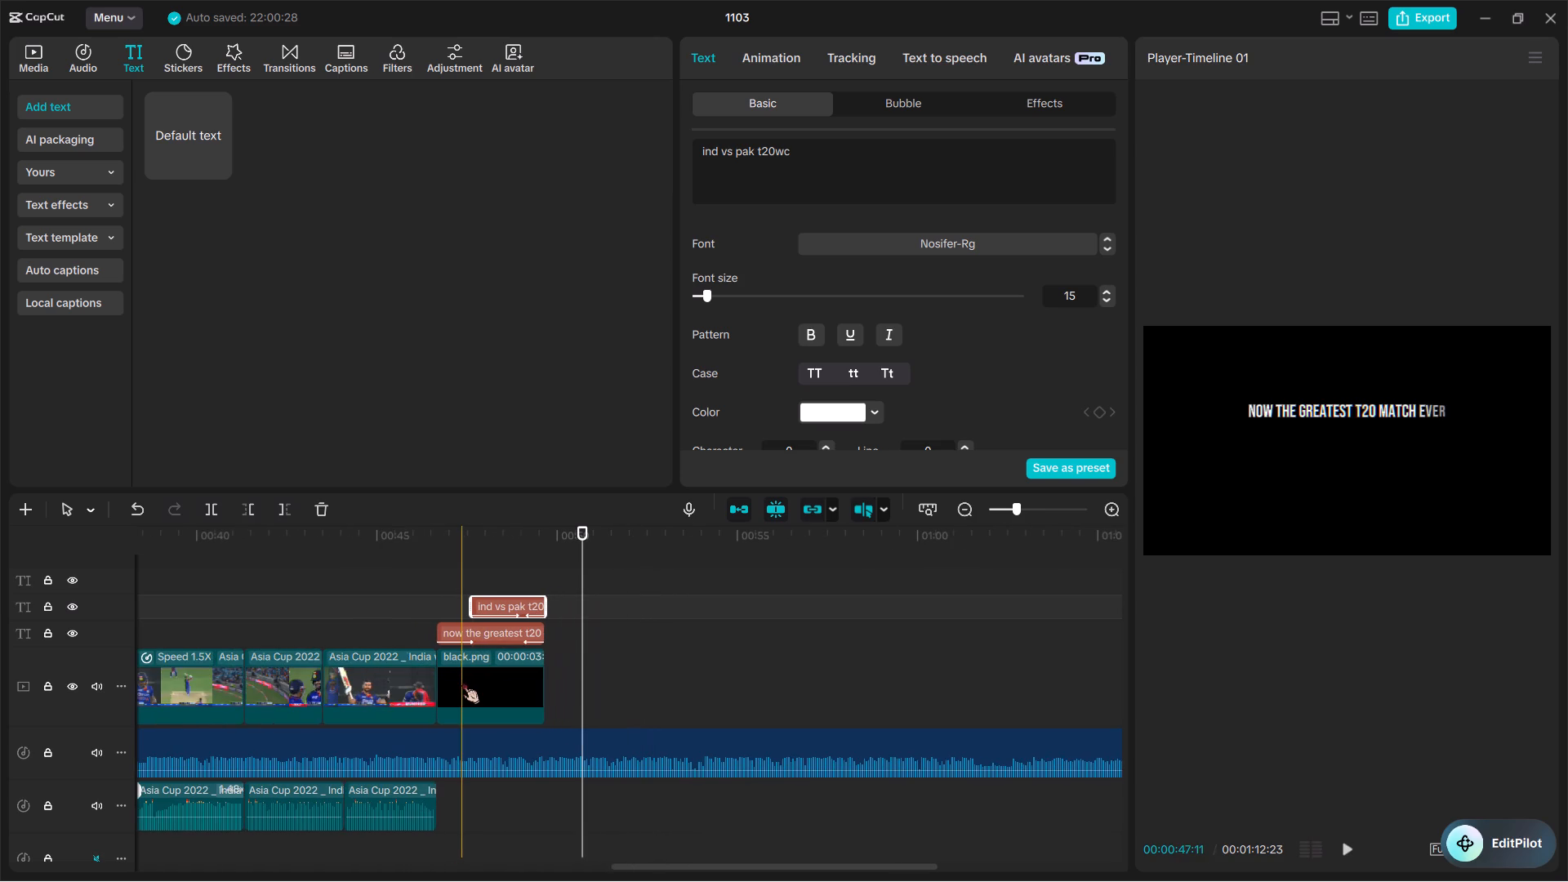
pyautogui.click(41, 36)
pyautogui.click(28, 57)
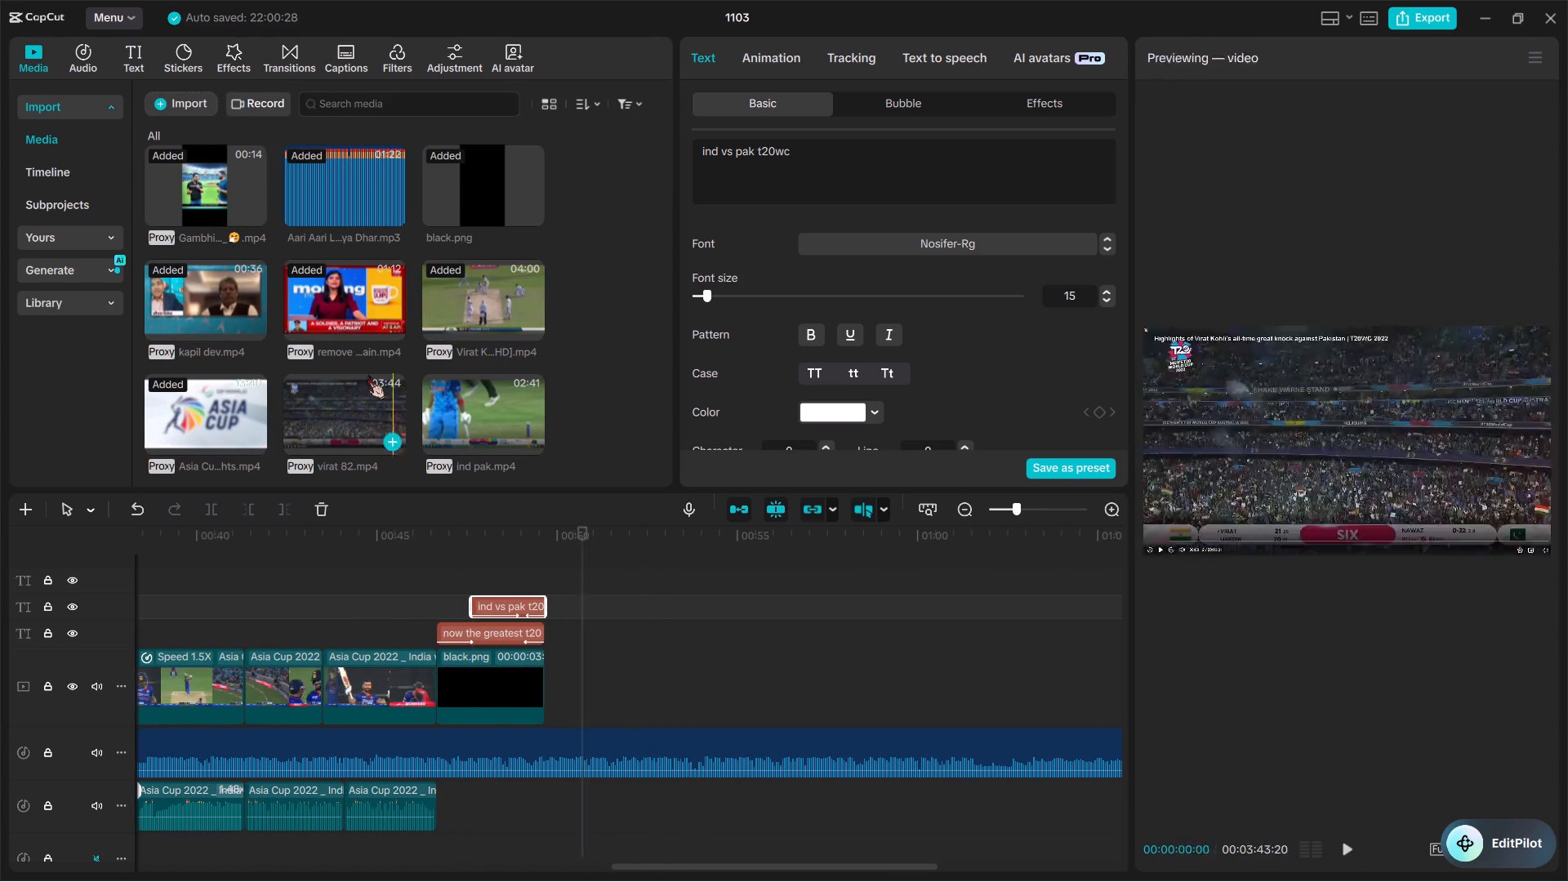
pyautogui.scroll(-1, 367, 375)
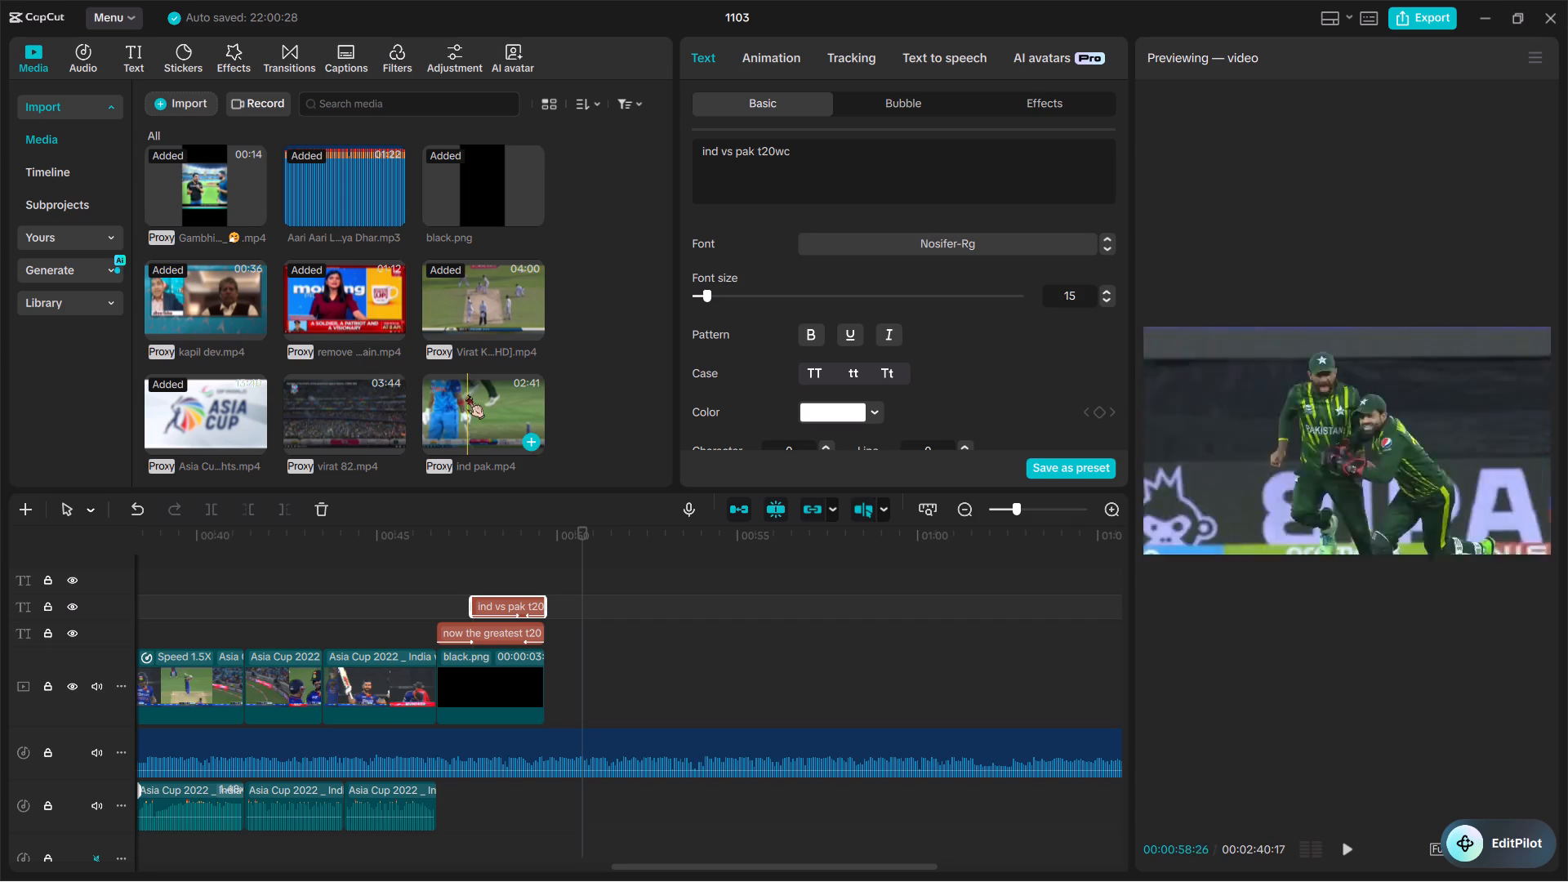
pyautogui.moveTo(469, 393); pyautogui.dragTo(582, 678)
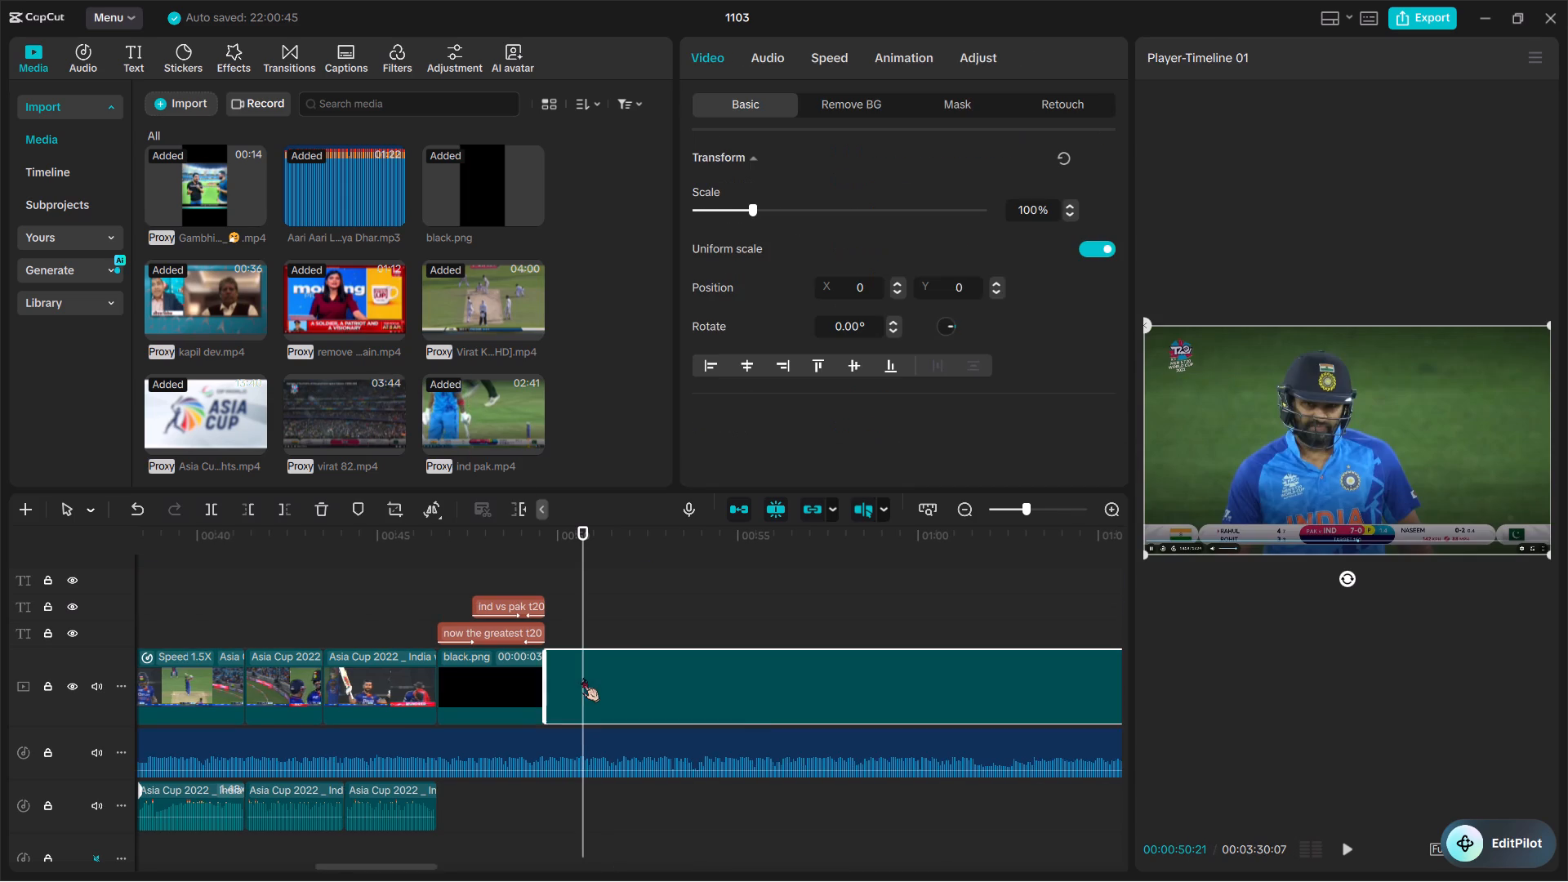
# Play through the opening of the ind pak.mp4 clip to look for where the first delivery should start.
pyautogui.keyDown('ctrl'); pyautogui.scroll(13, 582, 678); pyautogui.keyUp('ctrl')
pyautogui.press('space')
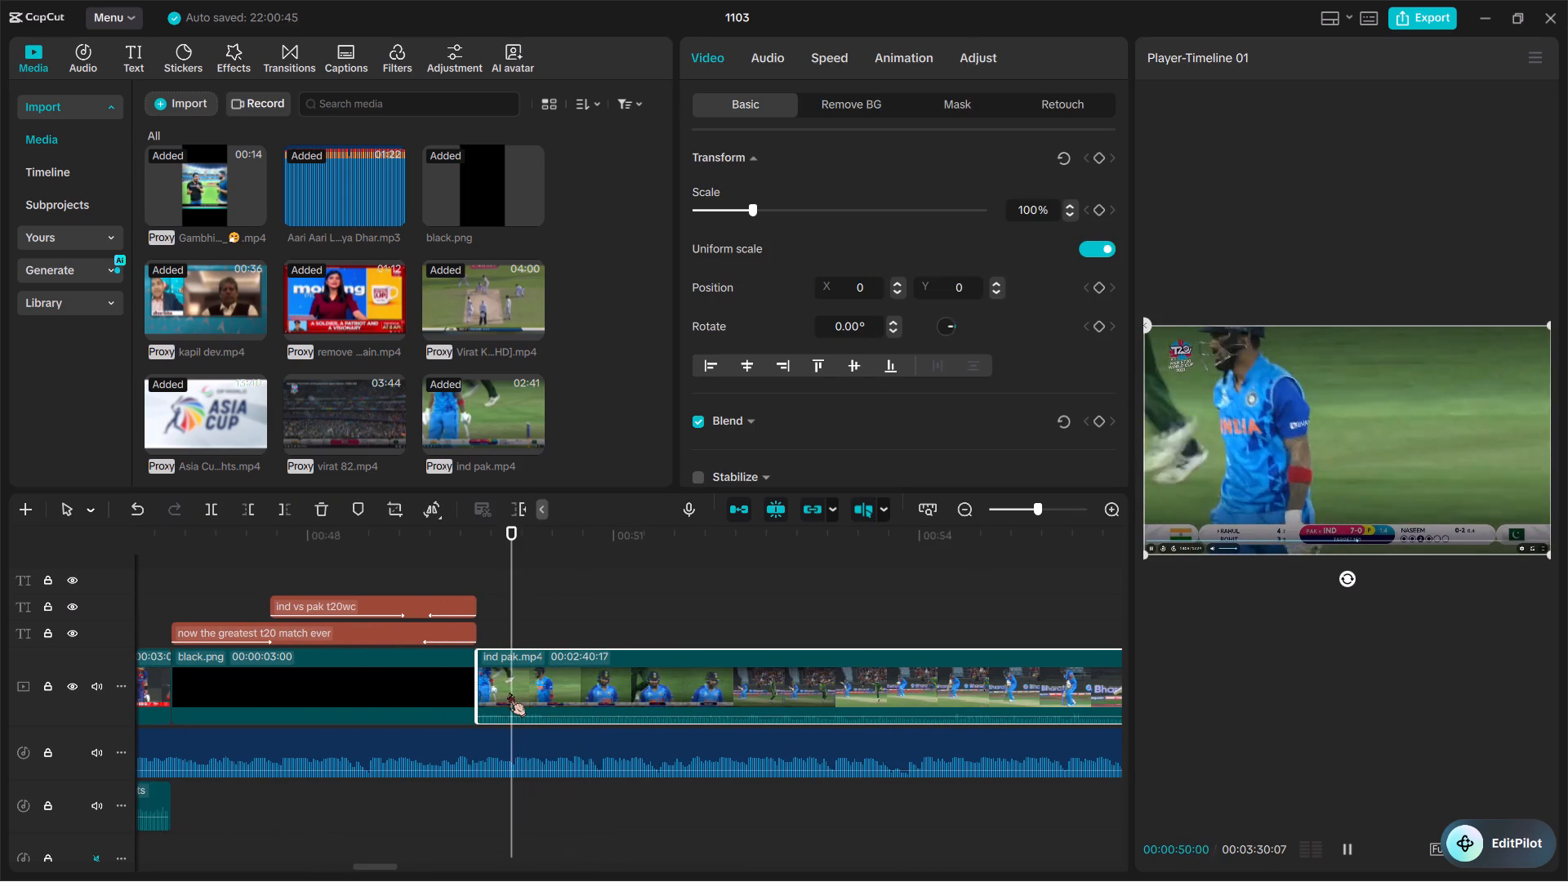
pyautogui.press('space')
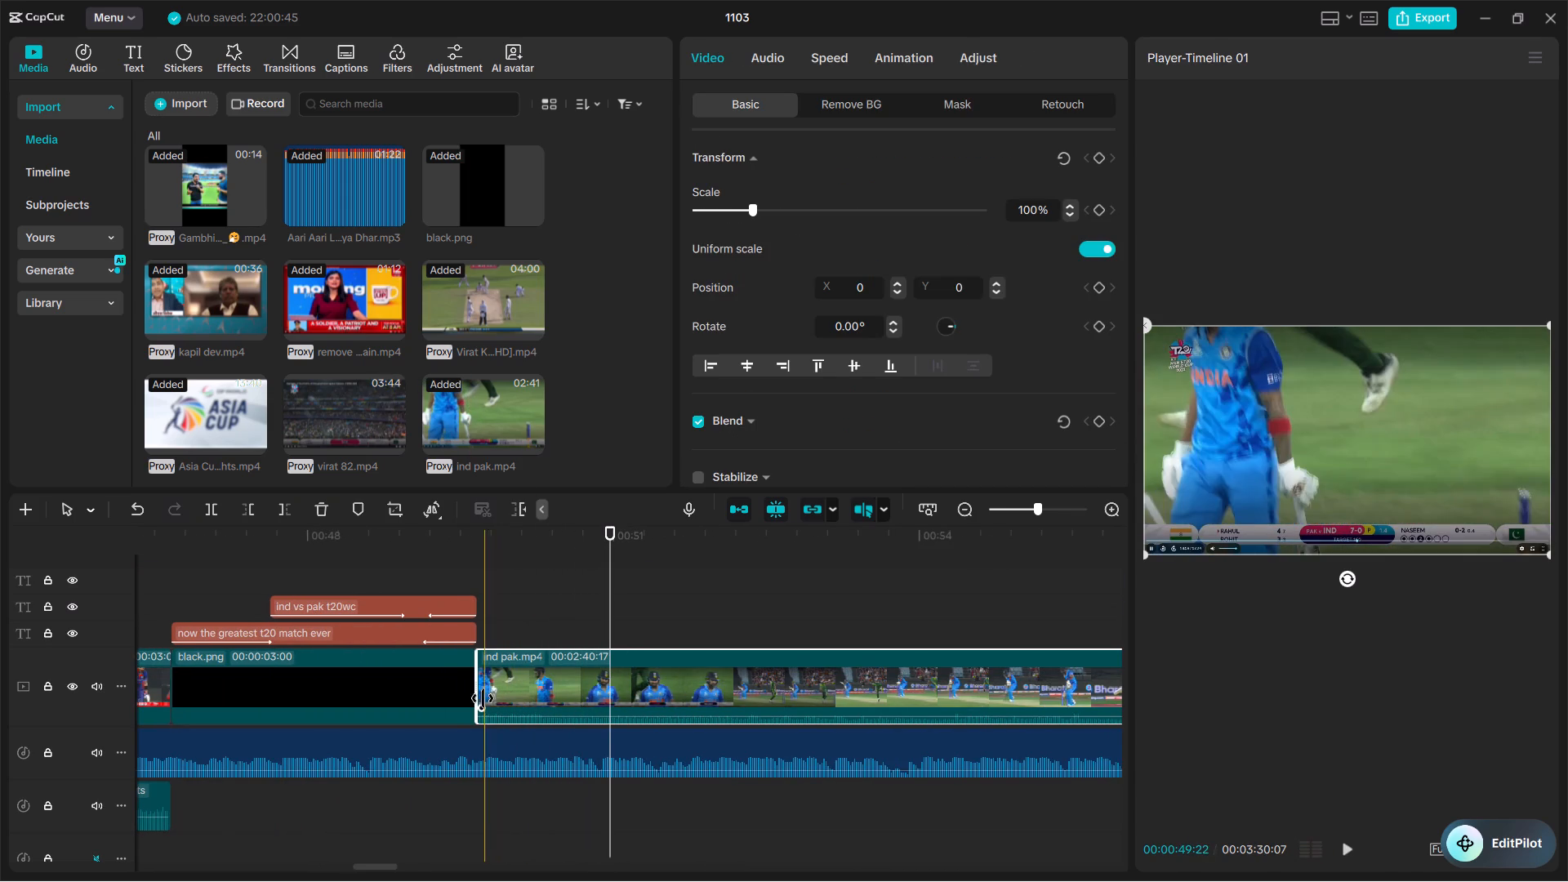
pyautogui.press('space')
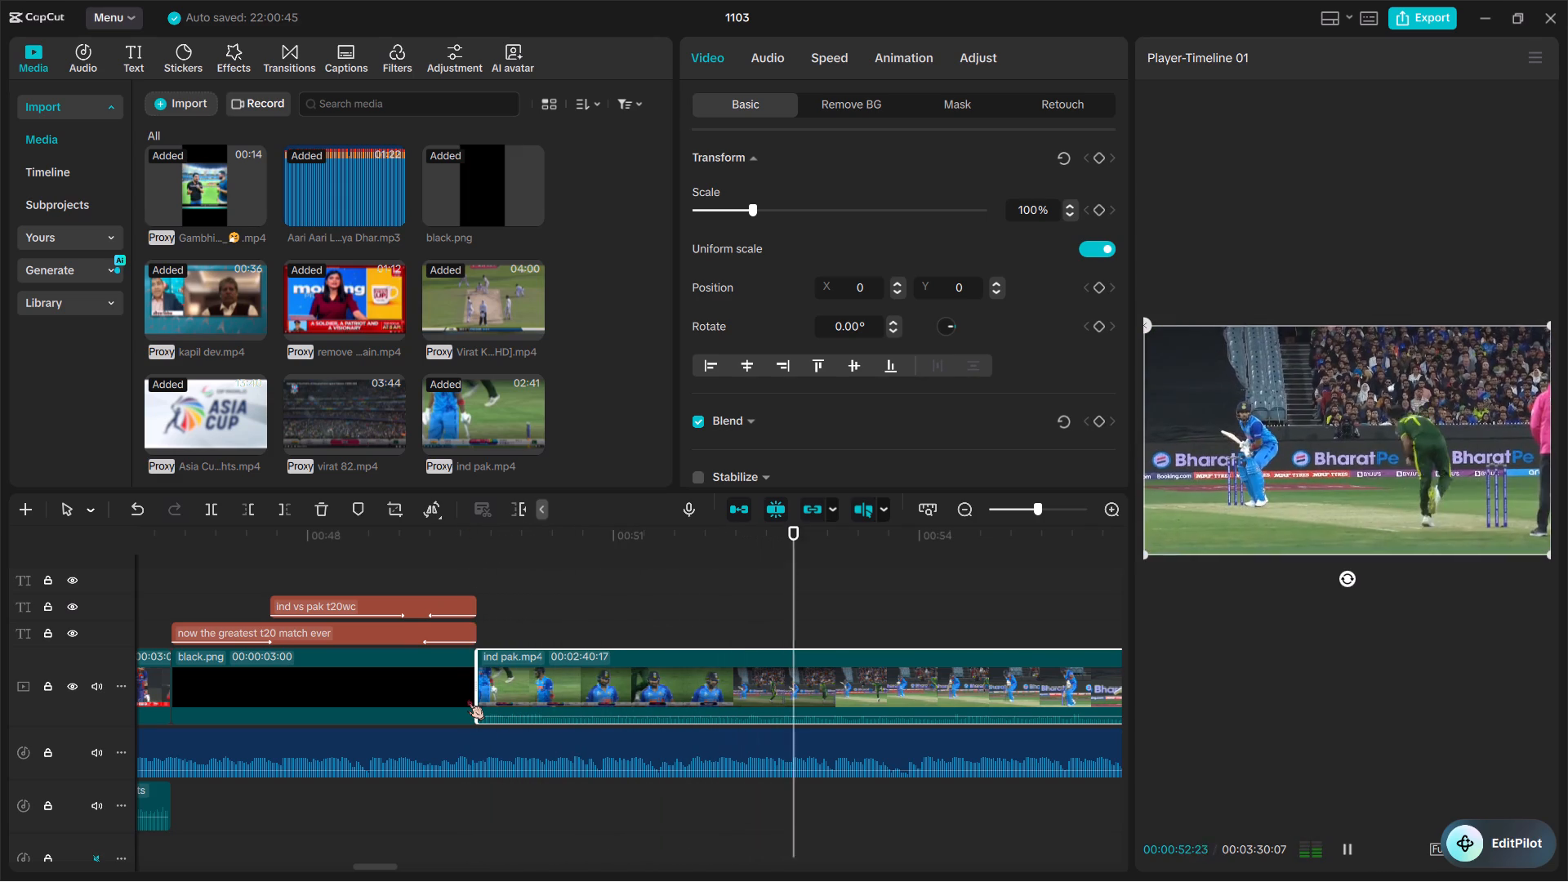
pyautogui.press('space')
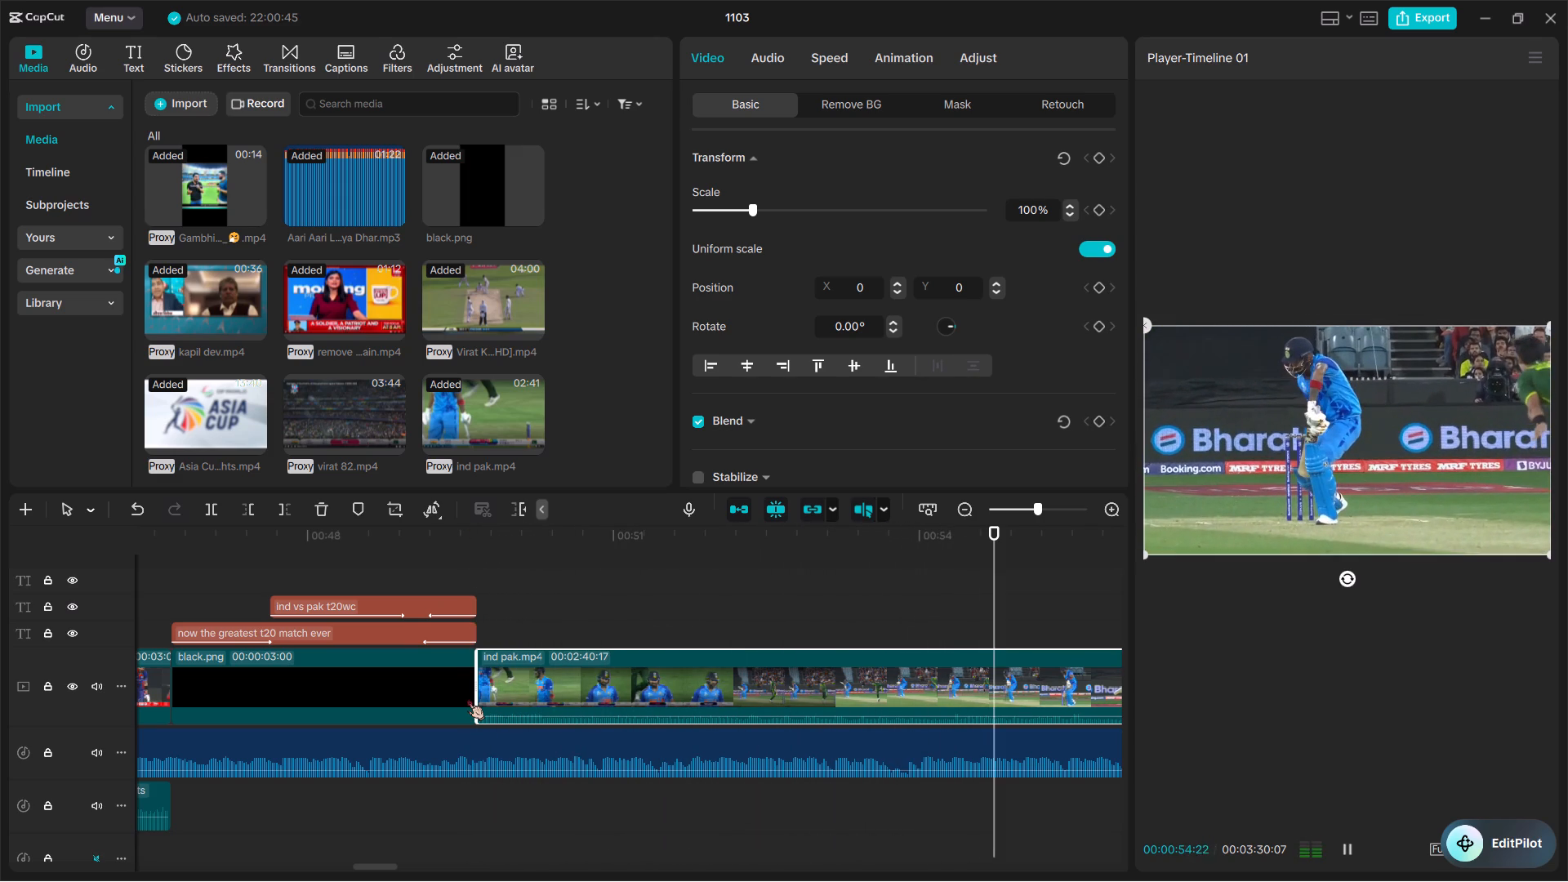
pyautogui.press('space')
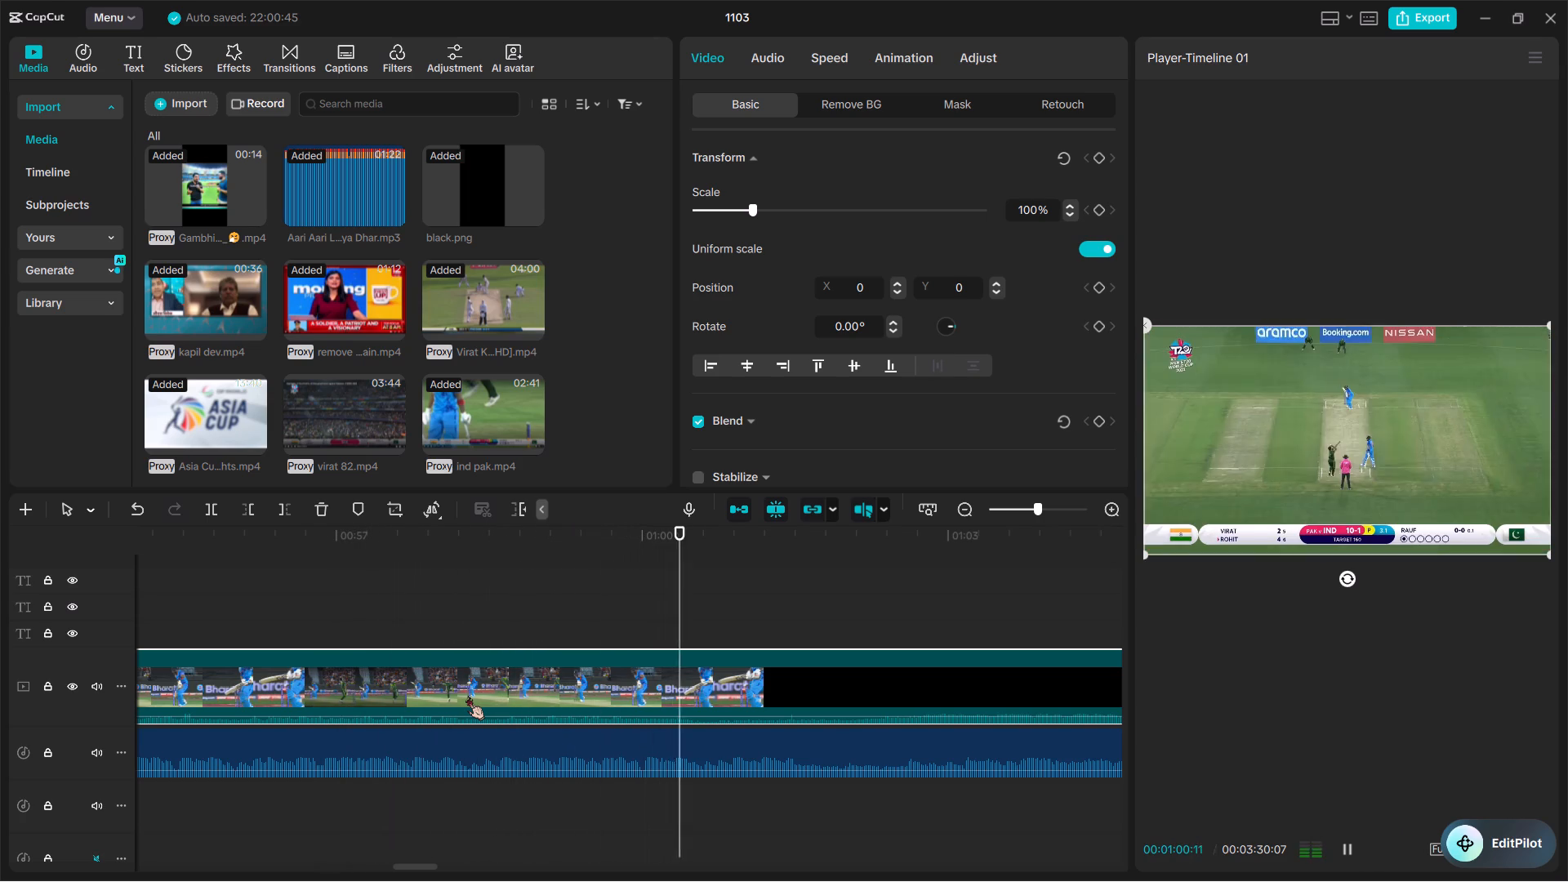
pyautogui.press('space')
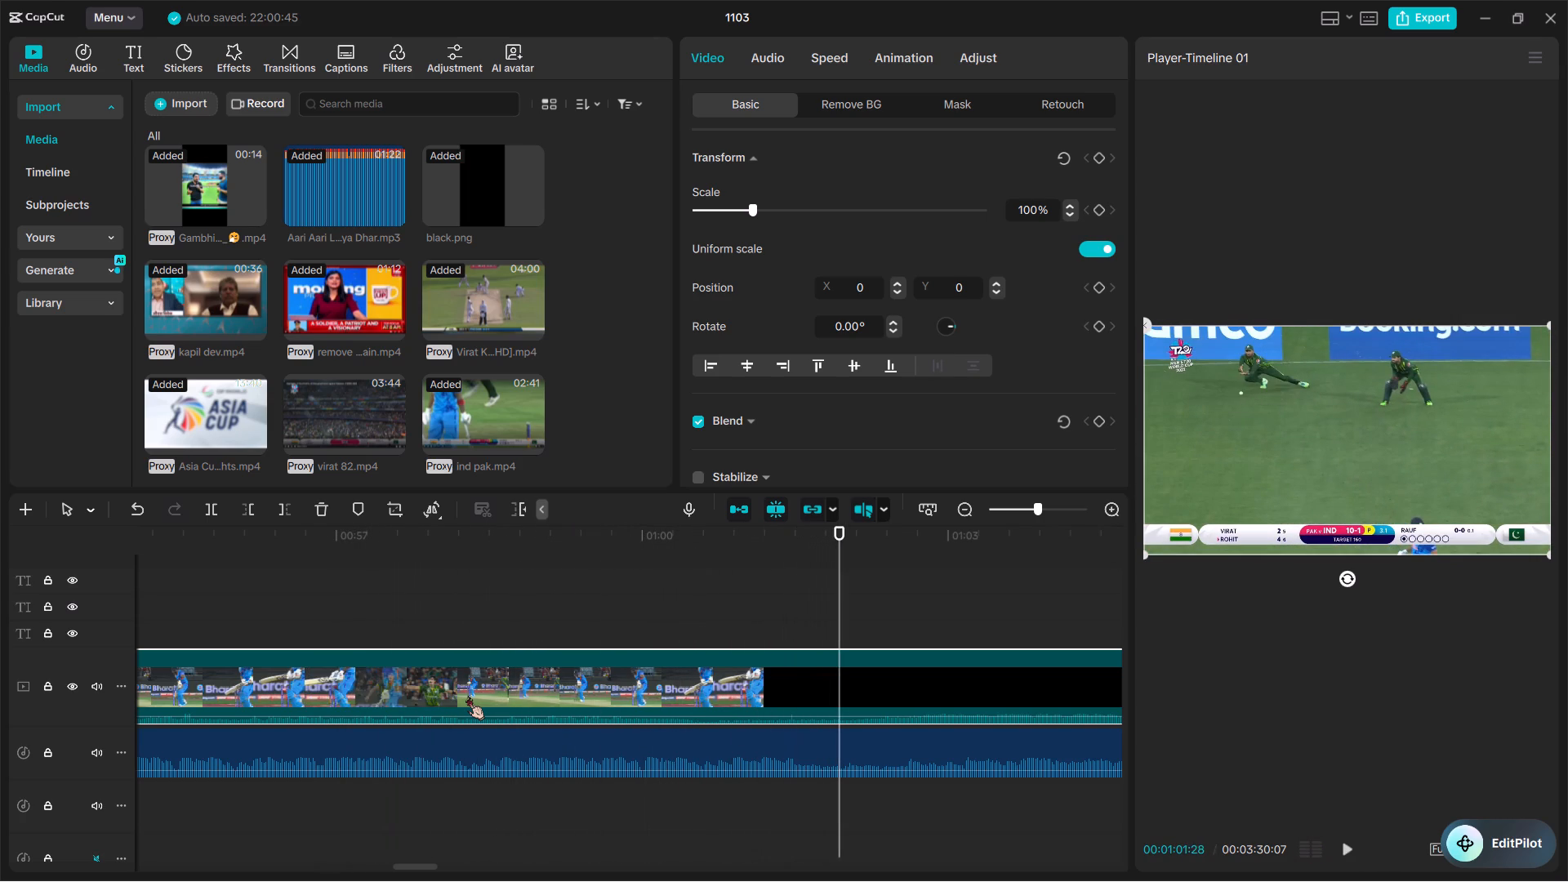
# Trim the start of ind pak.mp4 up to 00:00:53:13, where the bowler delivers the ball.
pyautogui.scroll(8, 467, 696)
pyautogui.keyDown('ctrl'); pyautogui.scroll(5, 467, 696); pyautogui.keyUp('ctrl')
pyautogui.hscroll(1, 467, 696)
pyautogui.keyDown('ctrl'); pyautogui.scroll(-4, 467, 696); pyautogui.keyUp('ctrl')
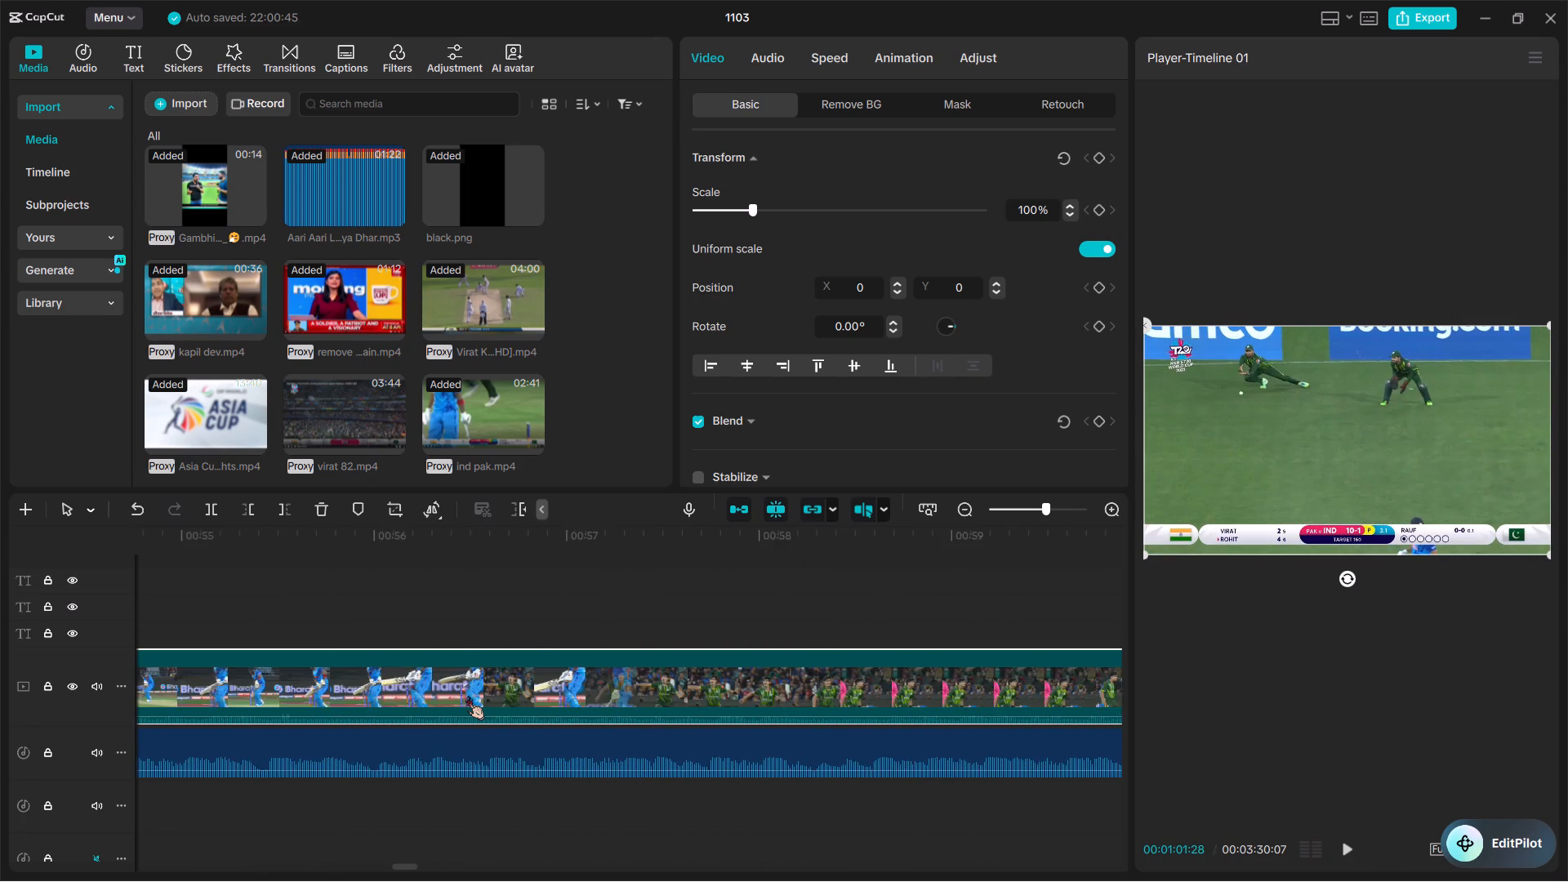
pyautogui.keyDown('ctrl'); pyautogui.scroll(-14, 467, 696); pyautogui.keyUp('ctrl')
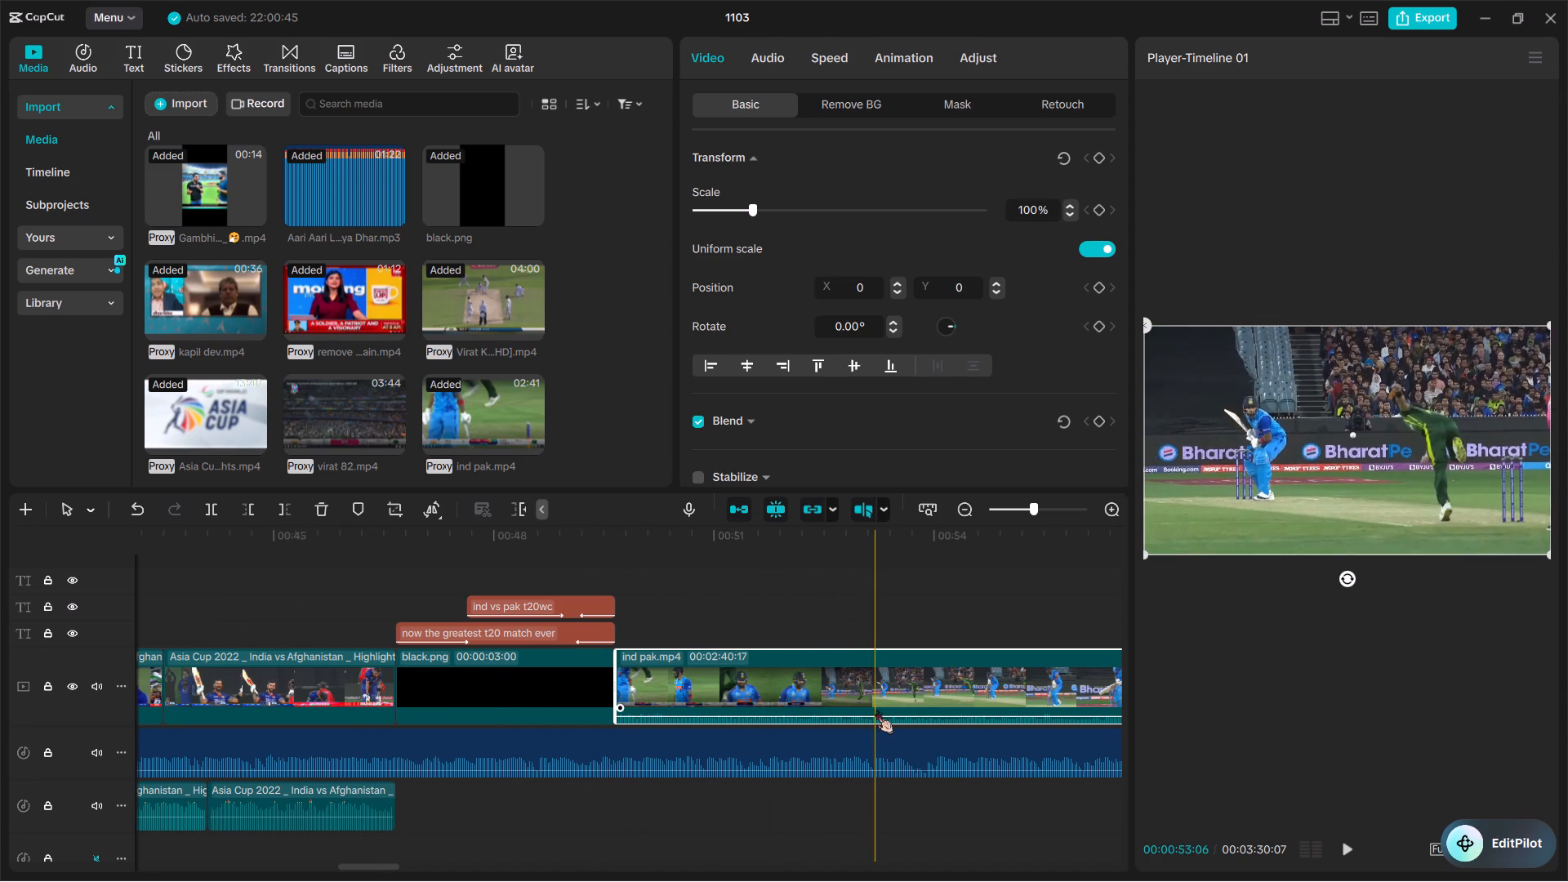
pyautogui.hscroll(-1, 963, 704)
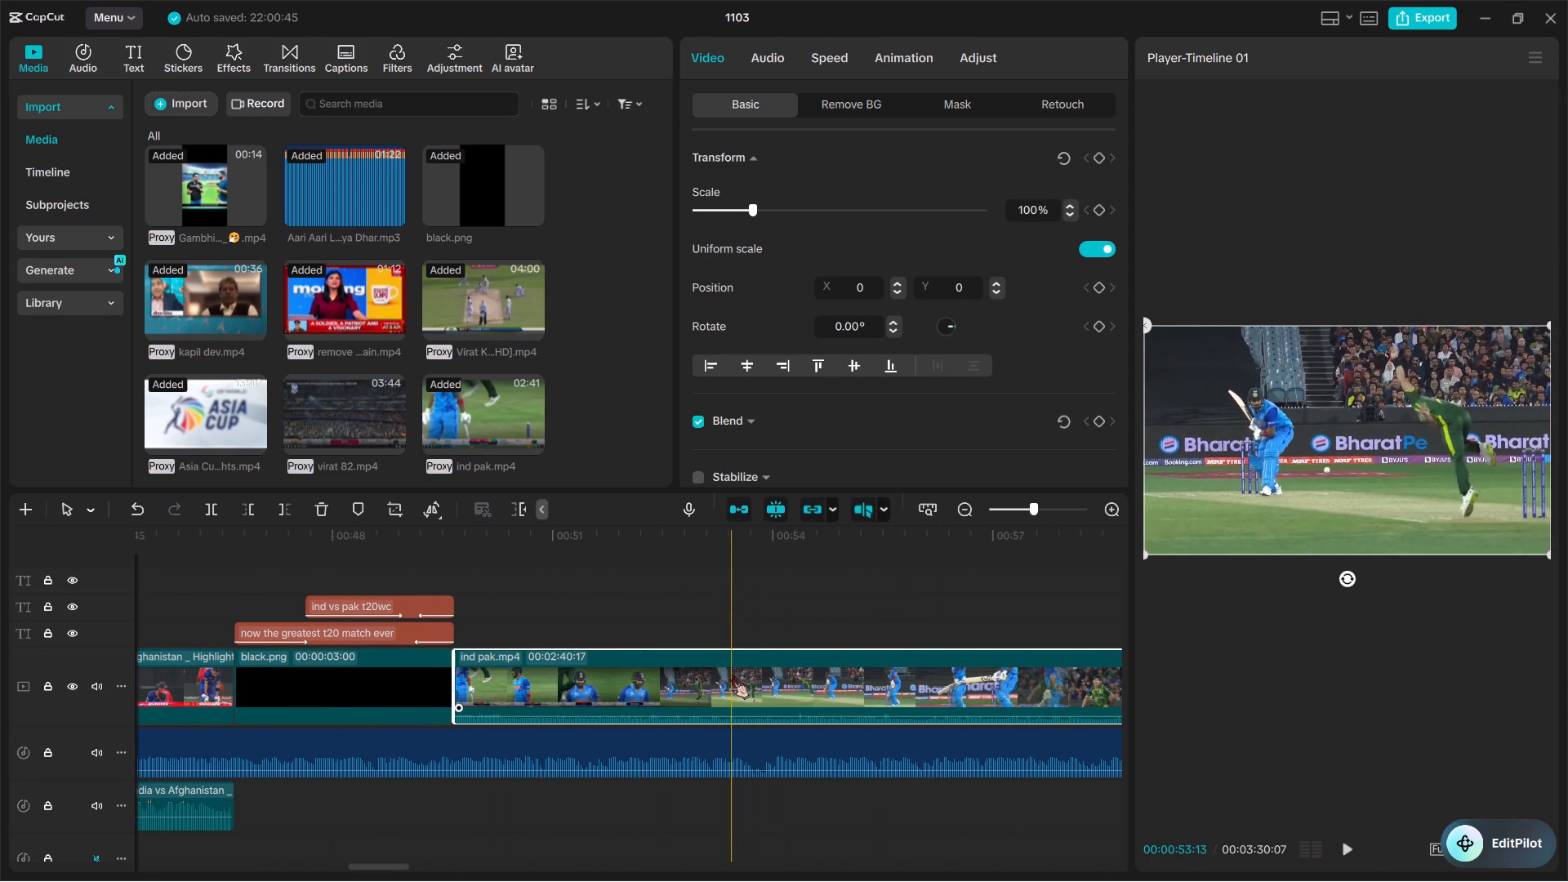
pyautogui.press('q')
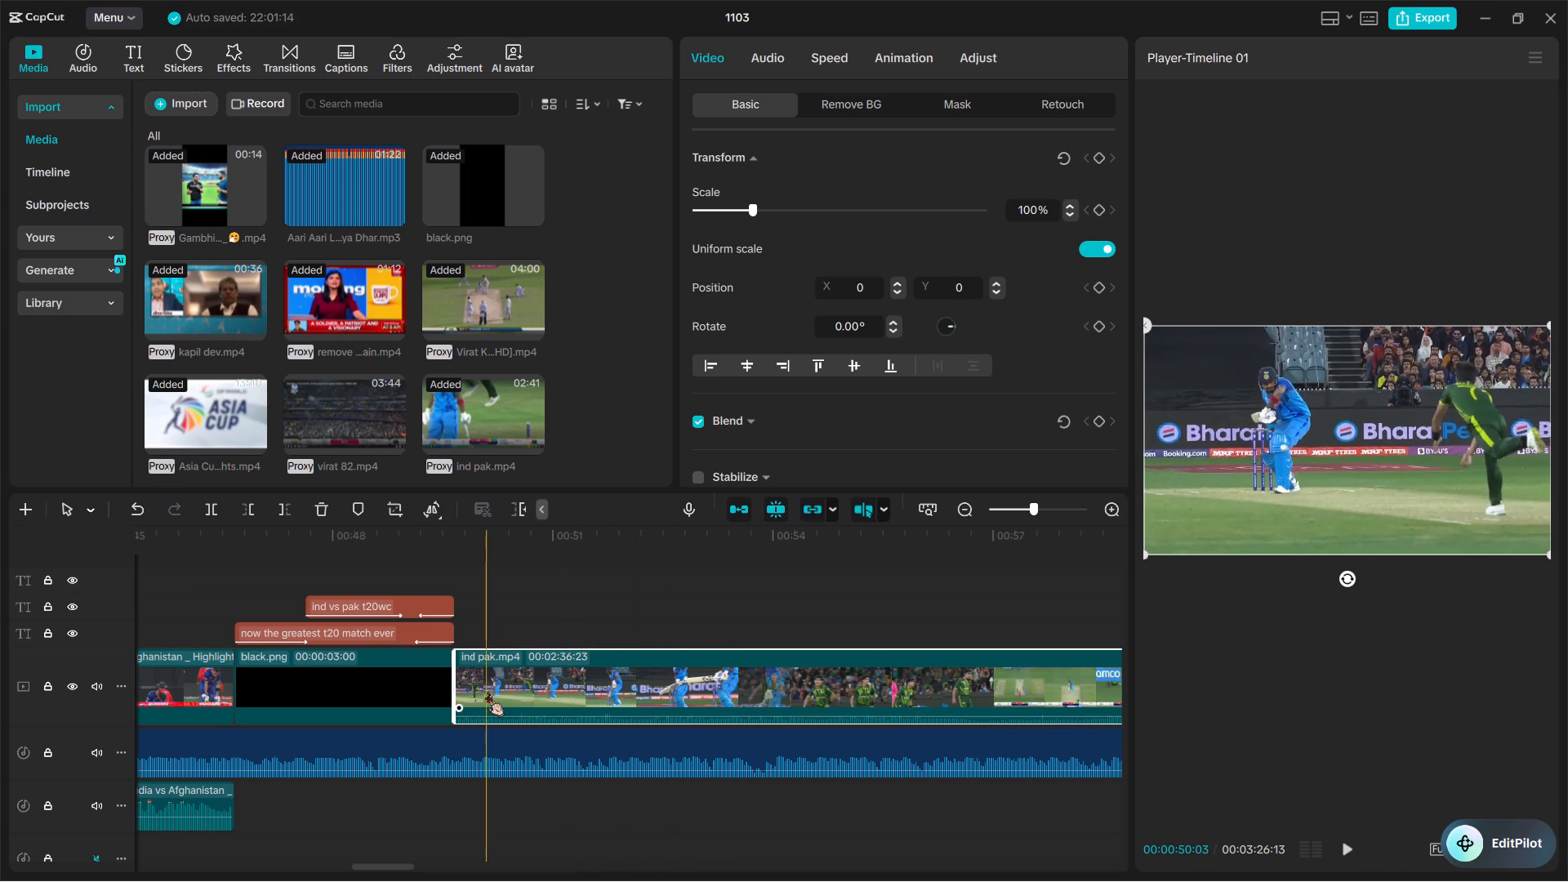
# Preview the trimmed ind pak.mp4 clip and split it at 00:00:53:00, after the batting shot.
pyautogui.press('space')
pyautogui.press('space')
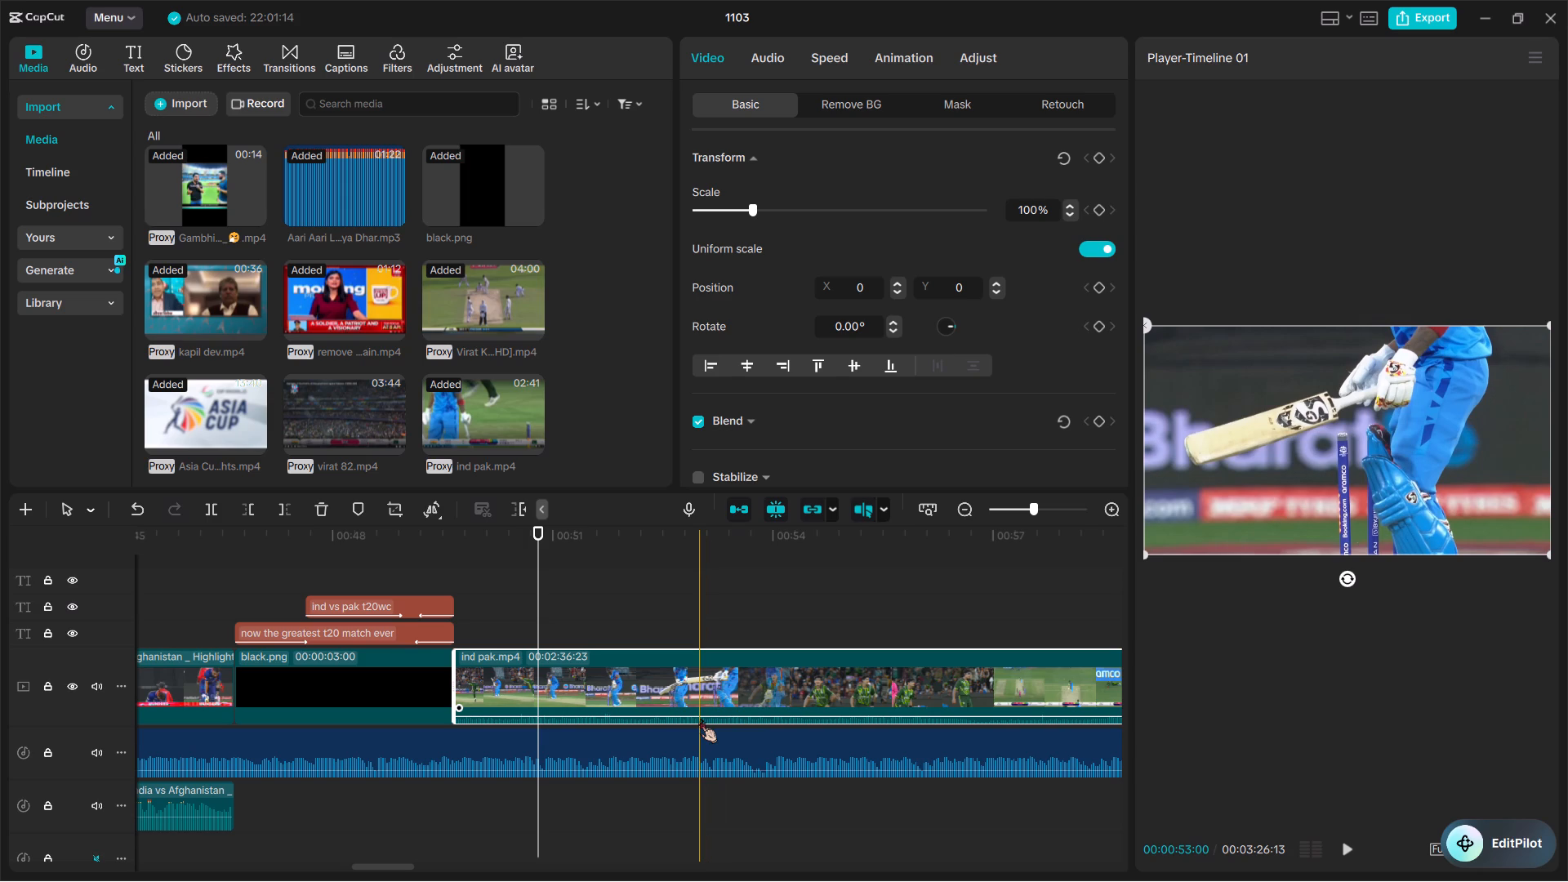
pyautogui.hotkey('ctrl', 'b')
pyautogui.hscroll(-1, 818, 718)
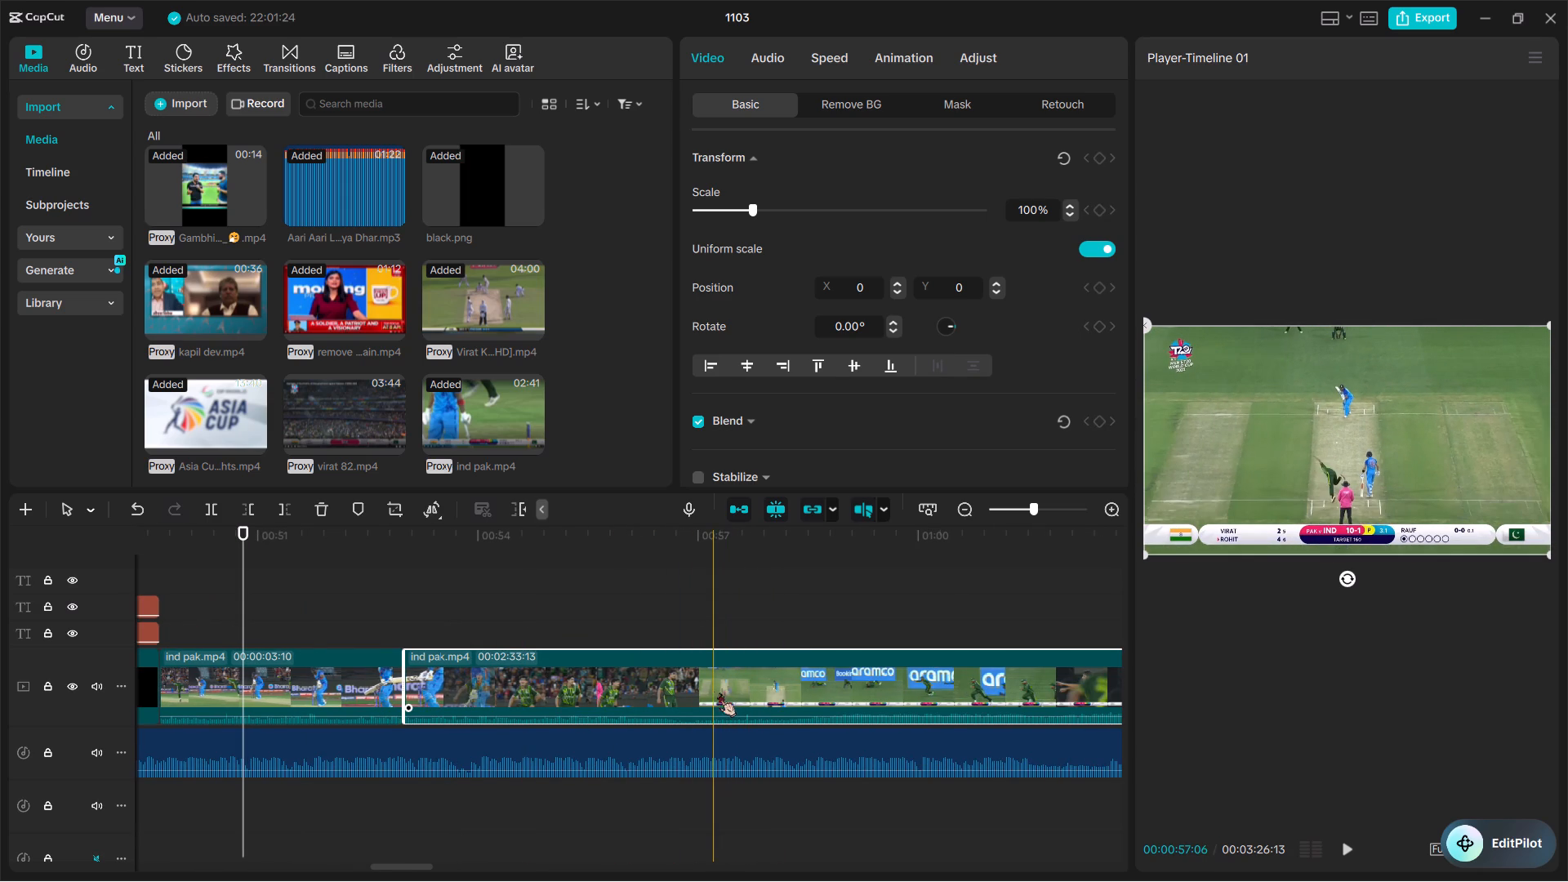
# Split ind pak.mp4 at 00:00:57:11, at the next delivery, and delete the footage between it and the bowled wicket.
pyautogui.hotkey('ctrl', 'b')
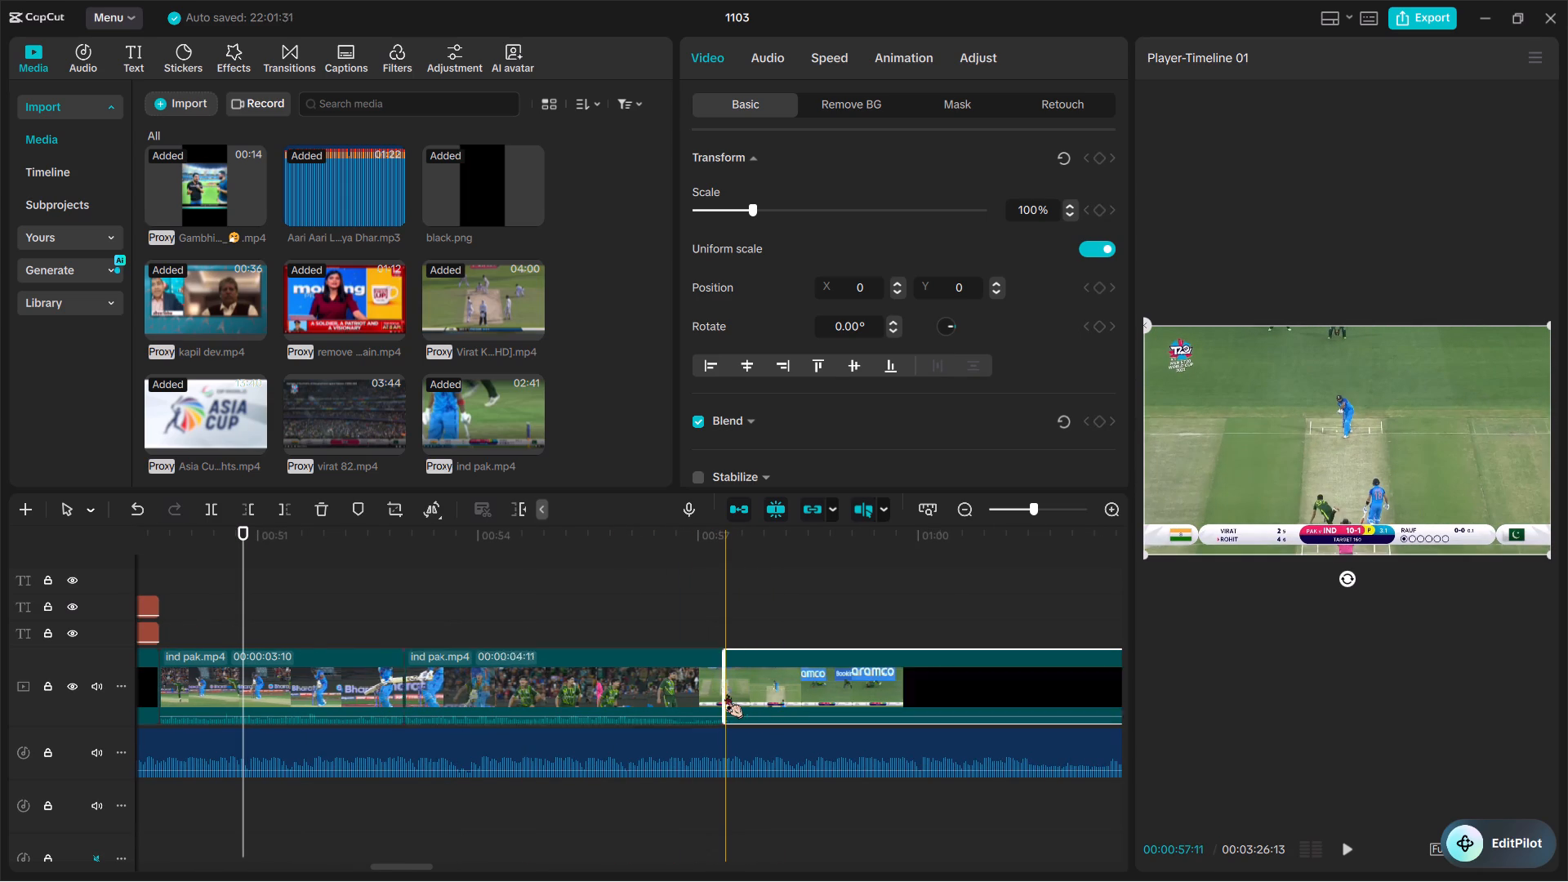
pyautogui.click(662, 694)
pyautogui.press('BackSpace')
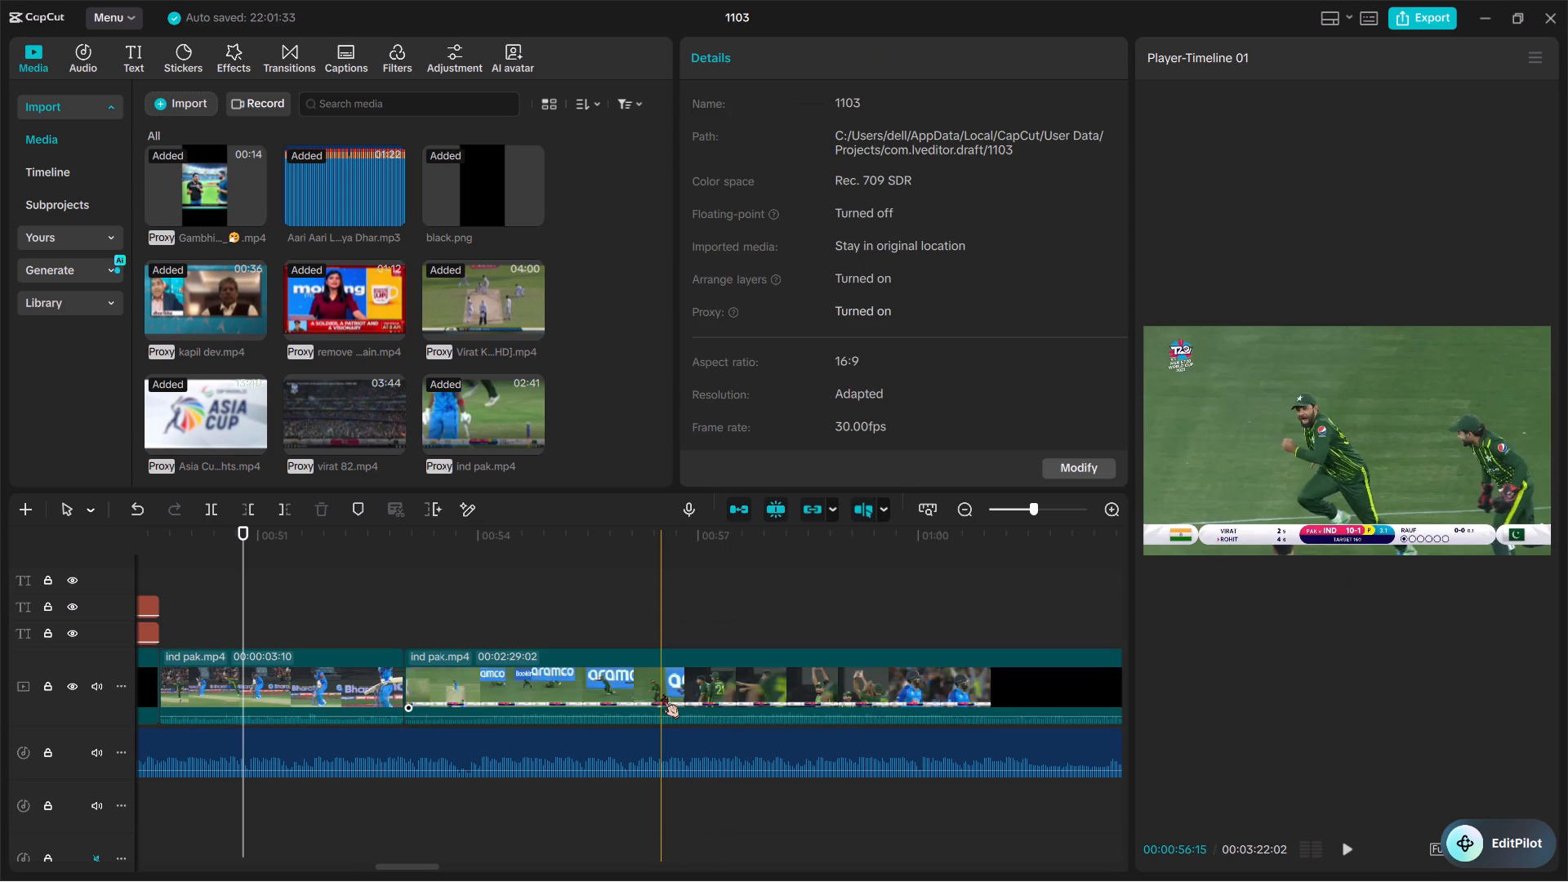
# Preview the join into Rohit's dismissal and split ind pak.mp4 at 00:00:54:02, where the fielder takes the catch.
pyautogui.keyDown('ctrl'); pyautogui.scroll(13, 662, 694); pyautogui.keyUp('ctrl')
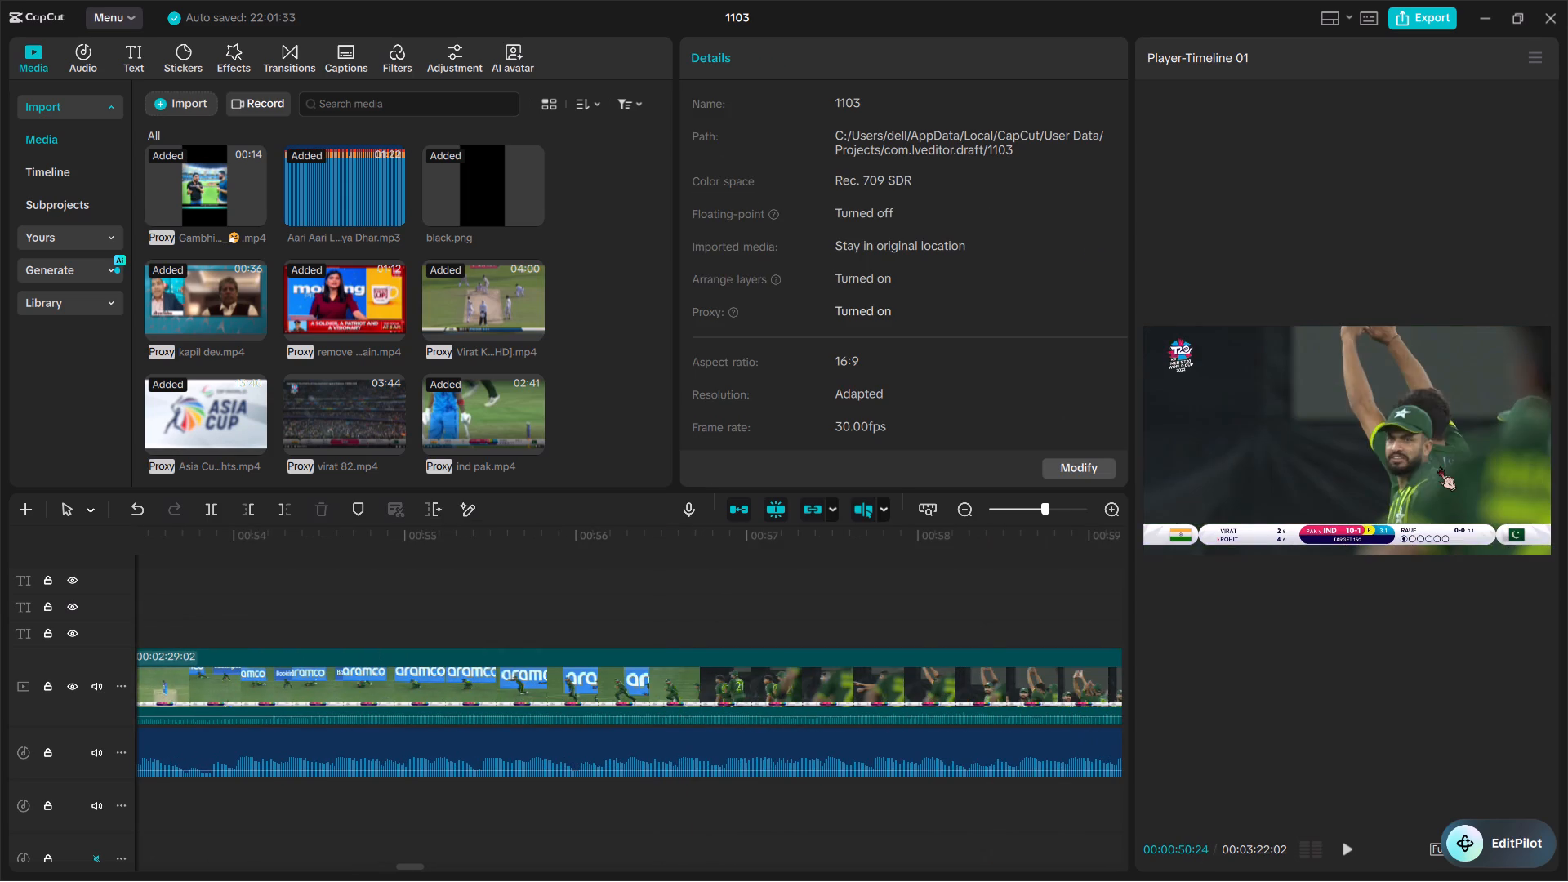
pyautogui.keyDown('ctrl'); pyautogui.scroll(4, 1439, 466); pyautogui.keyUp('ctrl')
pyautogui.hscroll(1, 1439, 466)
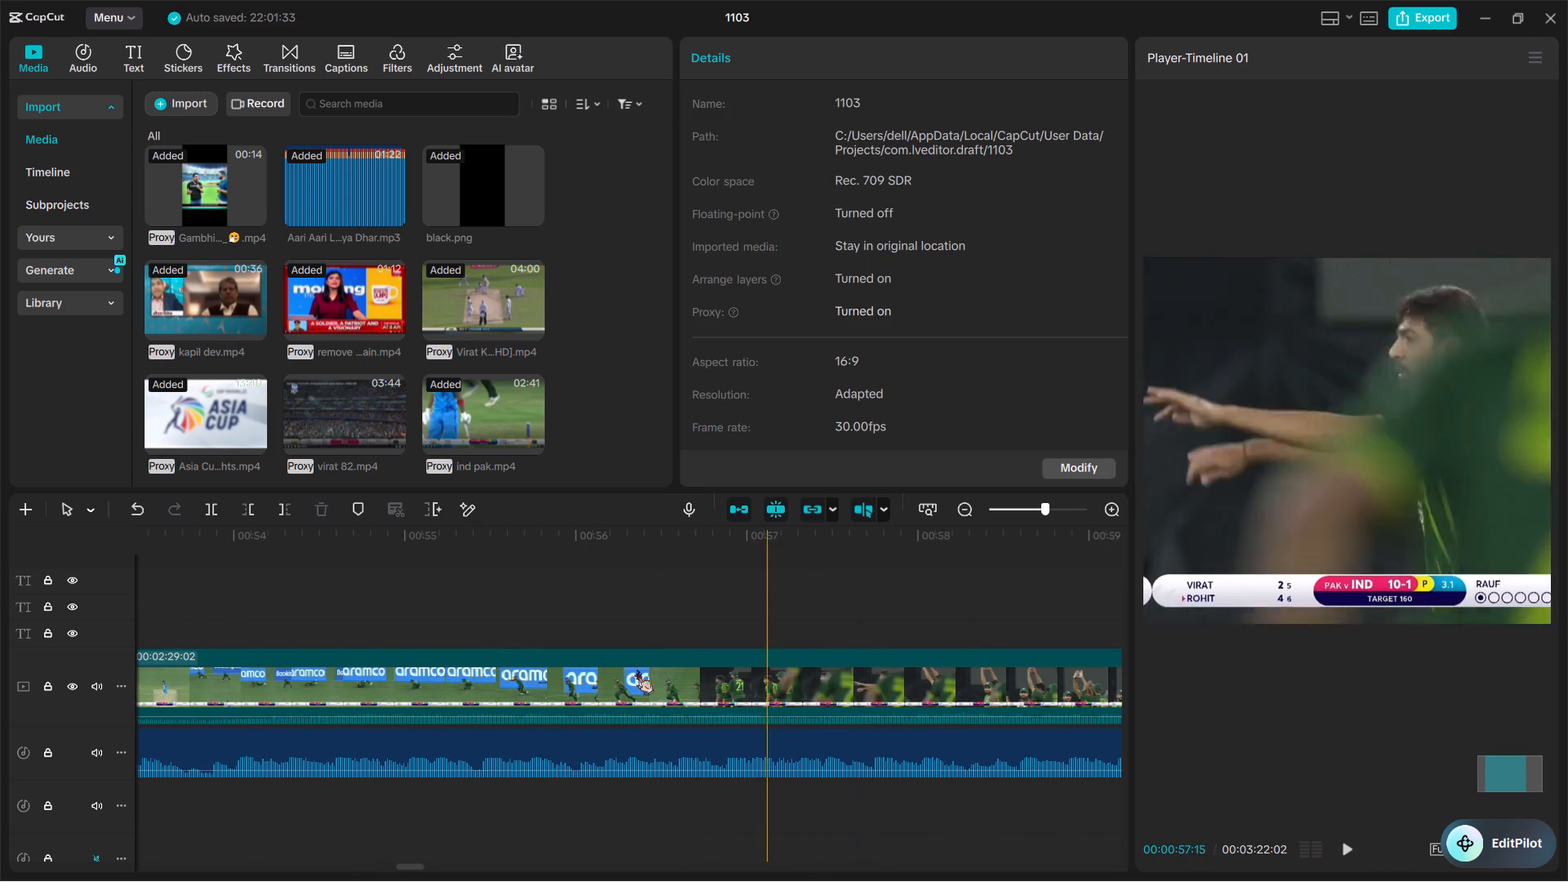
pyautogui.hscroll(1, 575, 691)
pyautogui.press('space')
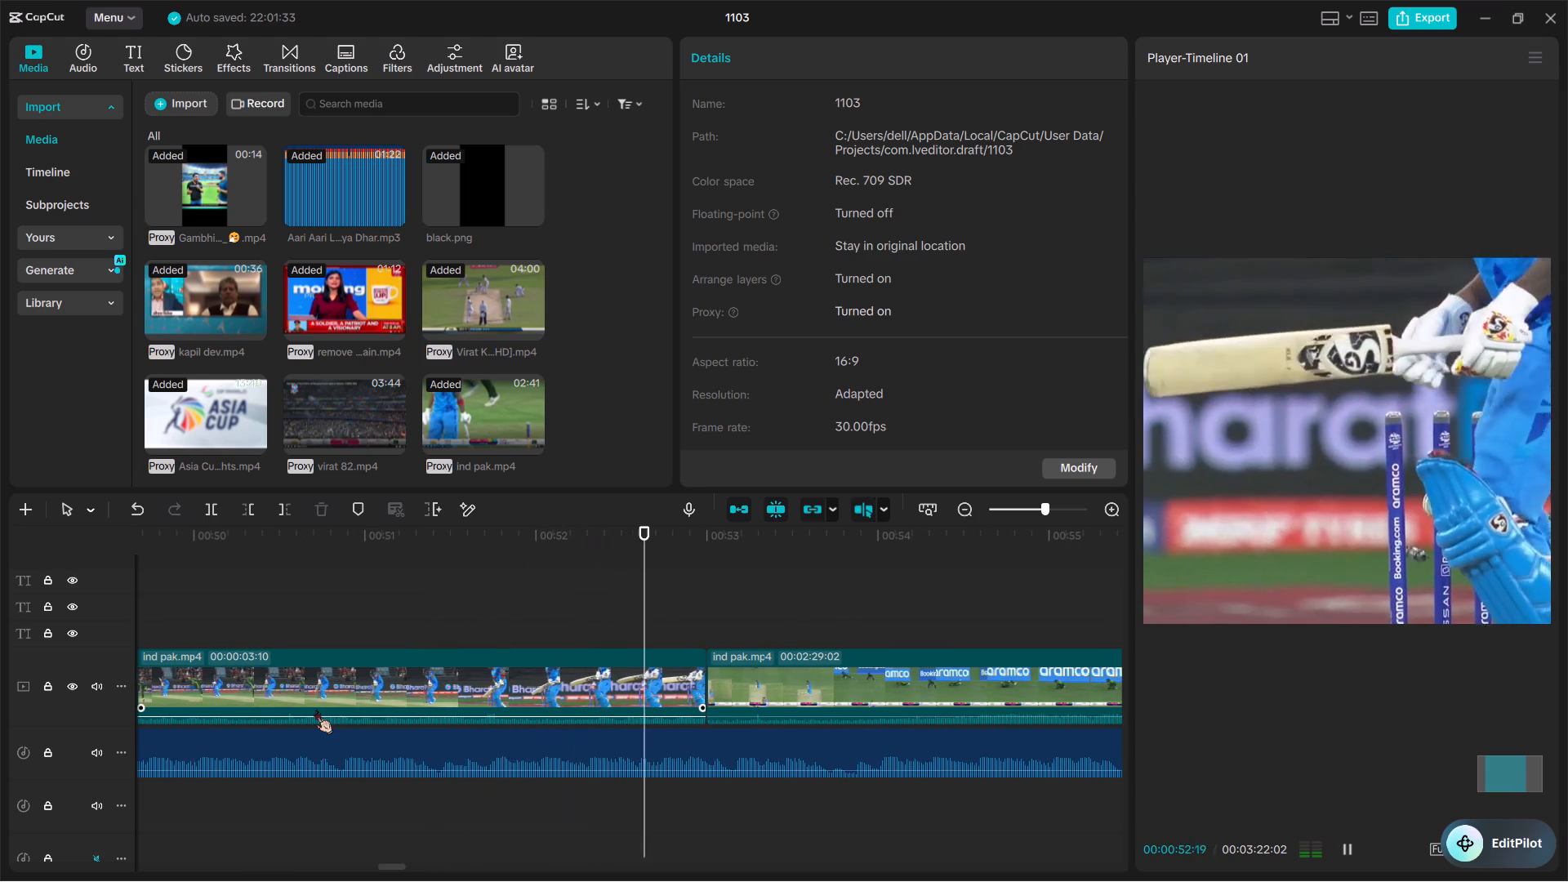
pyautogui.hscroll(-1, 315, 710)
pyautogui.press('space')
pyautogui.hscroll(-1, 315, 710)
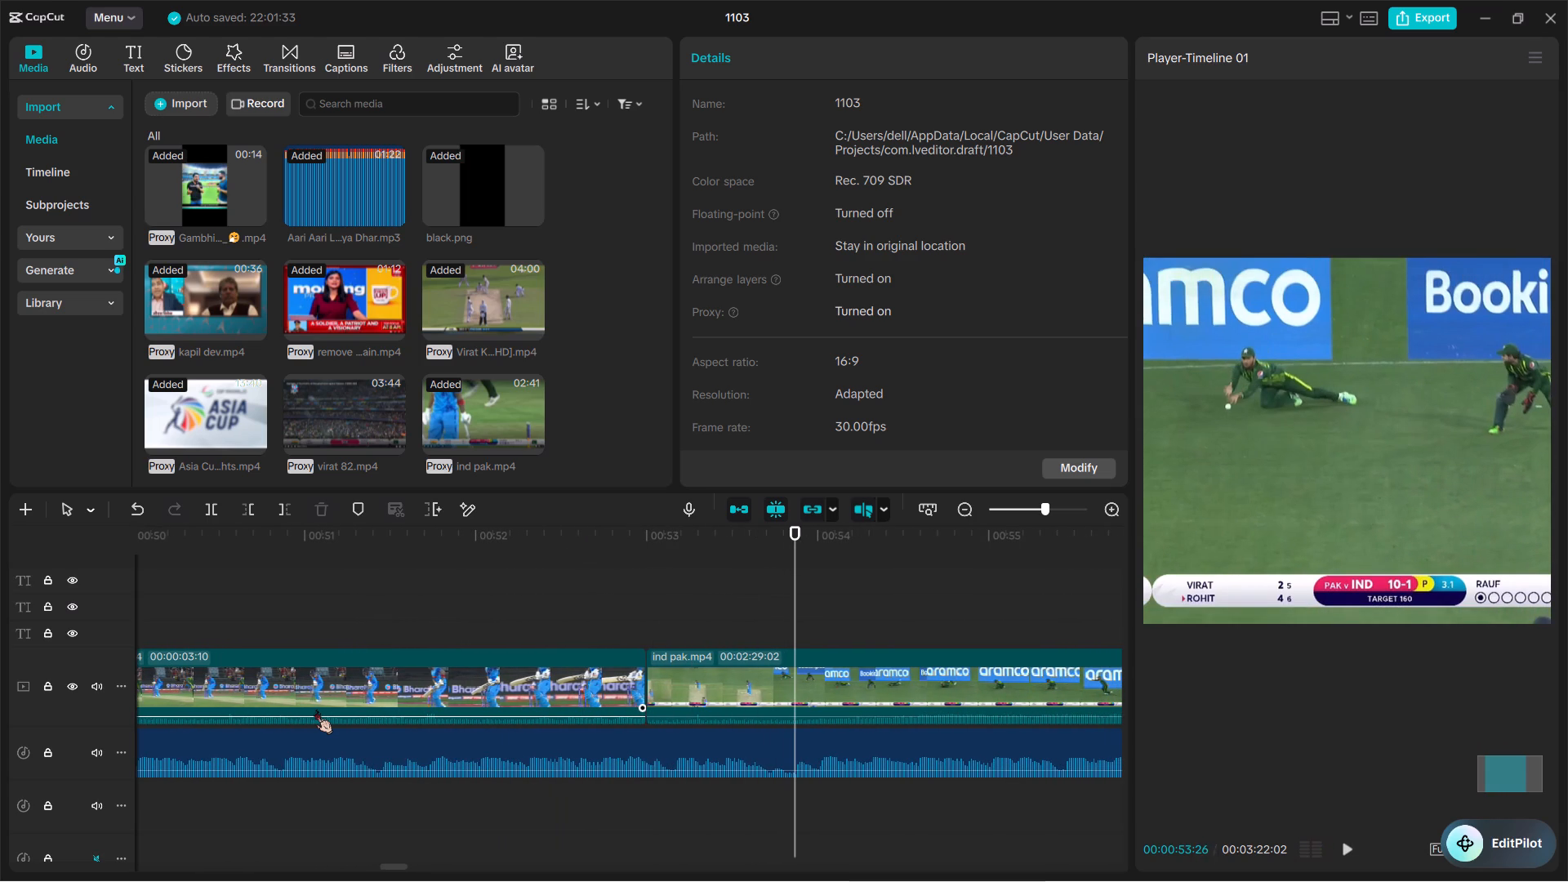
pyautogui.hscroll(-1, 315, 710)
pyautogui.press('space')
pyautogui.press('space')
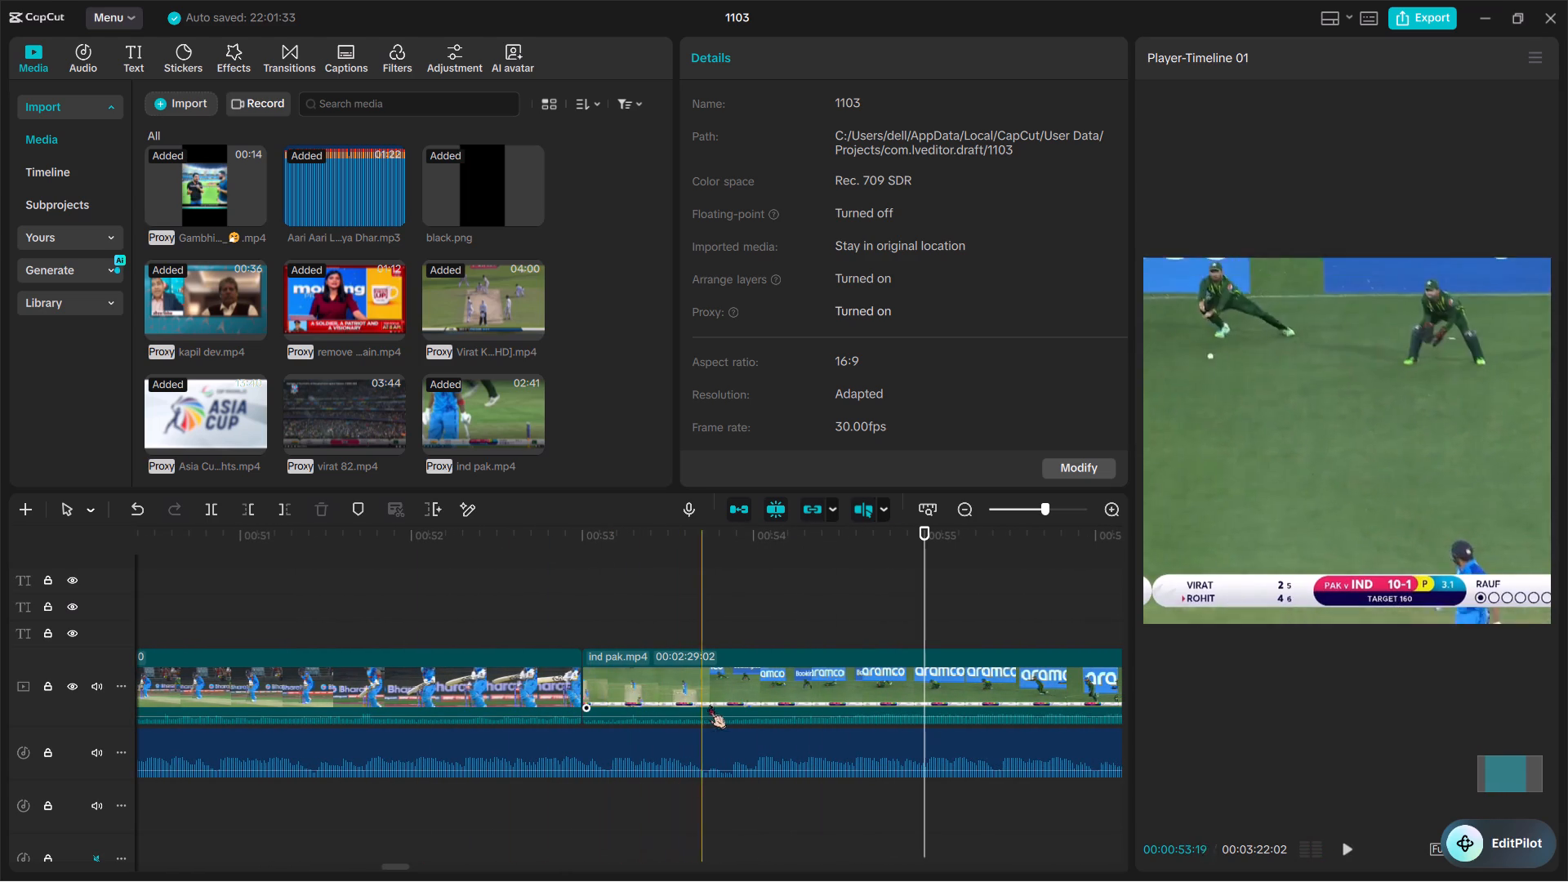
pyautogui.hscroll(-1, 735, 714)
pyautogui.press('space')
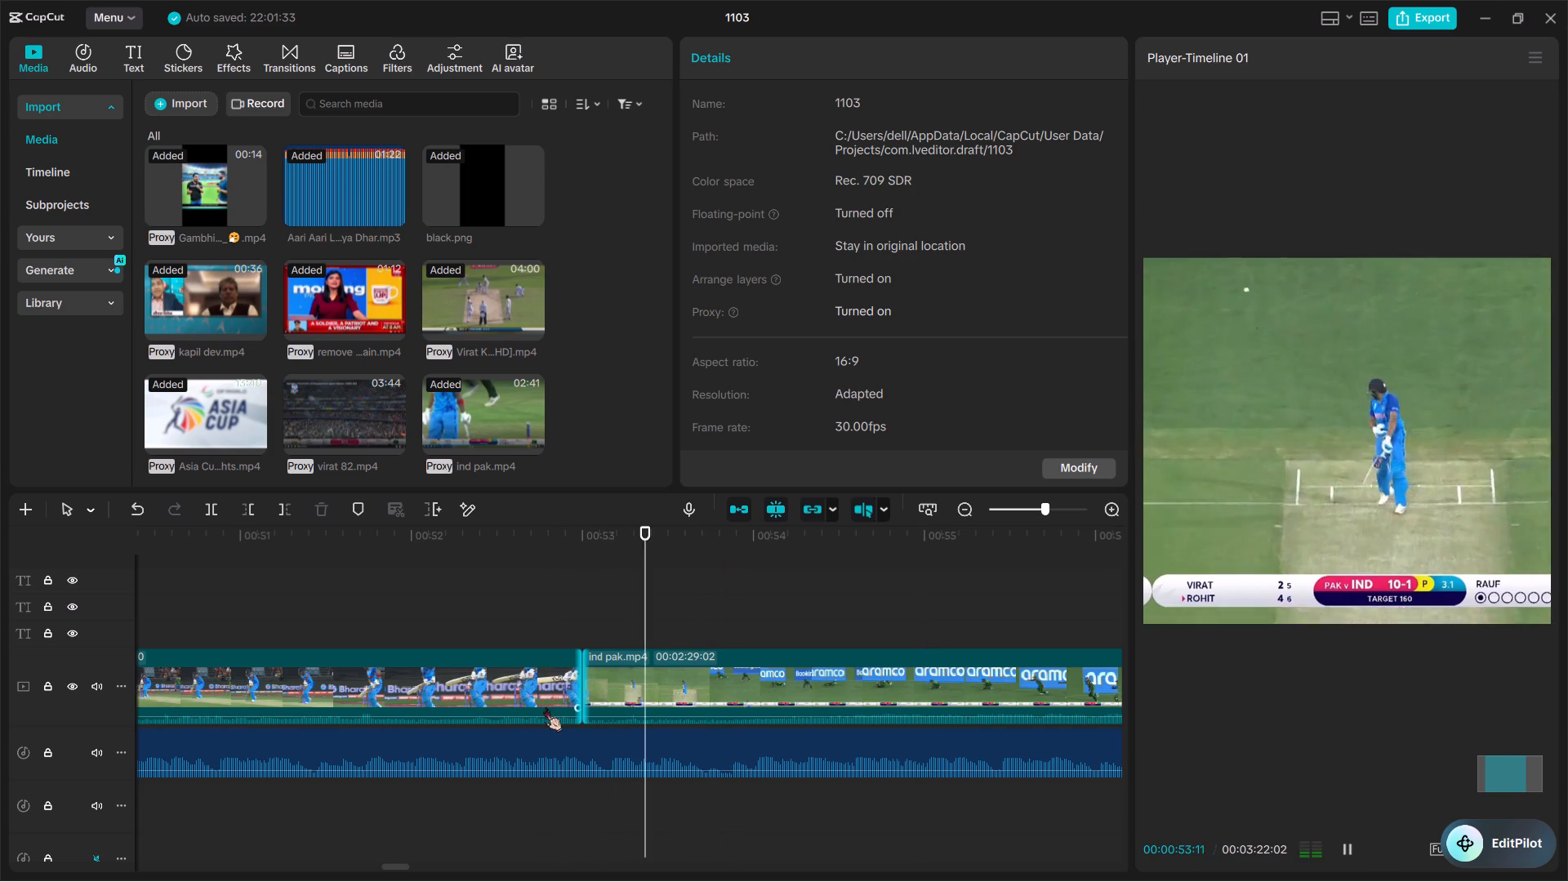
pyautogui.press('space')
pyautogui.press('space')
pyautogui.press('space')
pyautogui.hscroll(-1, 545, 707)
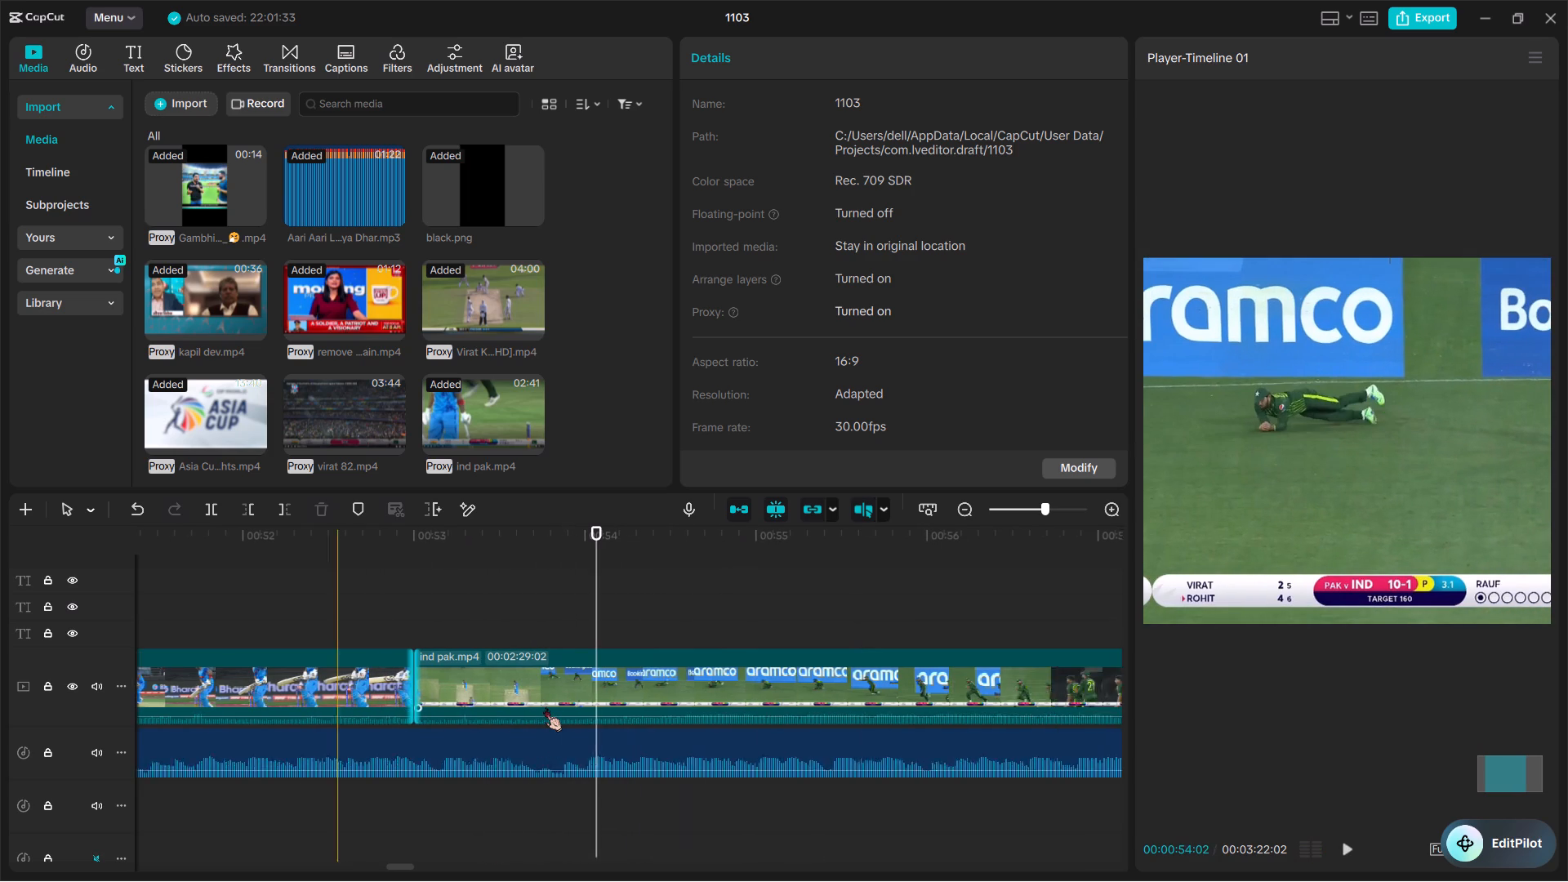
pyautogui.hscroll(-1, 545, 707)
pyautogui.hotkey('ctrl', 'b')
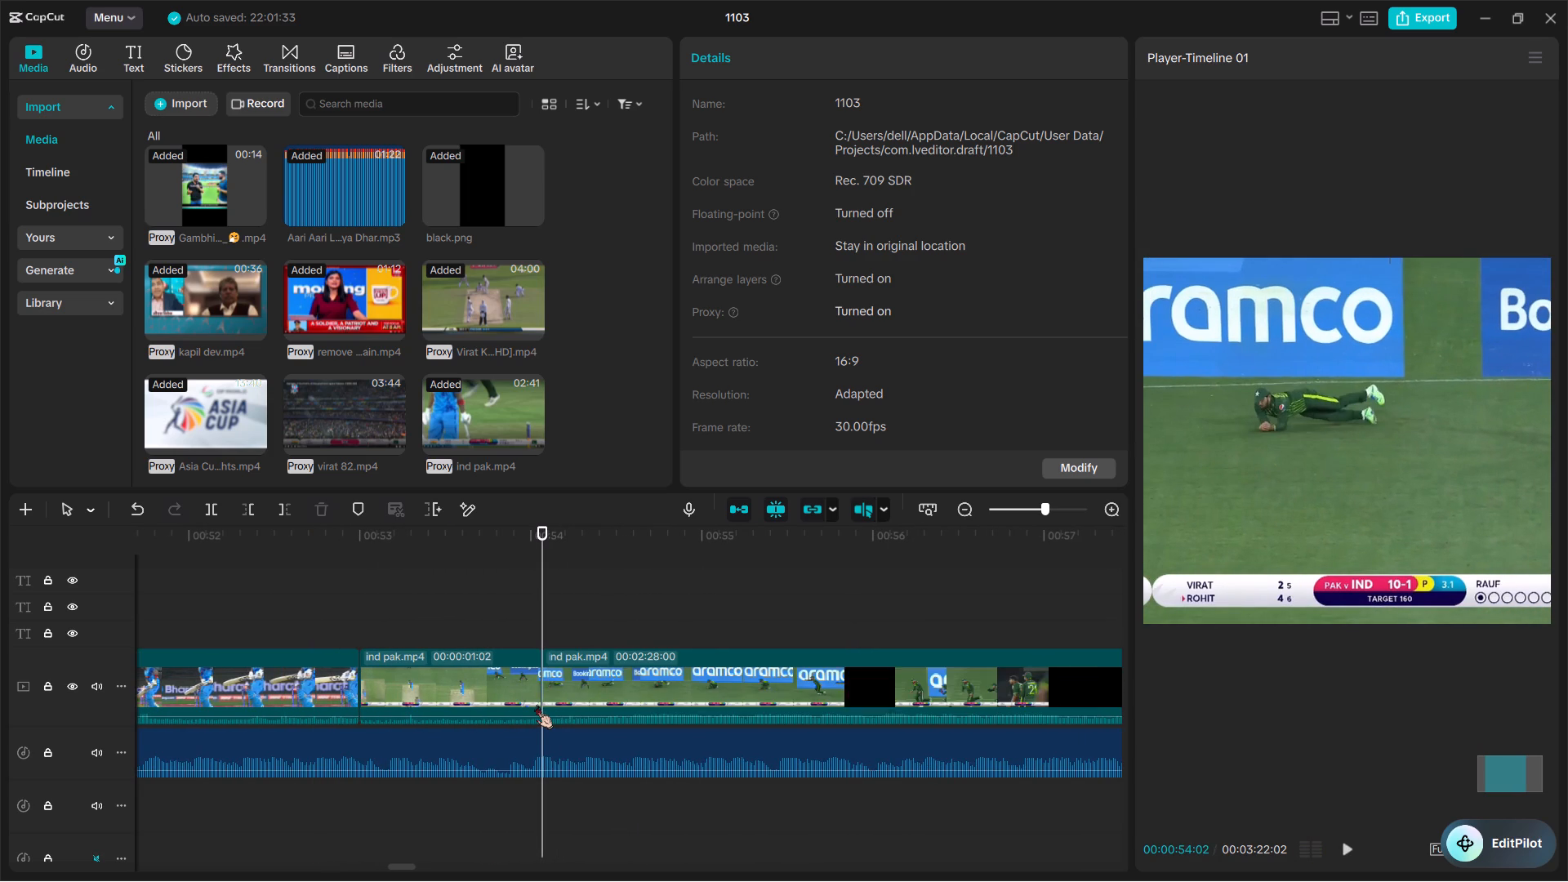
# Split out a 00:00:01:01 segment of Surya's dismissal from ind pak.mp4 and delete the footage between it and Rohit's catch.
pyautogui.press('space')
pyautogui.hscroll(-1, 536, 705)
pyautogui.press('space')
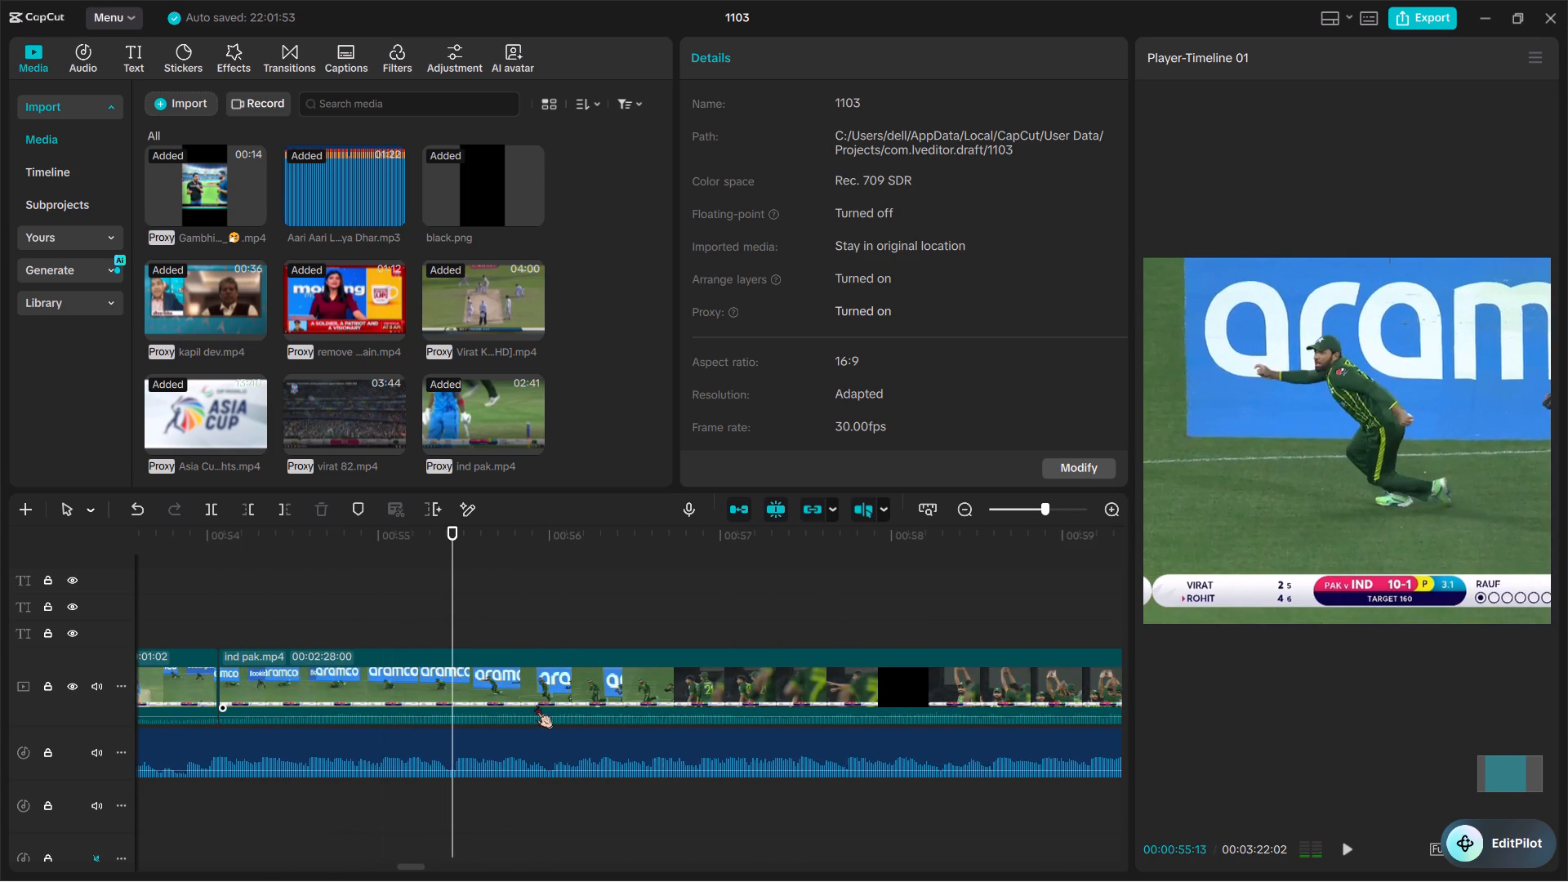
pyautogui.keyDown('ctrl'); pyautogui.scroll(-4, 536, 705); pyautogui.keyUp('ctrl')
pyautogui.hscroll(-1, 733, 703)
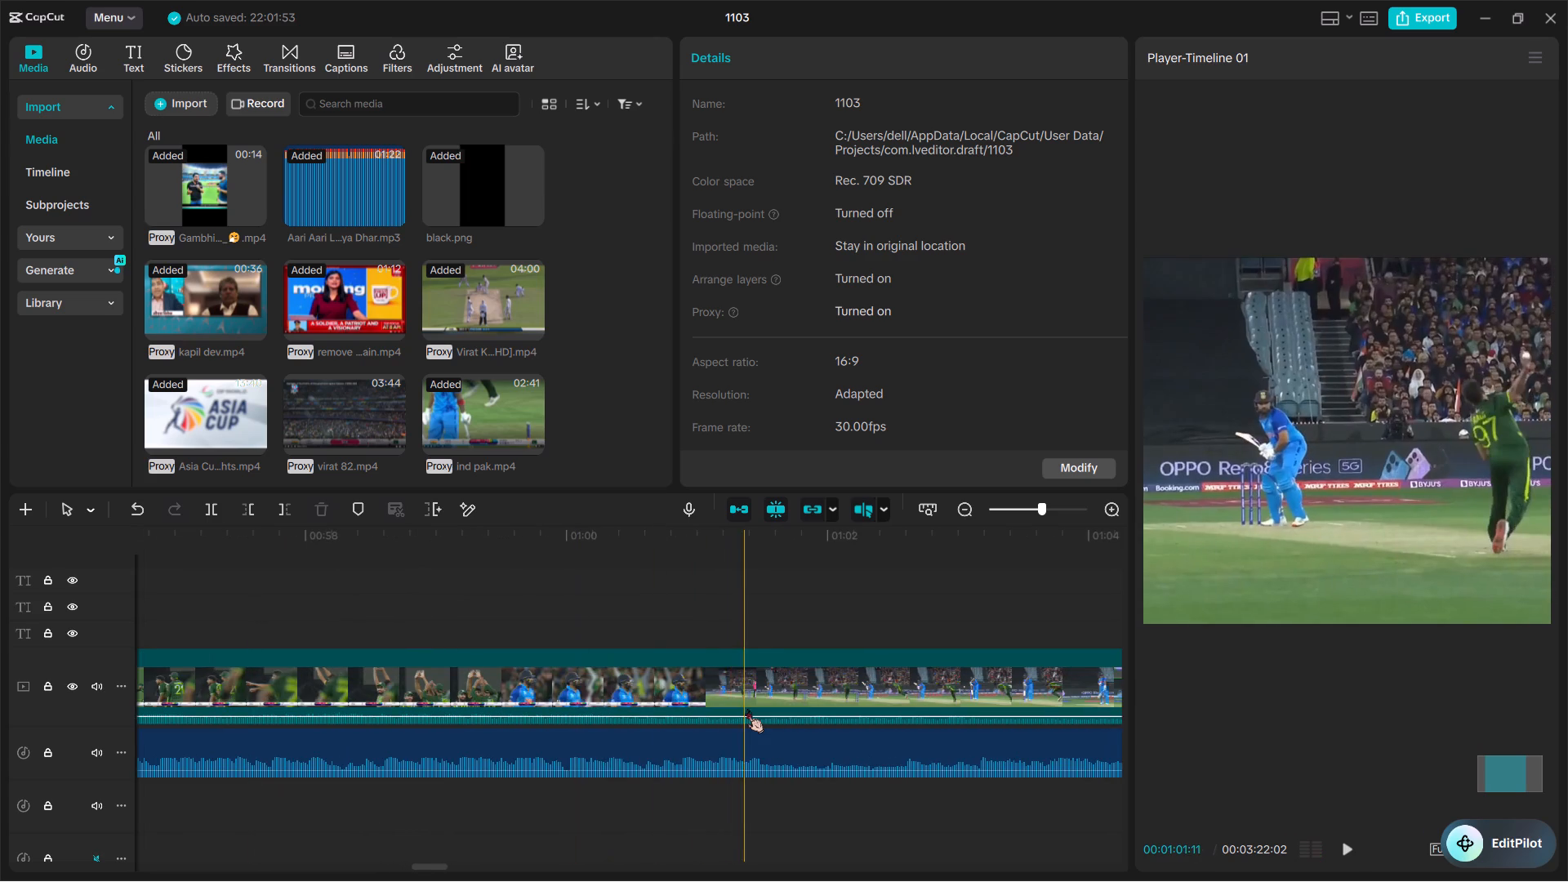
pyautogui.hscroll(-1, 746, 709)
pyautogui.hscroll(-2, 822, 715)
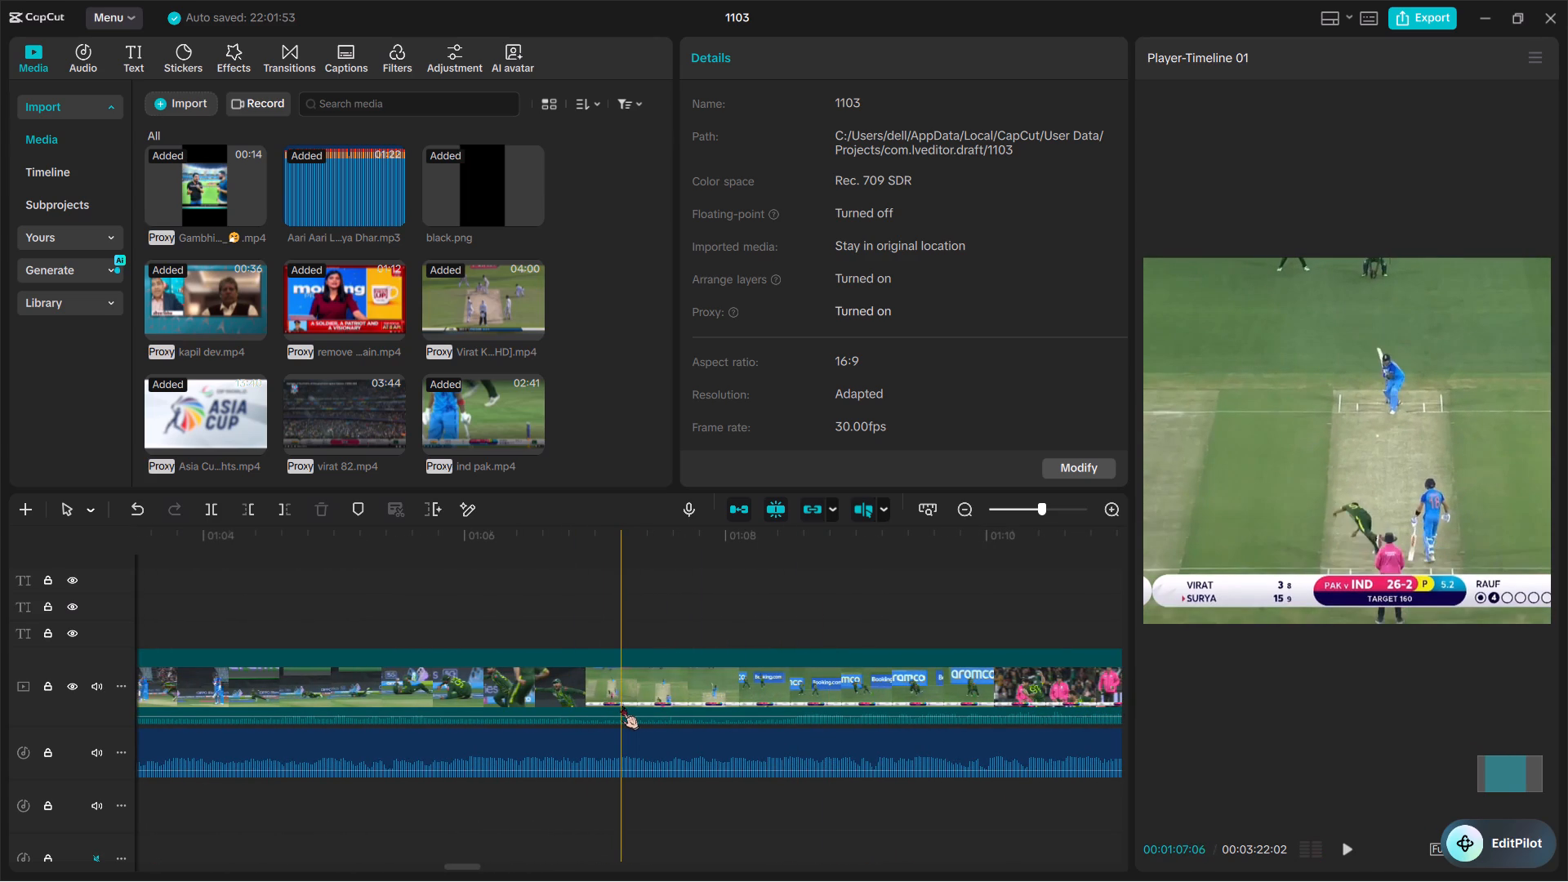
pyautogui.hotkey('ctrl', 'b')
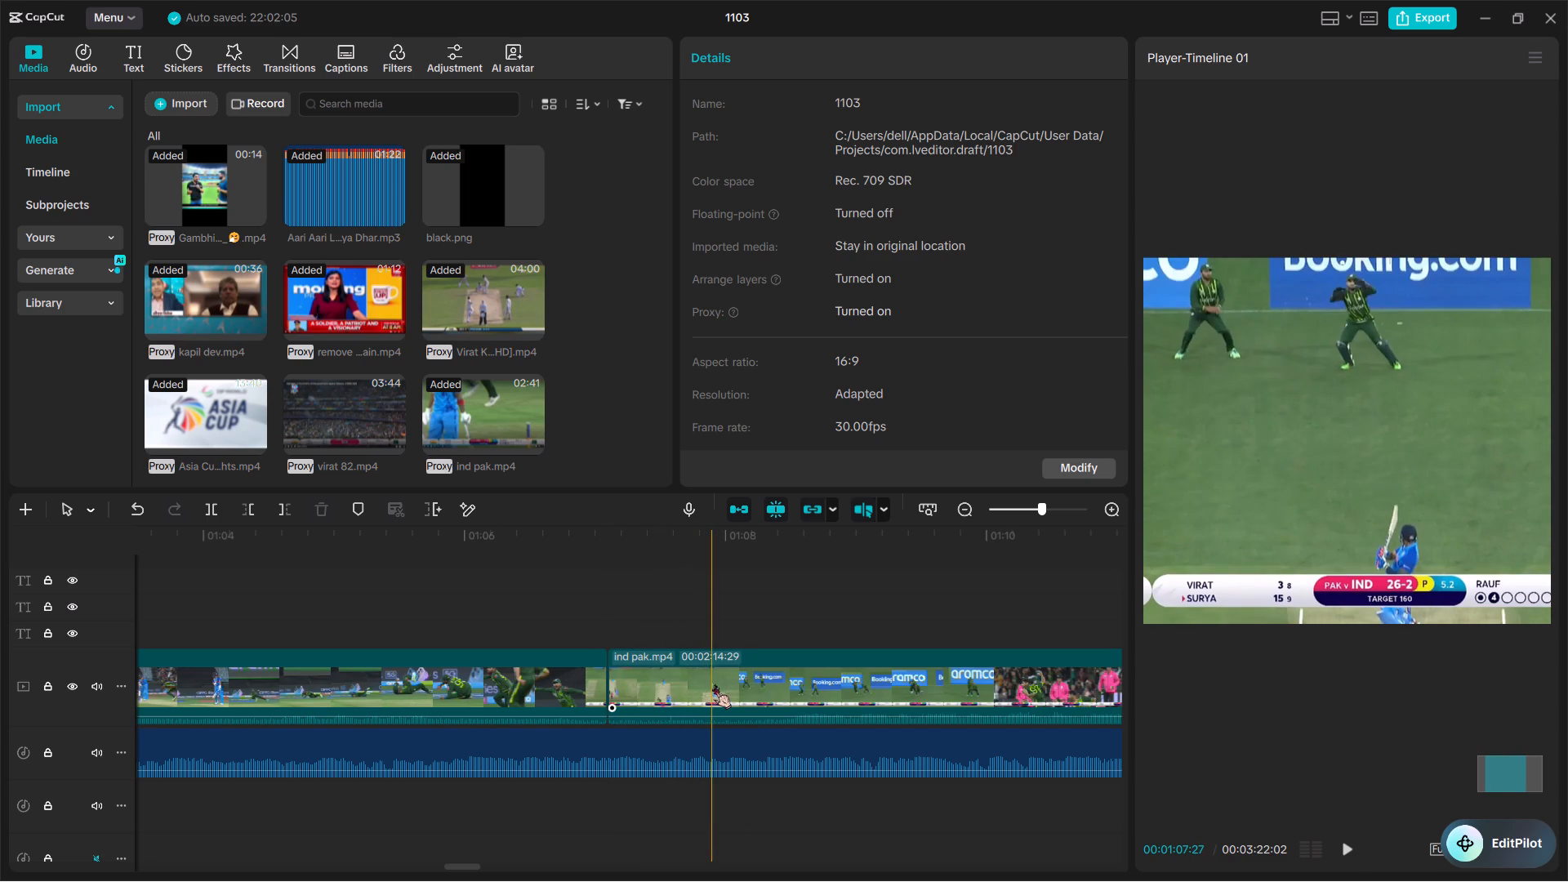
pyautogui.hotkey('ctrl', 'b')
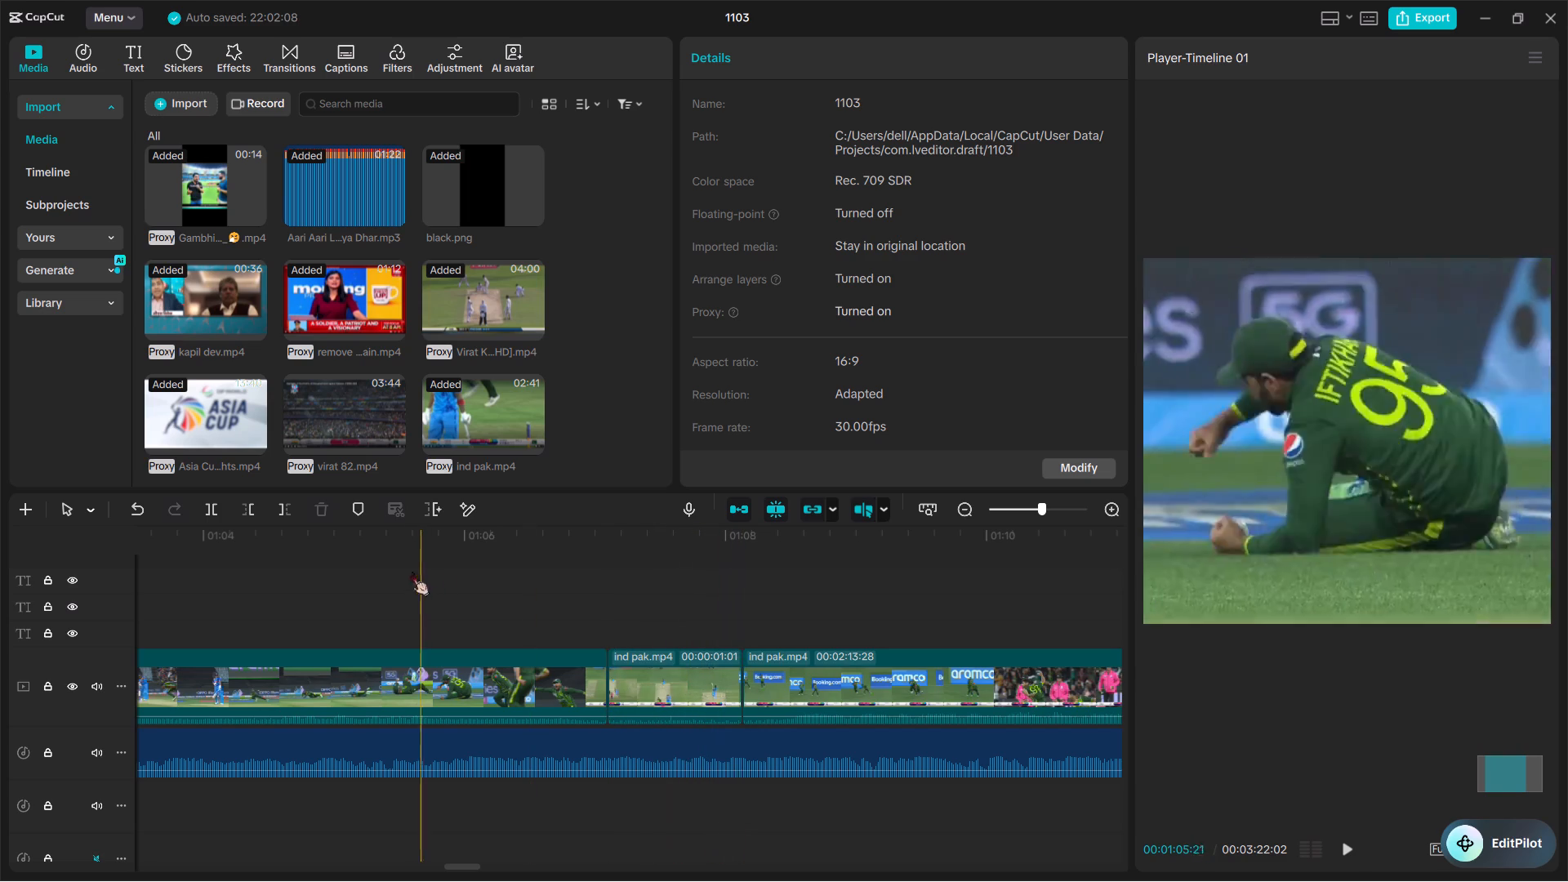
pyautogui.click(432, 649)
pyautogui.press('BackSpace')
# Split ind pak.mp4 at 00:01:19:02 and 00:01:20:11 around Axar's run-out and delete the footage between it and Surya's dismissal.
pyautogui.hscroll(1, 431, 661)
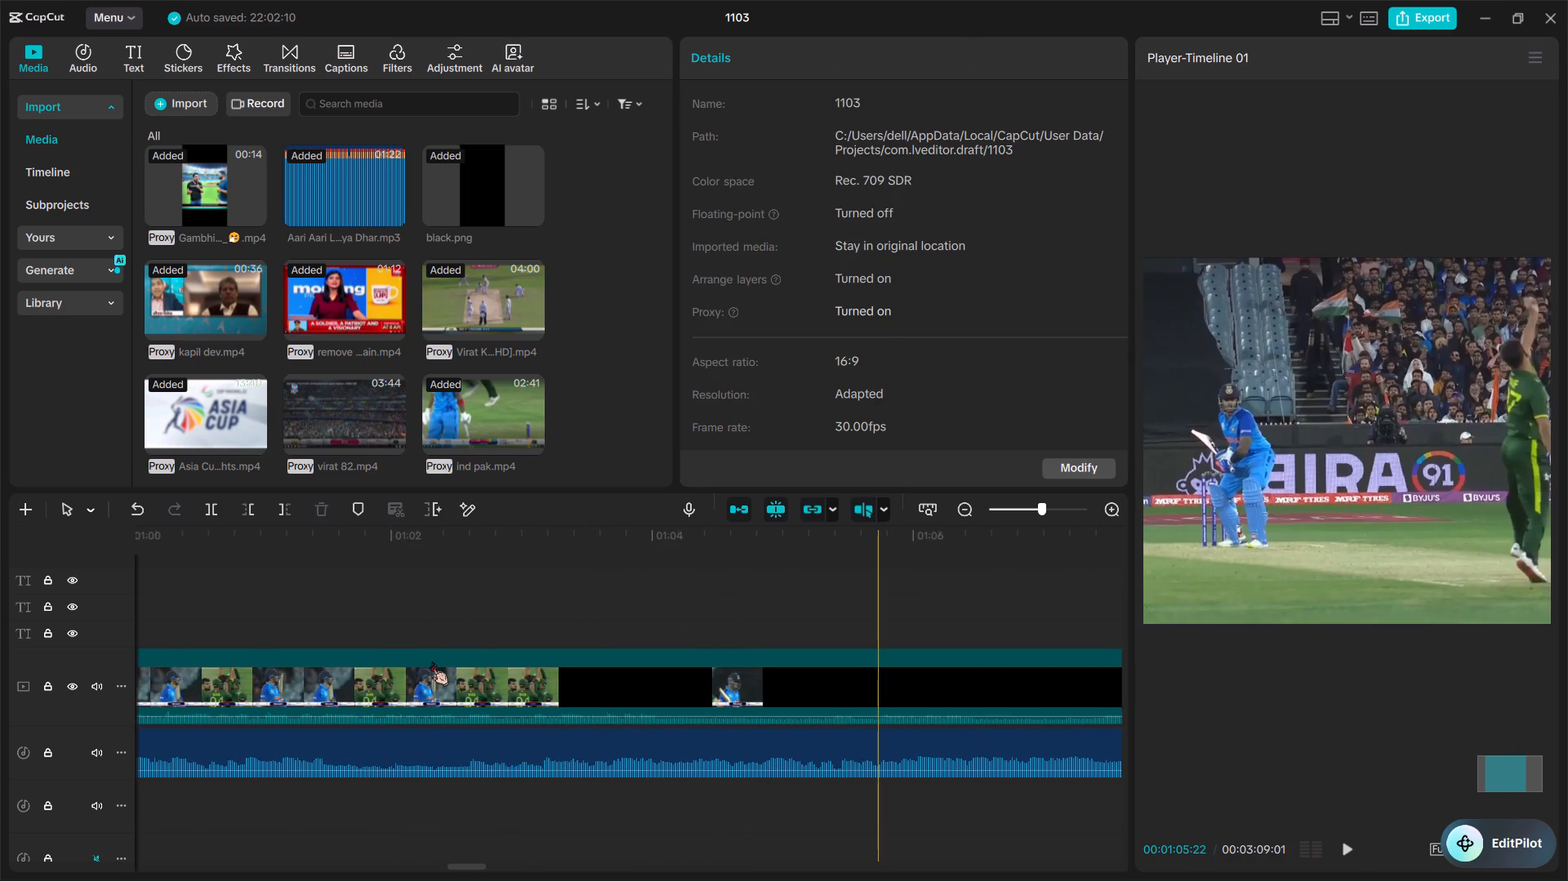
pyautogui.hscroll(1, 529, 675)
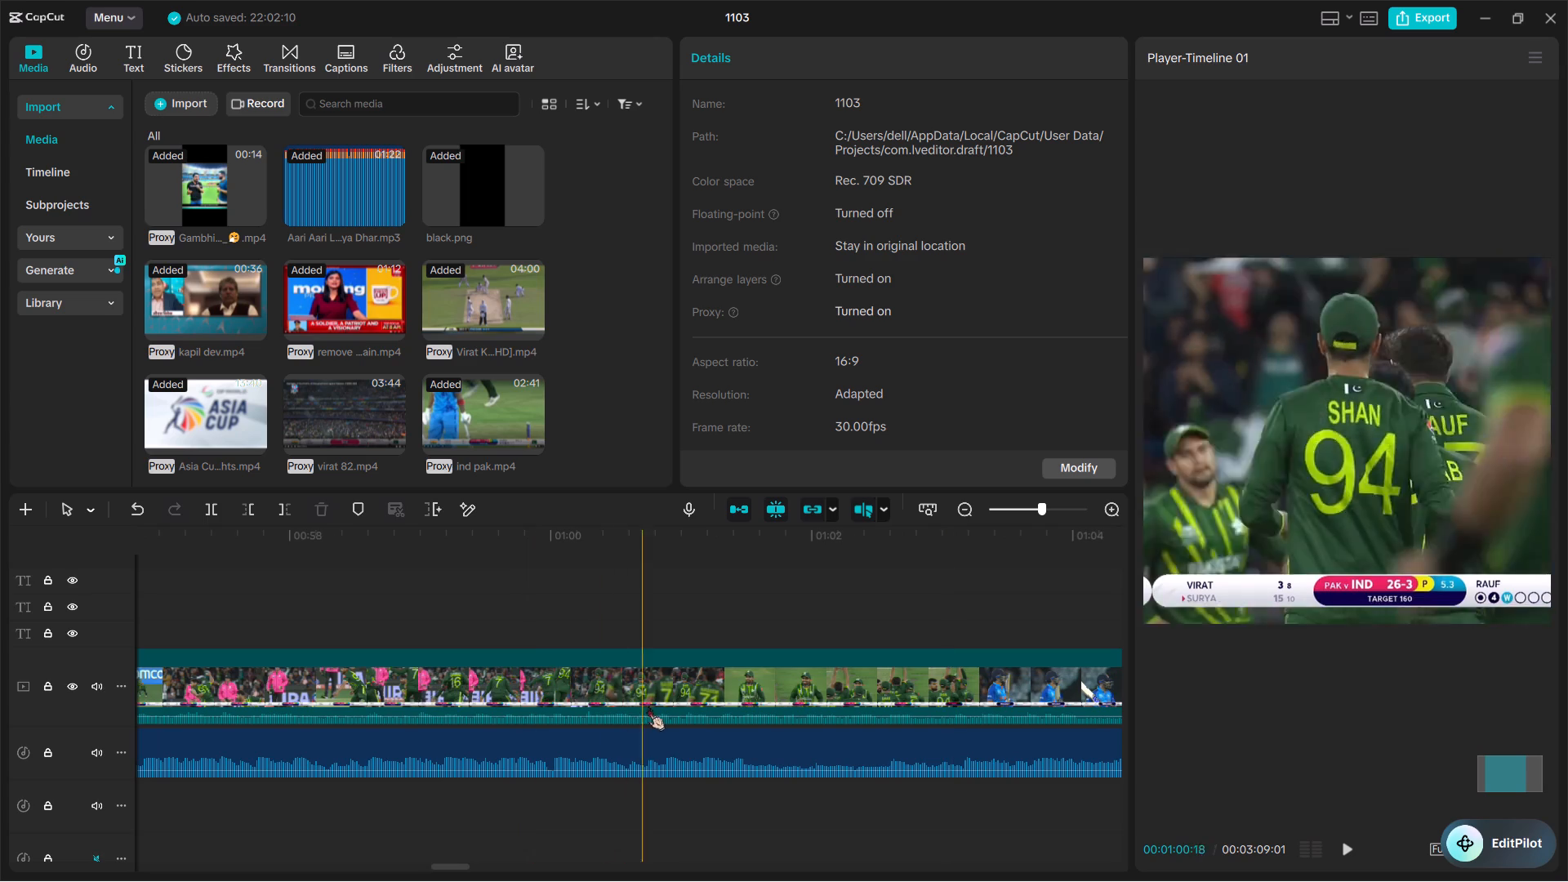
pyautogui.hscroll(-1, 728, 719)
pyautogui.hscroll(-1, 863, 698)
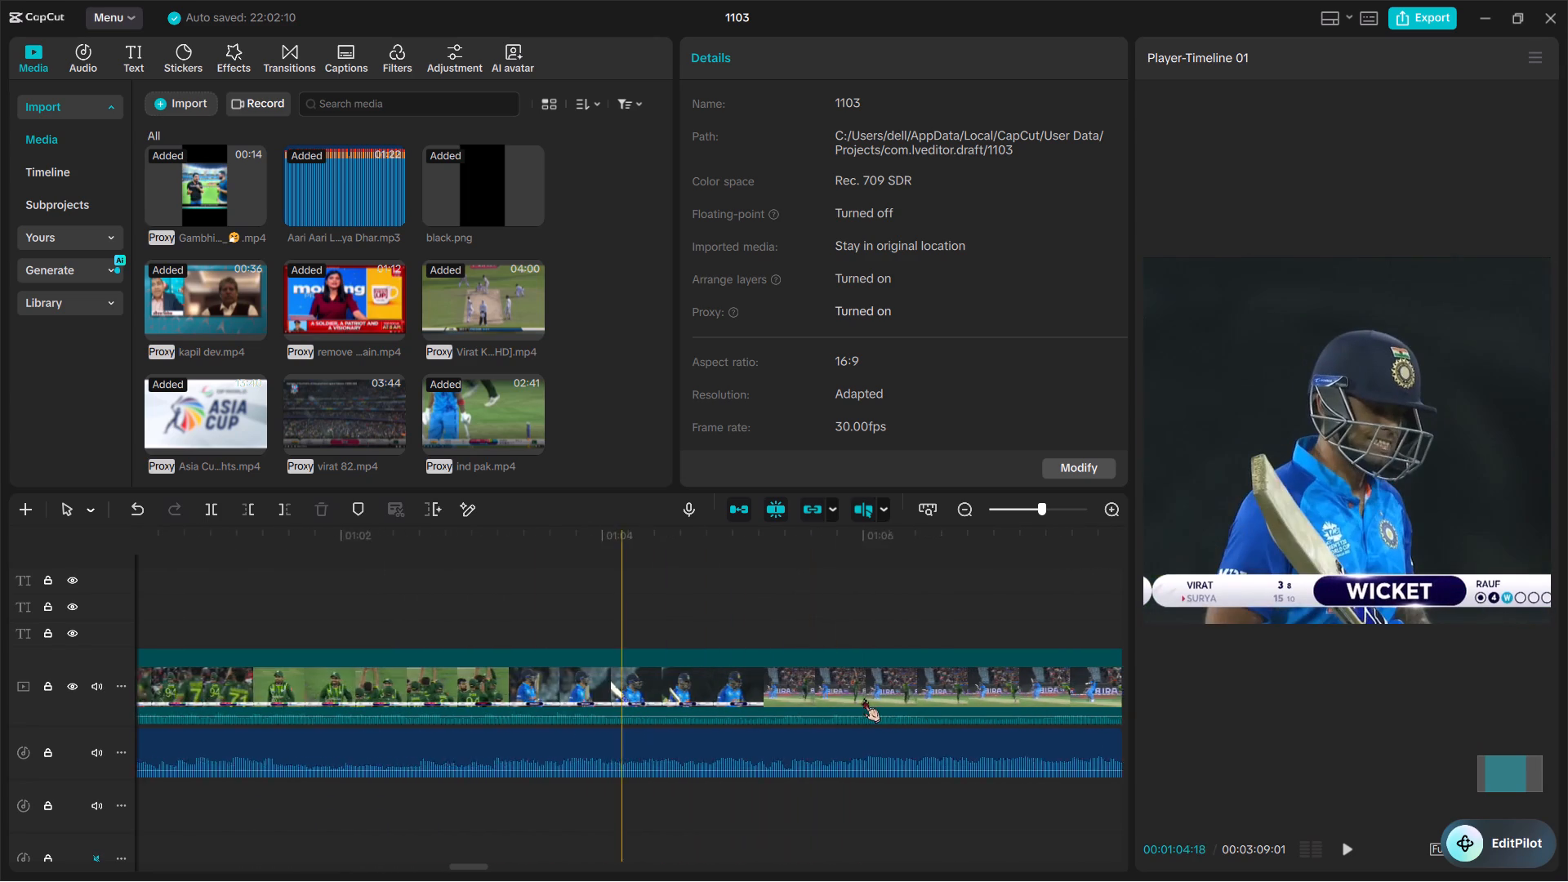
pyautogui.hscroll(-2, 987, 714)
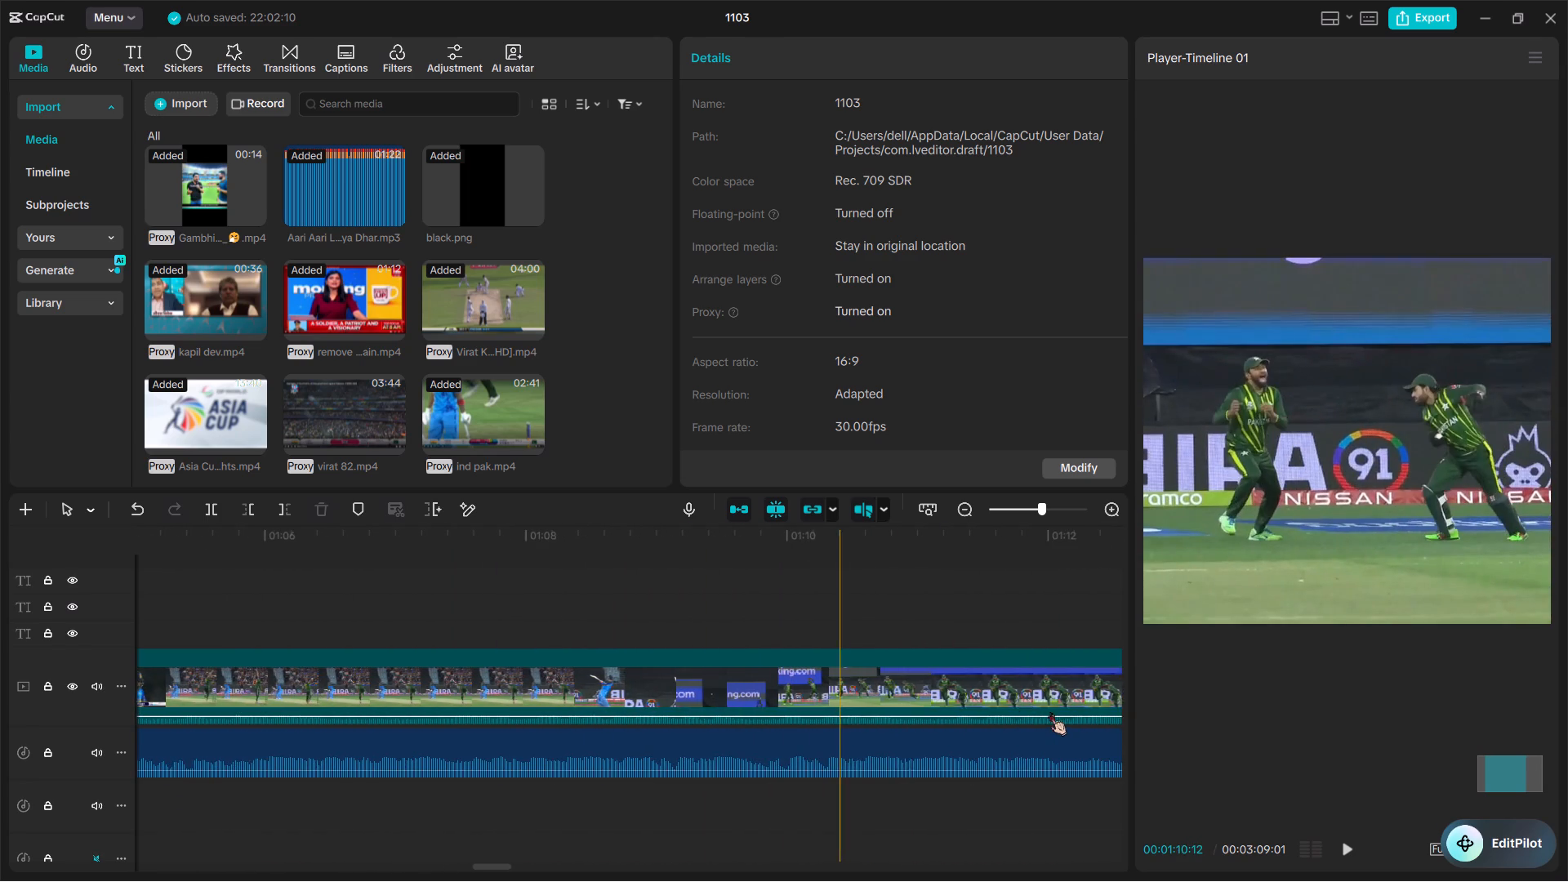
pyautogui.hscroll(-2, 1028, 689)
pyautogui.keyDown('ctrl'); pyautogui.scroll(-1, 974, 714); pyautogui.keyUp('ctrl')
pyautogui.keyDown('ctrl'); pyautogui.hscroll(-1, 974, 714); pyautogui.keyUp('ctrl')
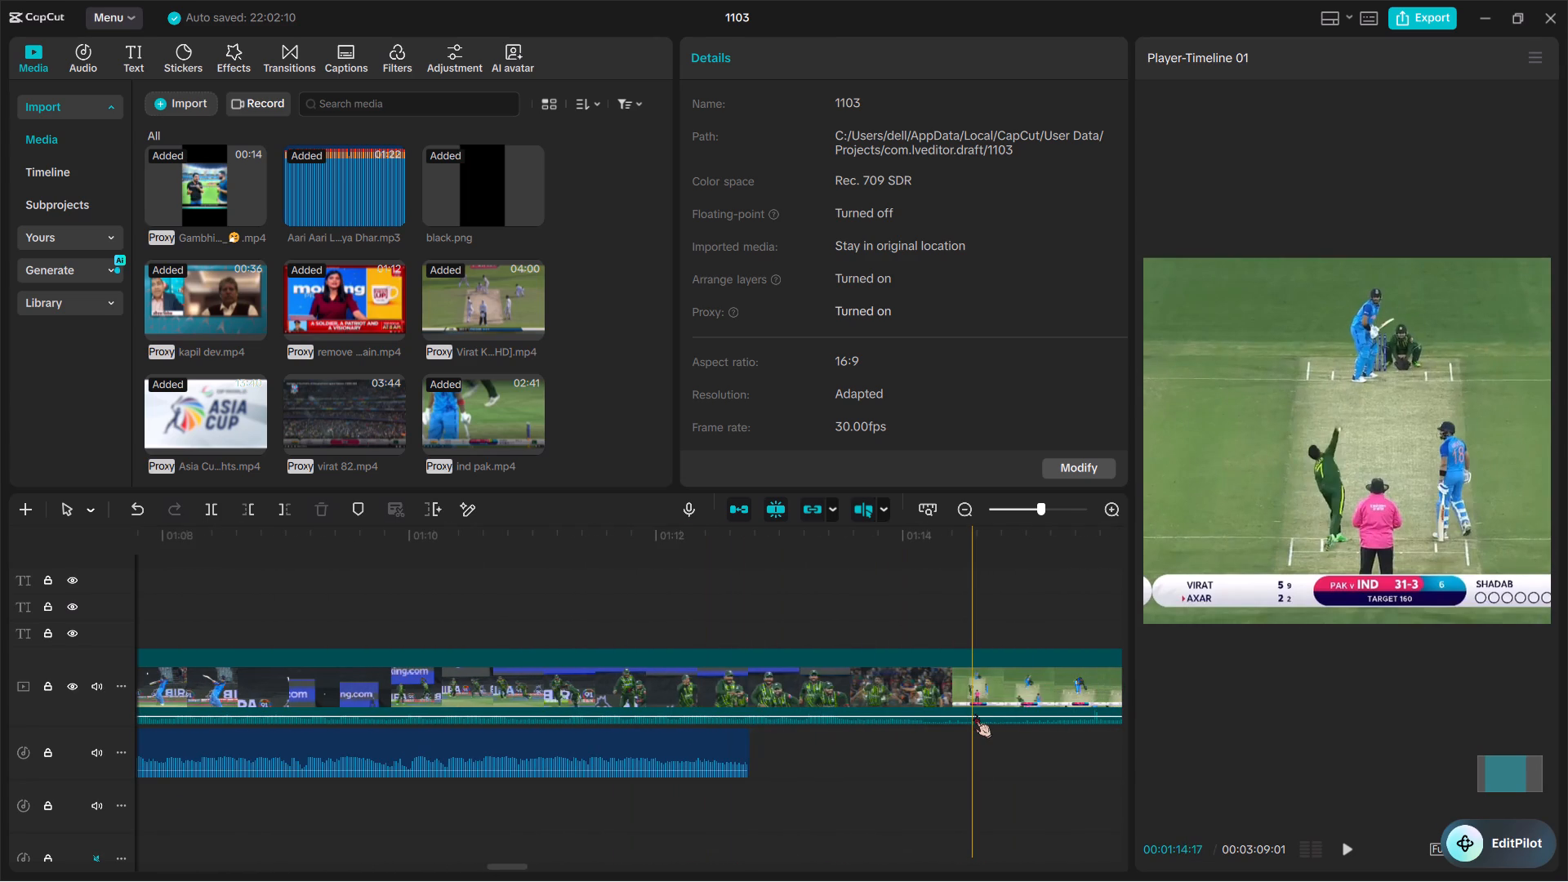
pyautogui.keyDown('ctrl'); pyautogui.hscroll(-1, 974, 714); pyautogui.keyUp('ctrl')
pyautogui.hscroll(-1, 996, 693)
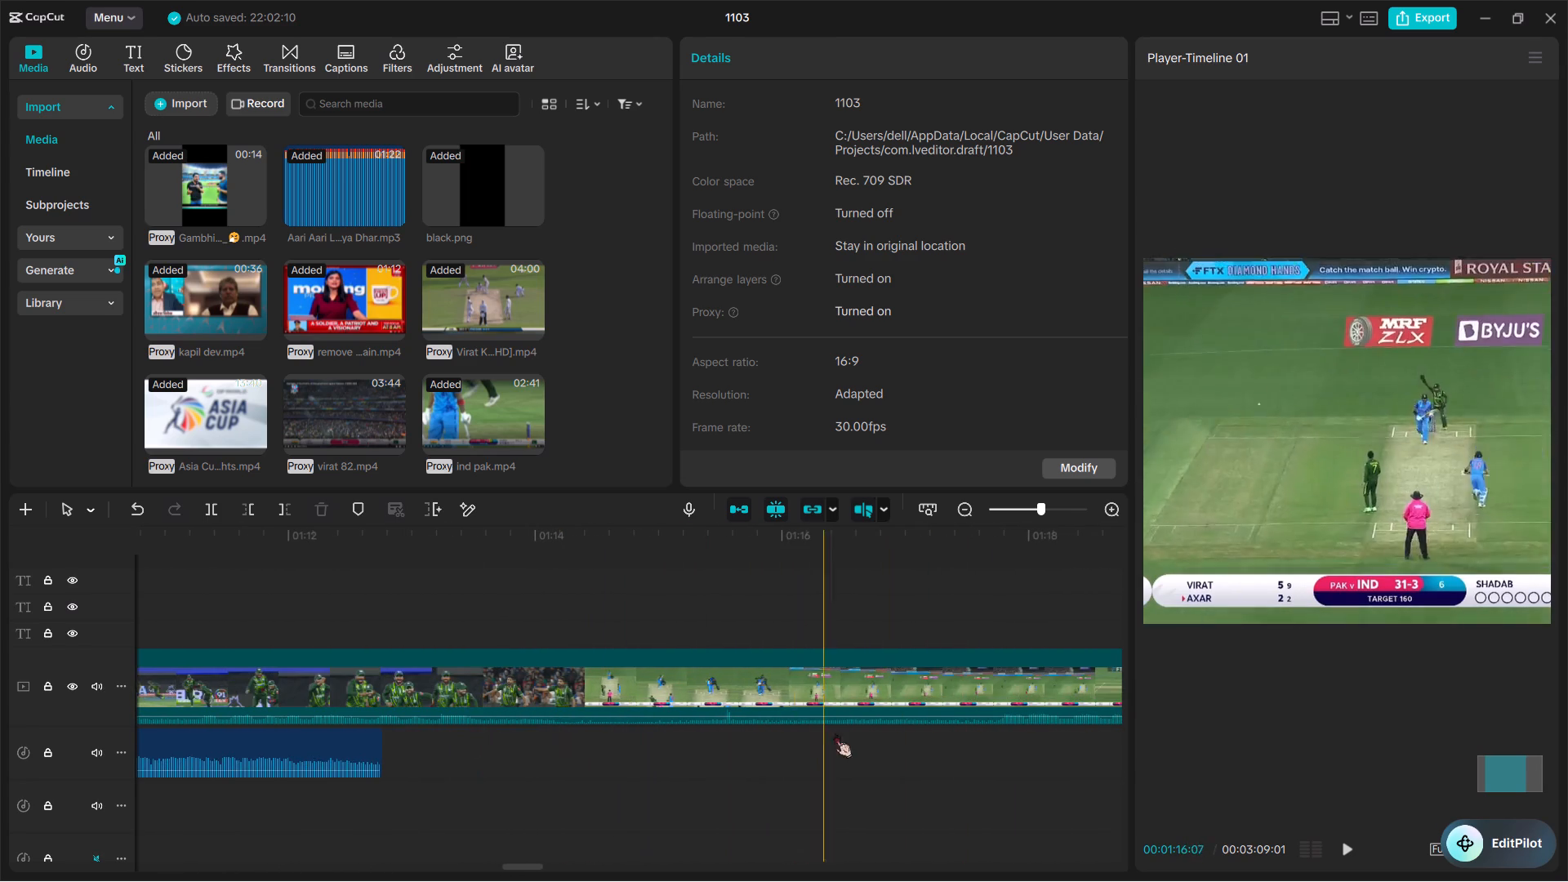
pyautogui.hscroll(-1, 978, 726)
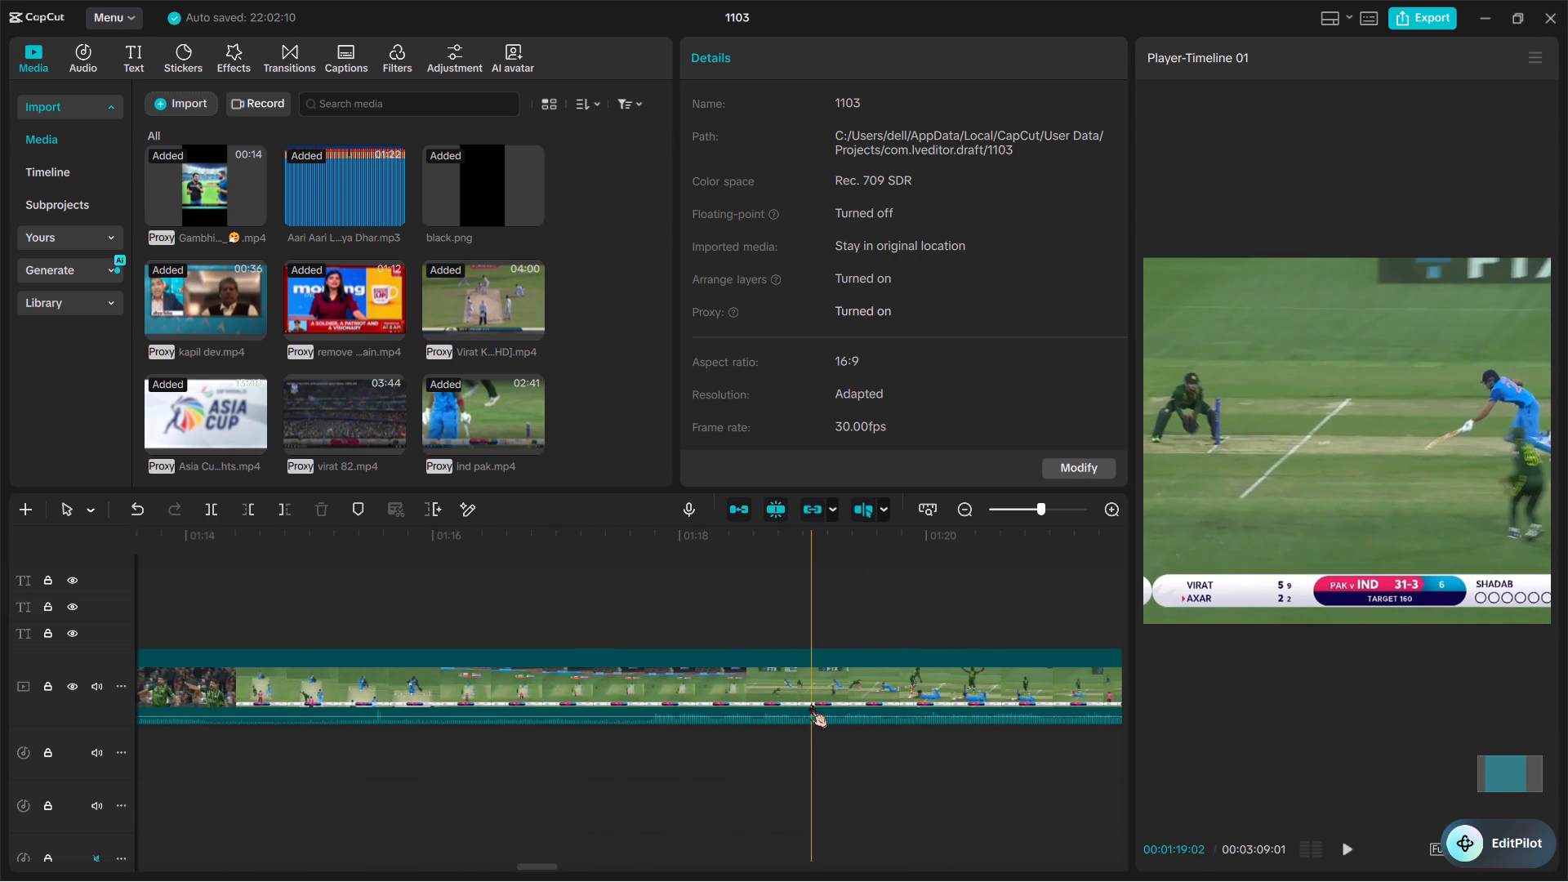
pyautogui.hotkey('ctrl', 'b')
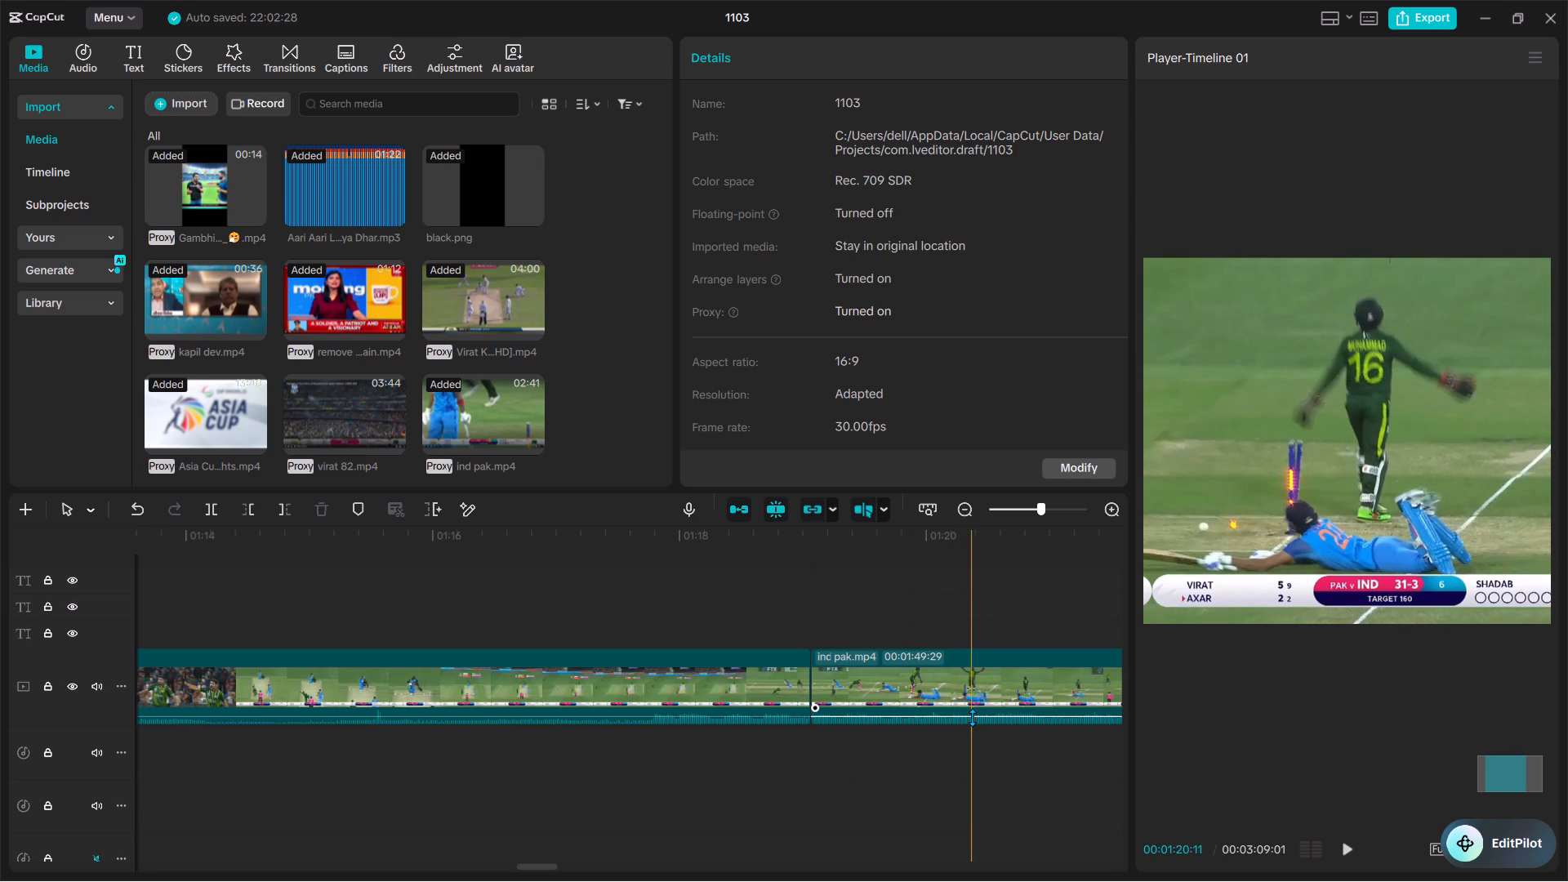
pyautogui.hotkey('ctrl', 'b')
pyautogui.click(639, 690)
pyautogui.press('BackSpace')
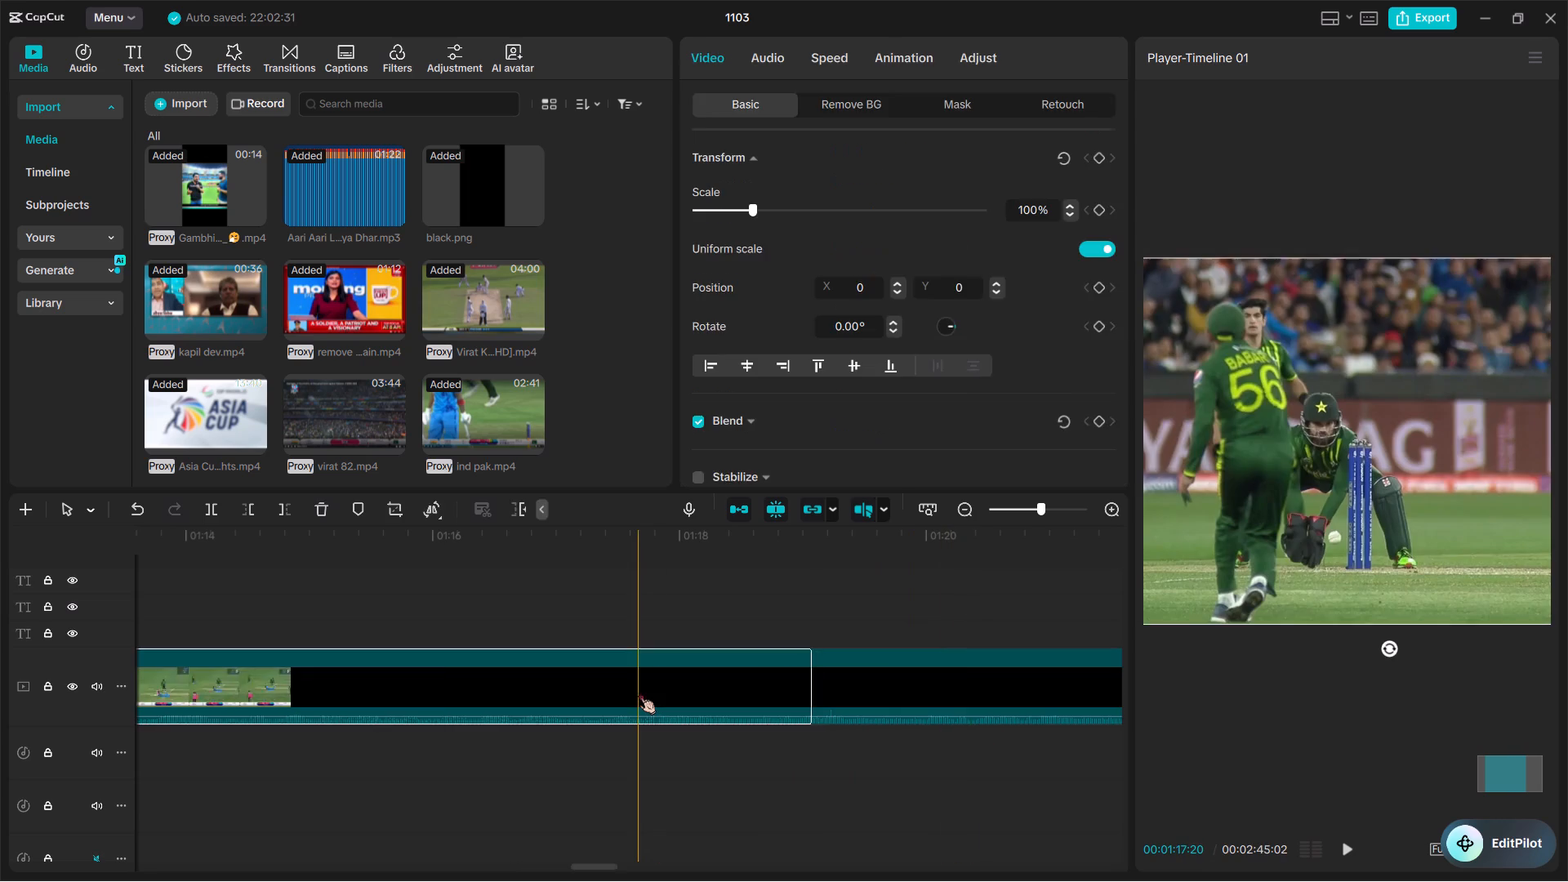
# Set the speed of the first ind pak.mp4 clip after black.png to 2.00x.
pyautogui.scroll(-5, 639, 690)
pyautogui.keyDown('ctrl'); pyautogui.scroll(-12, 639, 690); pyautogui.keyUp('ctrl')
pyautogui.hscroll(1, 639, 690)
pyautogui.keyDown('ctrl'); pyautogui.scroll(-2, 639, 690); pyautogui.keyUp('ctrl')
pyautogui.click(585, 679)
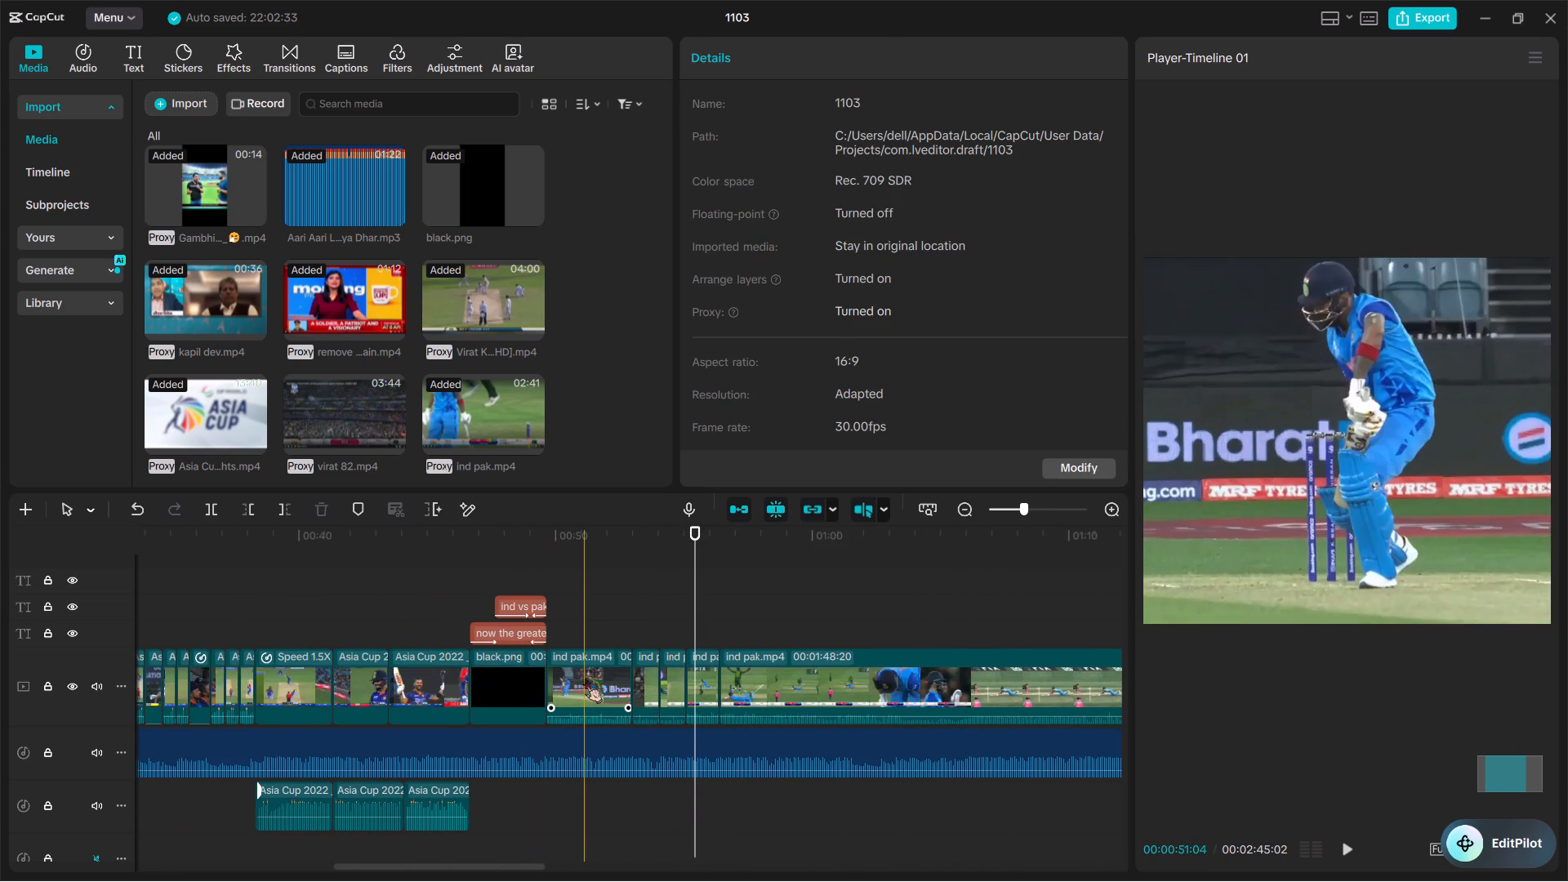
pyautogui.click(818, 60)
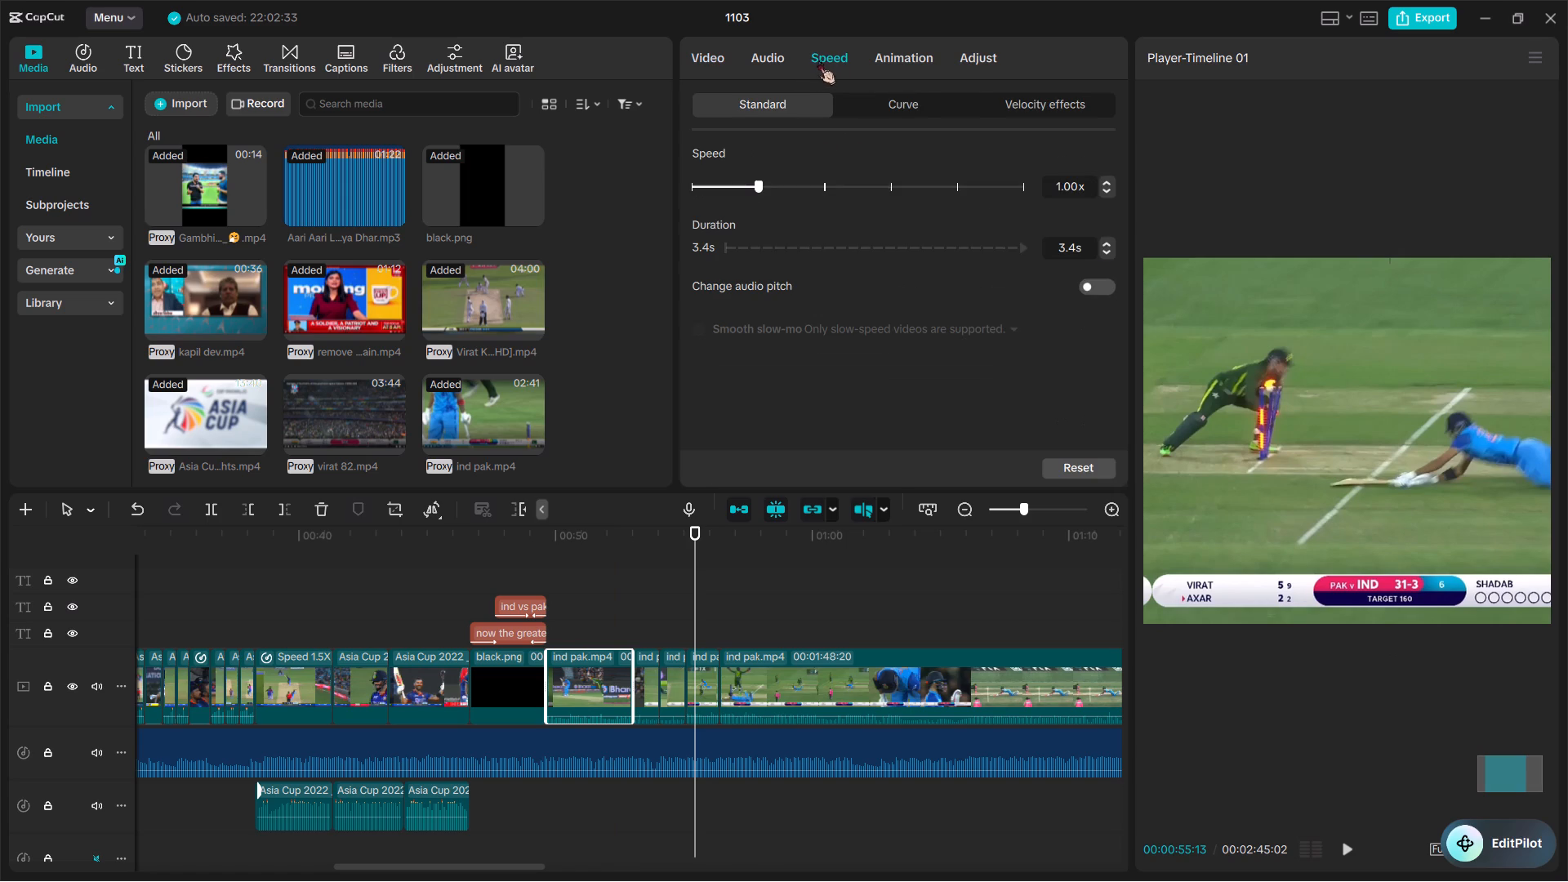
pyautogui.click(827, 183)
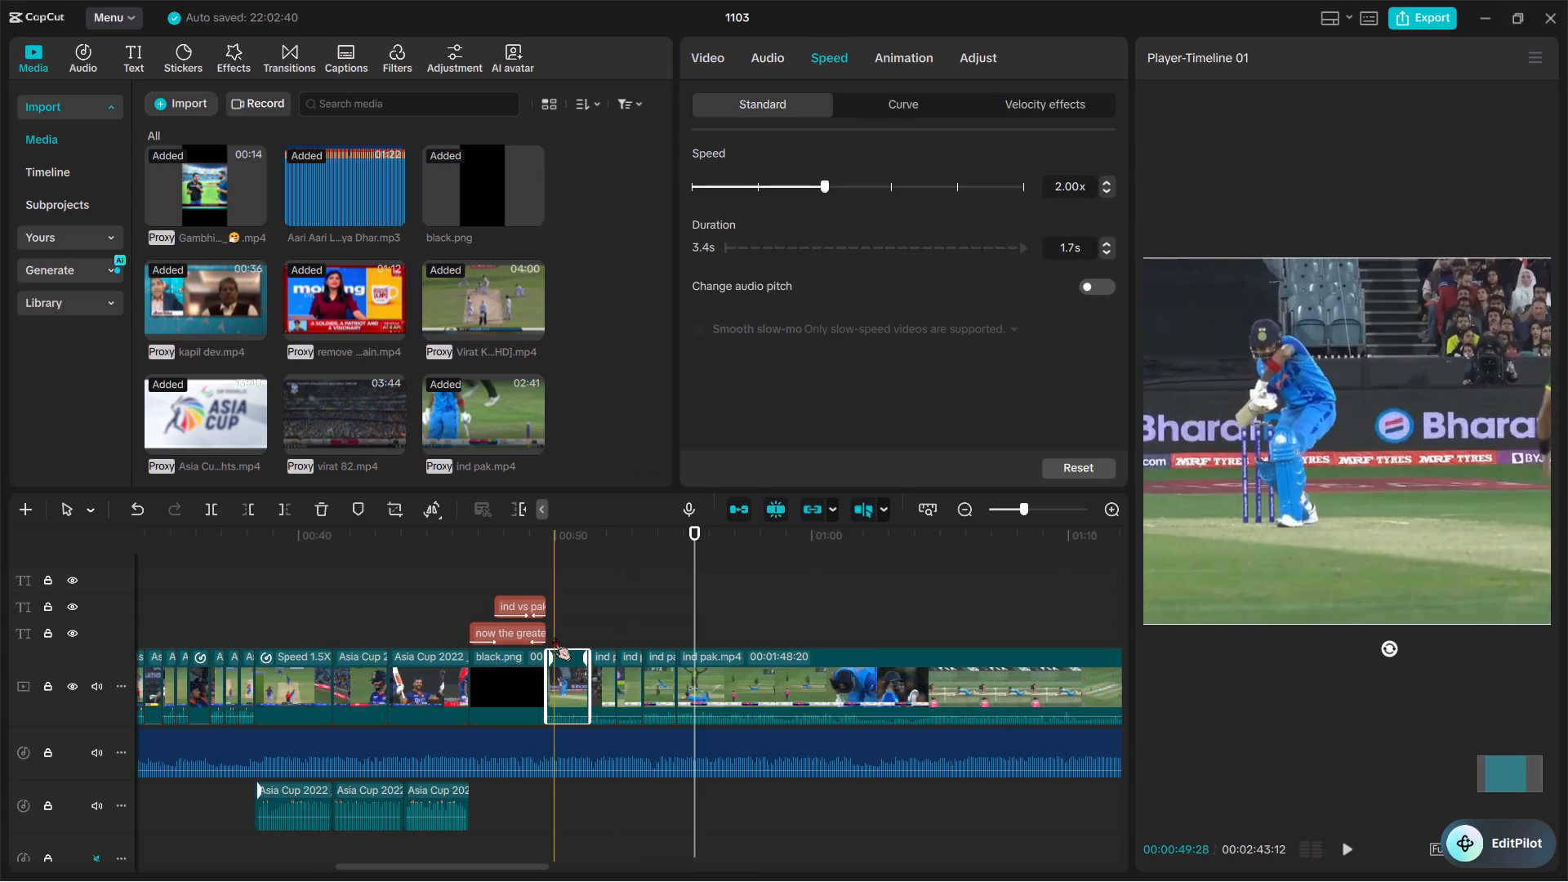
# Play back the sequence of Indian wickets after the title card to check the cuts and pacing against the music.
pyautogui.press('space')
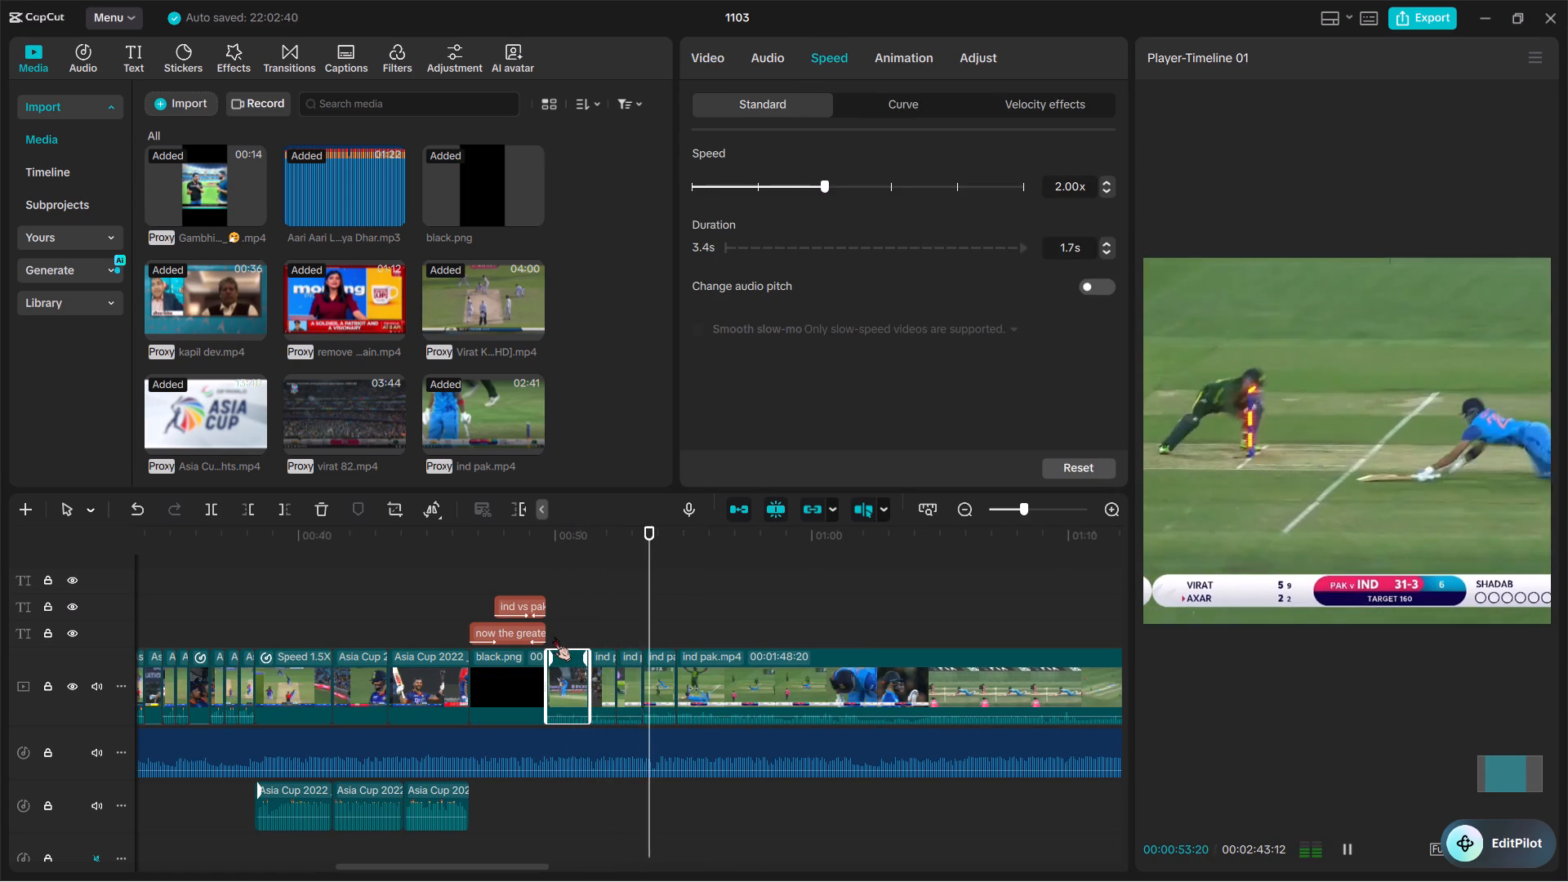
pyautogui.press('space')
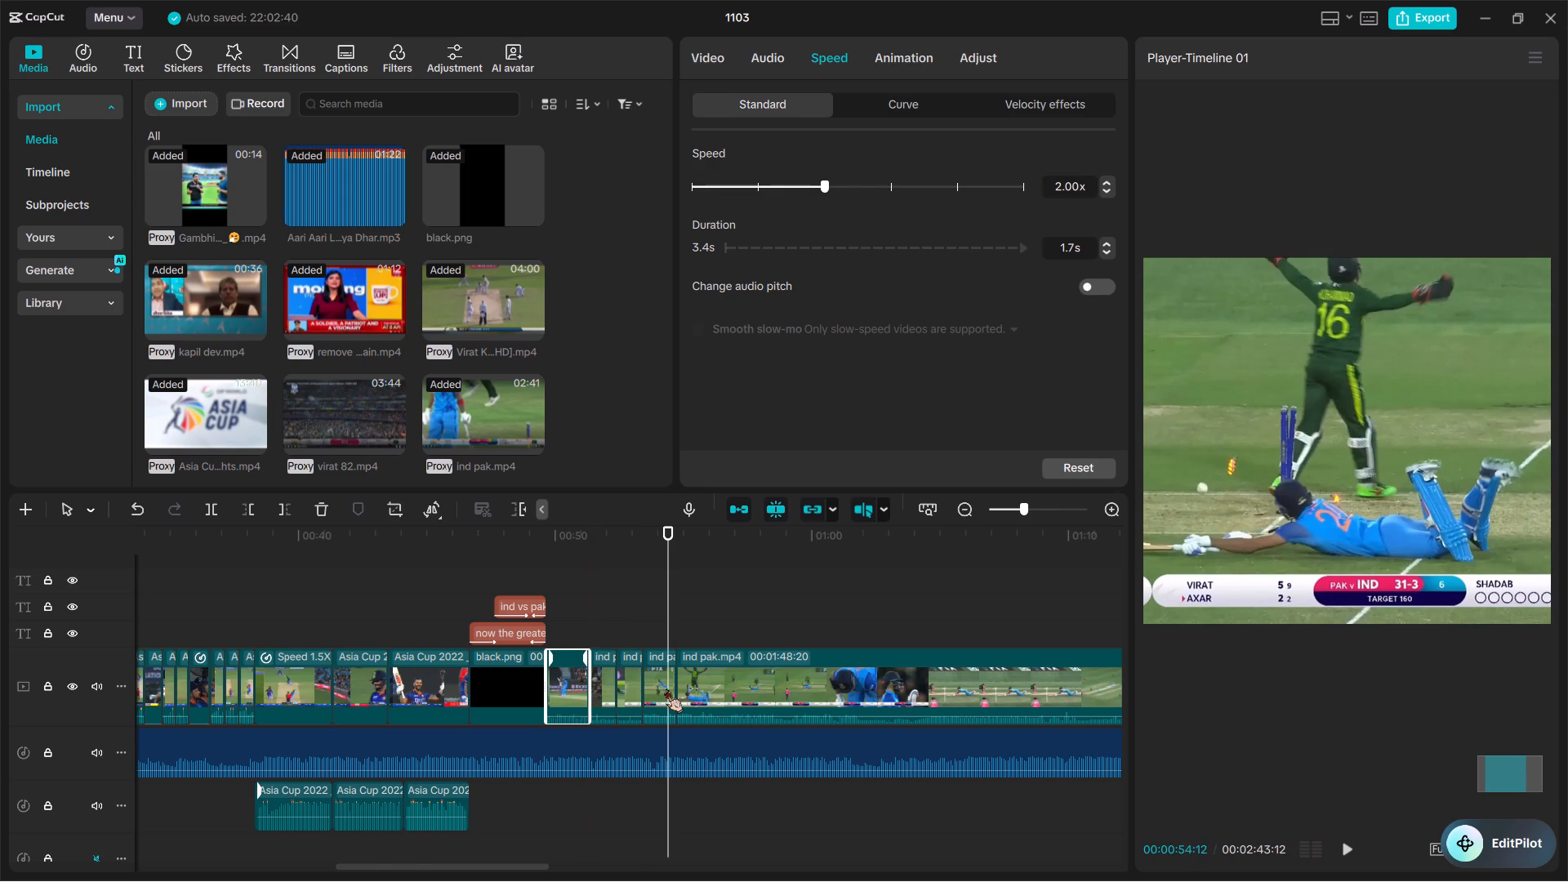
pyautogui.keyDown('ctrl'); pyautogui.scroll(11, 666, 688); pyautogui.keyUp('ctrl')
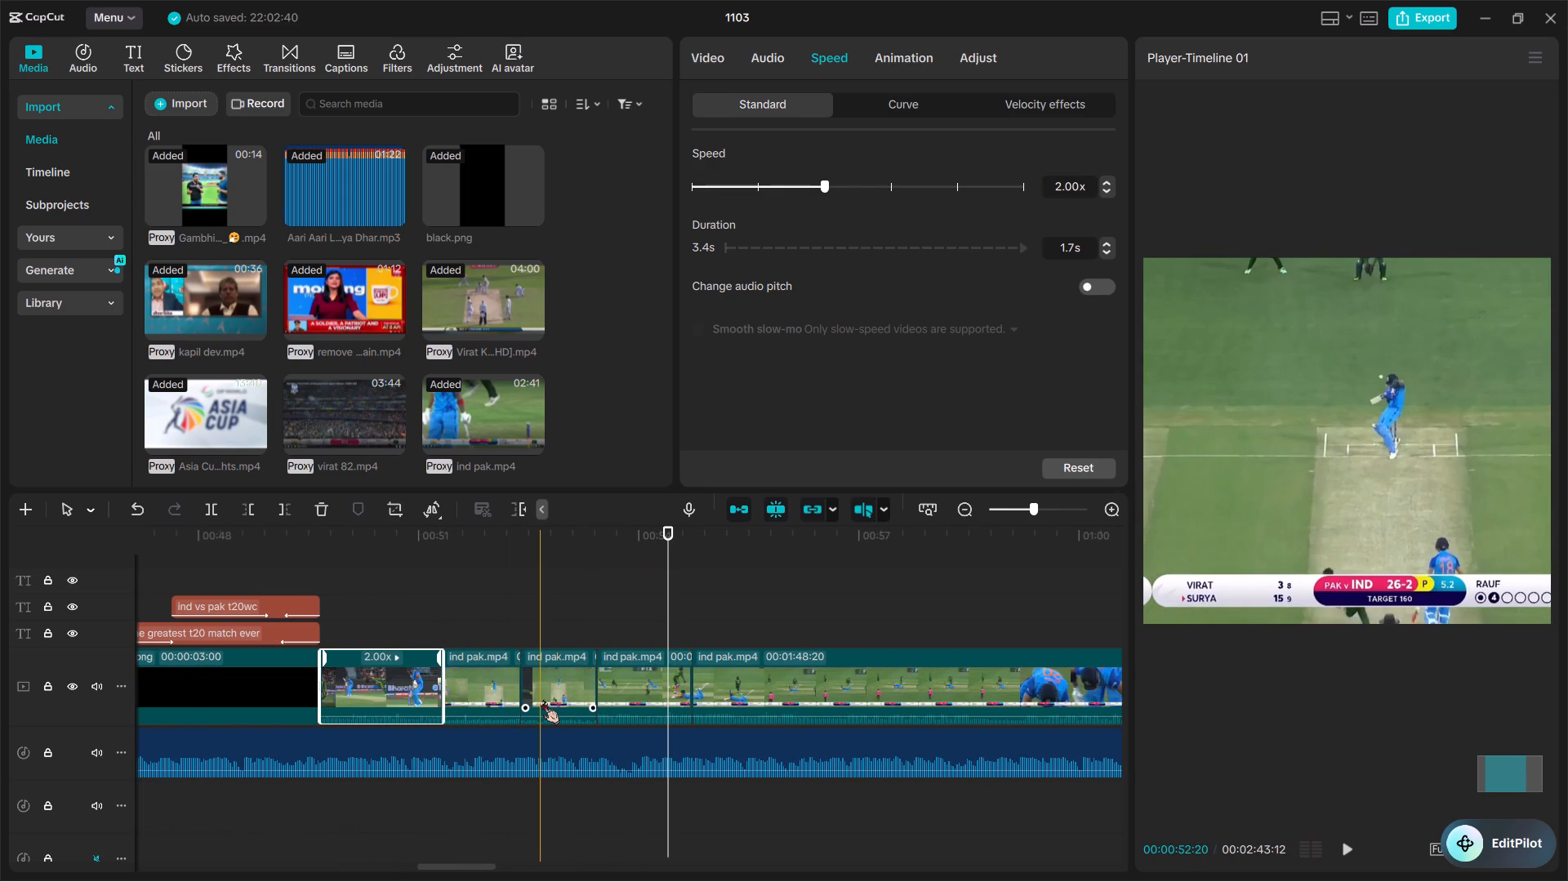
pyautogui.press('space')
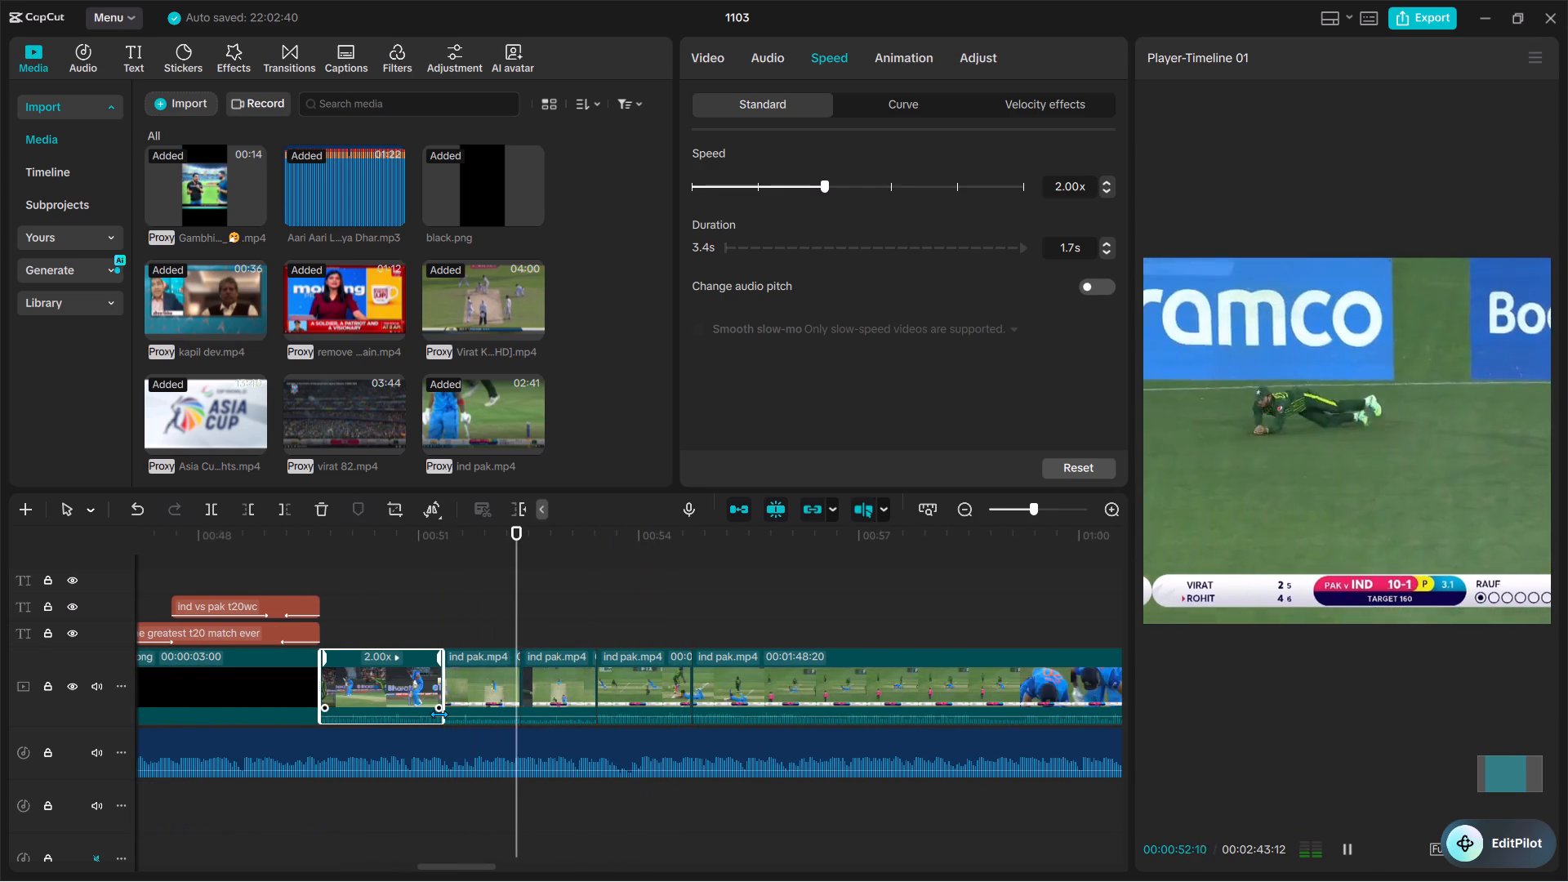
pyautogui.press('space')
pyautogui.press('space')
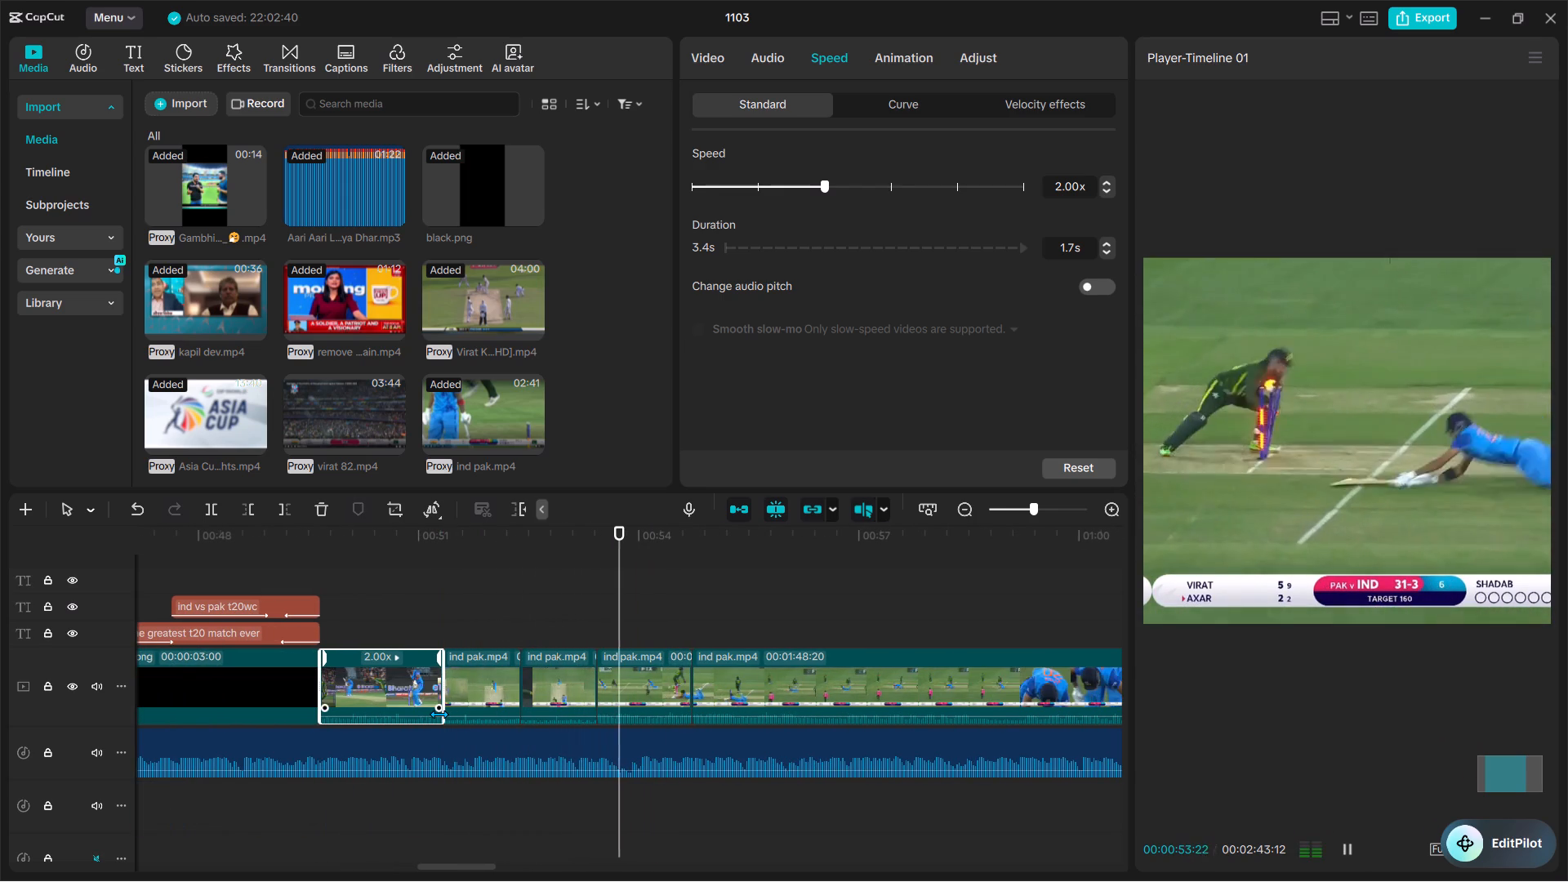
pyautogui.press('space')
pyautogui.press('space')
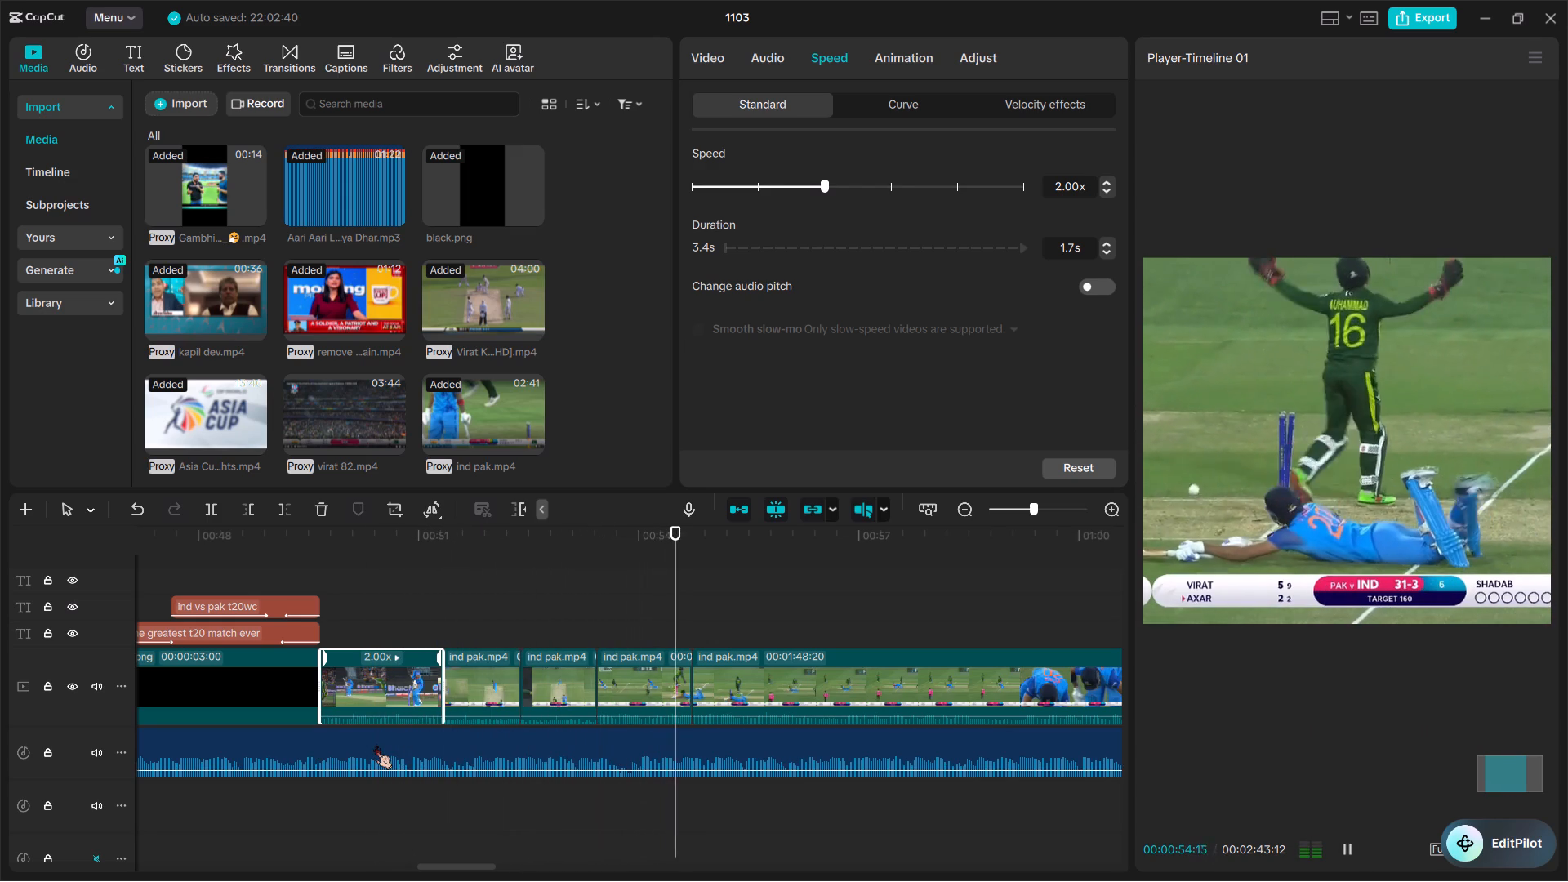
pyautogui.press('space')
pyautogui.press('space')
# Look through the remaining ind pak.mp4 footage after Axar's run-out for the next highlights to use.
pyautogui.hscroll(-1, 375, 745)
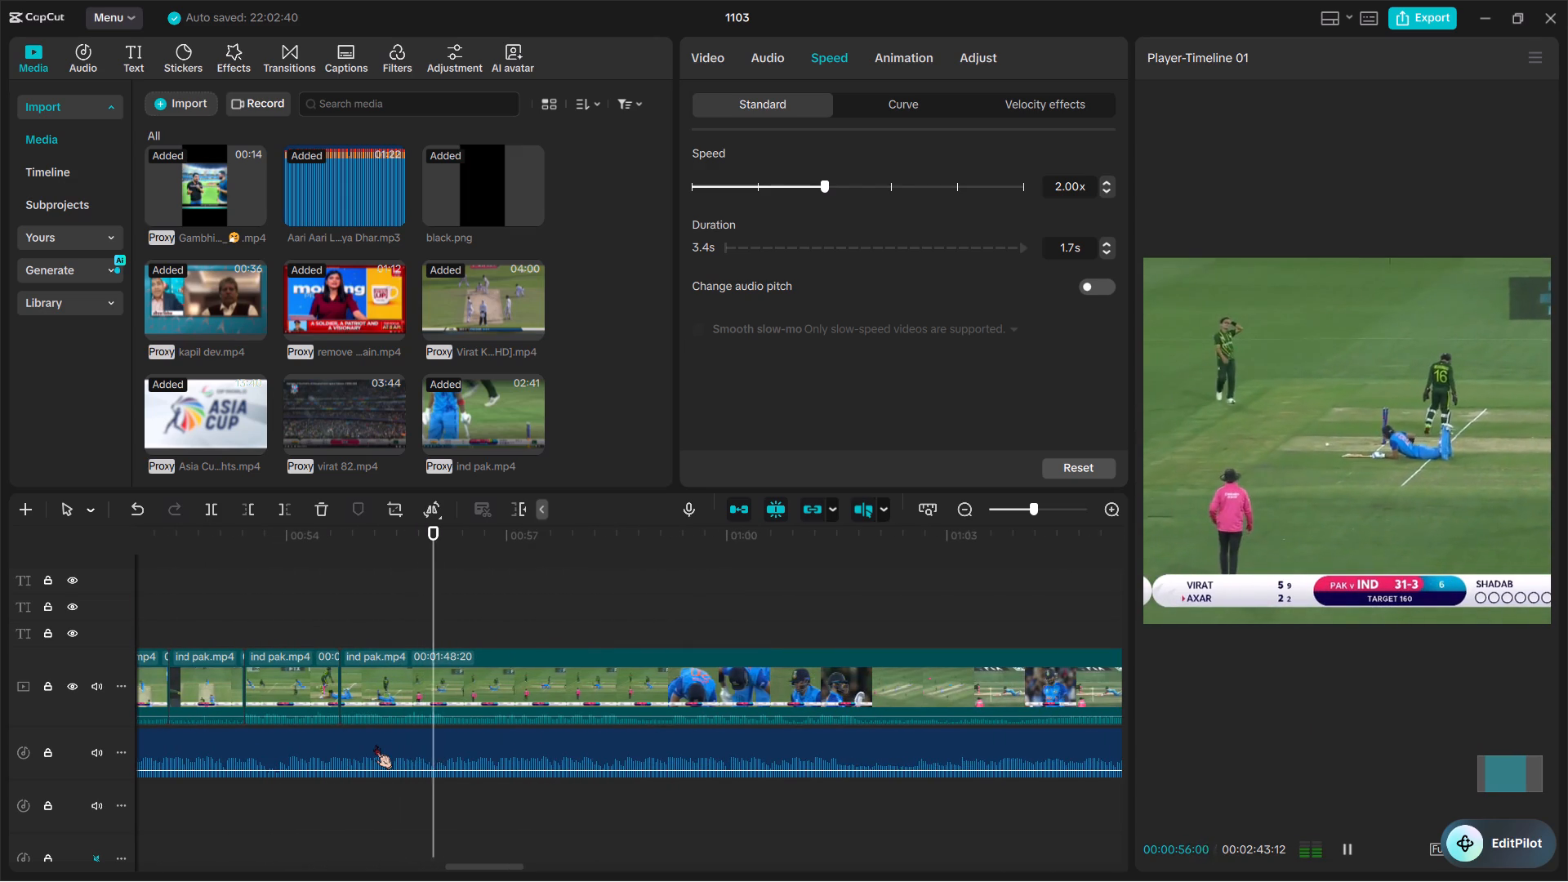
pyautogui.press('space')
pyautogui.hscroll(-1, 898, 690)
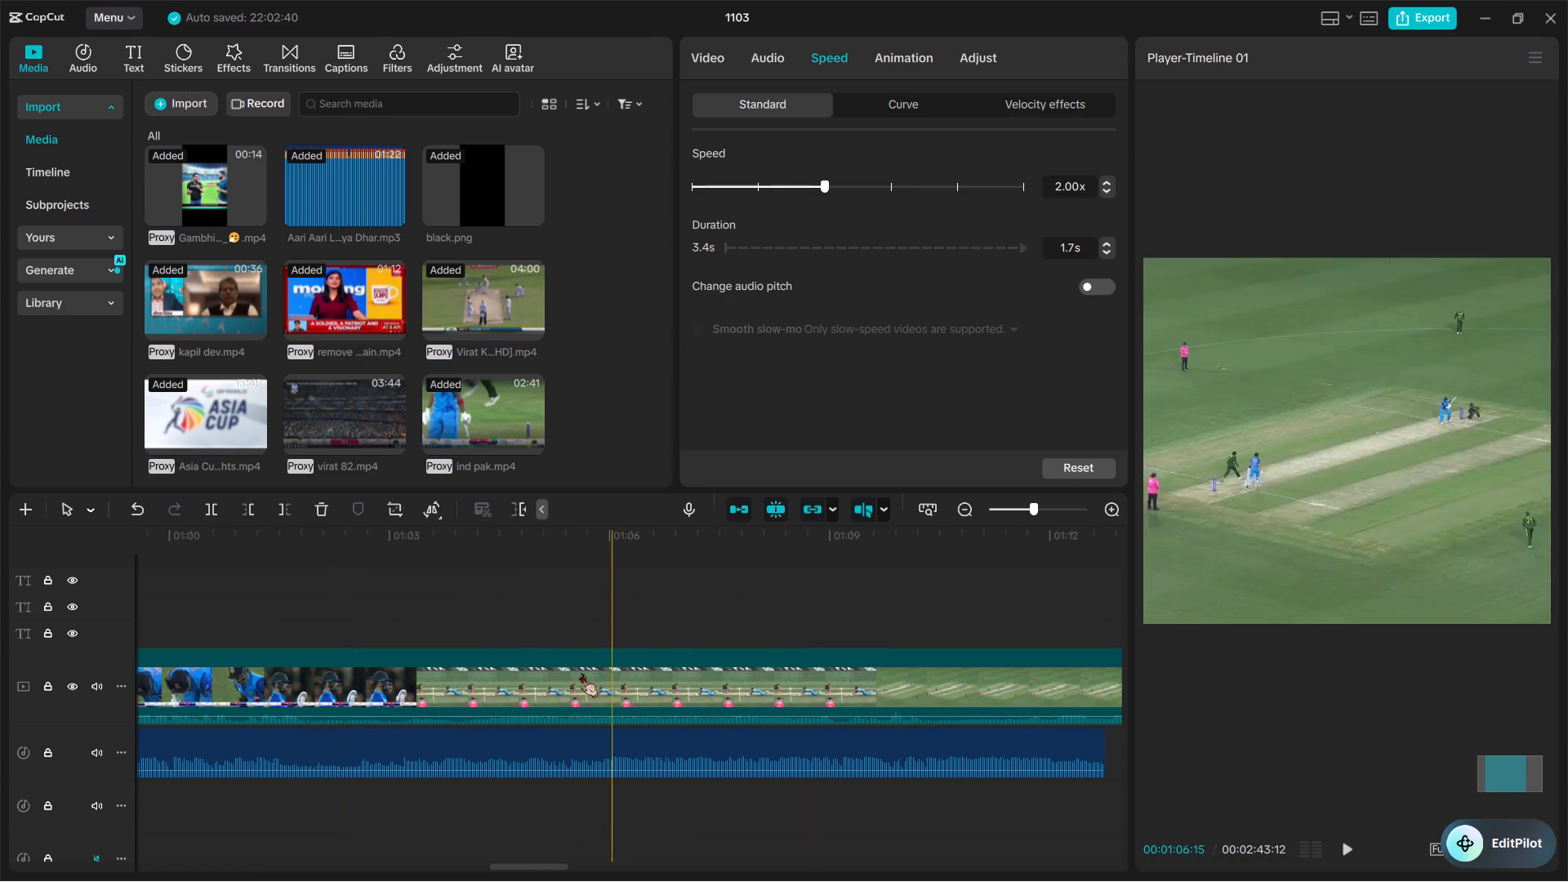
pyautogui.hscroll(1, 692, 678)
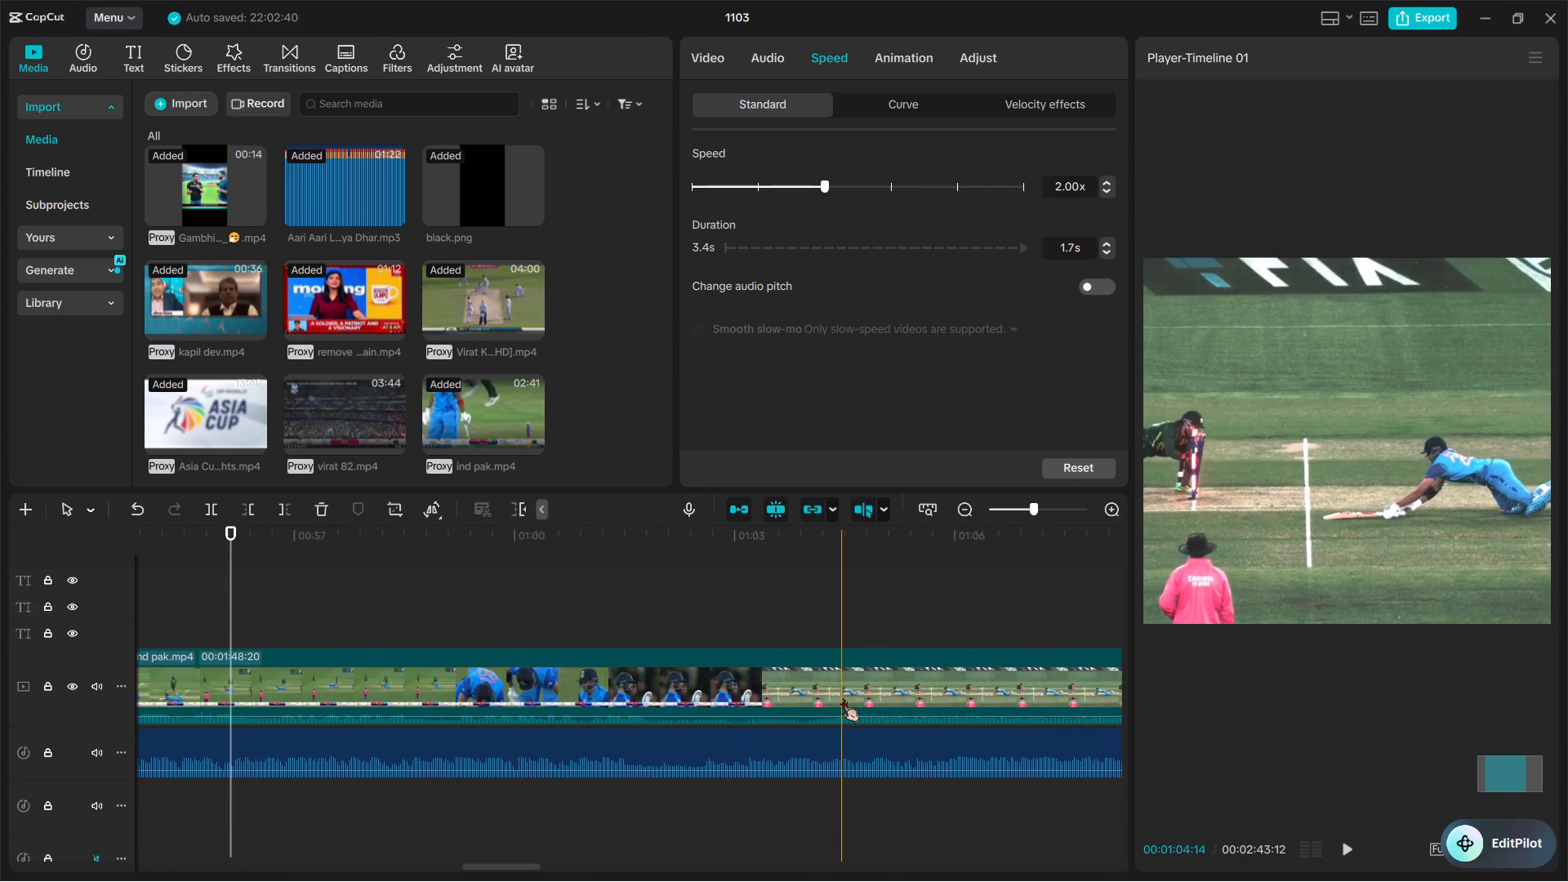
pyautogui.hscroll(-2, 842, 698)
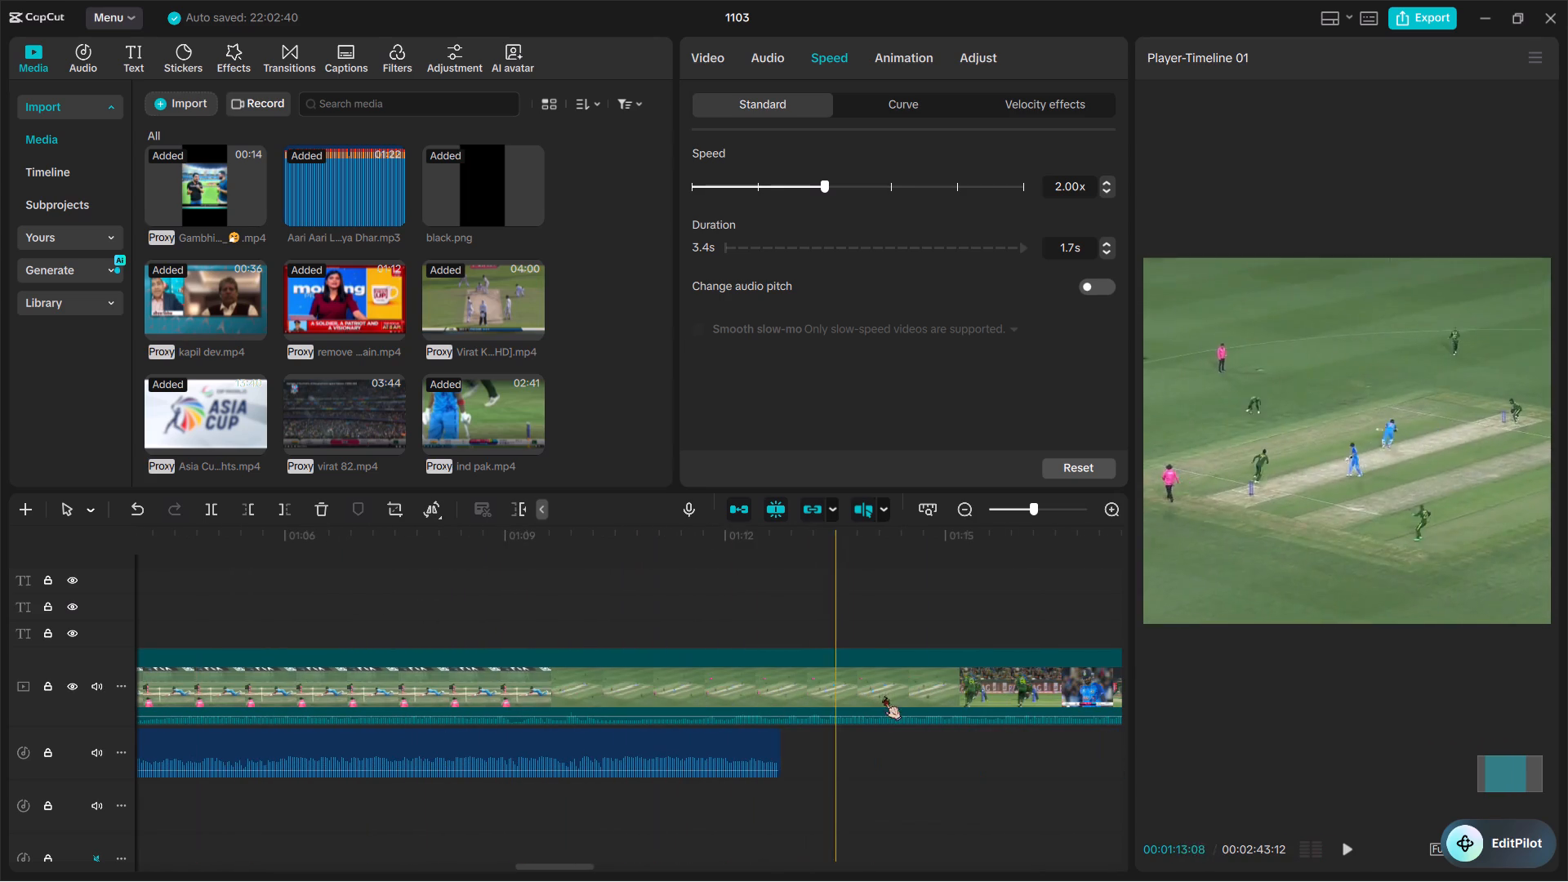
pyautogui.hscroll(-1, 955, 697)
pyautogui.hscroll(-1, 842, 690)
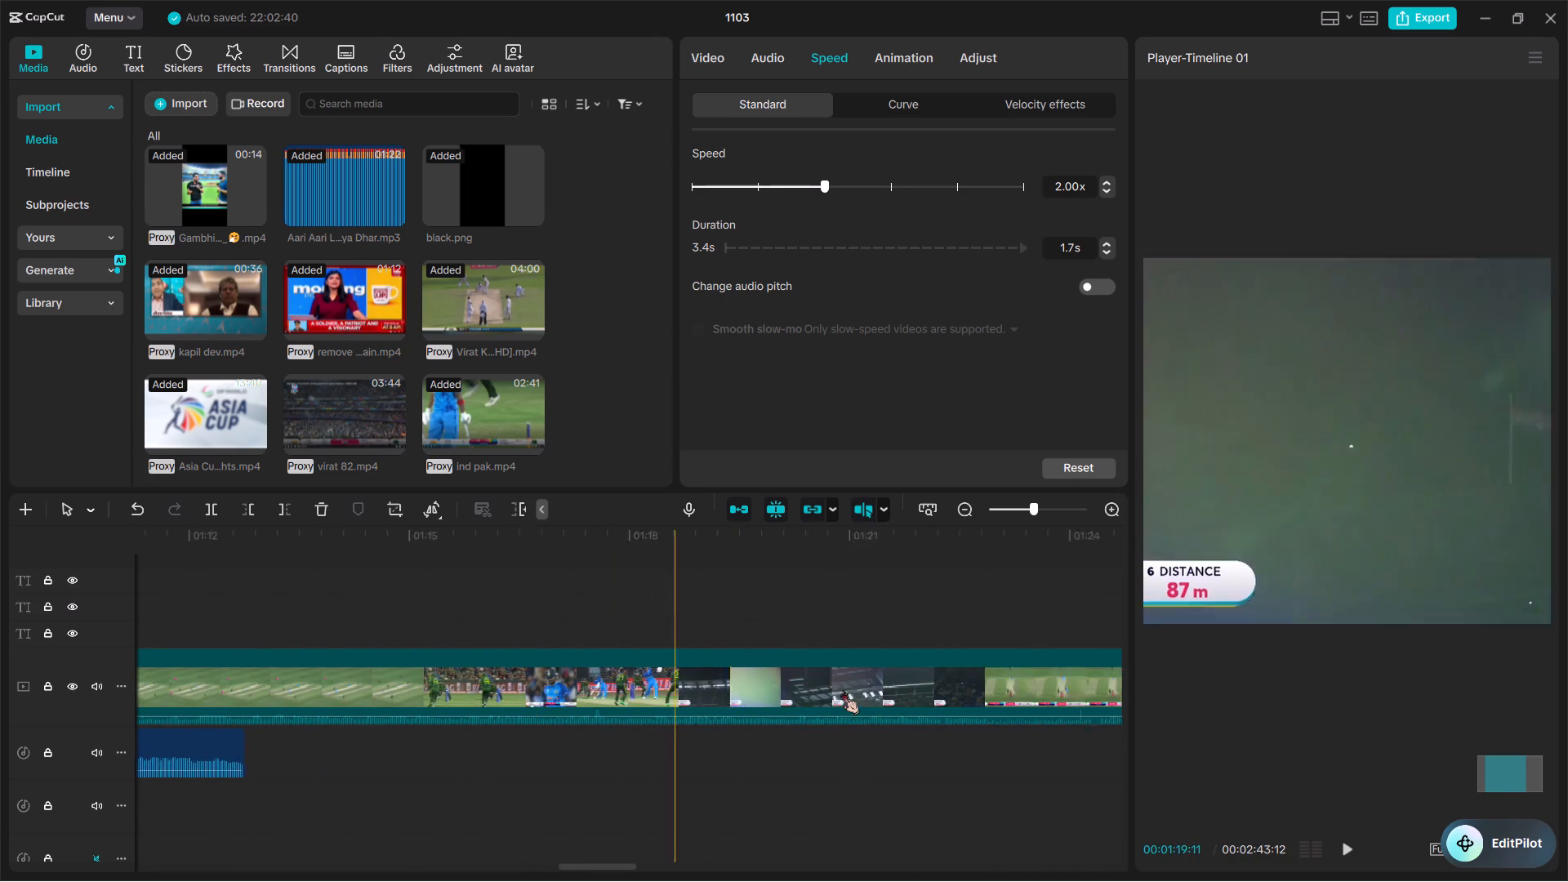
pyautogui.hscroll(-2, 842, 690)
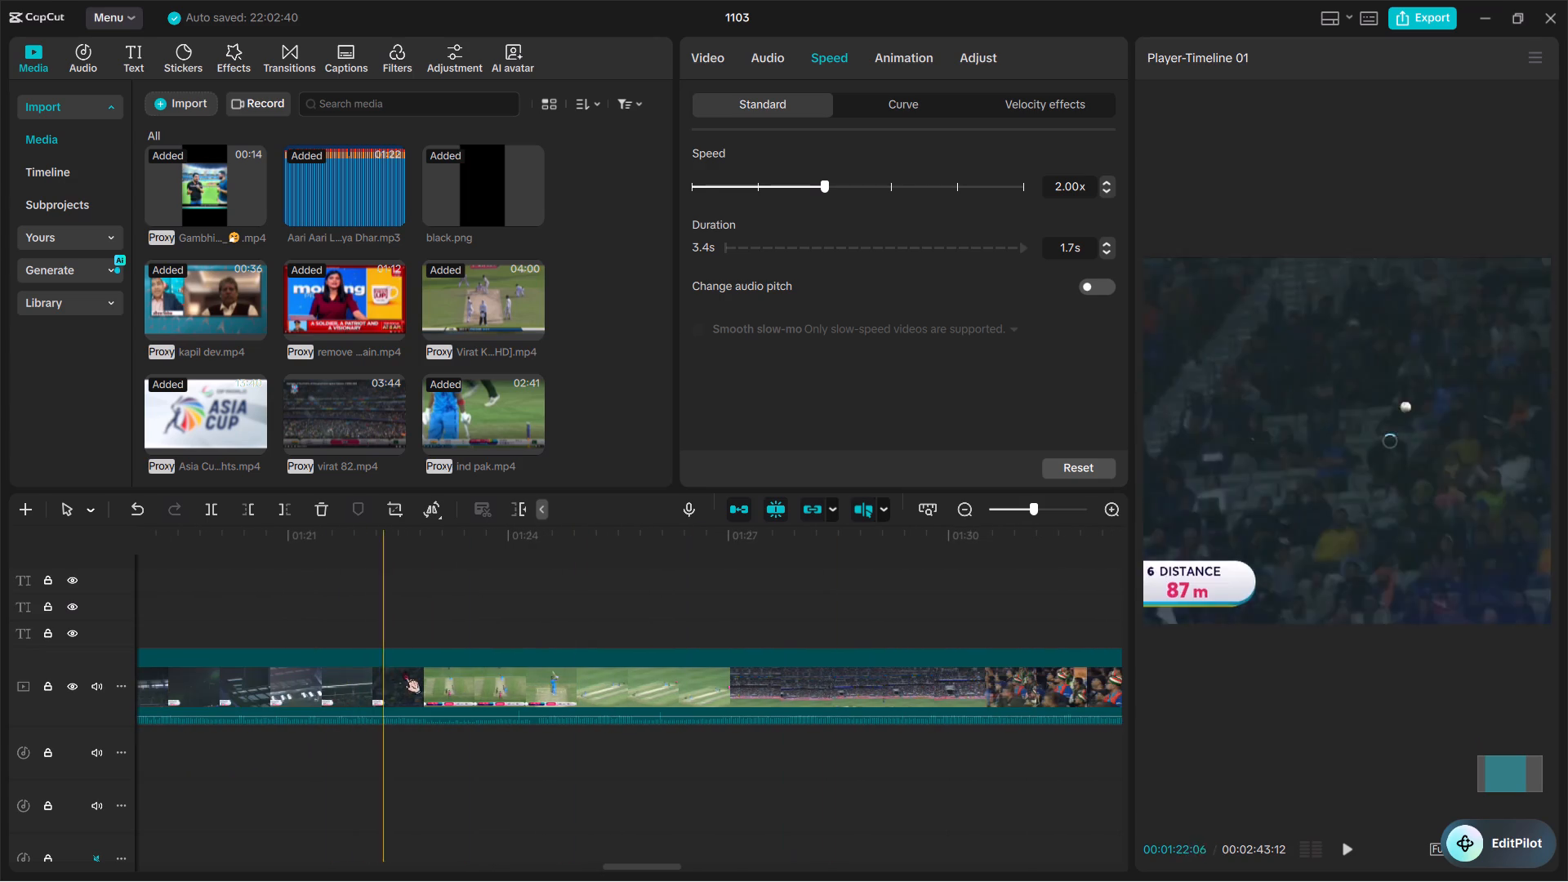
pyautogui.hscroll(-1, 648, 716)
pyautogui.hscroll(1, 648, 716)
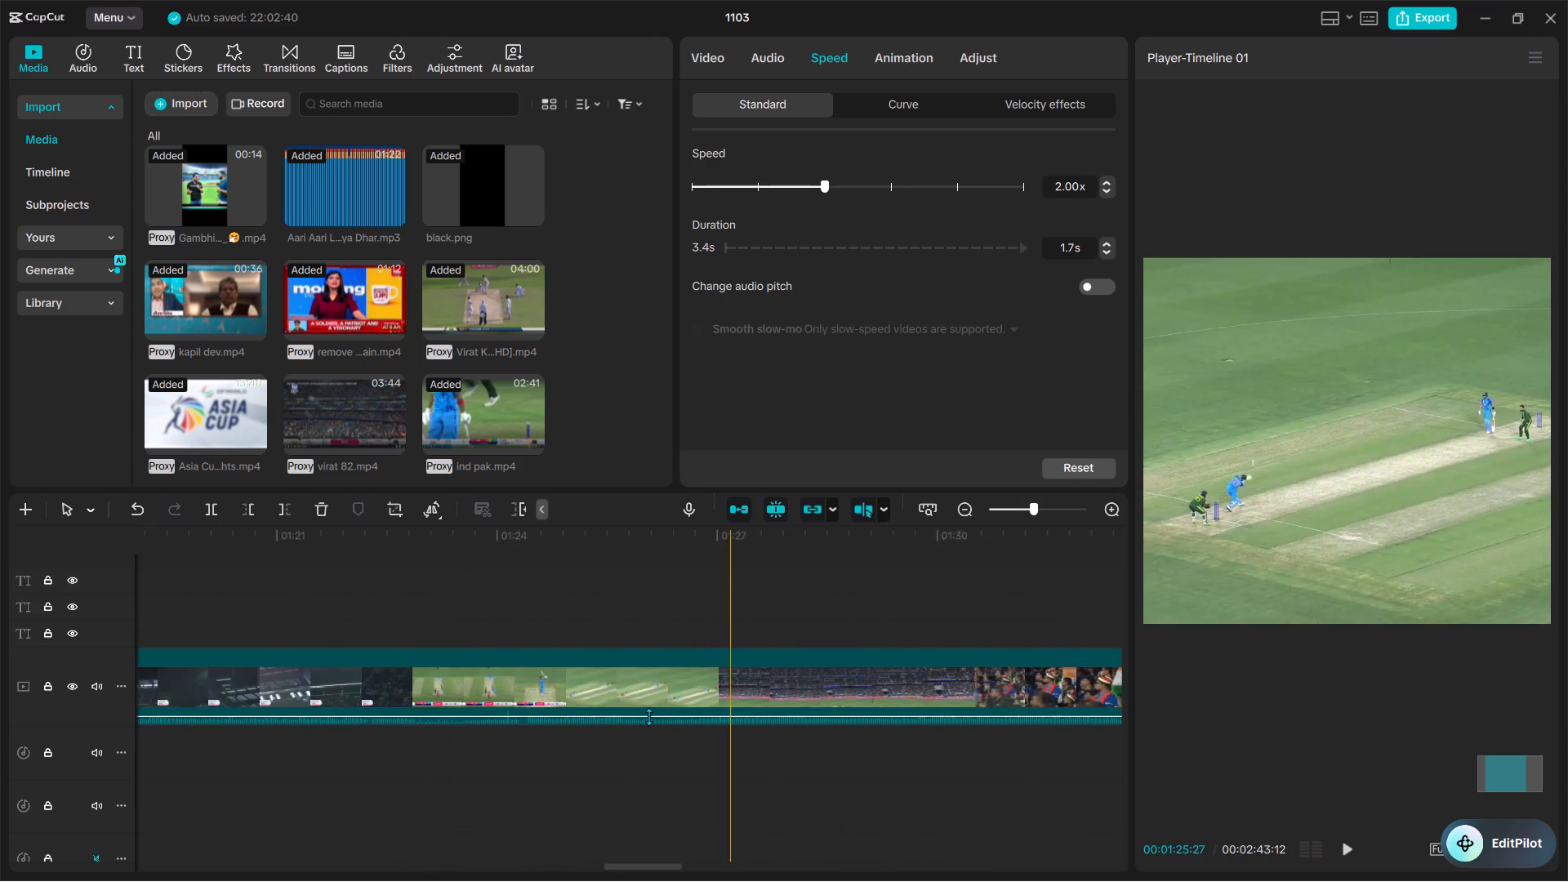
pyautogui.hscroll(1, 648, 716)
pyautogui.press('space')
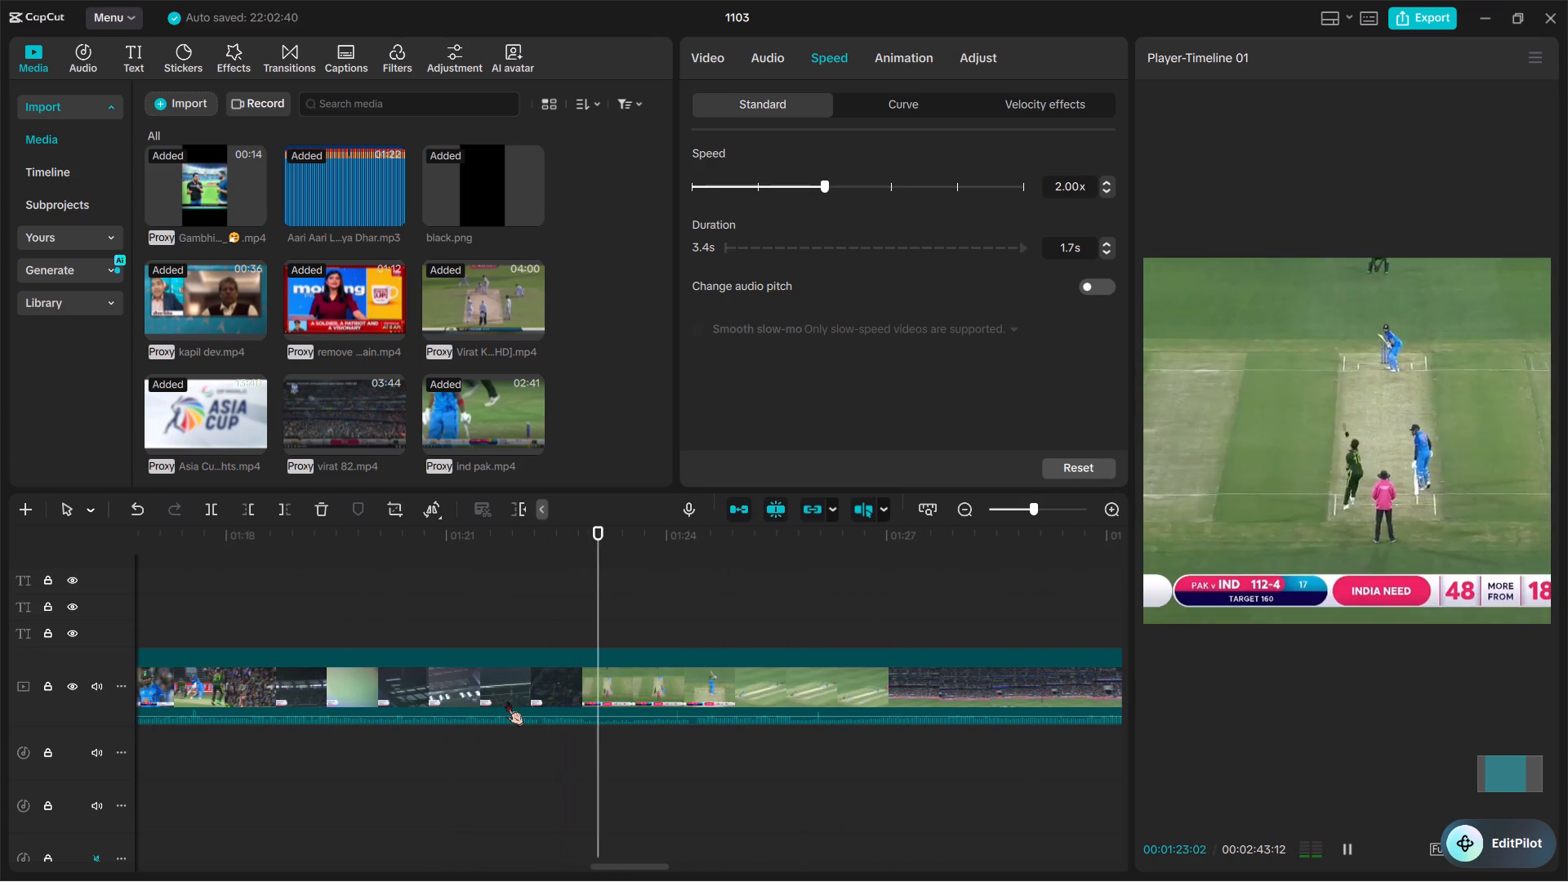
pyautogui.press('space')
pyautogui.hscroll(1, 491, 706)
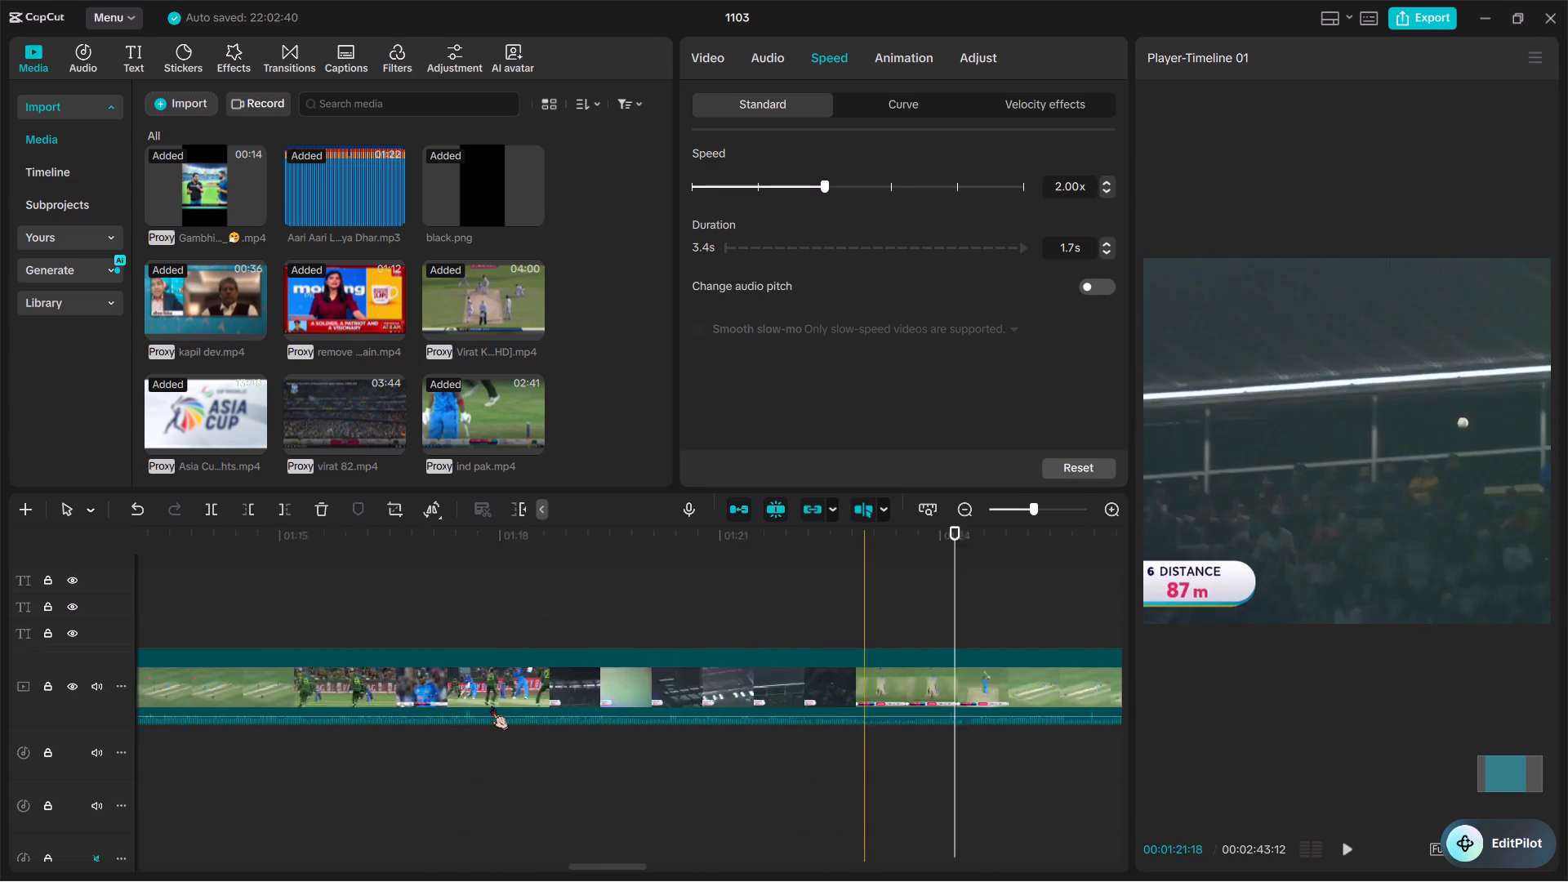
pyautogui.hscroll(1, 491, 706)
# Move the long remaining ind pak.mp4 clip onto a separate track above the main one and hide that track.
pyautogui.keyDown('ctrl'); pyautogui.scroll(-13, 709, 692); pyautogui.keyUp('ctrl')
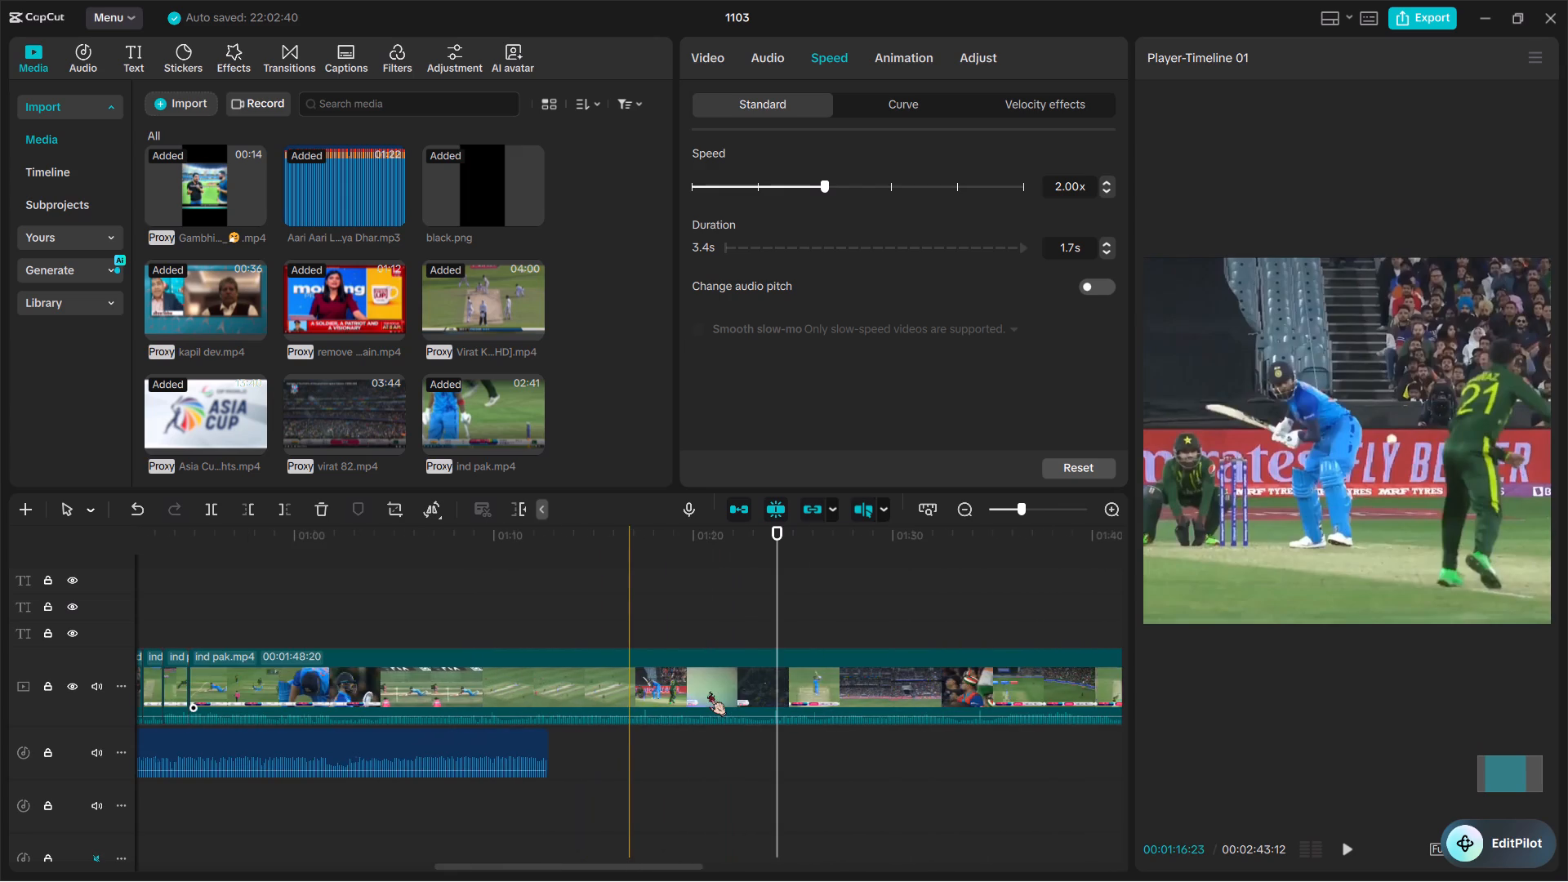
pyautogui.hscroll(1, 588, 671)
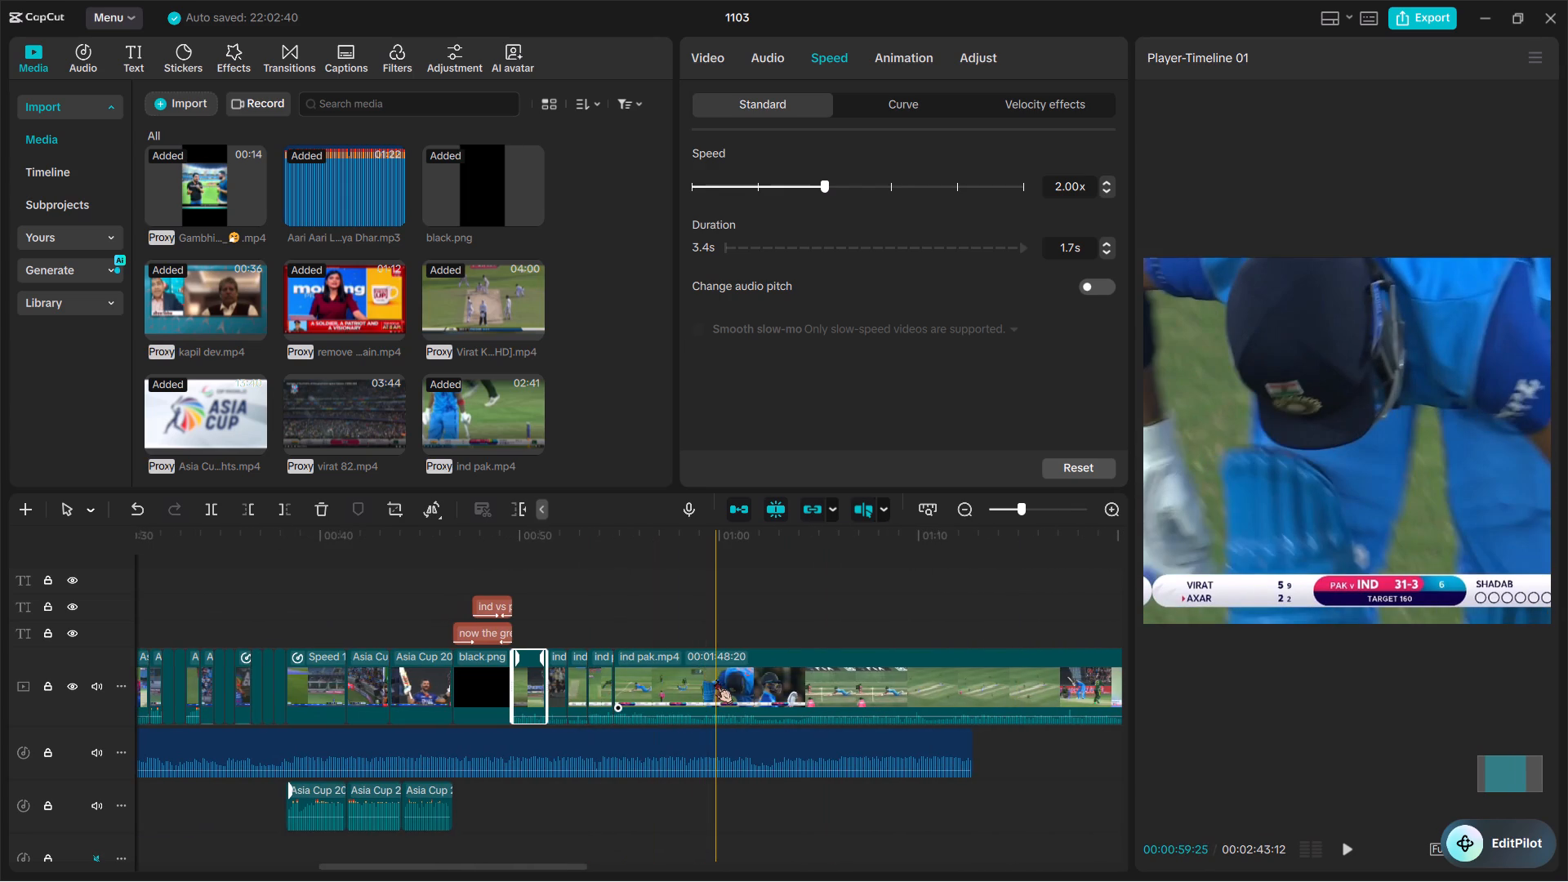
pyautogui.click(715, 679)
pyautogui.moveTo(715, 679); pyautogui.dragTo(732, 611)
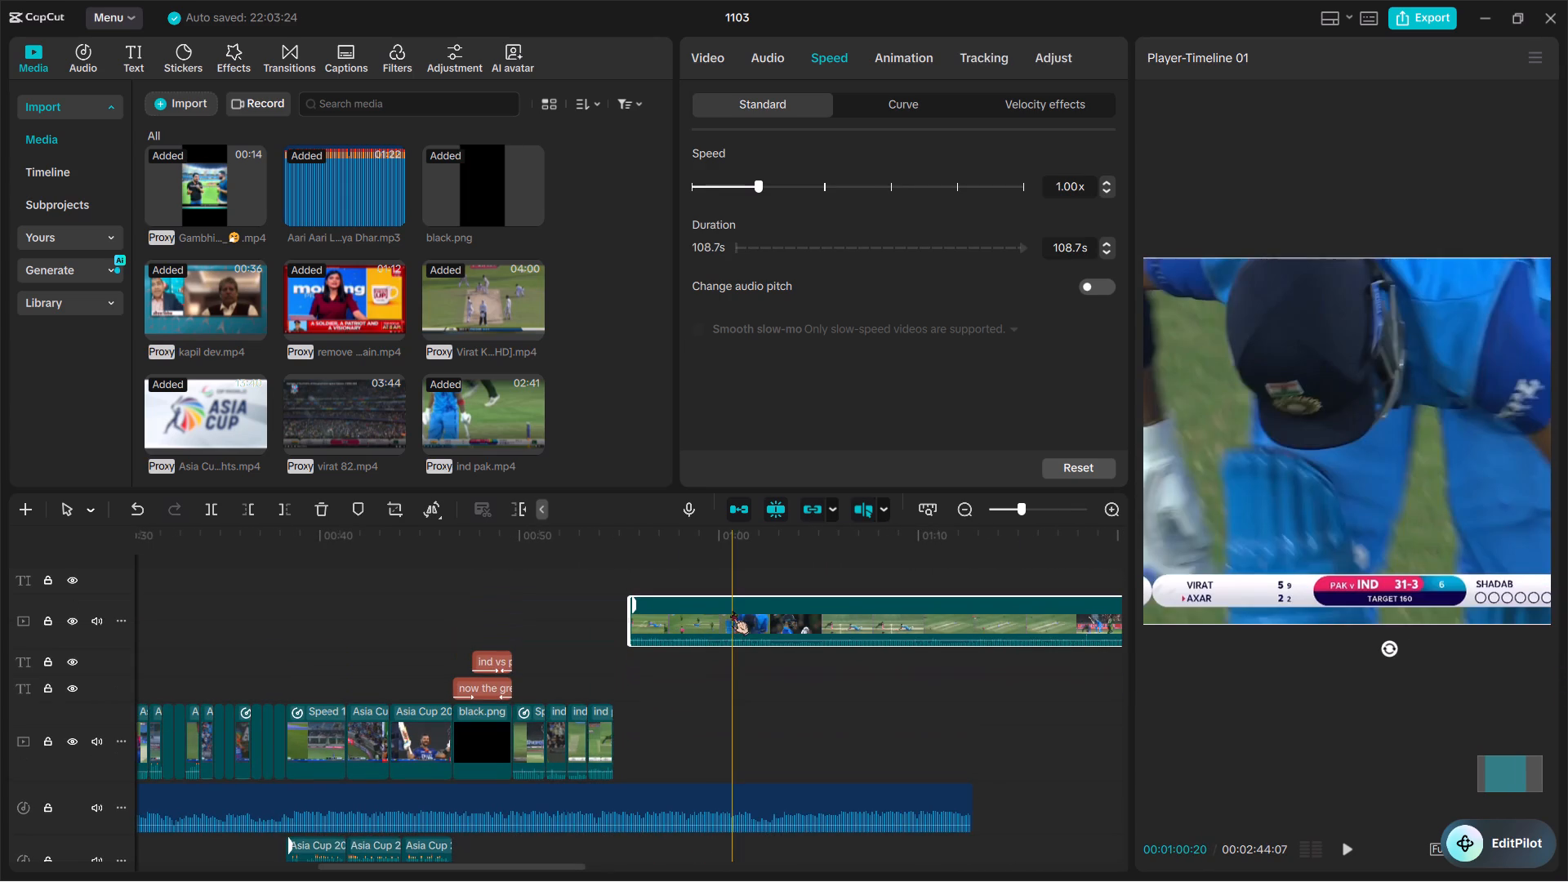
pyautogui.click(78, 572)
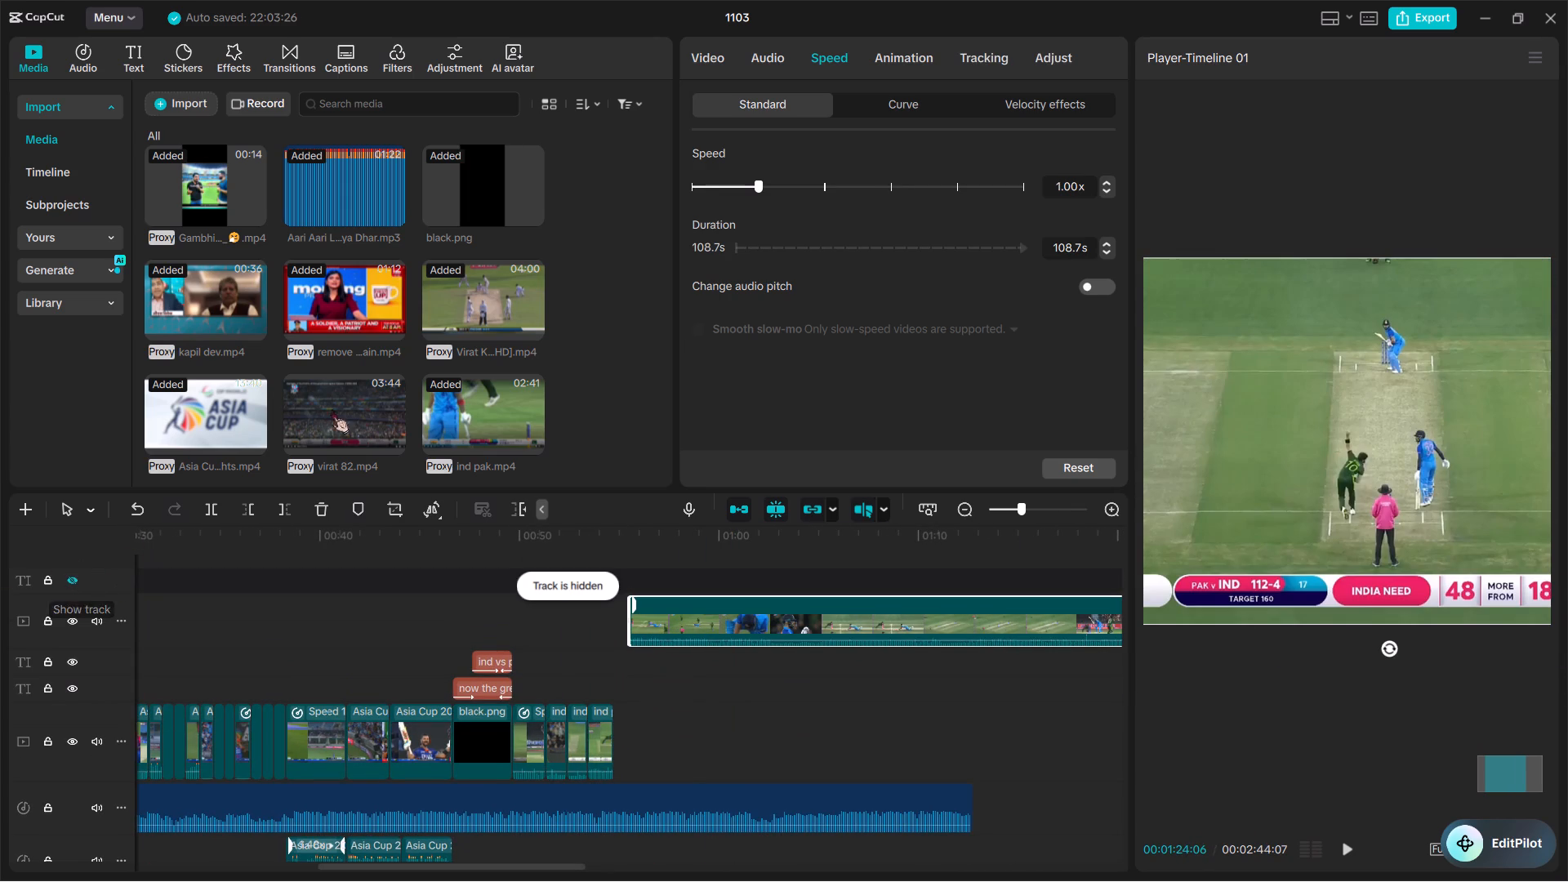
pyautogui.click(66, 618)
pyautogui.click(65, 583)
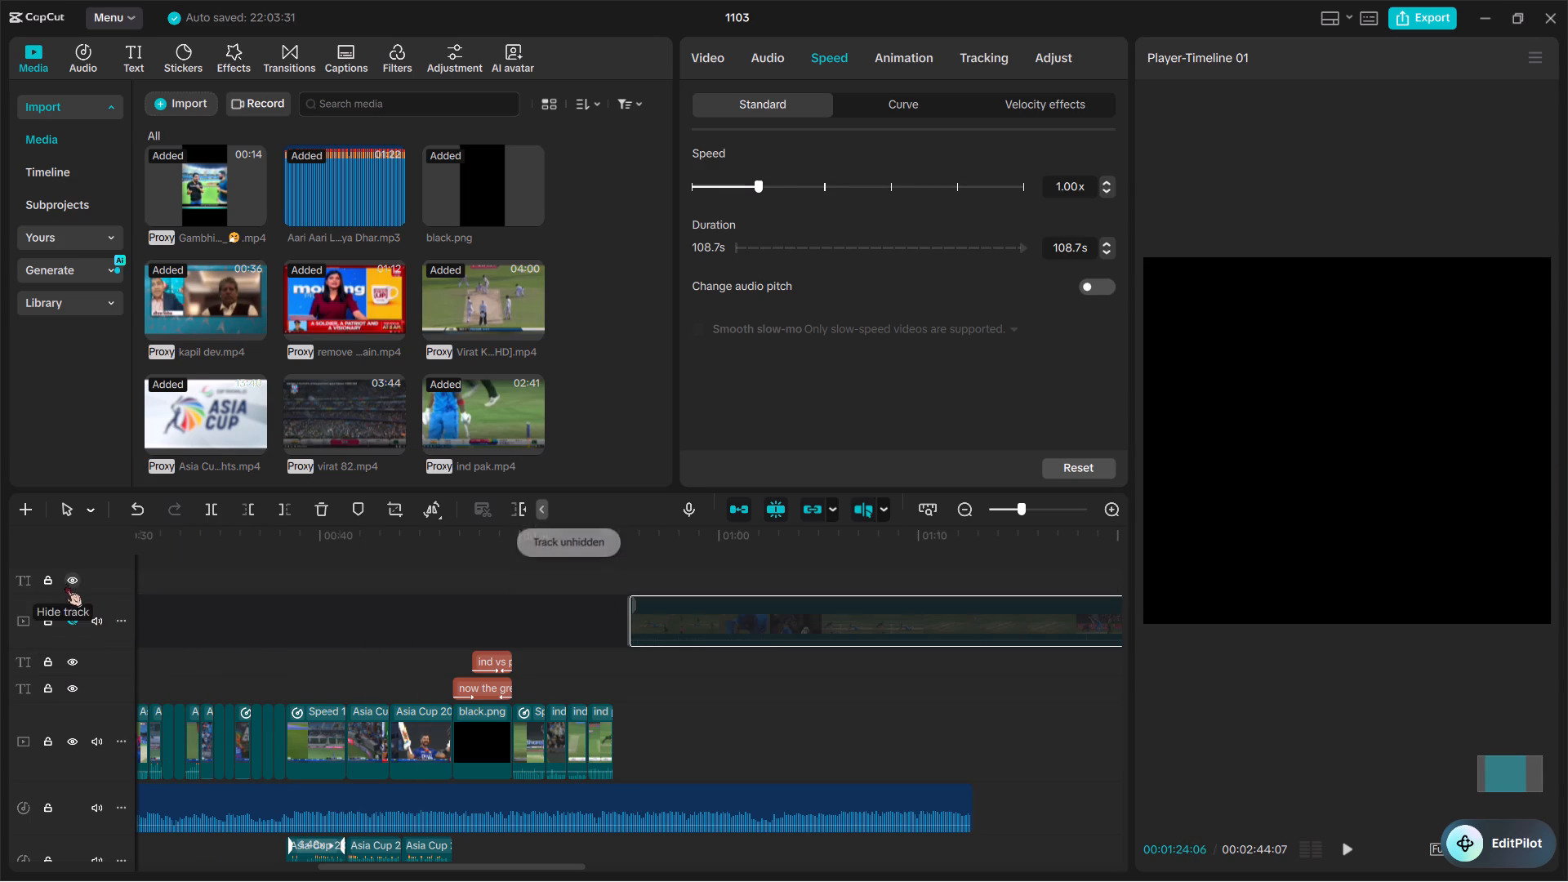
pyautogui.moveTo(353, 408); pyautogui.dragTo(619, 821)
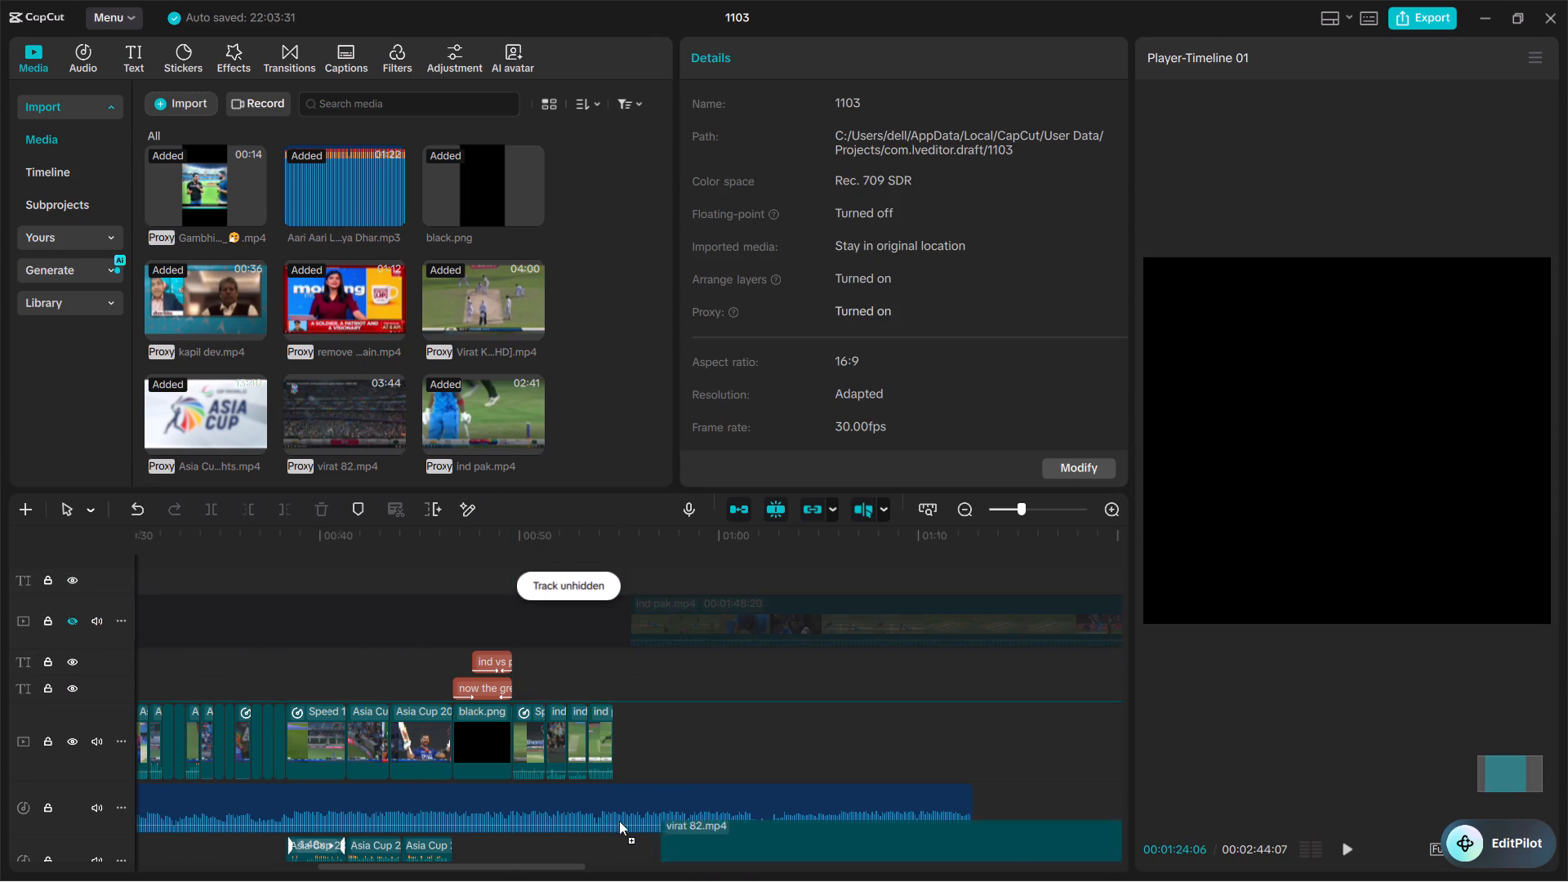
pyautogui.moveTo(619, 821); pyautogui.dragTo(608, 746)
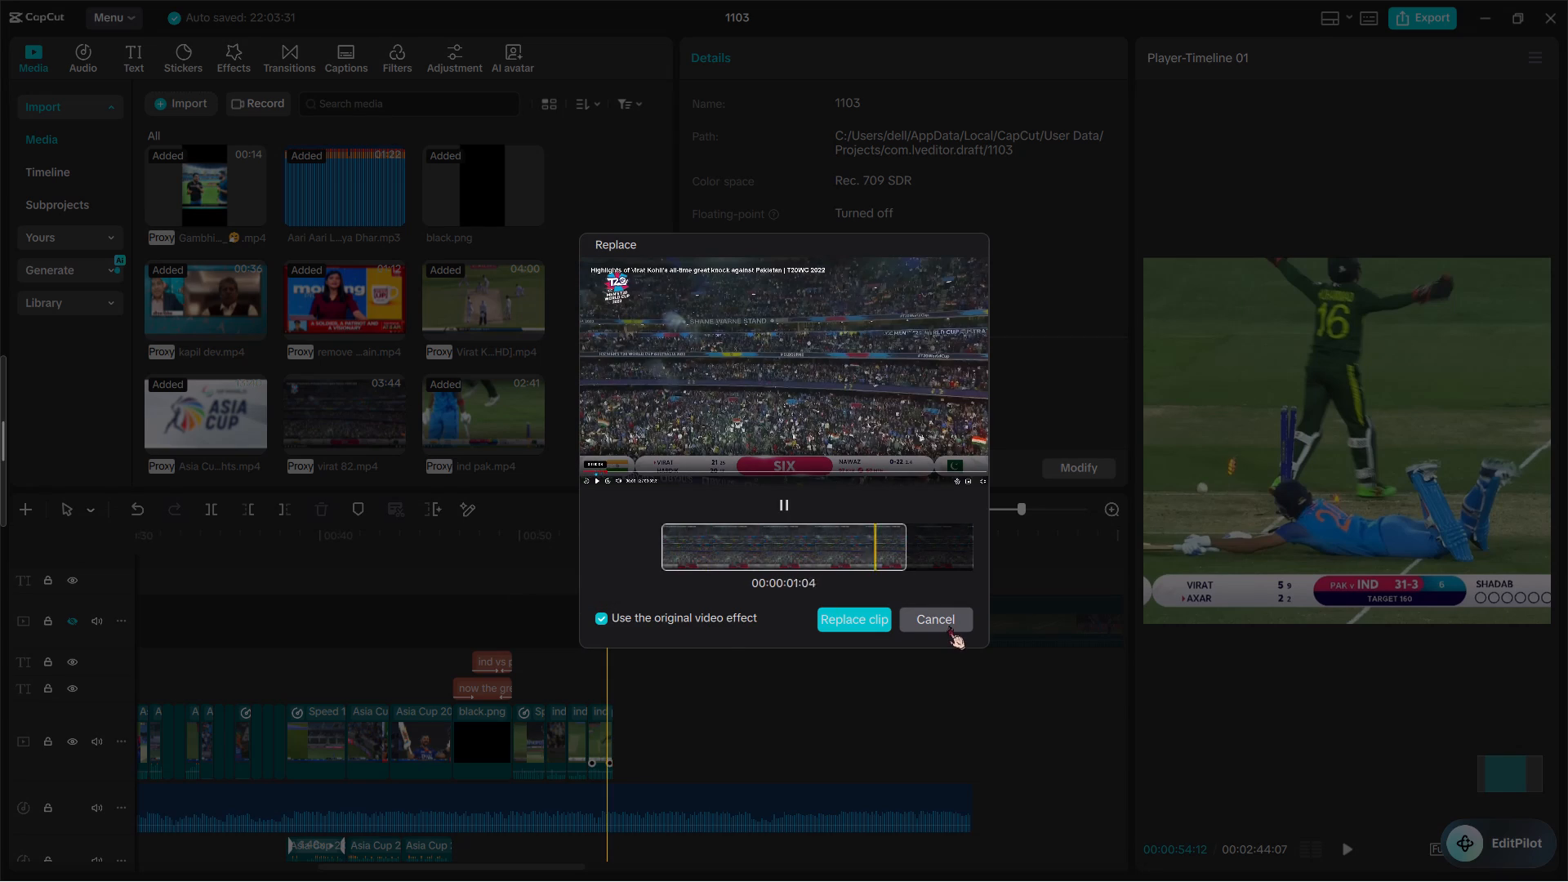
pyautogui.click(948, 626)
# Add virat 82.mp4 to the main track directly after Axar's run-out clip.
pyautogui.moveTo(357, 437); pyautogui.dragTo(650, 733)
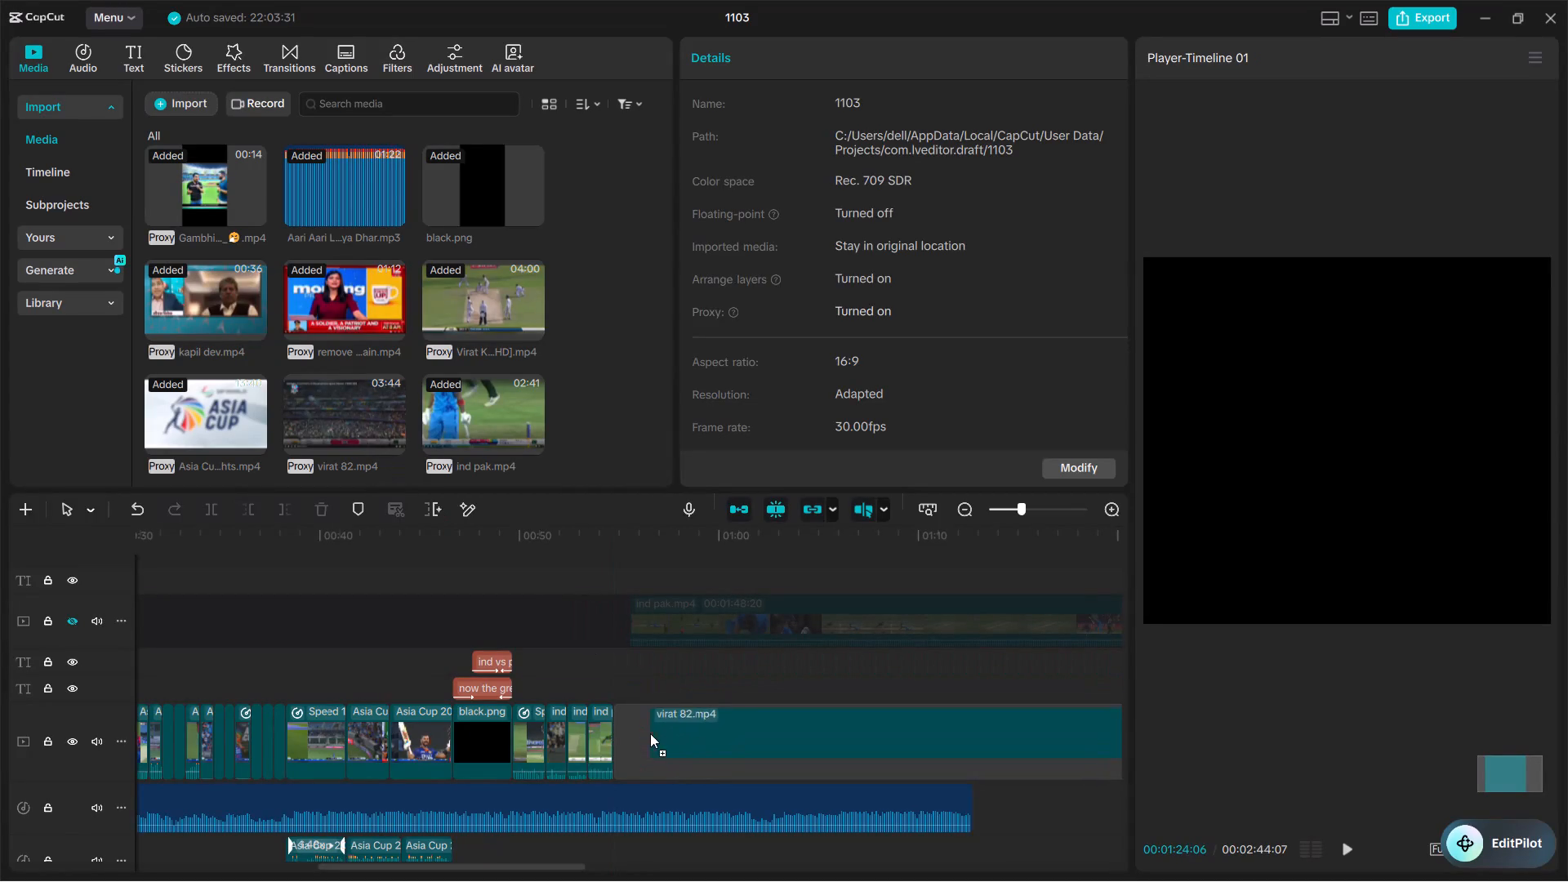
pyautogui.moveTo(650, 733); pyautogui.dragTo(646, 735)
# Play back the opening of virat 82.mp4 to find where the usable footage of Kohli's six off Nawaz begins.
pyautogui.press('space')
pyautogui.hscroll(-1, 611, 744)
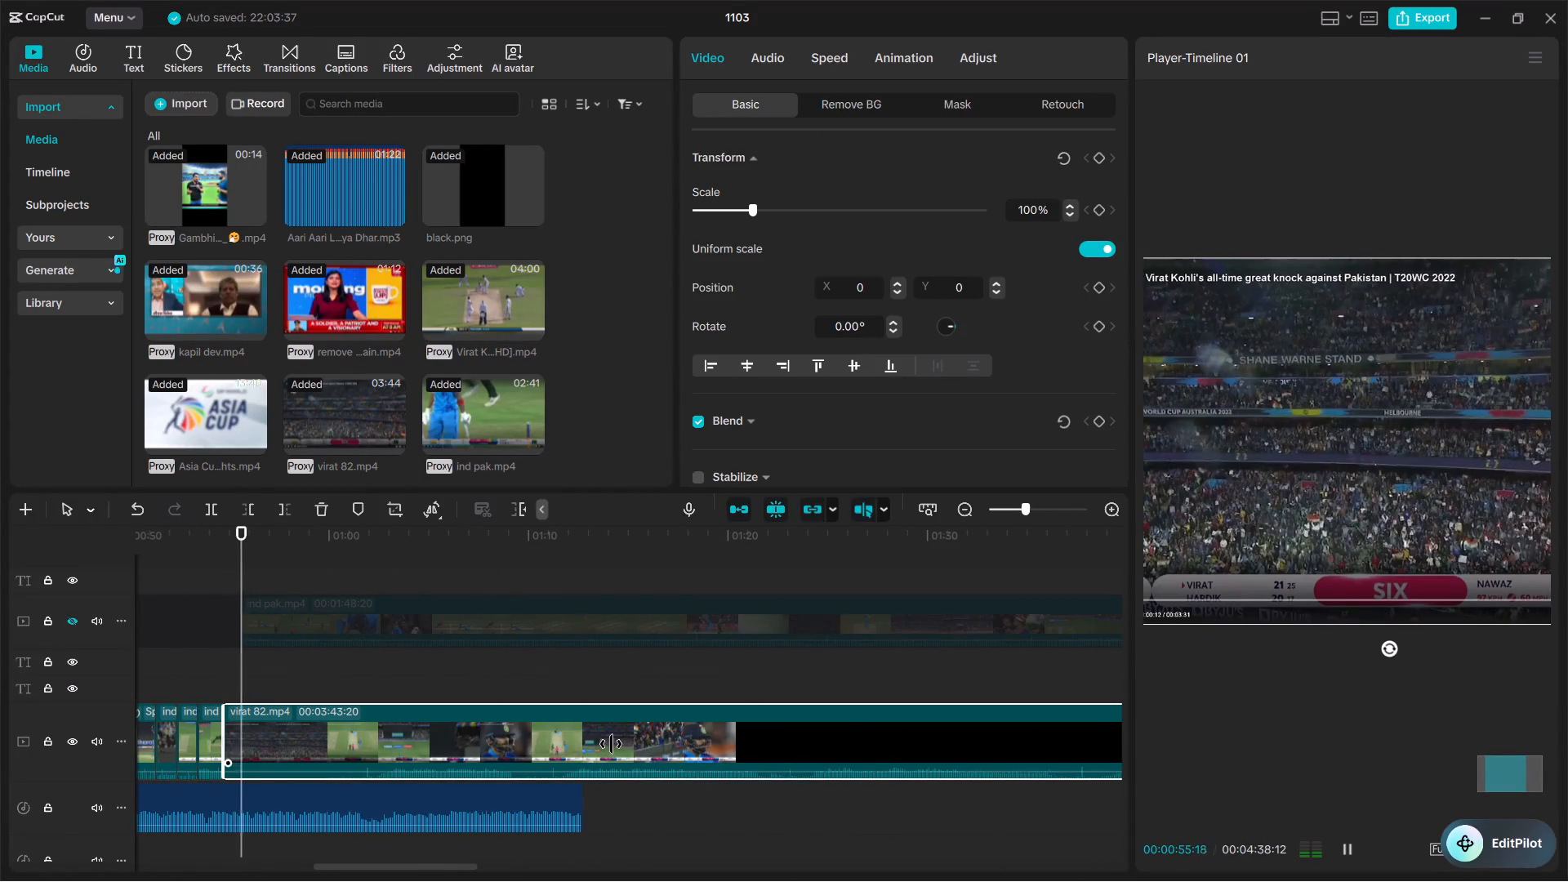
pyautogui.press('space')
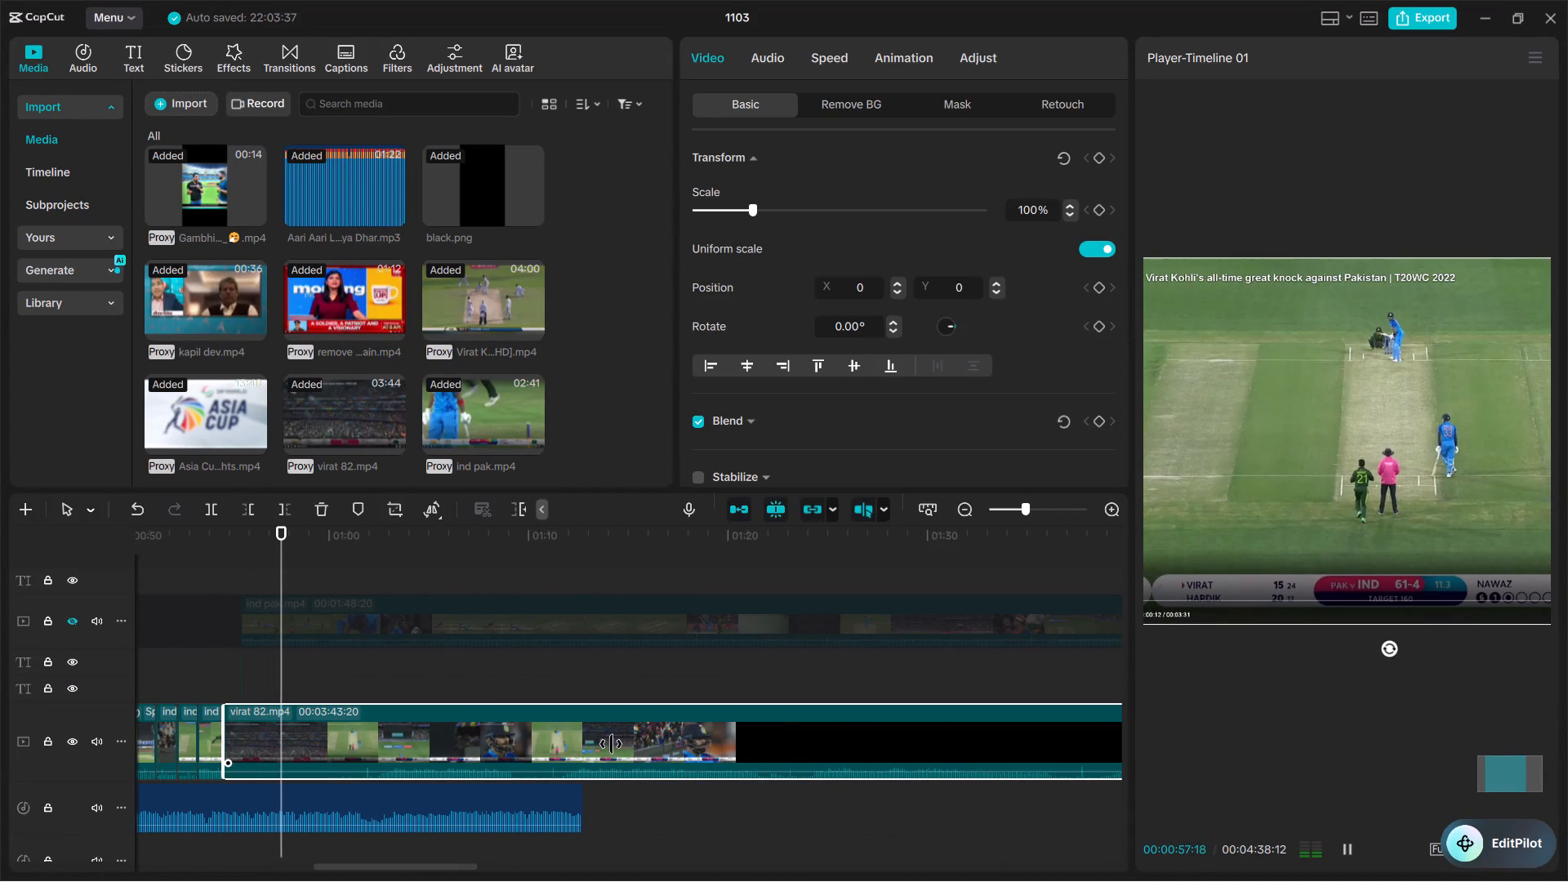
pyautogui.press('space')
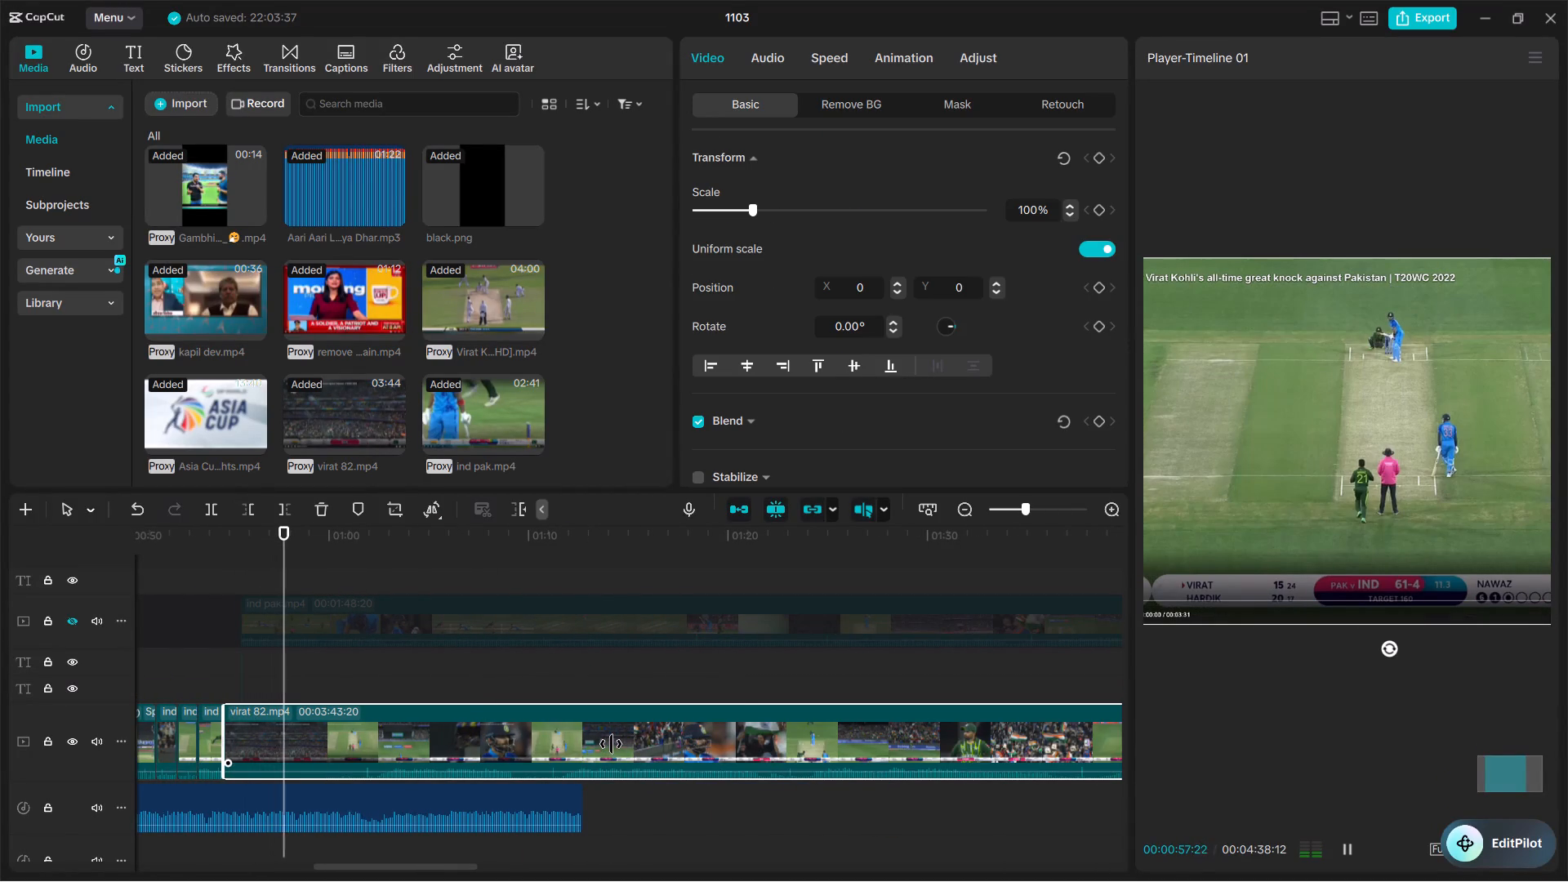
pyautogui.press('space')
pyautogui.keyDown('ctrl'); pyautogui.scroll(-7, 611, 744); pyautogui.keyUp('ctrl')
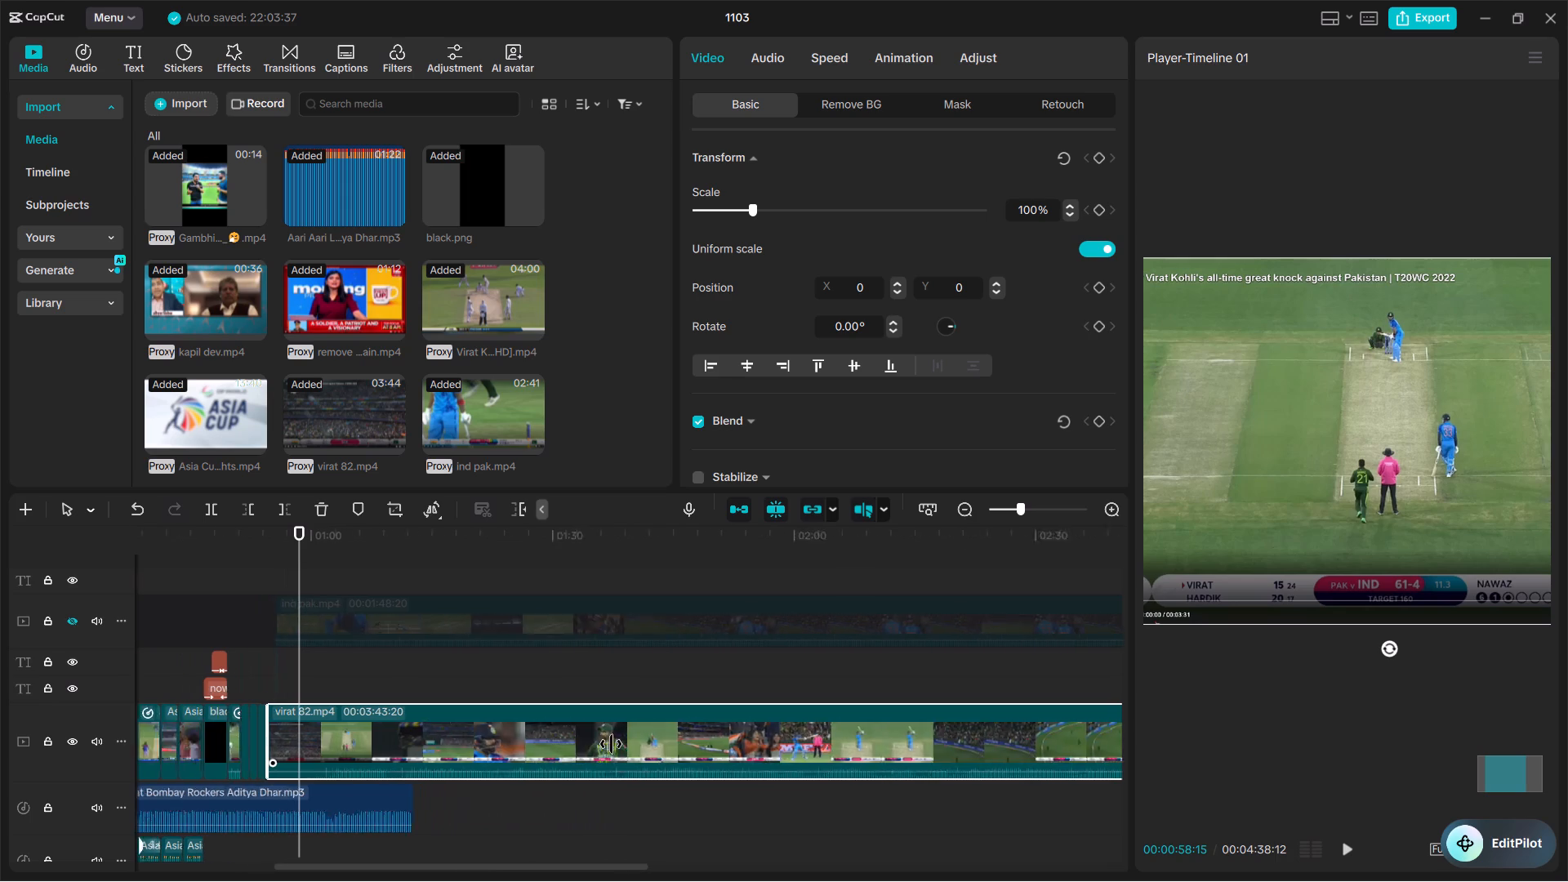
pyautogui.keyDown('ctrl'); pyautogui.scroll(-3, 611, 744); pyautogui.keyUp('ctrl')
pyautogui.click(414, 655)
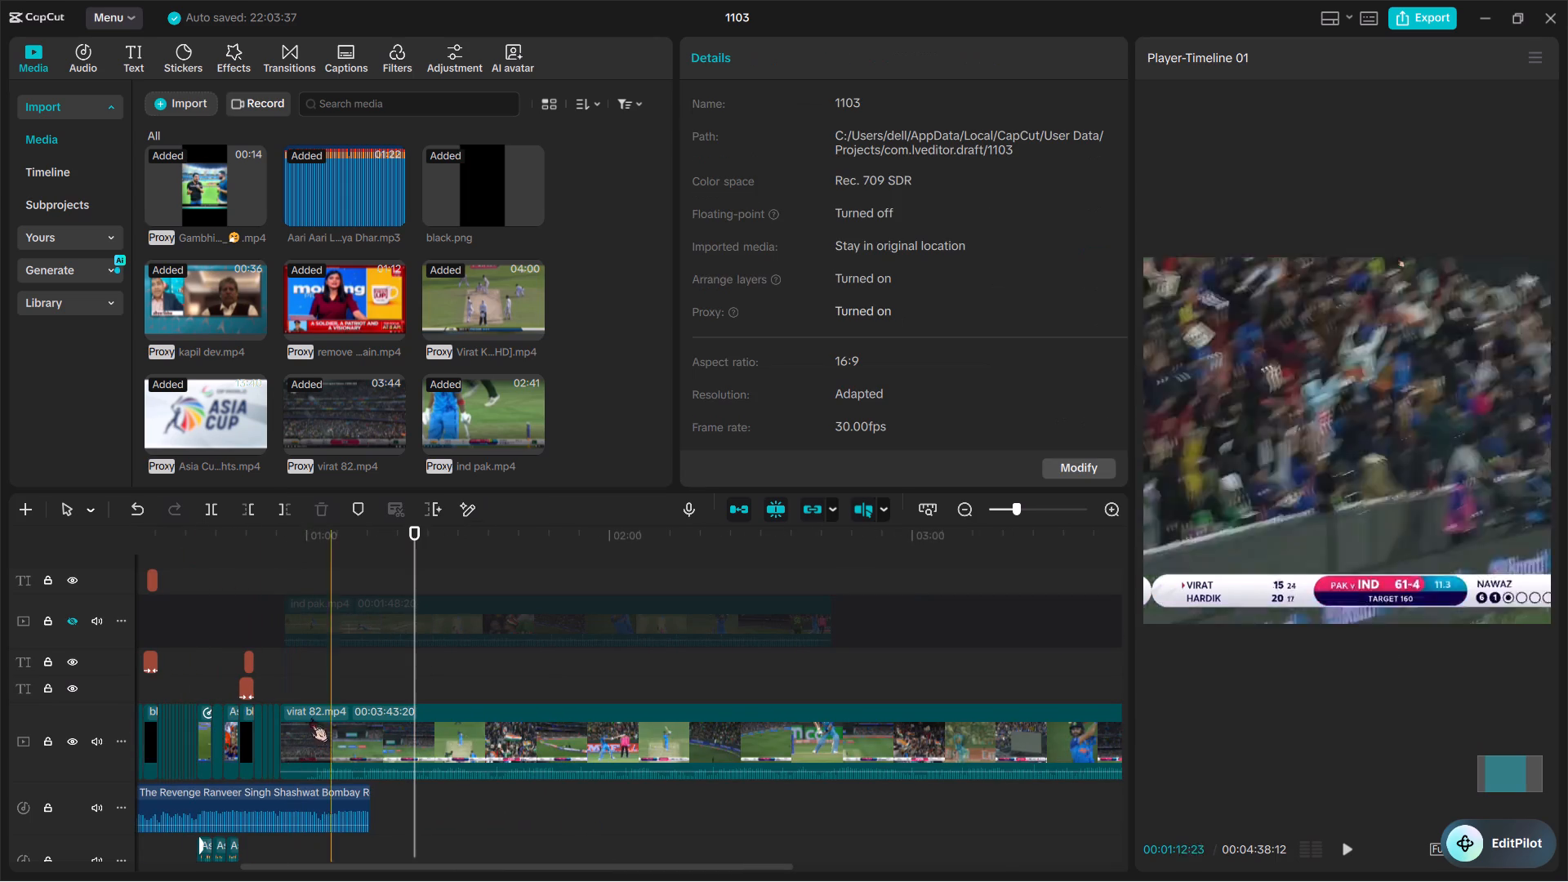
pyautogui.press('space')
pyautogui.press('space')
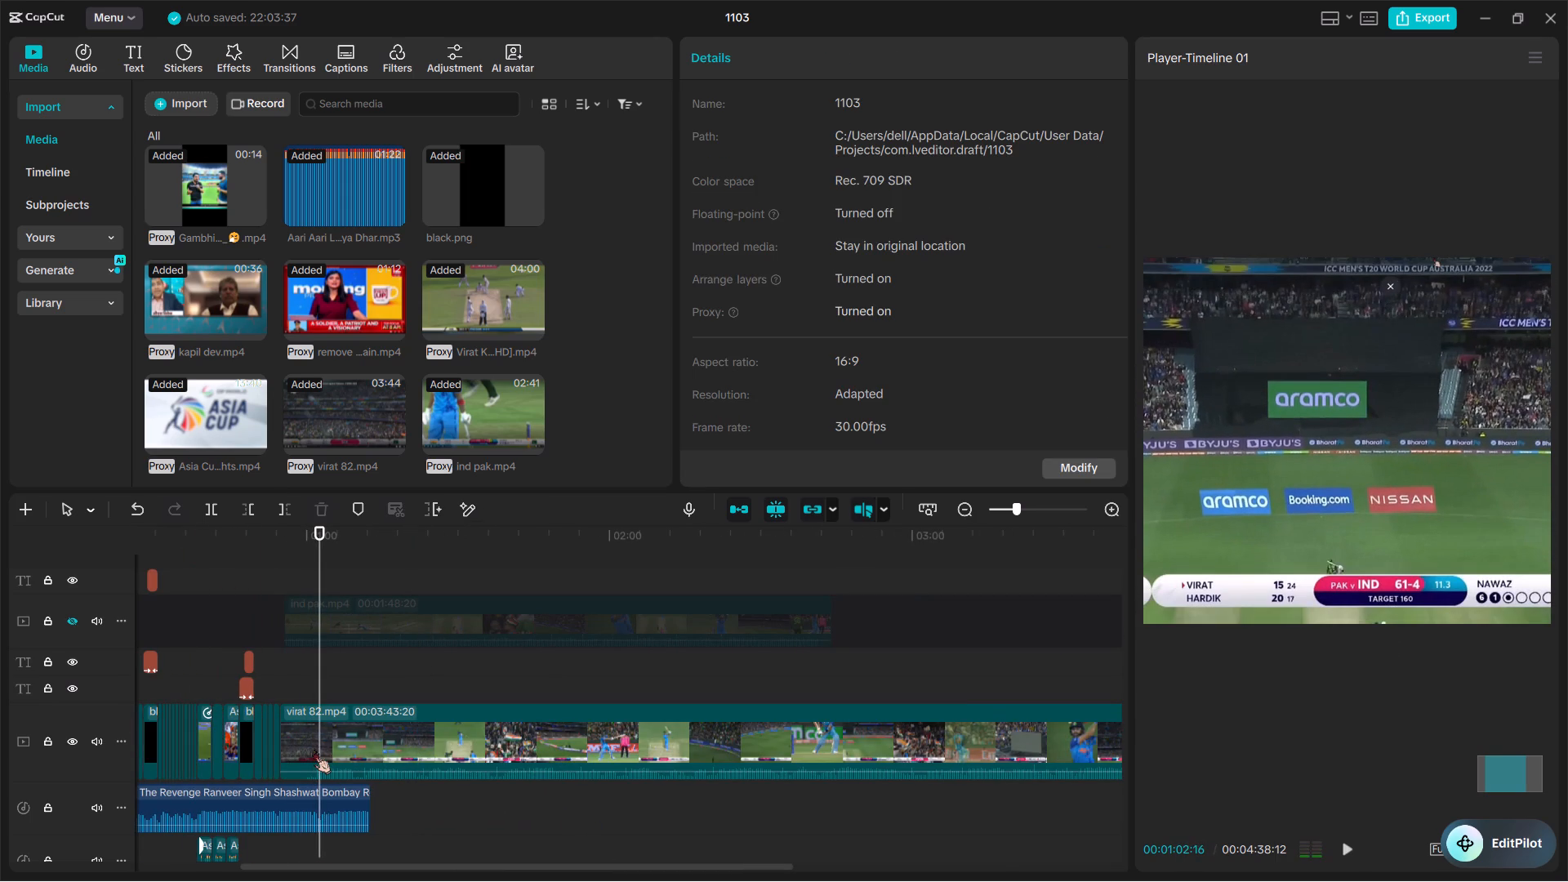
pyautogui.keyDown('ctrl'); pyautogui.scroll(6, 314, 750); pyautogui.keyUp('ctrl')
pyautogui.hscroll(1, 314, 750)
pyautogui.click(314, 750)
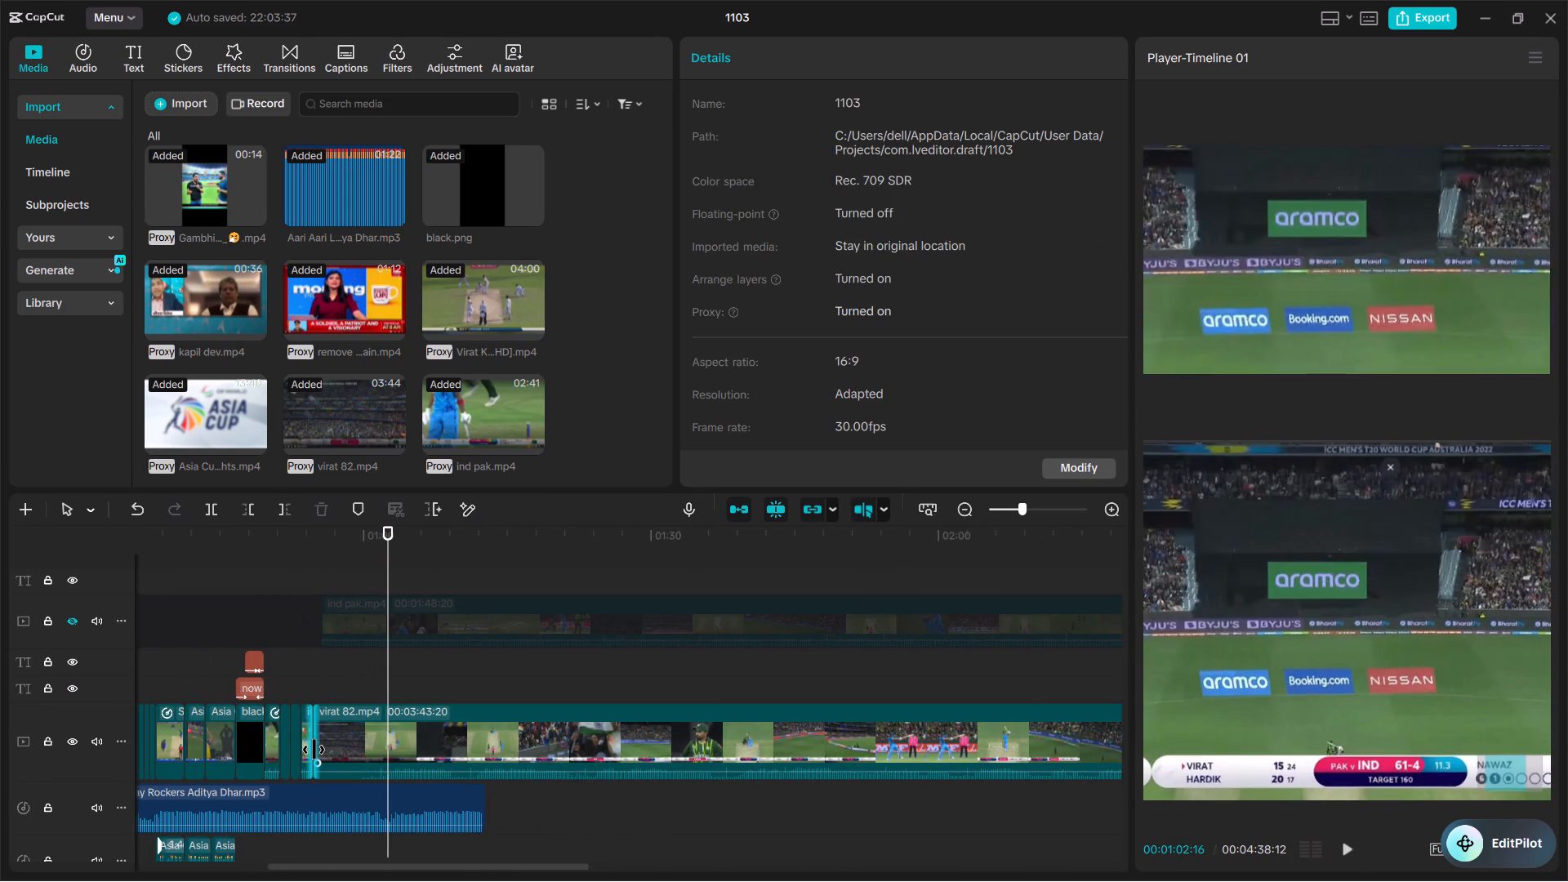
pyautogui.press('space')
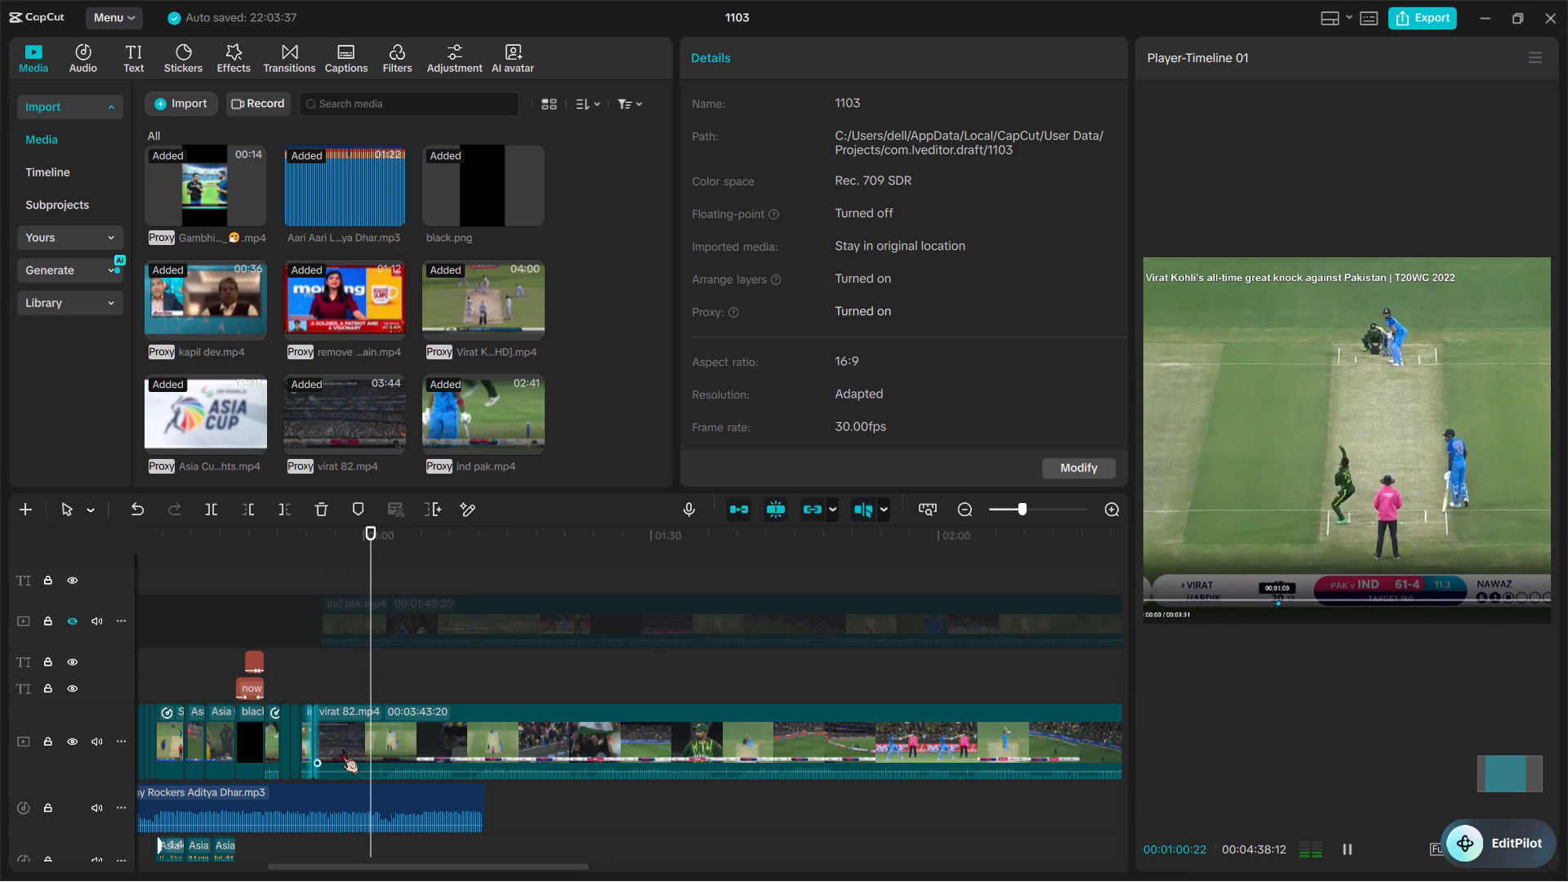
pyautogui.press('space')
pyautogui.press('space')
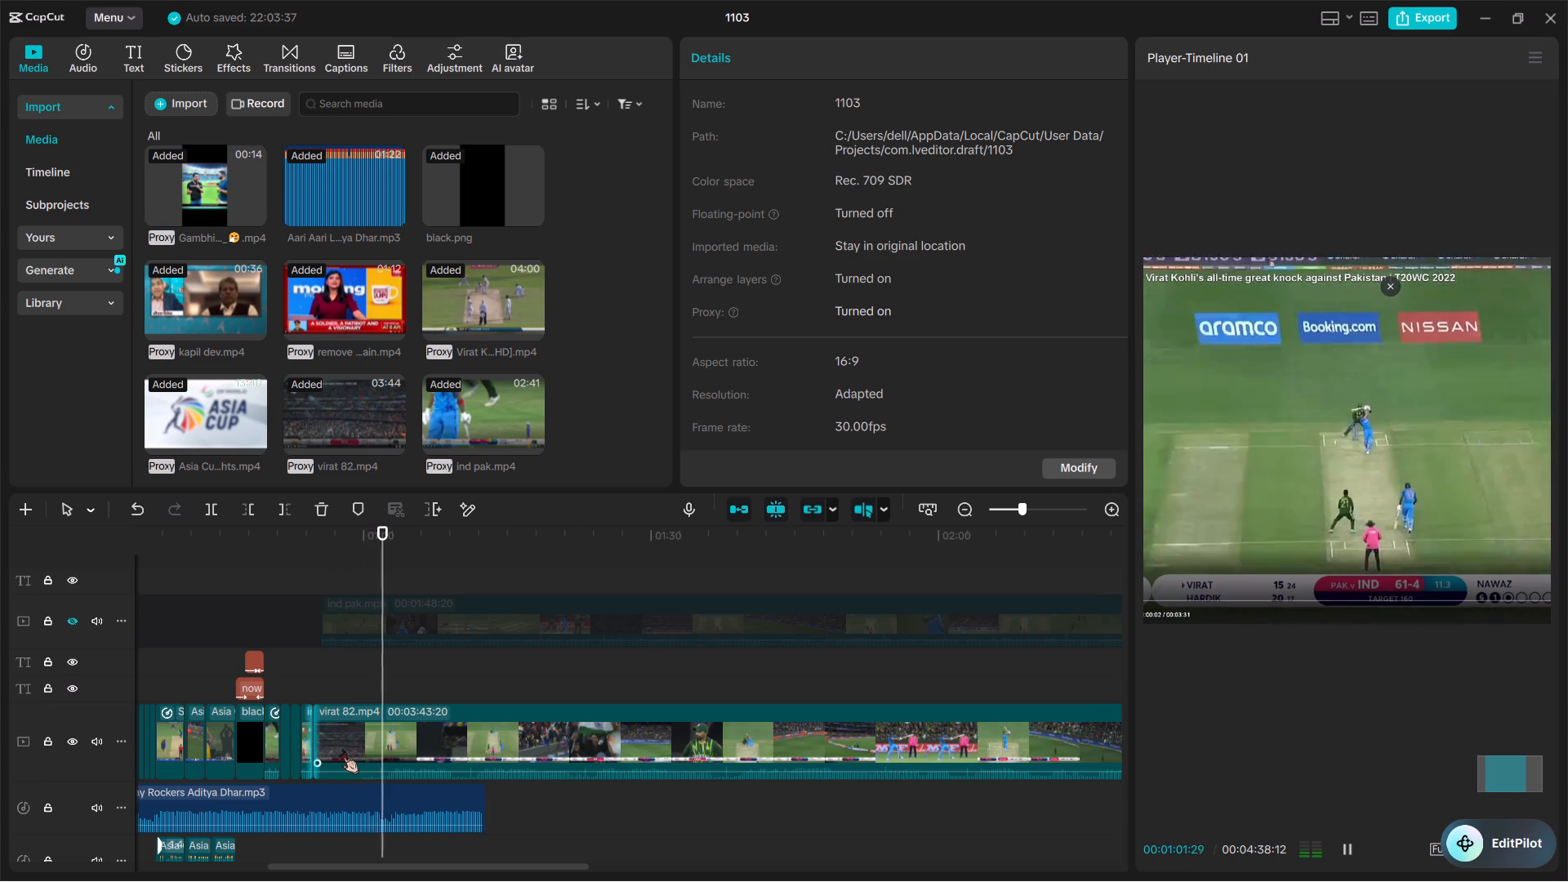
pyautogui.press('space')
pyautogui.press('space')
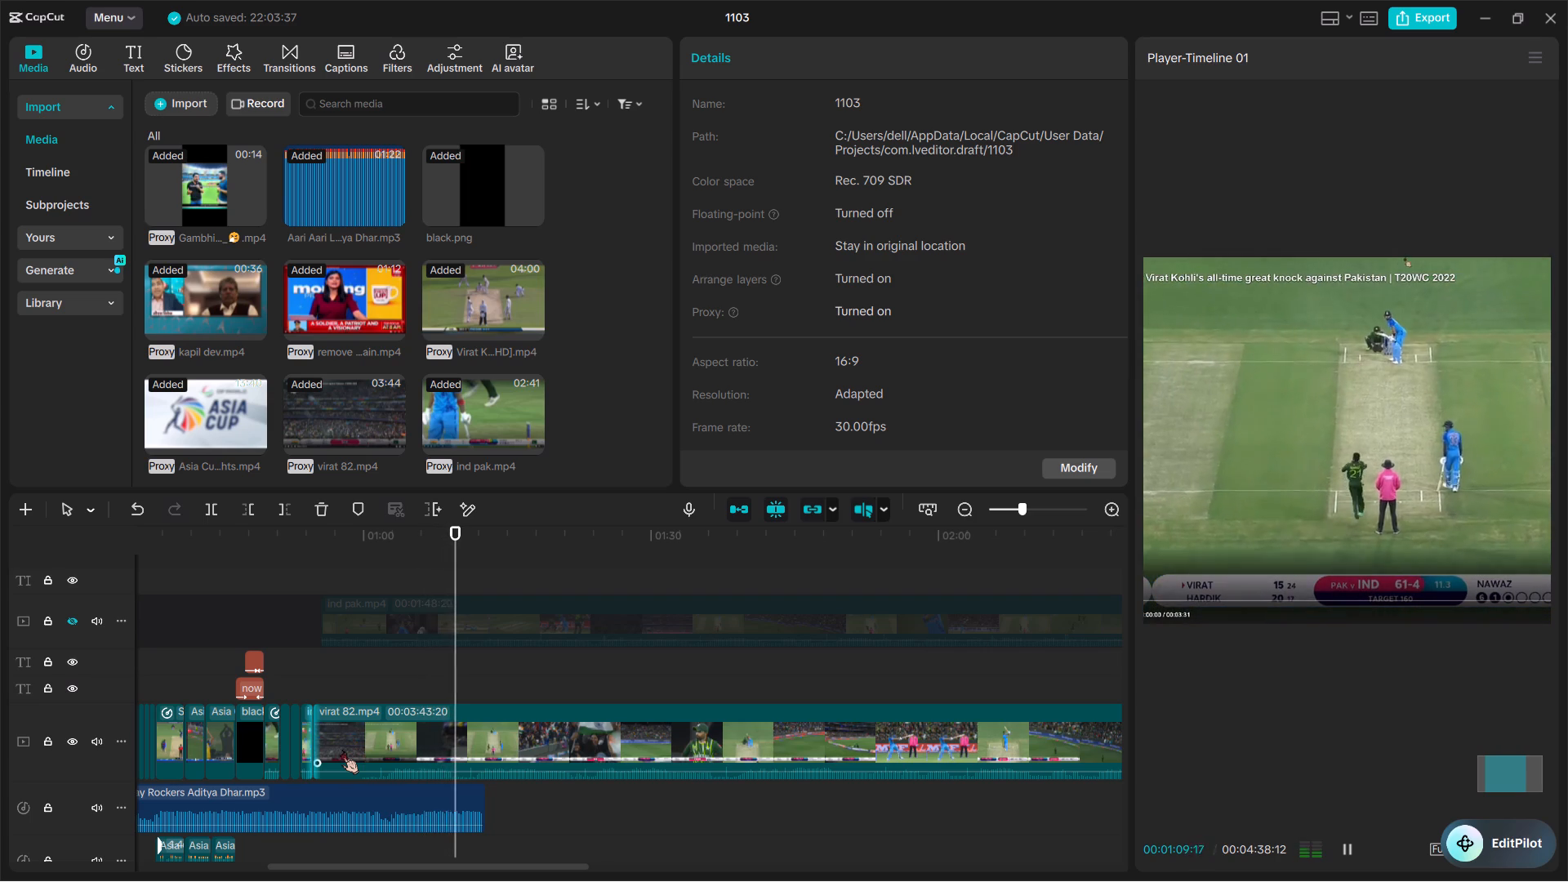
pyautogui.press('space')
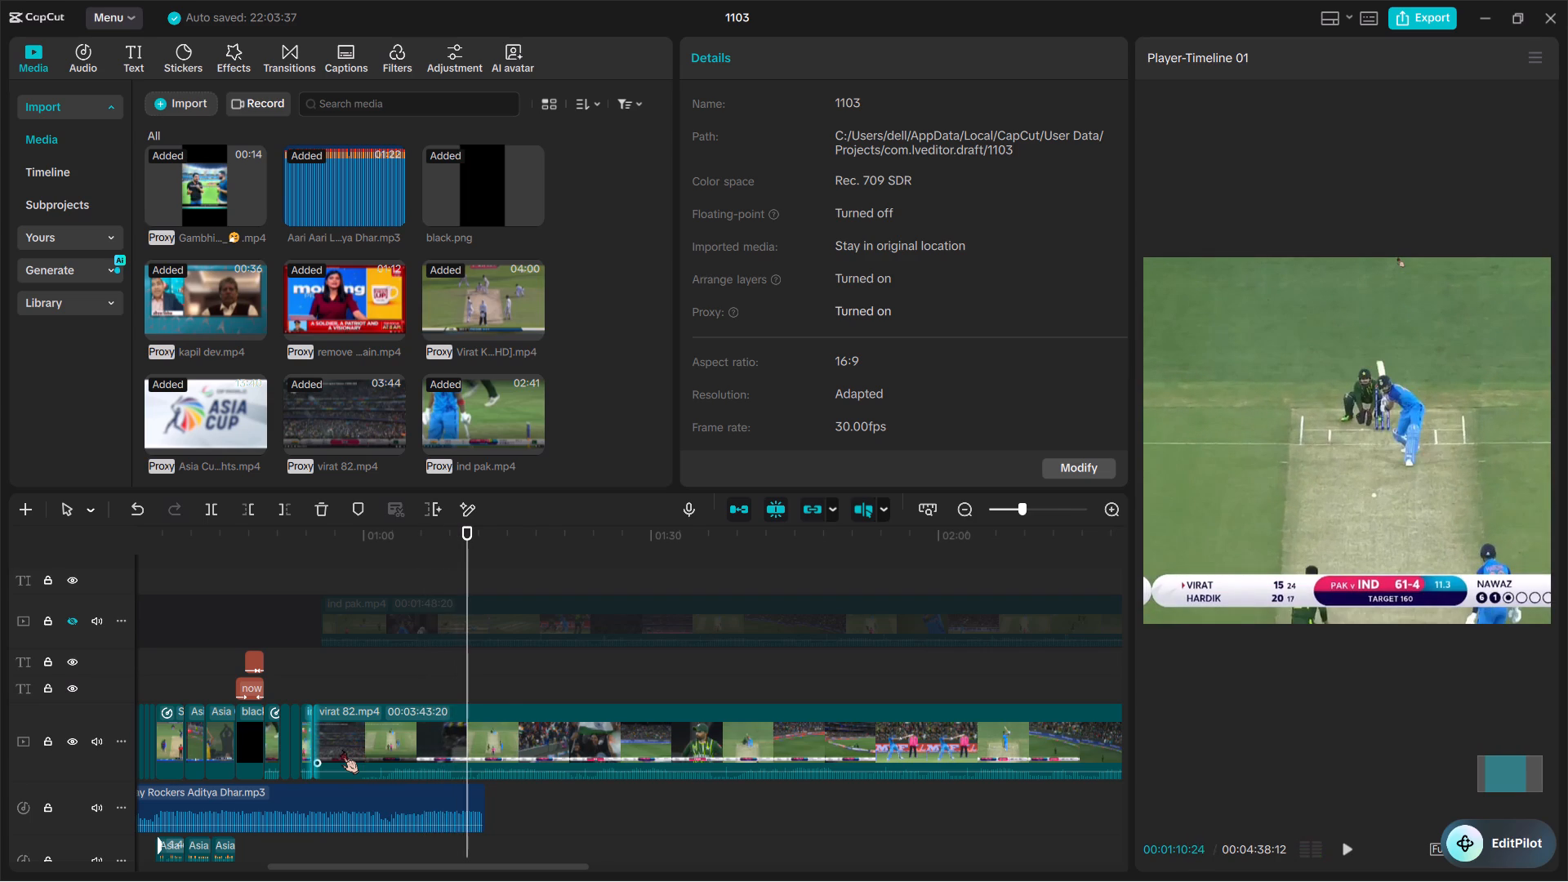
# Split virat 82.mp4 at 00:01:09:27 and delete its opening 00:00:15:05 segment.
pyautogui.keyDown('ctrl'); pyautogui.scroll(5, 341, 750); pyautogui.keyUp('ctrl')
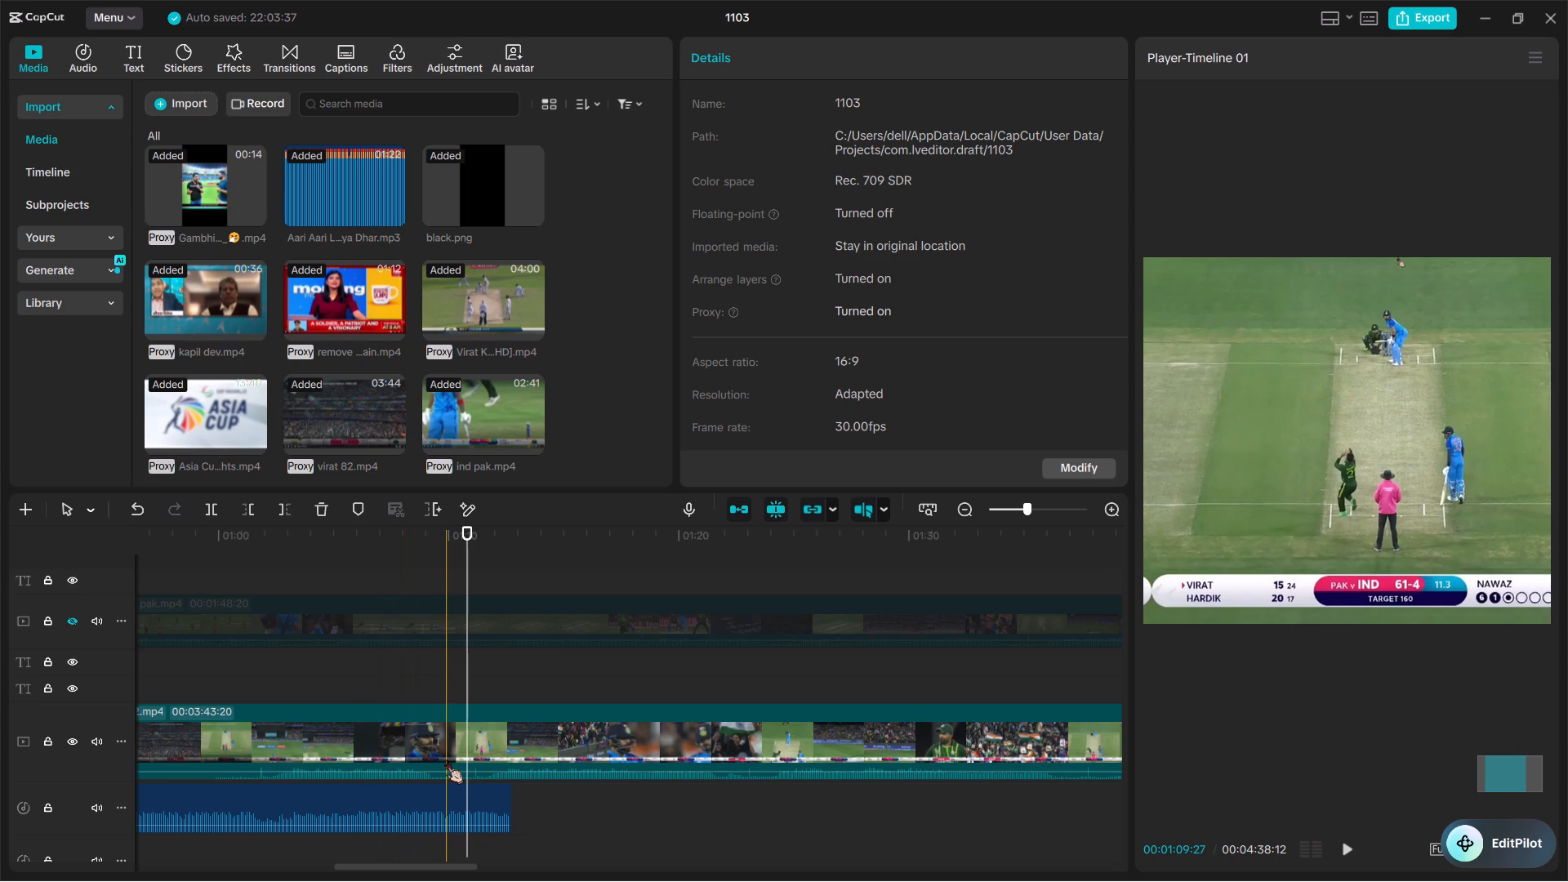
pyautogui.hotkey('ctrl', 'b')
pyautogui.click(402, 765)
pyautogui.press('\\')
pyautogui.hscroll(1, 402, 765)
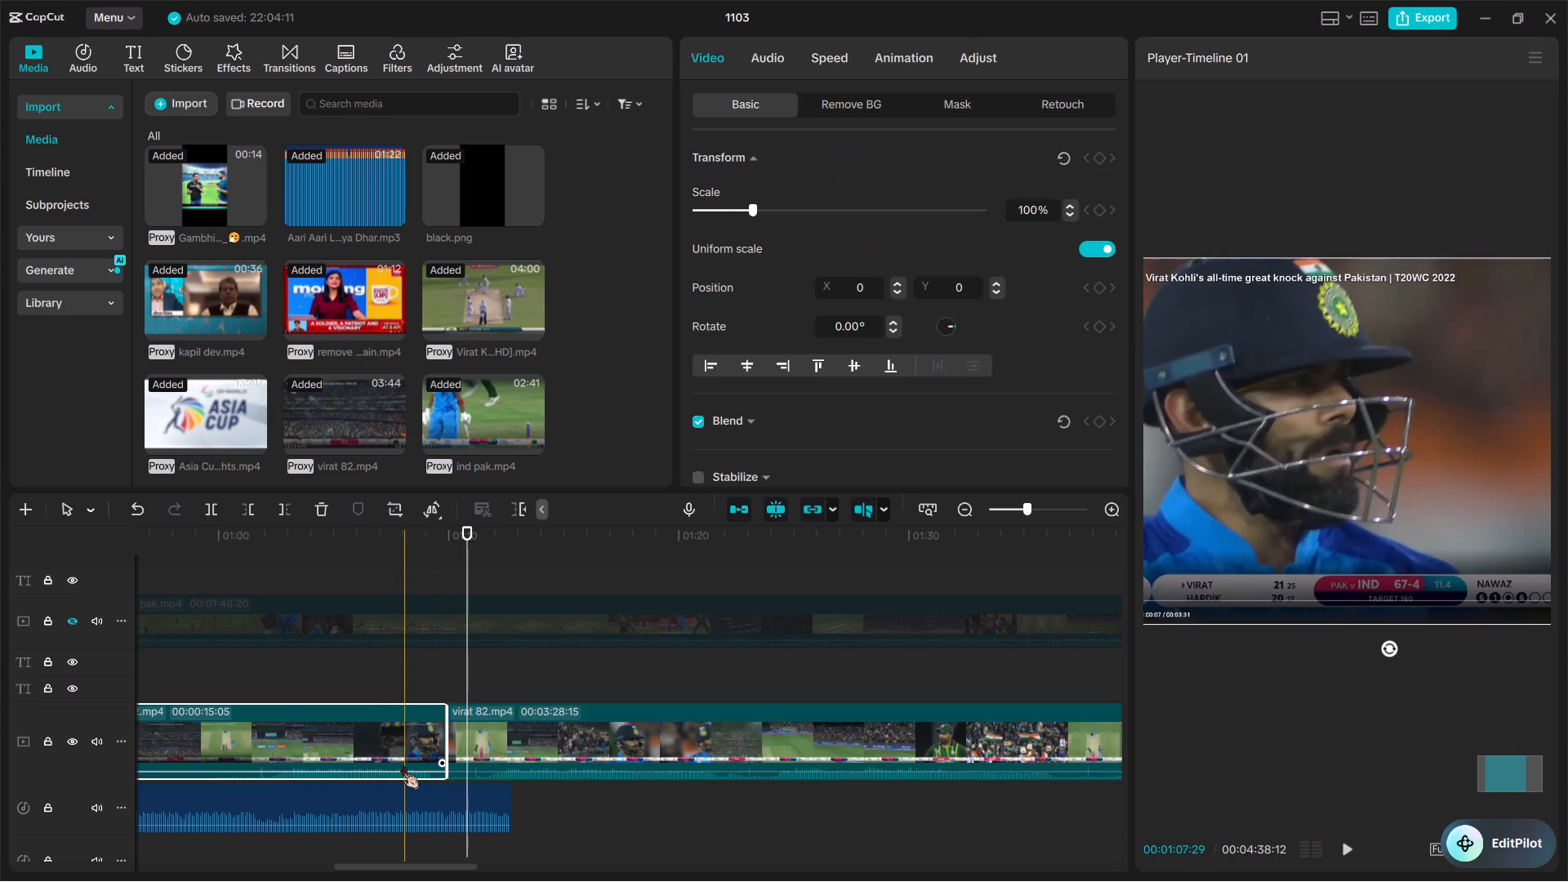
pyautogui.hscroll(2, 402, 765)
pyautogui.press('\\')
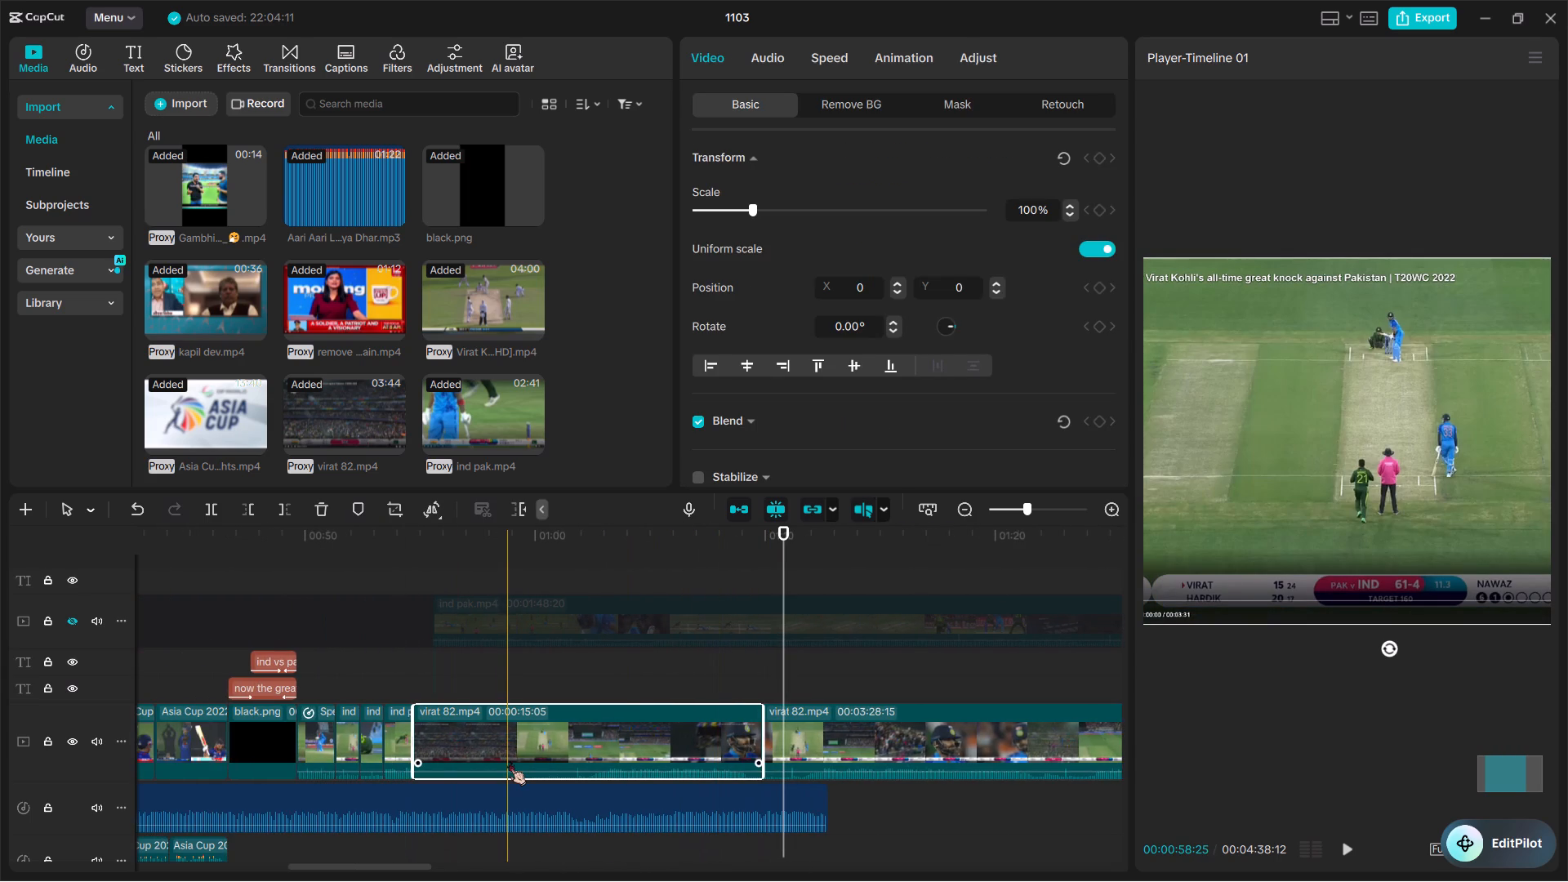
pyautogui.press('BackSpace')
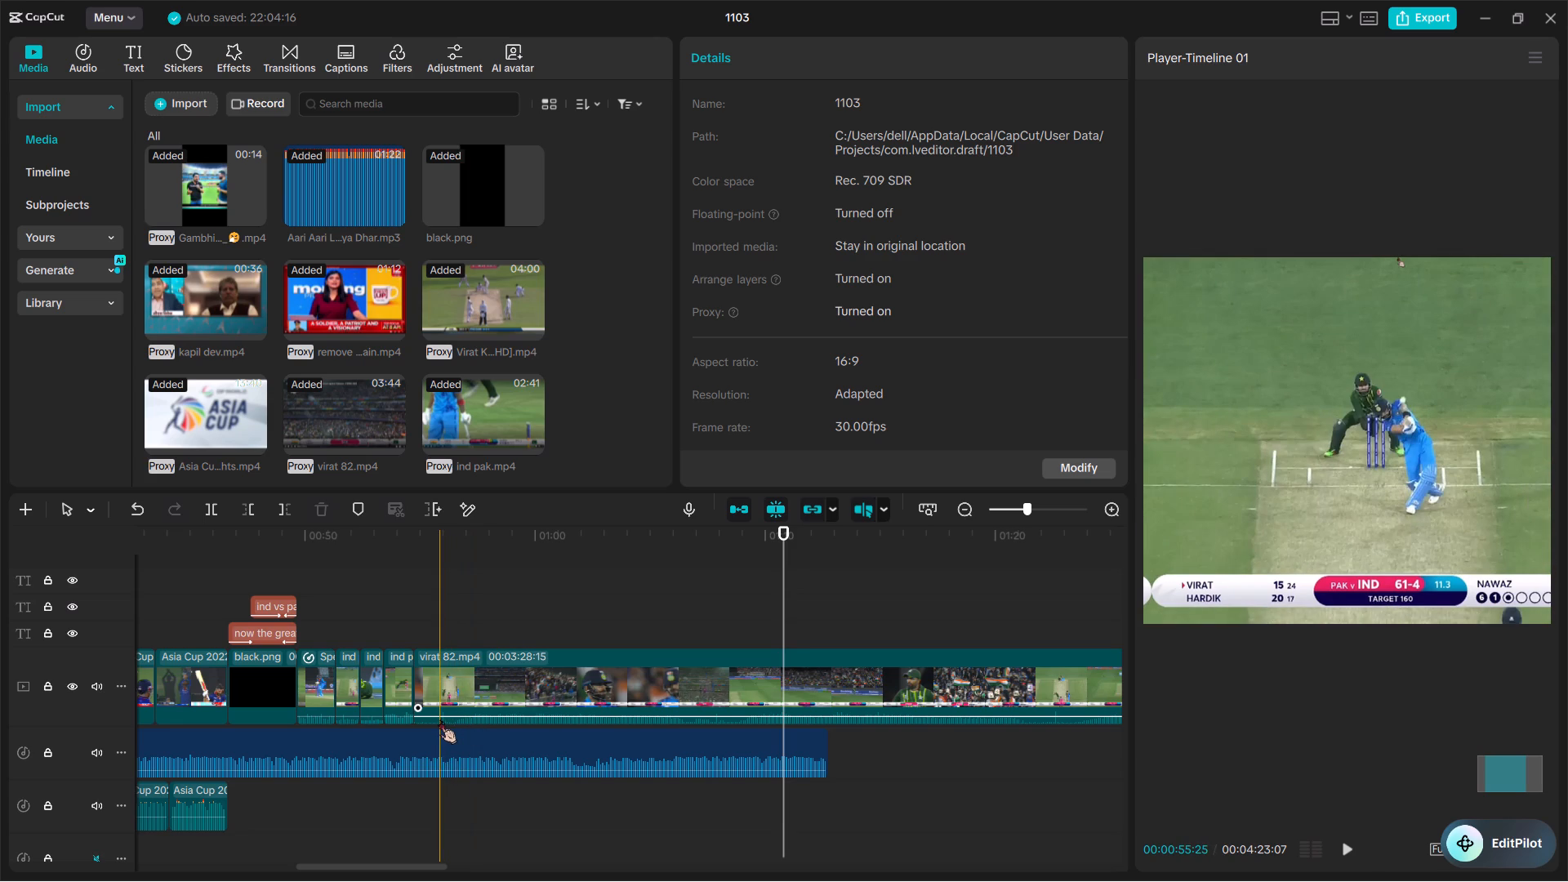
# Cut virat 82.mp4 from Kohli's shot off Nawaz straight to his helmet close-up, deleting the 00:00:05:25 between and ending the close-up at 00:01:03:07.
pyautogui.hotkey('ctrl', 'b')
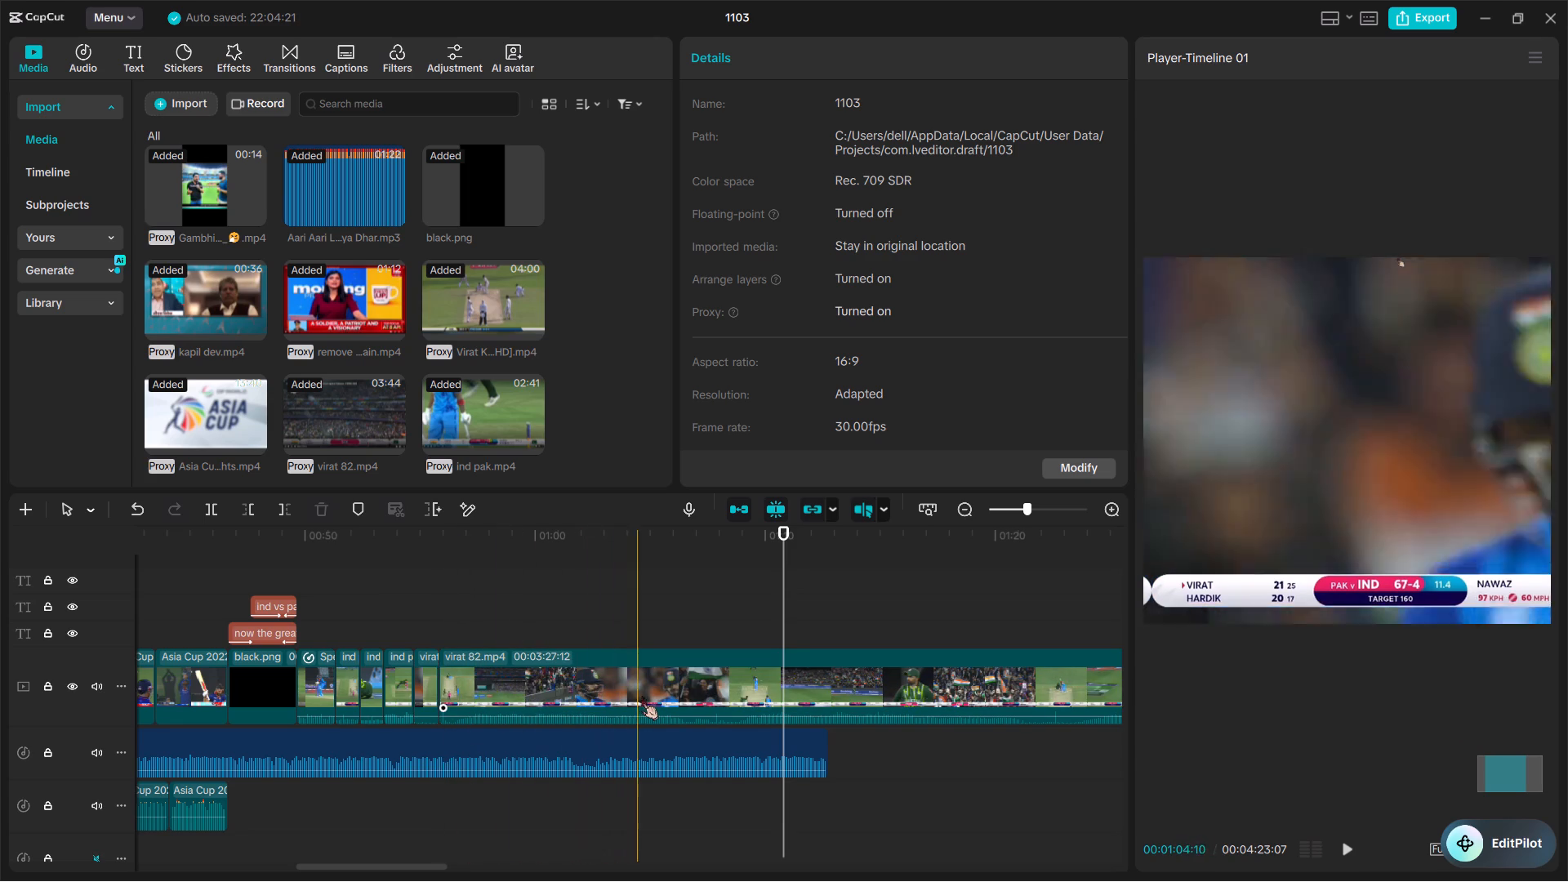
pyautogui.keyDown('ctrl'); pyautogui.scroll(10, 577, 699); pyautogui.keyUp('ctrl')
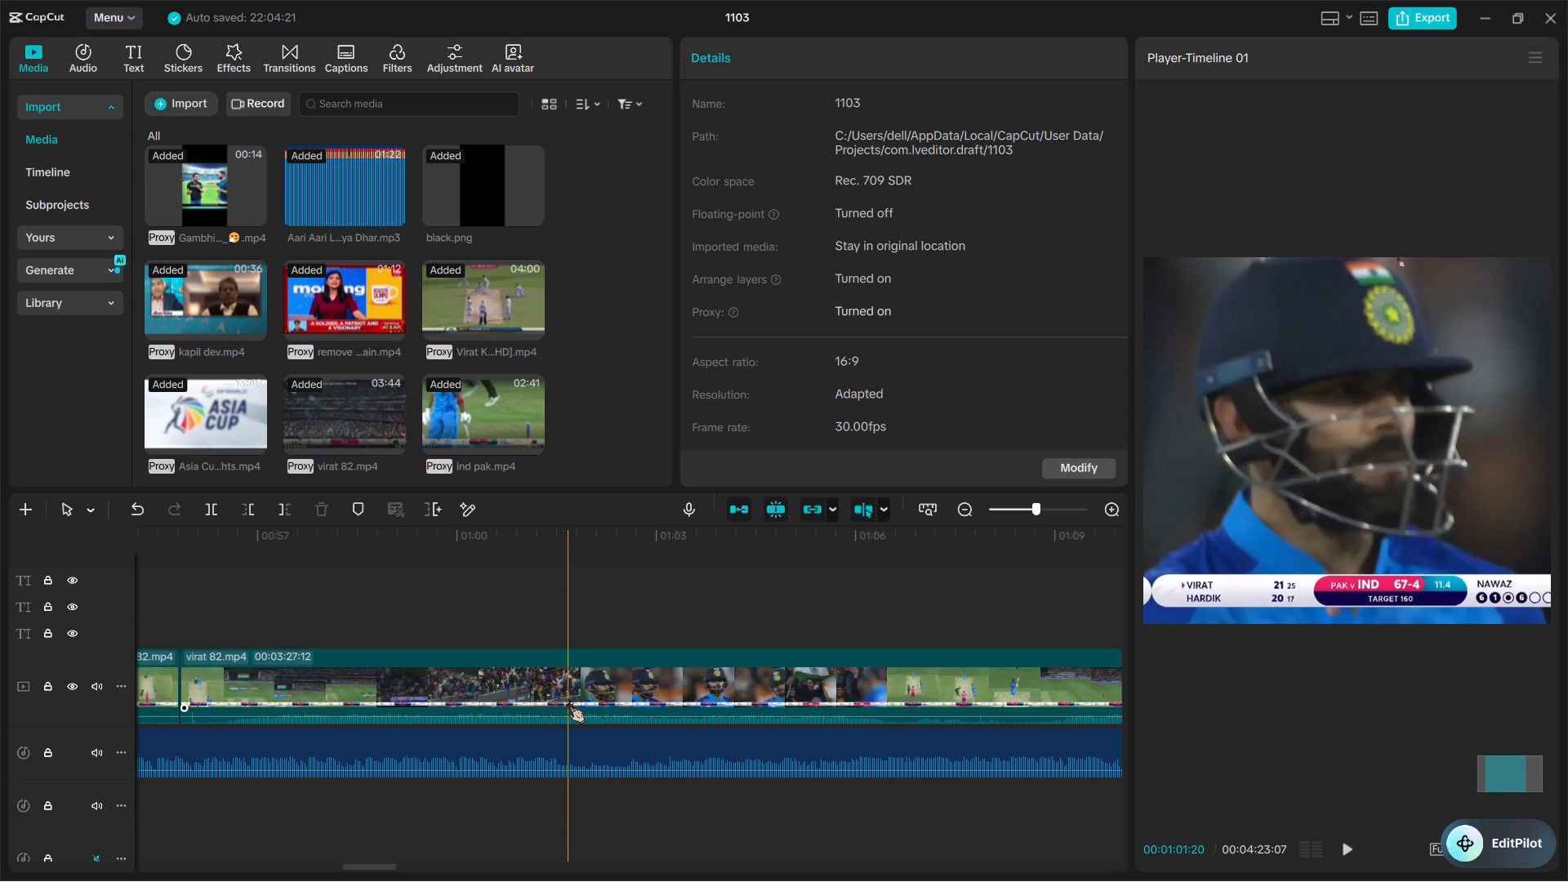
pyautogui.hotkey('ctrl', 'b')
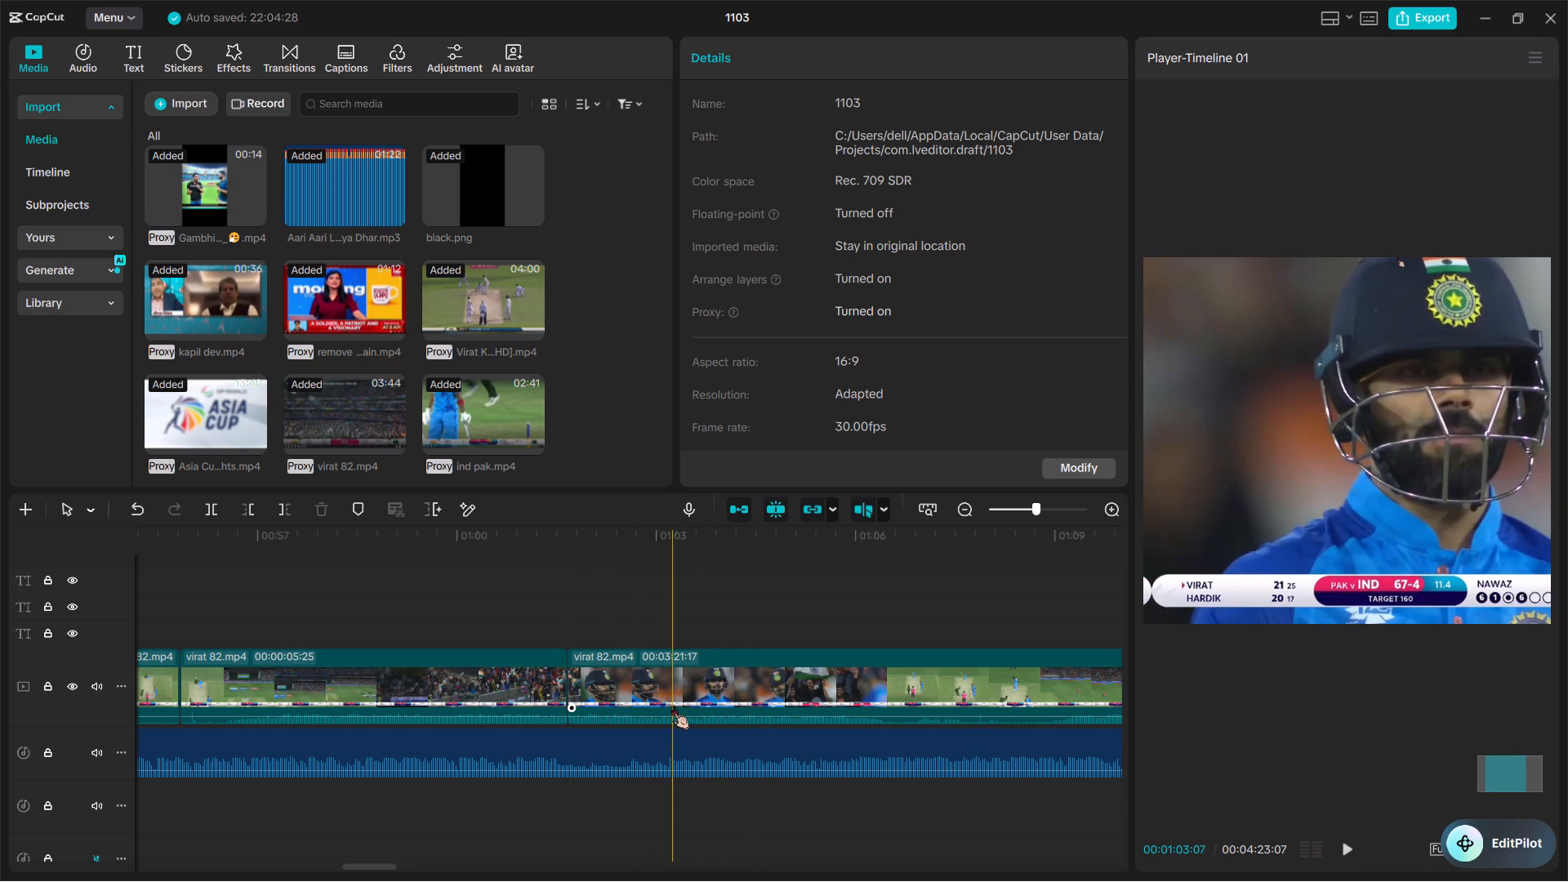
pyautogui.hotkey('ctrl', 'b')
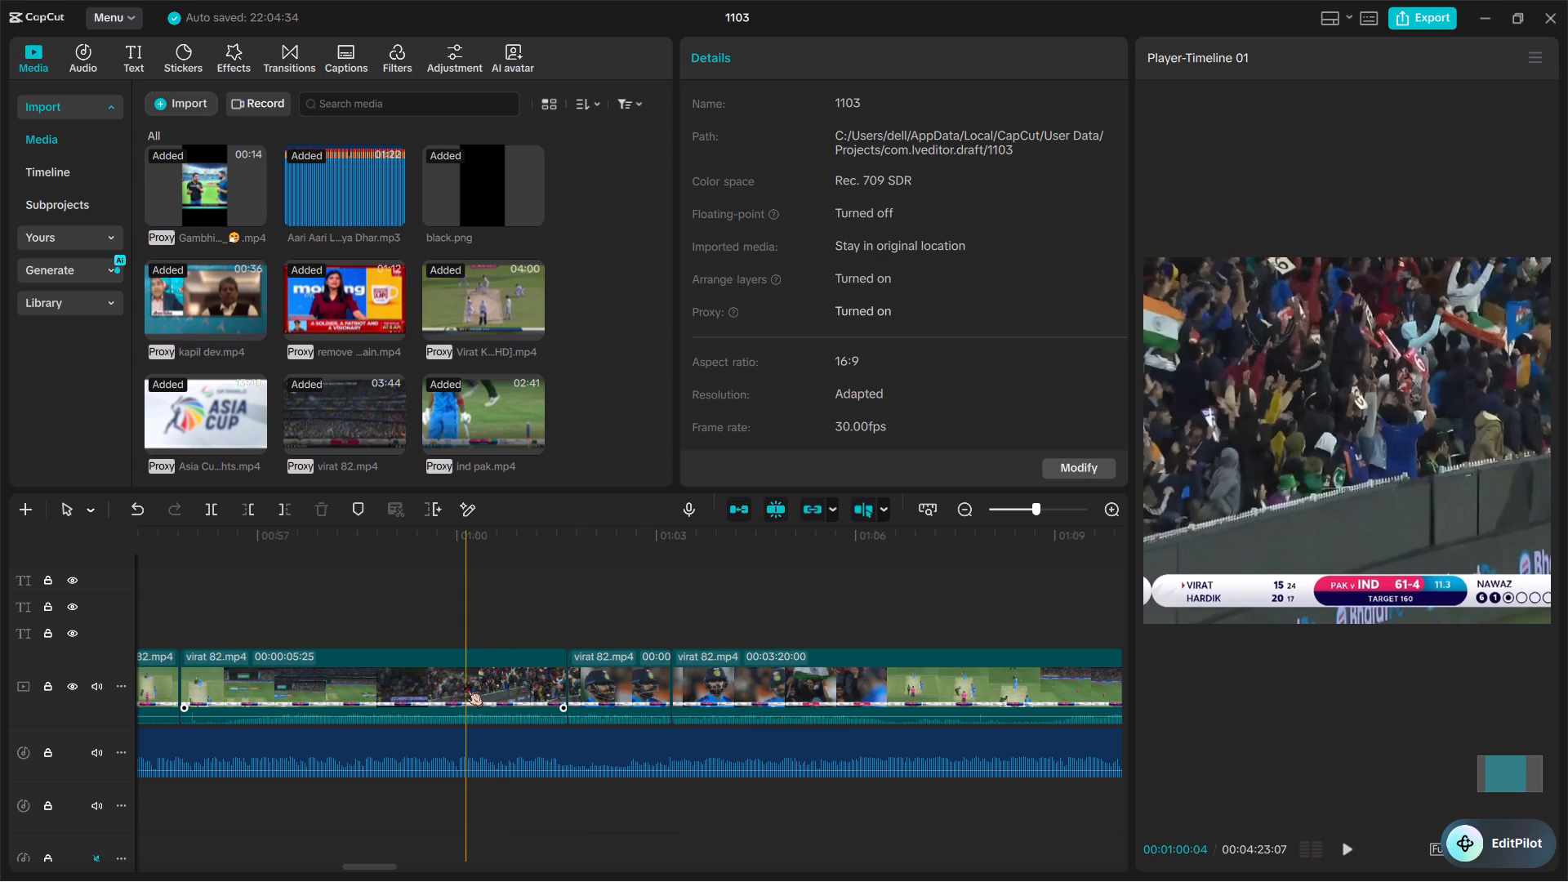
pyautogui.click(465, 683)
pyautogui.press('BackSpace')
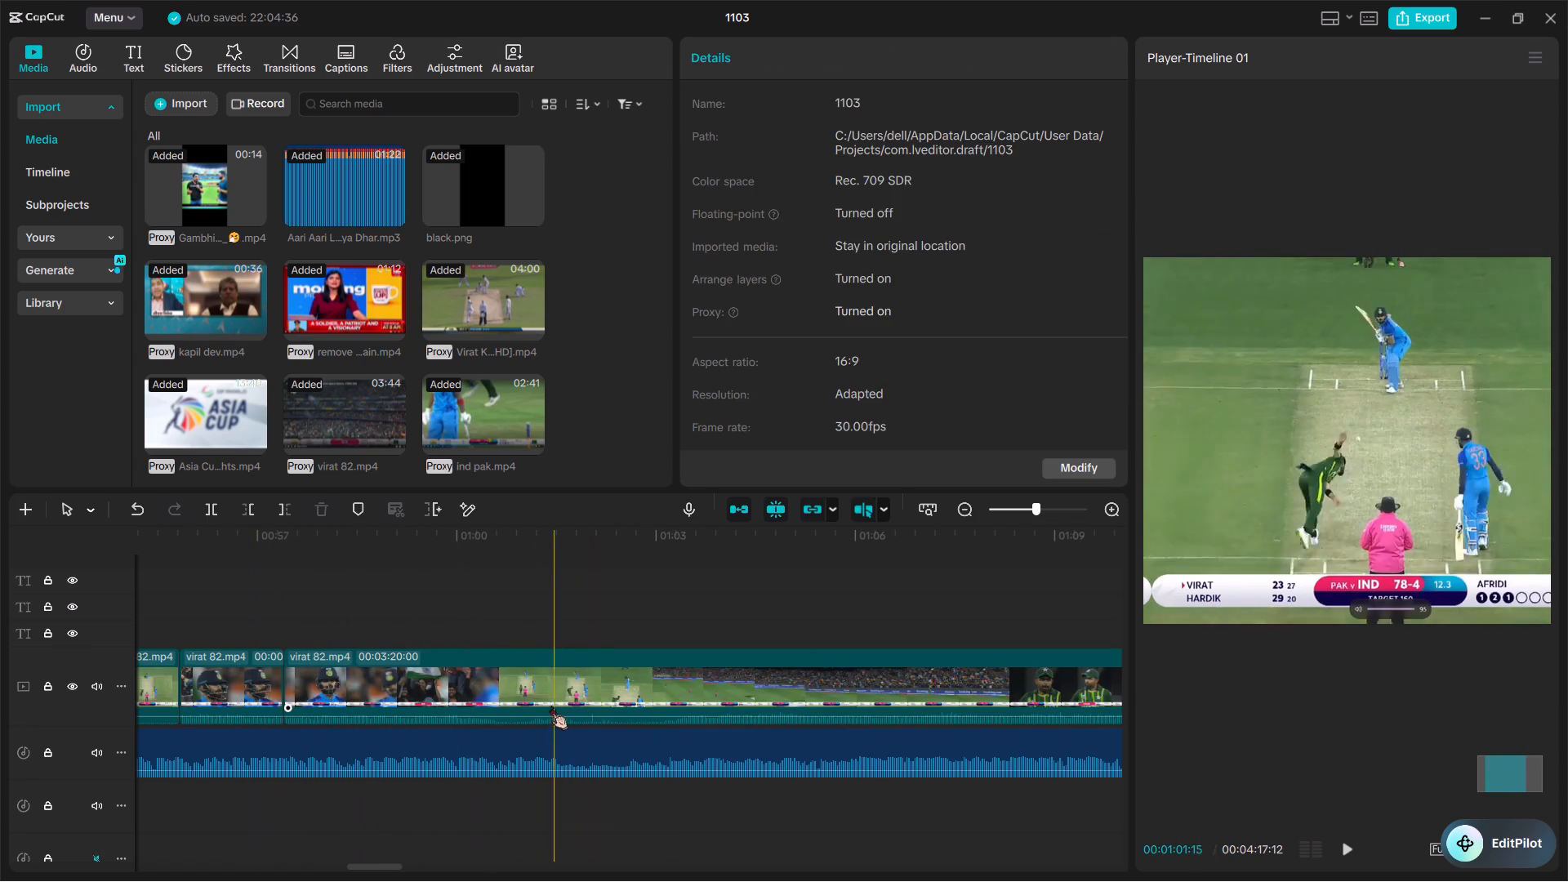
# Isolate Kohli's 12.3-over shot off Afridi, ending at 00:01:01:28, and delete the 00:00:03:21 segment before it.
pyautogui.hotkey('ctrl', 'b')
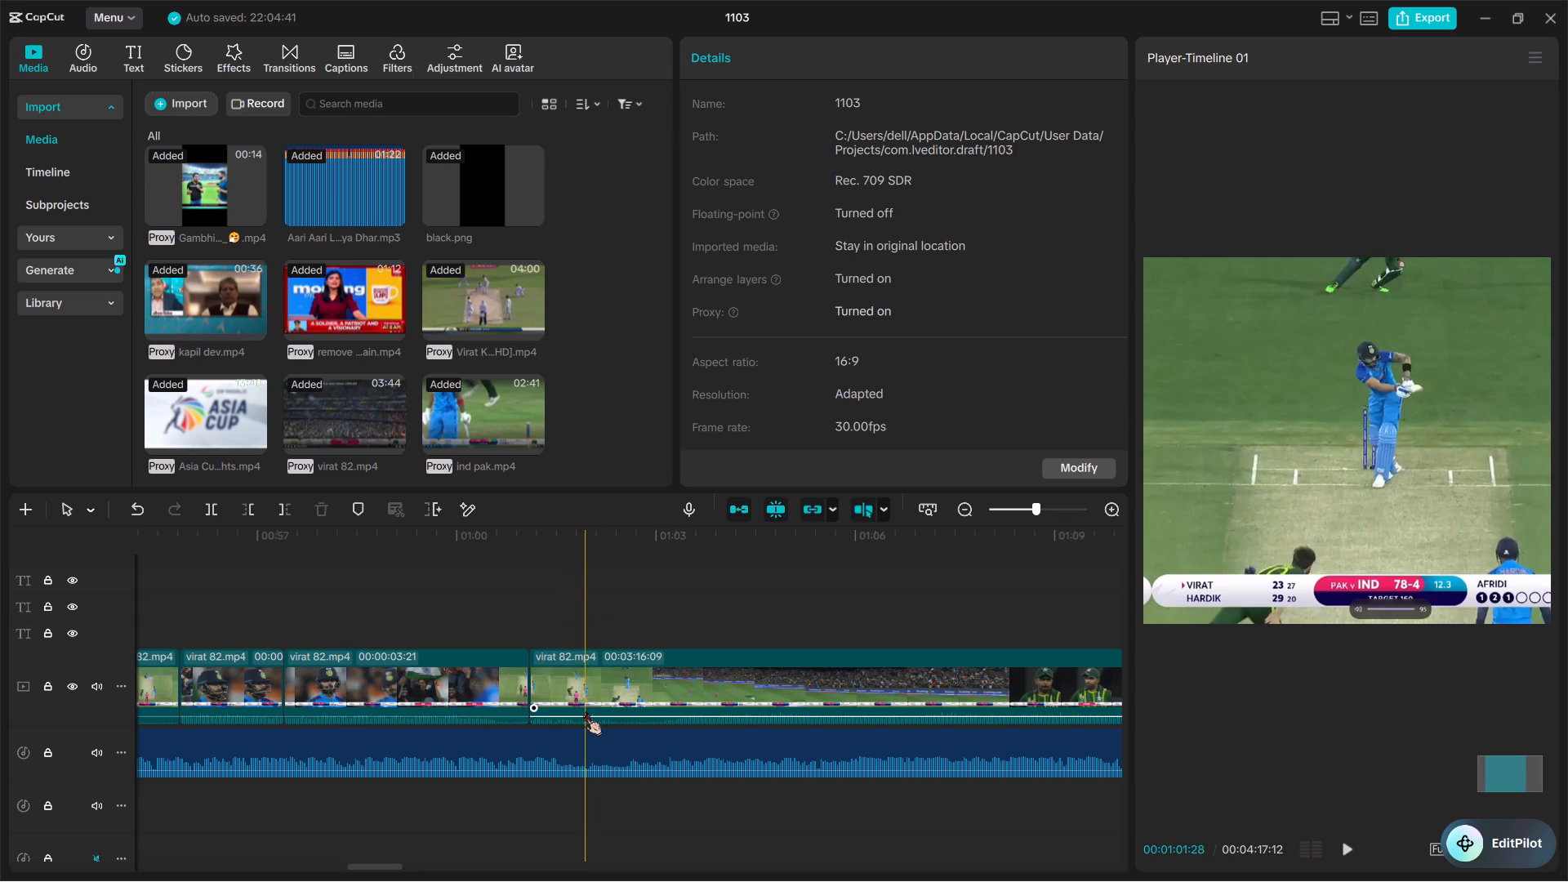
pyautogui.hotkey('ctrl', 'b')
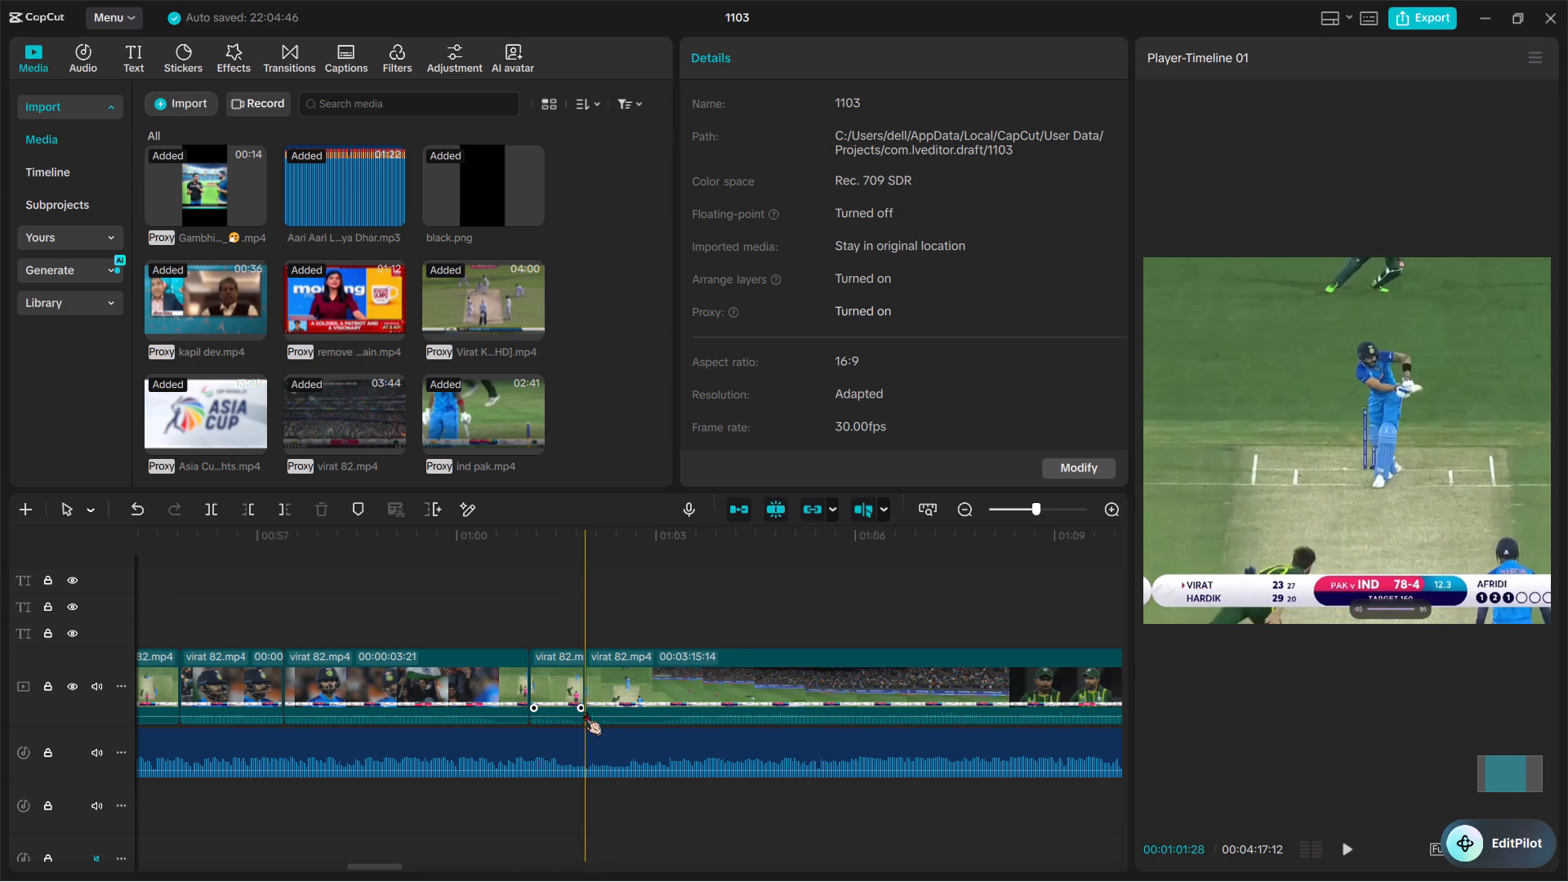
pyautogui.click(423, 702)
pyautogui.press('BackSpace')
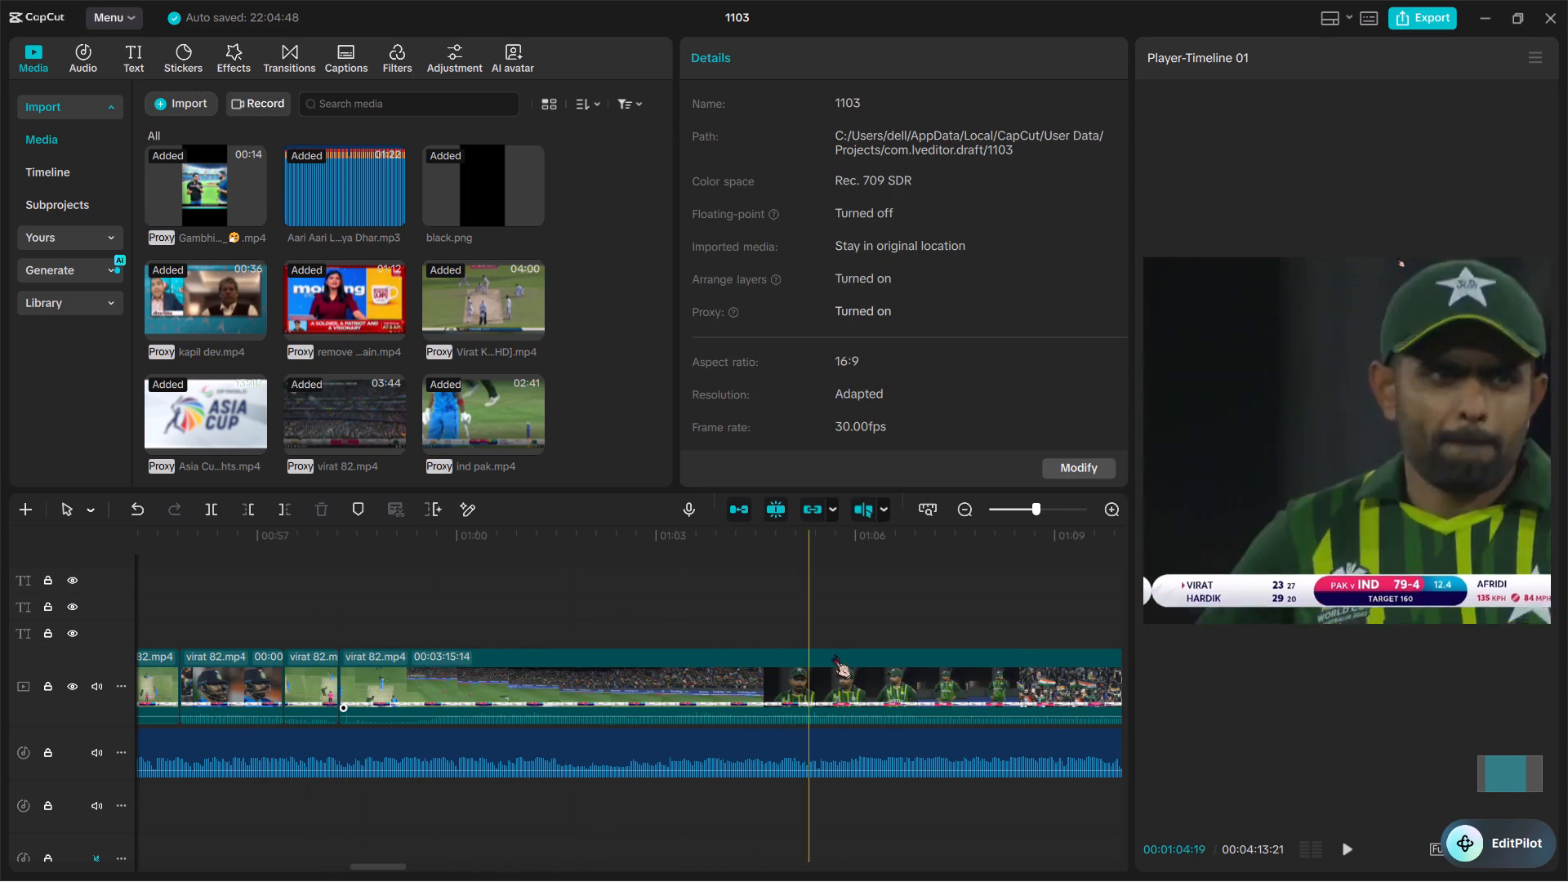
# Split virat 82.mp4 at 00:01:11:29 and 00:01:12:28 around Kohli's shot off Shadab, and delete the footage between the Afridi and Shadab shots.
pyautogui.hscroll(-1, 915, 667)
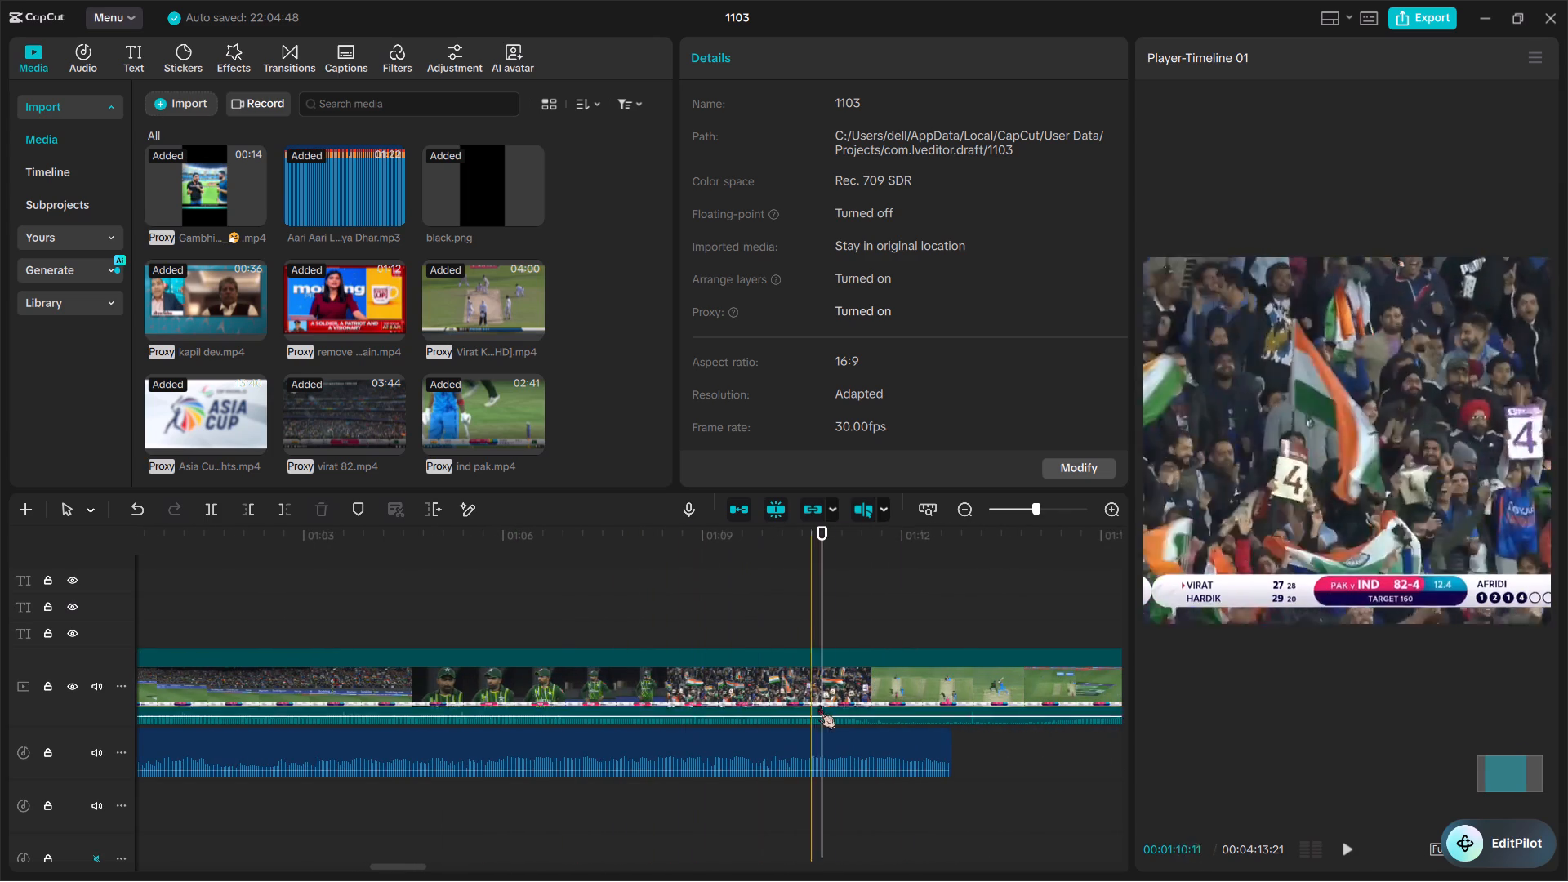
pyautogui.hscroll(-1, 877, 700)
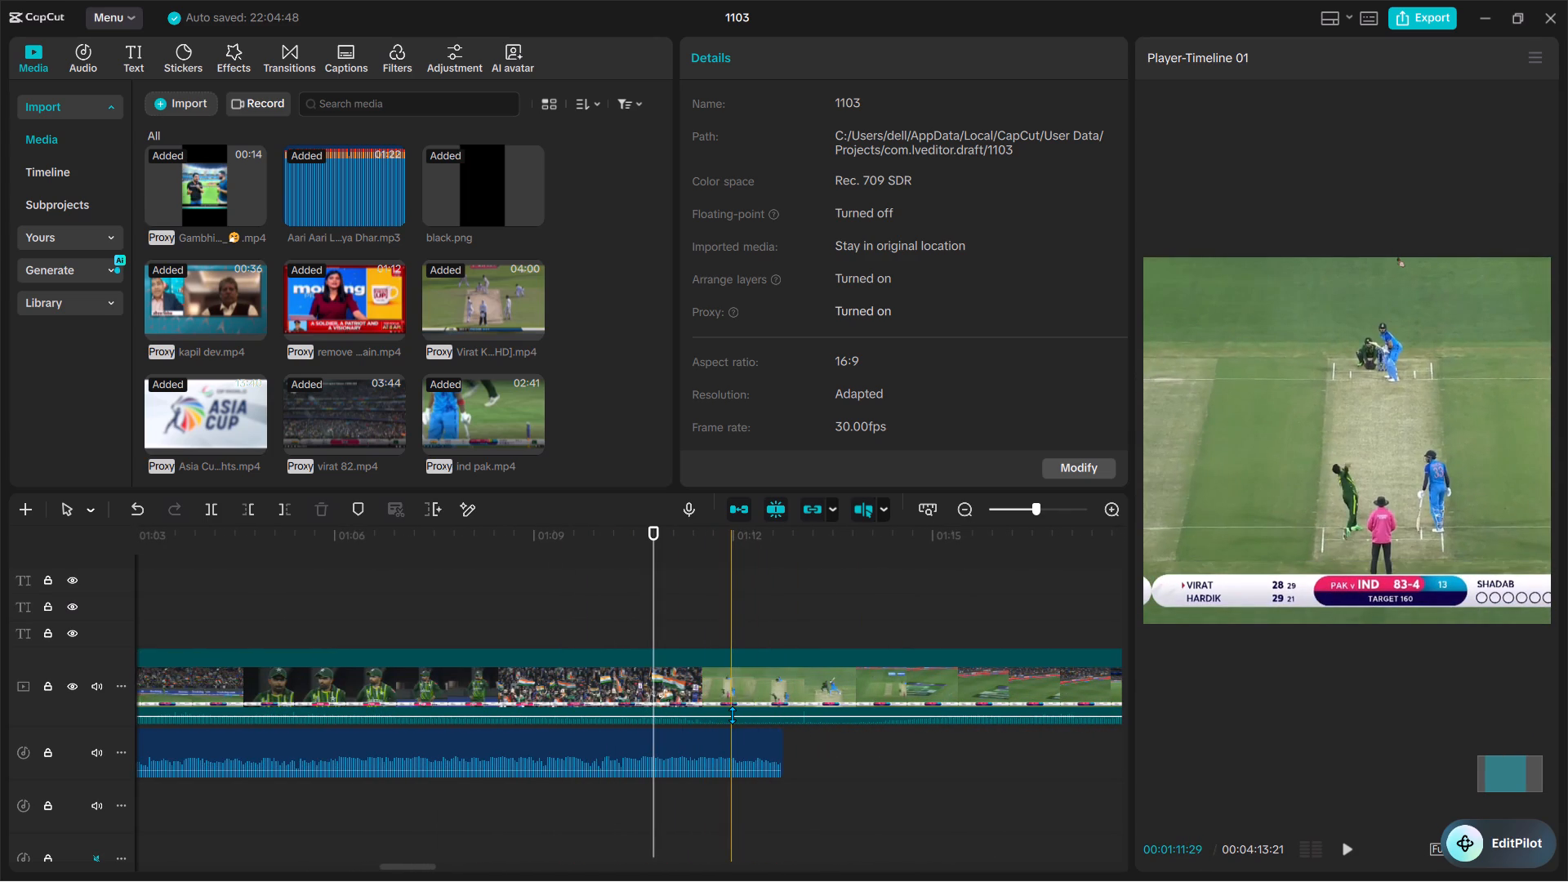
pyautogui.hotkey('ctrl', 'b')
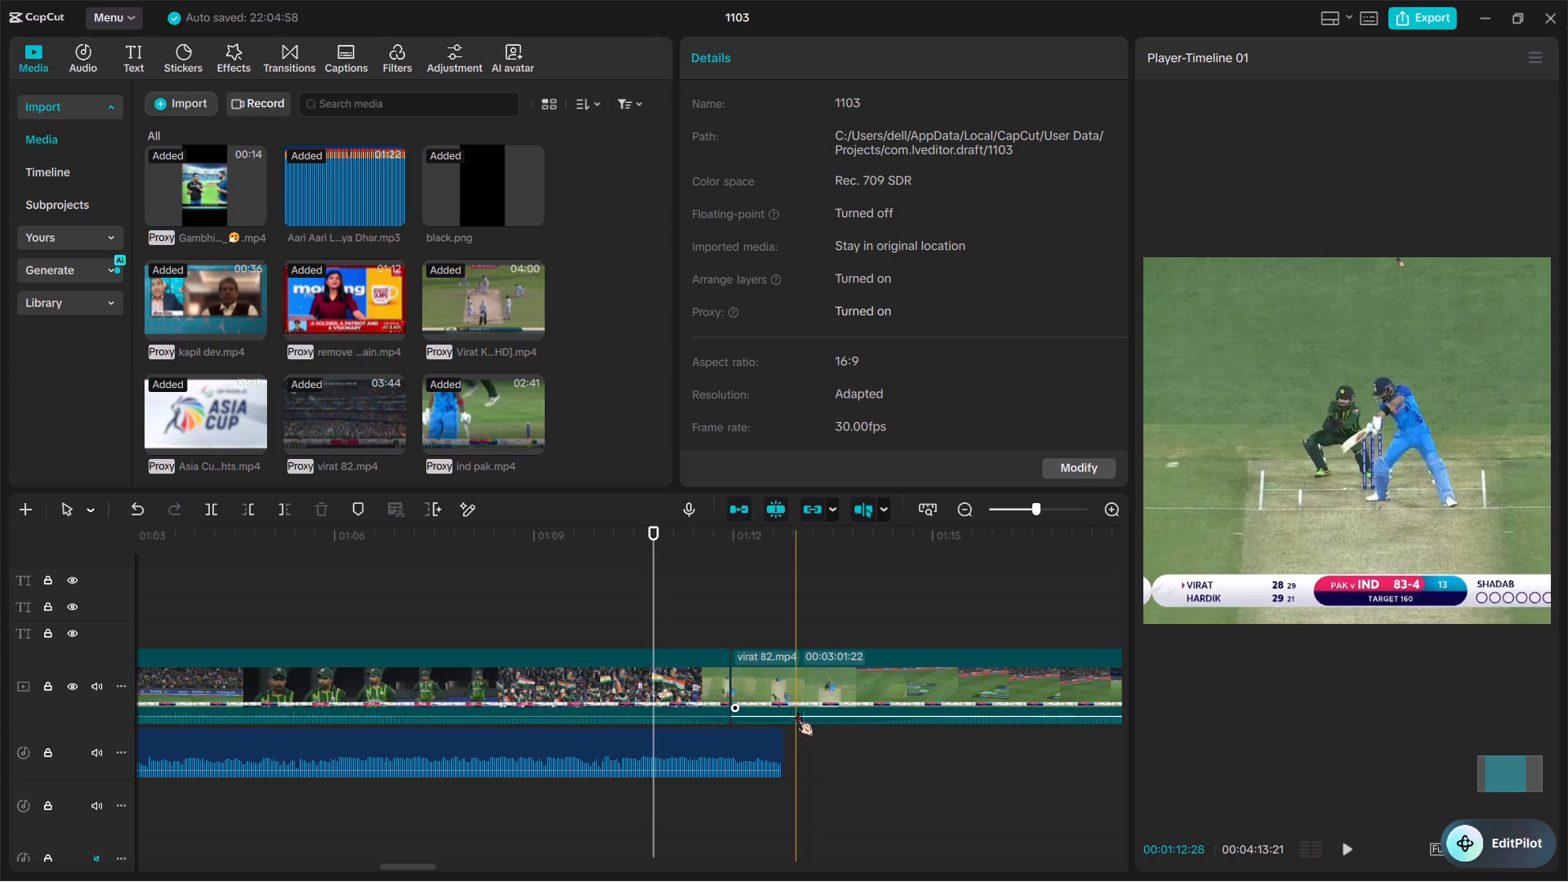
pyautogui.hotkey('ctrl', 'b')
pyautogui.click(590, 694)
pyautogui.press('BackSpace')
# Isolate Kohli's shot at the 112-4 score in virat 82.mp4 with splits at 00:01:23:23 and 00:01:24:19.
pyautogui.hscroll(1, 590, 694)
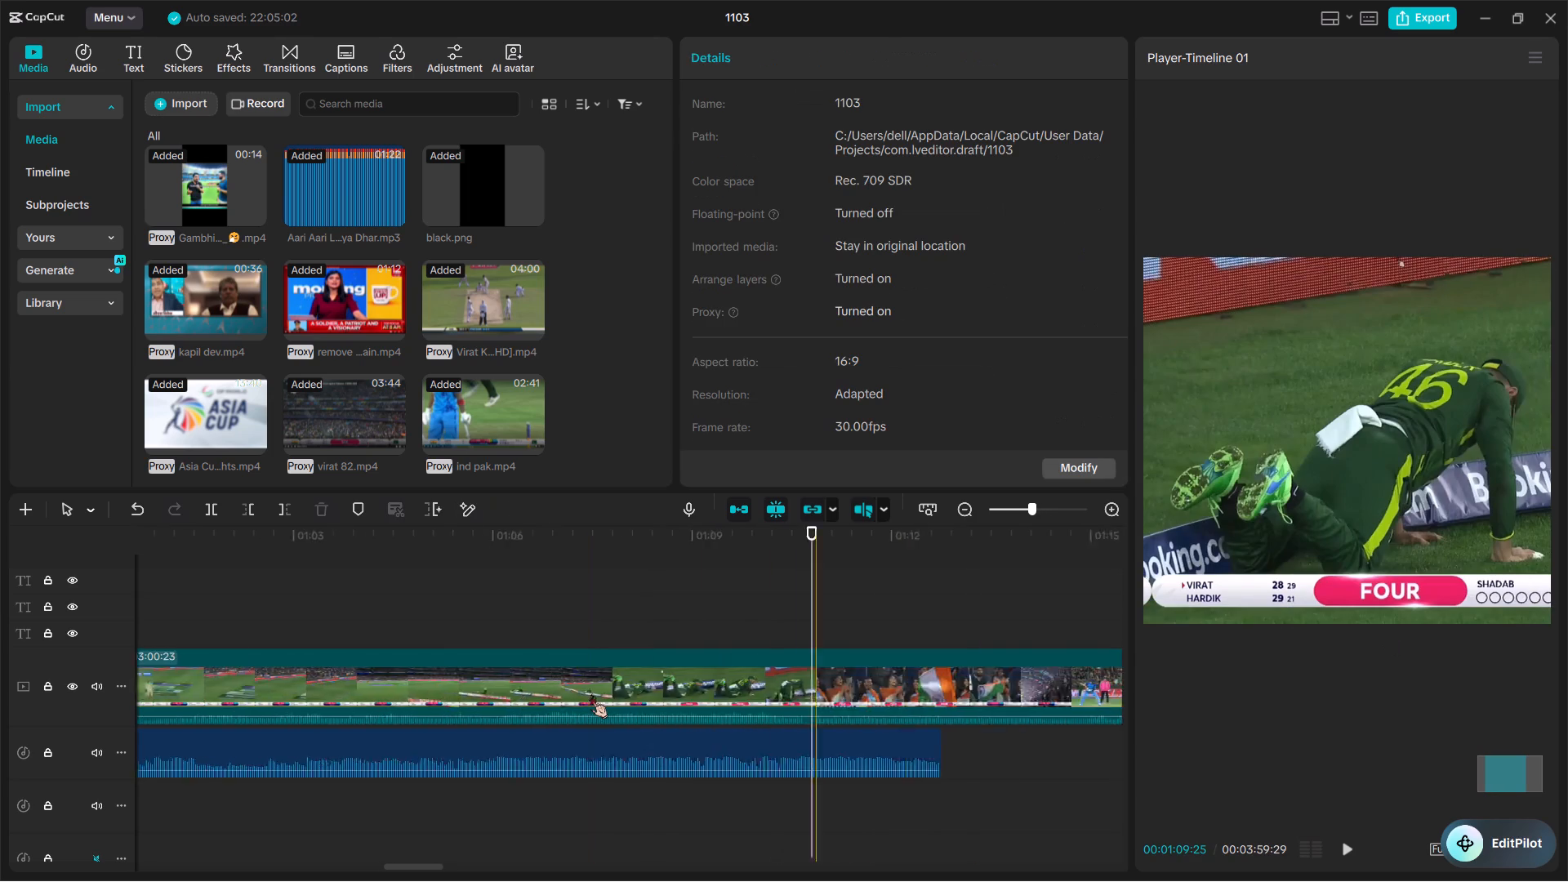
pyautogui.hscroll(1, 590, 694)
pyautogui.hscroll(-1, 675, 693)
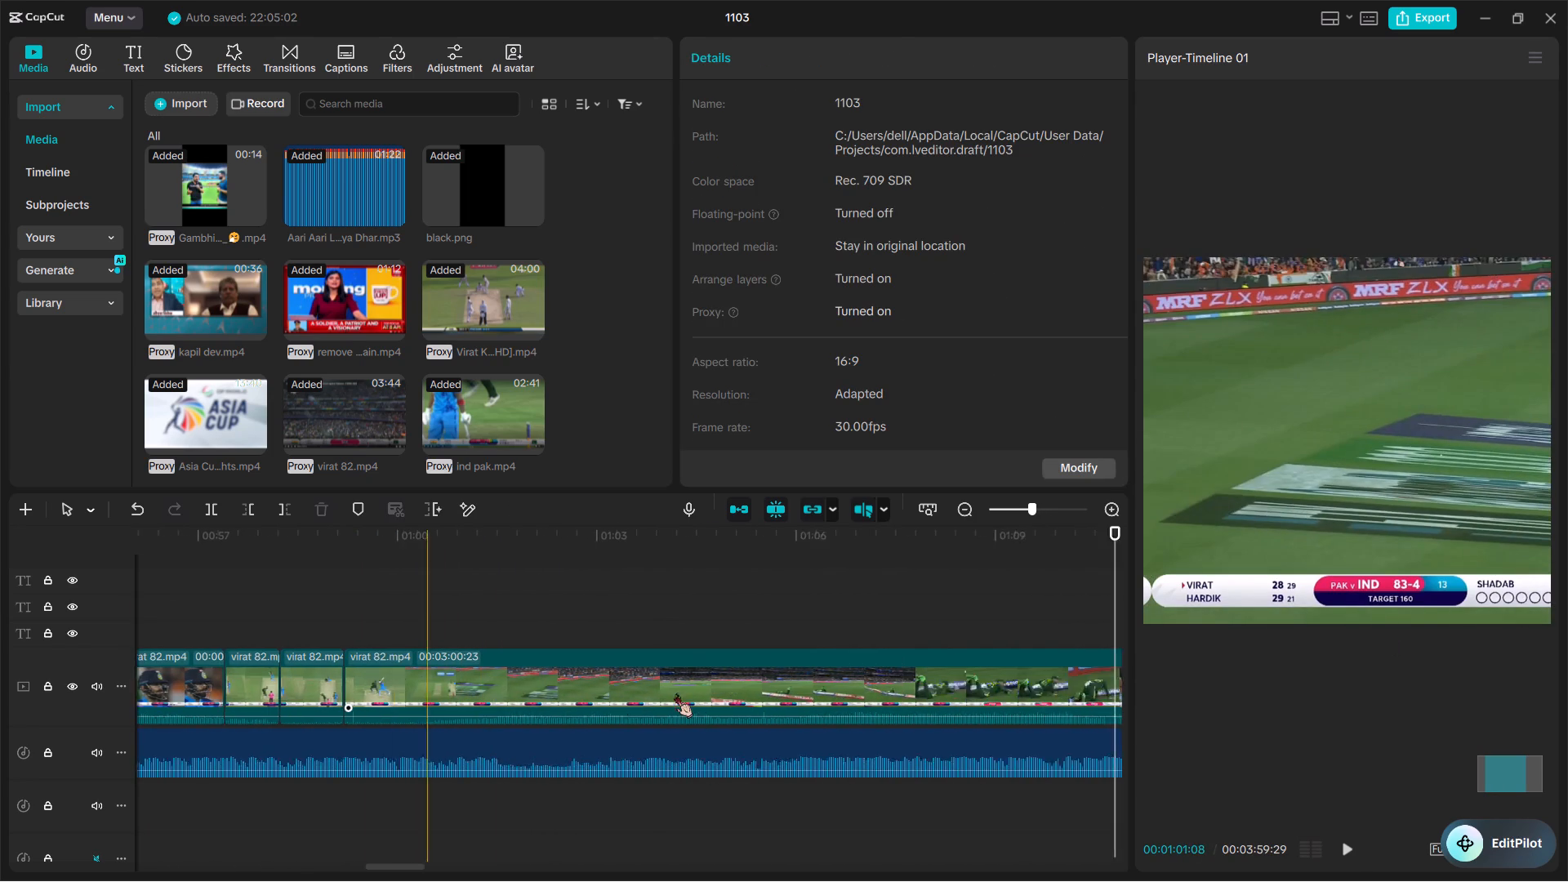
pyautogui.hscroll(-1, 675, 693)
pyautogui.hscroll(-1, 763, 704)
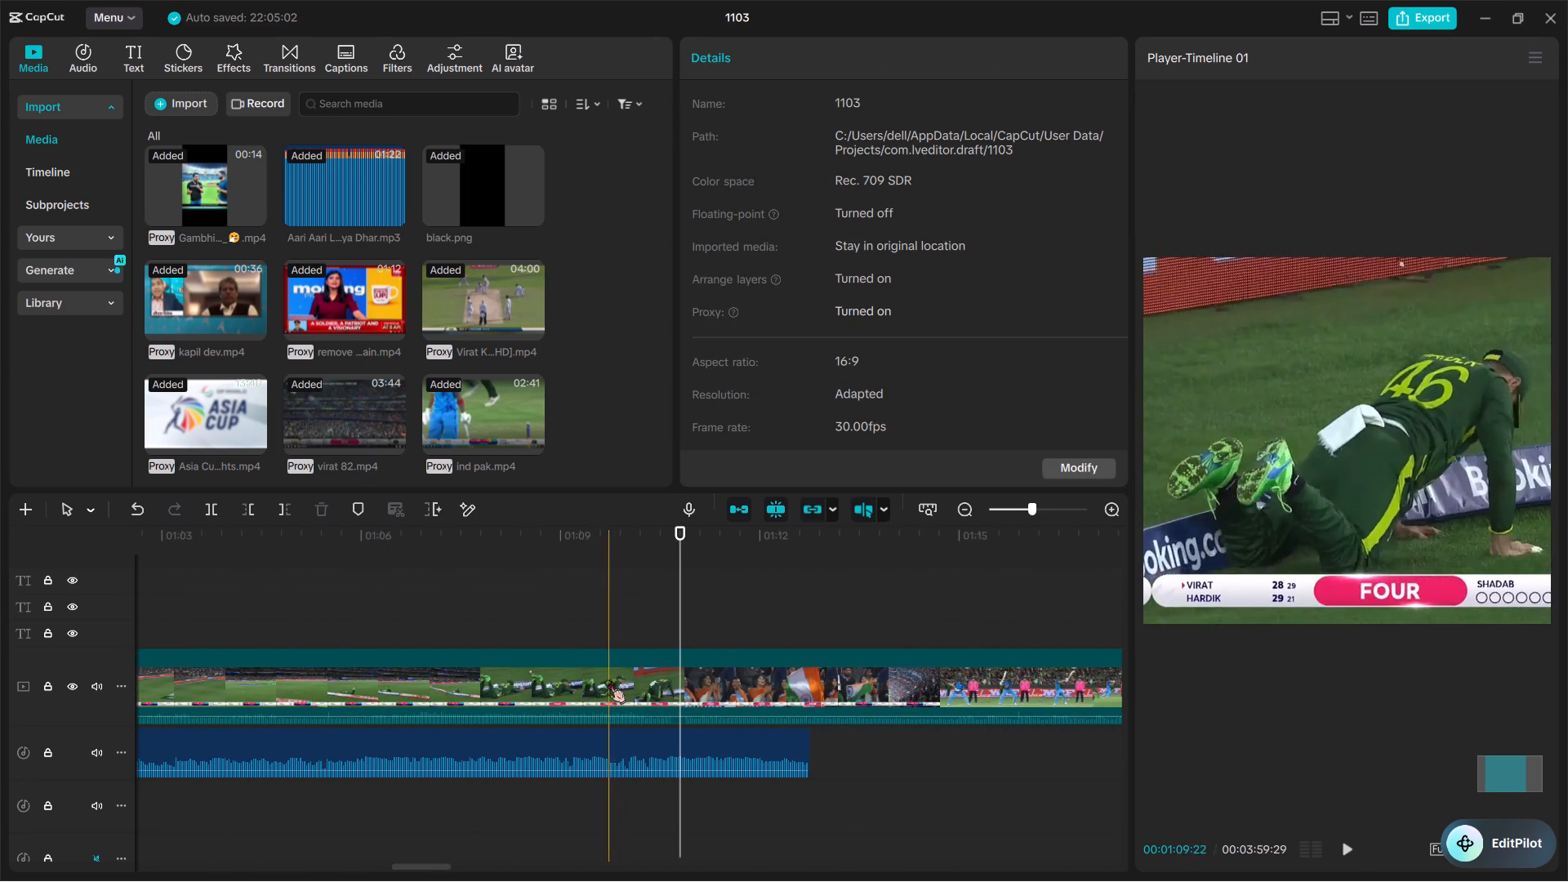
pyautogui.hscroll(-1, 849, 708)
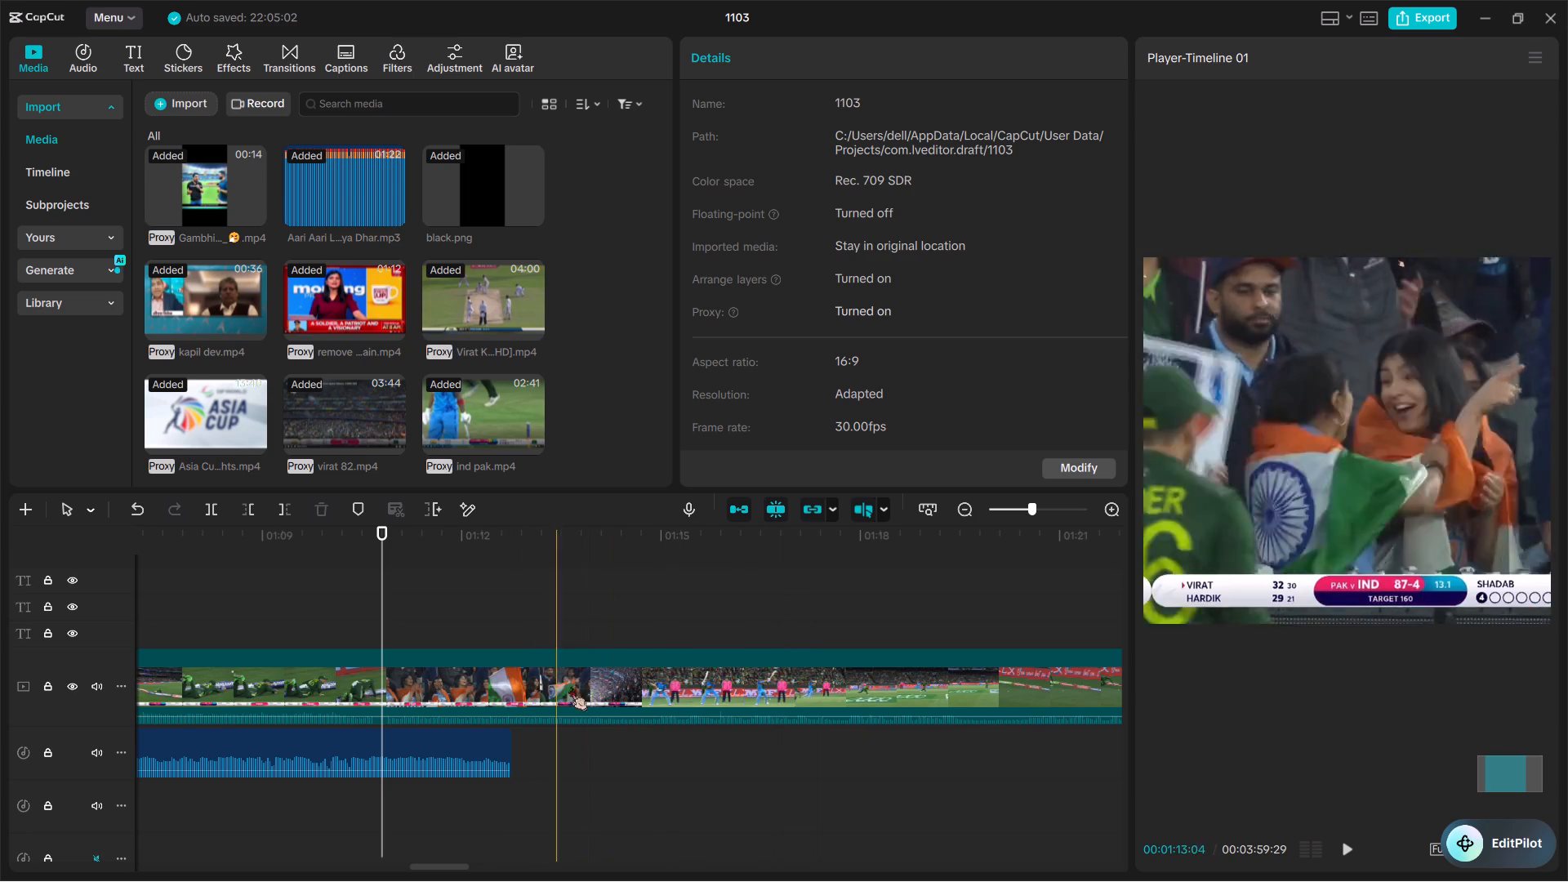
pyautogui.hscroll(-1, 872, 732)
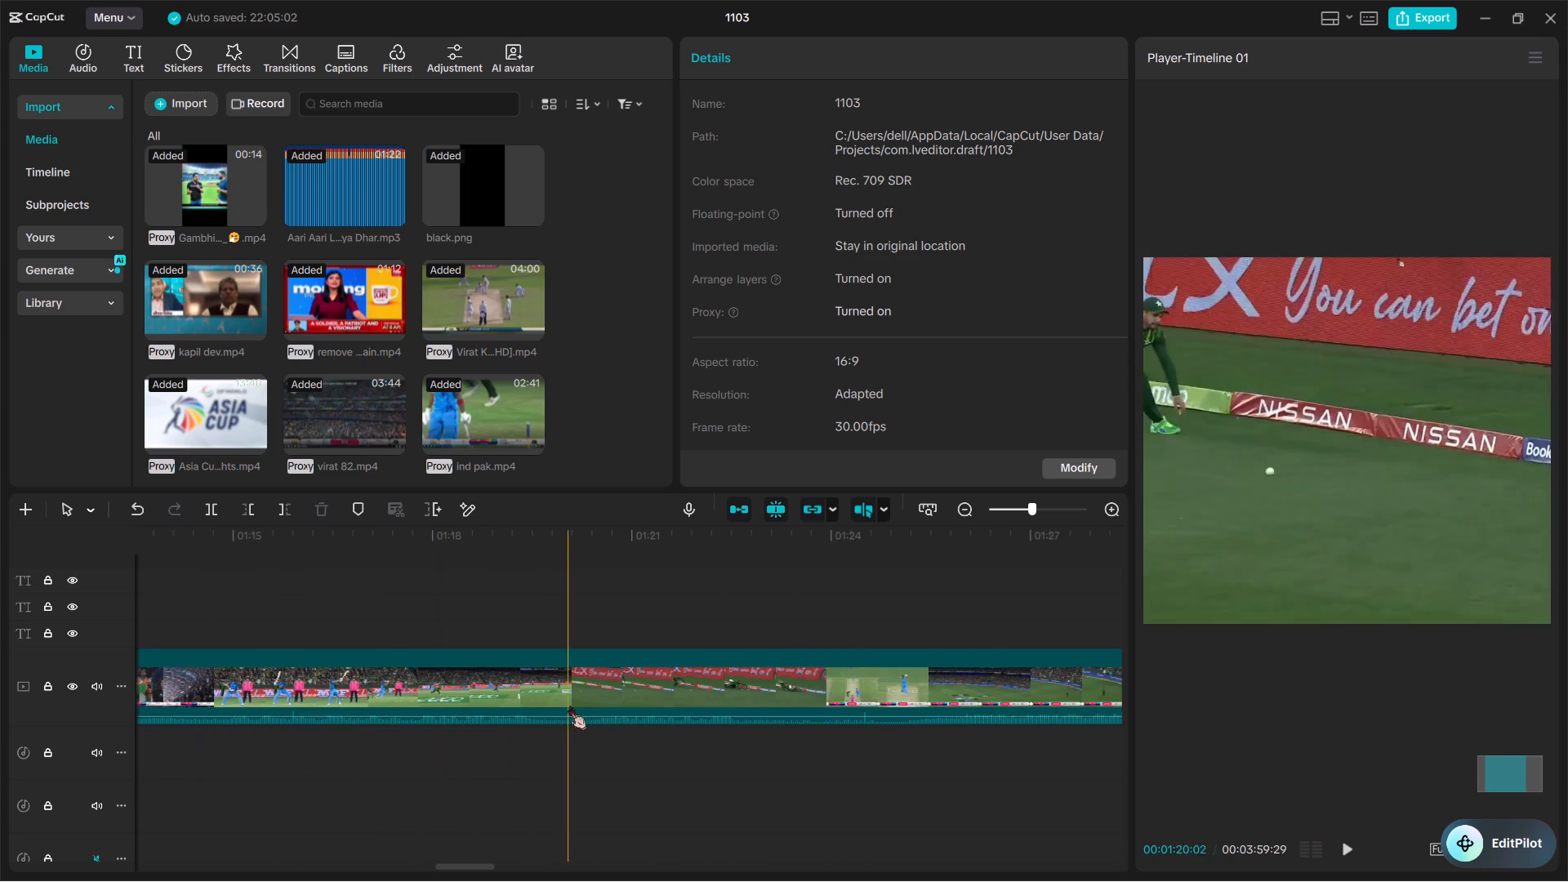
pyautogui.hscroll(-1, 845, 717)
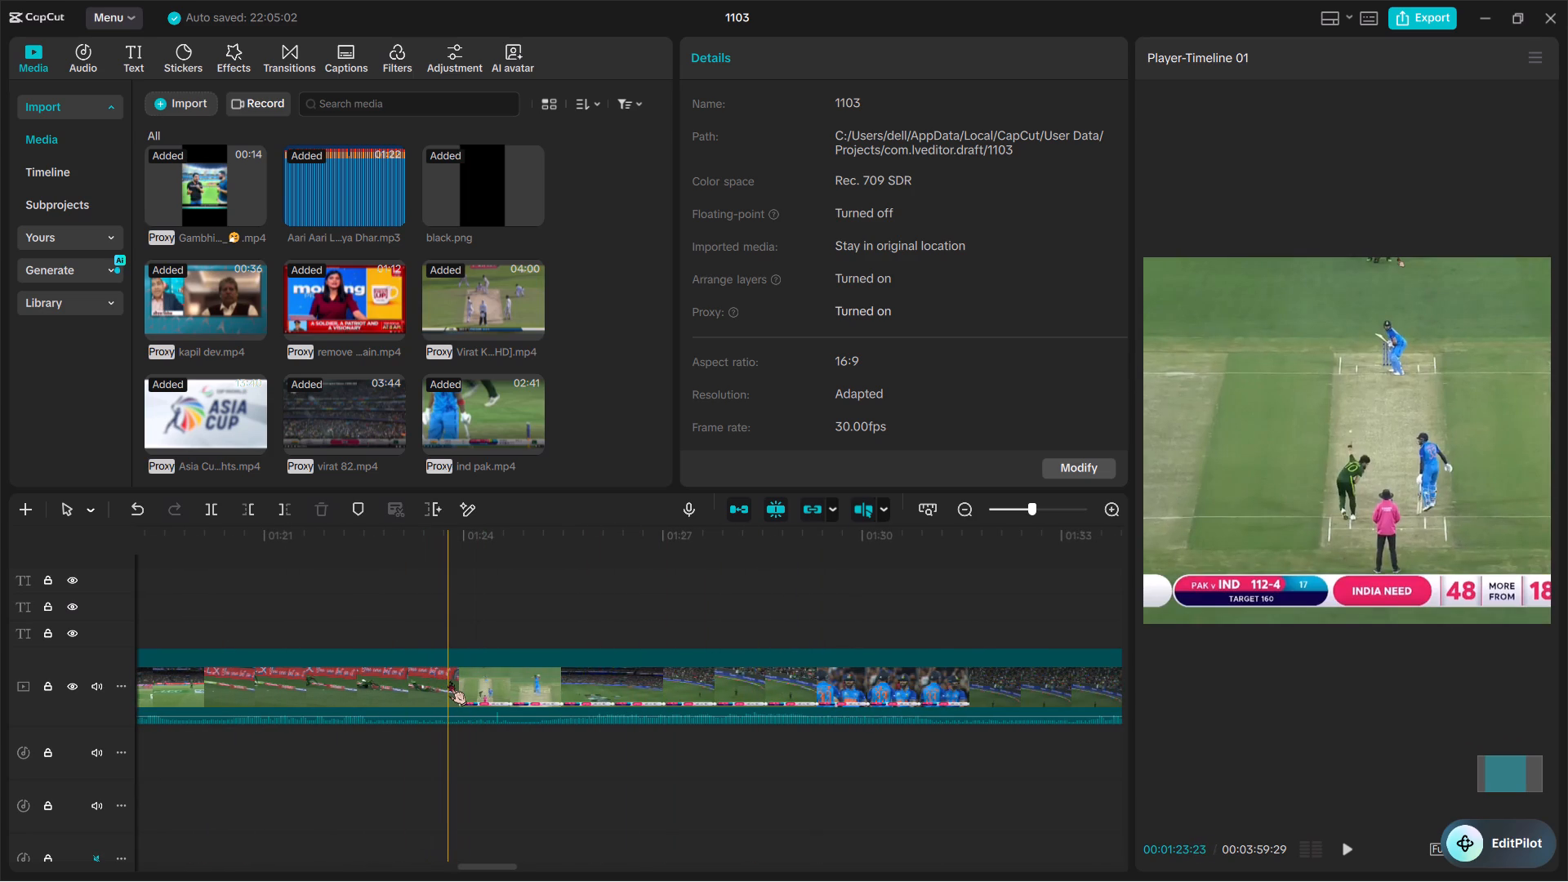
pyautogui.hotkey('ctrl', 'b')
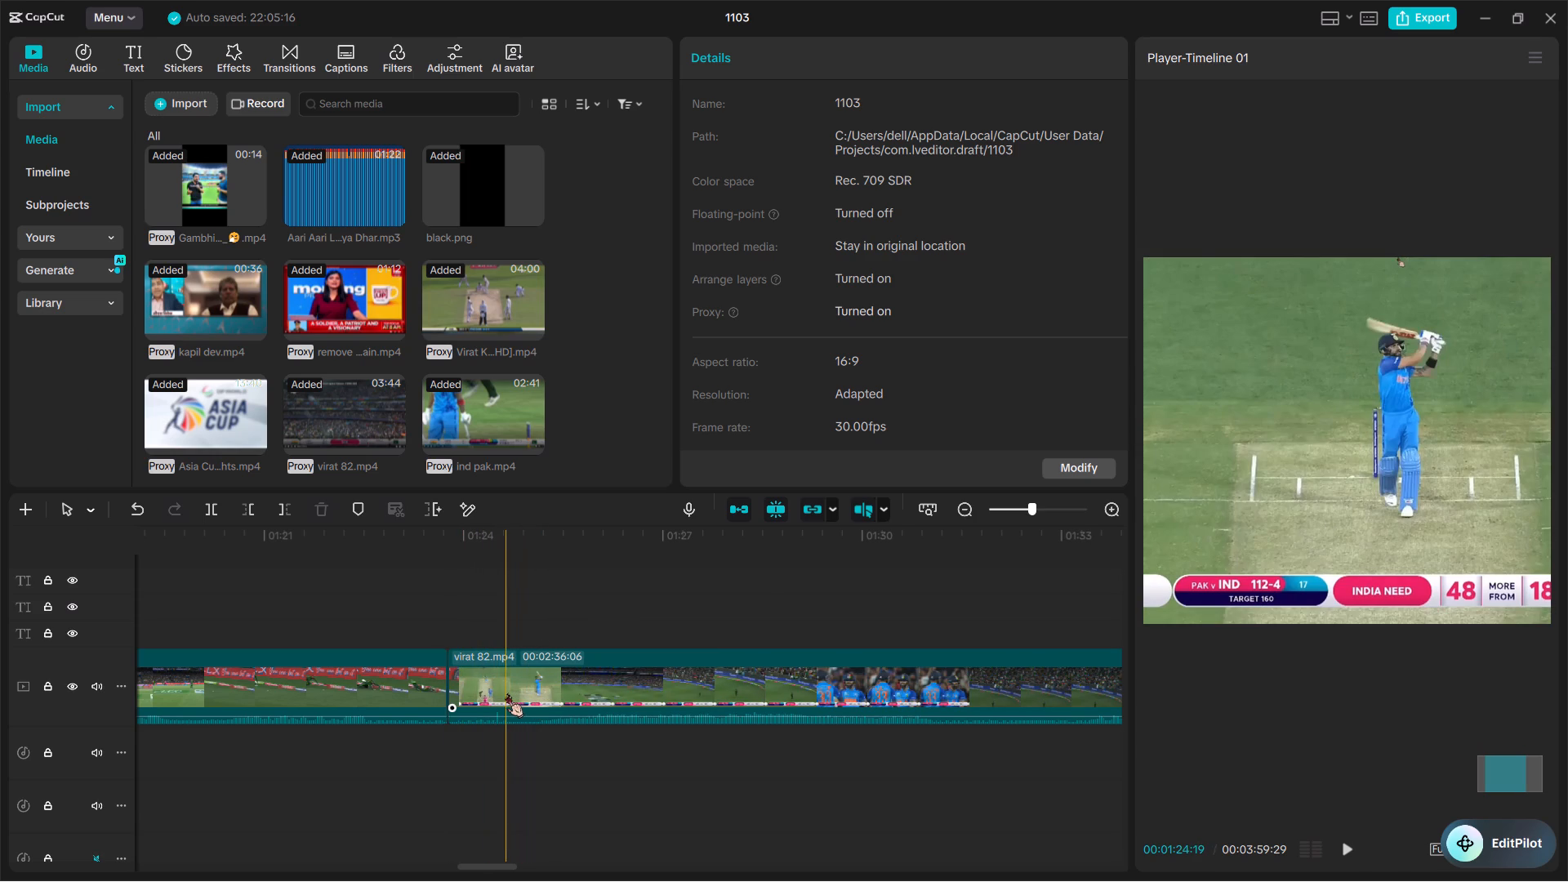
pyautogui.hotkey('ctrl', 'v')
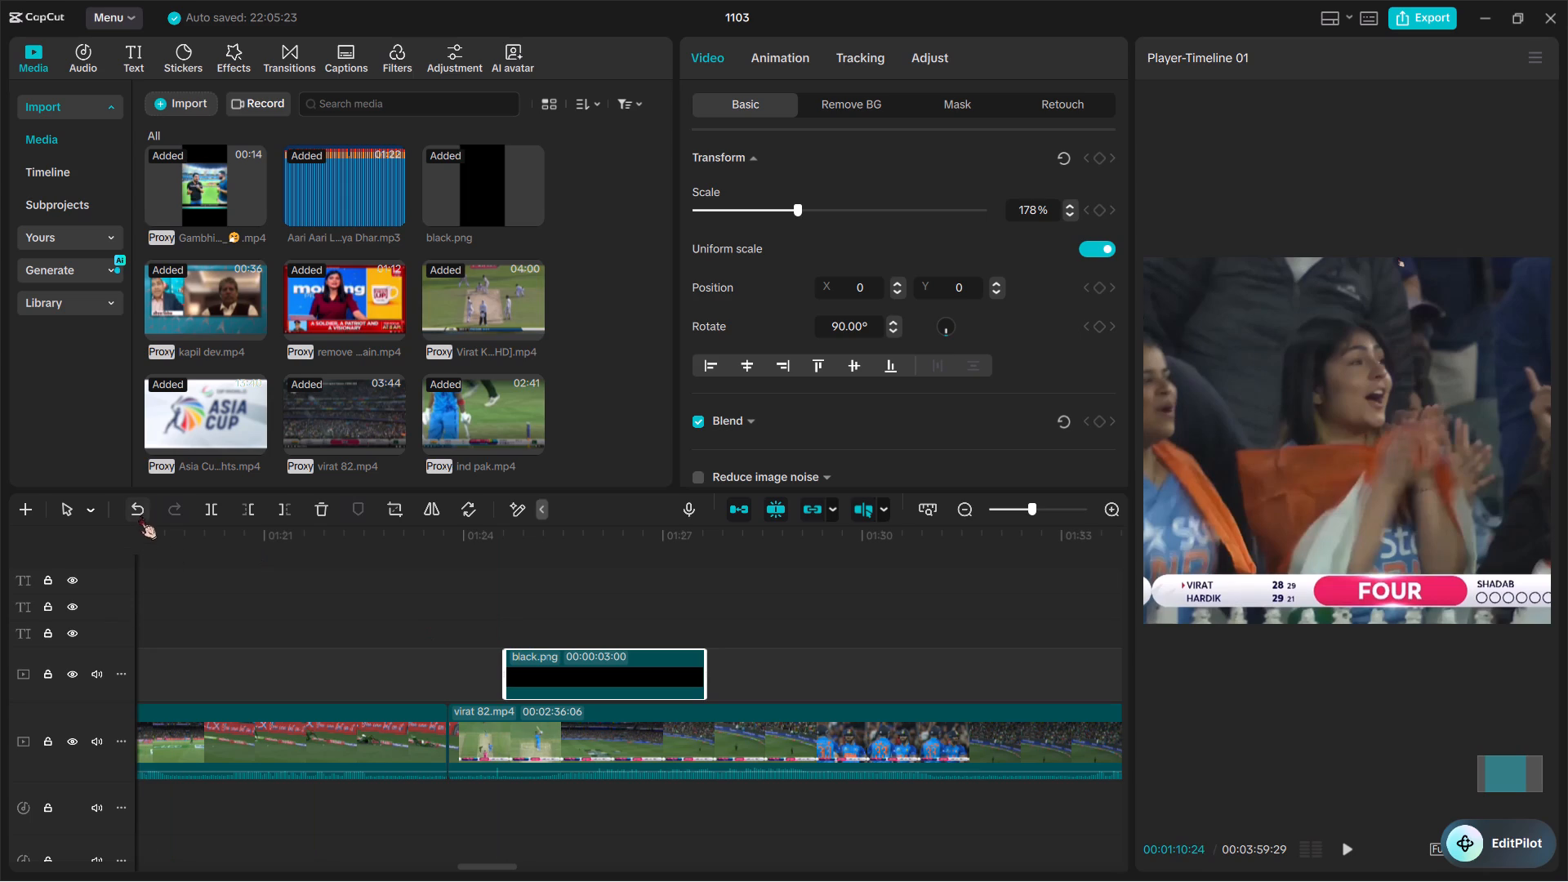
pyautogui.click(140, 514)
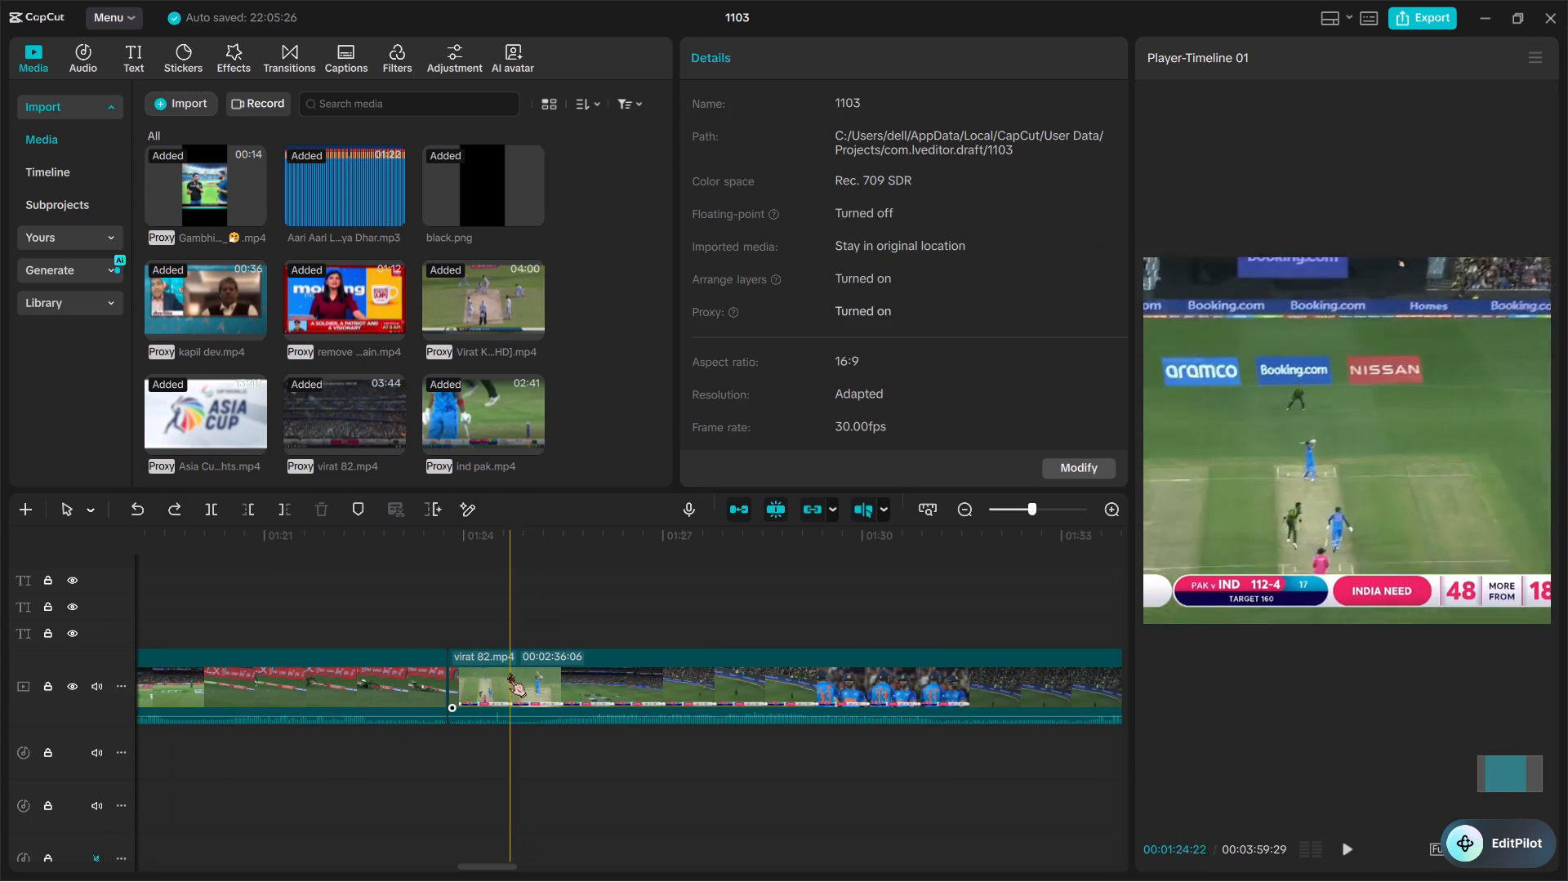
pyautogui.hotkey('ctrl', 'b')
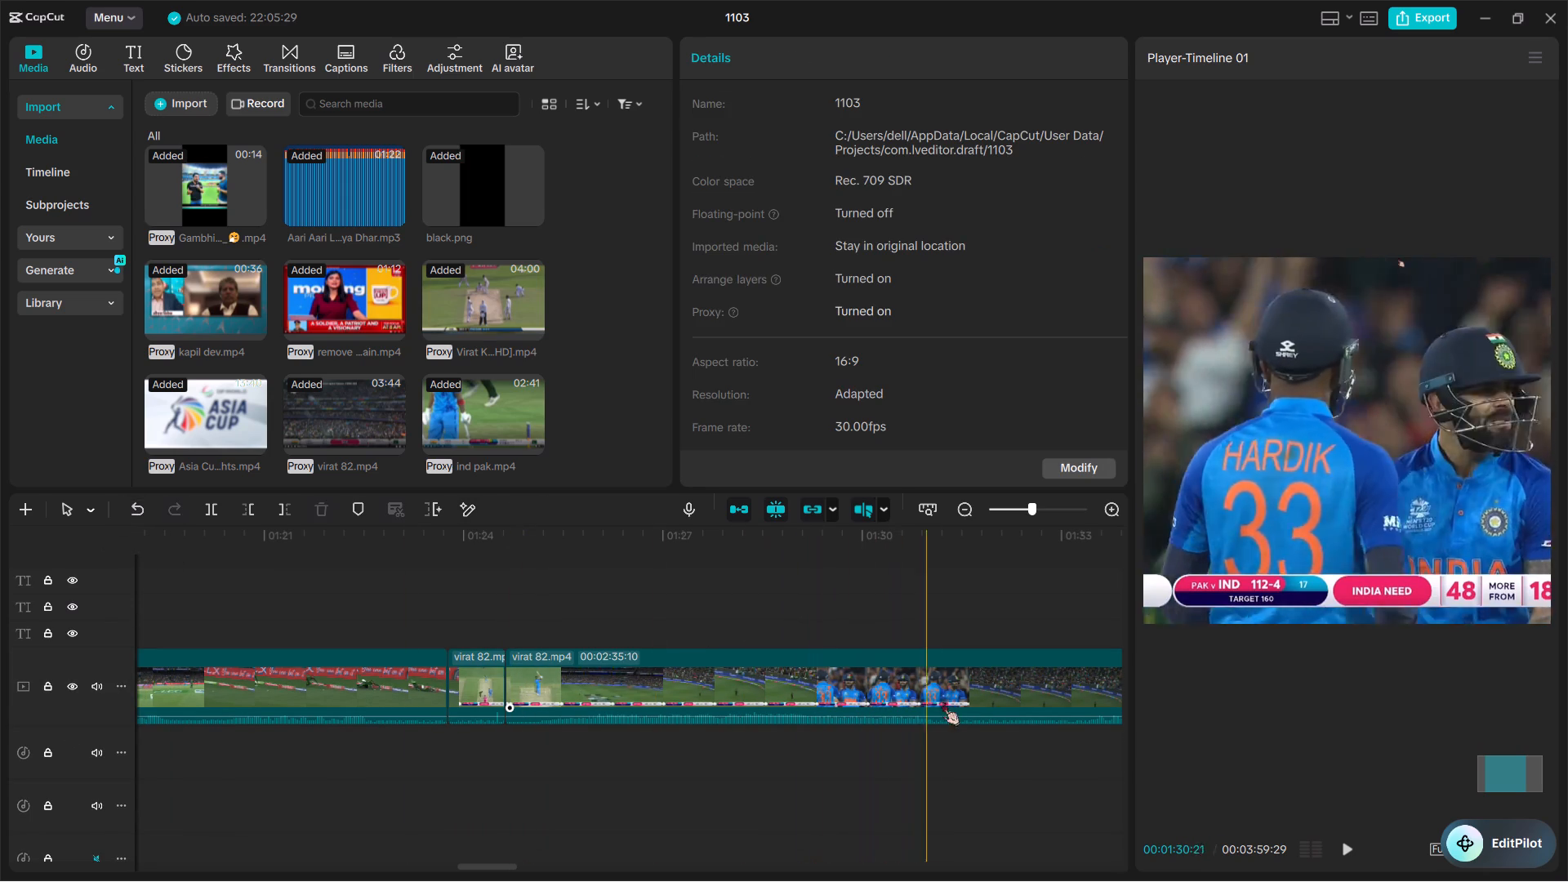
# Isolate the Hardik and Kohli close-up, ending at 00:01:30:22, and delete the 00:00:05:01 segment between the 112-4 shot and it.
pyautogui.hscroll(-1, 853, 716)
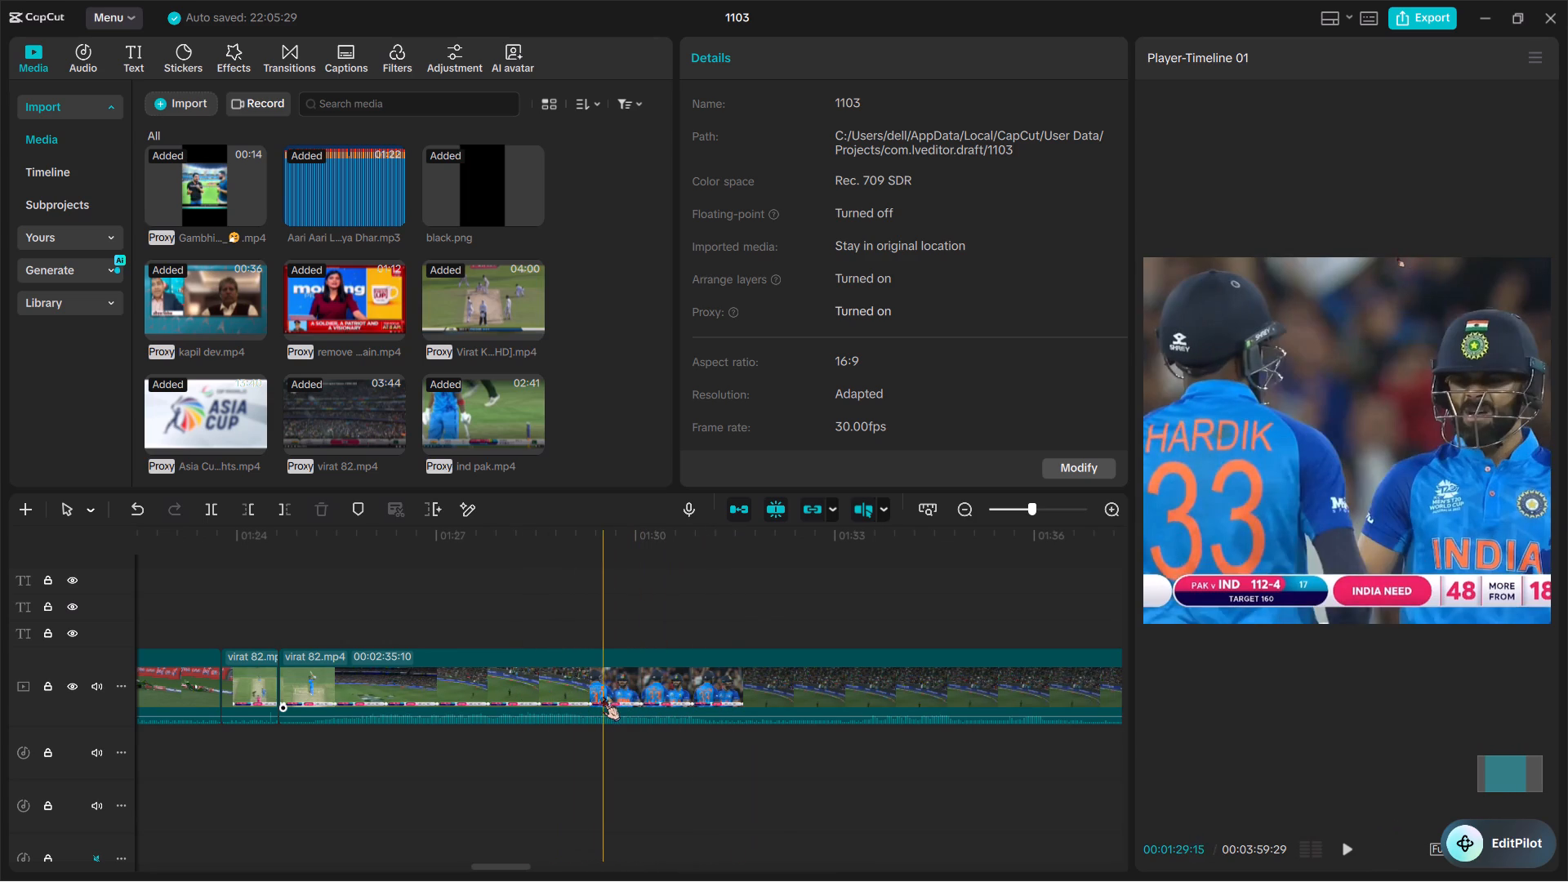
pyautogui.hotkey('ctrl', 'b')
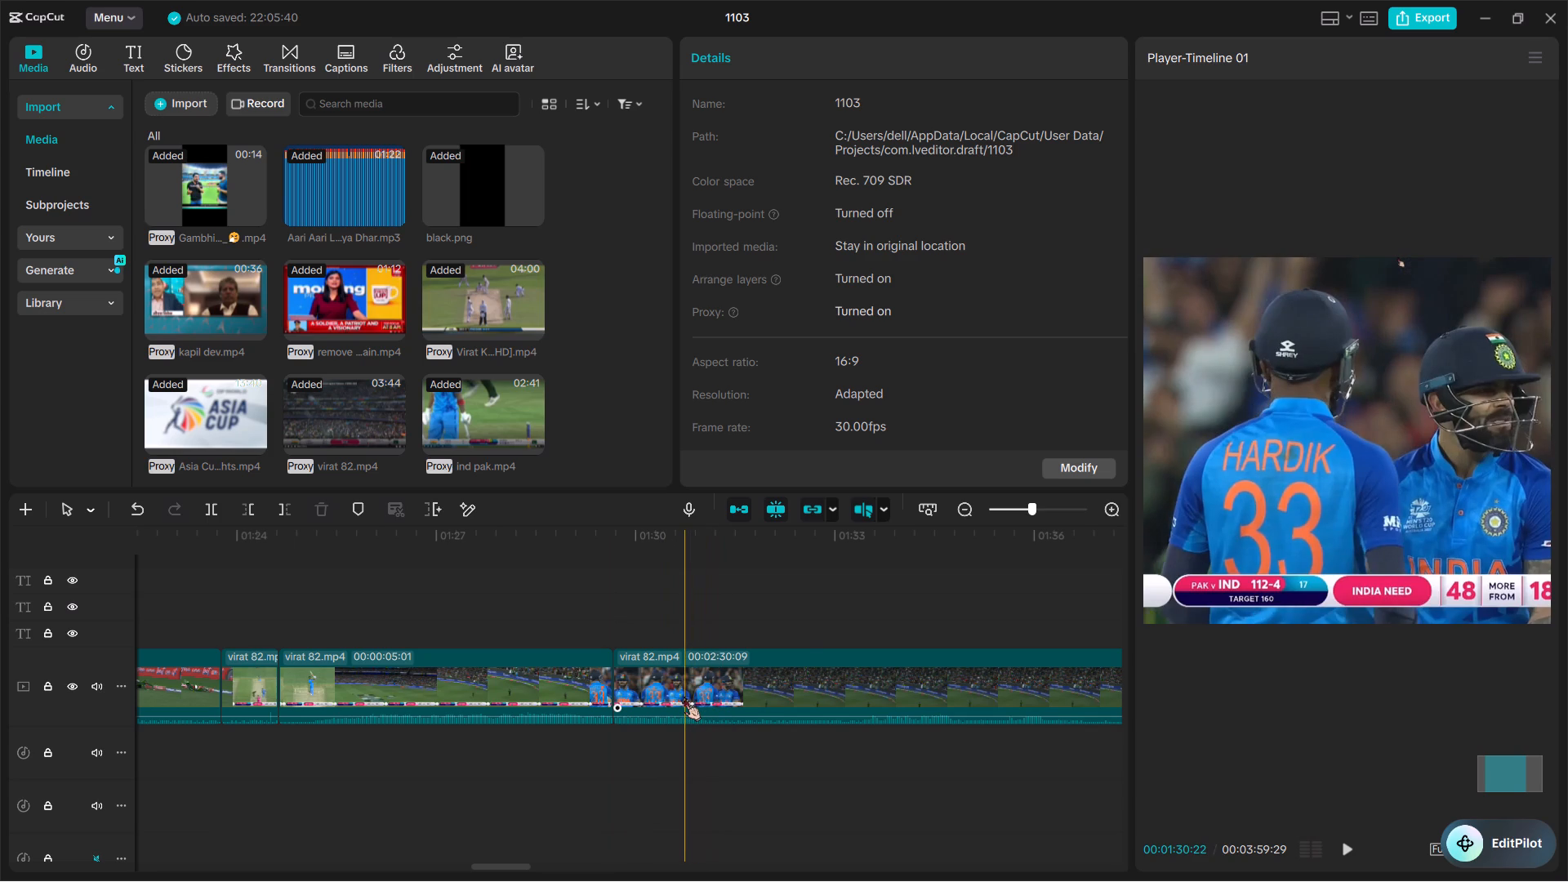
pyautogui.hotkey('ctrl', 'b')
pyautogui.click(457, 670)
pyautogui.press('BackSpace')
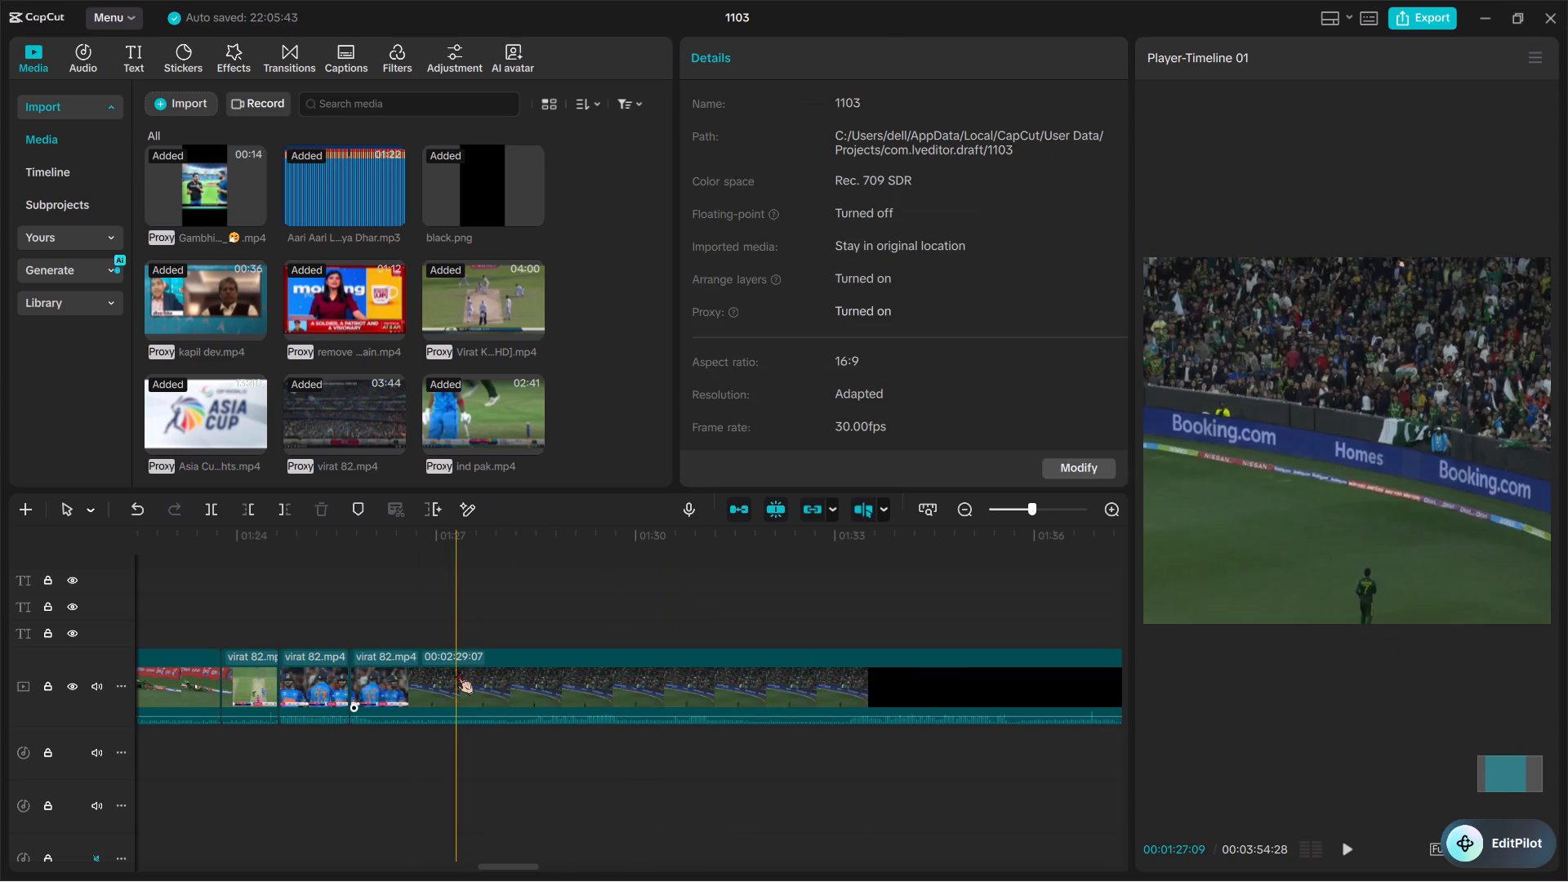
# Split virat 82.mp4 at 00:01:36:07 and 00:01:37:00 around Kohli's shot at 119-4, and delete the footage between the Hardik close-up and it.
pyautogui.hscroll(-1, 810, 679)
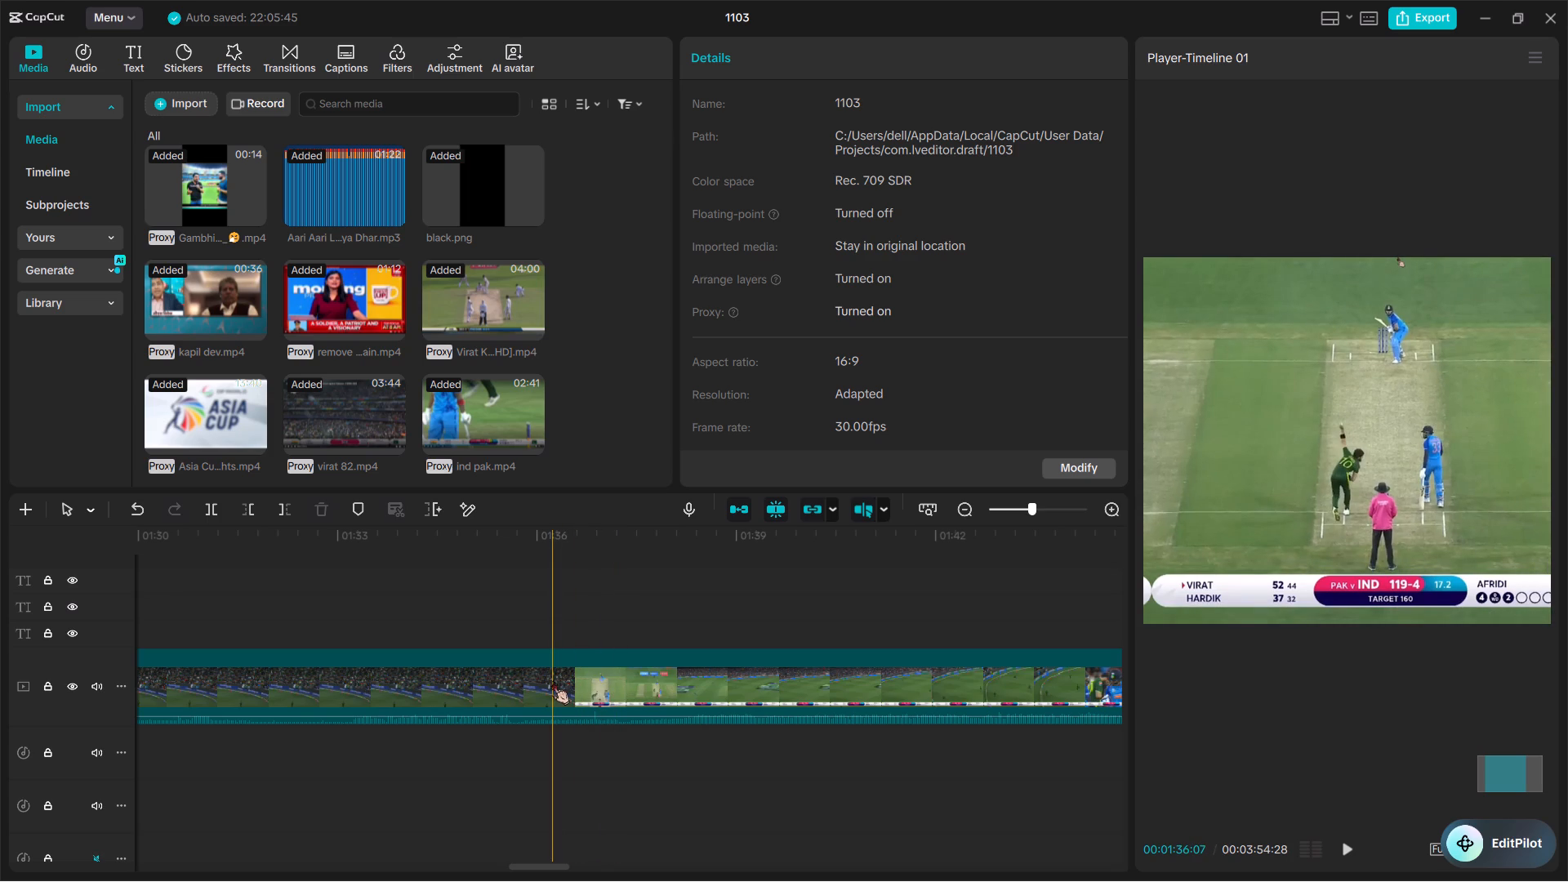
pyautogui.hotkey('ctrl', 'b')
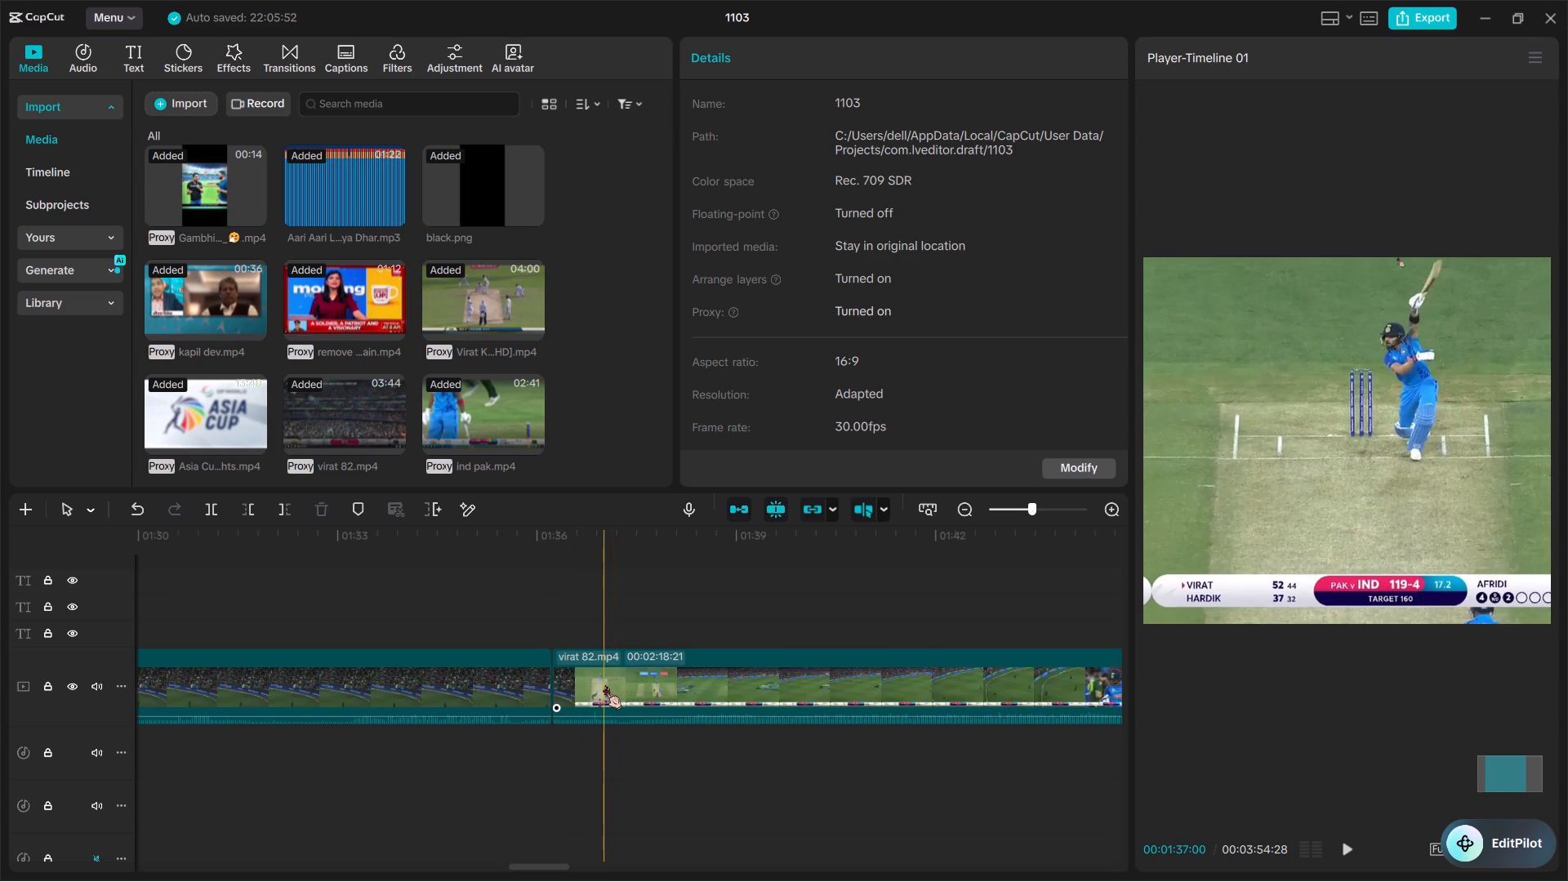
pyautogui.hotkey('ctrl', 'b')
pyautogui.click(488, 693)
pyautogui.press('BackSpace')
# Split virat 82.mp4 at 00:01:33:22 and 00:01:34:21 around Kohli's close-up, and delete the 00:00:07:08 segment between the 119-4 shot and it.
pyautogui.hscroll(1, 488, 693)
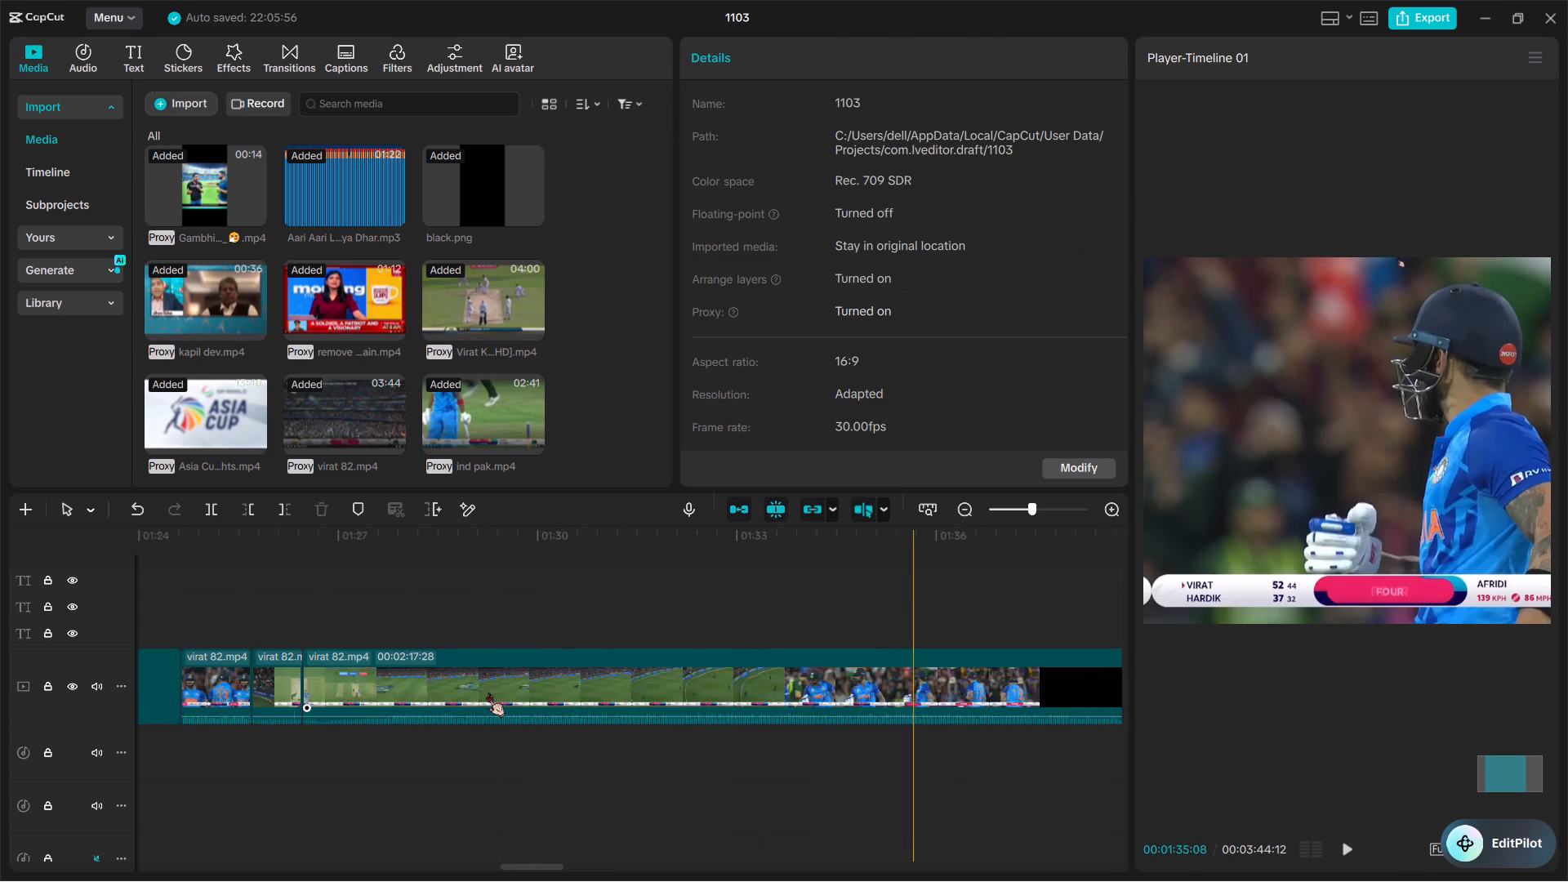
pyautogui.hscroll(1, 488, 693)
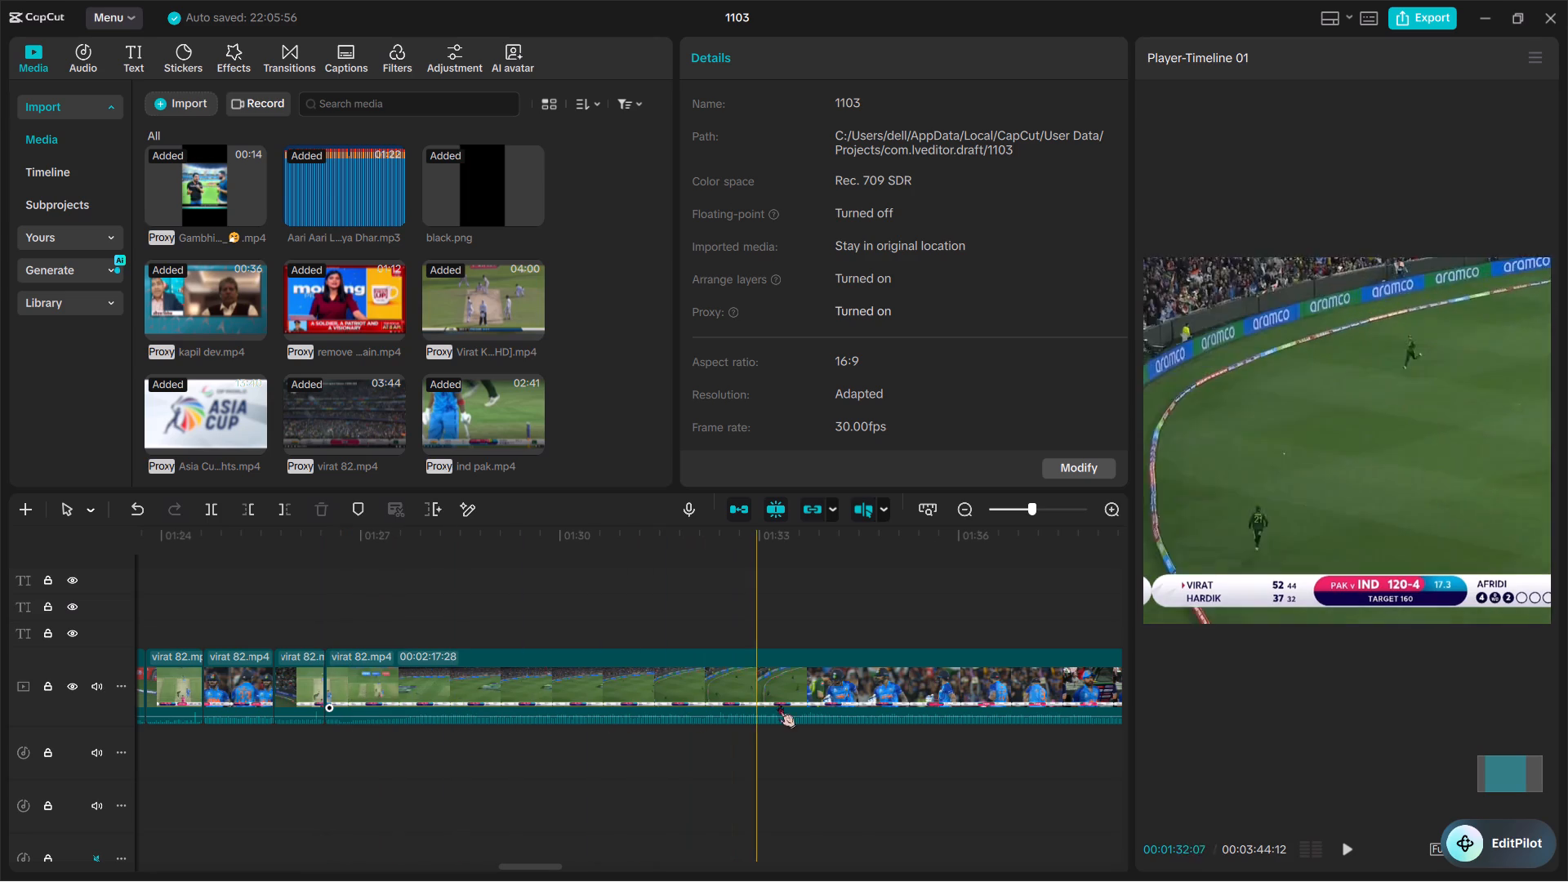
pyautogui.hscroll(-1, 880, 697)
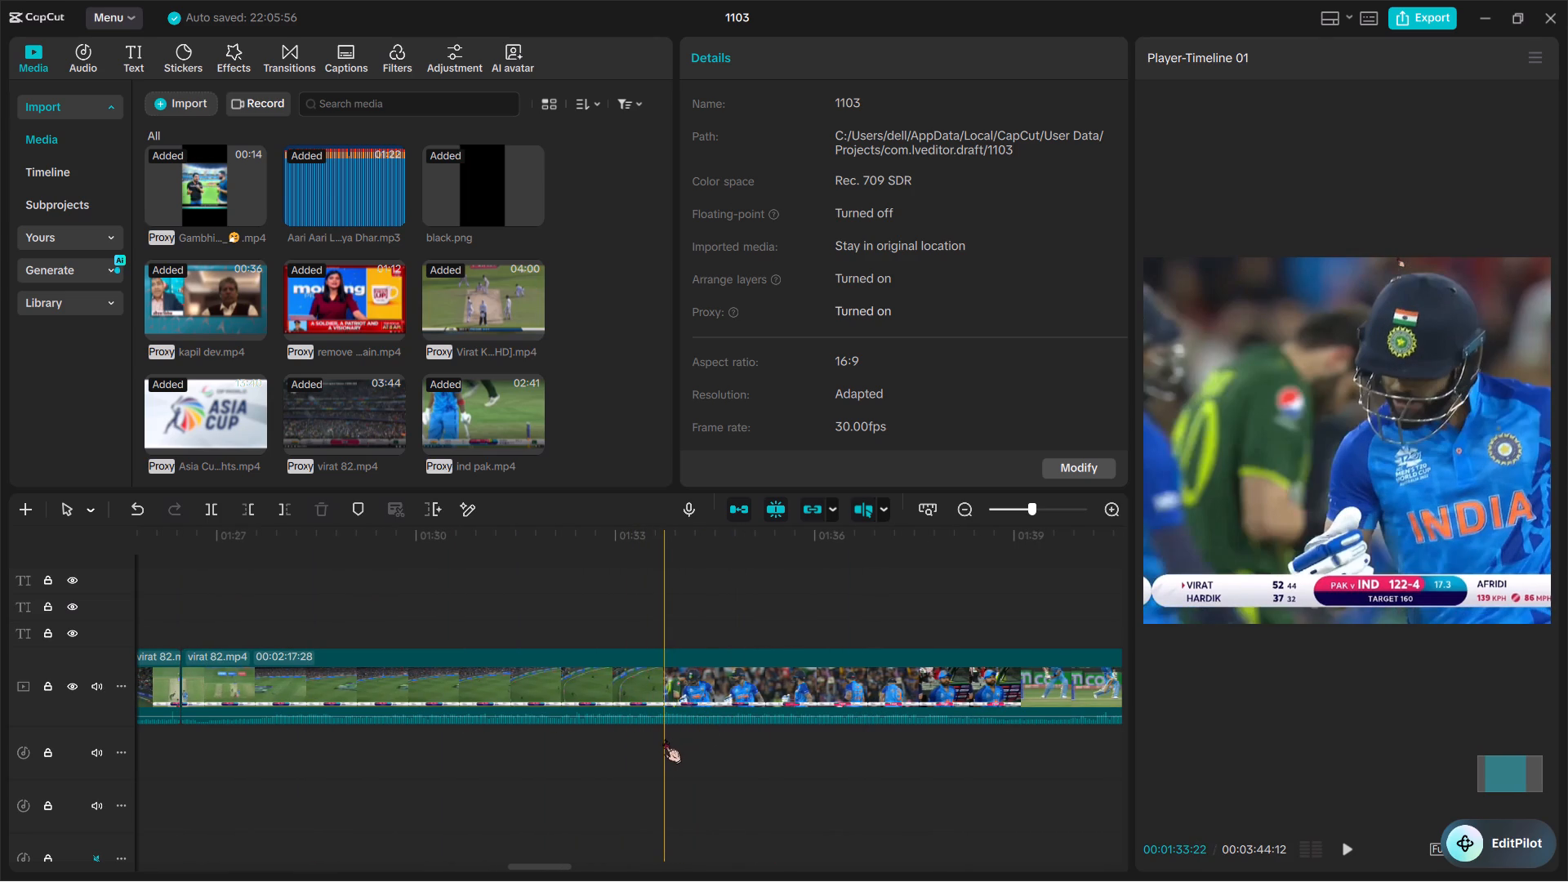
pyautogui.hotkey('ctrl', 'b')
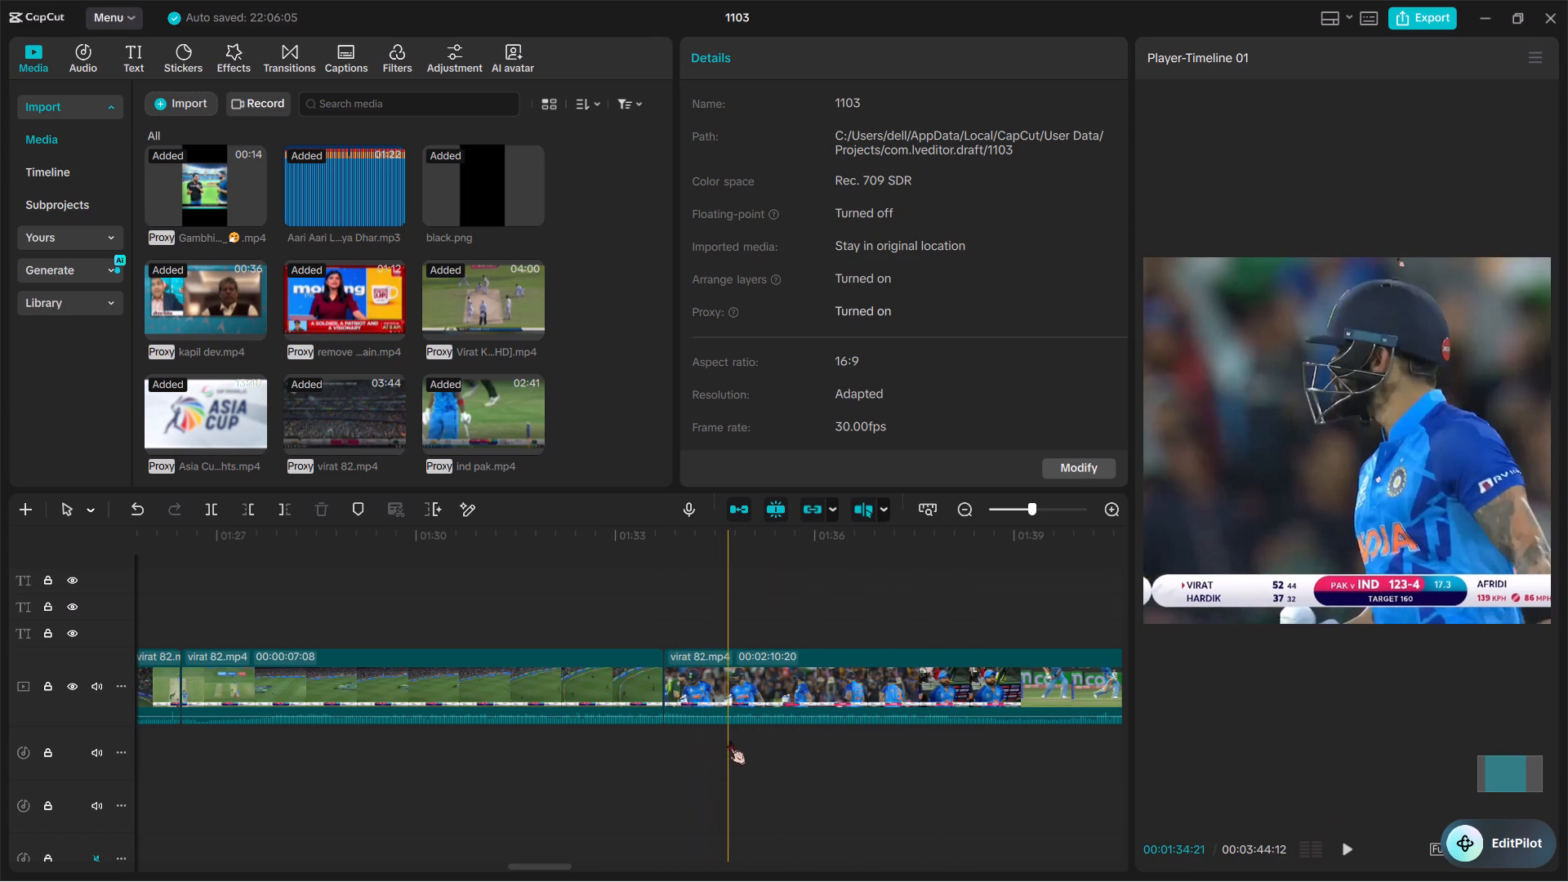
pyautogui.hotkey('ctrl', 'b')
pyautogui.click(897, 683)
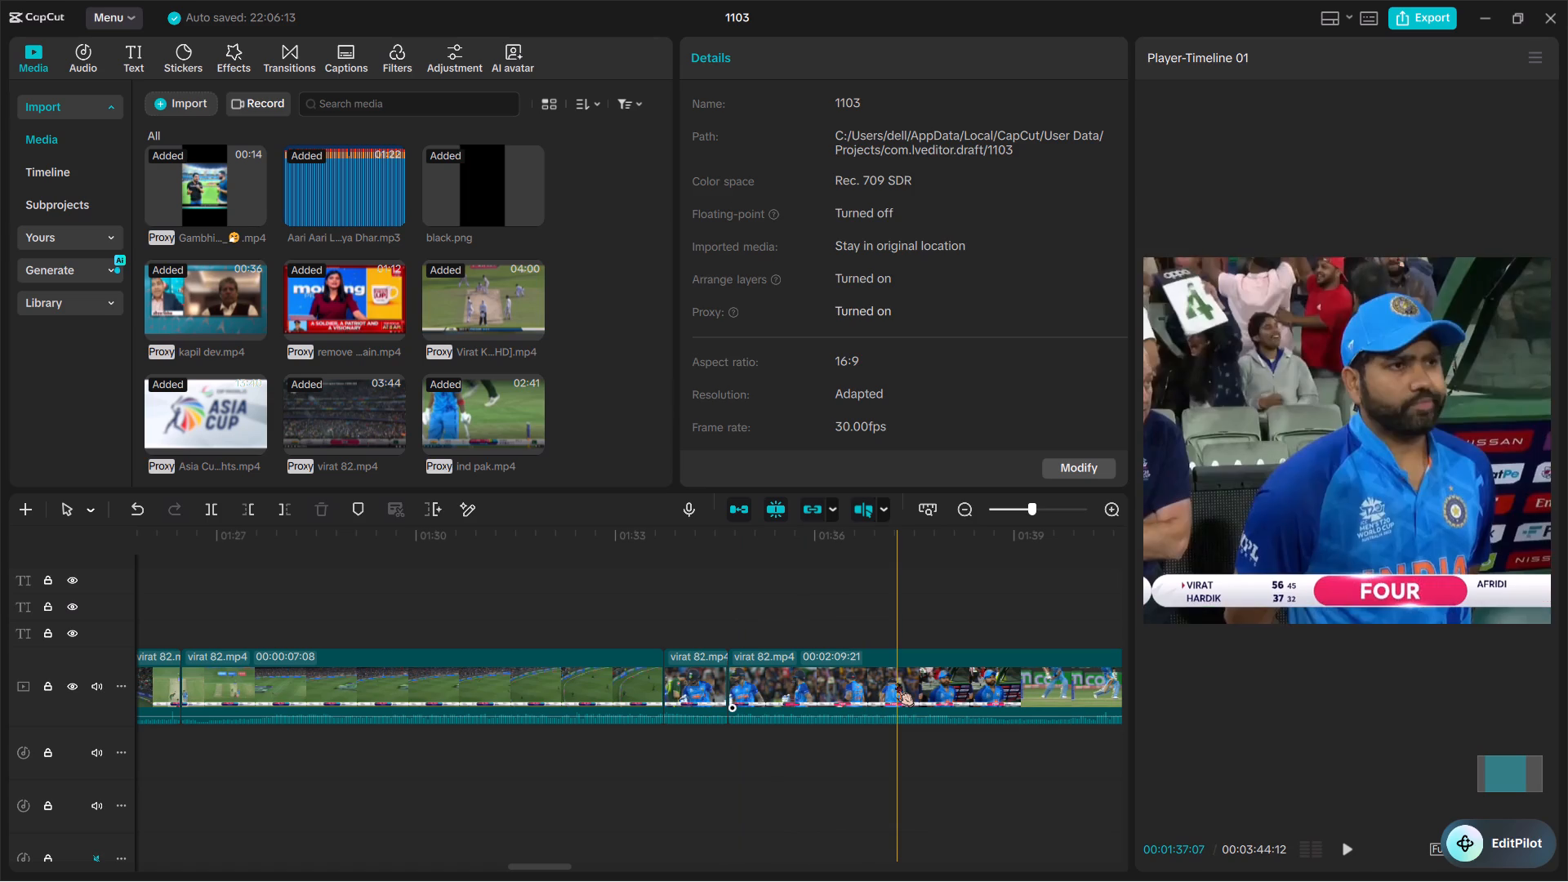
pyautogui.click(434, 692)
pyautogui.press('BackSpace')
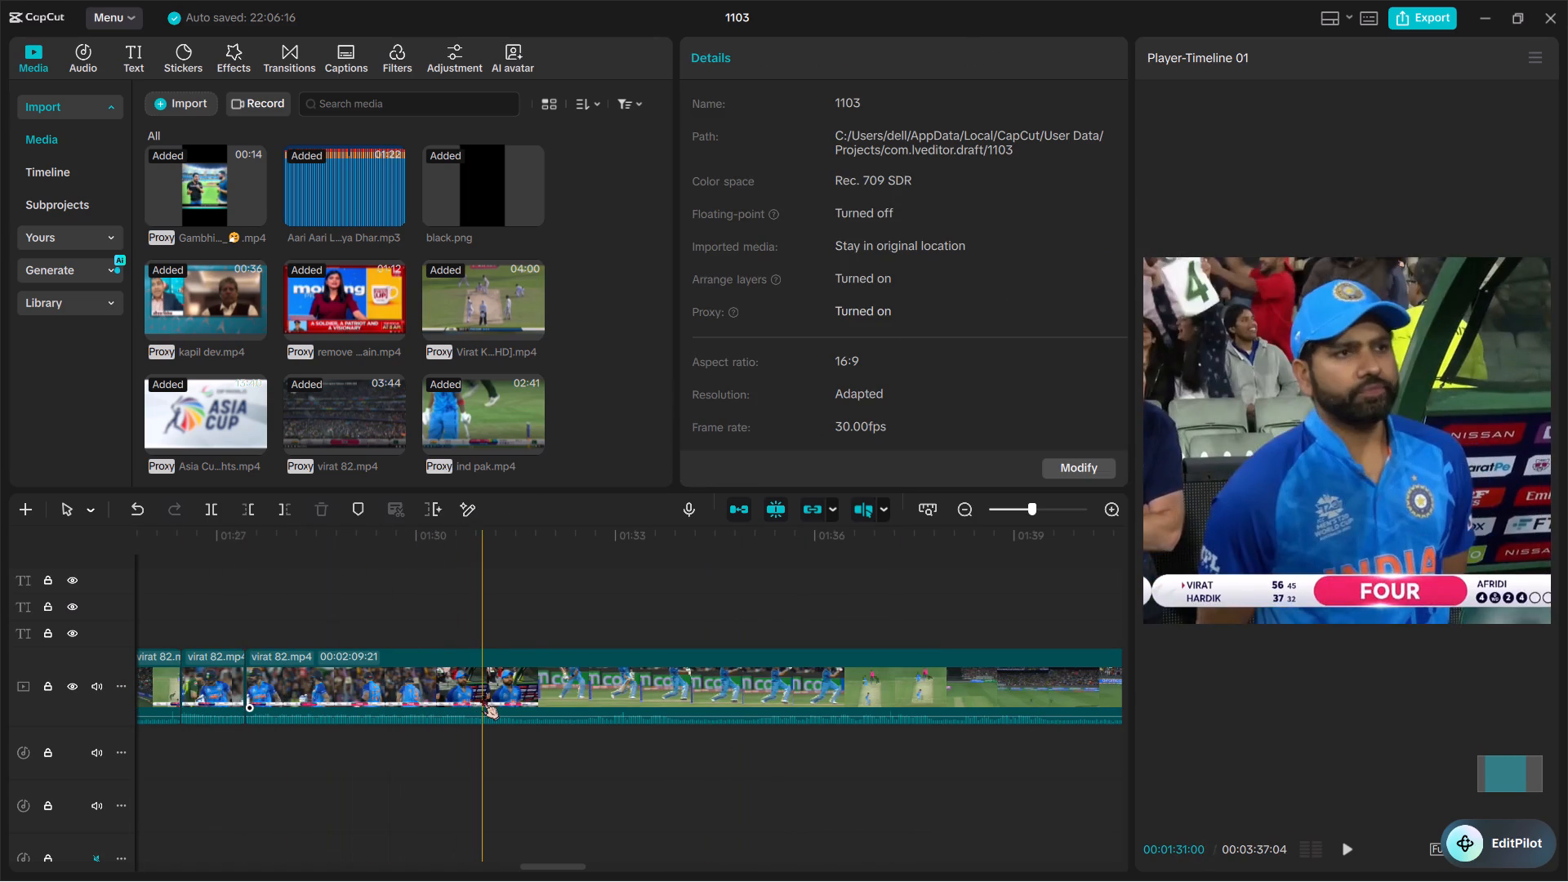
# Split virat 82.mp4 at 00:01:42:20 and 00:01:43:18 around Kohli's shot at 125-4, and delete the footage between Kohli's close-up and it.
pyautogui.hscroll(-1, 723, 695)
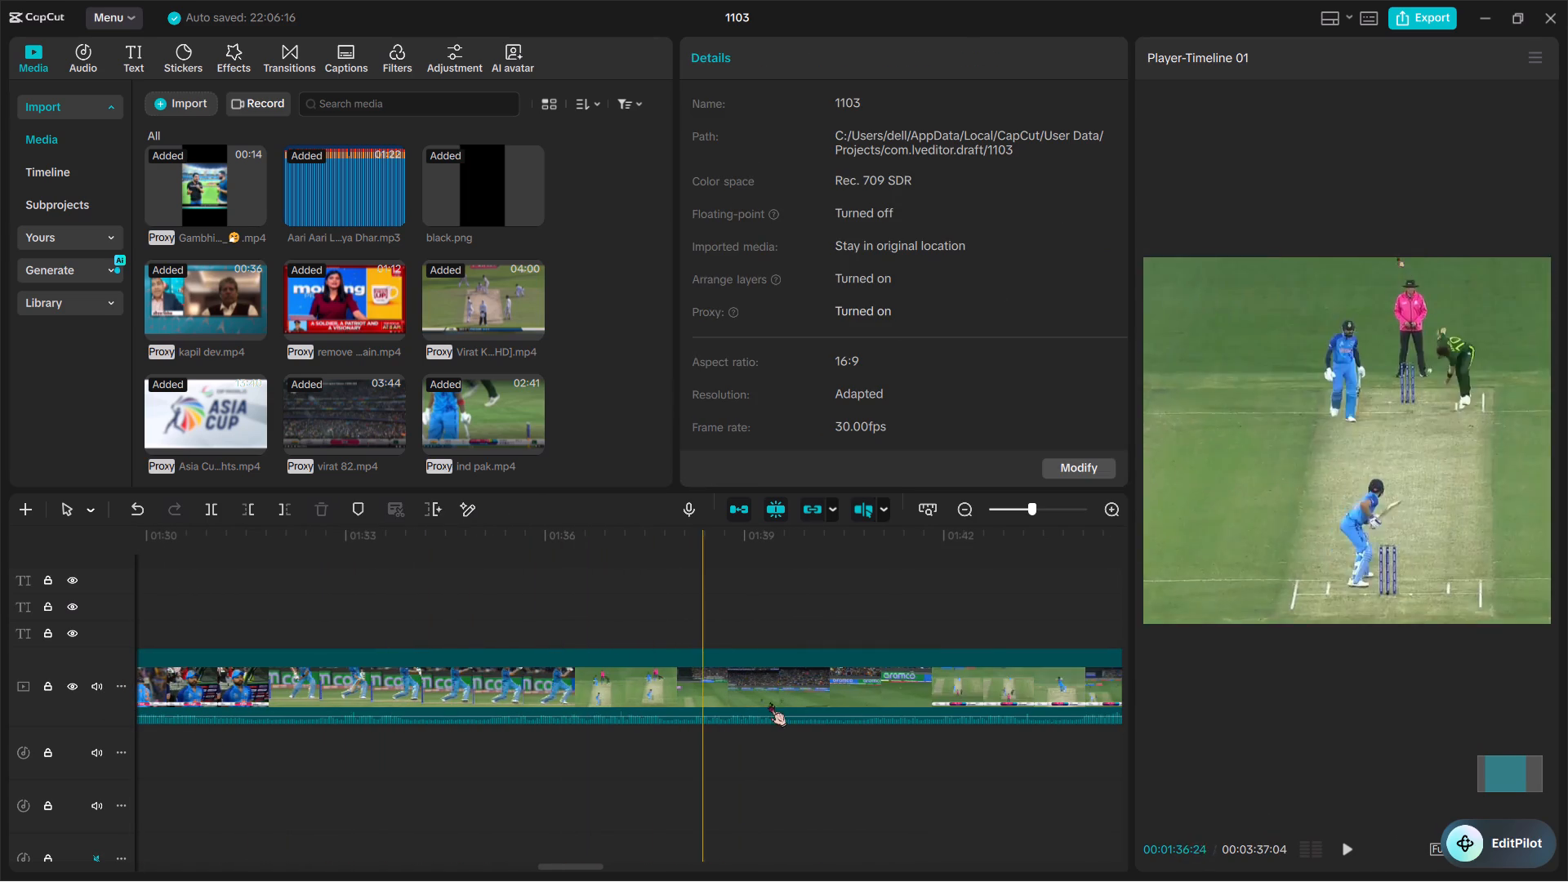
pyautogui.hscroll(1, 486, 693)
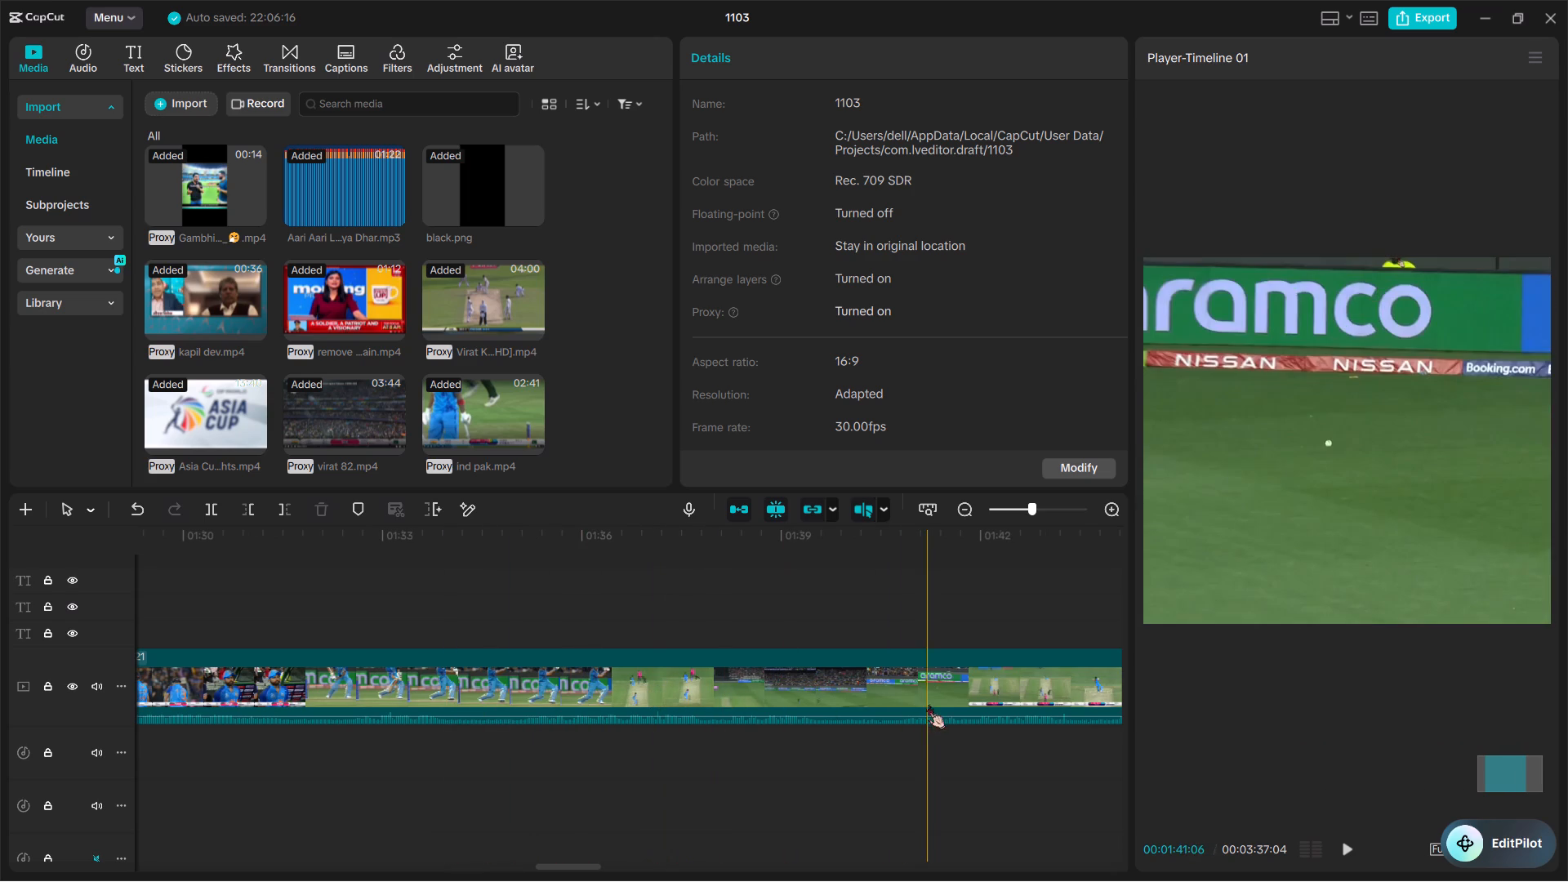
pyautogui.hscroll(-1, 928, 705)
pyautogui.hscroll(-1, 996, 733)
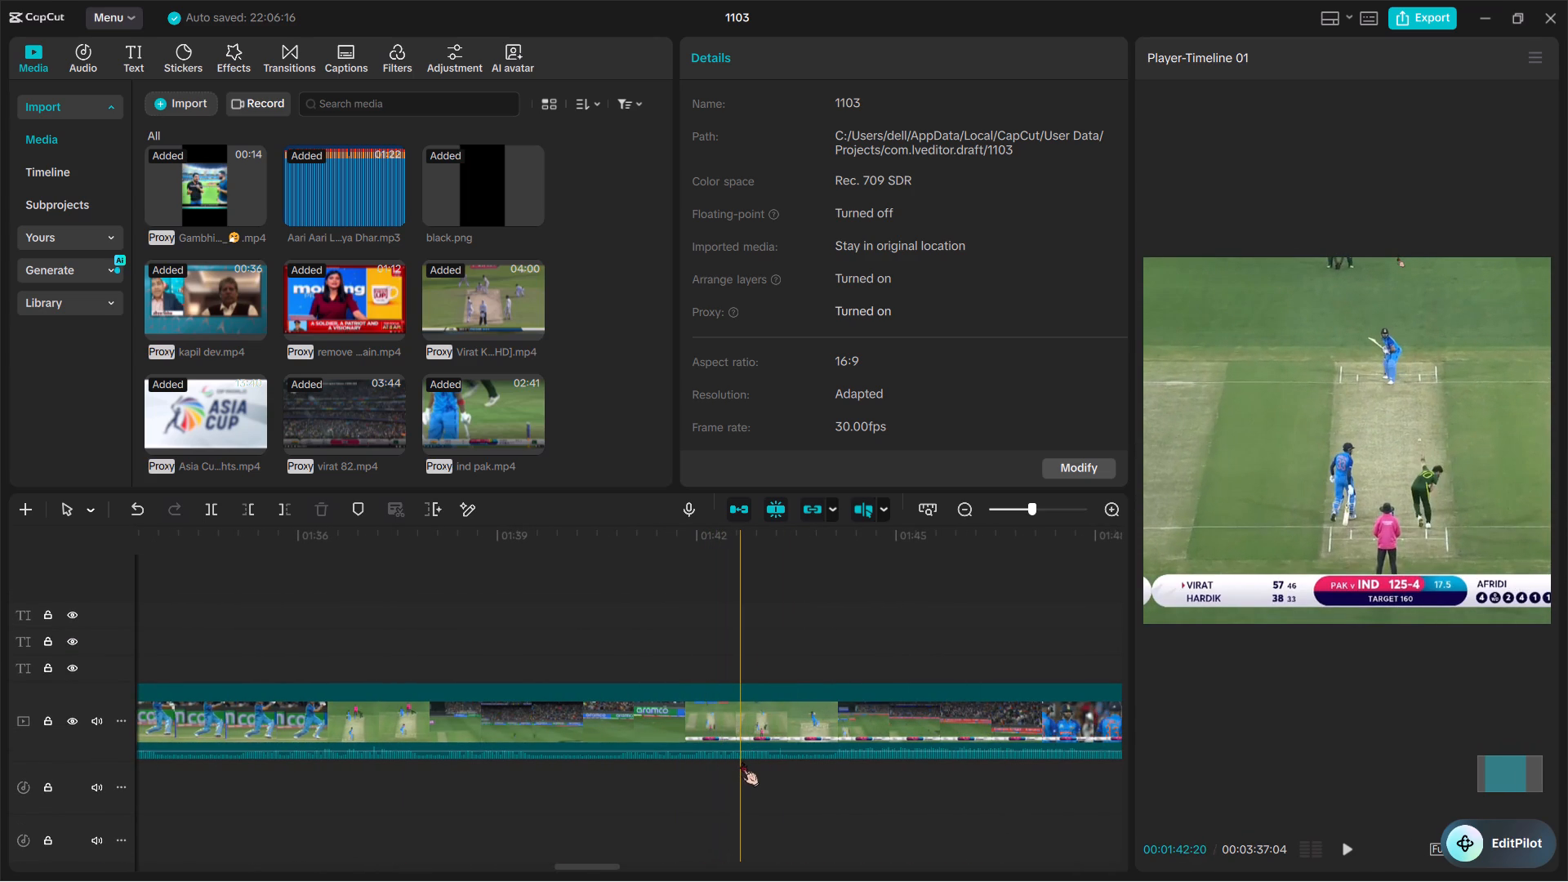
pyautogui.hotkey('ctrl', 'b')
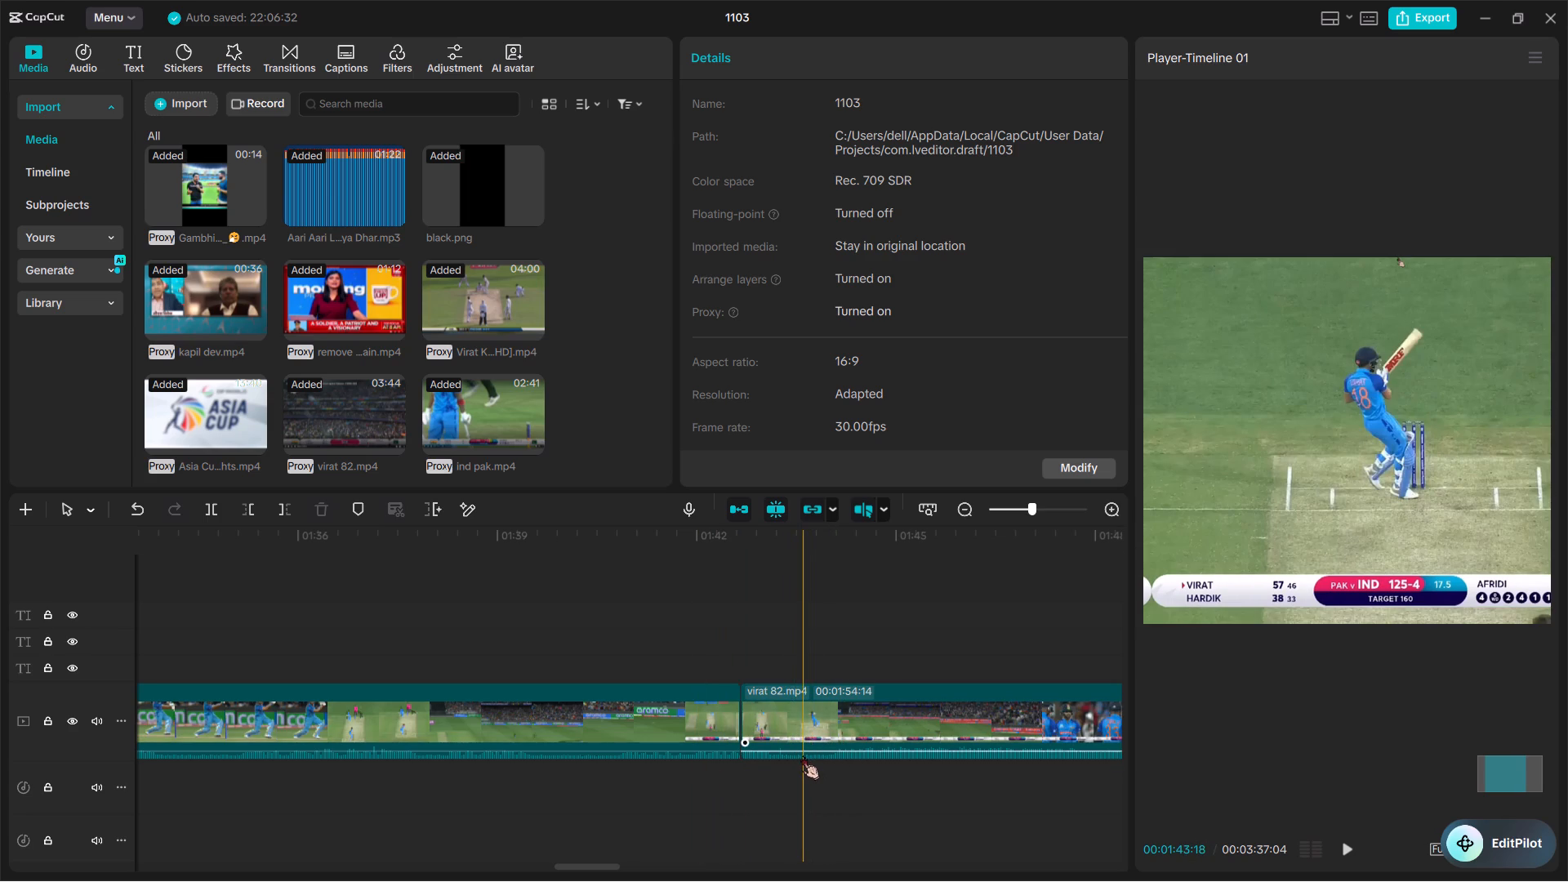
pyautogui.hotkey('ctrl', 'b')
pyautogui.click(688, 750)
pyautogui.press('BackSpace')
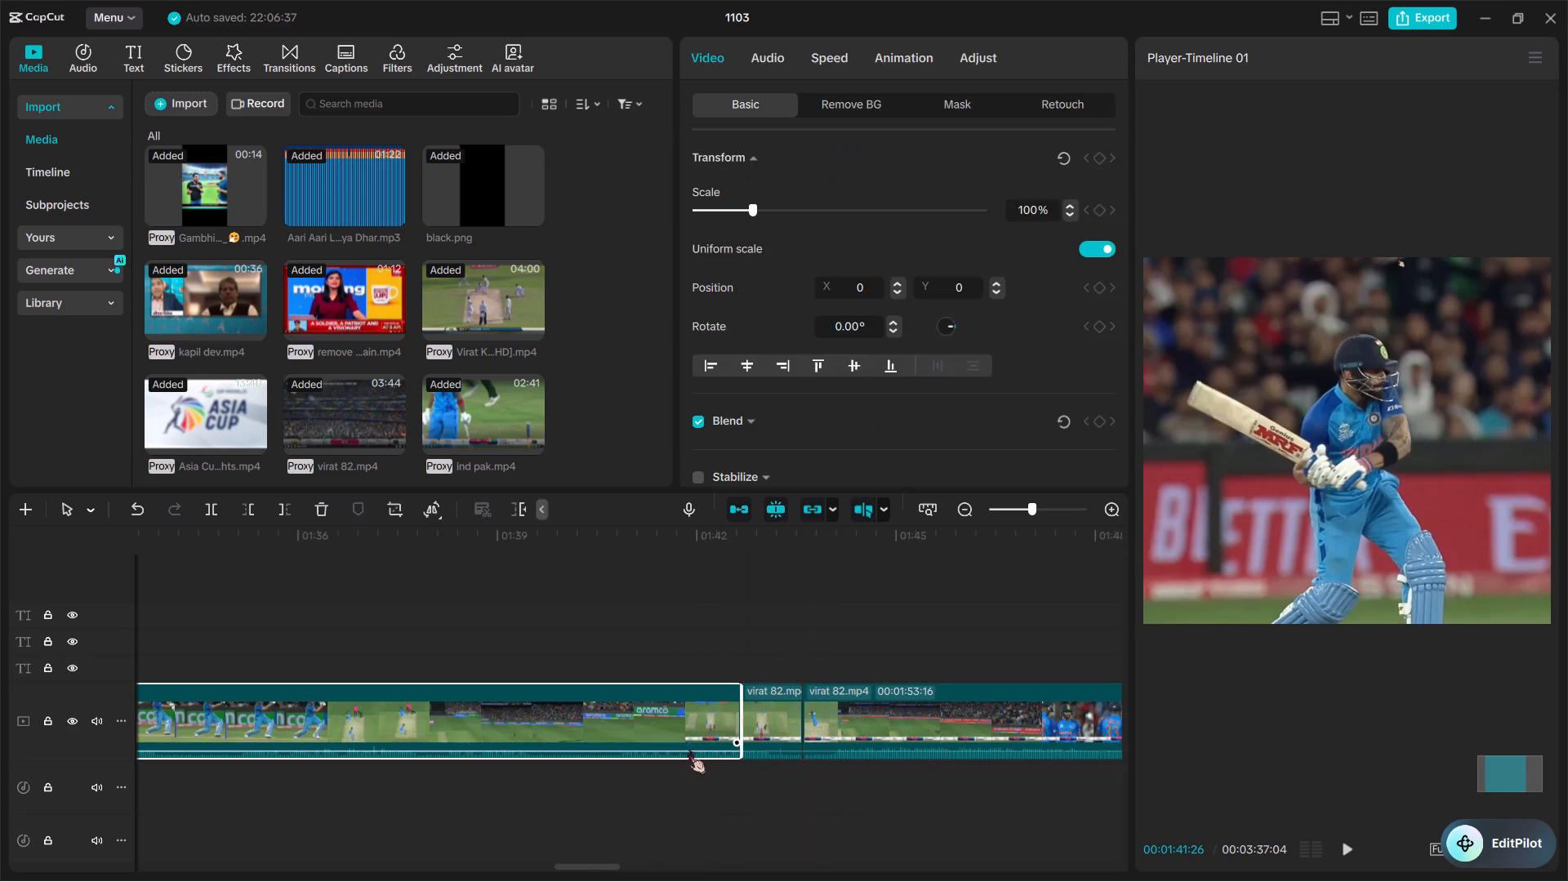
# Play back the quick cuts from the Hardik close-up to the 125-4 shot, and the earlier cuts leading into the 83-4 shot.
pyautogui.hscroll(1, 688, 750)
pyautogui.hscroll(1, 438, 746)
pyautogui.hscroll(-1, 697, 739)
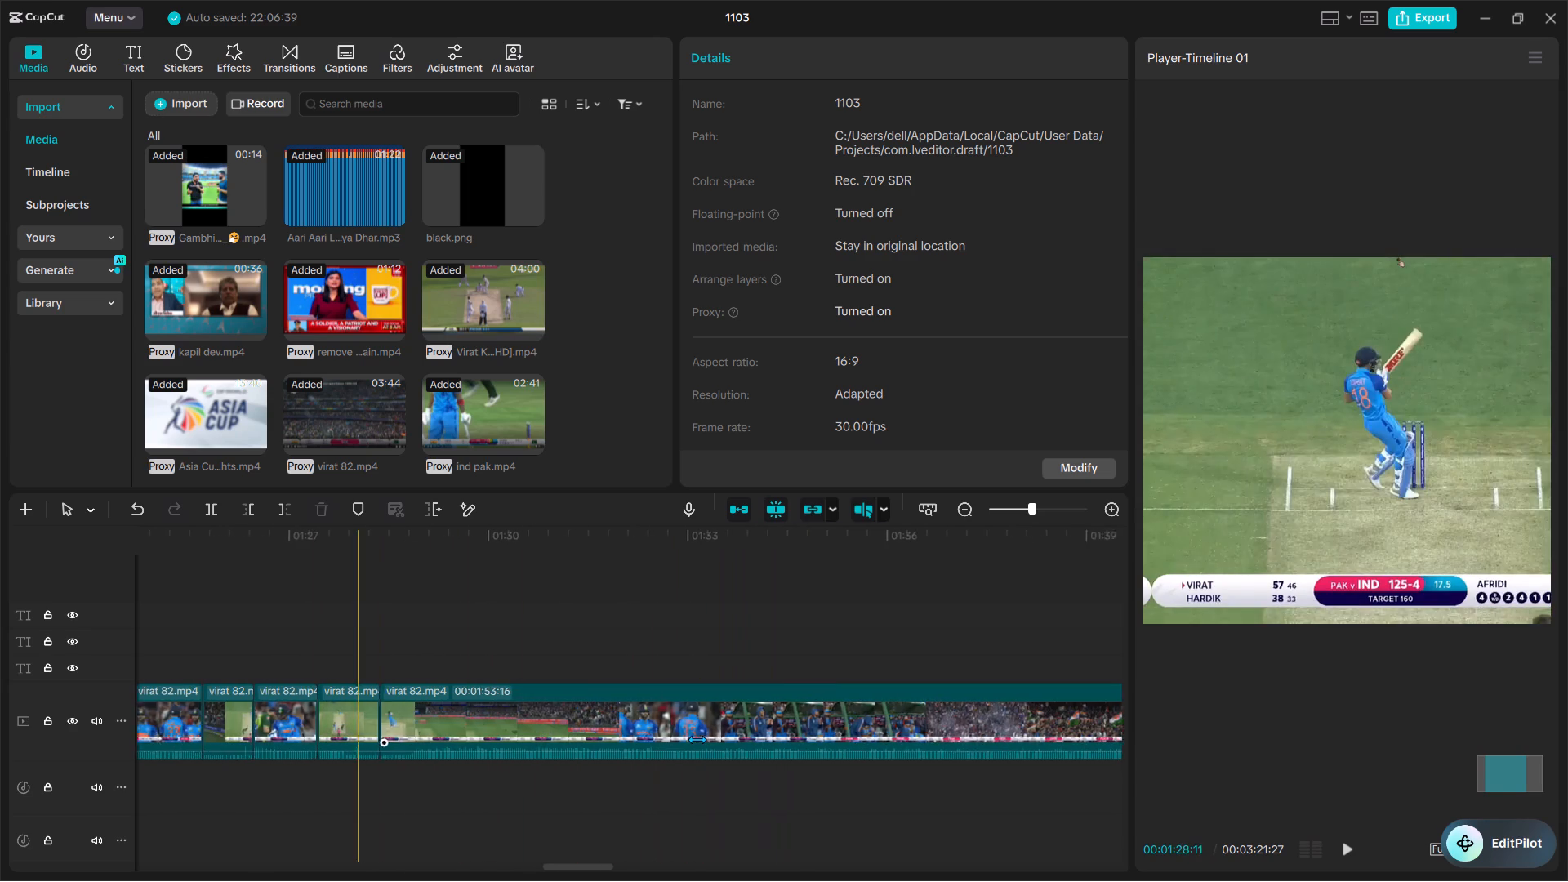
pyautogui.hscroll(1, 546, 746)
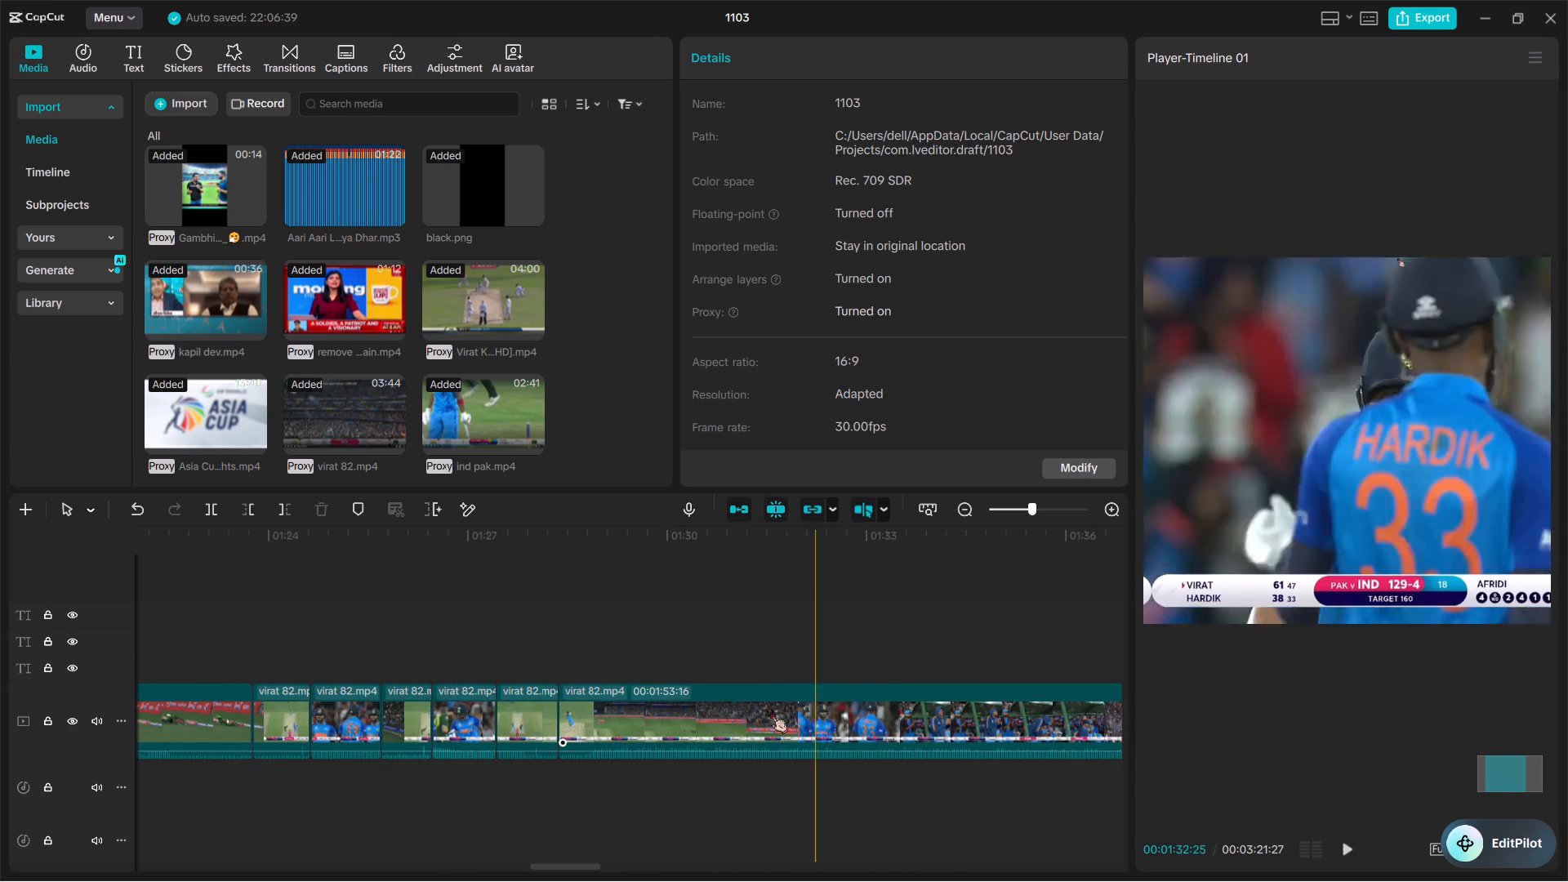
pyautogui.hscroll(2, 389, 737)
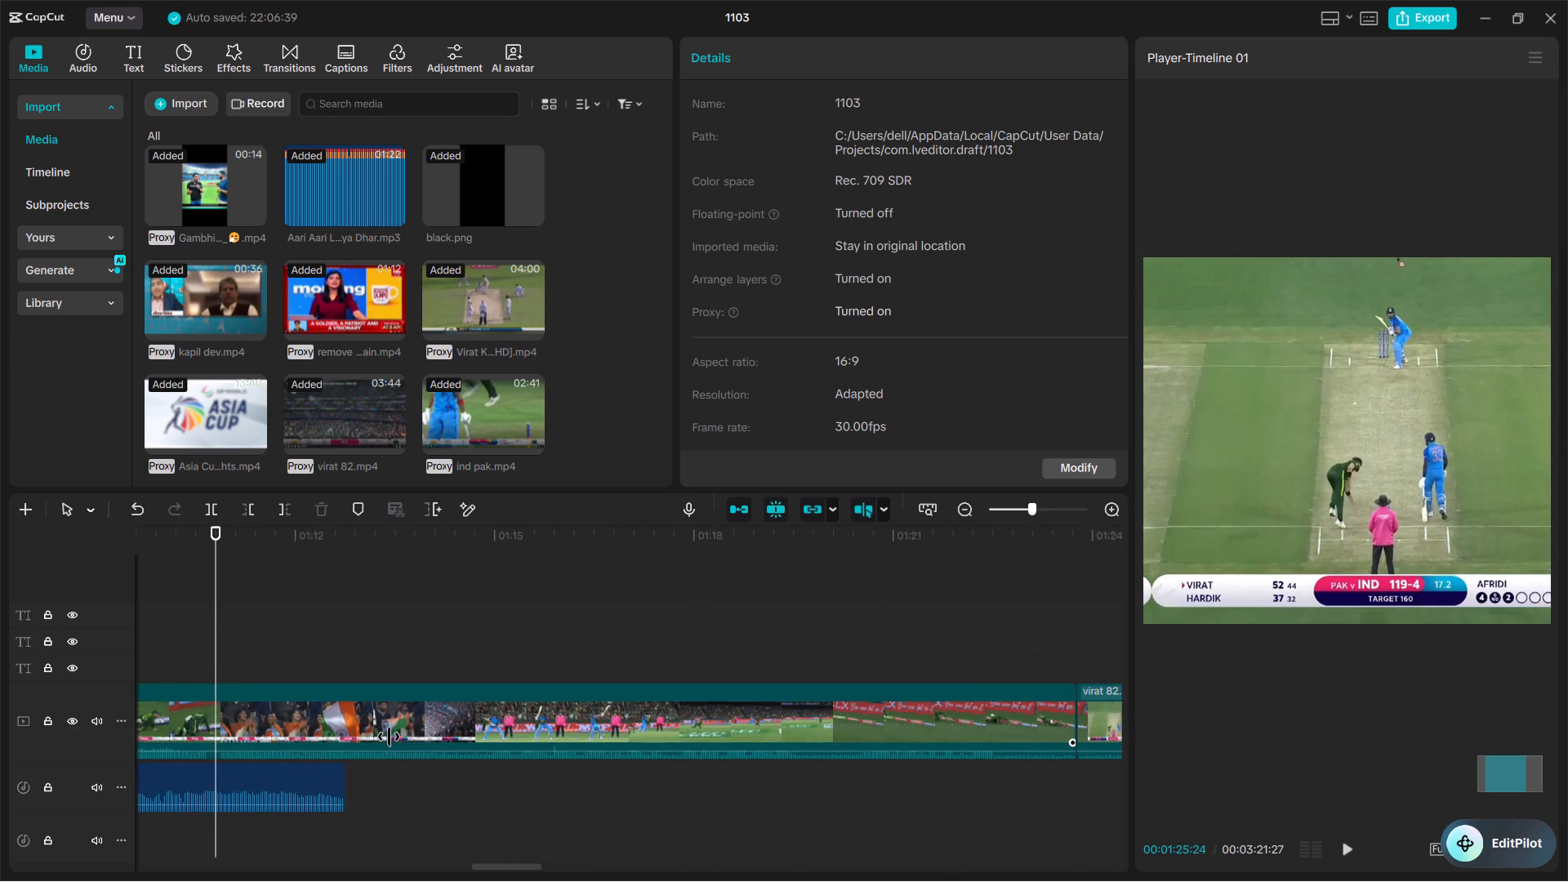
pyautogui.keyDown('ctrl'); pyautogui.scroll(-6, 389, 737); pyautogui.keyUp('ctrl')
pyautogui.hscroll(1, 389, 737)
pyautogui.hscroll(1, 306, 748)
pyautogui.hscroll(-1, 588, 740)
pyautogui.hscroll(-1, 773, 742)
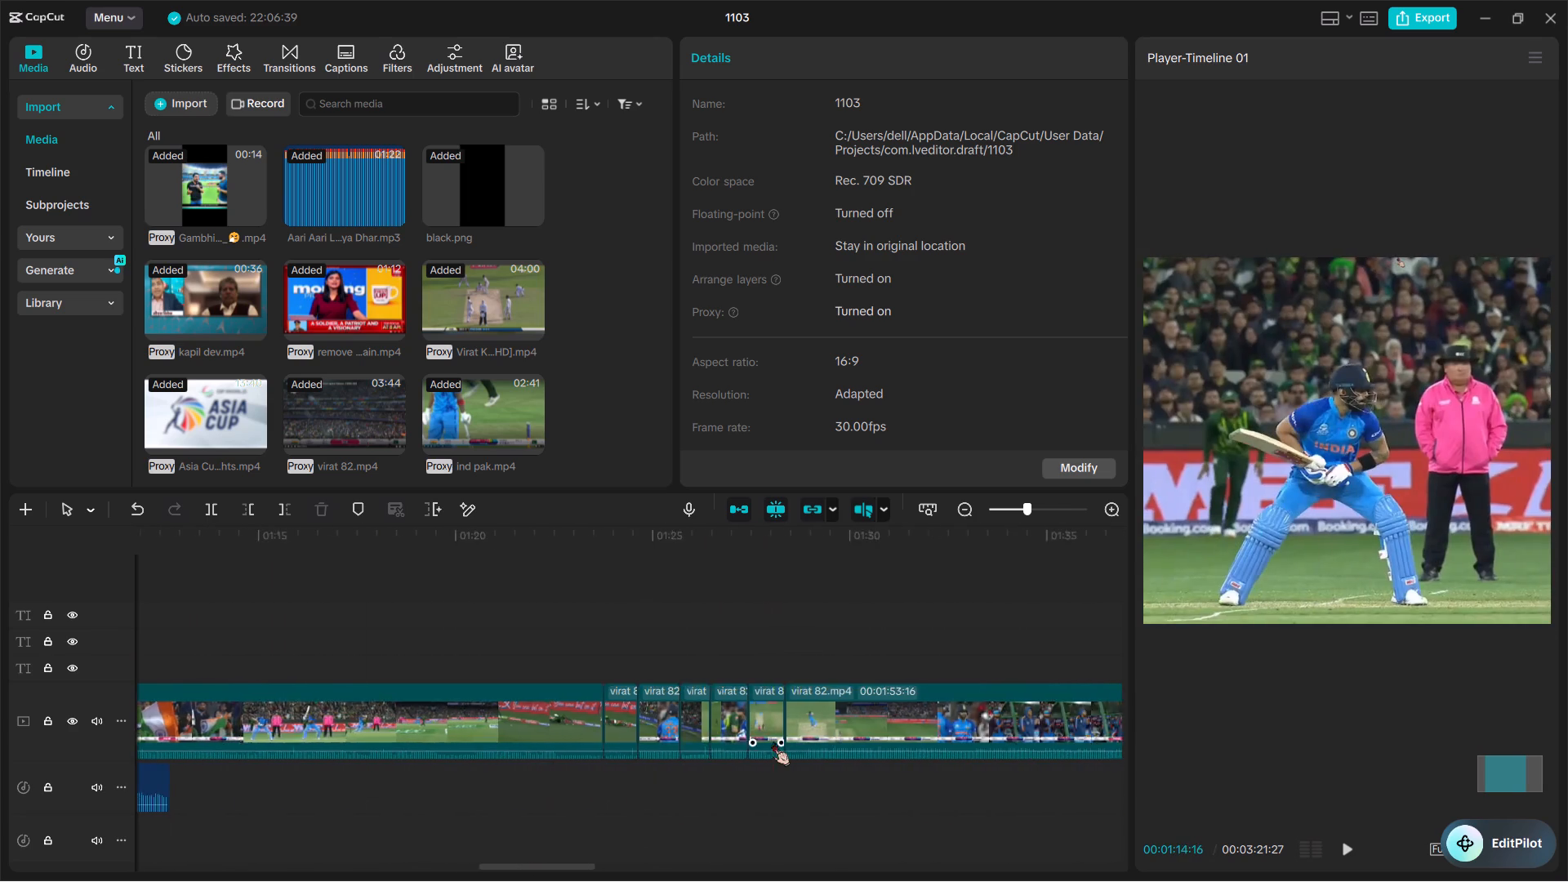
pyautogui.hscroll(-1, 773, 742)
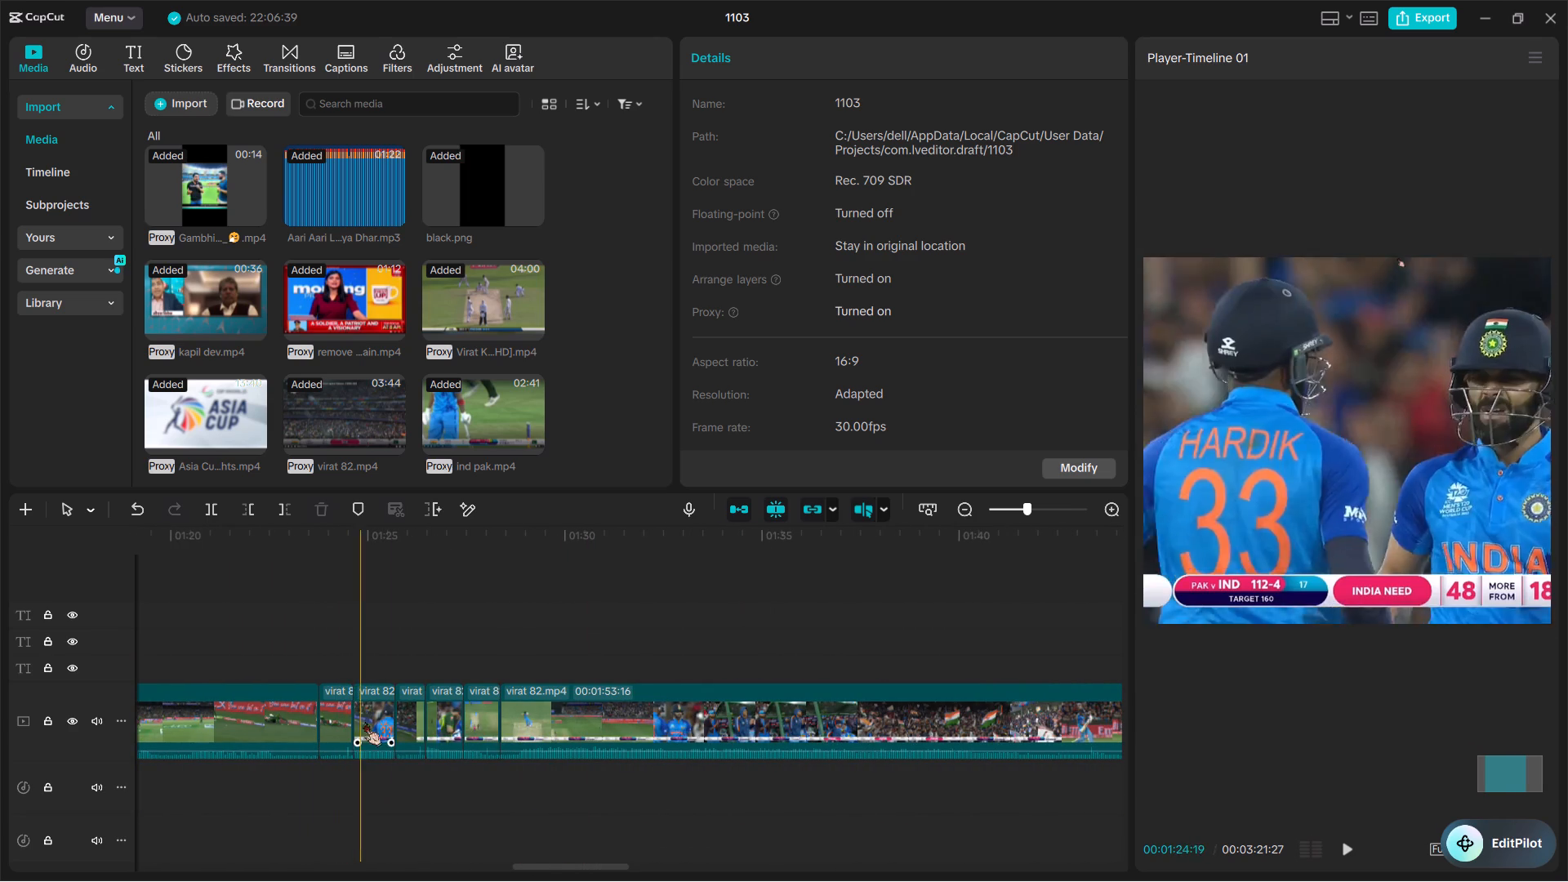
pyautogui.press('space')
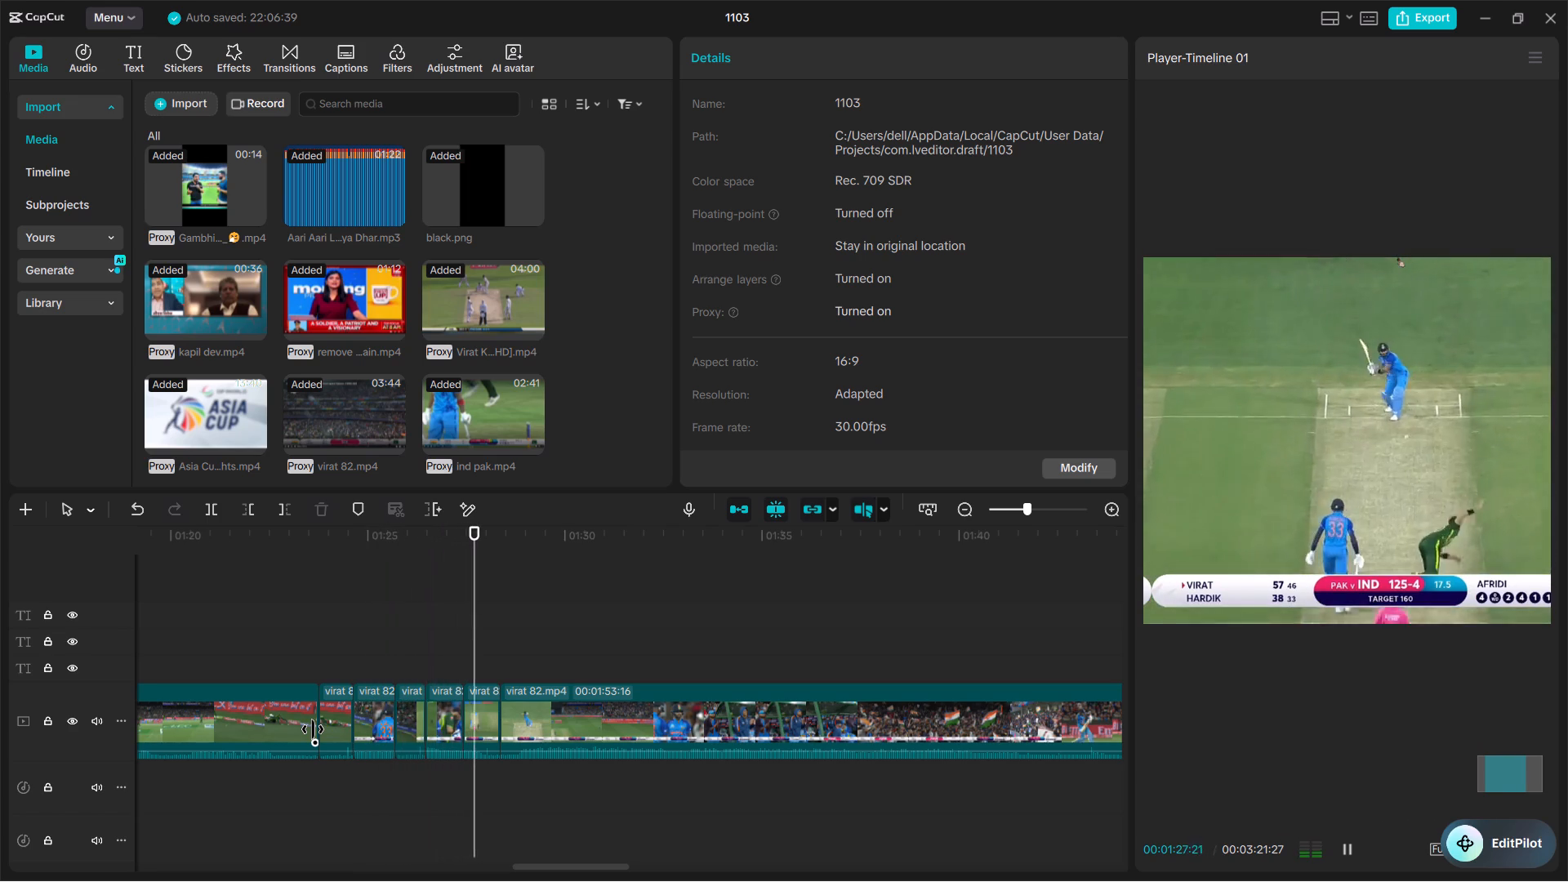
pyautogui.press('space')
pyautogui.hscroll(1, 313, 729)
pyautogui.keyDown('ctrl'); pyautogui.scroll(-2, 313, 729); pyautogui.keyUp('ctrl')
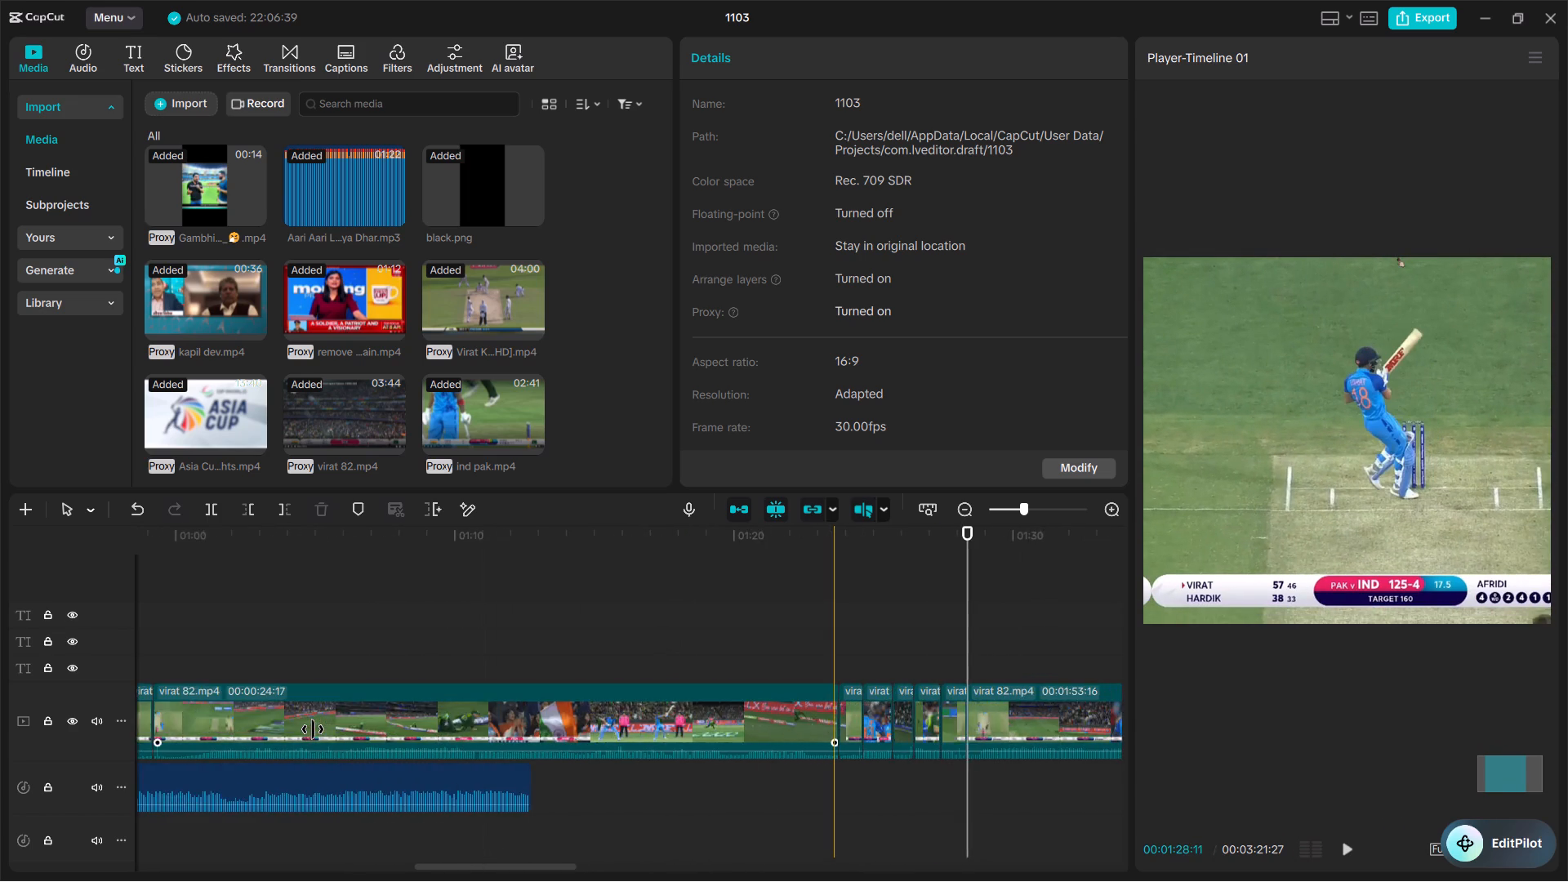
pyautogui.keyDown('ctrl'); pyautogui.scroll(-1, 313, 729); pyautogui.keyUp('ctrl')
pyautogui.press('space')
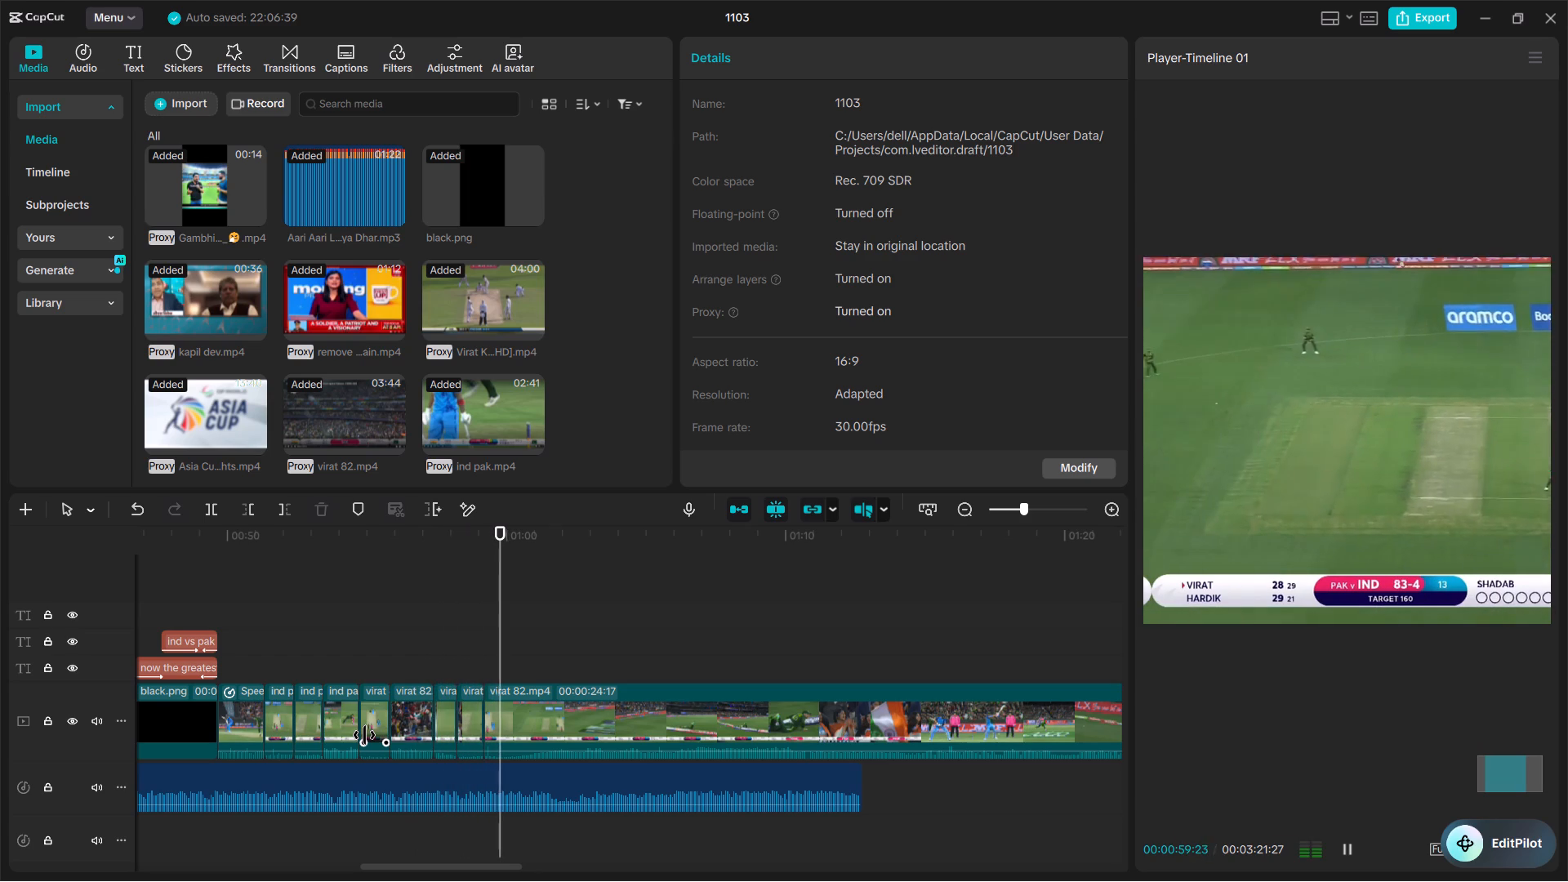
pyautogui.press('space')
# Check the end of Kohli's 83-4 shot and delete the 00:00:24:17 virat 82.mp4 segment between it and the 112-4 shot.
pyautogui.click(657, 712)
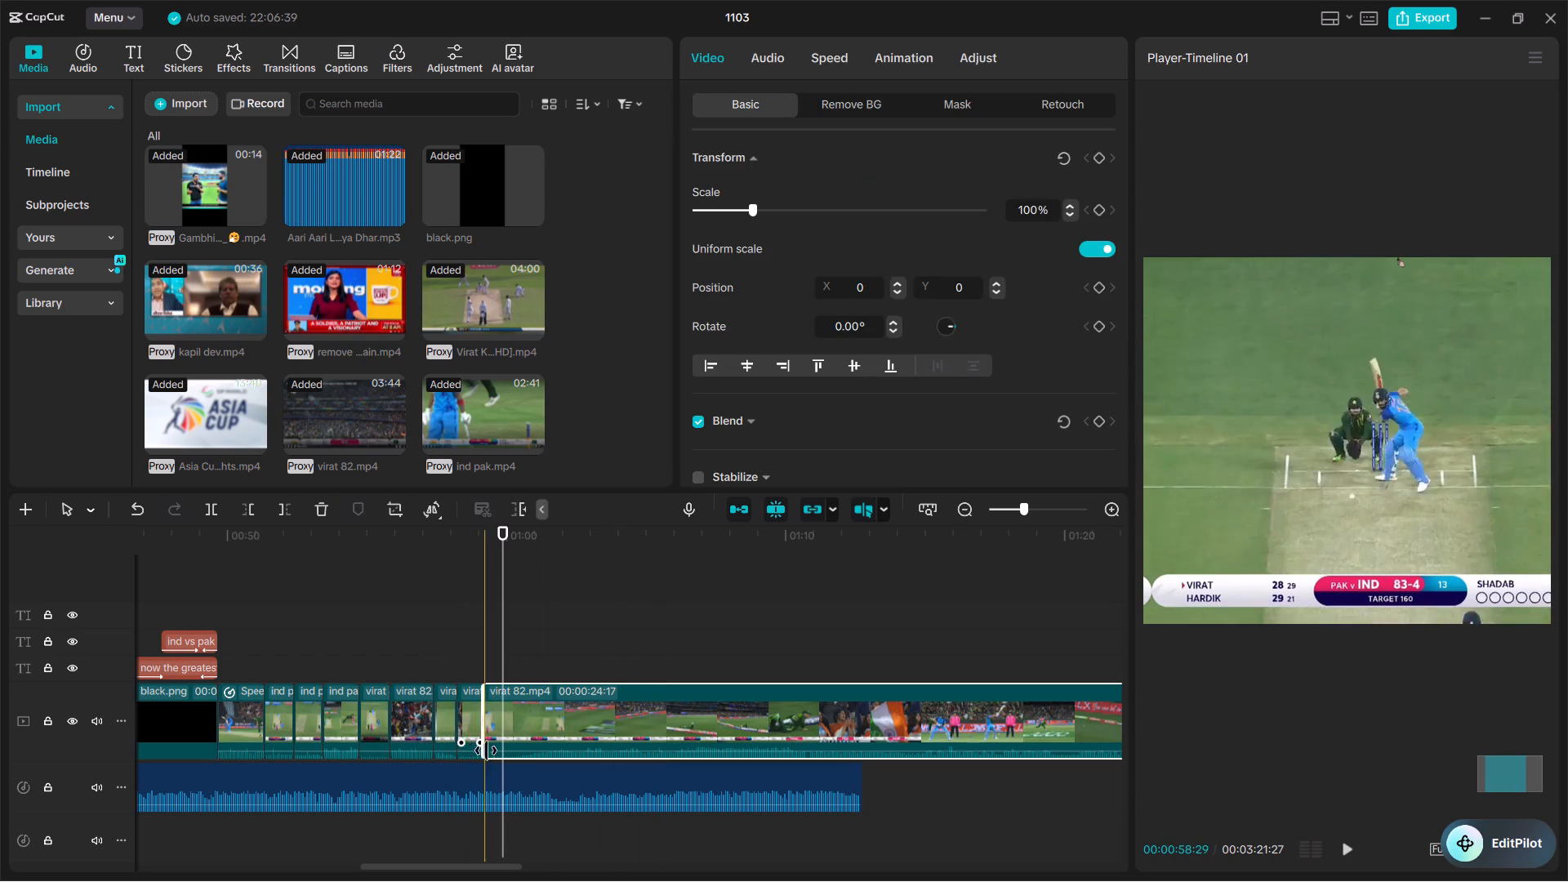
pyautogui.press('space')
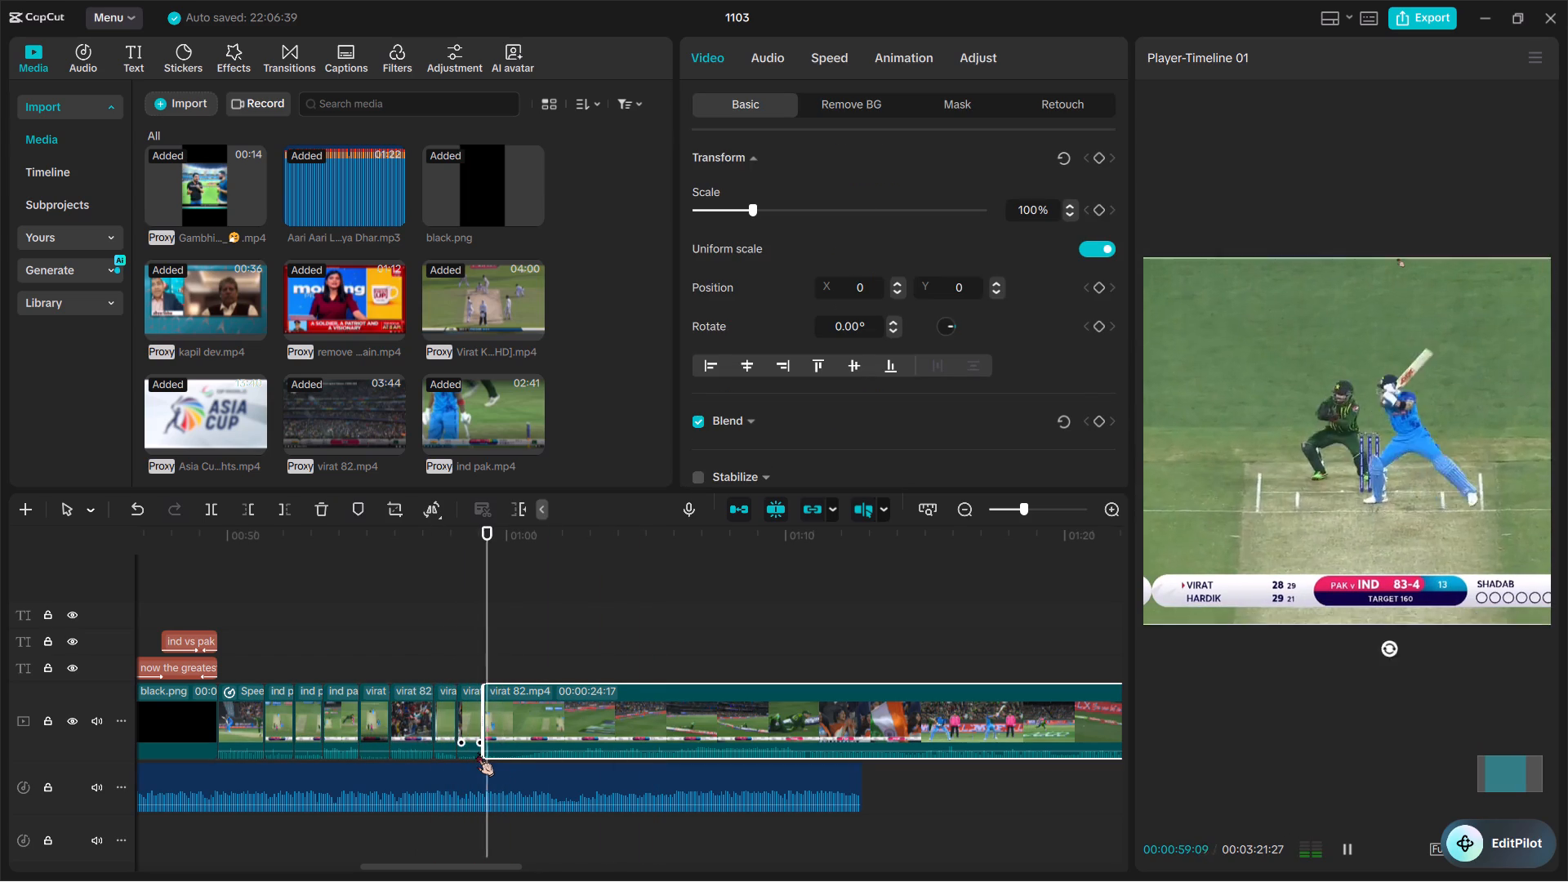
pyautogui.press('space')
pyautogui.scroll(1, 477, 752)
pyautogui.keyDown('ctrl'); pyautogui.scroll(13, 477, 752); pyautogui.keyUp('ctrl')
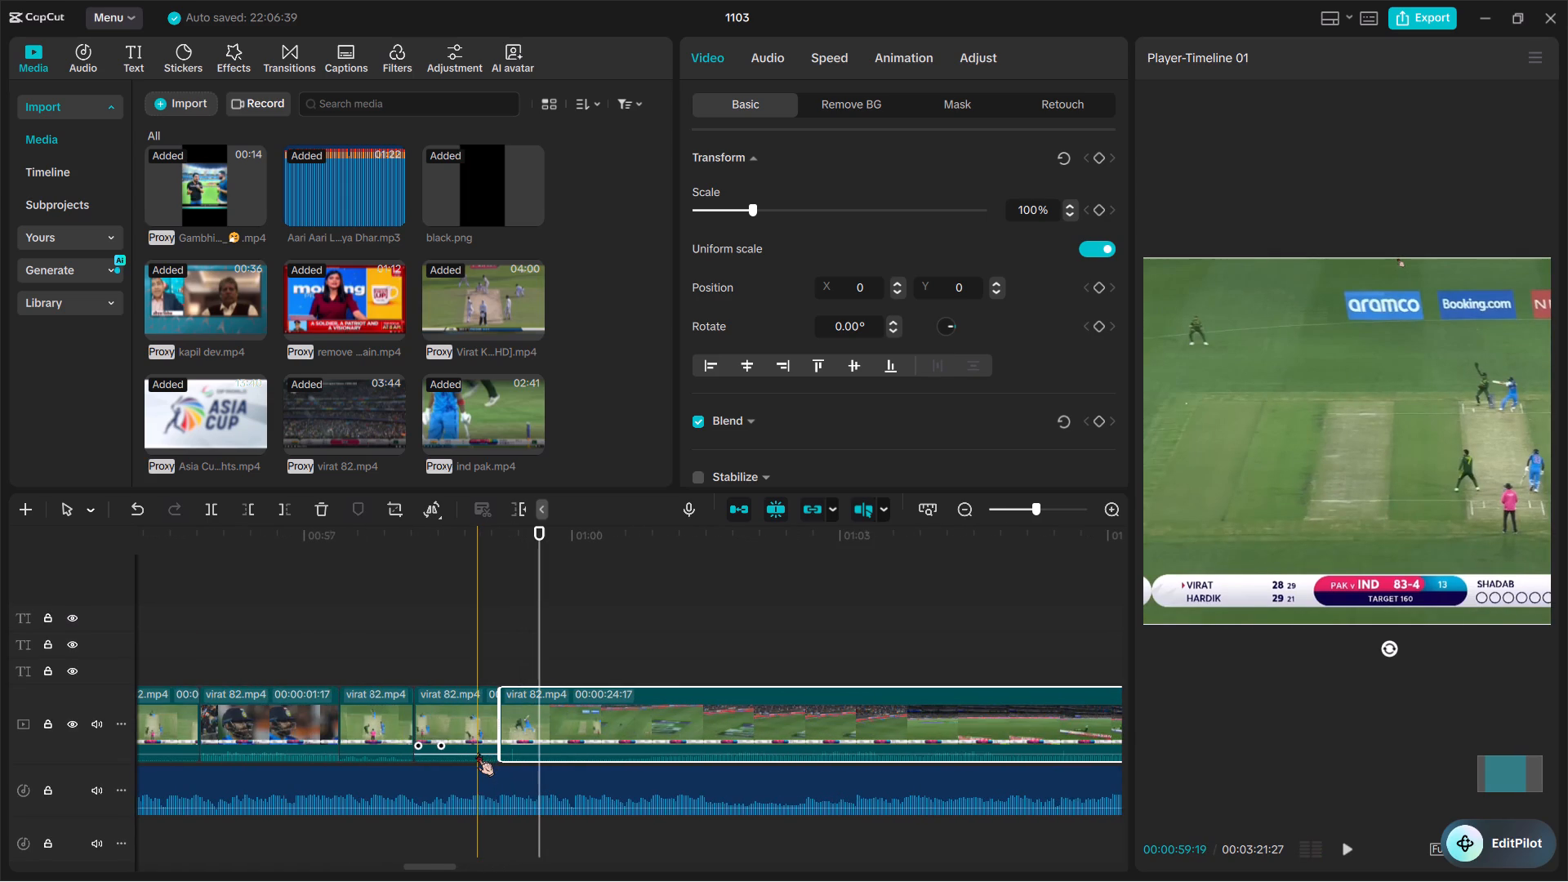
pyautogui.press('space')
pyautogui.press('space')
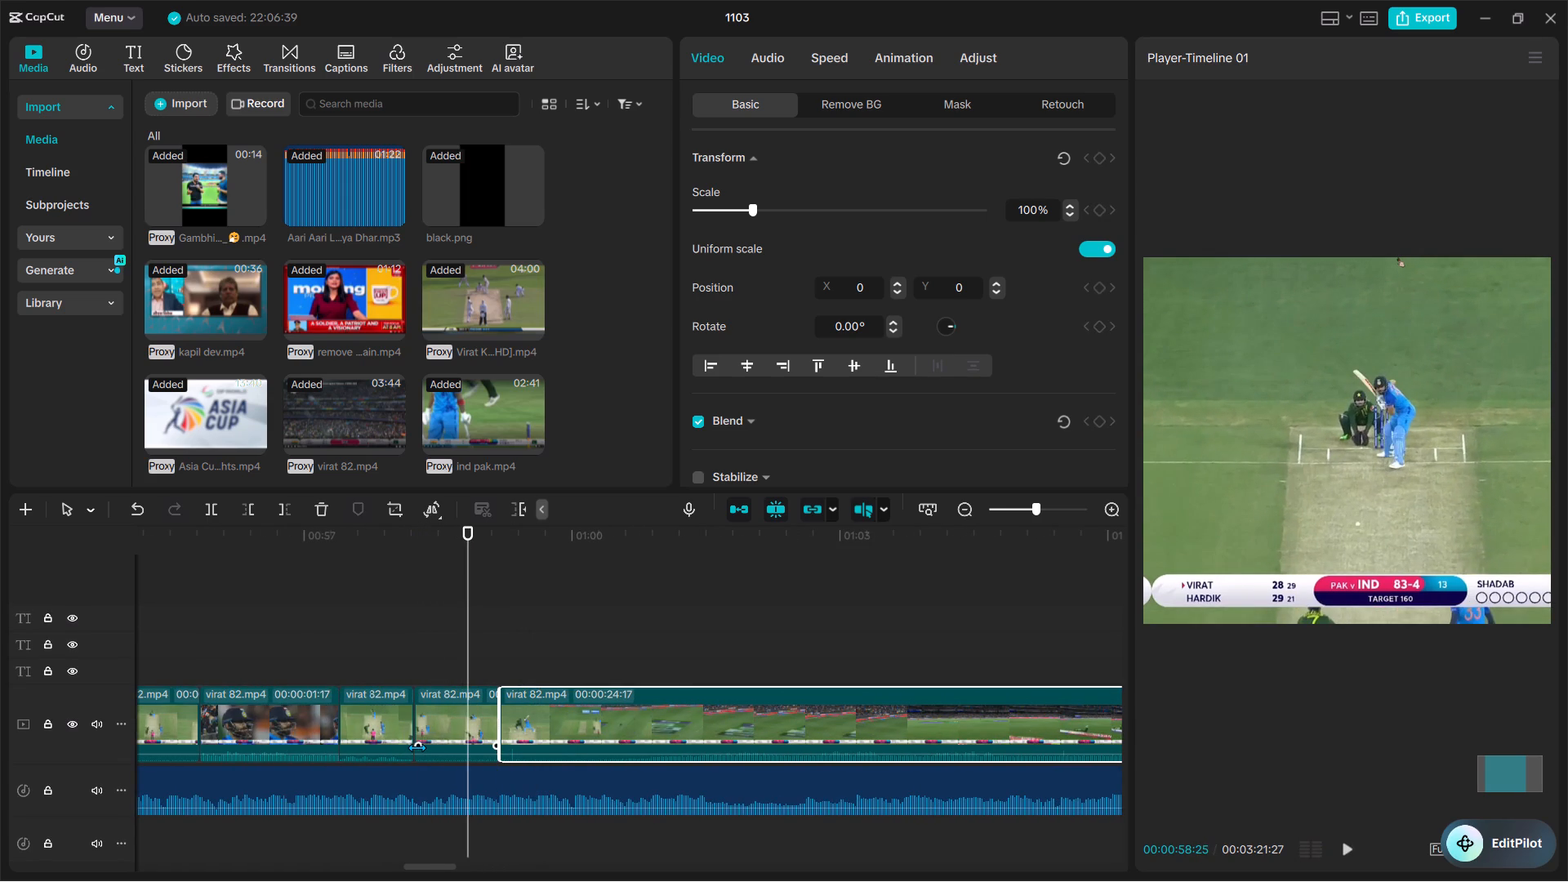
pyautogui.press('space')
pyautogui.press('space')
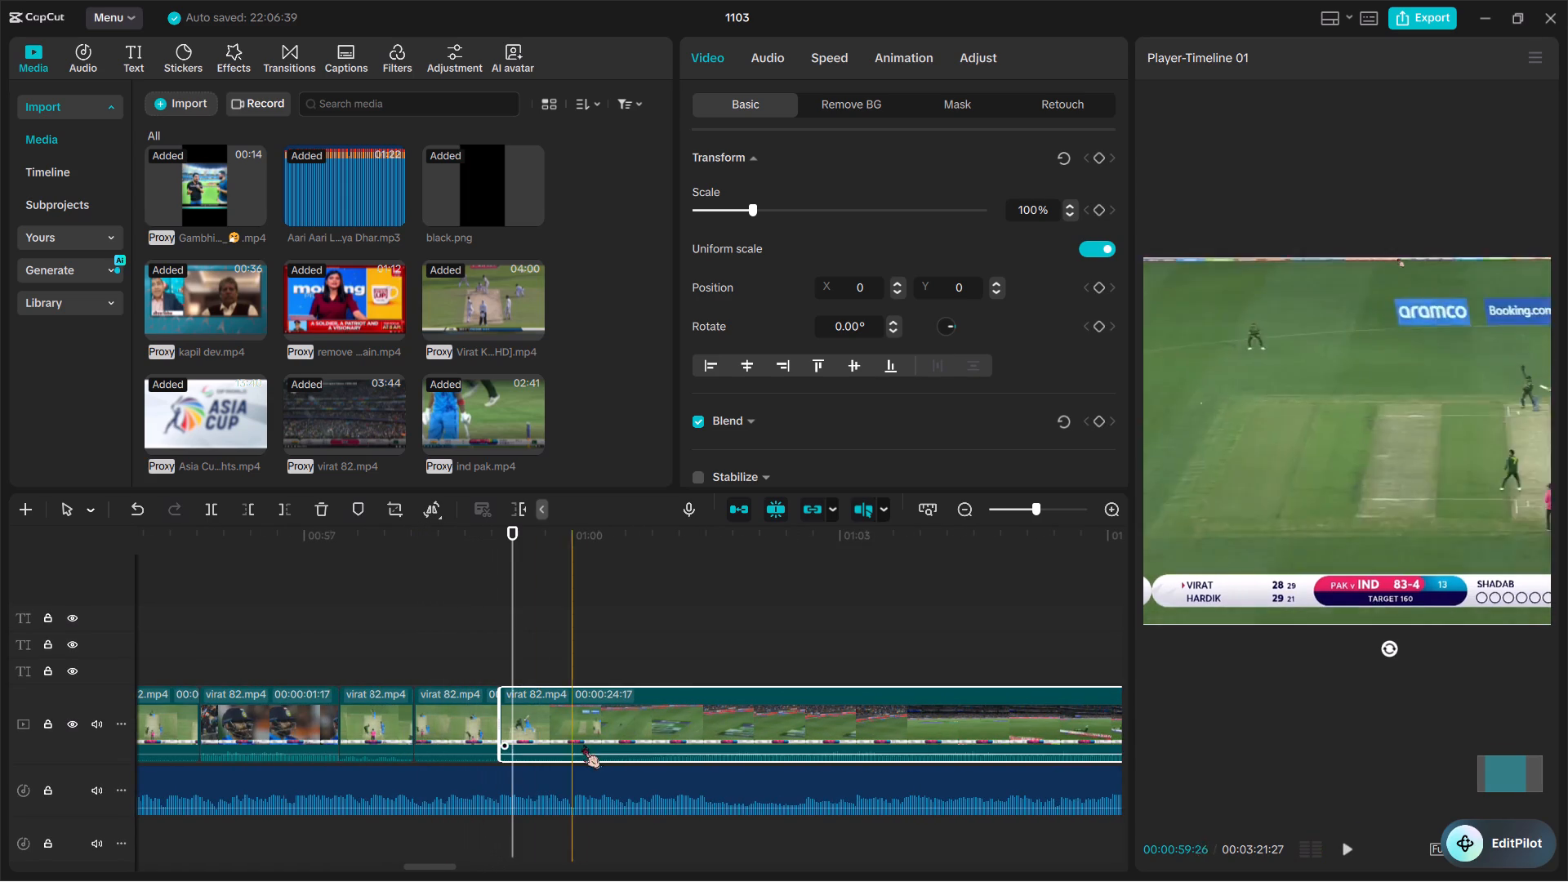
pyautogui.click(563, 726)
pyautogui.press('BackSpace')
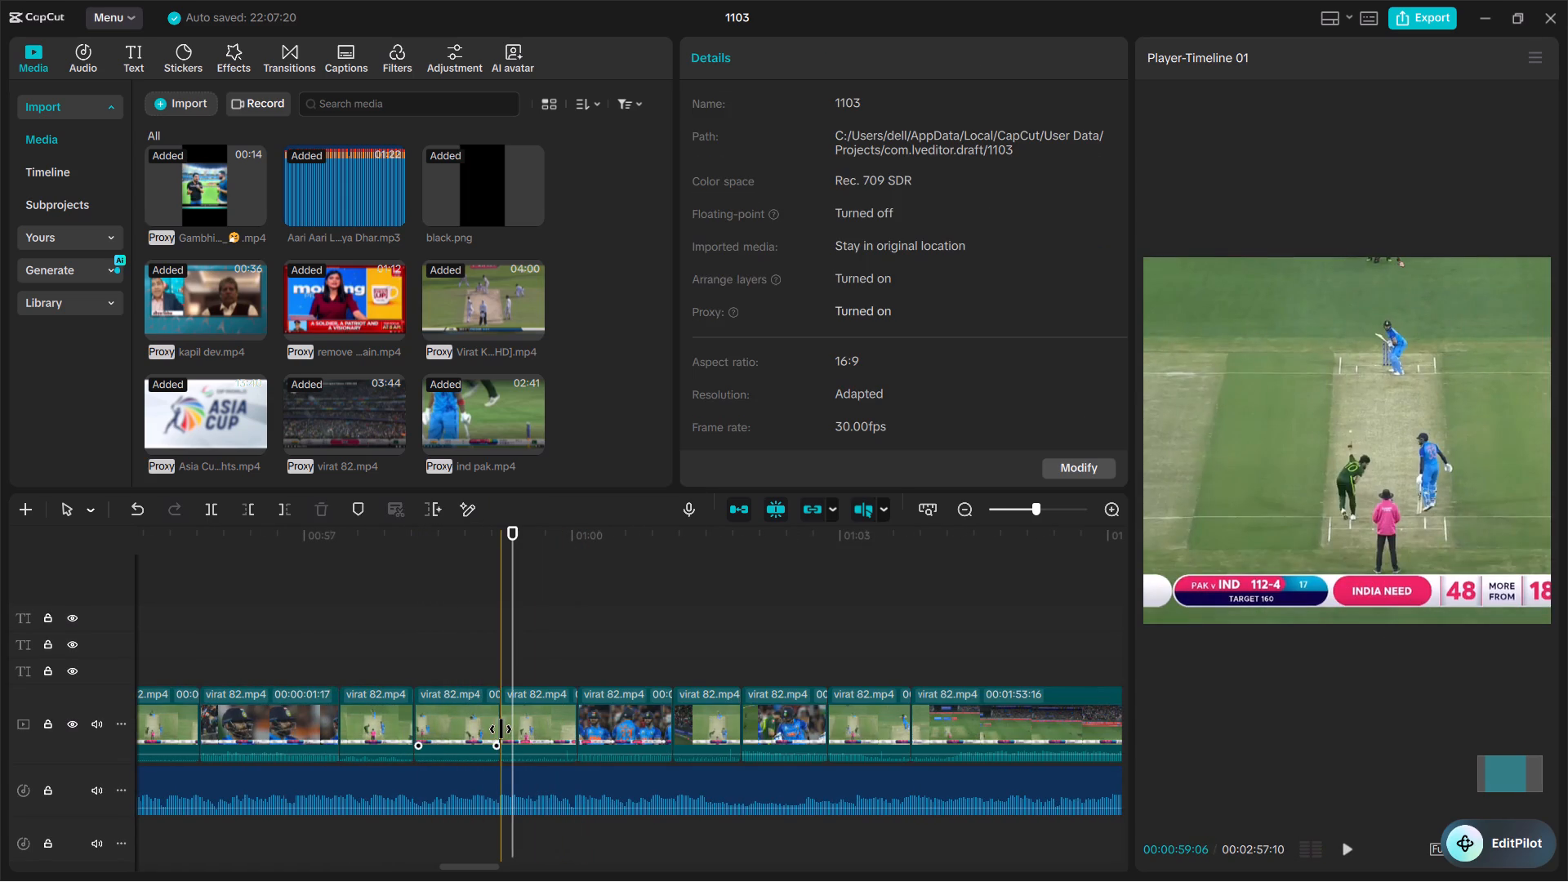
# Shift the cut between the 83-4 and 112-4 shots slightly forward in time, and play back the sequence to the 125-4 shot.
pyautogui.moveTo(501, 730); pyautogui.dragTo(510, 732)
pyautogui.press('space')
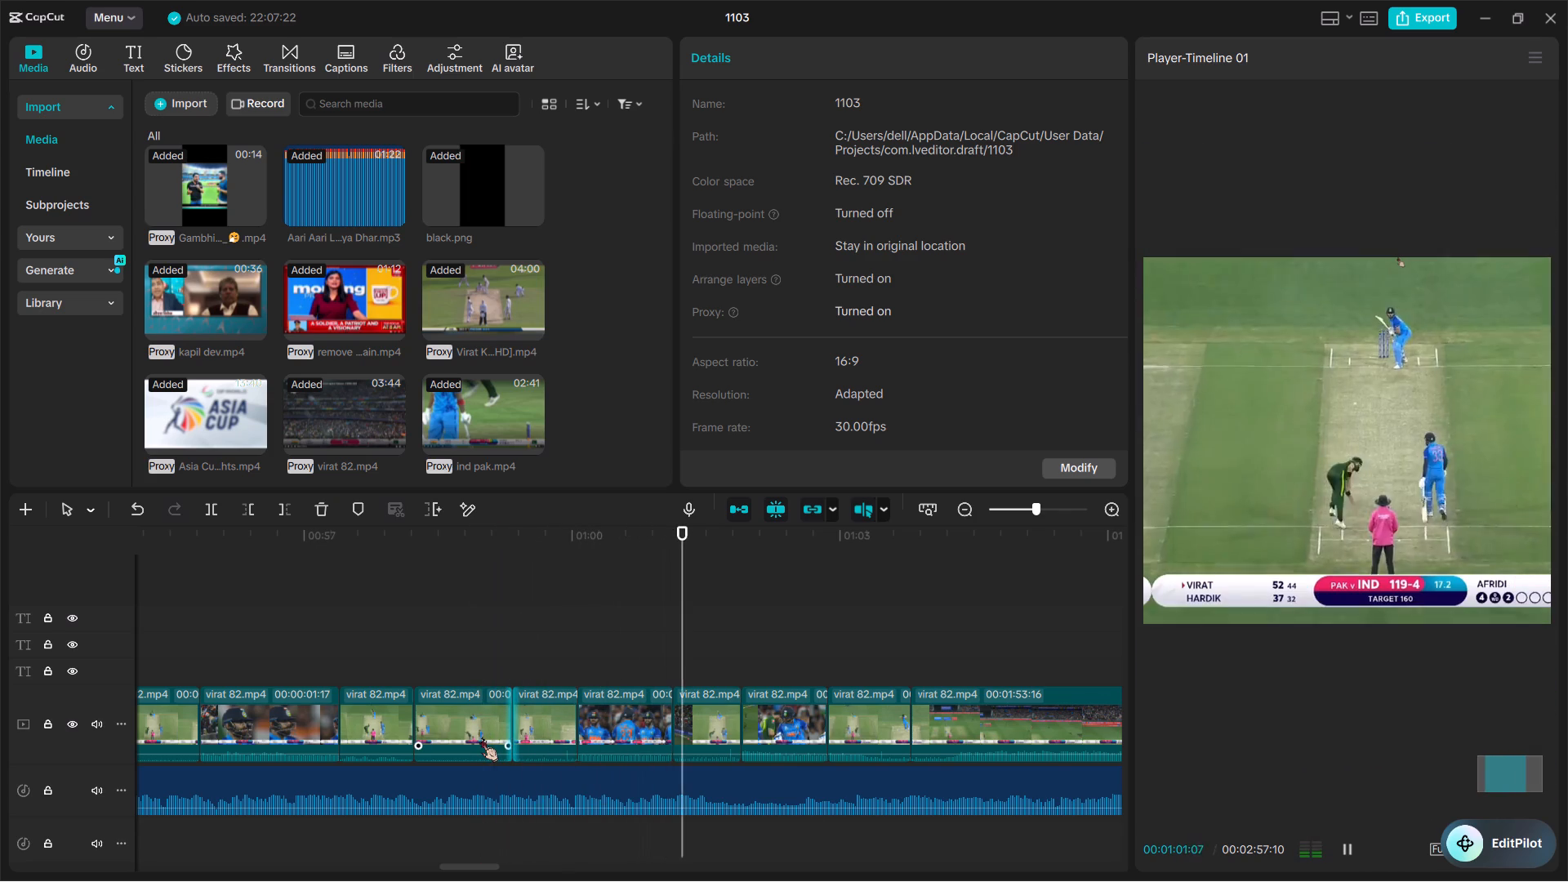
pyautogui.press('space')
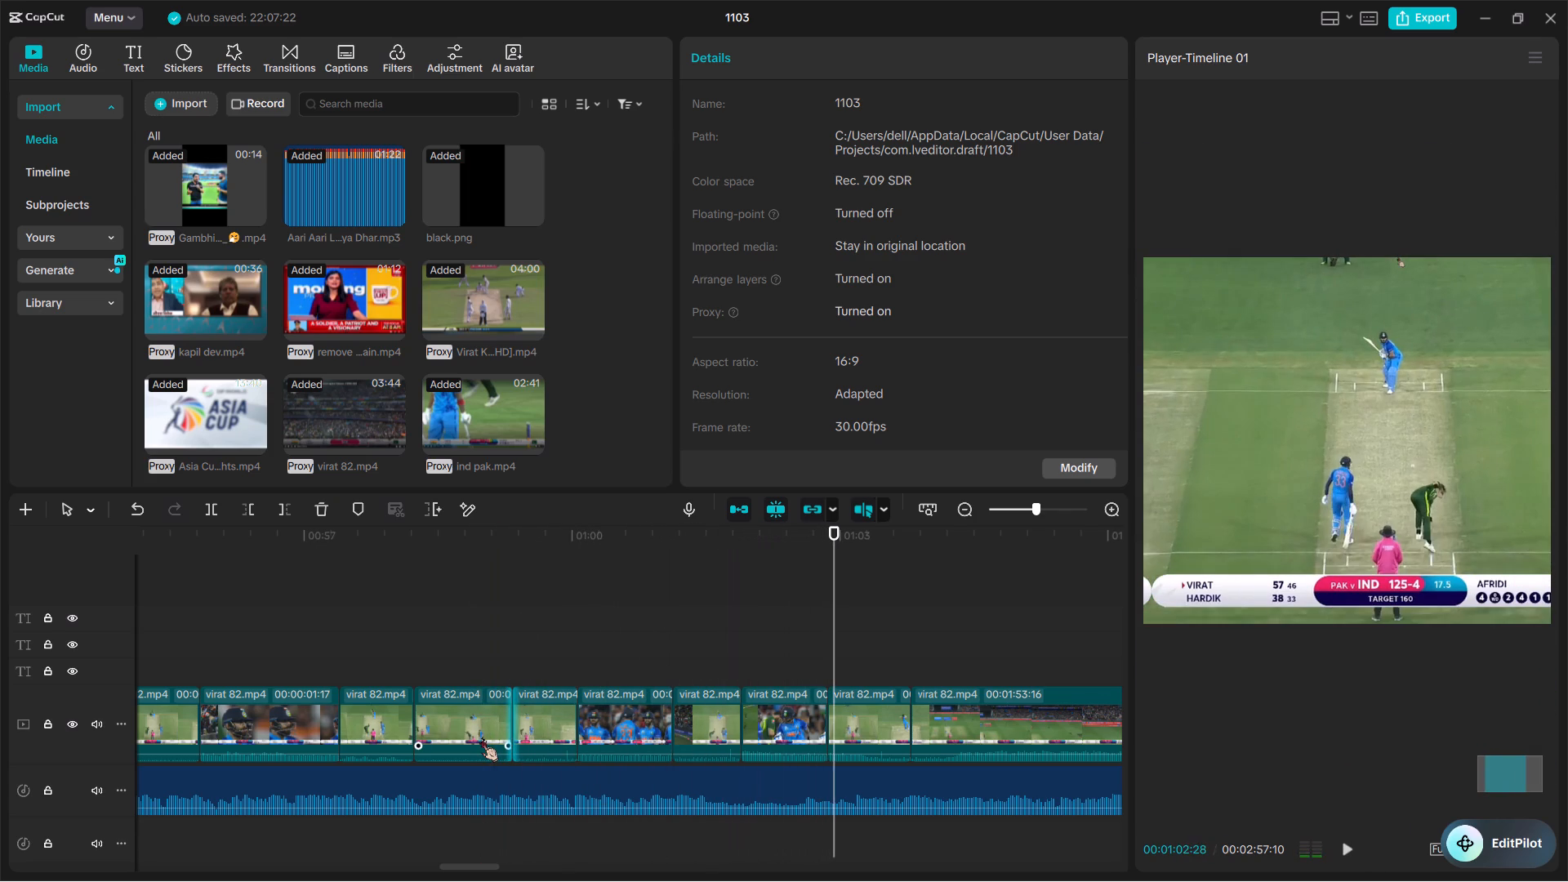
# Isolate Kohli's shot at 132-4 in virat 82.mp4 with splits at 00:01:28:06 and about 00:01:33:05.
pyautogui.hscroll(-1, 681, 741)
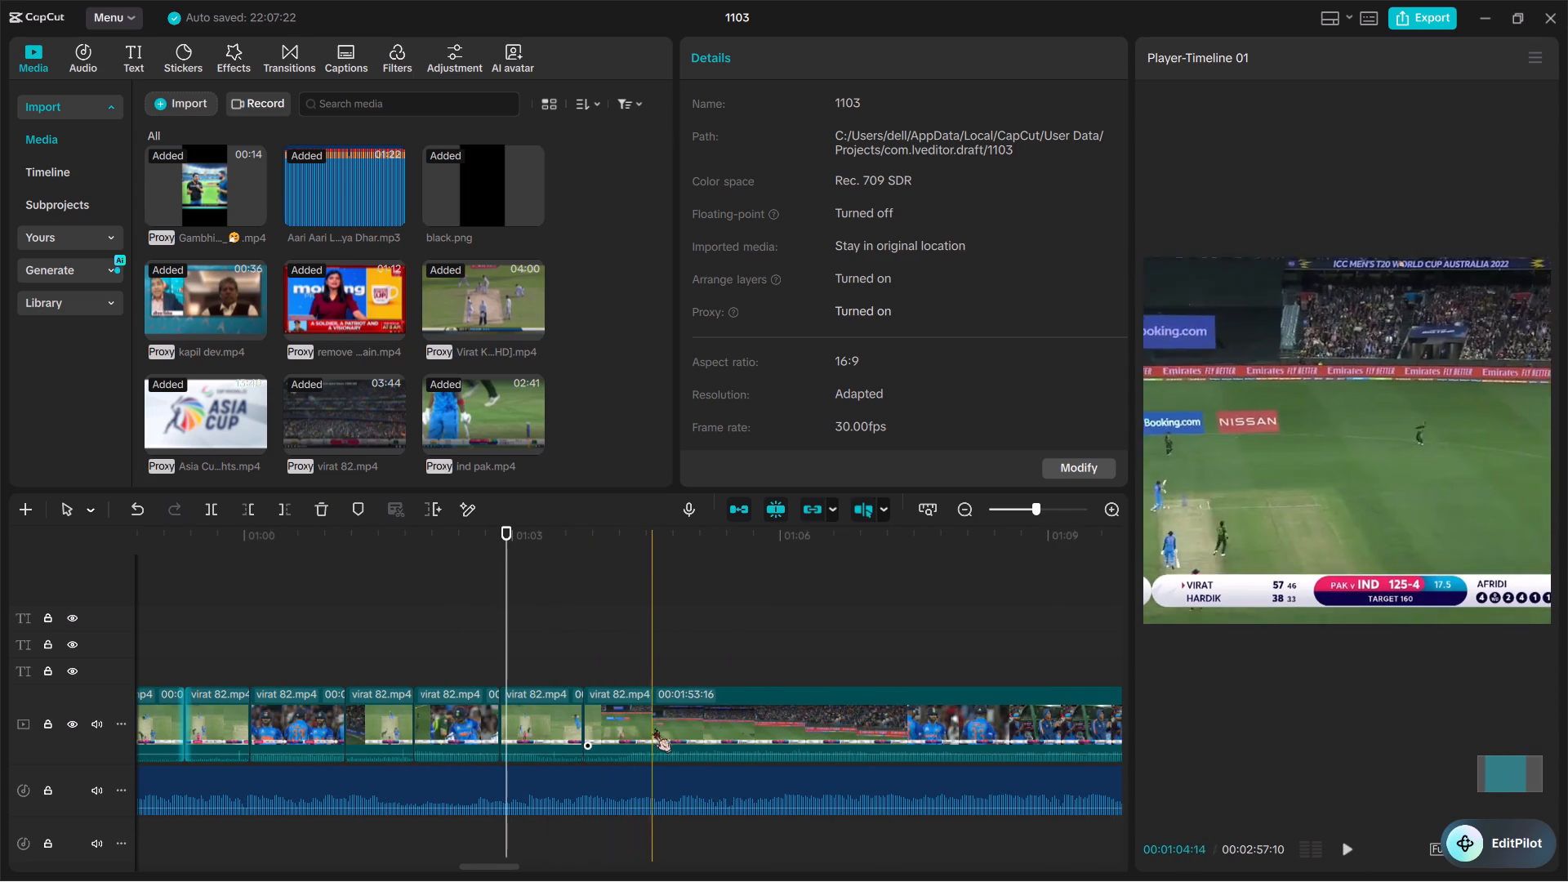
pyautogui.hscroll(-1, 782, 732)
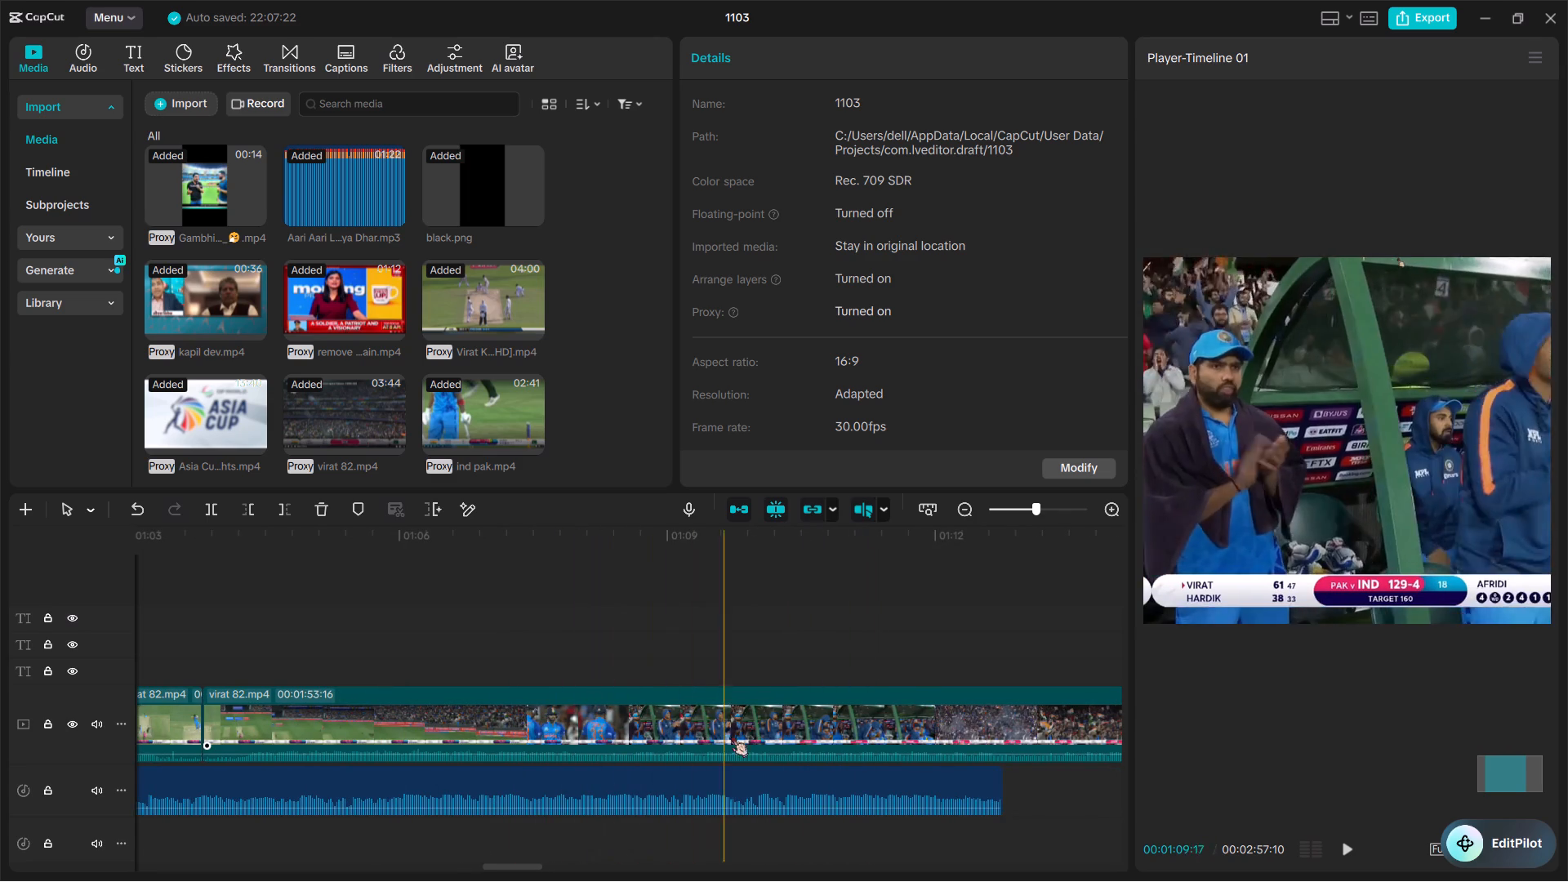
pyautogui.hscroll(-1, 824, 750)
pyautogui.hscroll(-1, 911, 760)
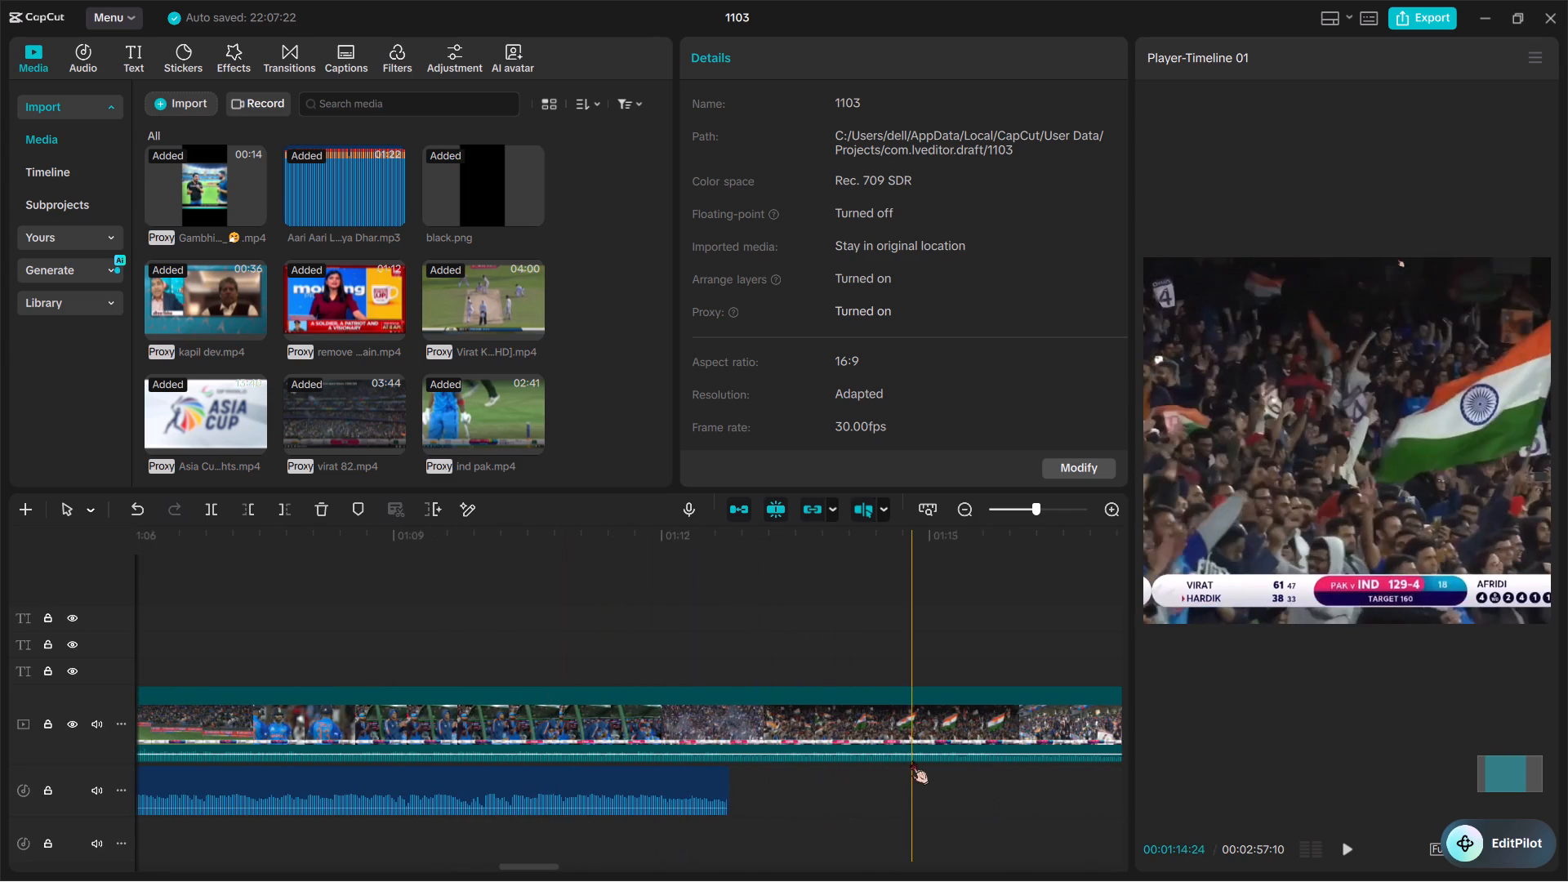
pyautogui.hscroll(-1, 895, 742)
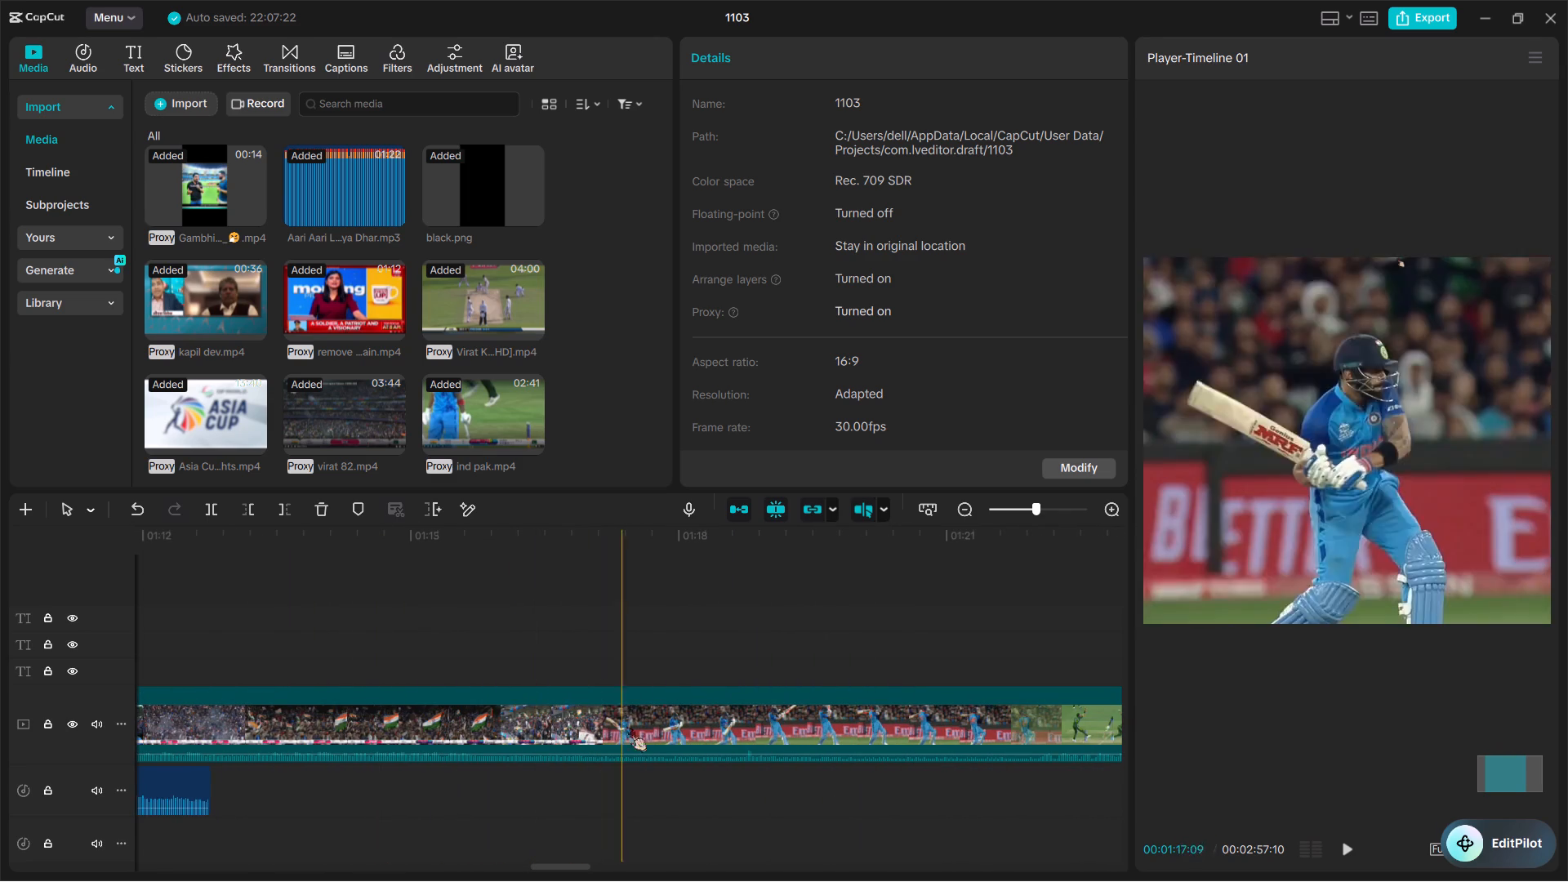
pyautogui.hscroll(-1, 903, 737)
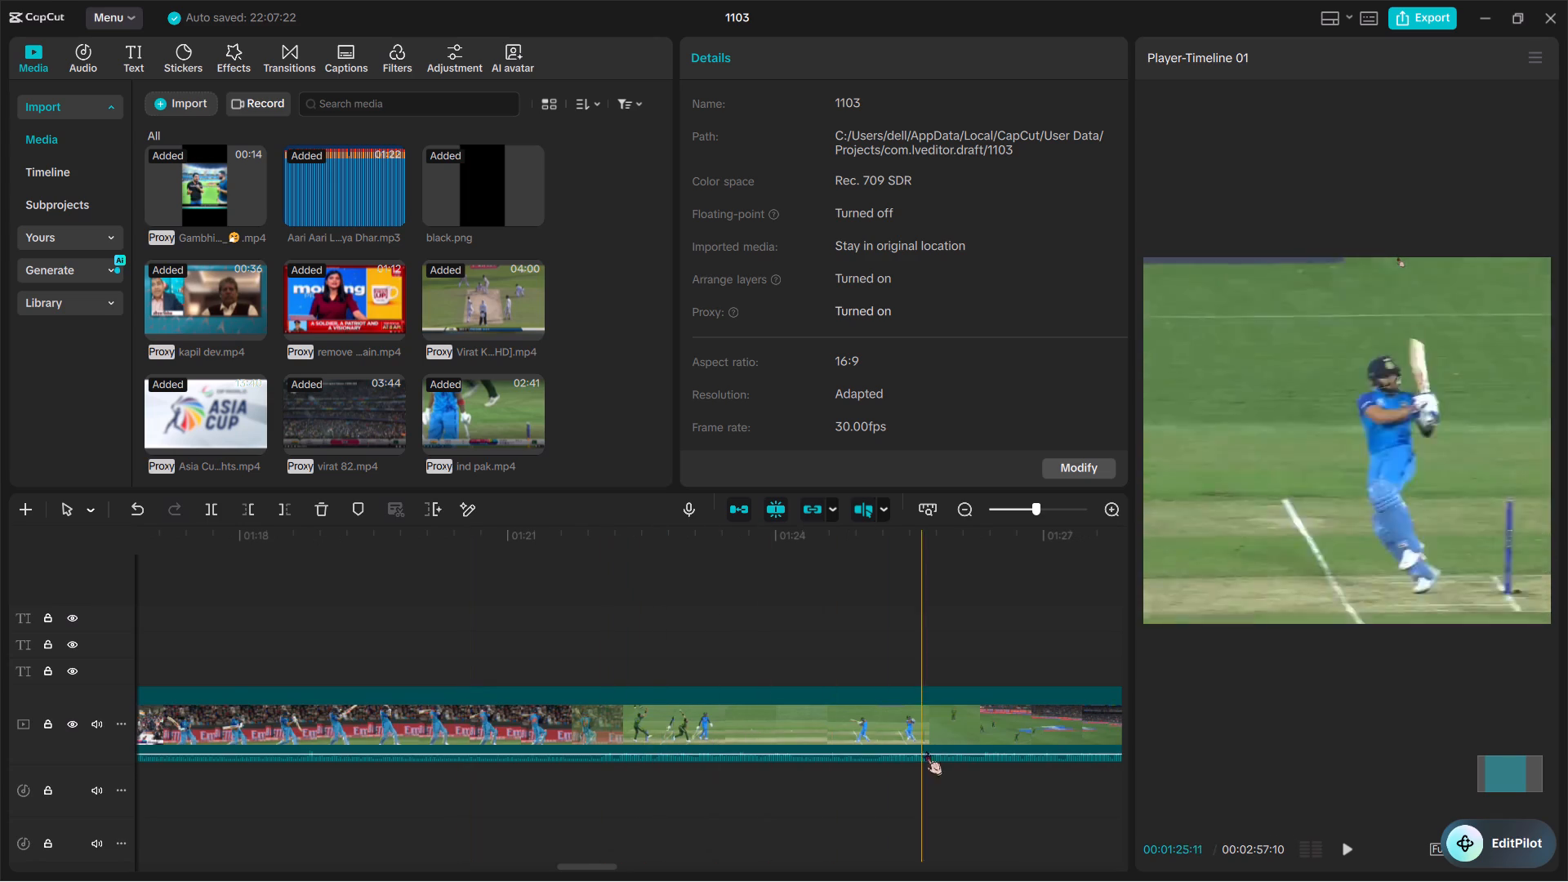
pyautogui.hscroll(-1, 934, 753)
pyautogui.hscroll(-1, 1031, 737)
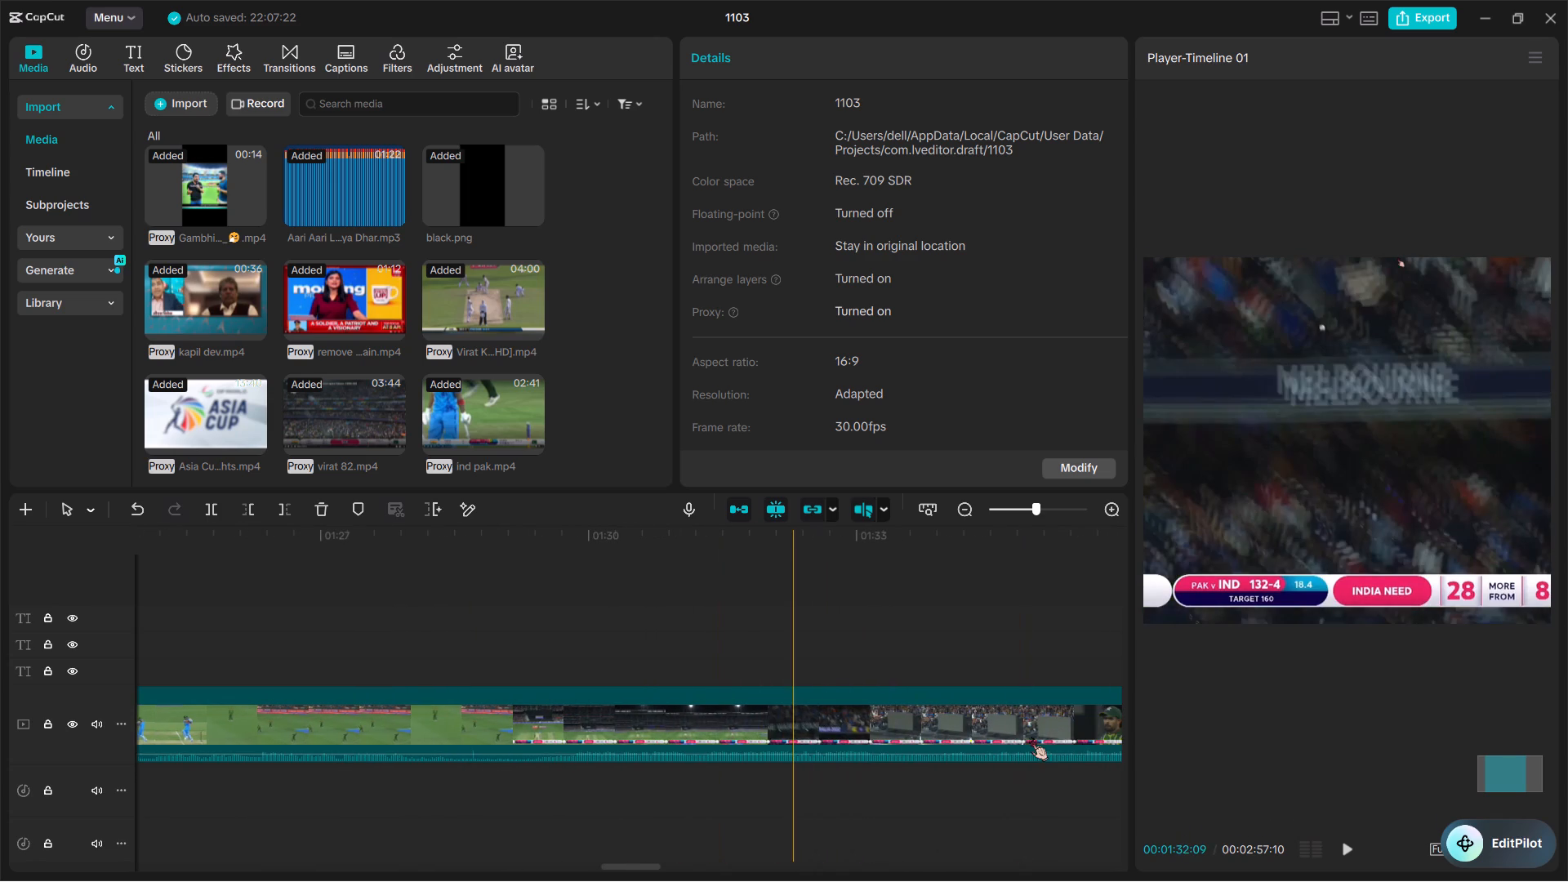
pyautogui.hscroll(1, 373, 711)
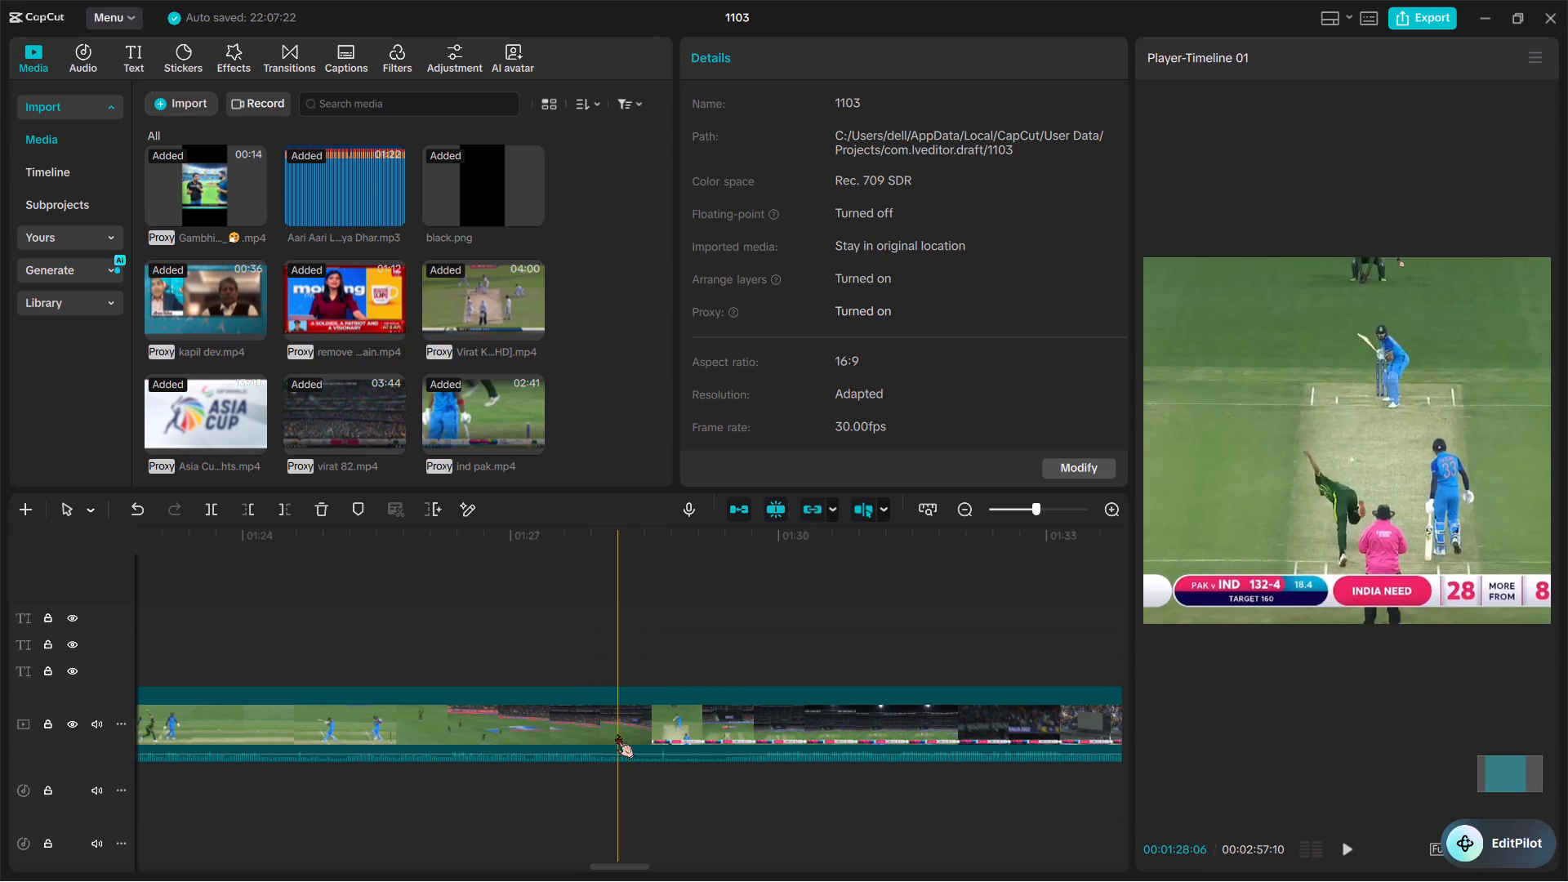
pyautogui.hotkey('ctrl', 'b')
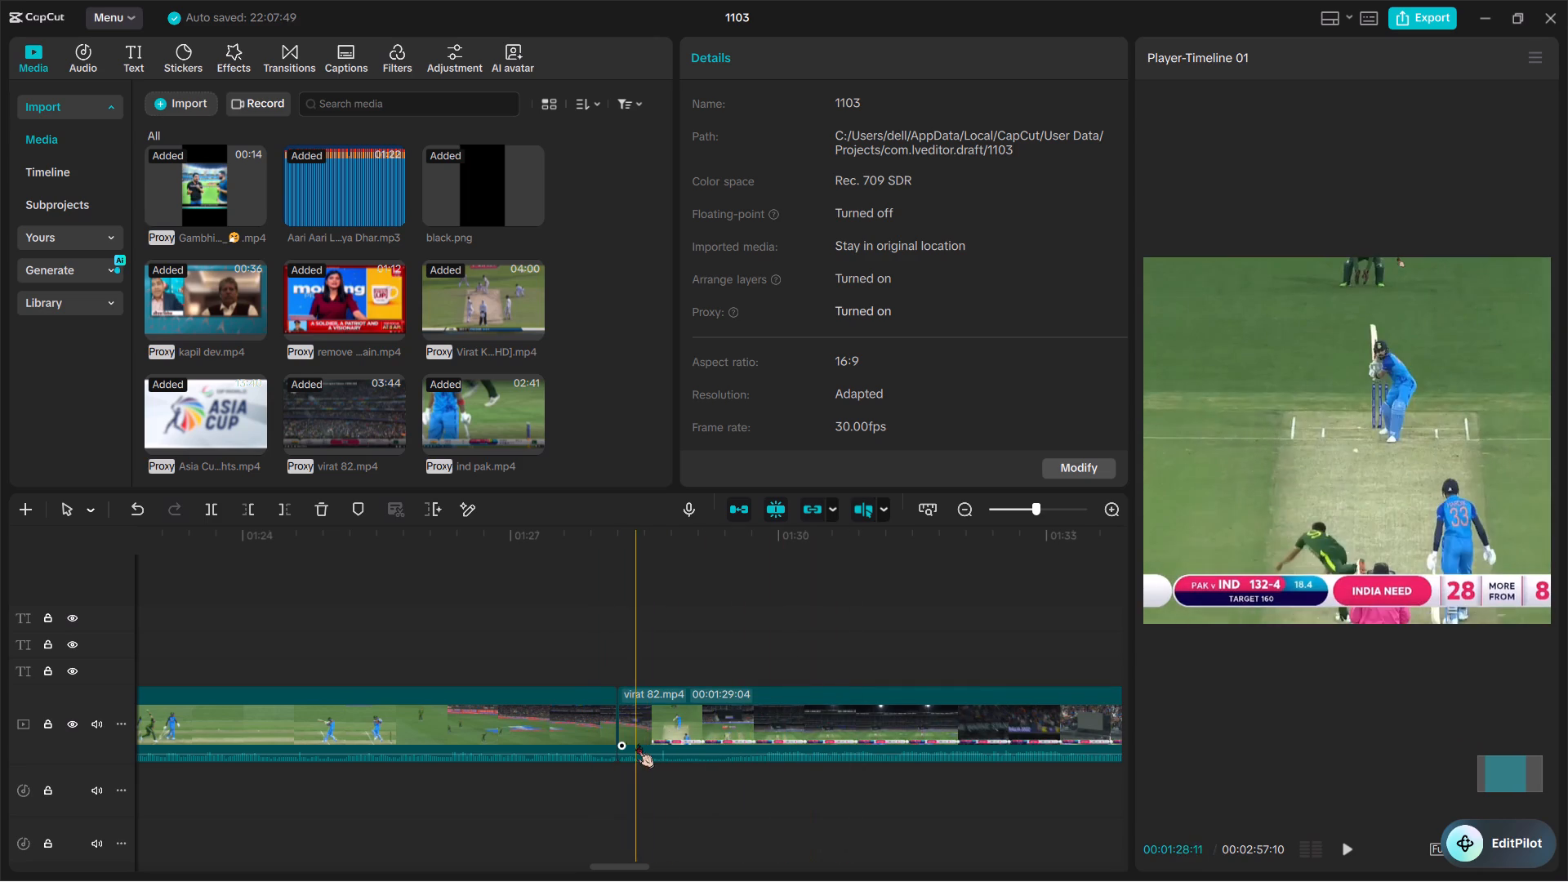
pyautogui.press('space')
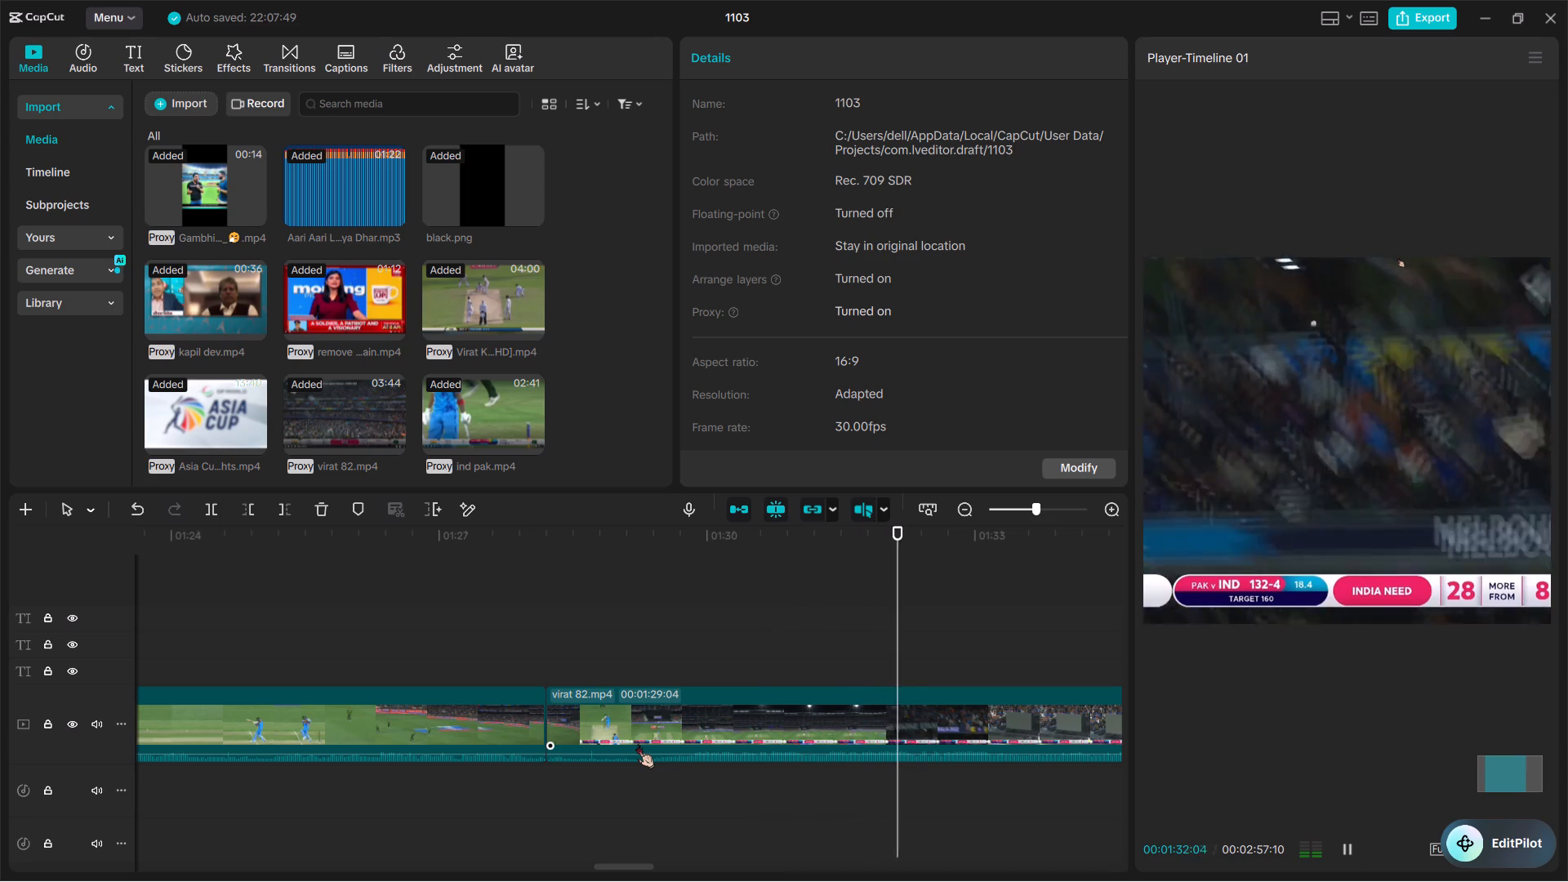
pyautogui.press('space')
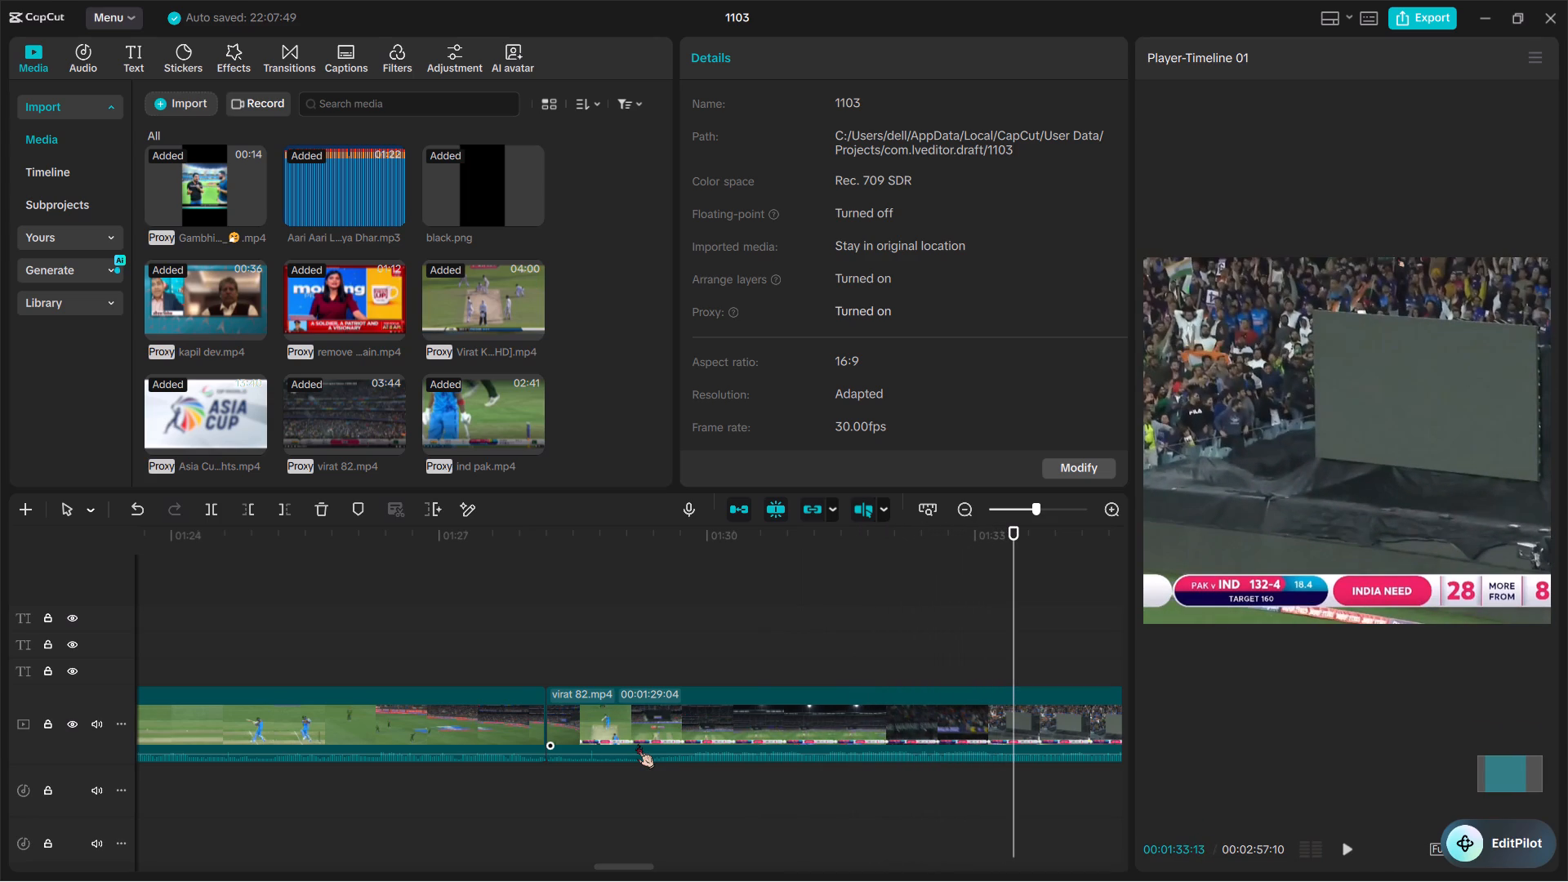
pyautogui.hscroll(-1, 637, 744)
pyautogui.keyDown('ctrl'); pyautogui.scroll(6, 637, 744); pyautogui.keyUp('ctrl')
pyautogui.press('space')
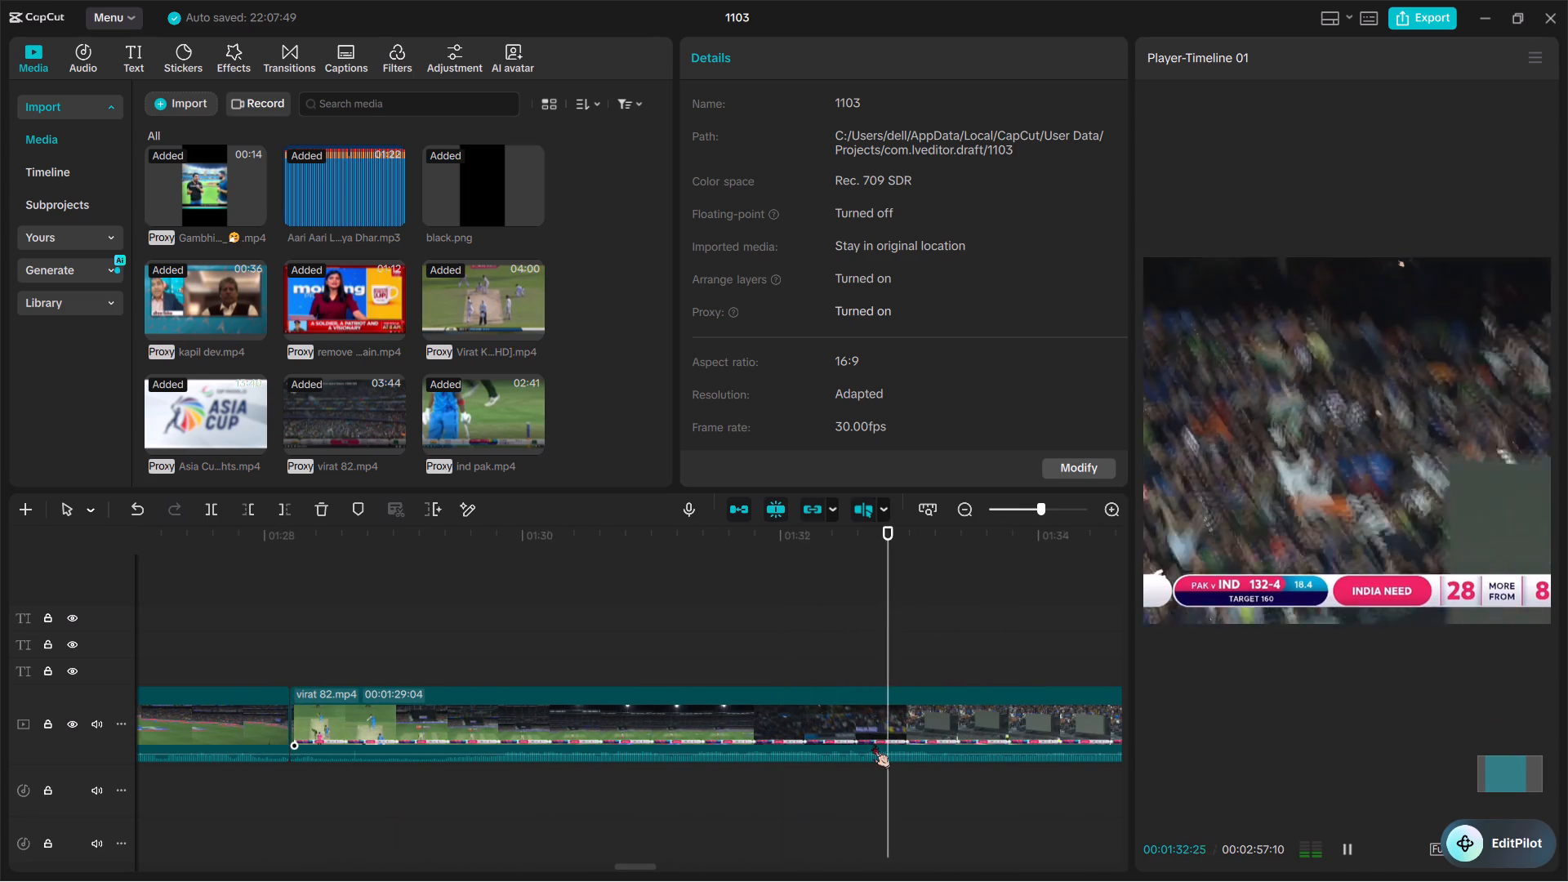
pyautogui.press('space')
pyautogui.press('space')
pyautogui.press('space')
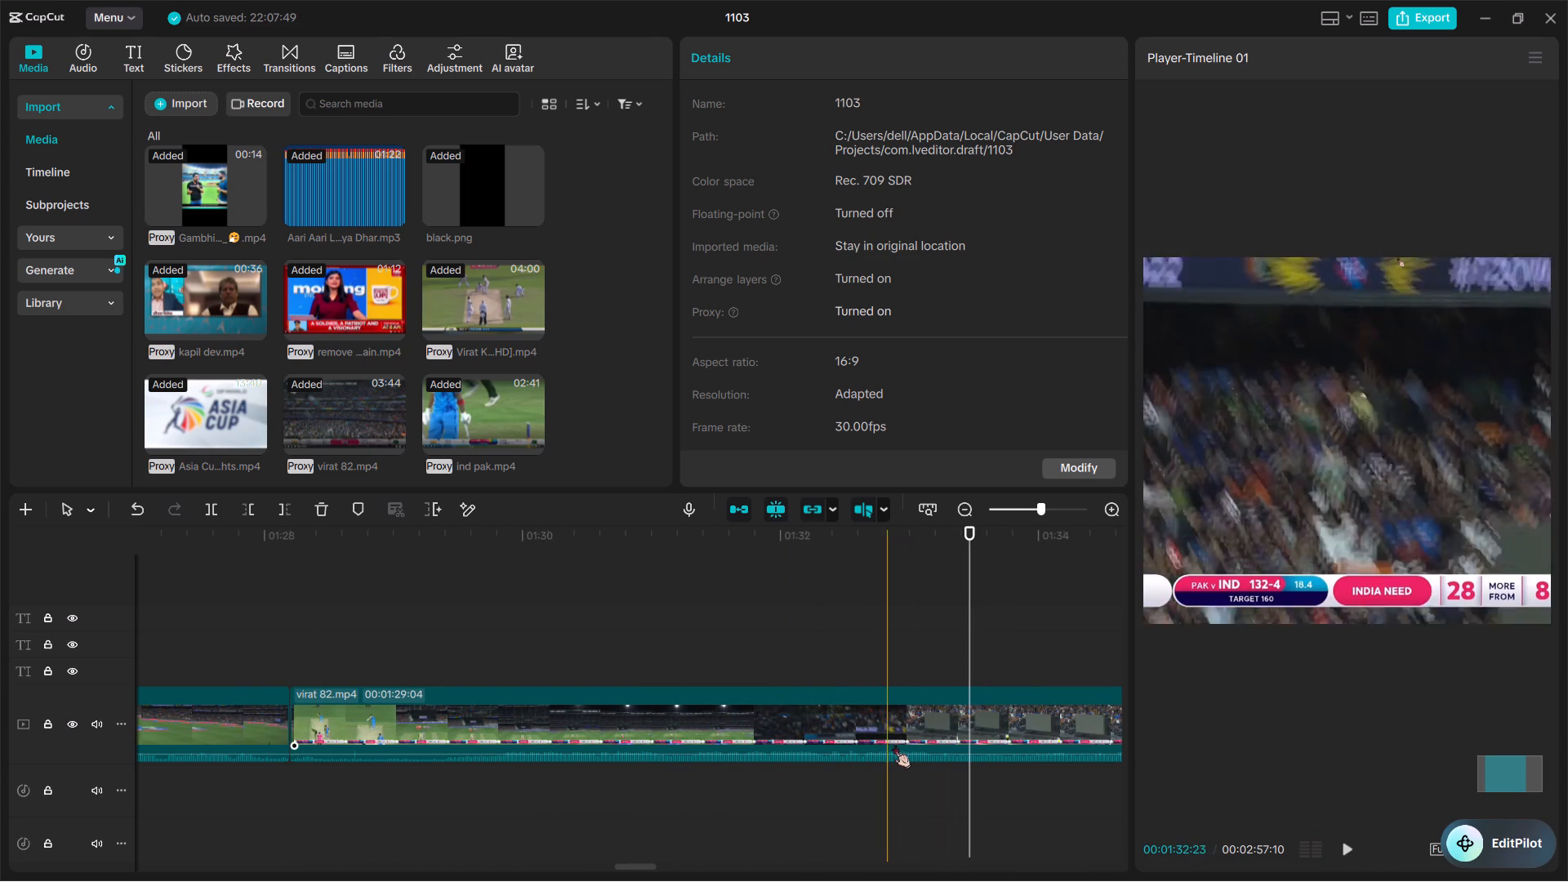
pyautogui.hotkey('ctrl', 'b')
# Find where Kohli's 138-4 shot starts in virat 82.mp4 and split the clip there at about 00:01:51:15.
pyautogui.hscroll(-1, 929, 755)
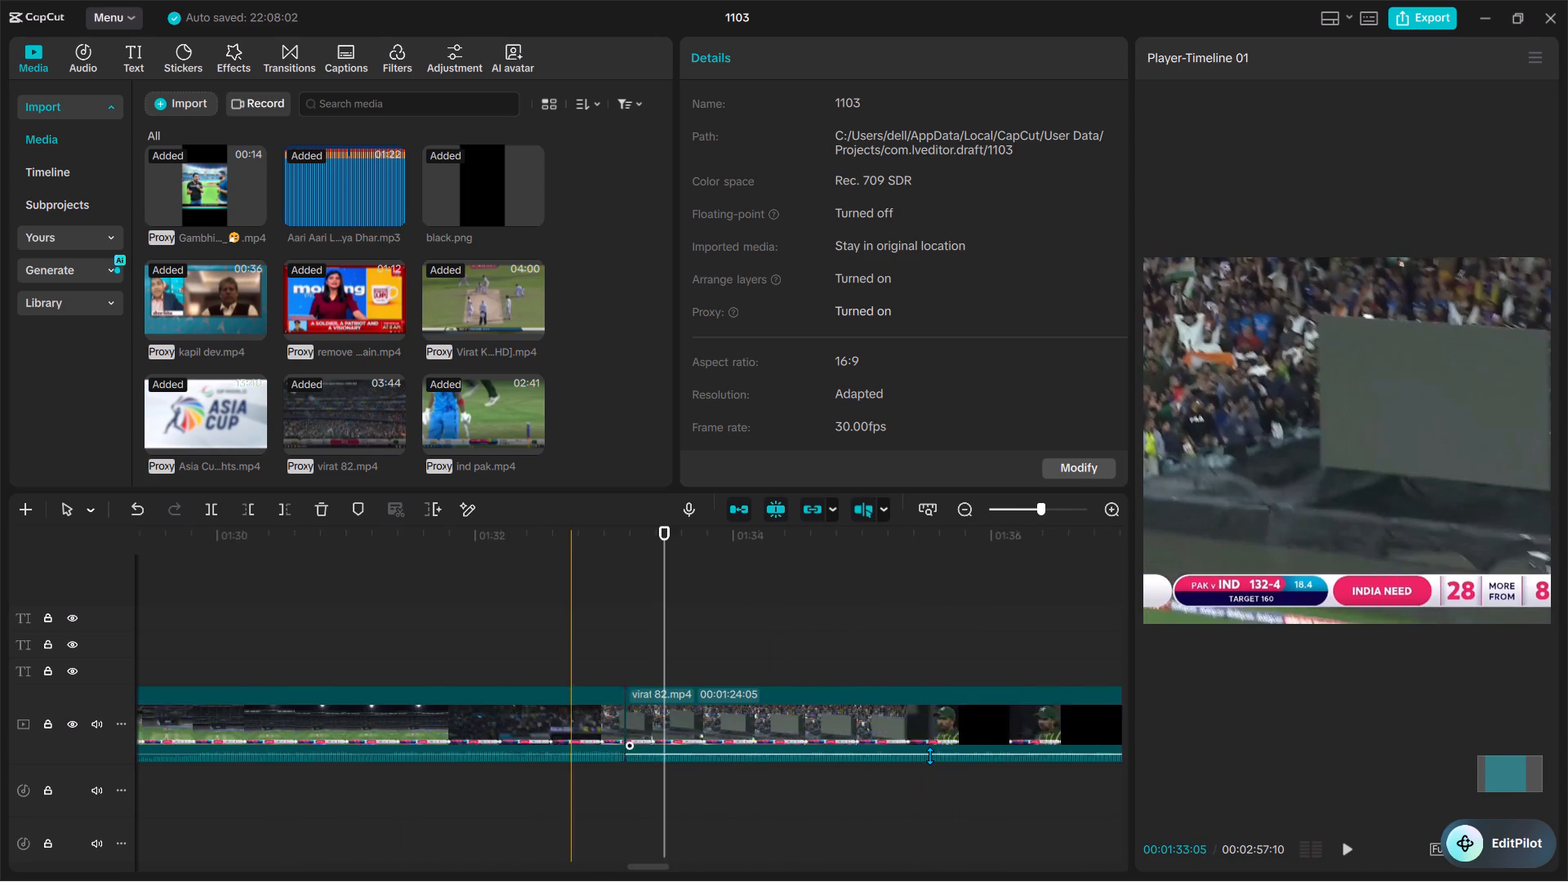
pyautogui.hscroll(-1, 929, 755)
pyautogui.press('space')
pyautogui.hscroll(-2, 929, 755)
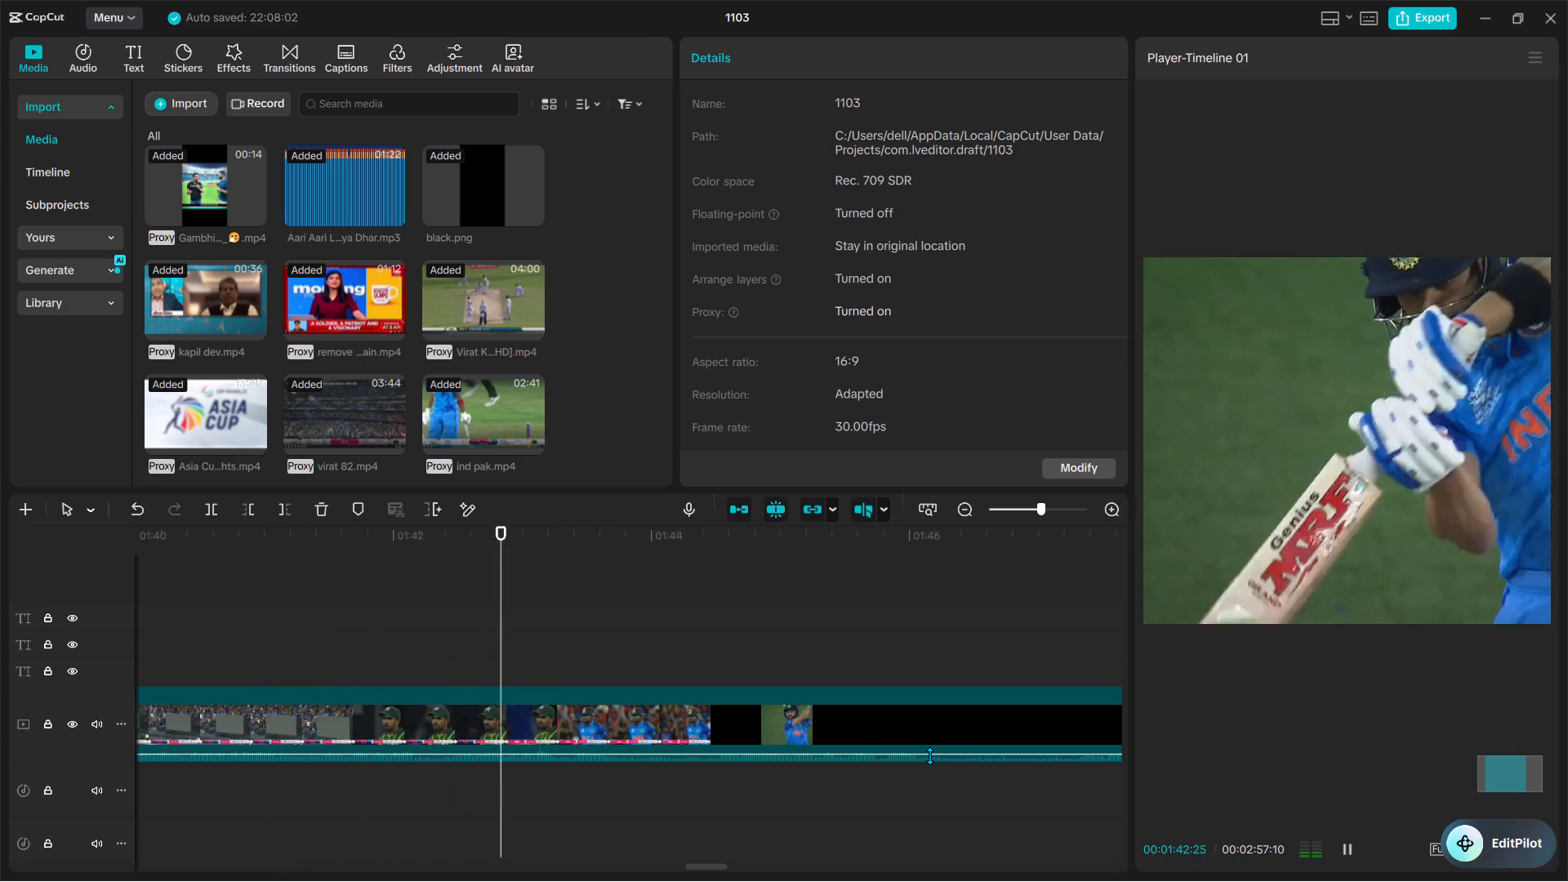
pyautogui.keyDown('ctrl'); pyautogui.scroll(-6, 929, 755); pyautogui.keyUp('ctrl')
pyautogui.press('space')
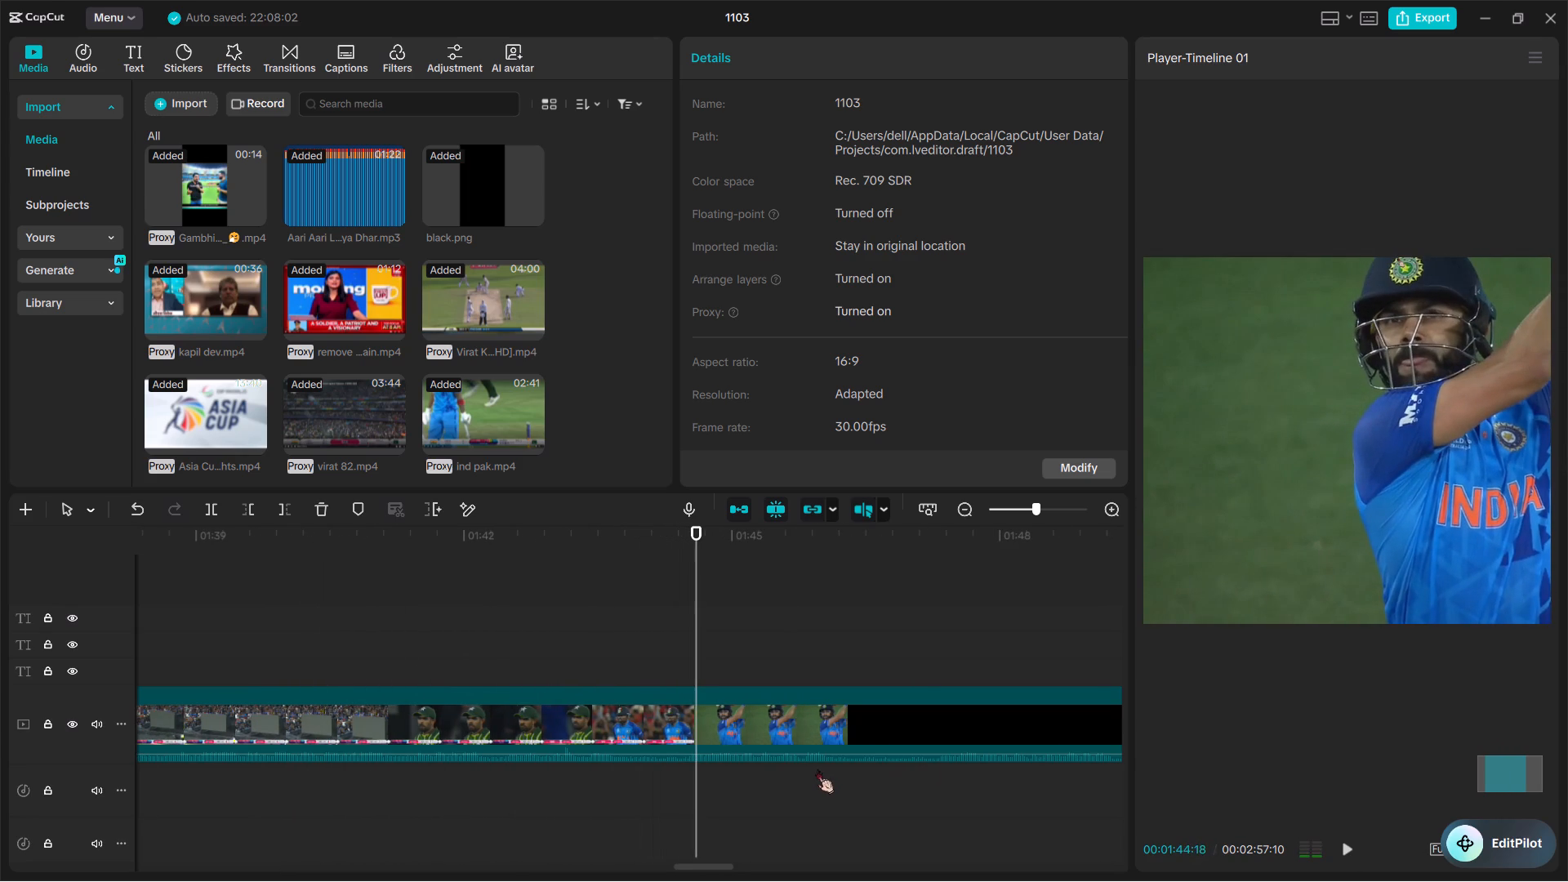
pyautogui.hscroll(-1, 956, 749)
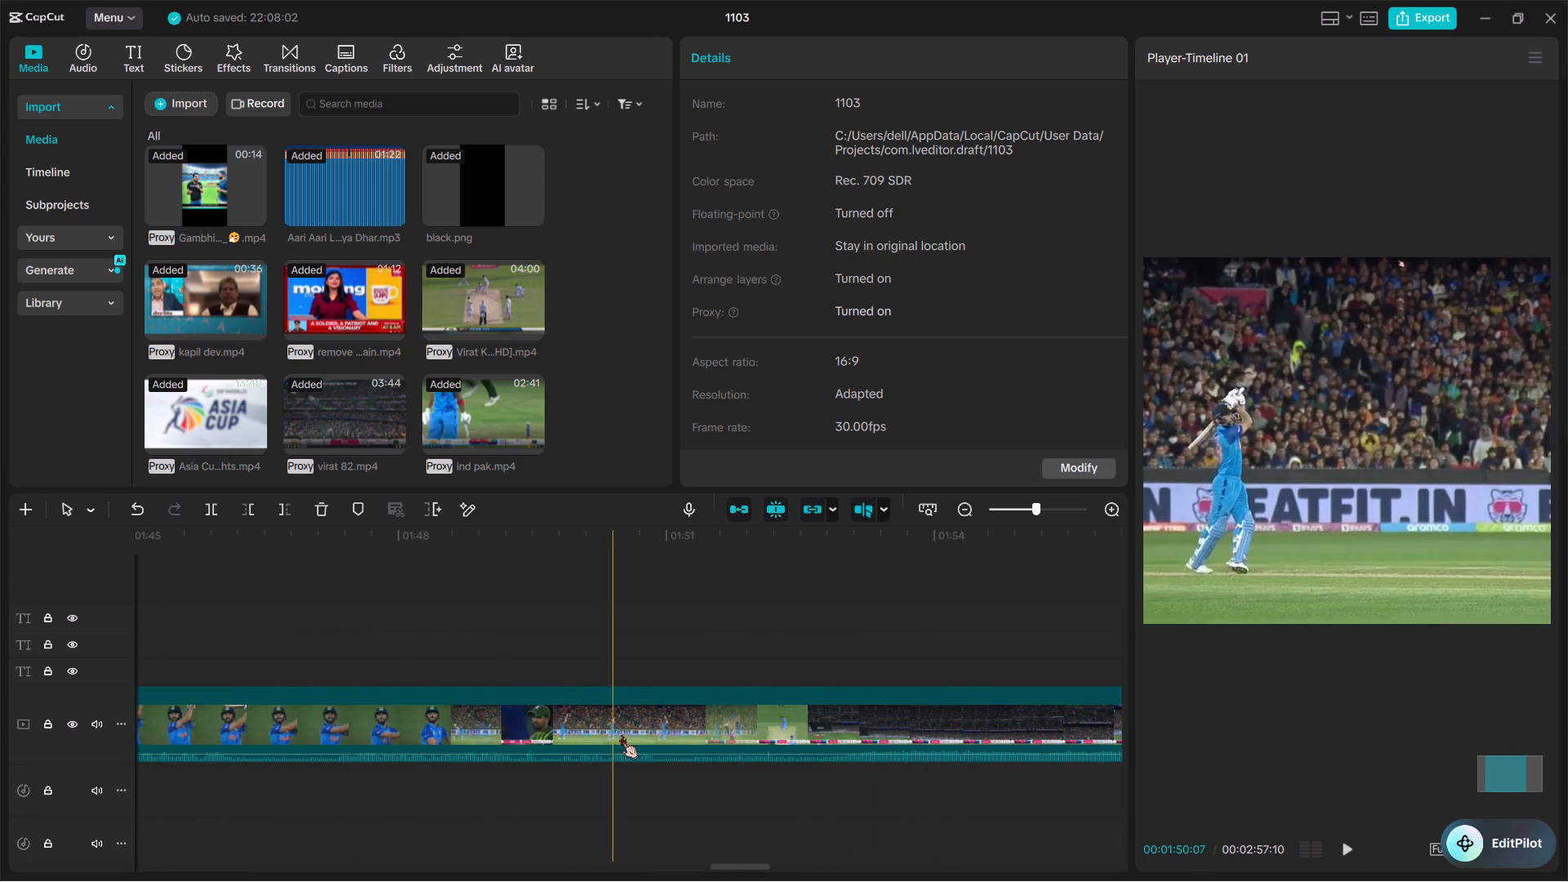
pyautogui.hscroll(-1, 844, 743)
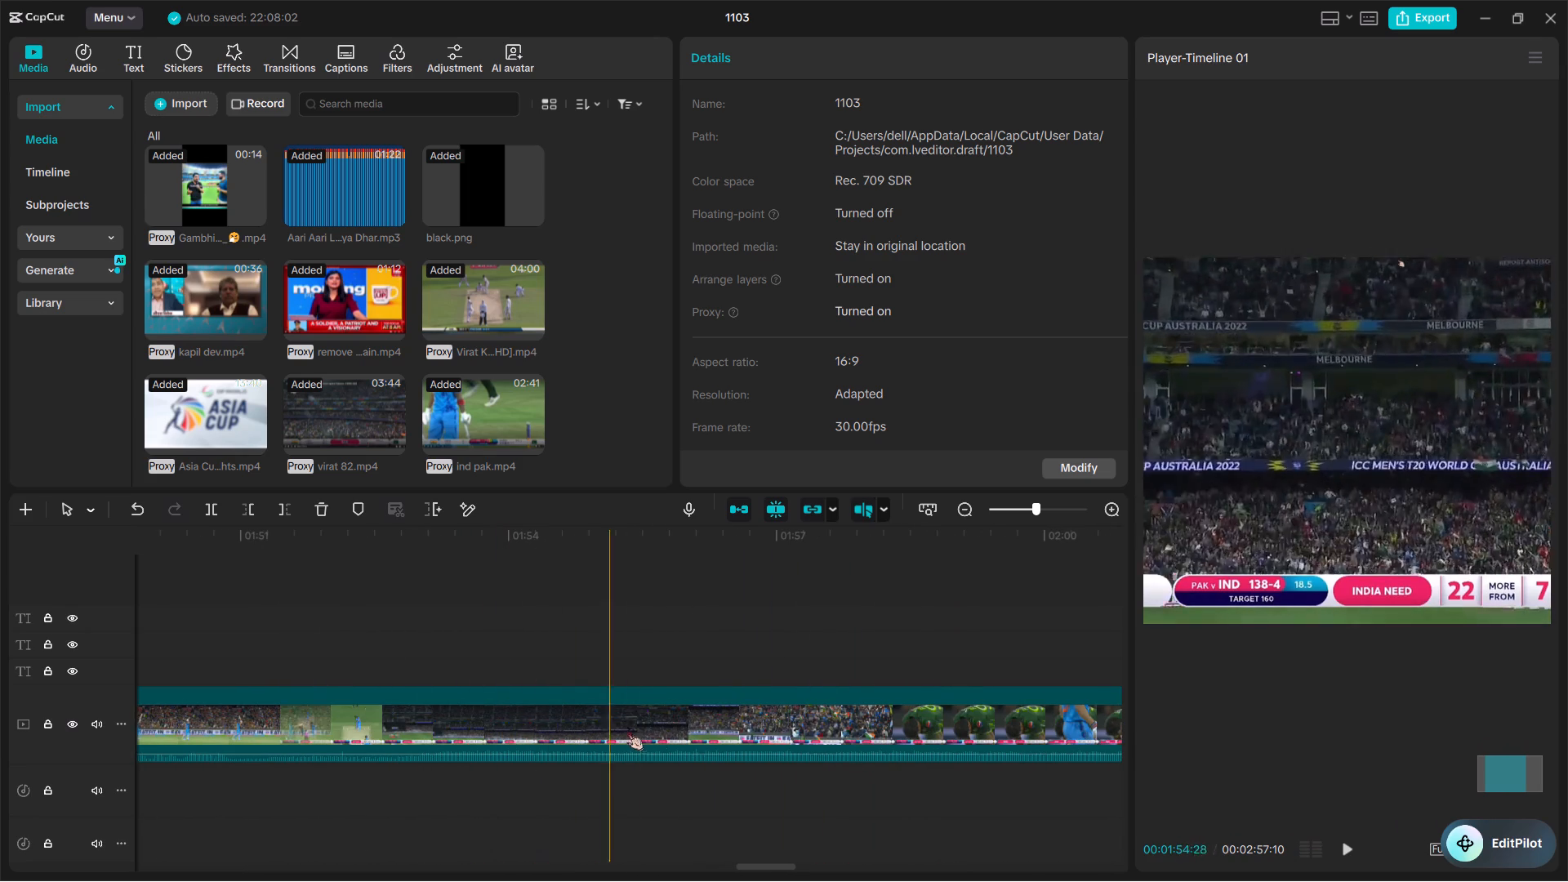
pyautogui.hscroll(1, 743, 733)
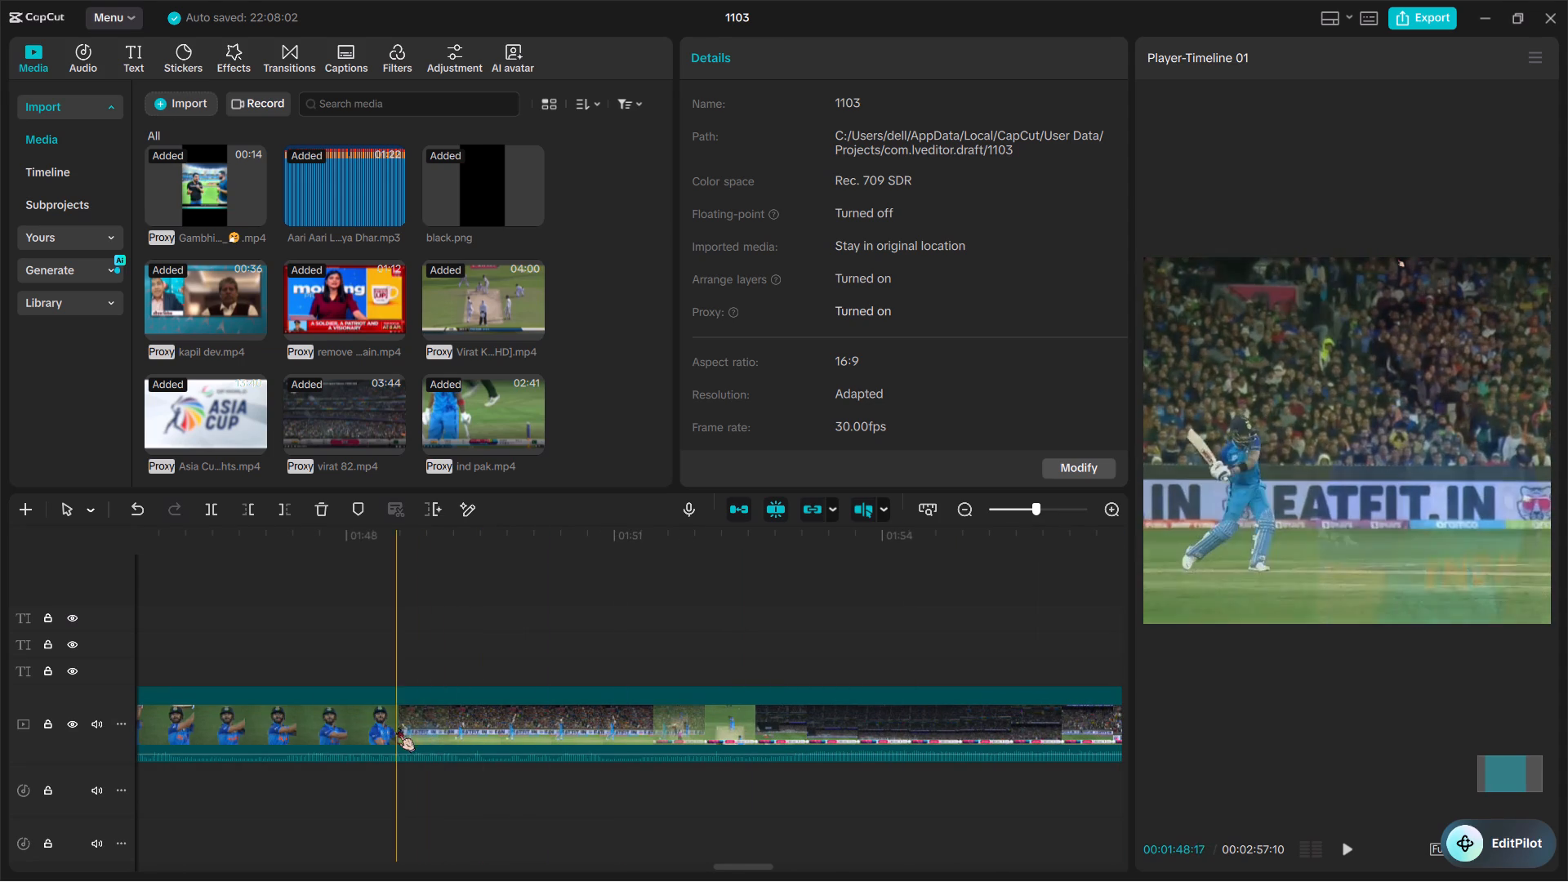
pyautogui.hscroll(1, 508, 726)
pyautogui.press('space')
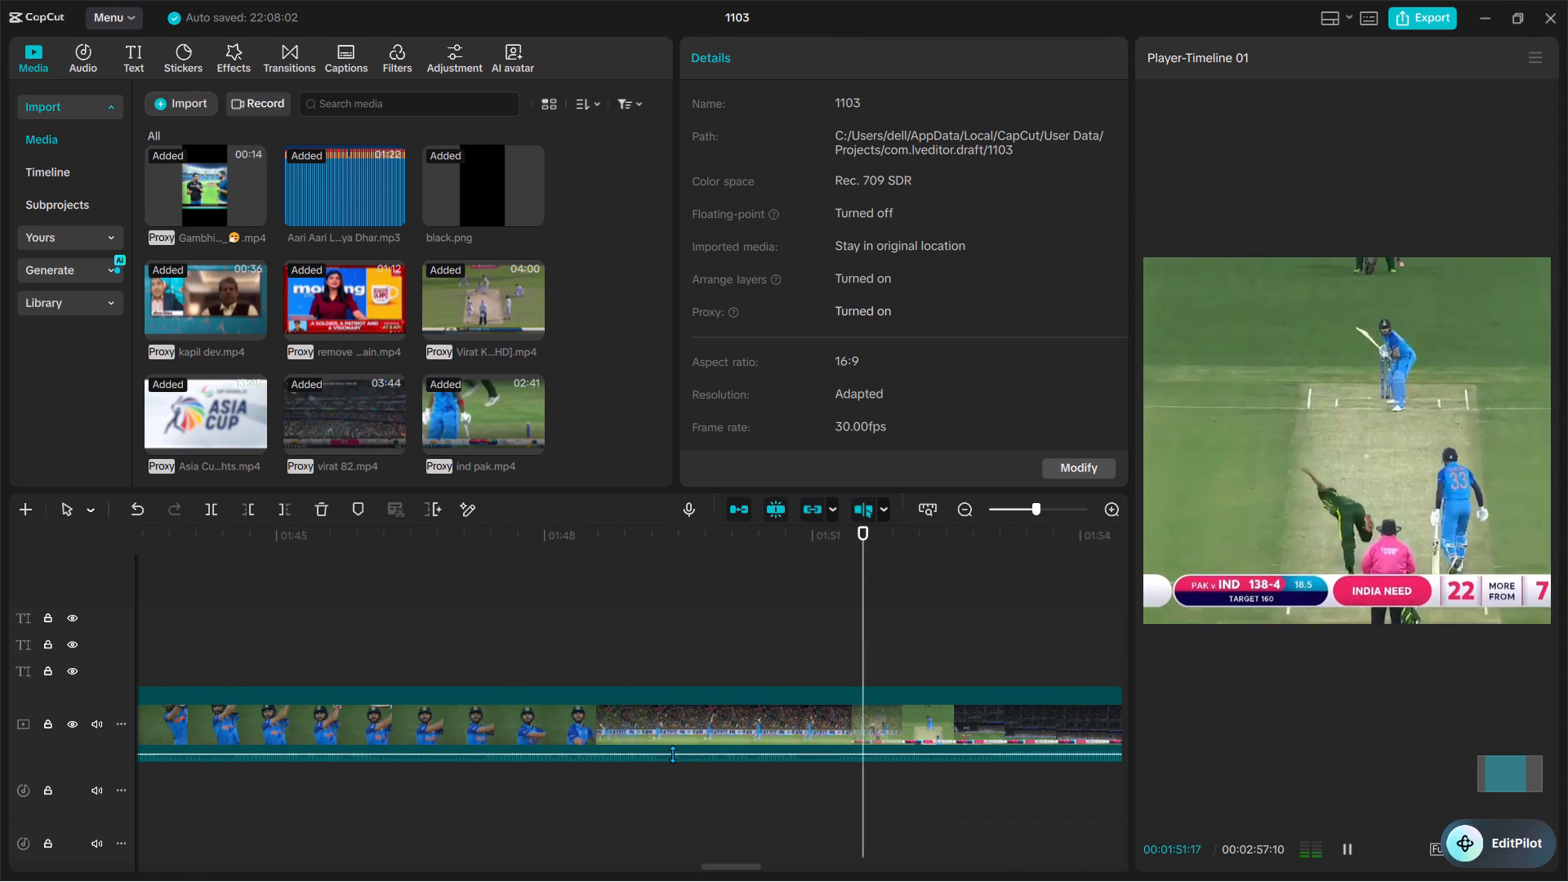
pyautogui.press('space')
pyautogui.scroll(11, 672, 754)
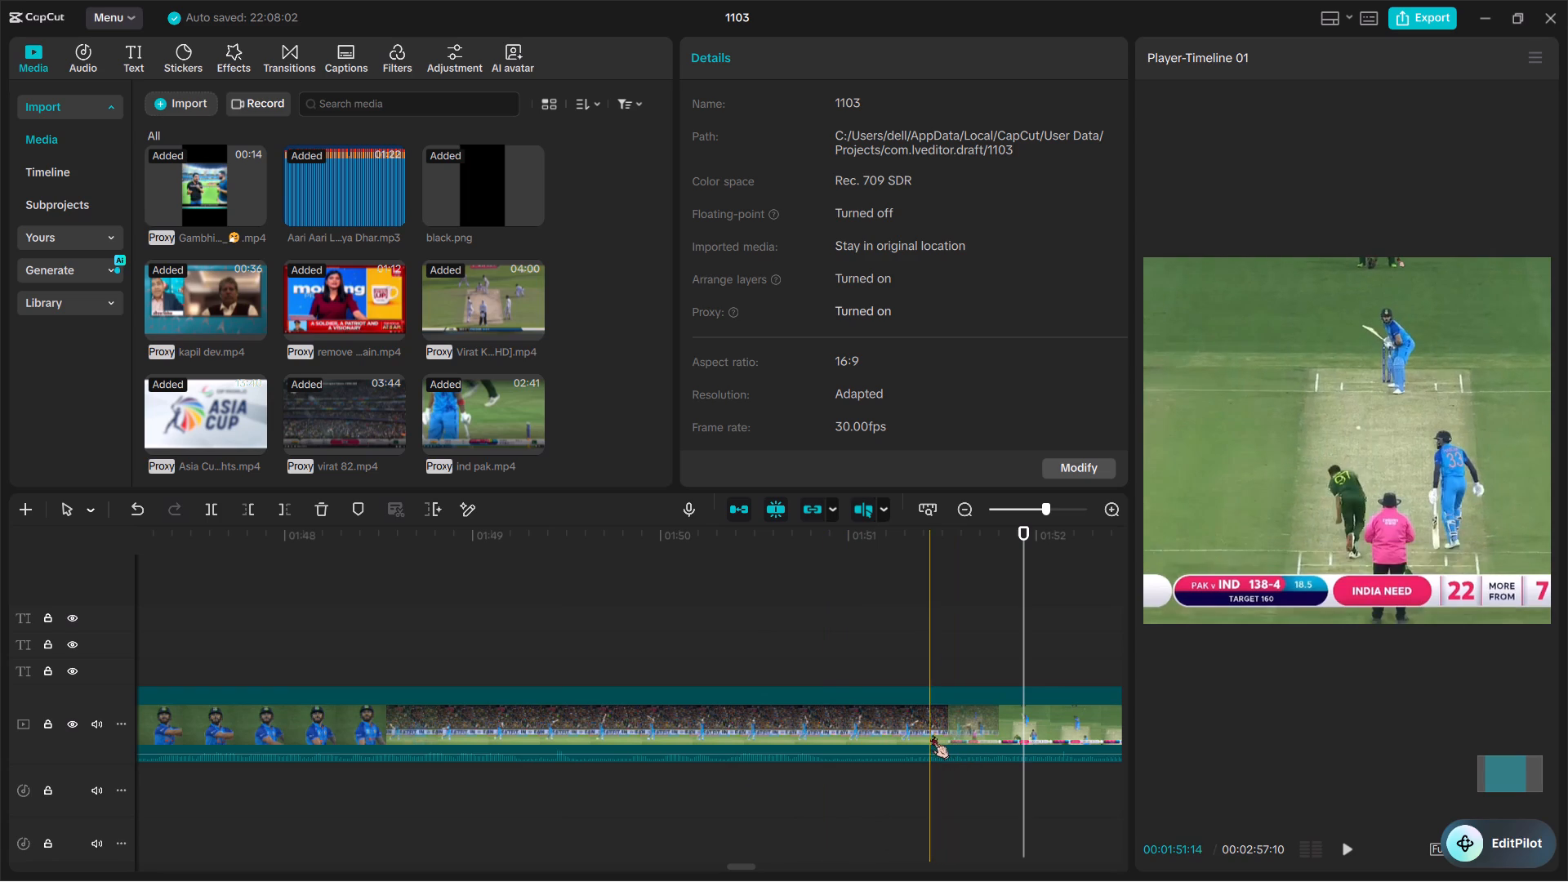
pyautogui.hotkey('ctrl', 'b')
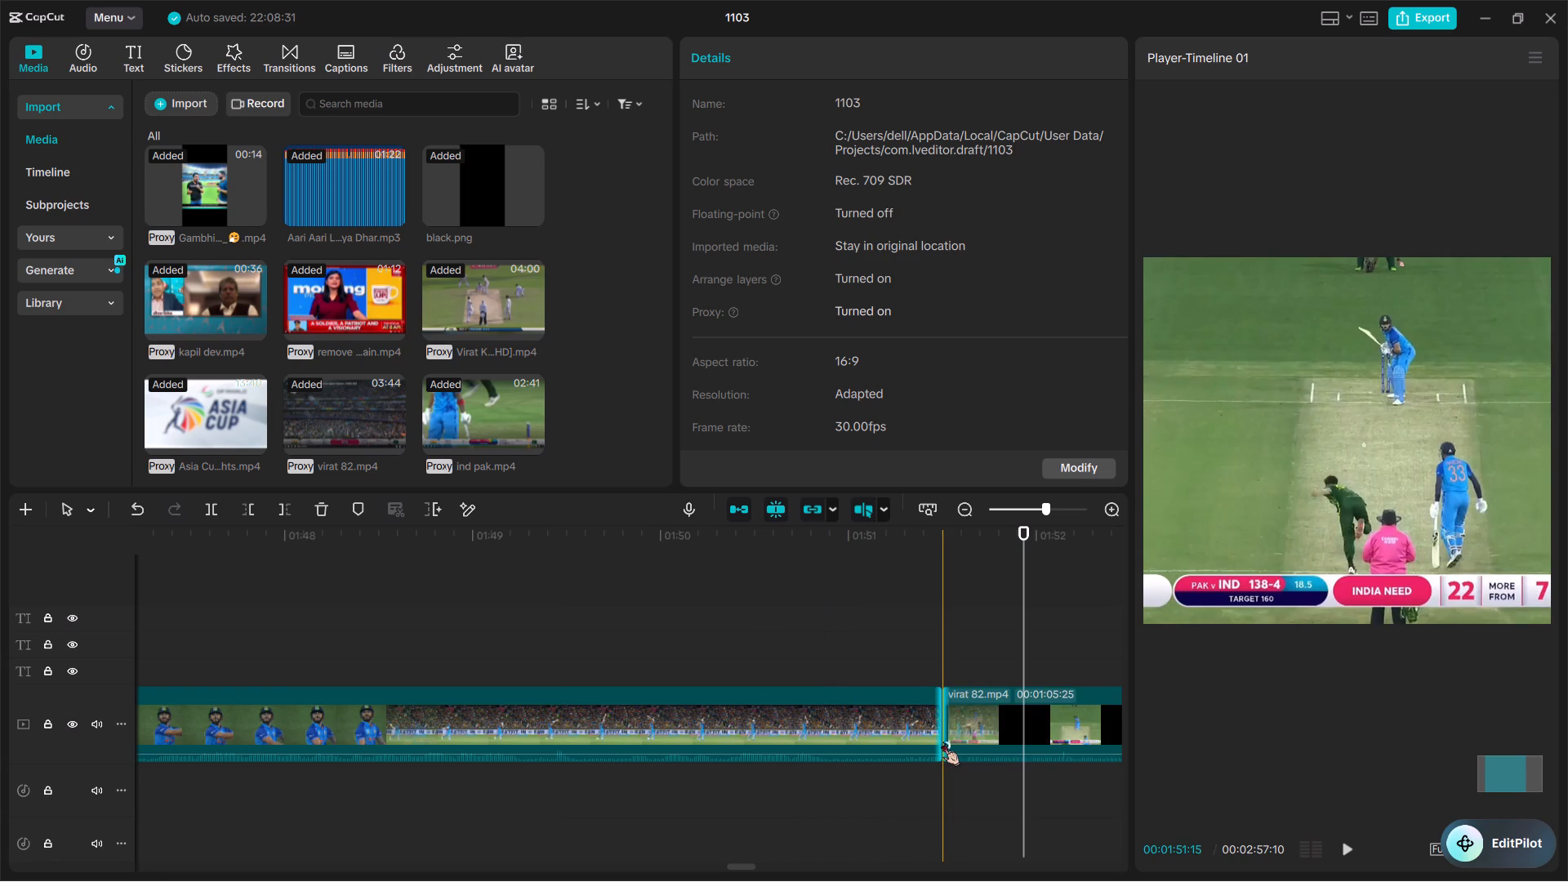
# Delete the virat 82.mp4 segment between Kohli's 132-4 shot and his 138-4 shot.
pyautogui.click(813, 726)
pyautogui.press('\\')
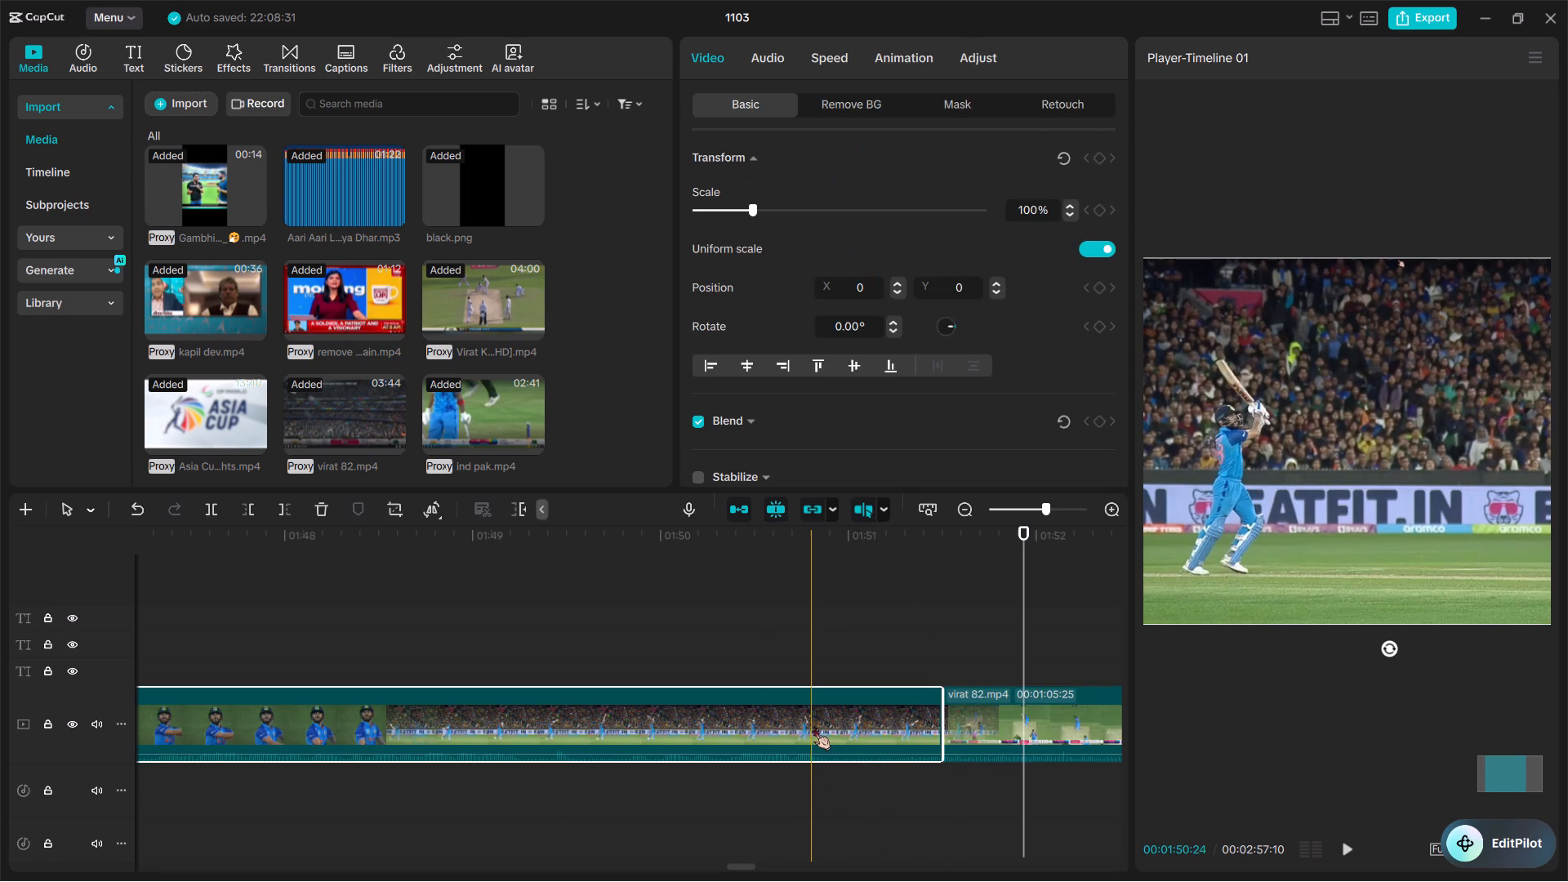
pyautogui.press('BackSpace')
# Delete the 00:00:24:12 virat 82.mp4 segment between the 125-4 shot and the 132-4 shot.
pyautogui.hscroll(1, 813, 726)
pyautogui.keyDown('ctrl'); pyautogui.scroll(-7, 813, 726); pyautogui.keyUp('ctrl')
pyautogui.hscroll(1, 813, 726)
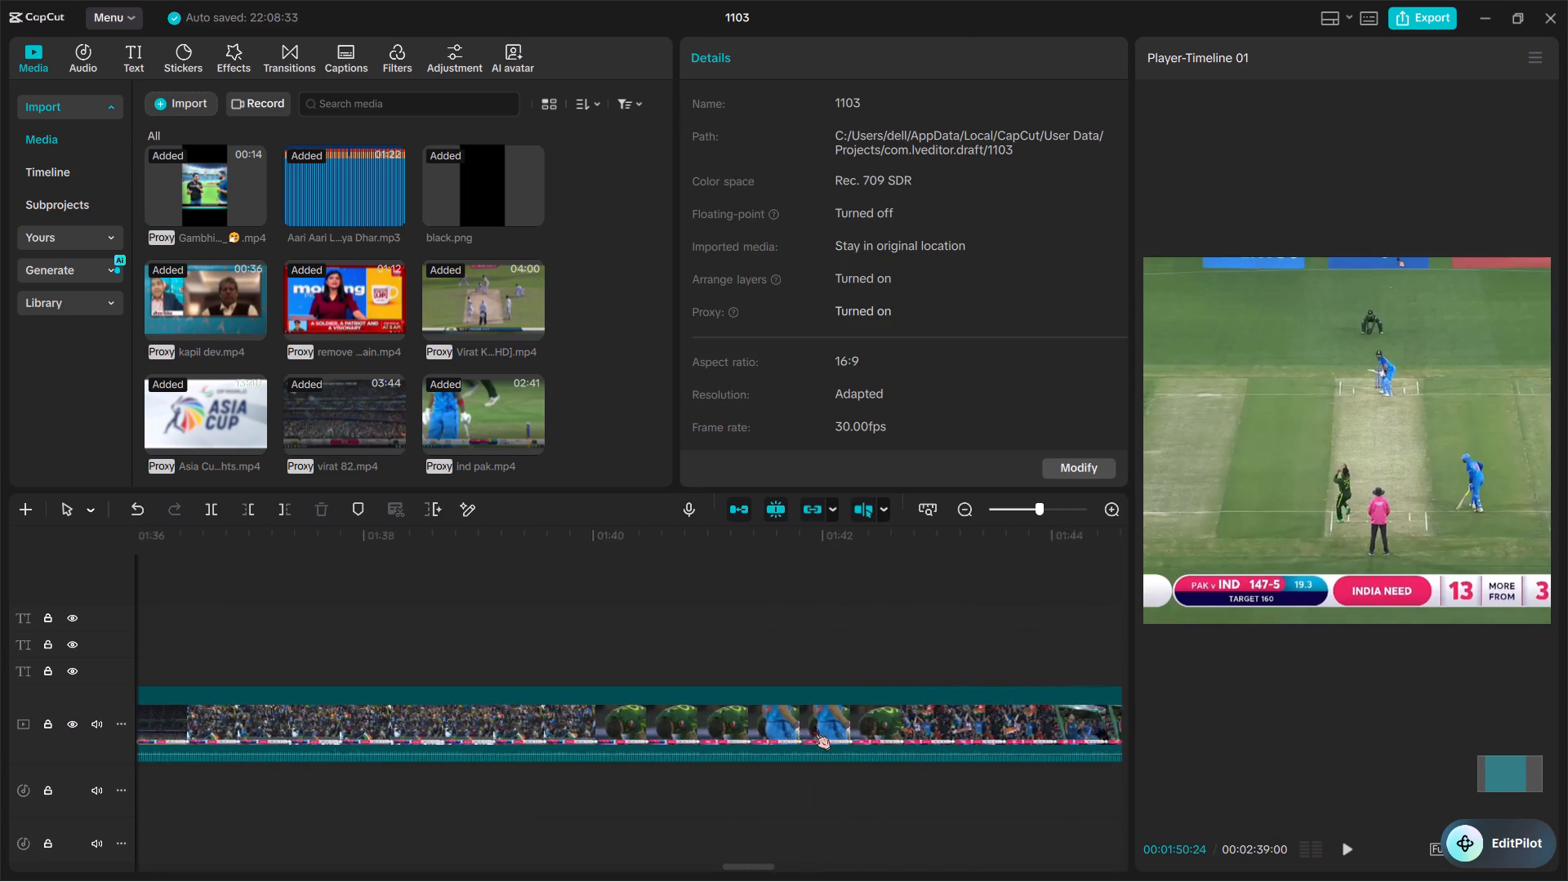
pyautogui.hscroll(1, 813, 726)
pyautogui.keyDown('ctrl'); pyautogui.scroll(-6, 813, 726); pyautogui.keyUp('ctrl')
pyautogui.hscroll(1, 813, 726)
pyautogui.hscroll(1, 621, 733)
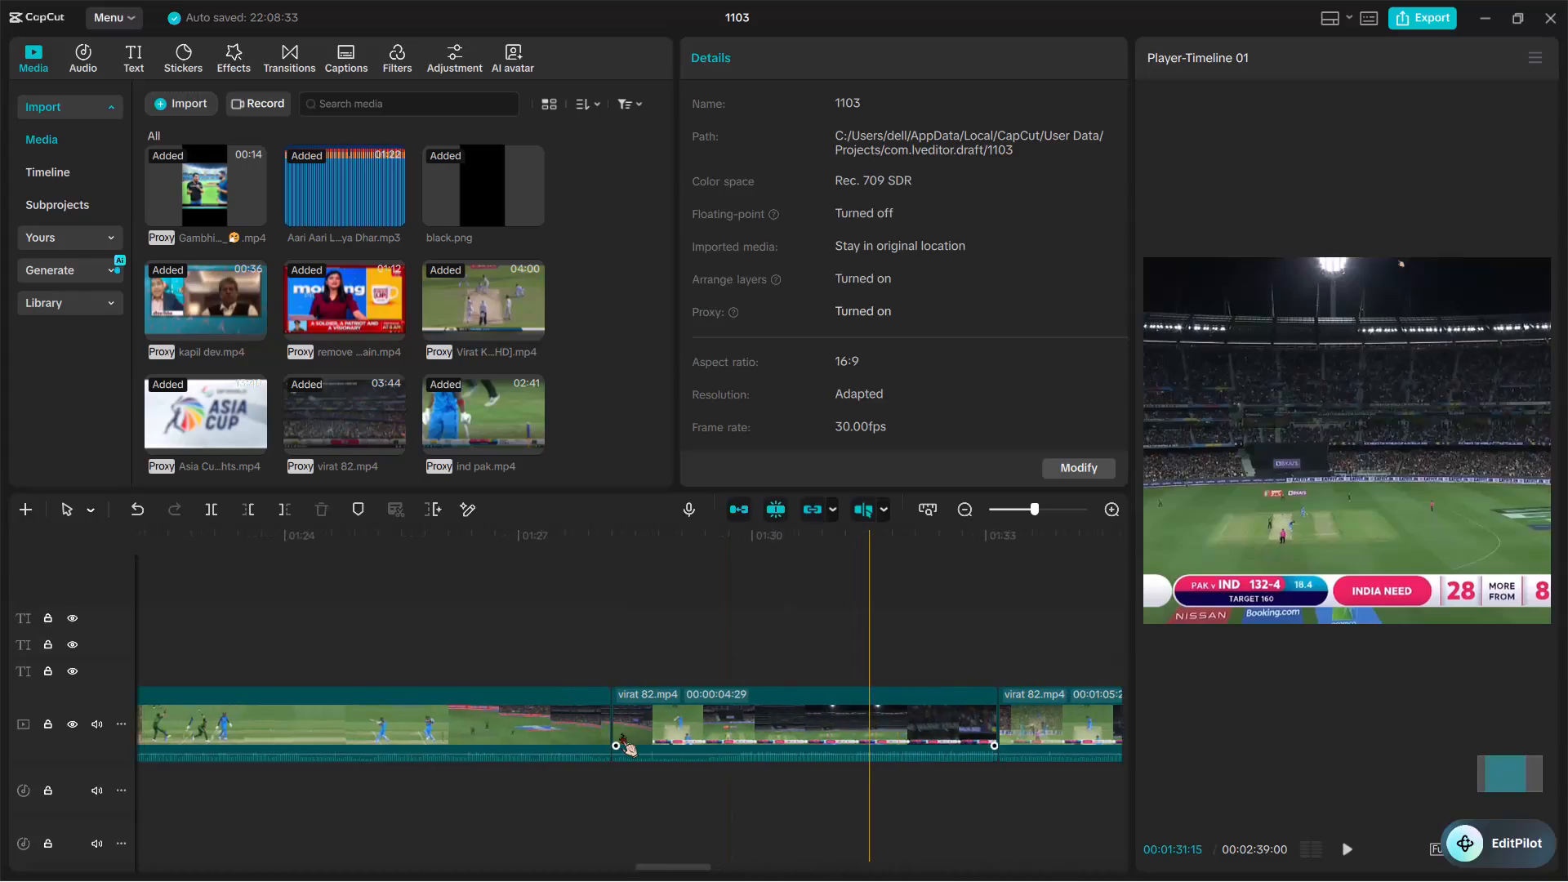
pyautogui.hscroll(1, 621, 733)
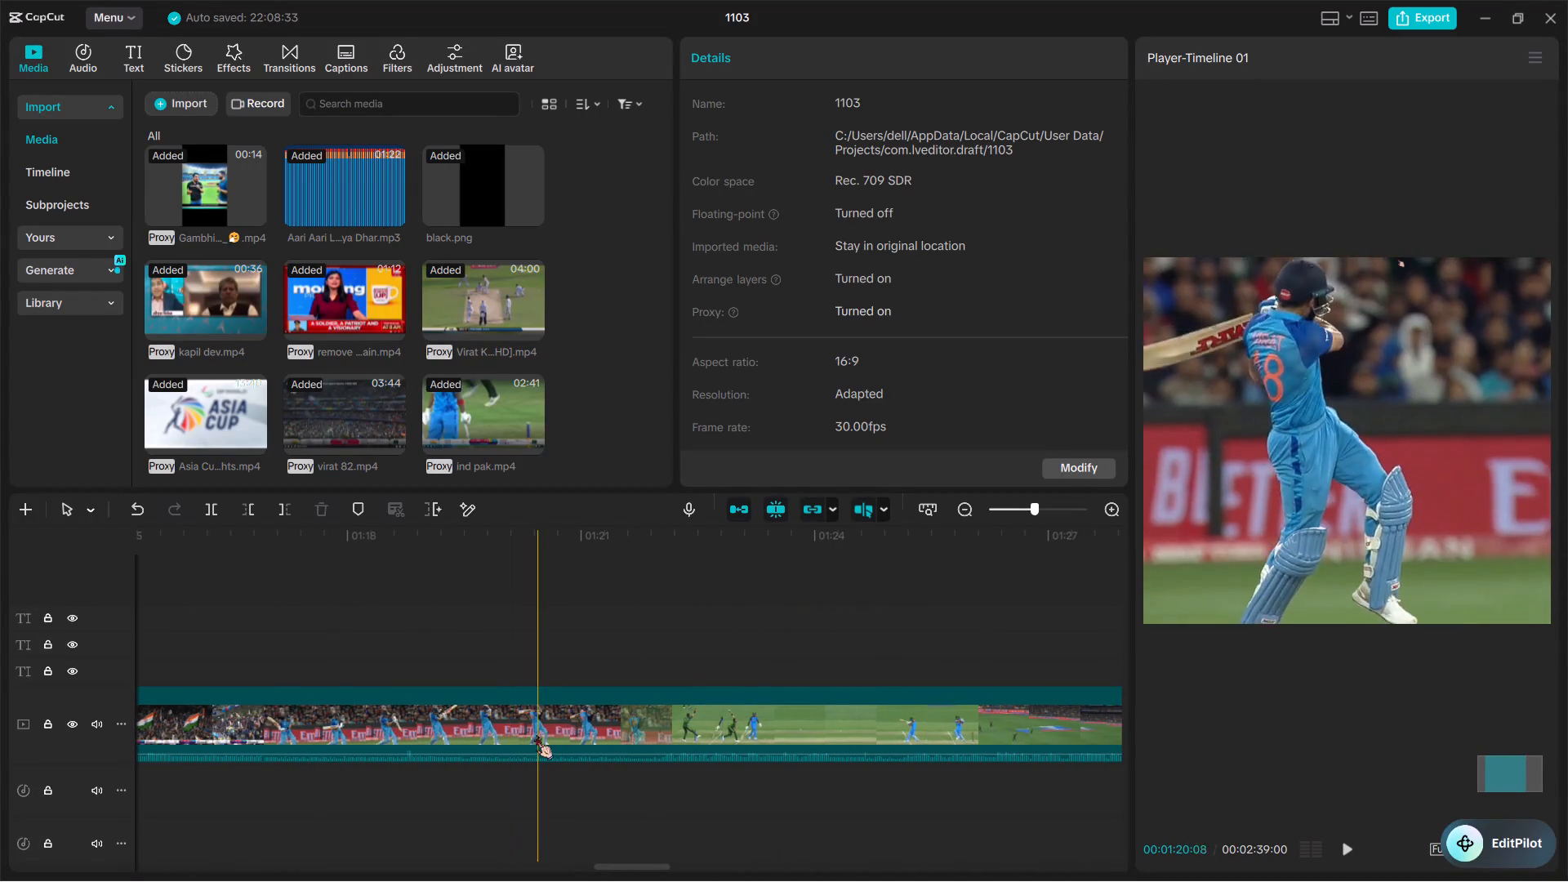
pyautogui.hscroll(1, 671, 733)
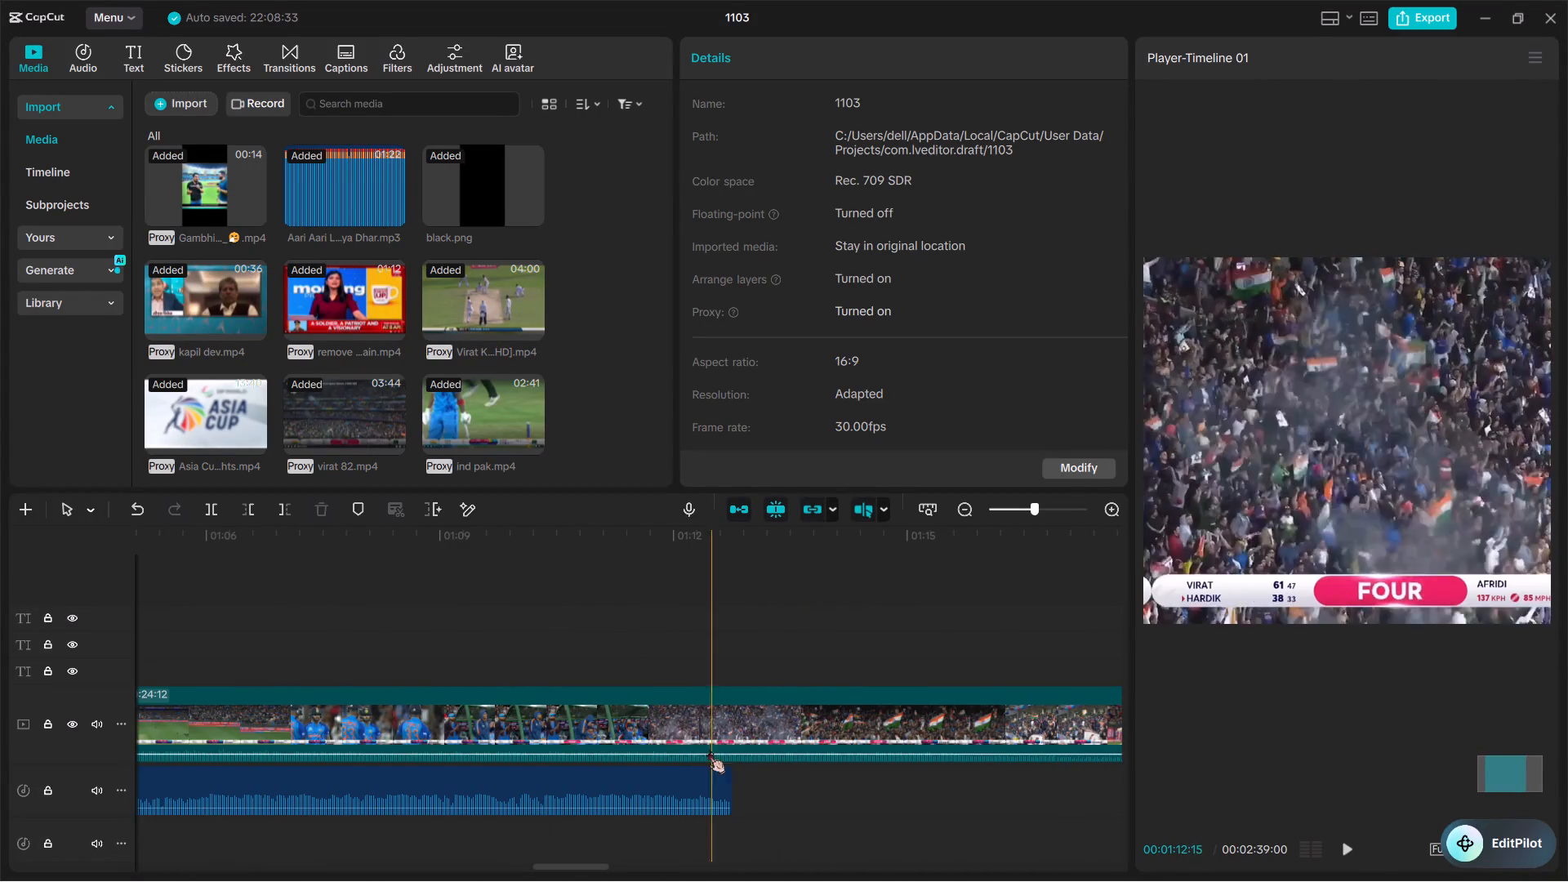
pyautogui.click(647, 715)
pyautogui.hscroll(-1, 647, 715)
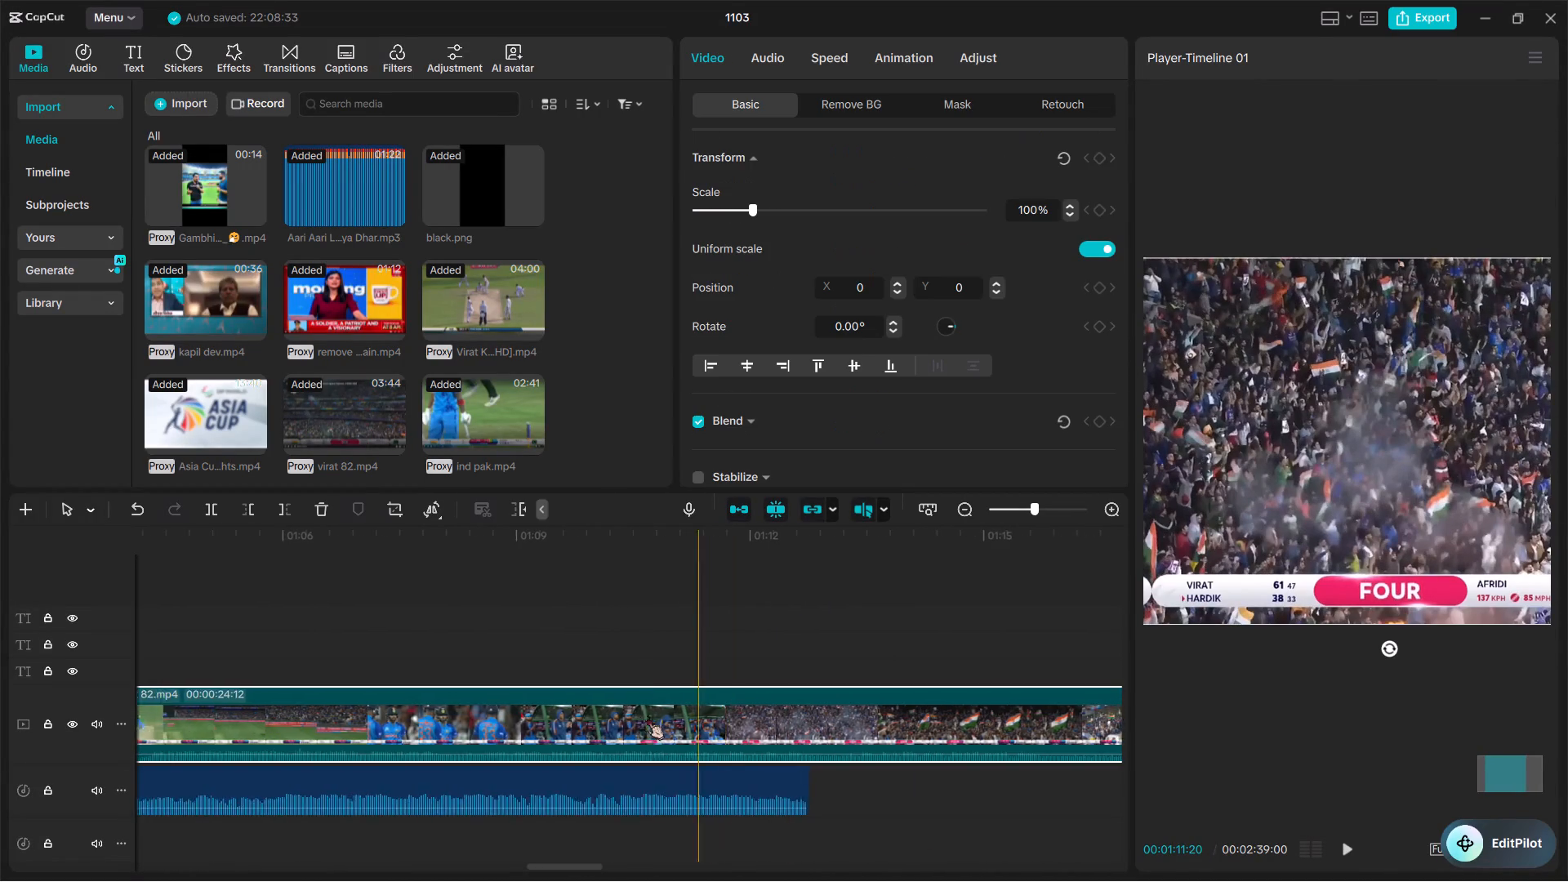
pyautogui.hscroll(-2, 647, 715)
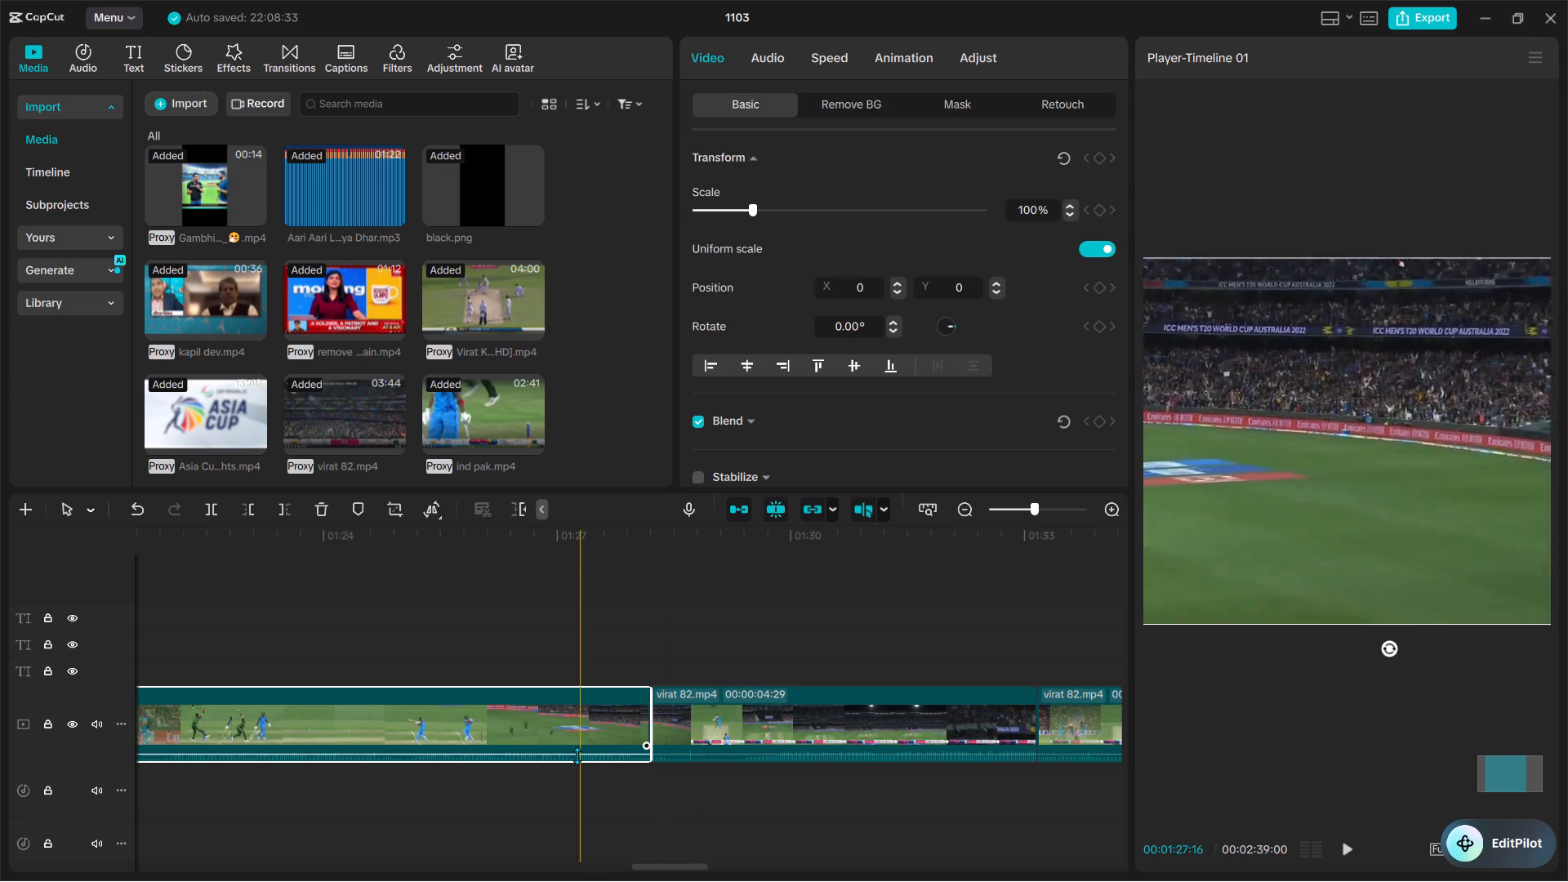
pyautogui.press('BackSpace')
# Play back the sequence through the 132-4 shot into the start of the 138-4 shot.
pyautogui.hscroll(1, 577, 755)
pyautogui.keyDown('ctrl'); pyautogui.scroll(-5, 577, 755); pyautogui.keyUp('ctrl')
pyautogui.hscroll(1, 577, 755)
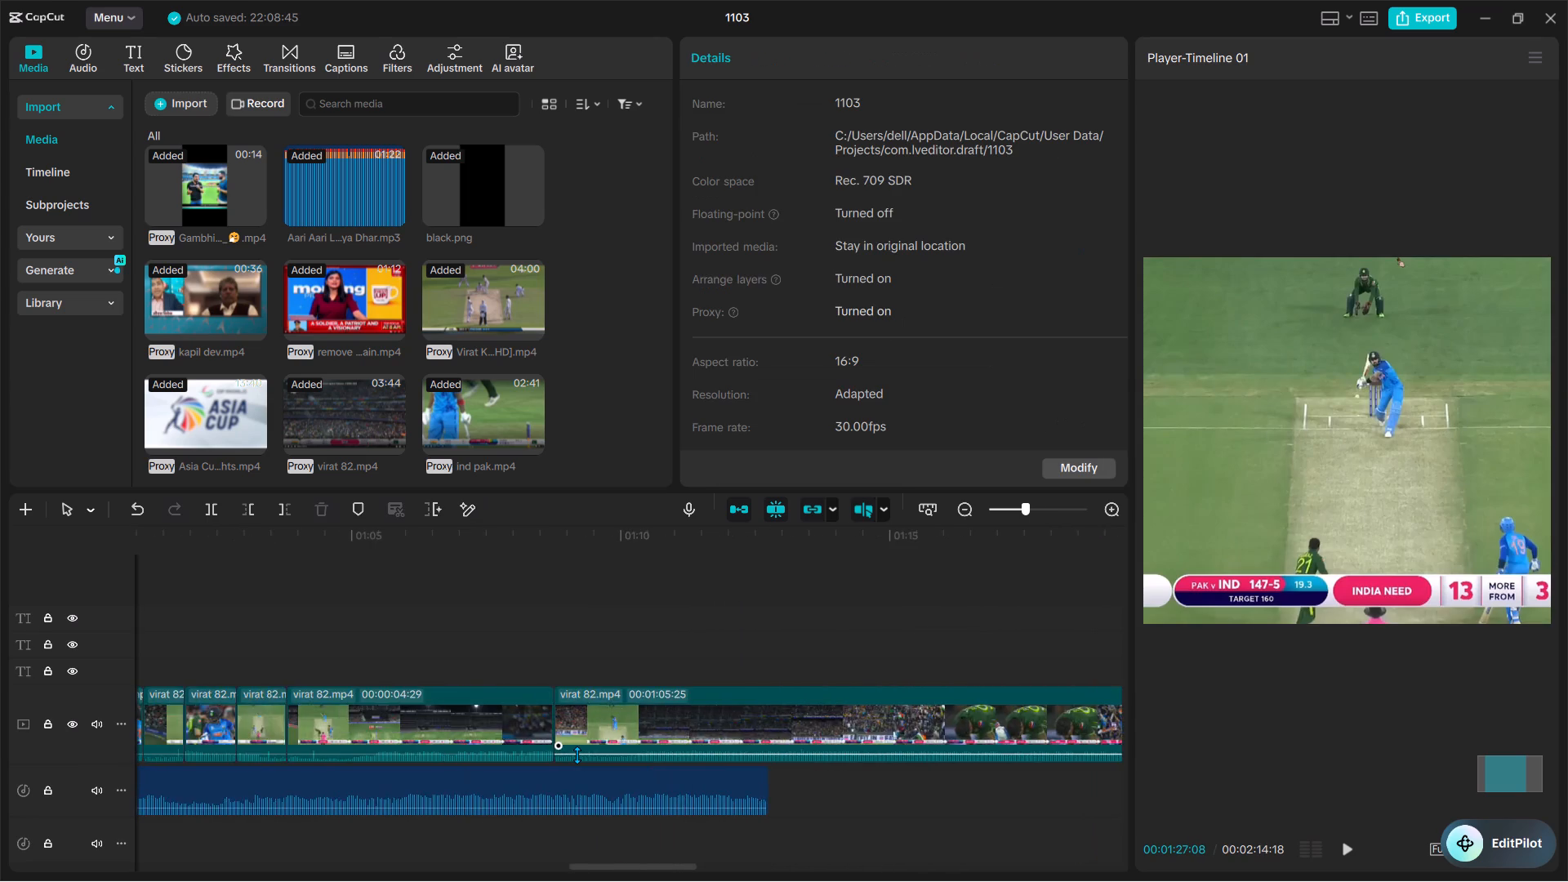
pyautogui.keyDown('ctrl'); pyautogui.scroll(-4, 577, 755); pyautogui.keyUp('ctrl')
pyautogui.hscroll(-1, 604, 742)
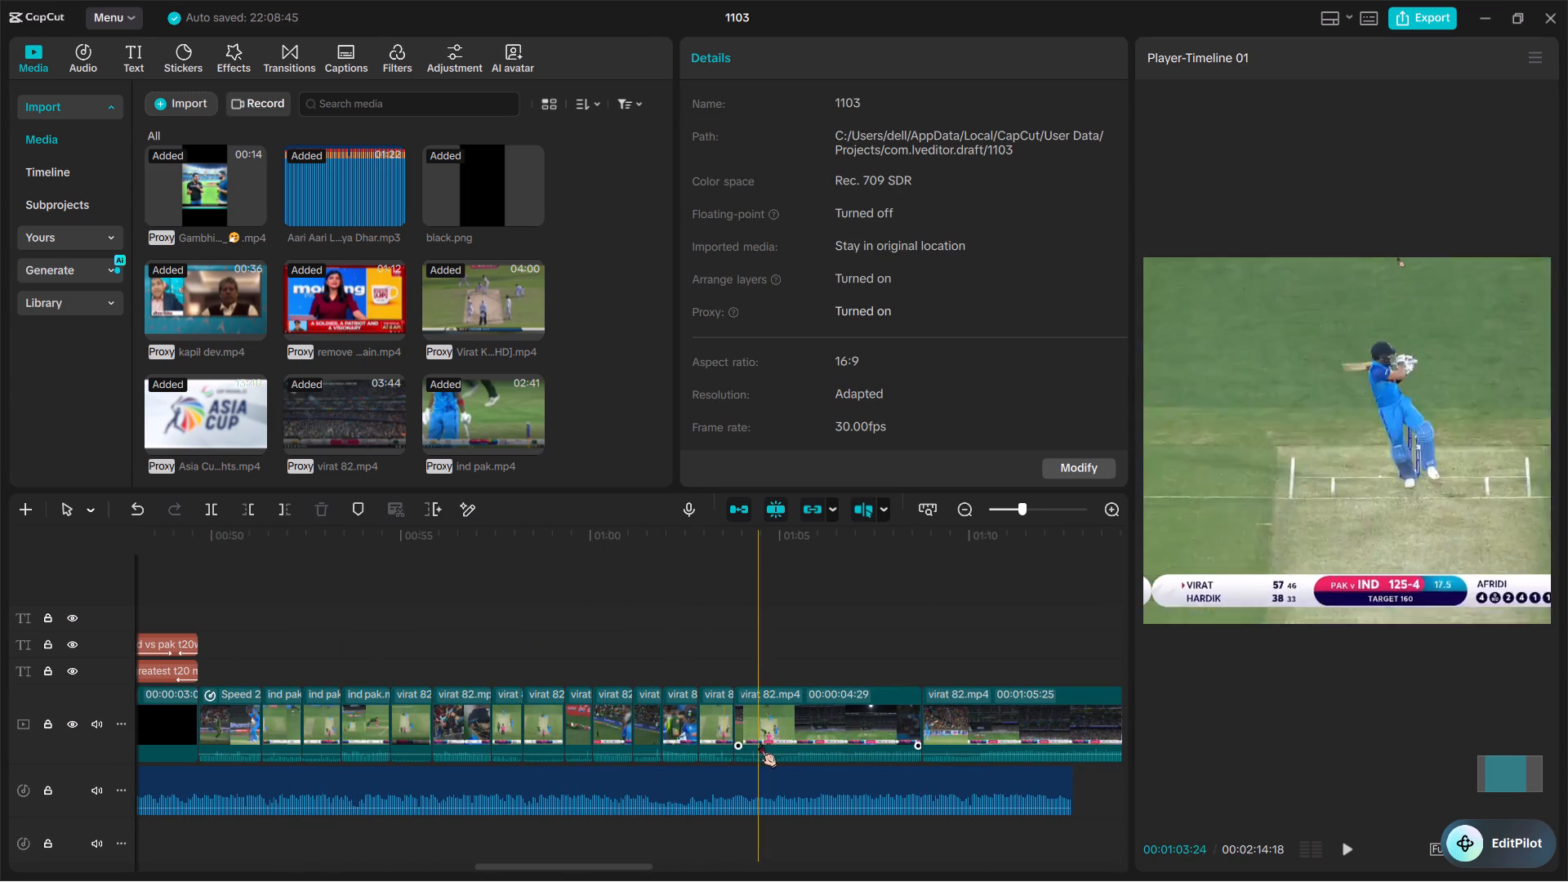
pyautogui.hscroll(-1, 761, 743)
pyautogui.press('space')
pyautogui.hscroll(-1, 686, 733)
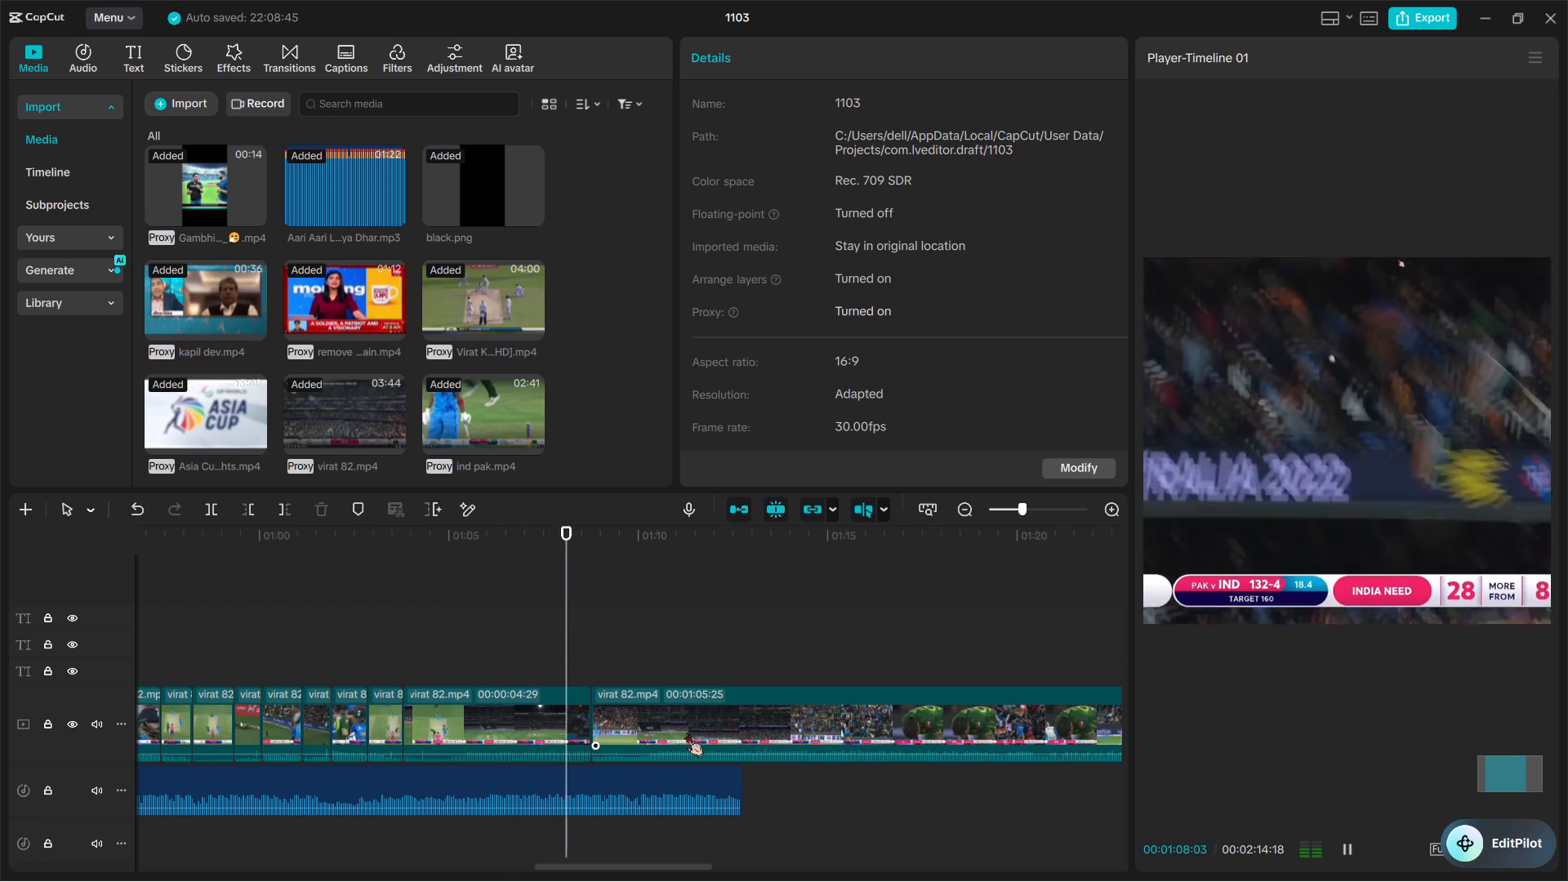
pyautogui.hscroll(-1, 686, 733)
pyautogui.press('space')
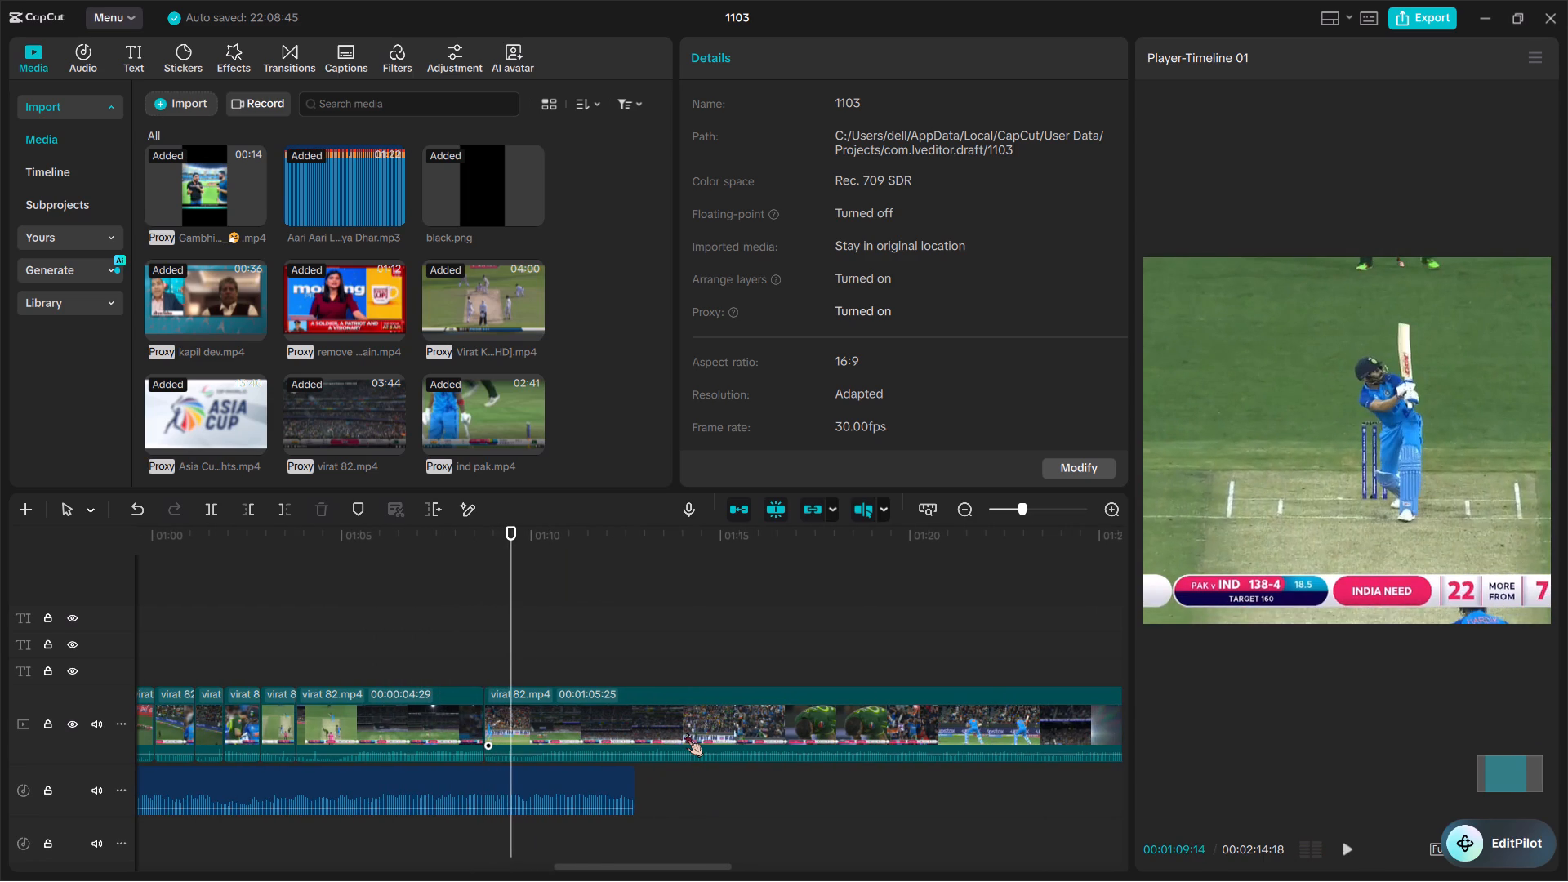
# Trim the 138-4 clip's start up to 00:01:08:28, split it at 00:01:09:14 during Kohli's shot, and play past the cut.
pyautogui.keyDown('ctrl'); pyautogui.scroll(11, 686, 733); pyautogui.keyUp('ctrl')
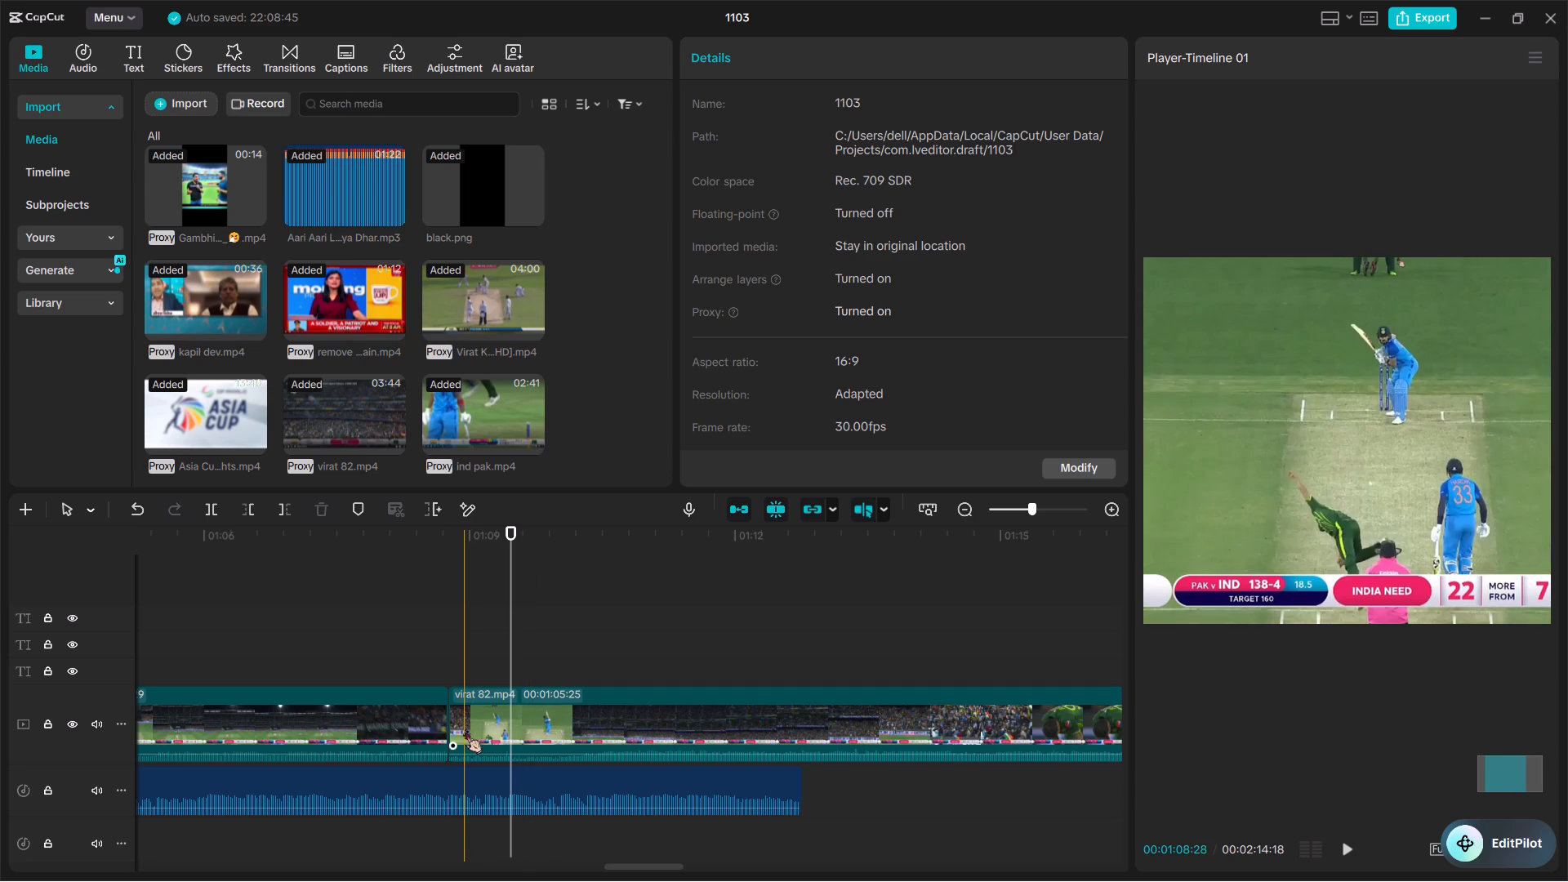
pyautogui.press('q')
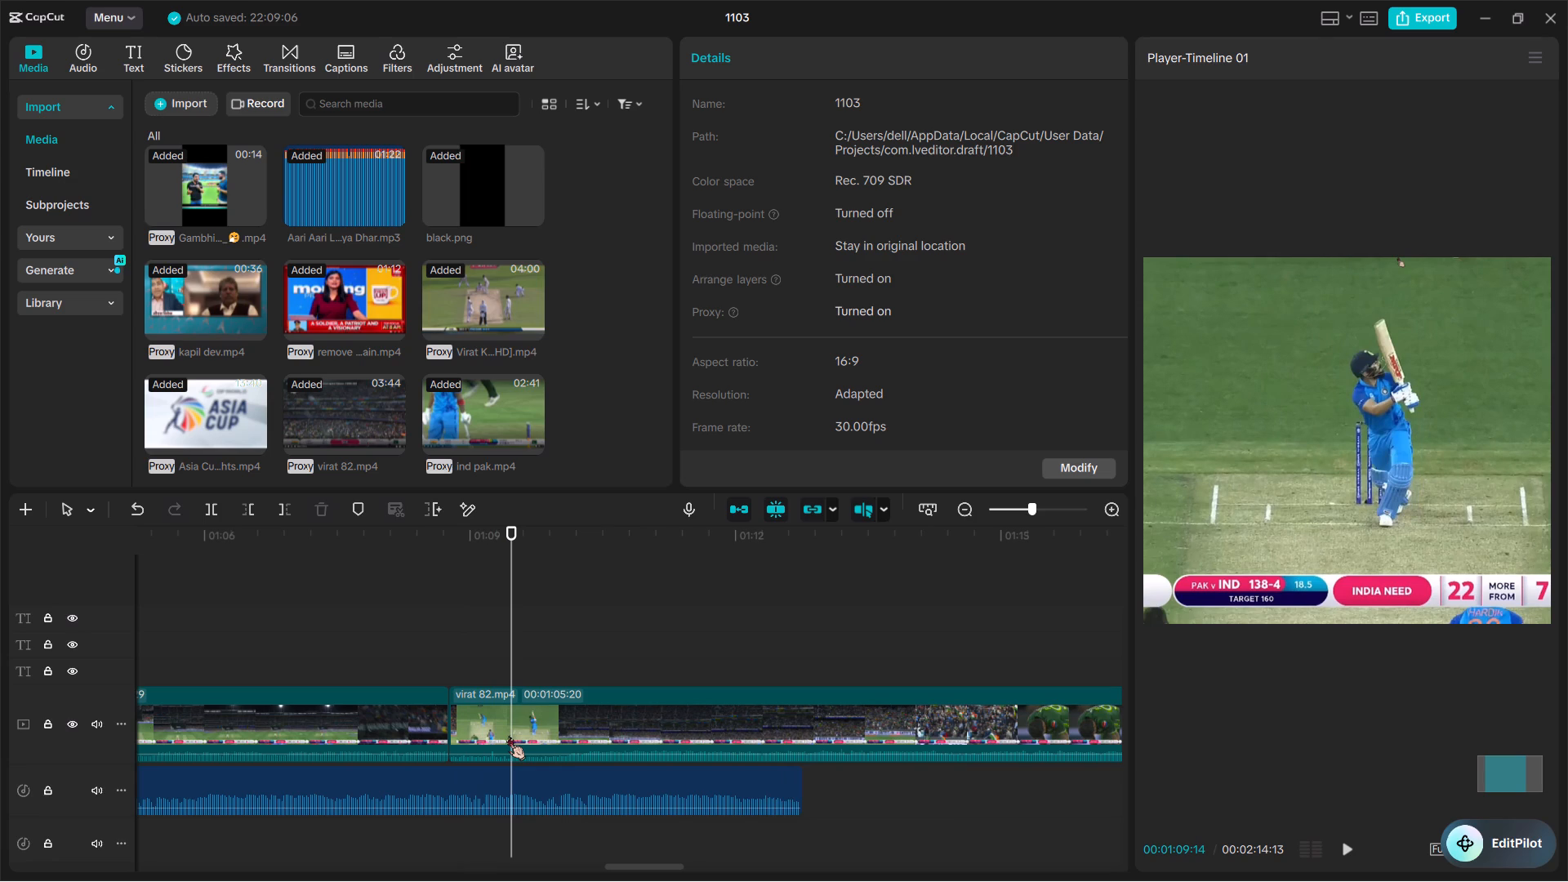
pyautogui.hotkey('ctrl', 'b')
pyautogui.press('space')
pyautogui.press('space')
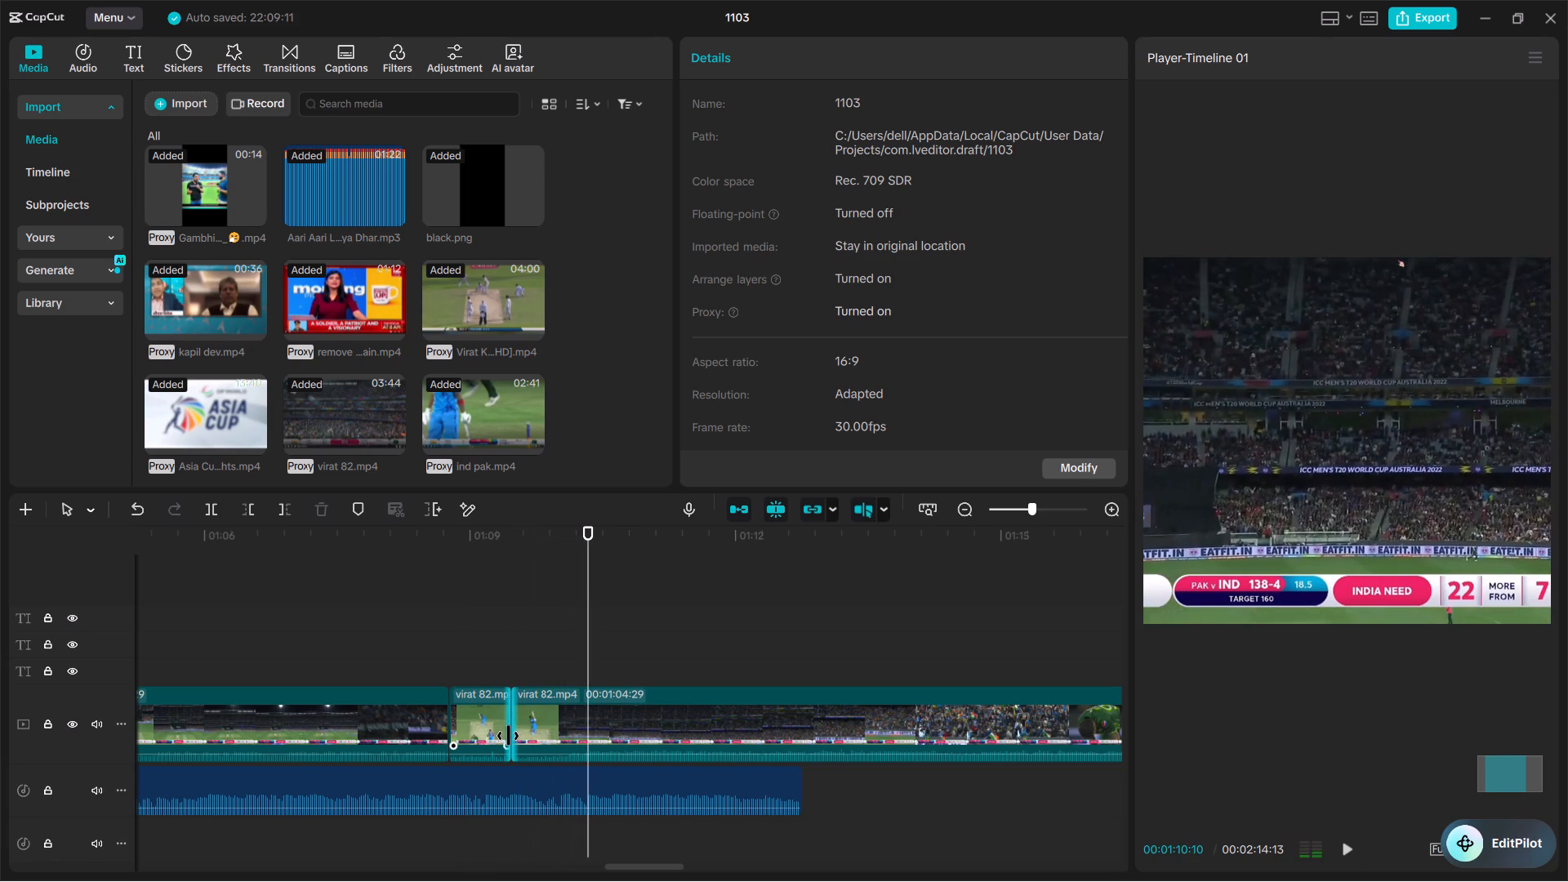
# Isolate Kohli's shot at 147-5 in virat 82.mp4 with splits at 00:01:26:17 and about 00:01:27:20.
pyautogui.hscroll(-1, 804, 757)
pyautogui.hscroll(-1, 905, 742)
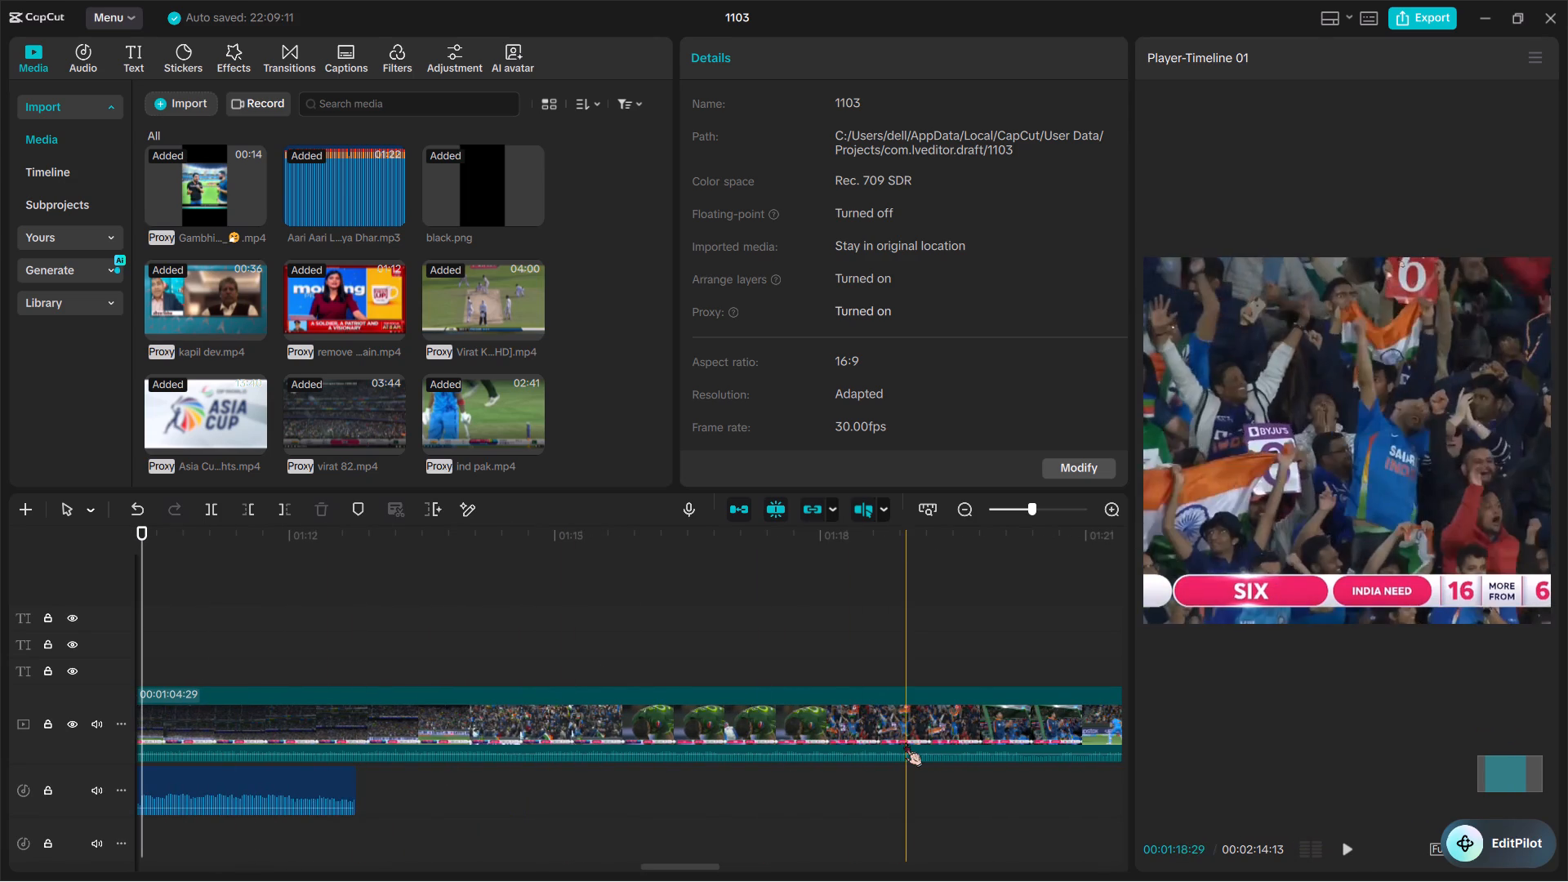
pyautogui.hscroll(-1, 875, 740)
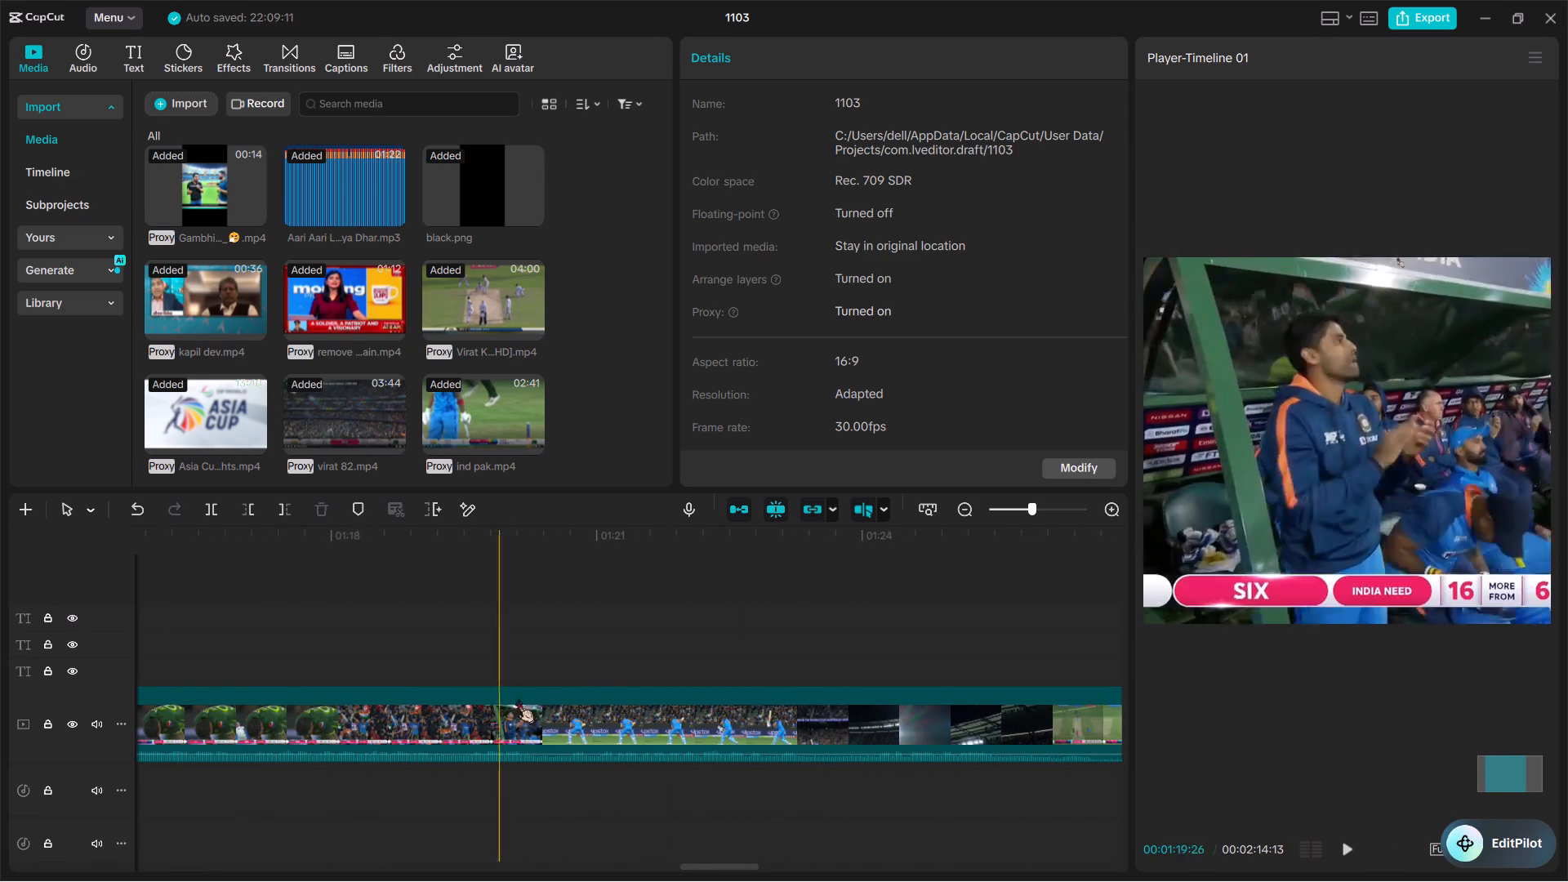
pyautogui.hscroll(-1, 955, 719)
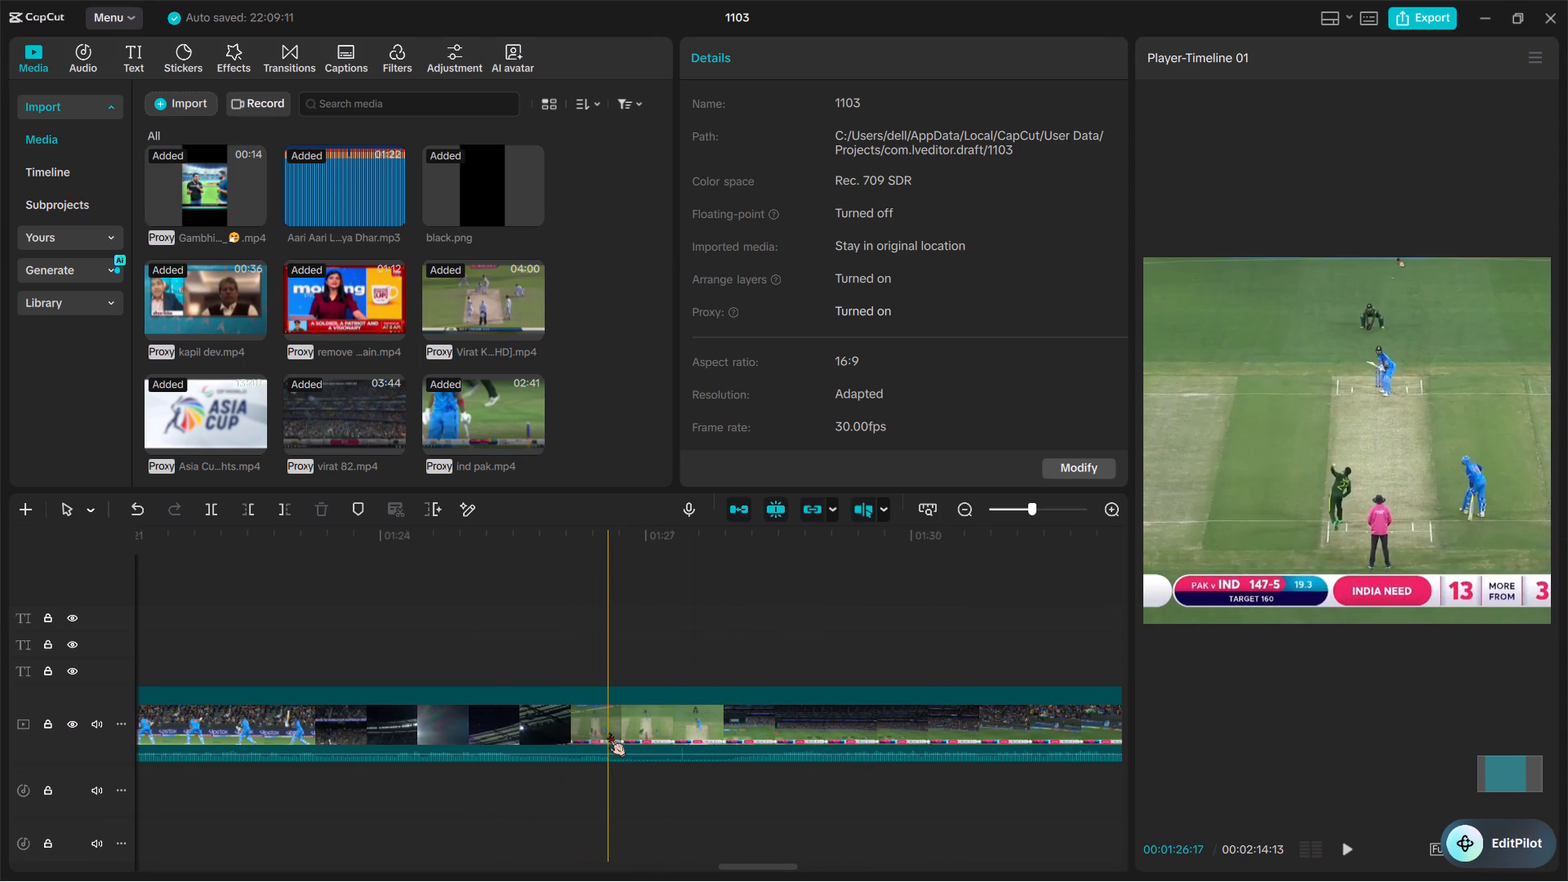
pyautogui.hotkey('ctrl', 'b')
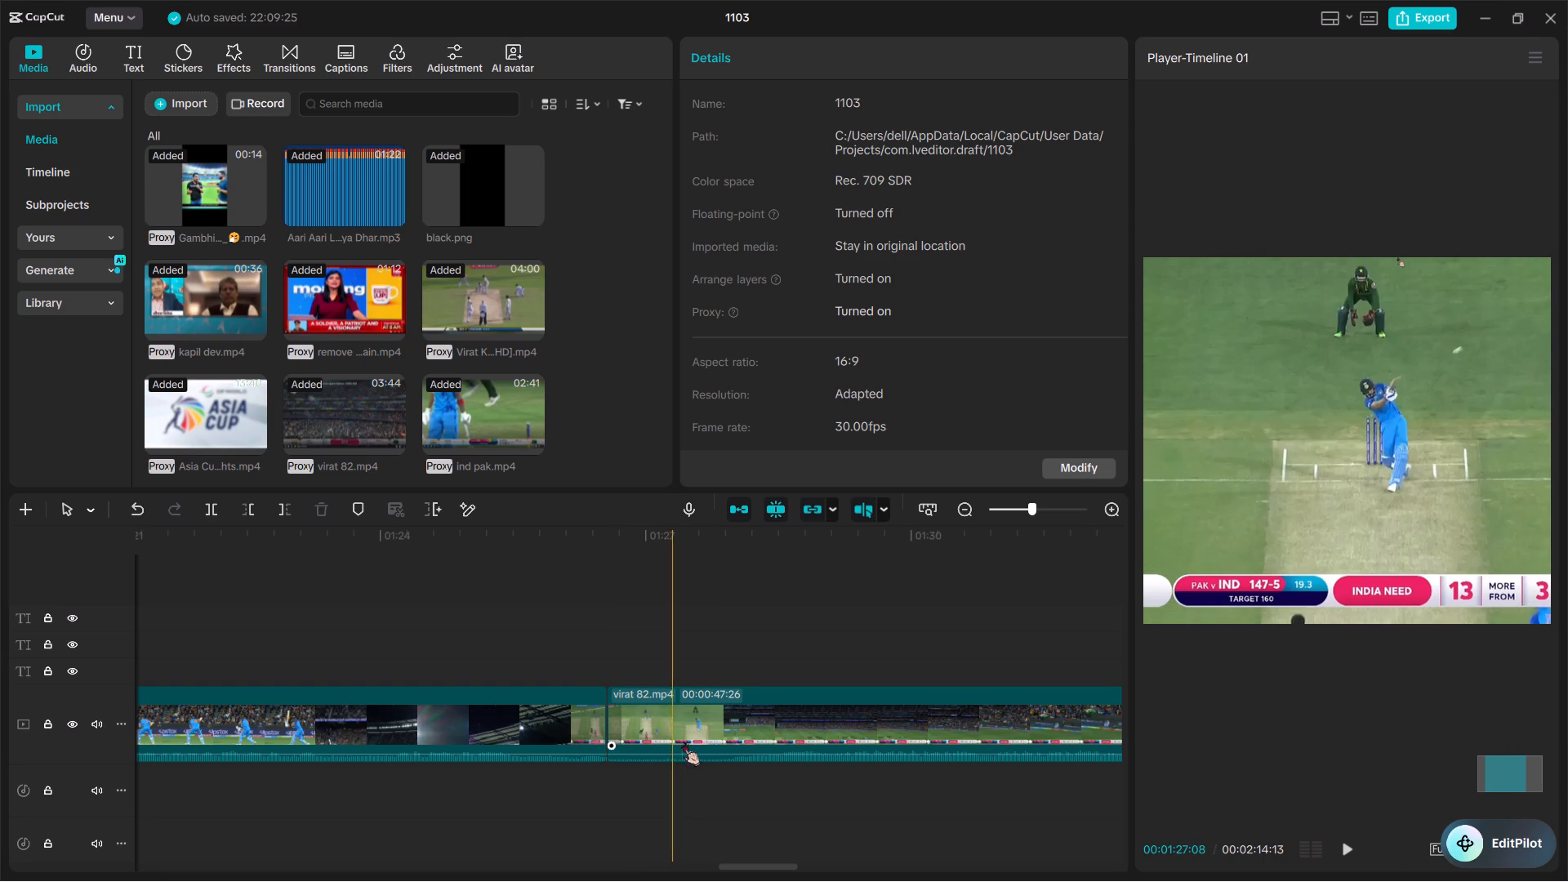
pyautogui.hotkey('ctrl', 'b')
# Check the footage following the 147-5 shot and delete that remaining 00:00:46:23 virat 82.mp4 segment.
pyautogui.hscroll(-1, 973, 730)
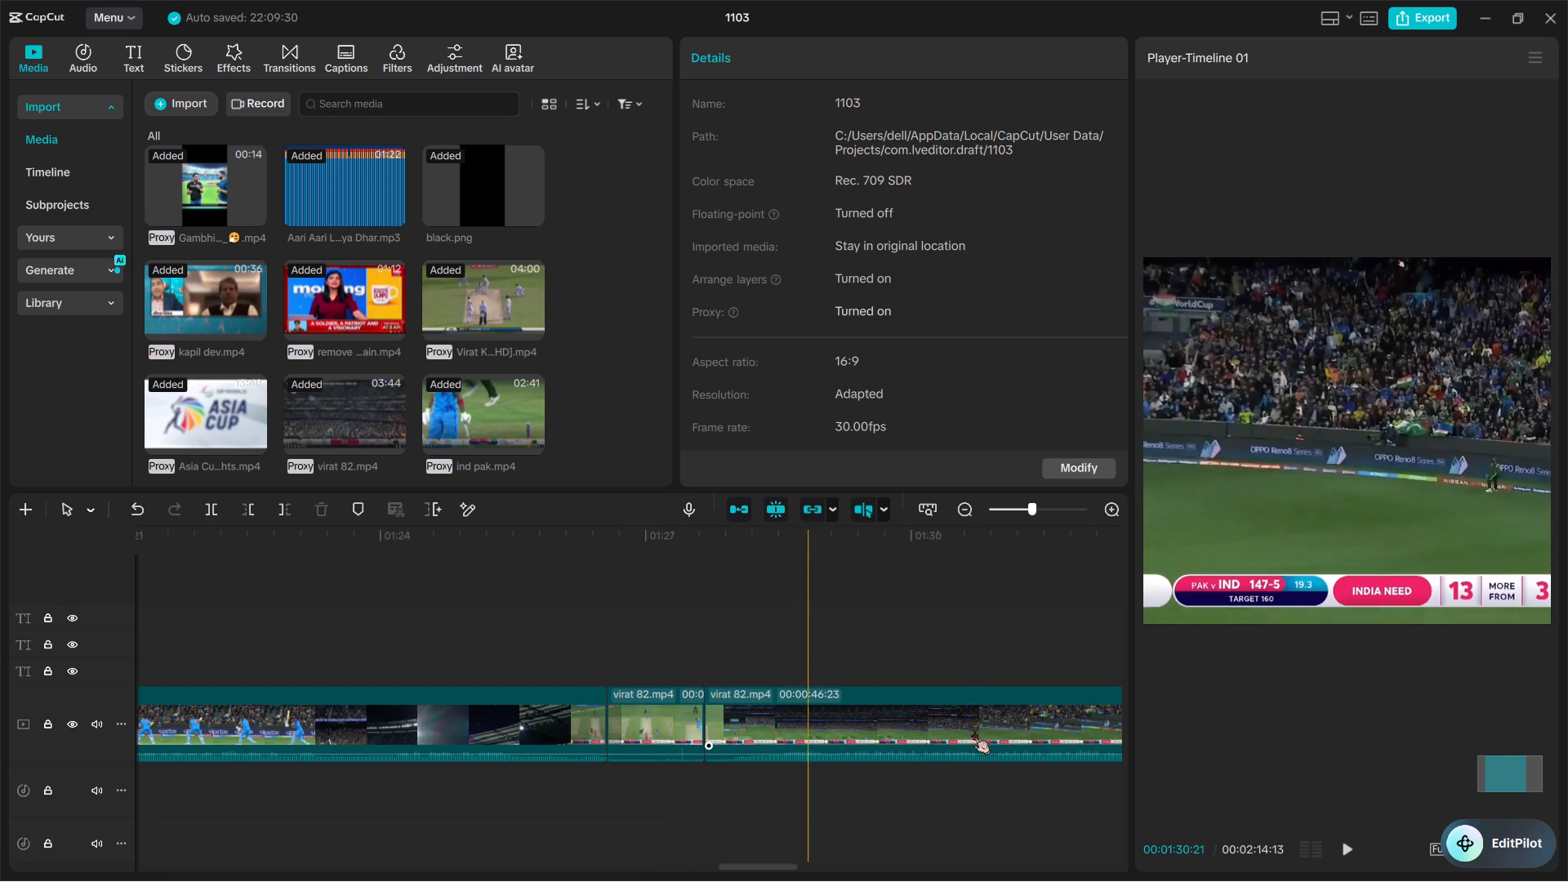
pyautogui.hscroll(-1, 973, 730)
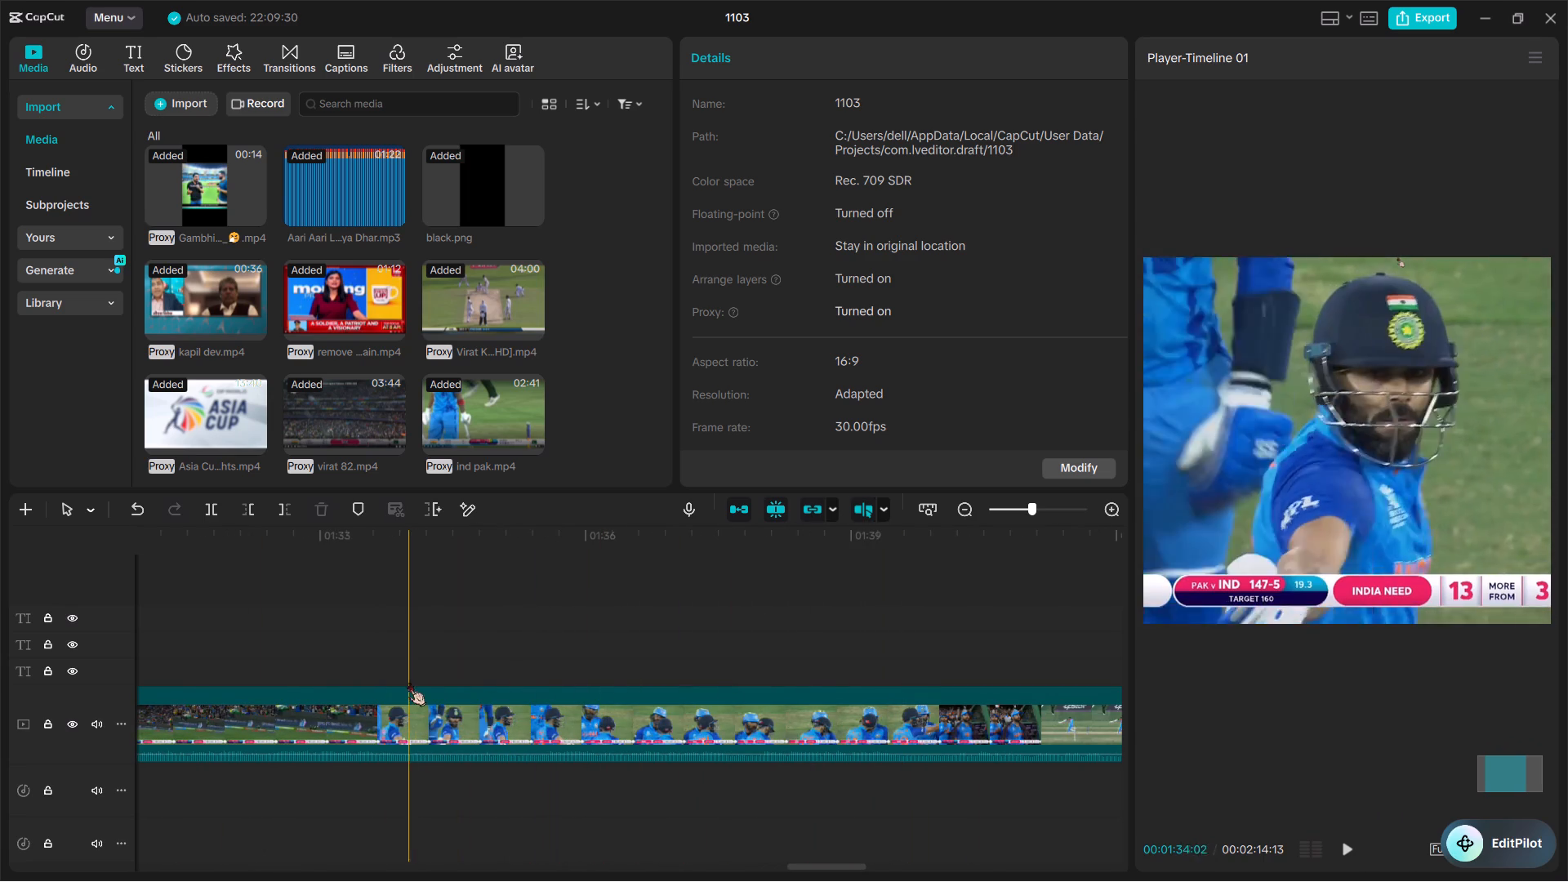
pyautogui.hscroll(-1, 857, 713)
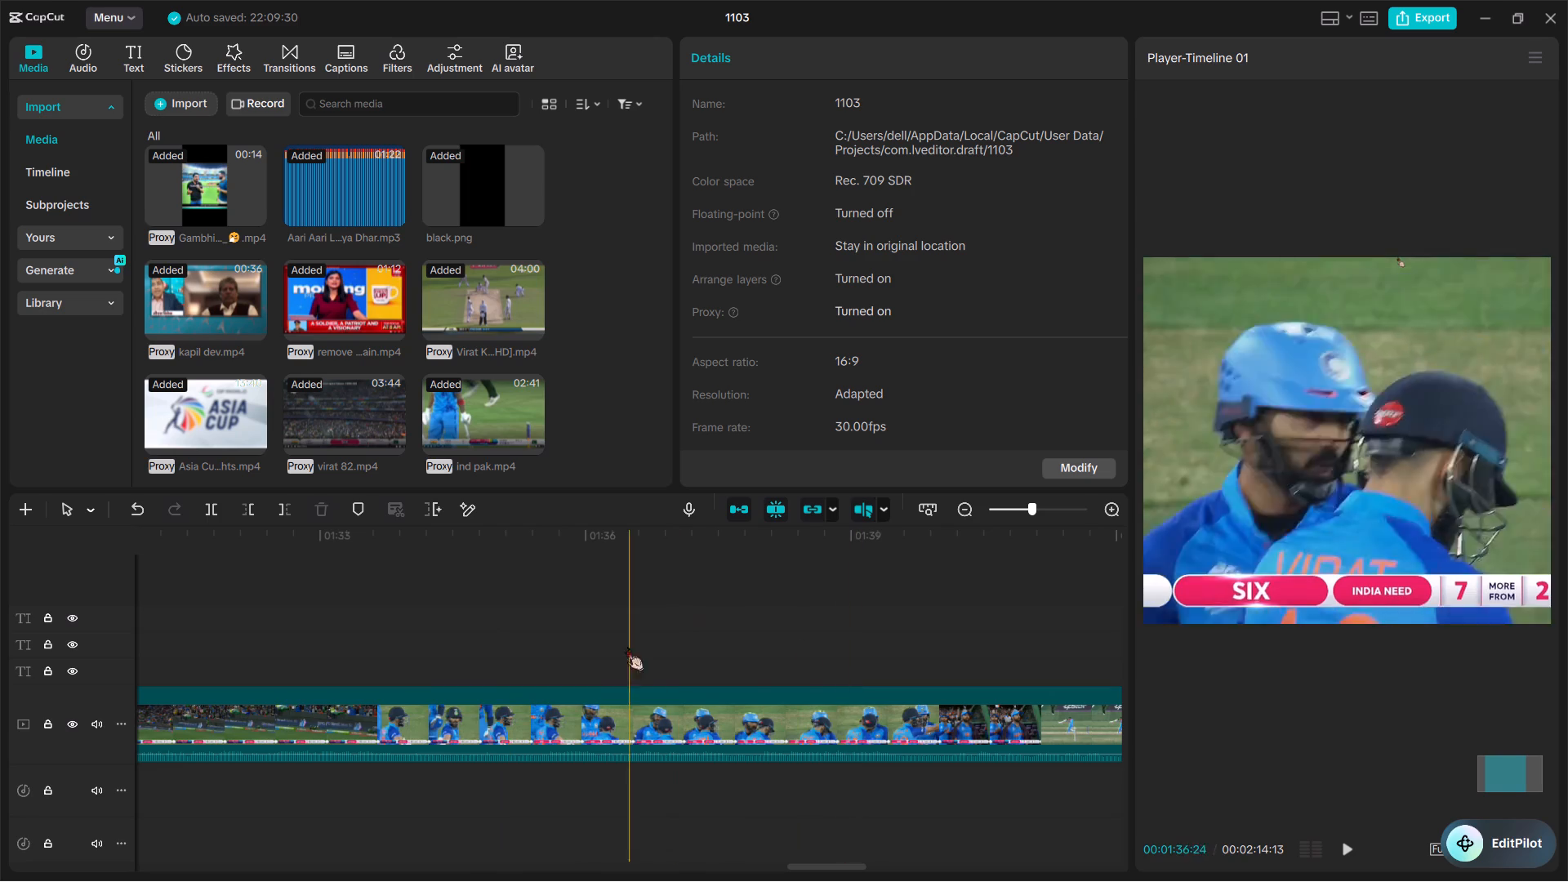
pyautogui.hscroll(-1, 1012, 731)
pyautogui.keyDown('ctrl'); pyautogui.scroll(-1, 1012, 731); pyautogui.keyUp('ctrl')
pyautogui.keyDown('ctrl'); pyautogui.hscroll(-1, 1012, 731); pyautogui.keyUp('ctrl')
pyautogui.hscroll(-2, 835, 764)
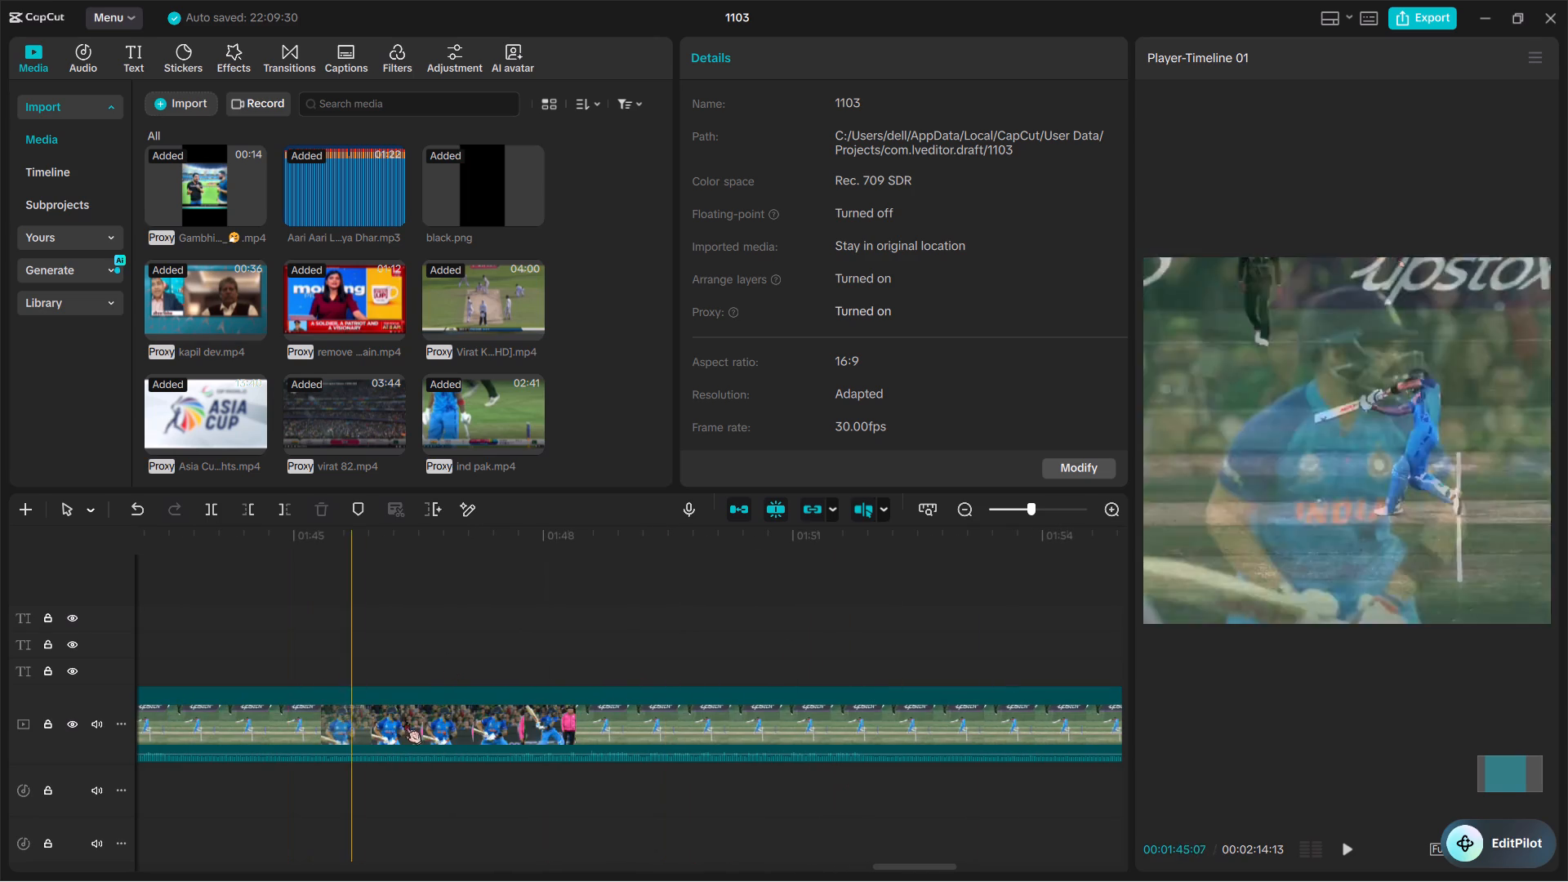
pyautogui.hscroll(-2, 954, 737)
pyautogui.click(954, 737)
pyautogui.hscroll(-1, 954, 737)
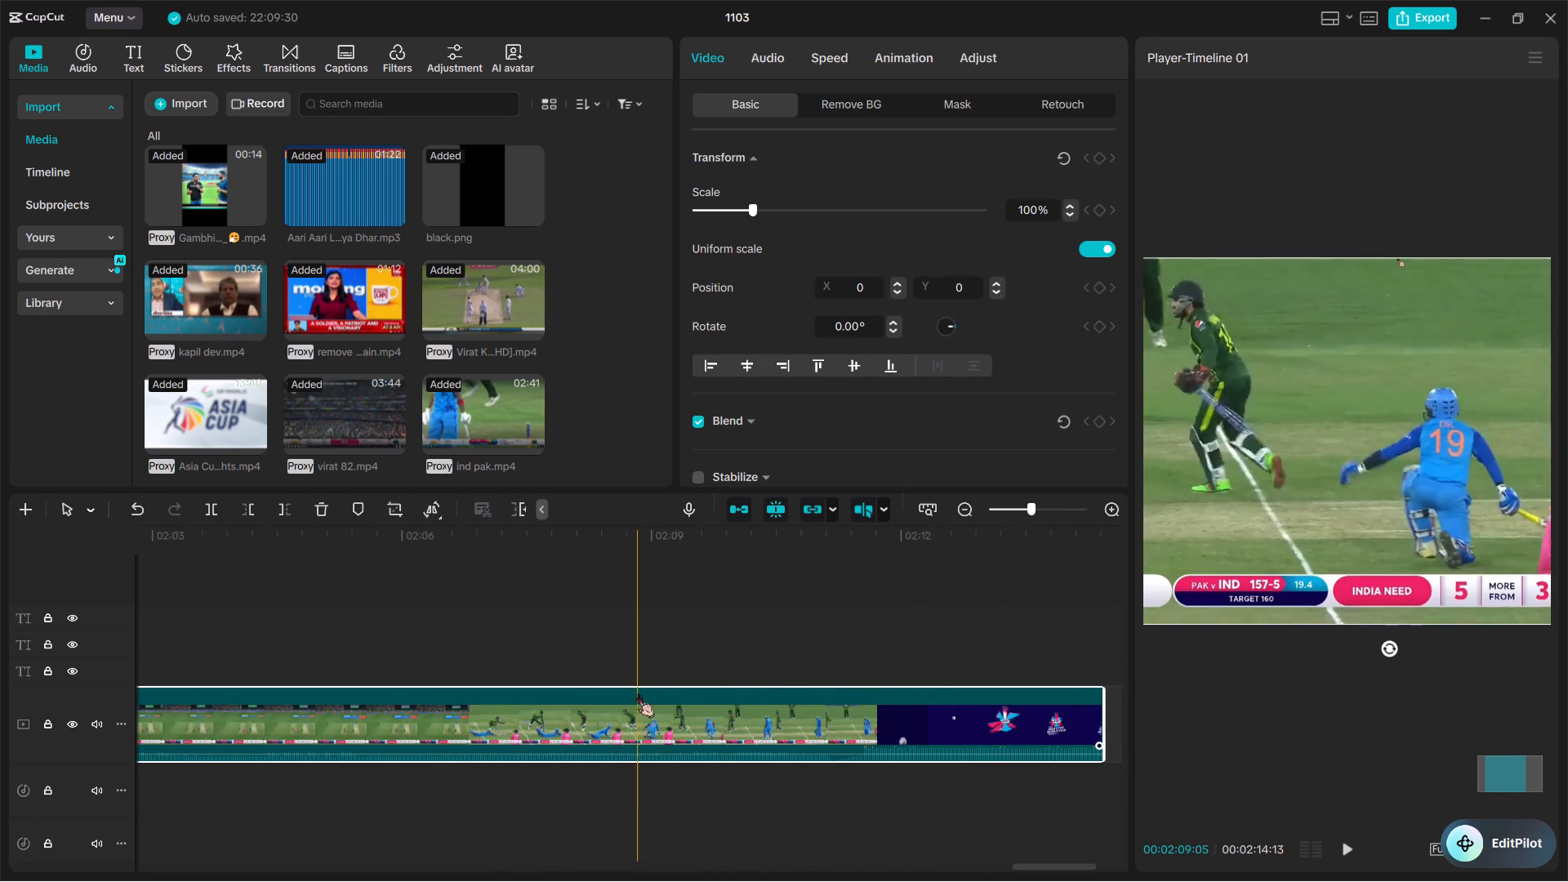
pyautogui.click(751, 716)
pyautogui.press('BackSpace')
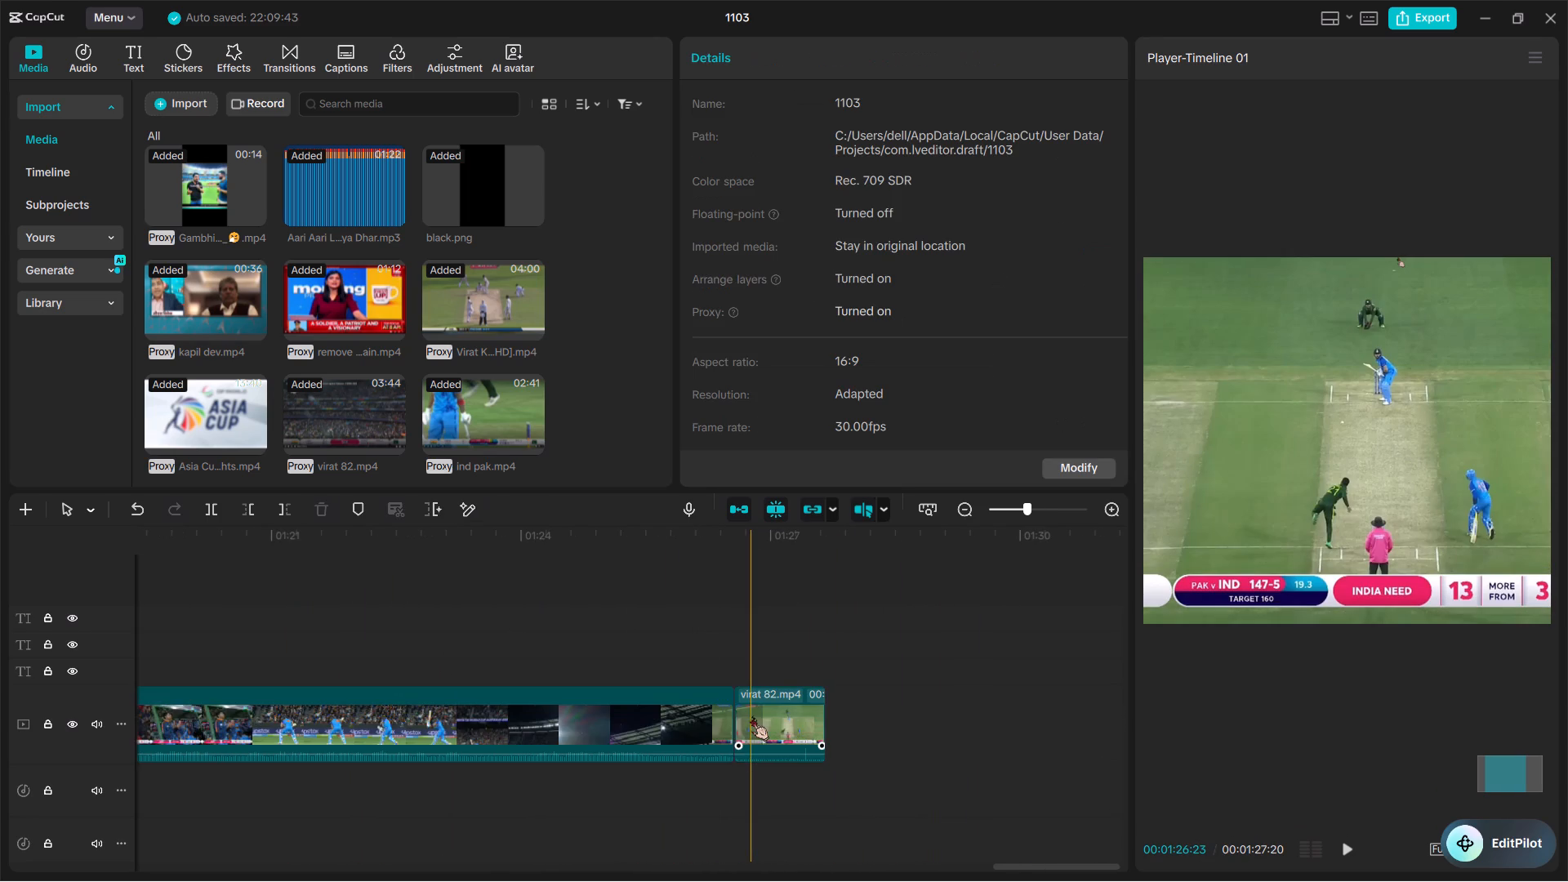
# Delete the unused 00:00:17:03 virat 82.mp4 segment between the 138-4 cut and the 147-5 shot.
pyautogui.keyDown('ctrl'); pyautogui.scroll(-10, 751, 716); pyautogui.keyUp('ctrl')
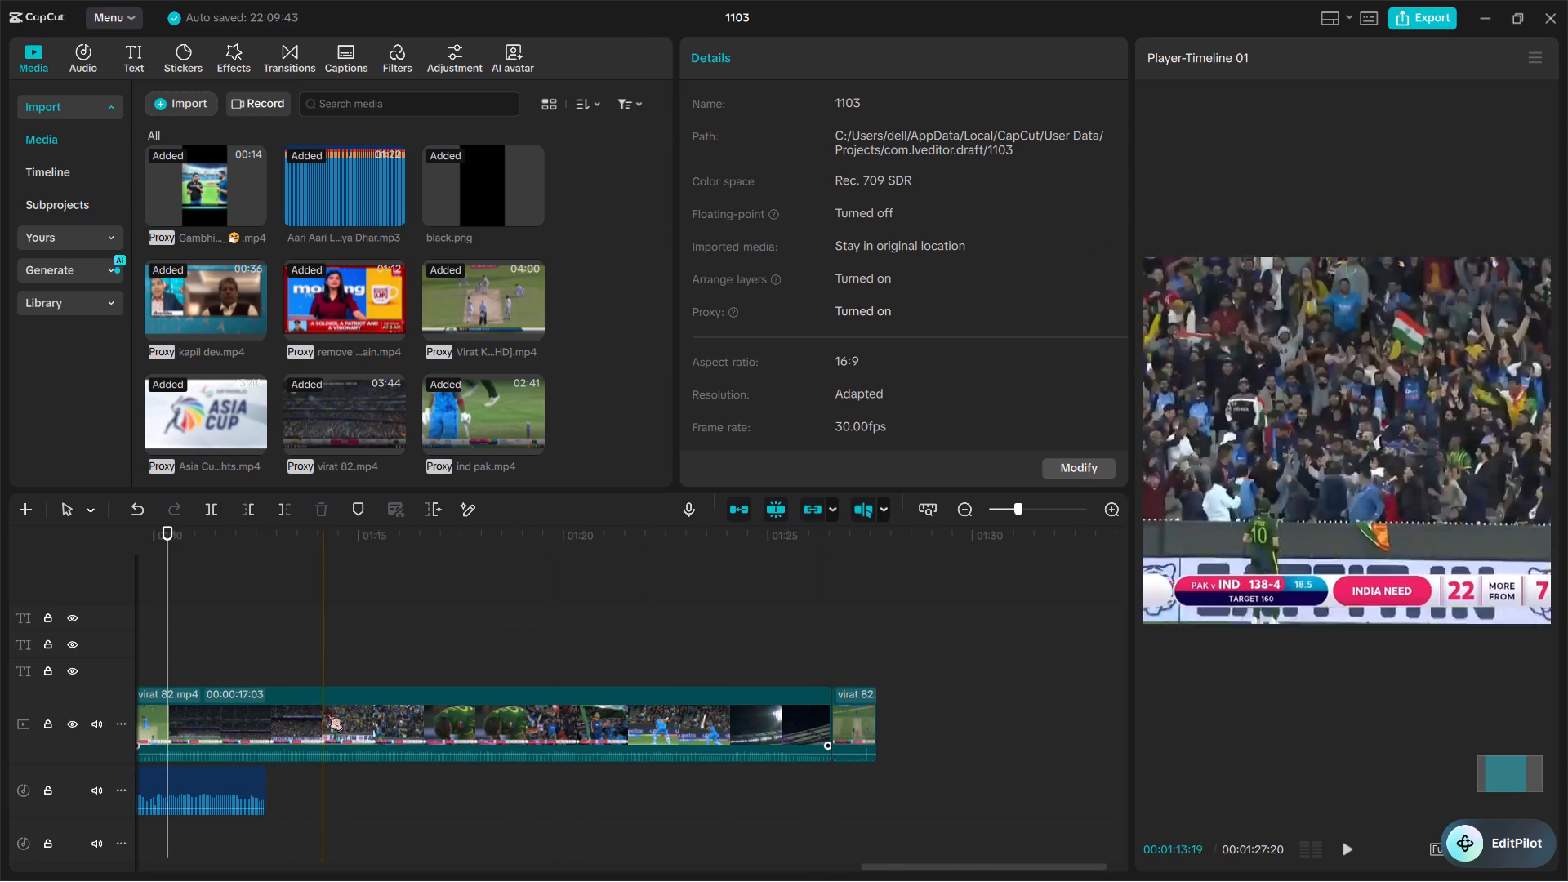
pyautogui.hscroll(1, 331, 711)
pyautogui.click(915, 719)
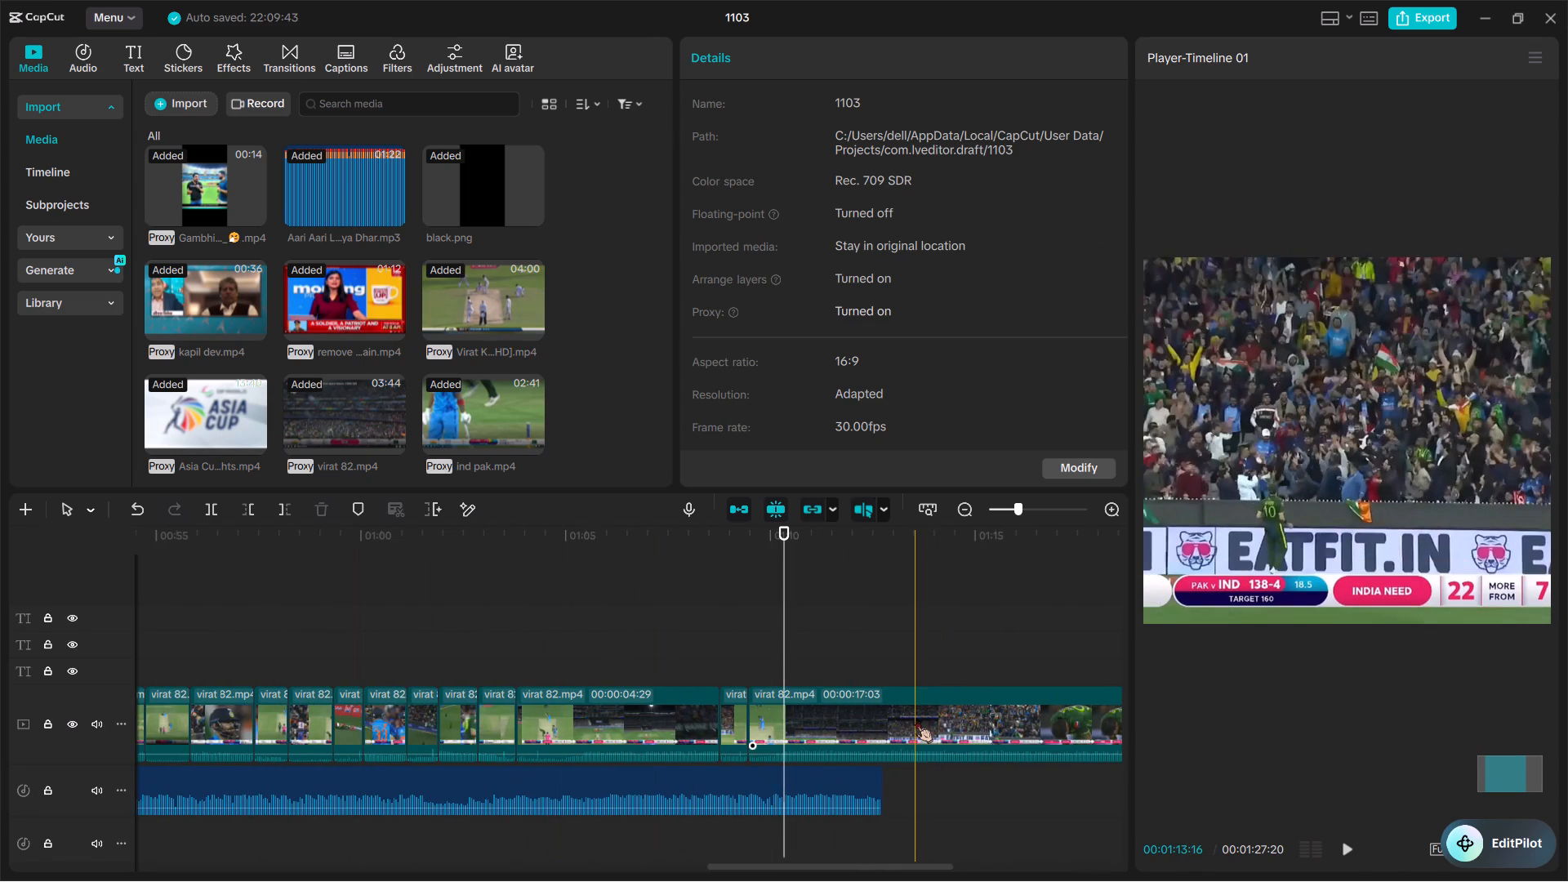
pyautogui.press('BackSpace')
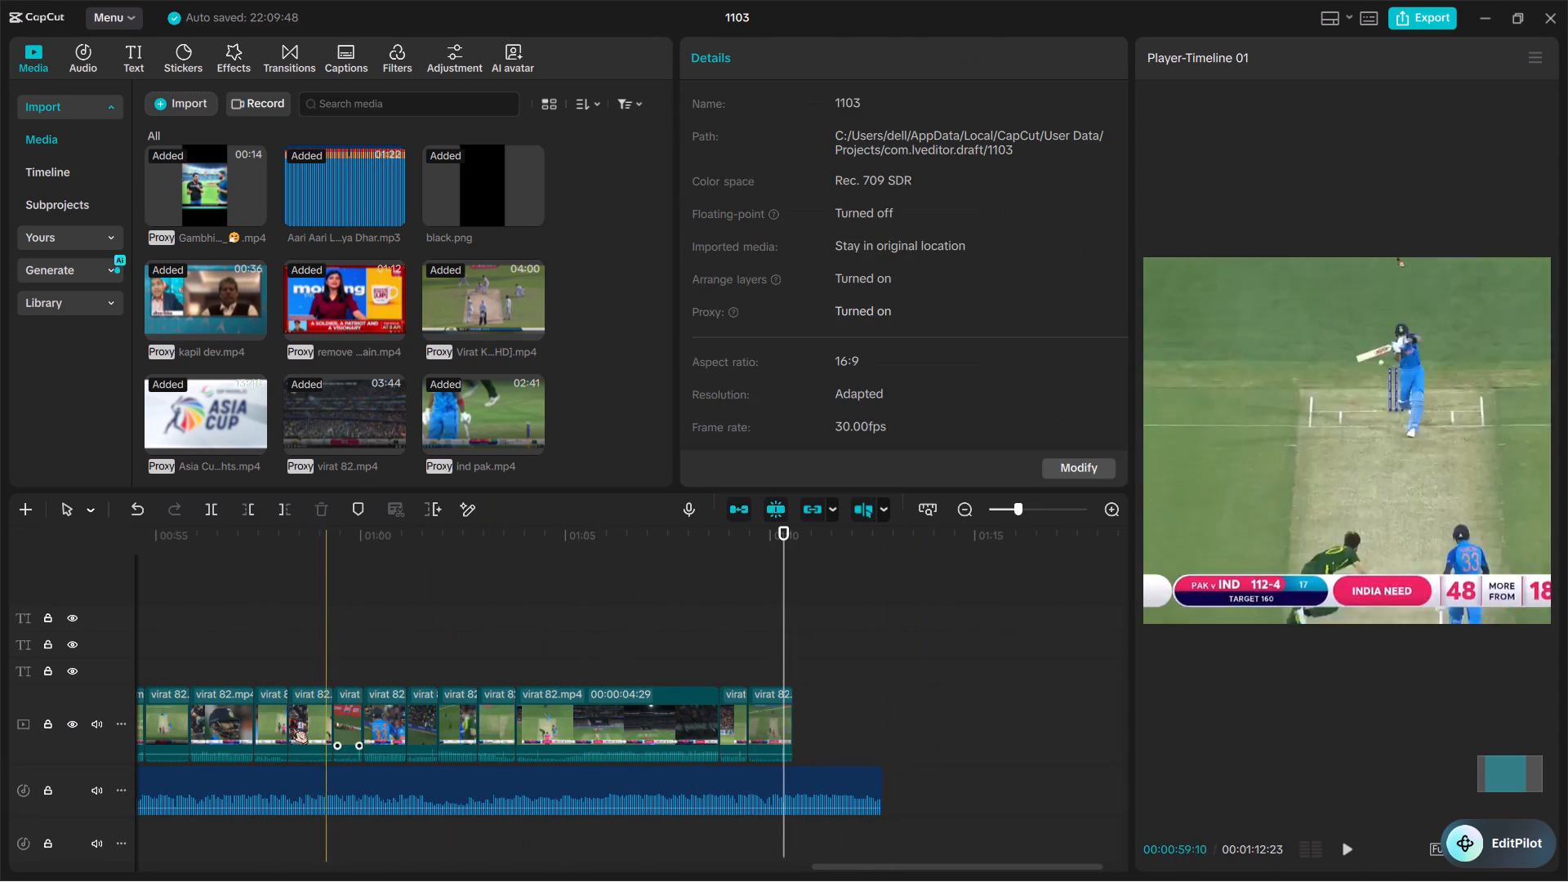
# Play back the sequence from the "ind vs pak t20wc" title through the chase shots up to the 119-4 shot.
pyautogui.hscroll(1, 268, 735)
pyautogui.keyDown('ctrl'); pyautogui.scroll(-4, 268, 735); pyautogui.keyUp('ctrl')
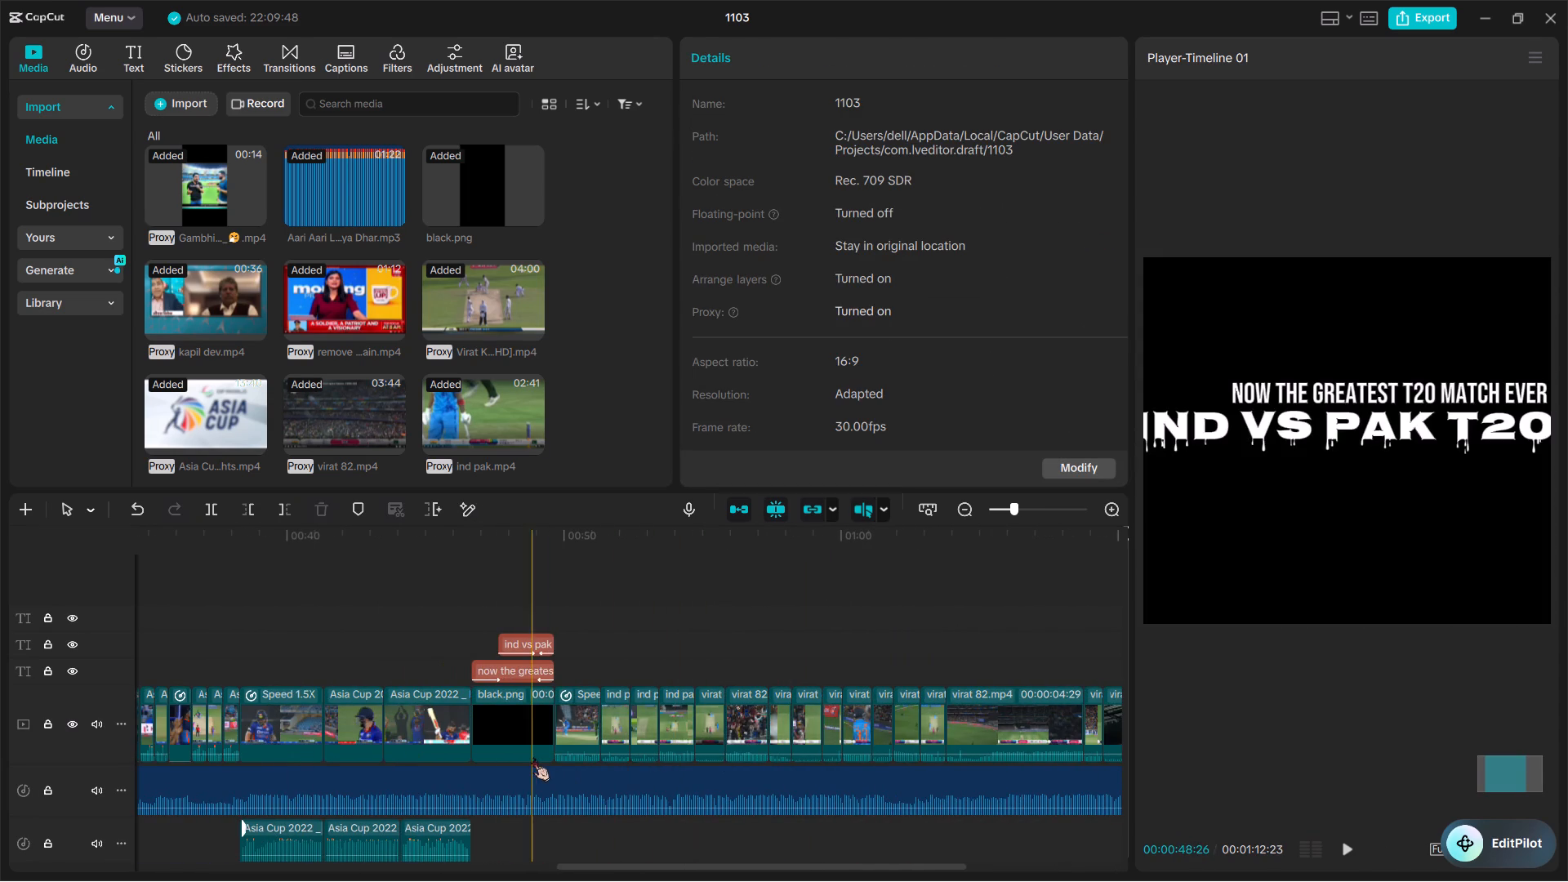
pyautogui.press('space')
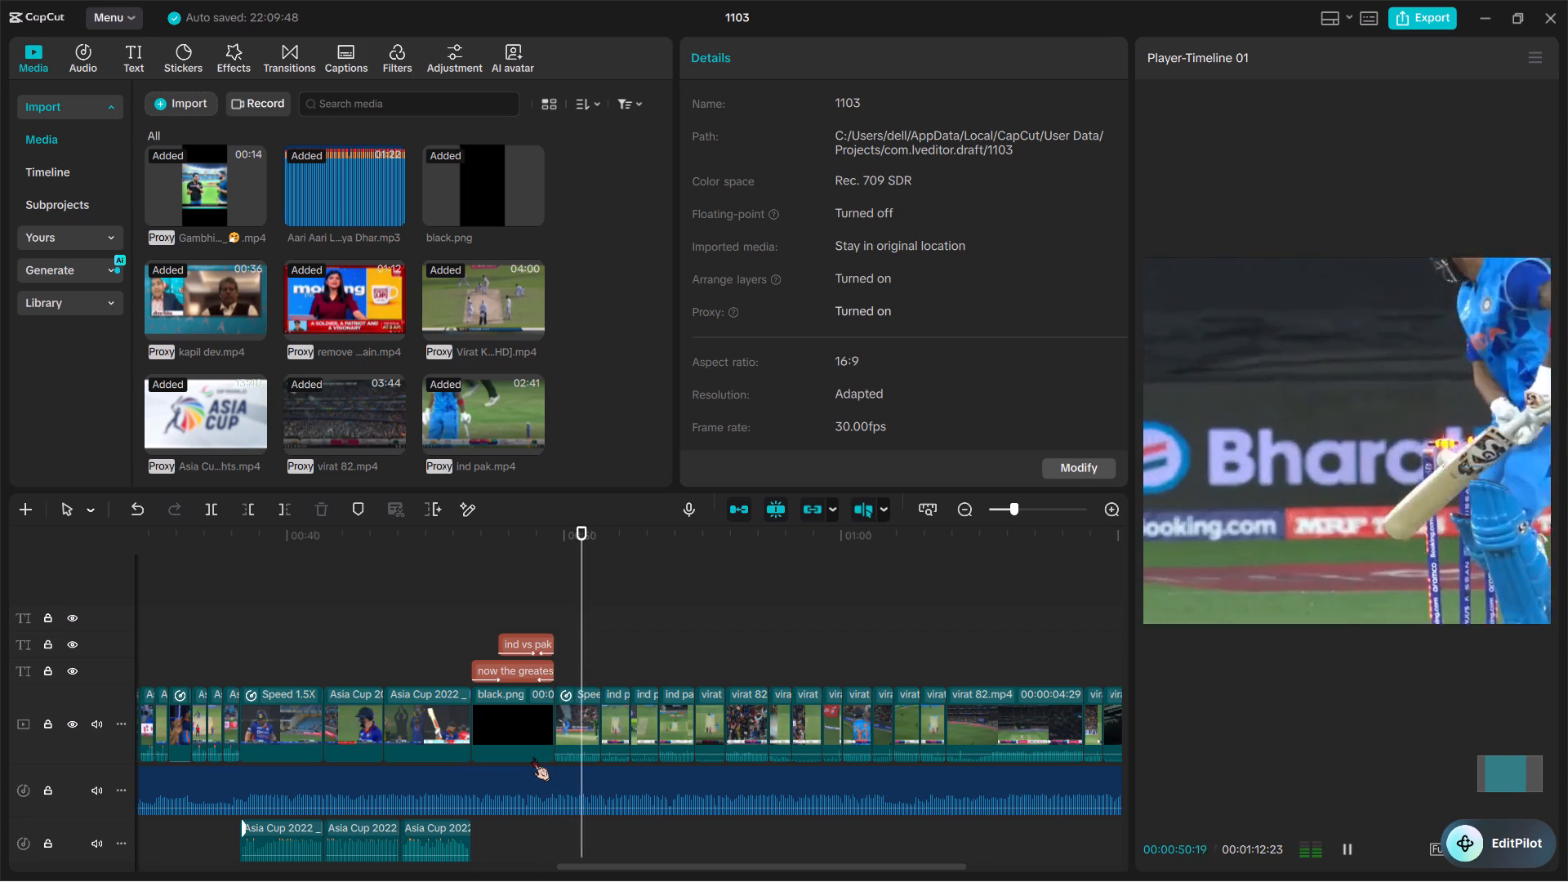
pyautogui.keyDown('ctrl'); pyautogui.scroll(-7, 532, 757); pyautogui.keyUp('ctrl')
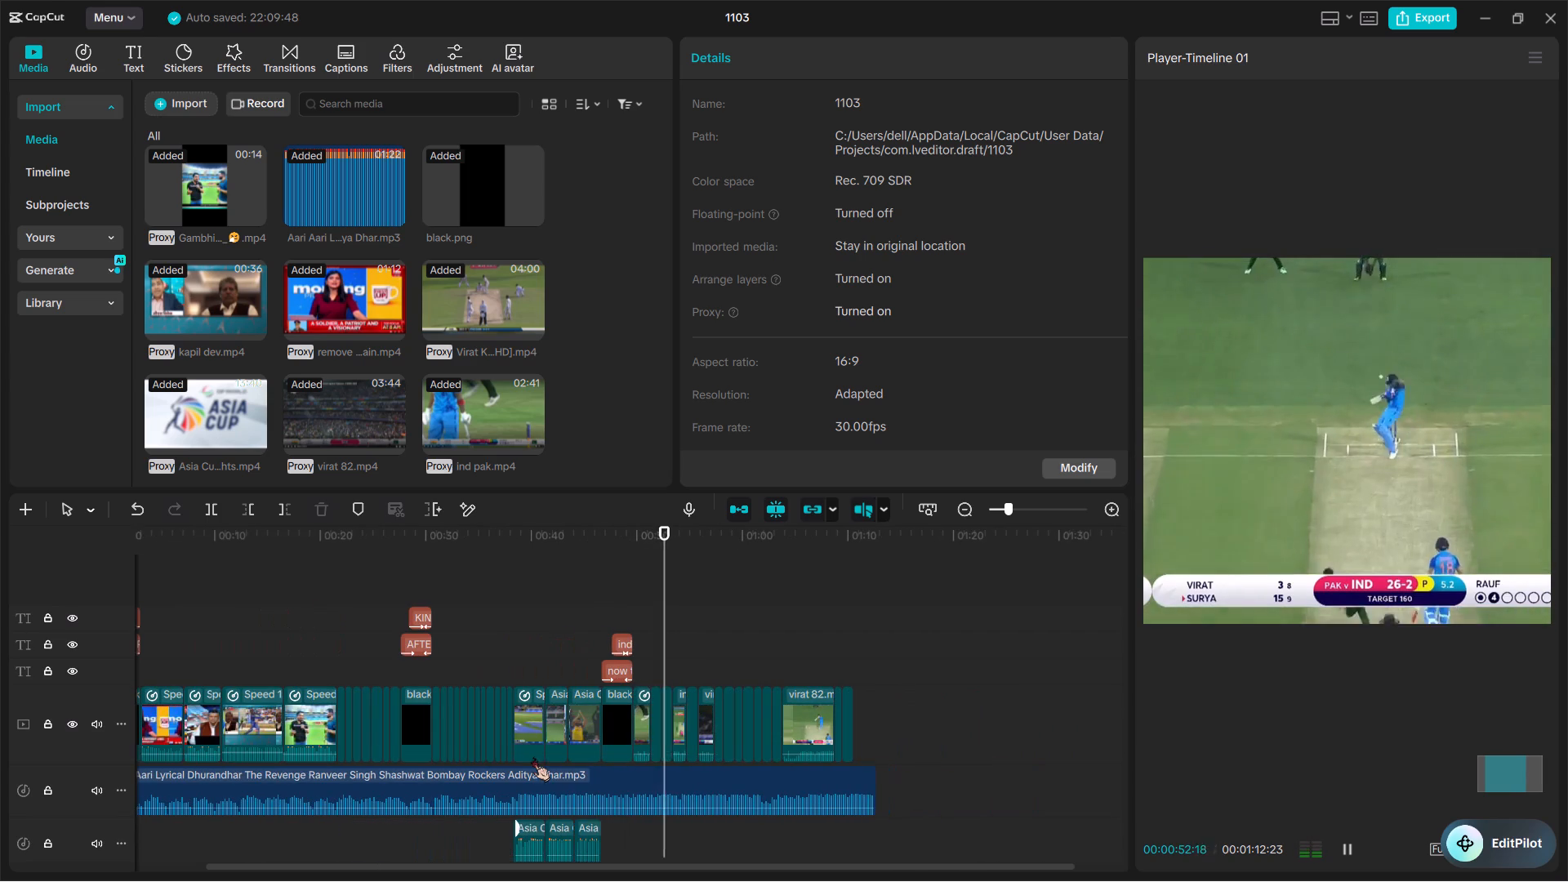
pyautogui.keyDown('ctrl'); pyautogui.scroll(-5, 1416, 470); pyautogui.keyUp('ctrl')
pyautogui.keyDown('ctrl'); pyautogui.scroll(3, 1330, 452); pyautogui.keyUp('ctrl')
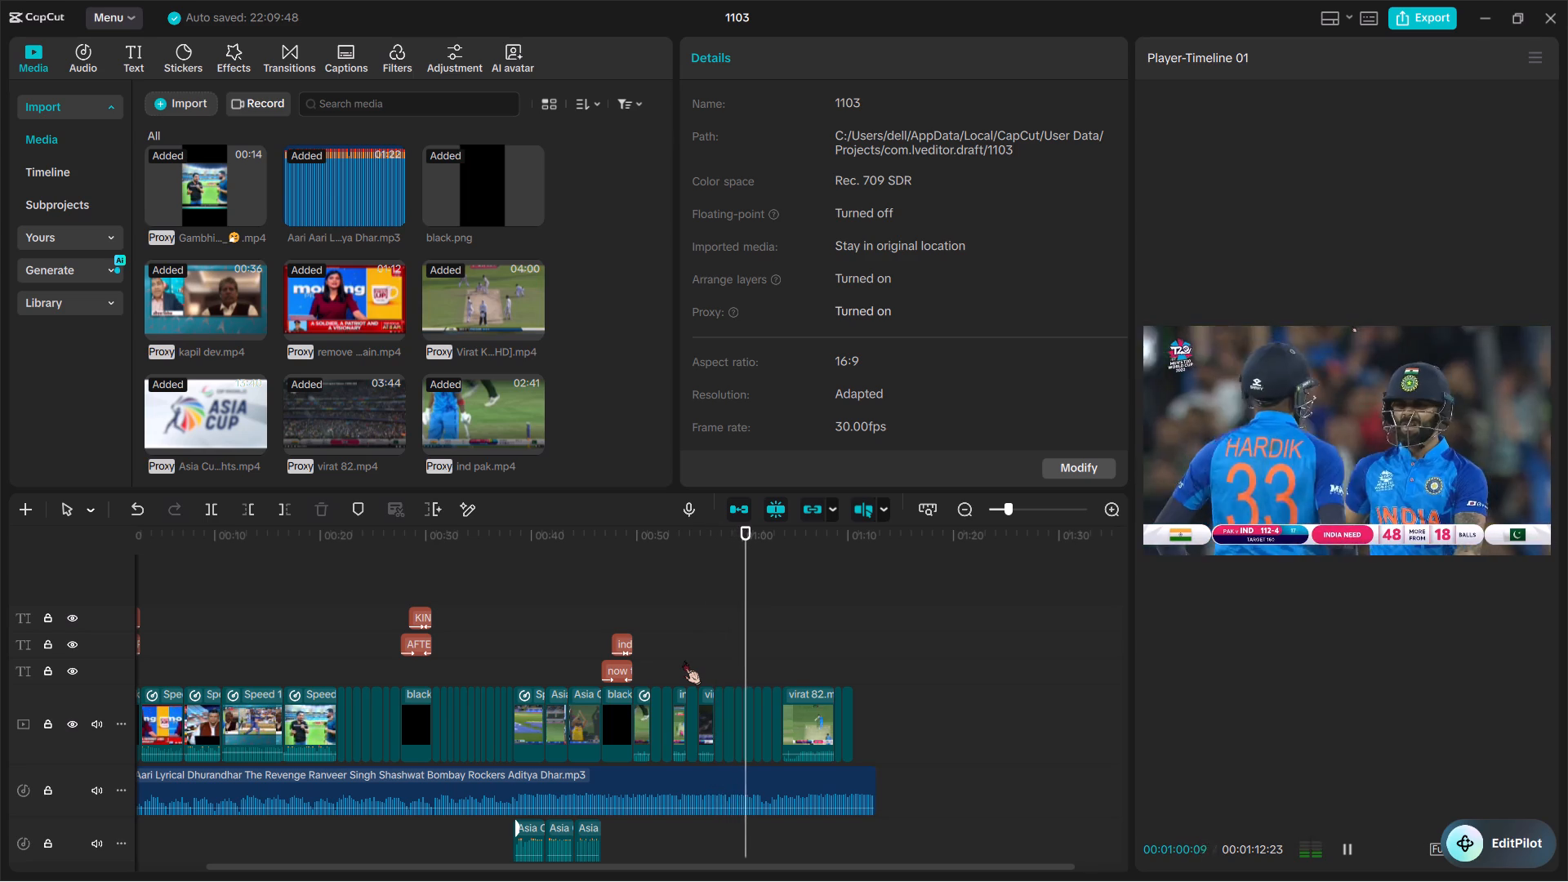
pyautogui.press('space')
# Replay the "ind vs pak t20wc" title several times into the first match clip to check the transition's timing.
pyautogui.keyDown('ctrl'); pyautogui.scroll(4, 684, 661); pyautogui.keyUp('ctrl')
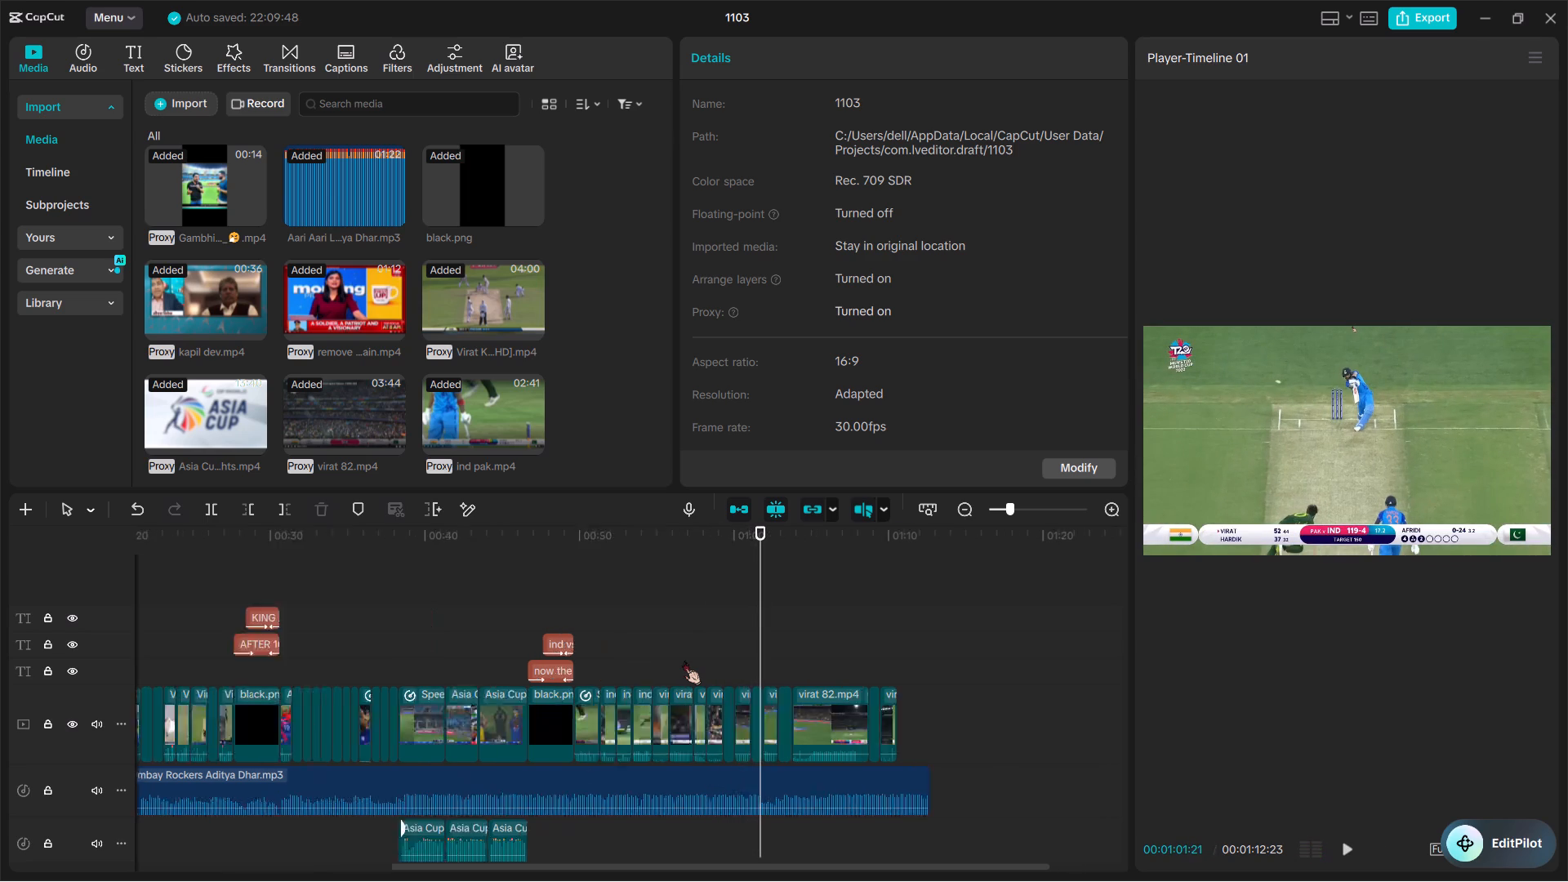
pyautogui.keyDown('ctrl'); pyautogui.scroll(4, 684, 661); pyautogui.keyUp('ctrl')
pyautogui.press('space')
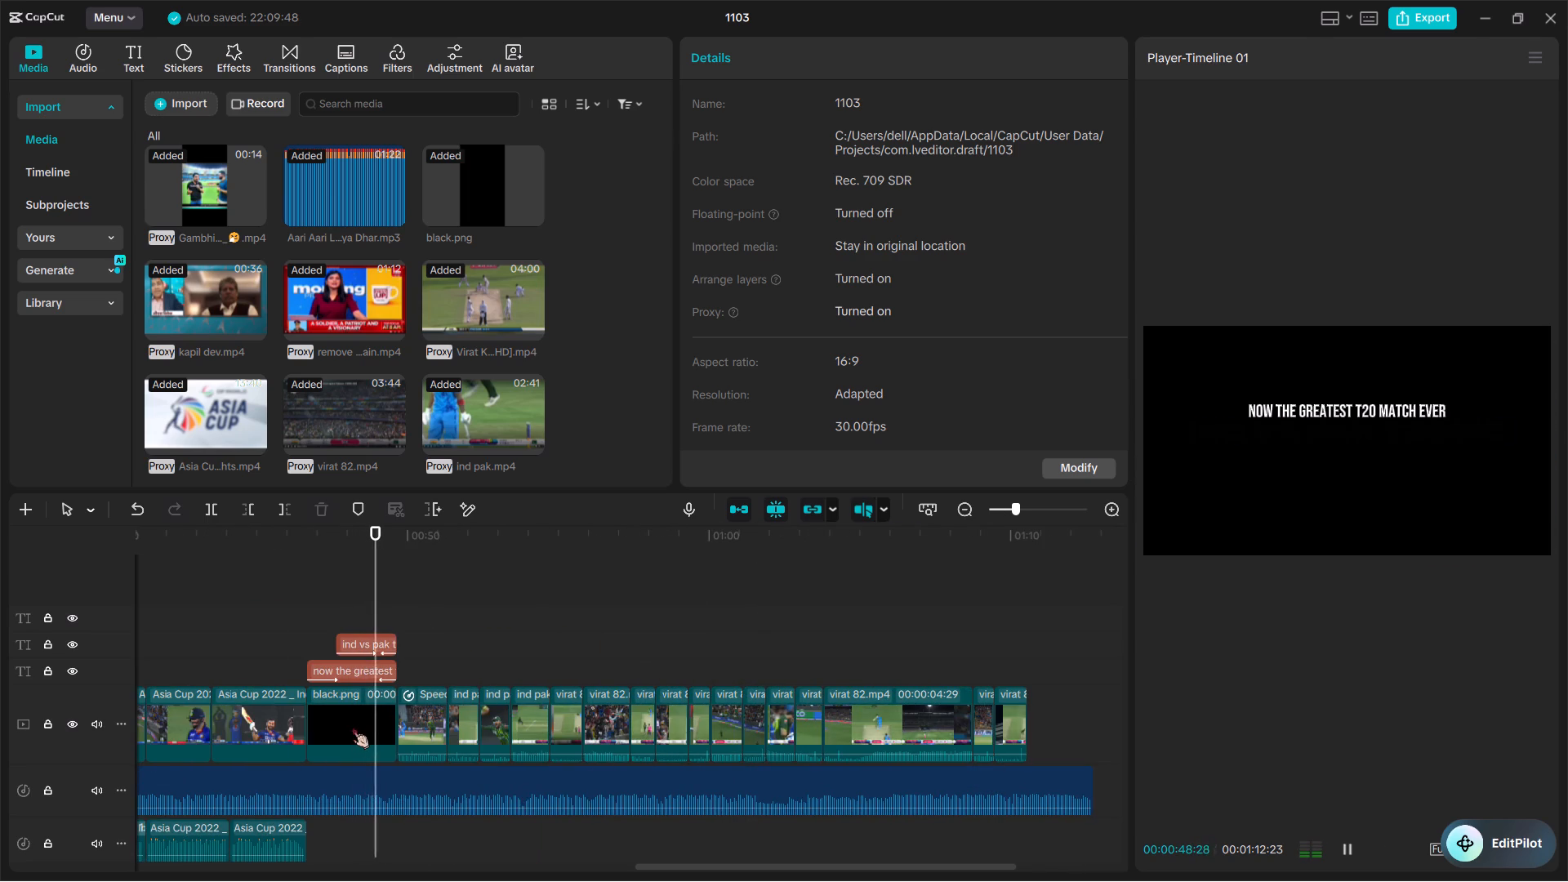
pyautogui.press('space')
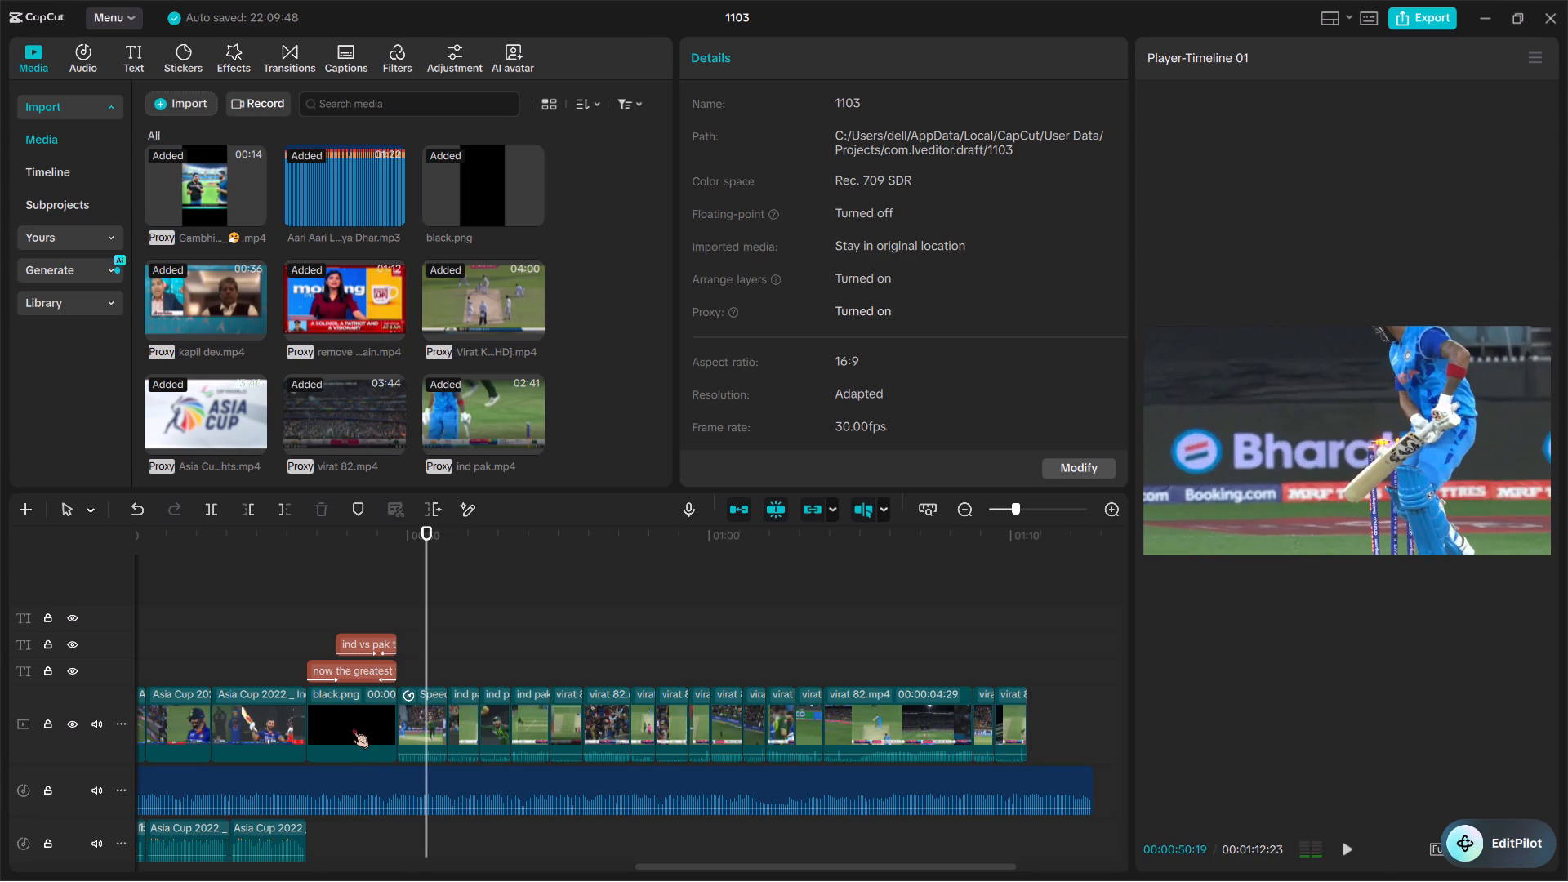
pyautogui.press('space')
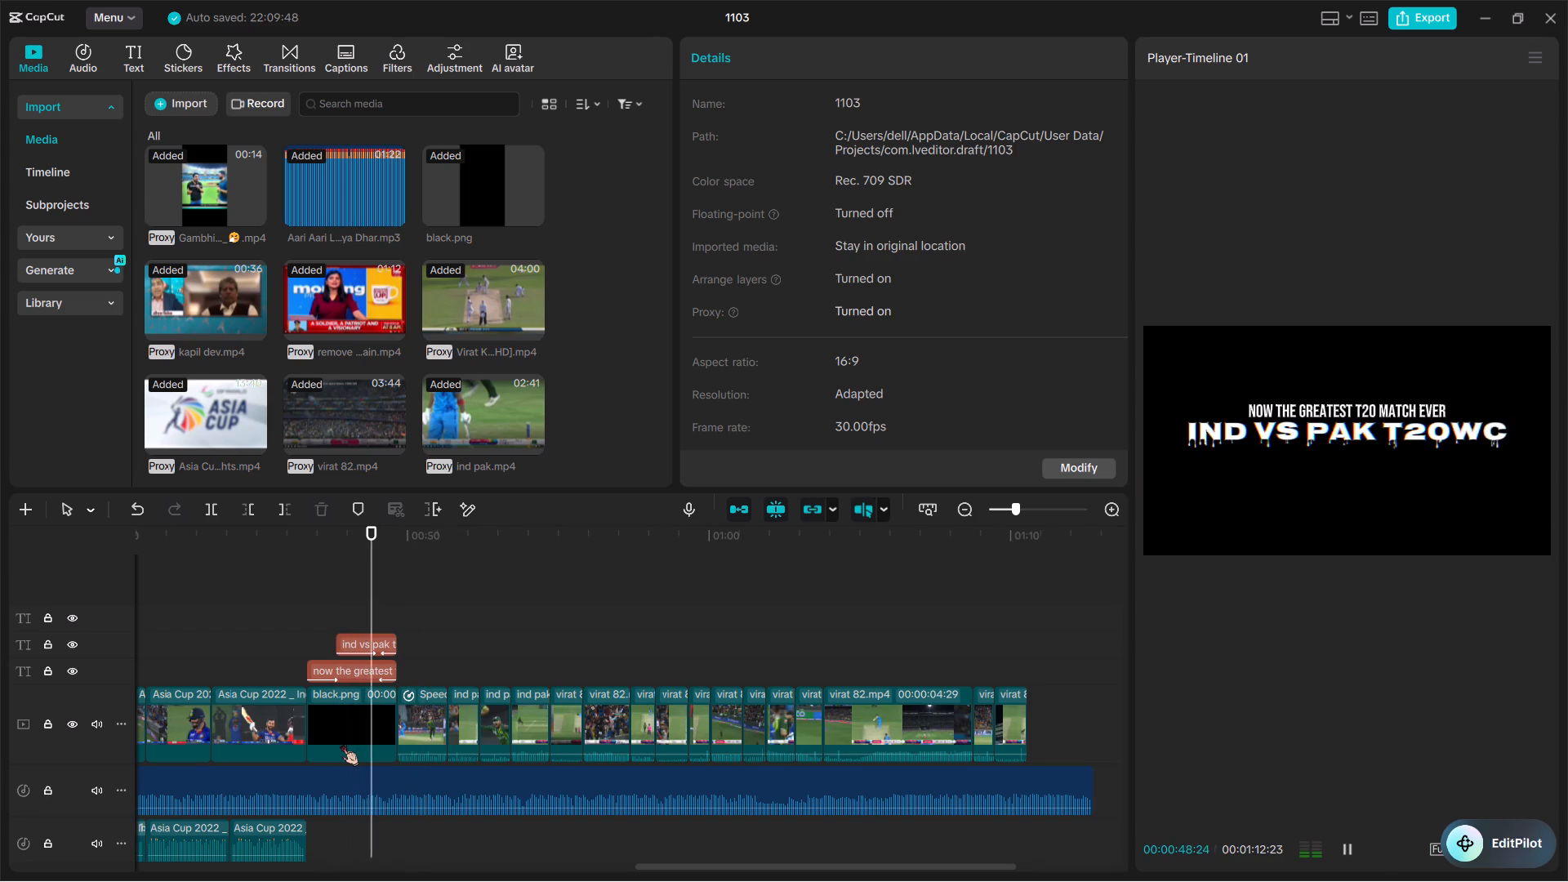
pyautogui.press('space')
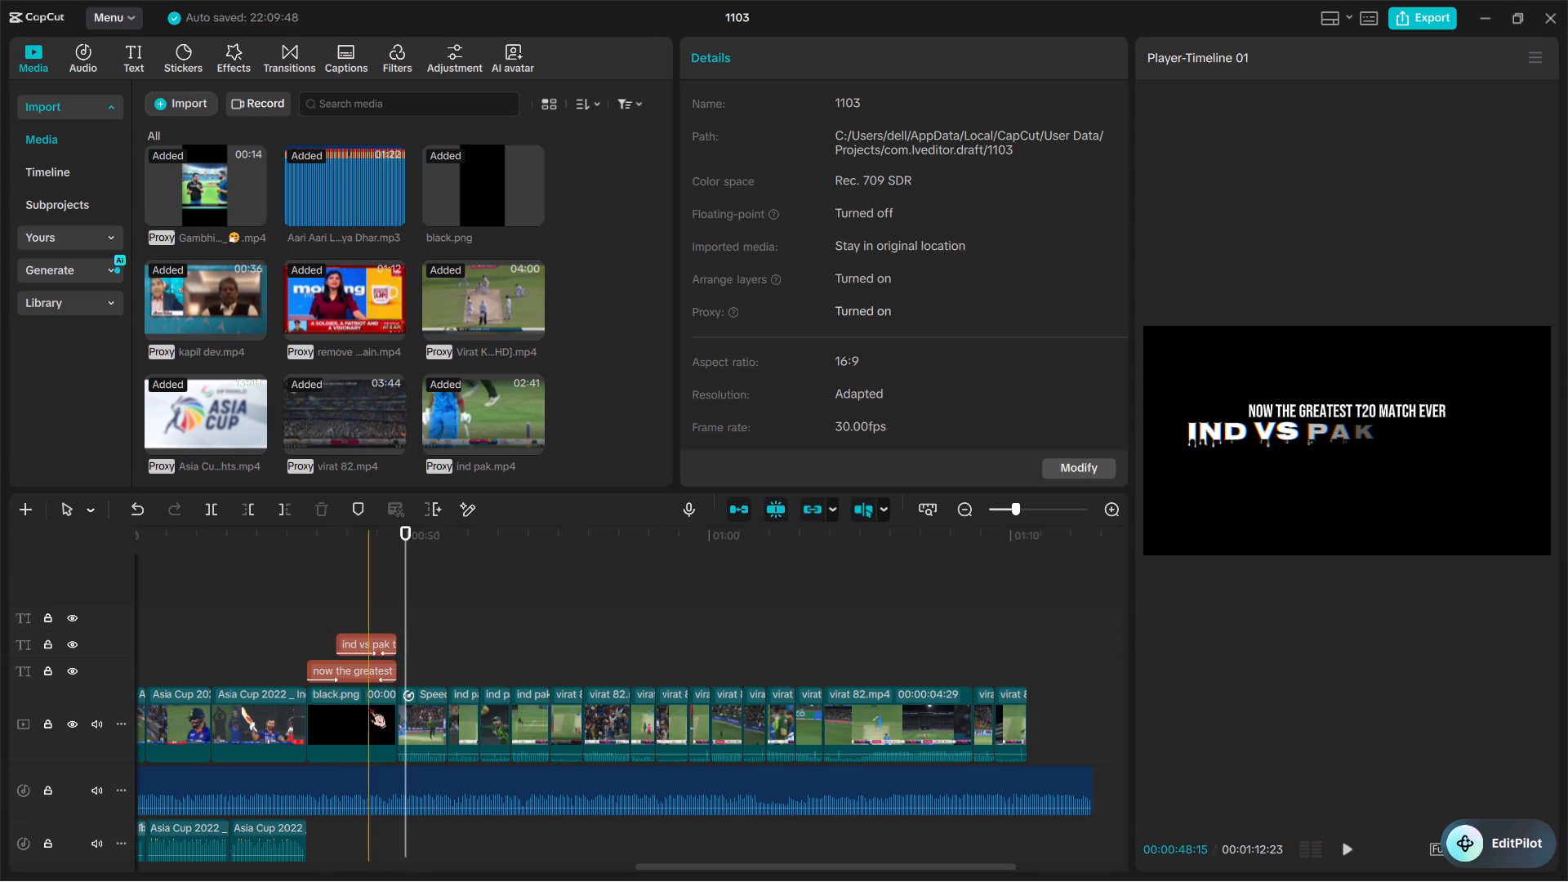
pyautogui.press('space')
pyautogui.press('space')
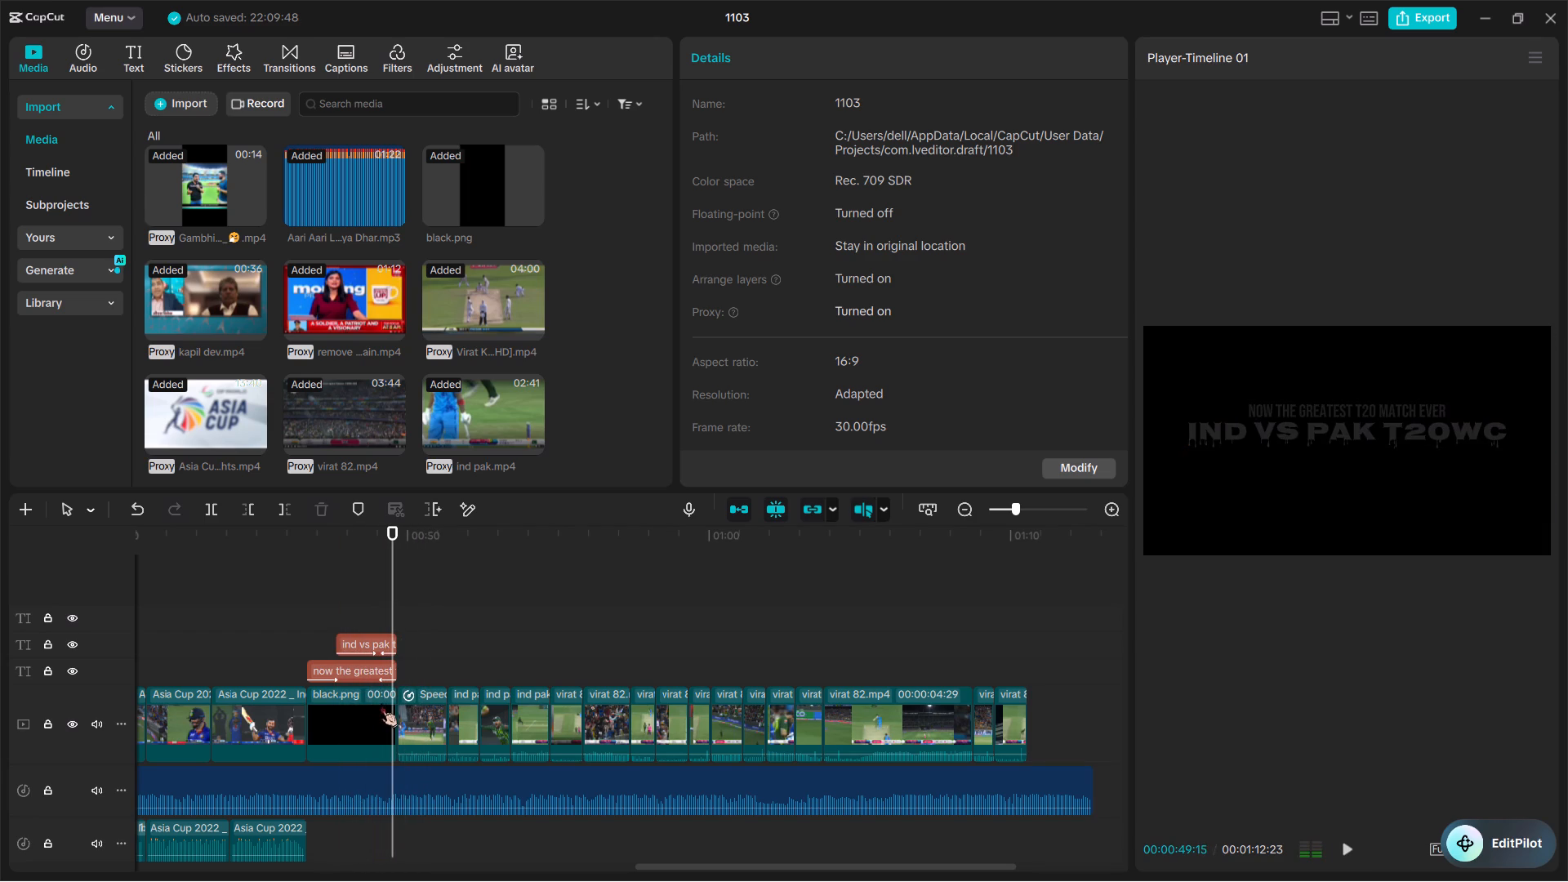
pyautogui.scroll(1, 381, 703)
pyautogui.keyDown('ctrl'); pyautogui.scroll(8, 381, 703); pyautogui.keyUp('ctrl')
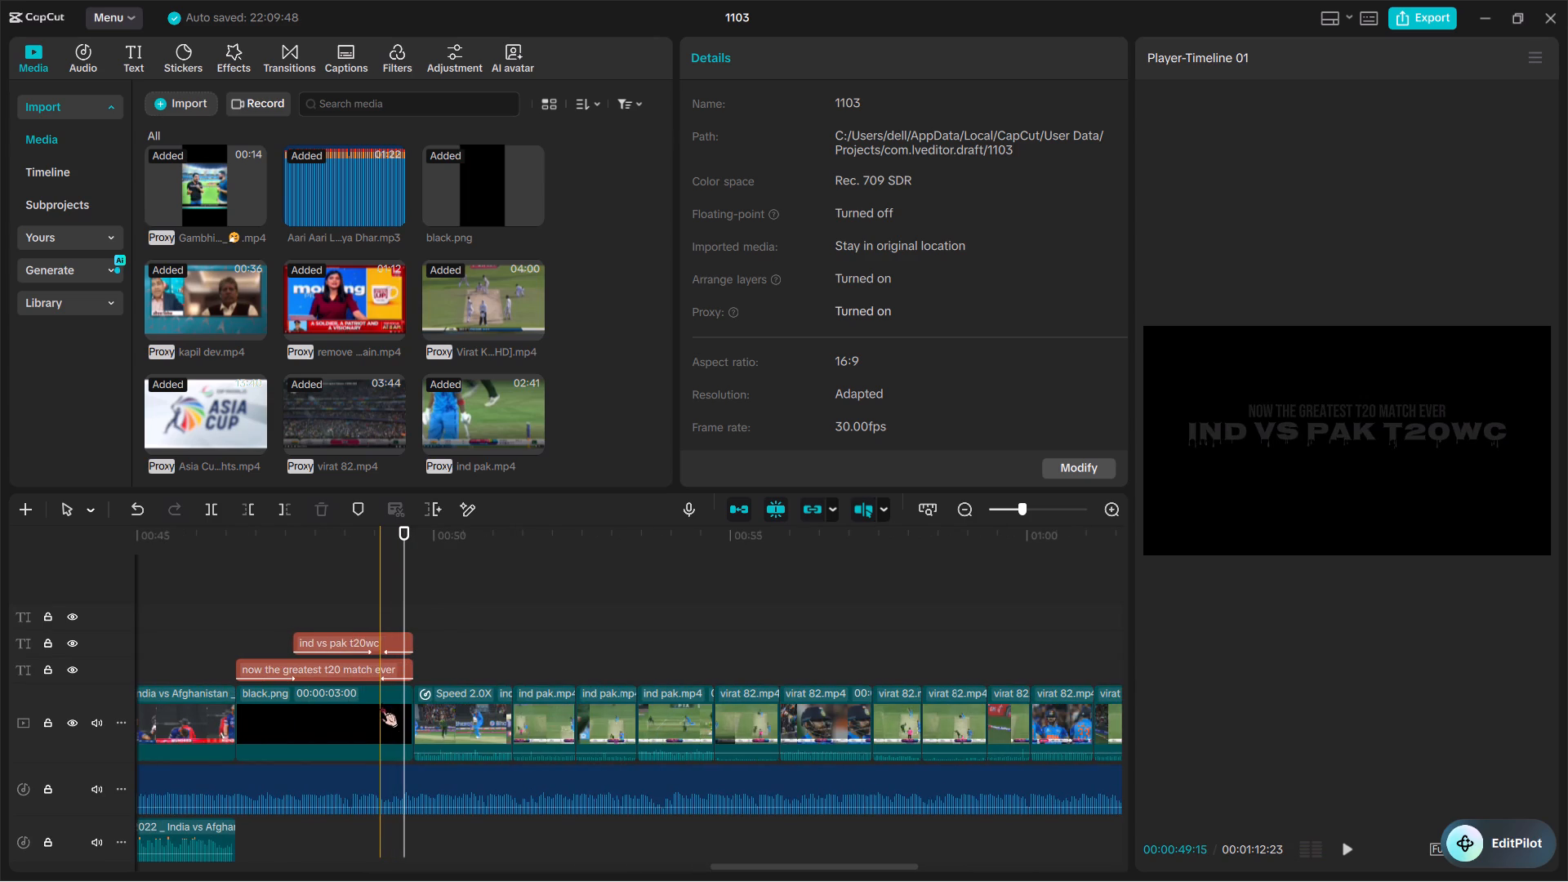
pyautogui.press('space')
pyautogui.press('space')
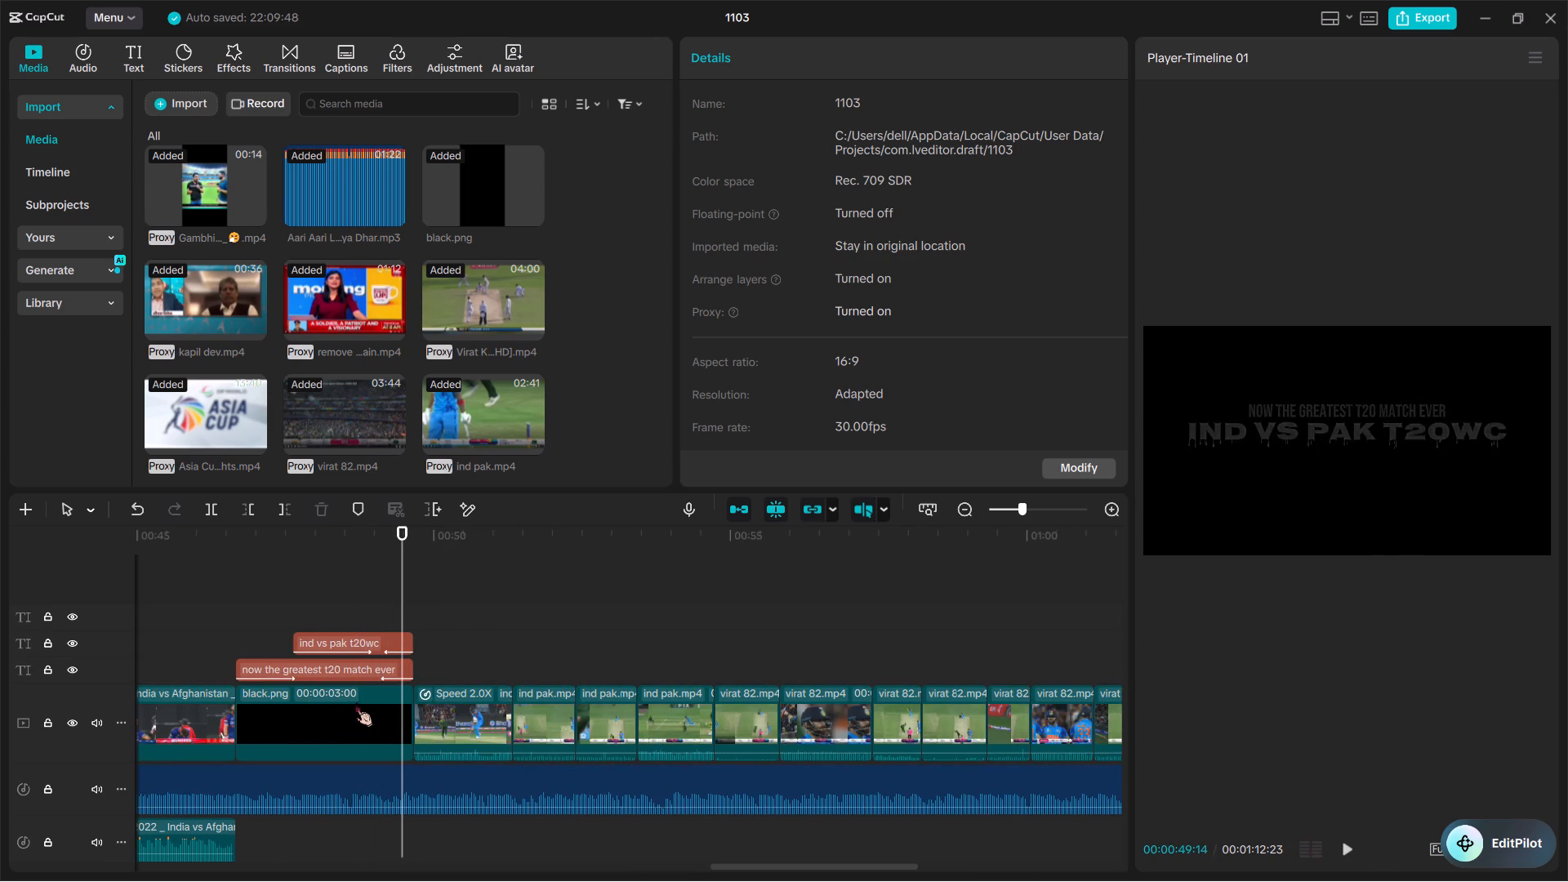
pyautogui.press('space')
pyautogui.press('space')
pyautogui.press('space')
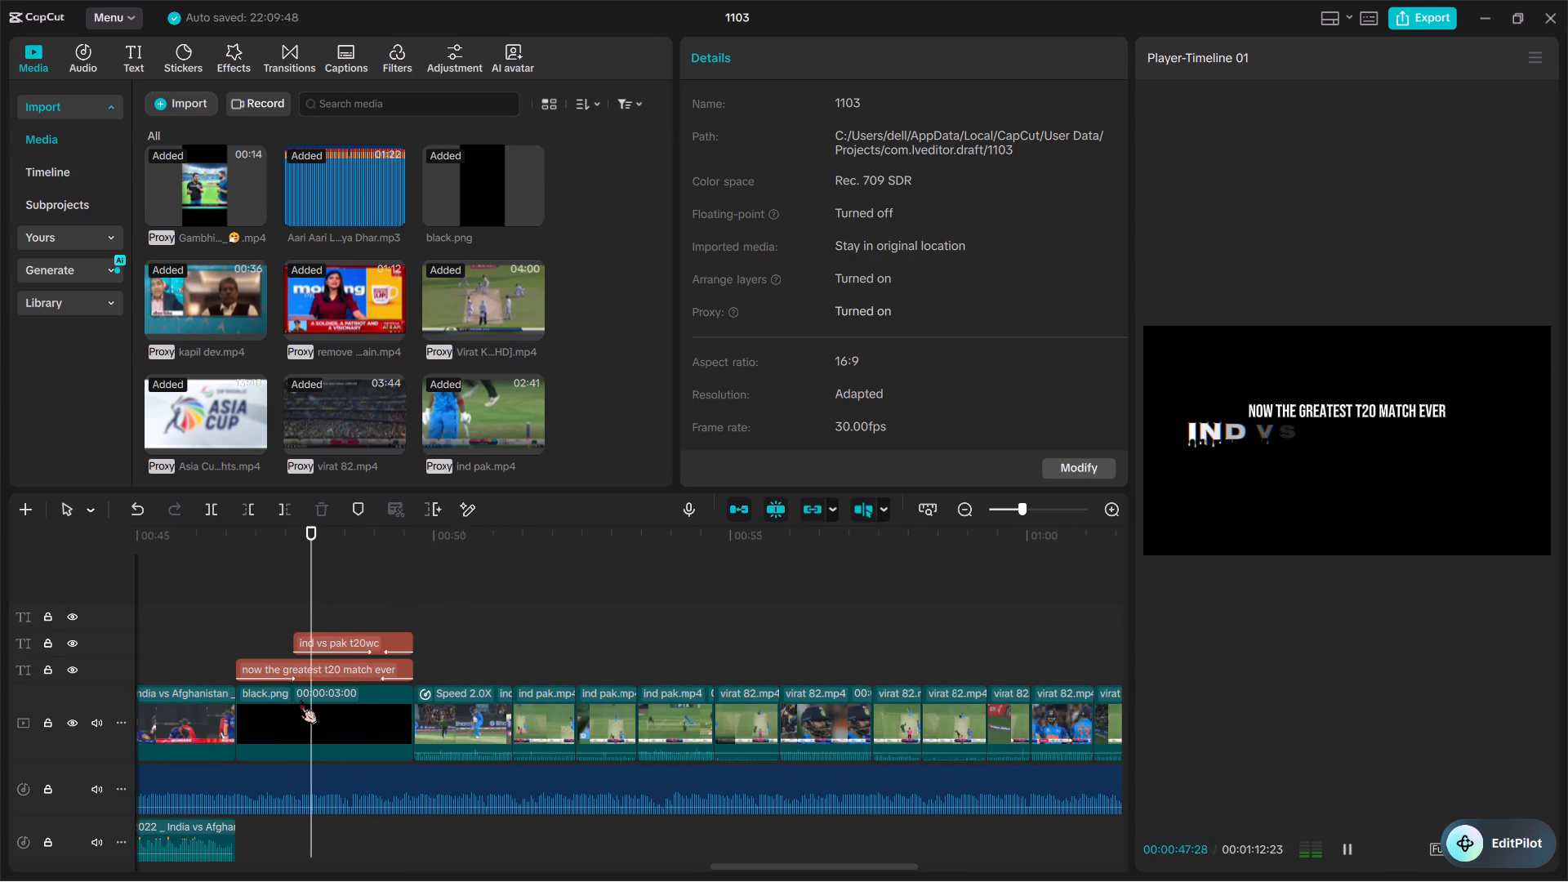
pyautogui.press('space')
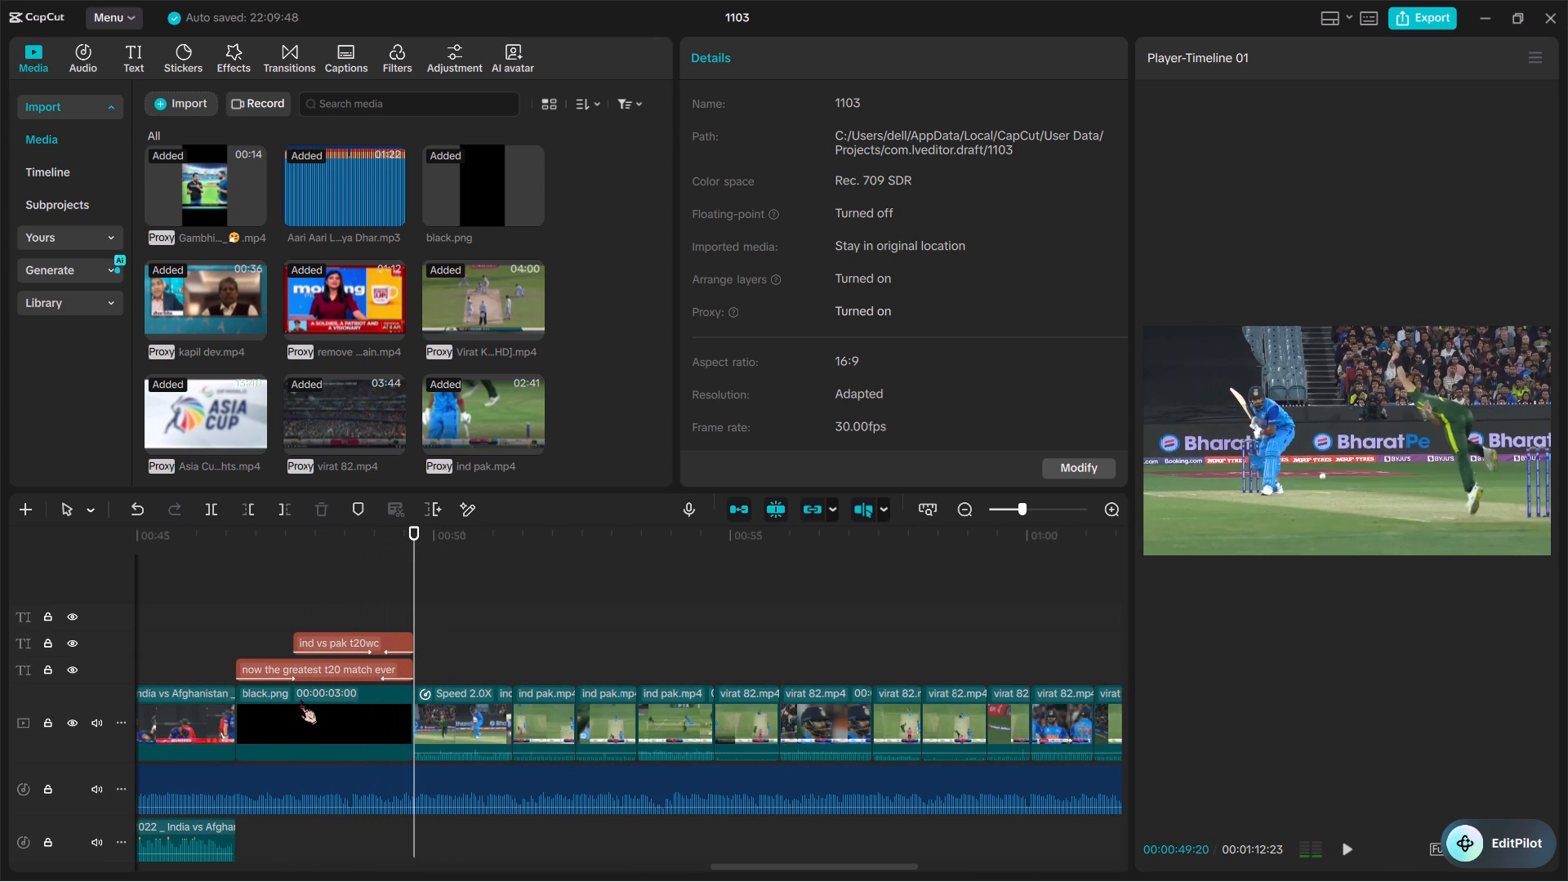
# Preview the "ind vs pak t20wc" title's Gradual Reveal entrance and Fade Out exit animations, then replay the title into the match footage.
pyautogui.keyDown('ctrl'); pyautogui.scroll(9, 300, 700); pyautogui.keyUp('ctrl')
pyautogui.click(283, 645)
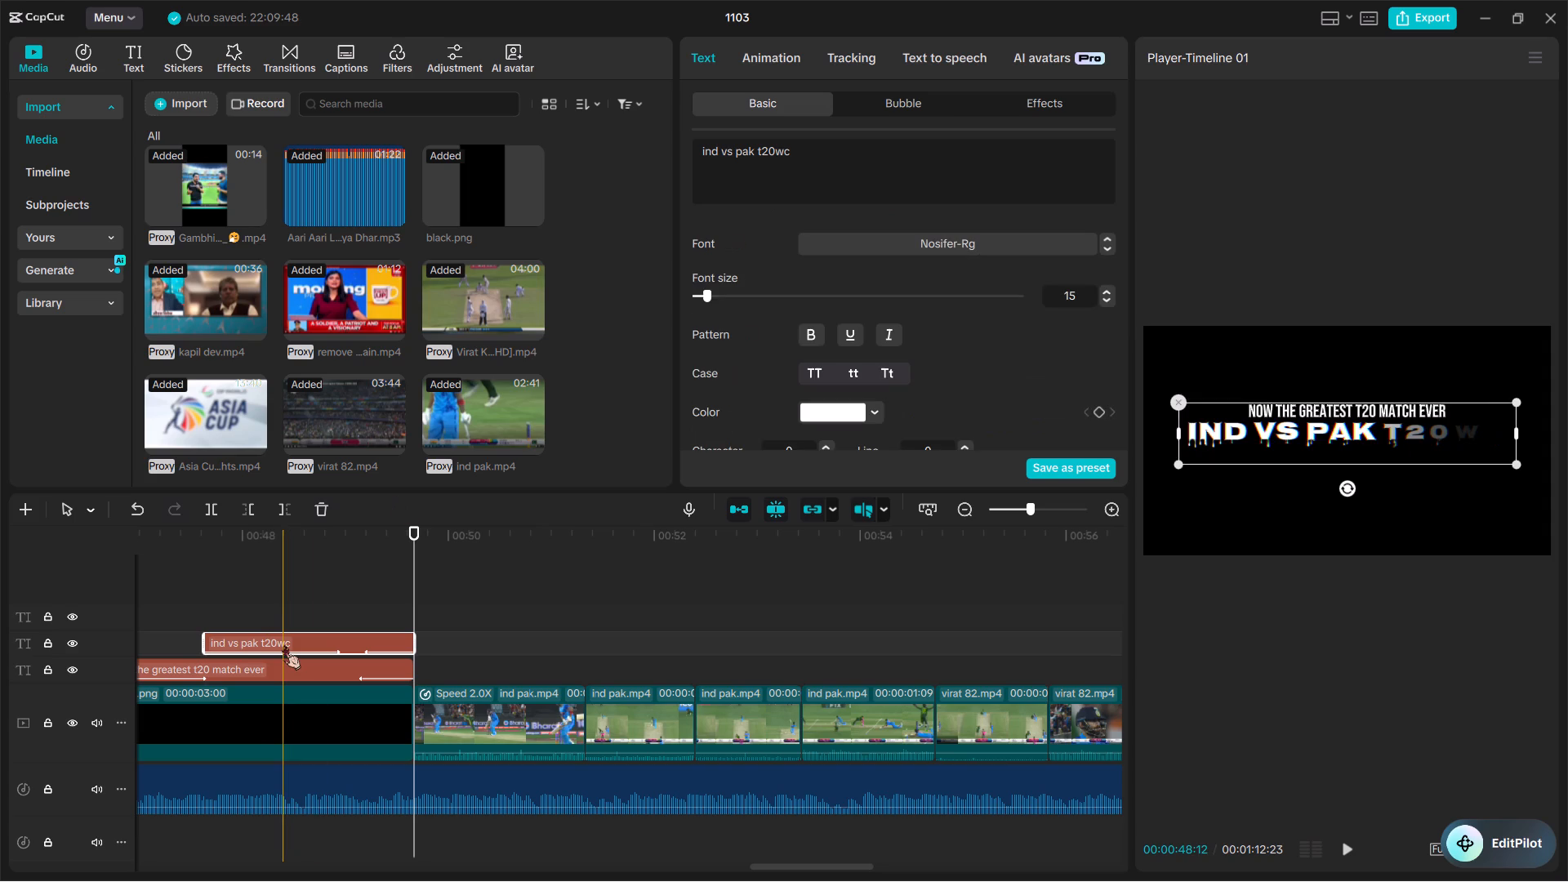
pyautogui.click(775, 60)
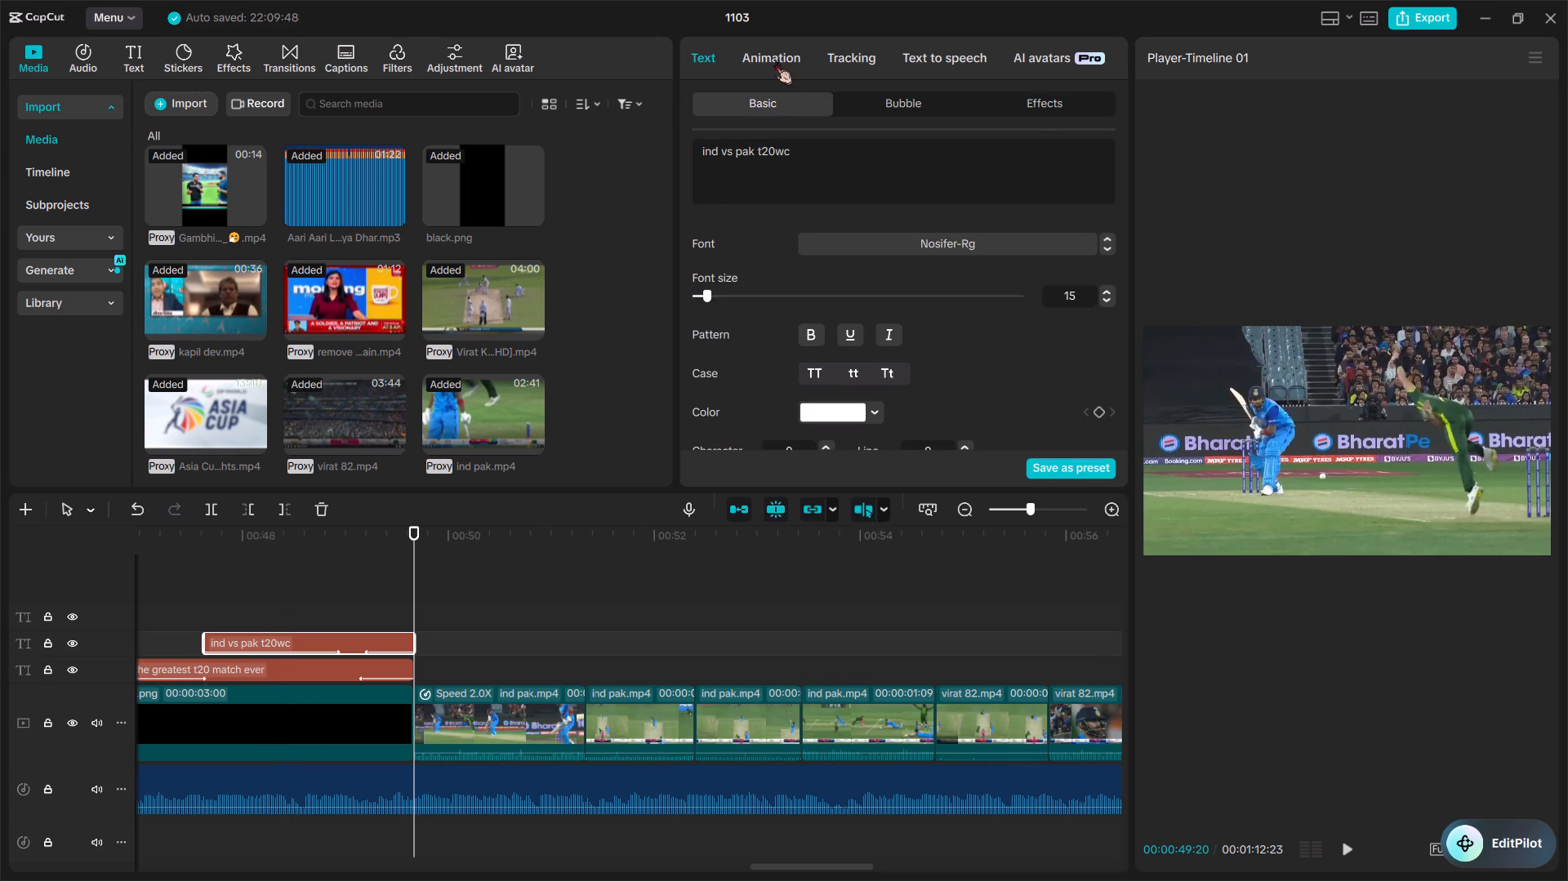
pyautogui.doubleClick(804, 241)
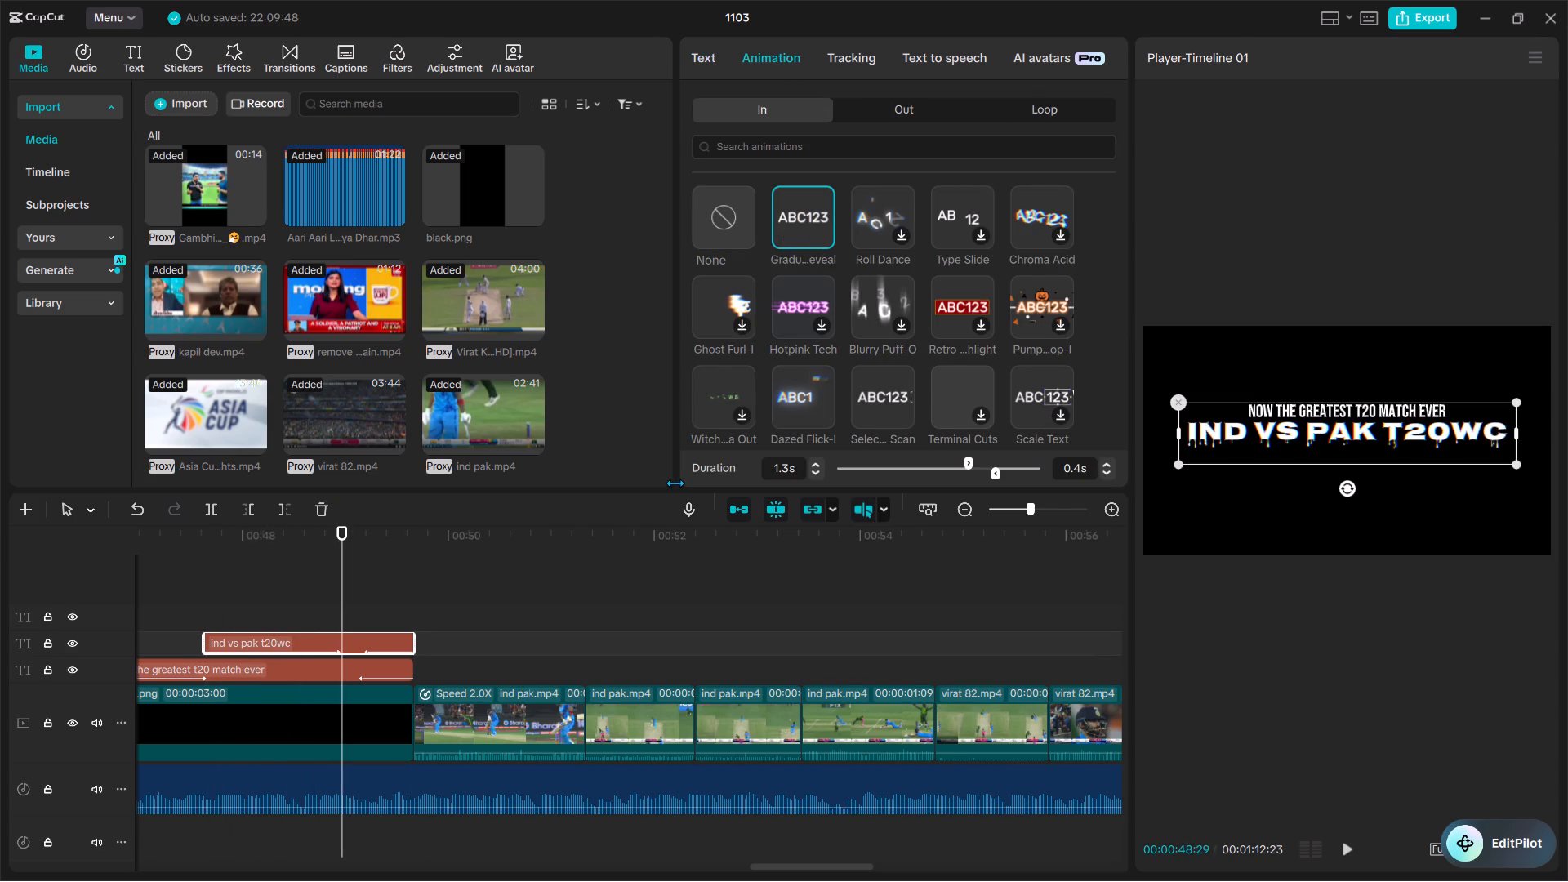
pyautogui.click(851, 106)
pyautogui.click(791, 239)
pyautogui.moveTo(791, 239); pyautogui.dragTo(335, 635)
pyautogui.press('space')
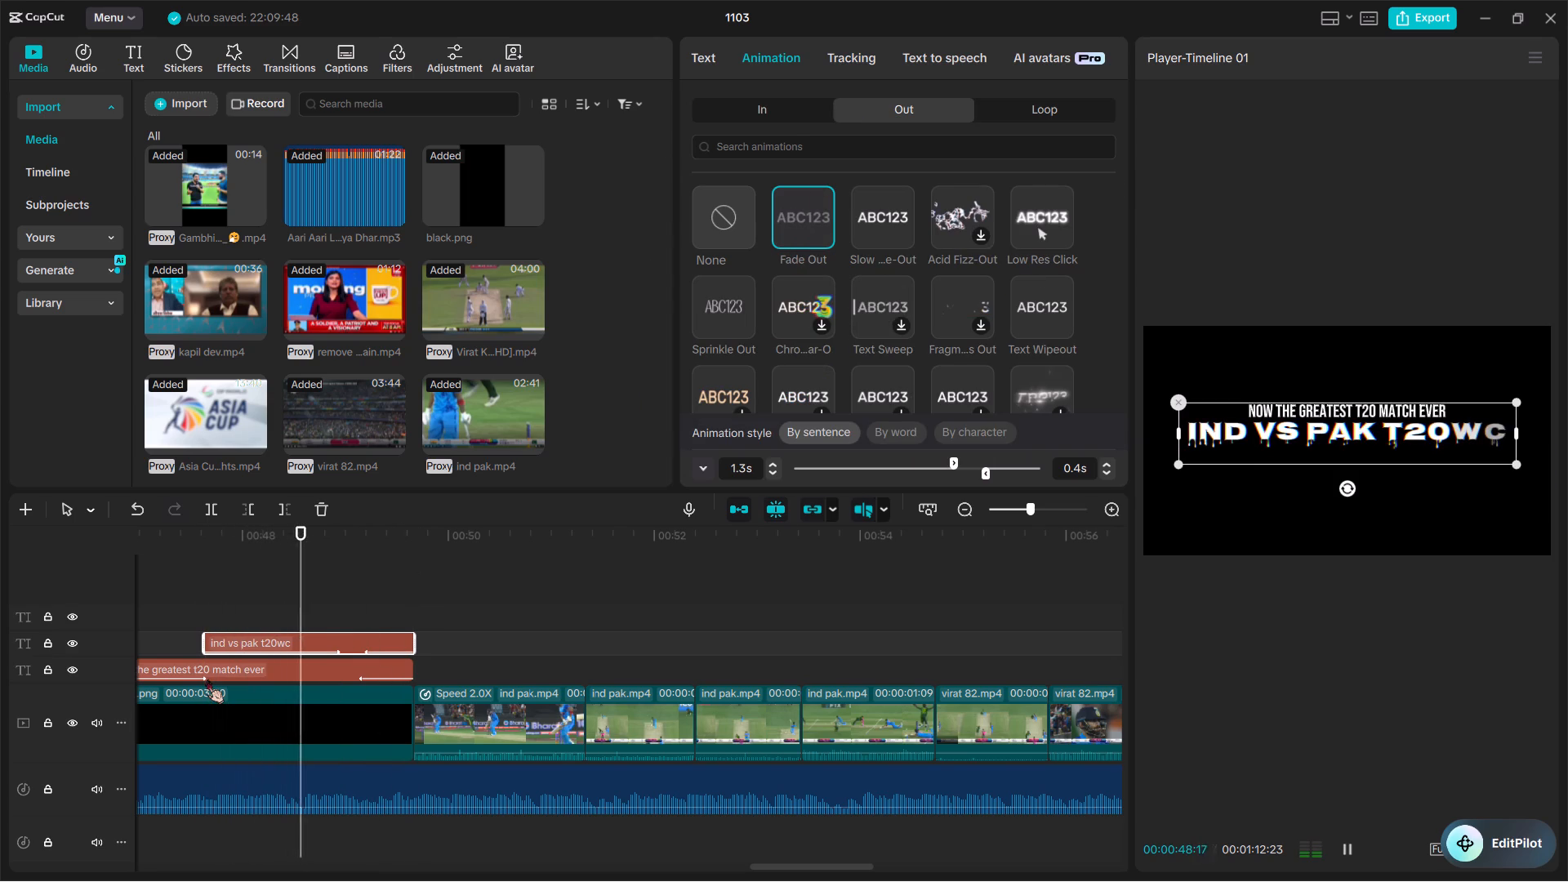
pyautogui.press('space')
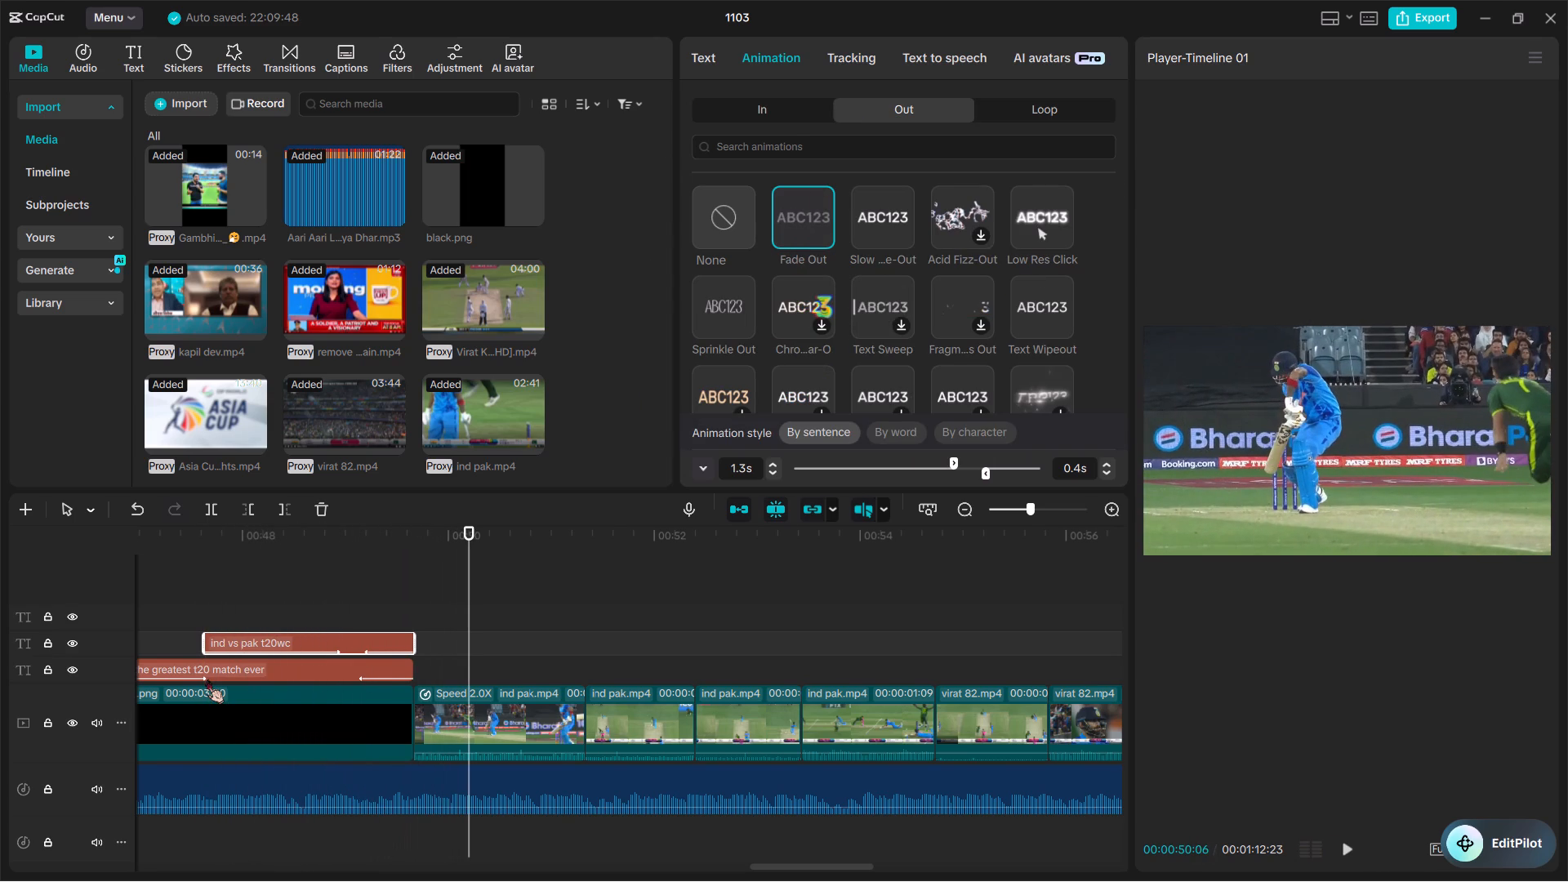
pyautogui.press('space')
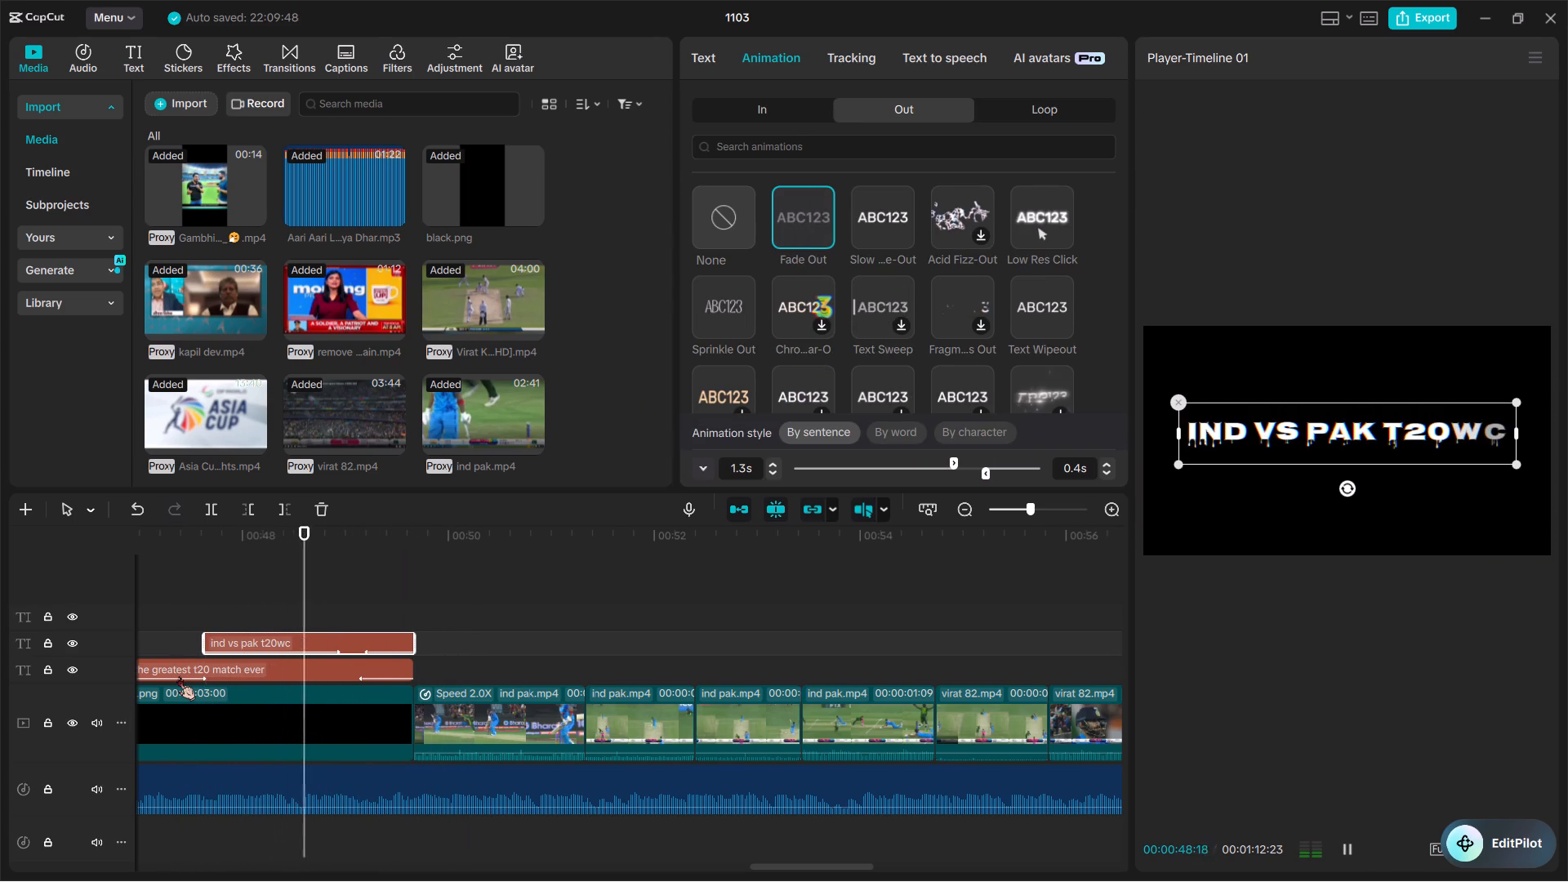
pyautogui.press('space')
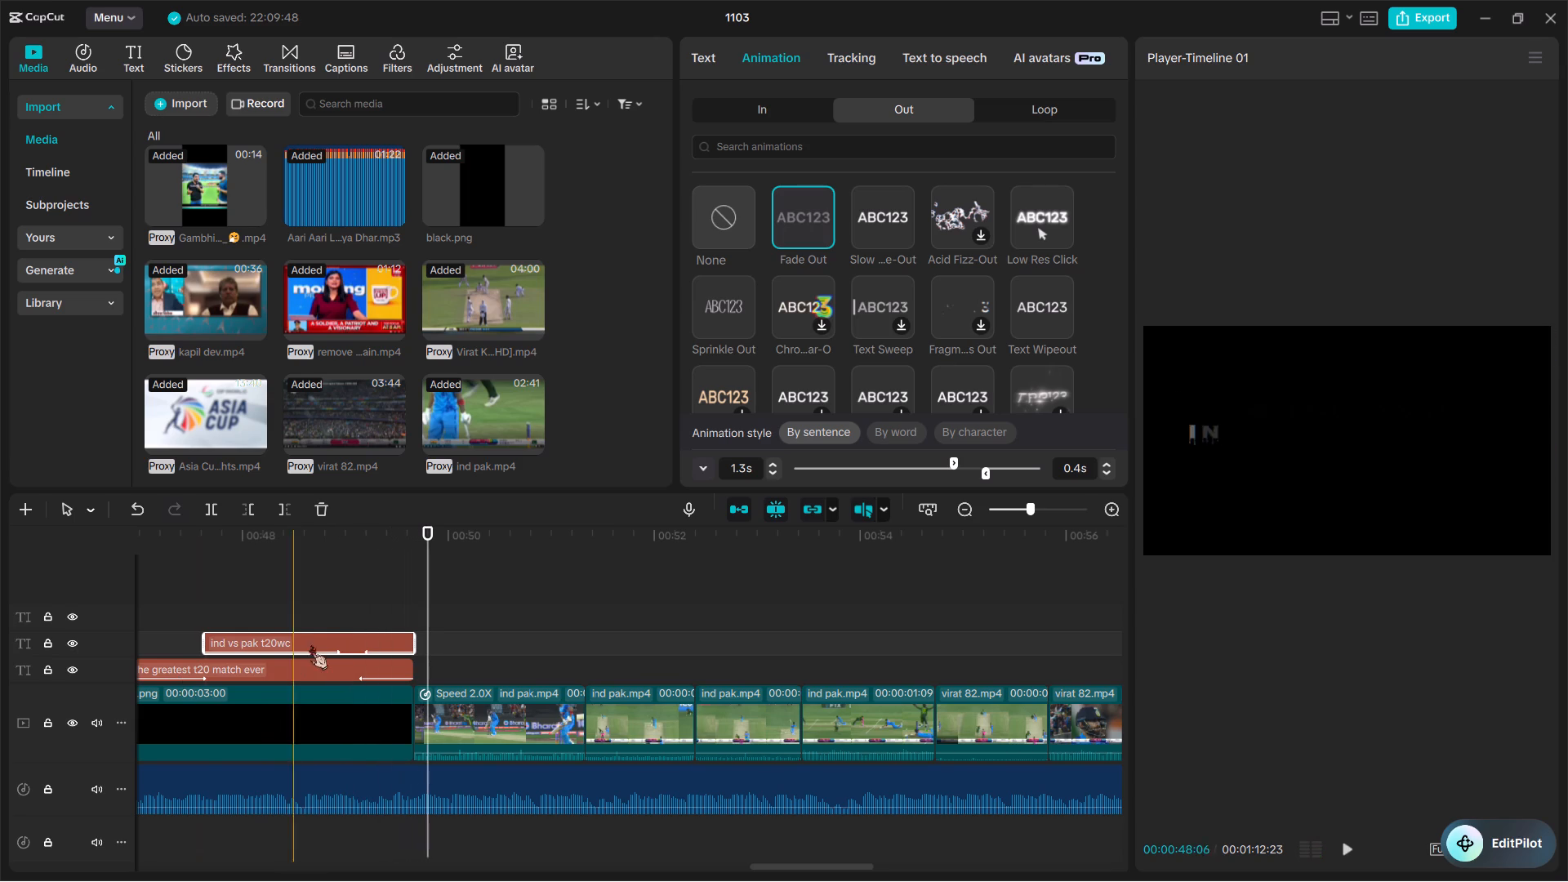
pyautogui.press('space')
pyautogui.press('space')
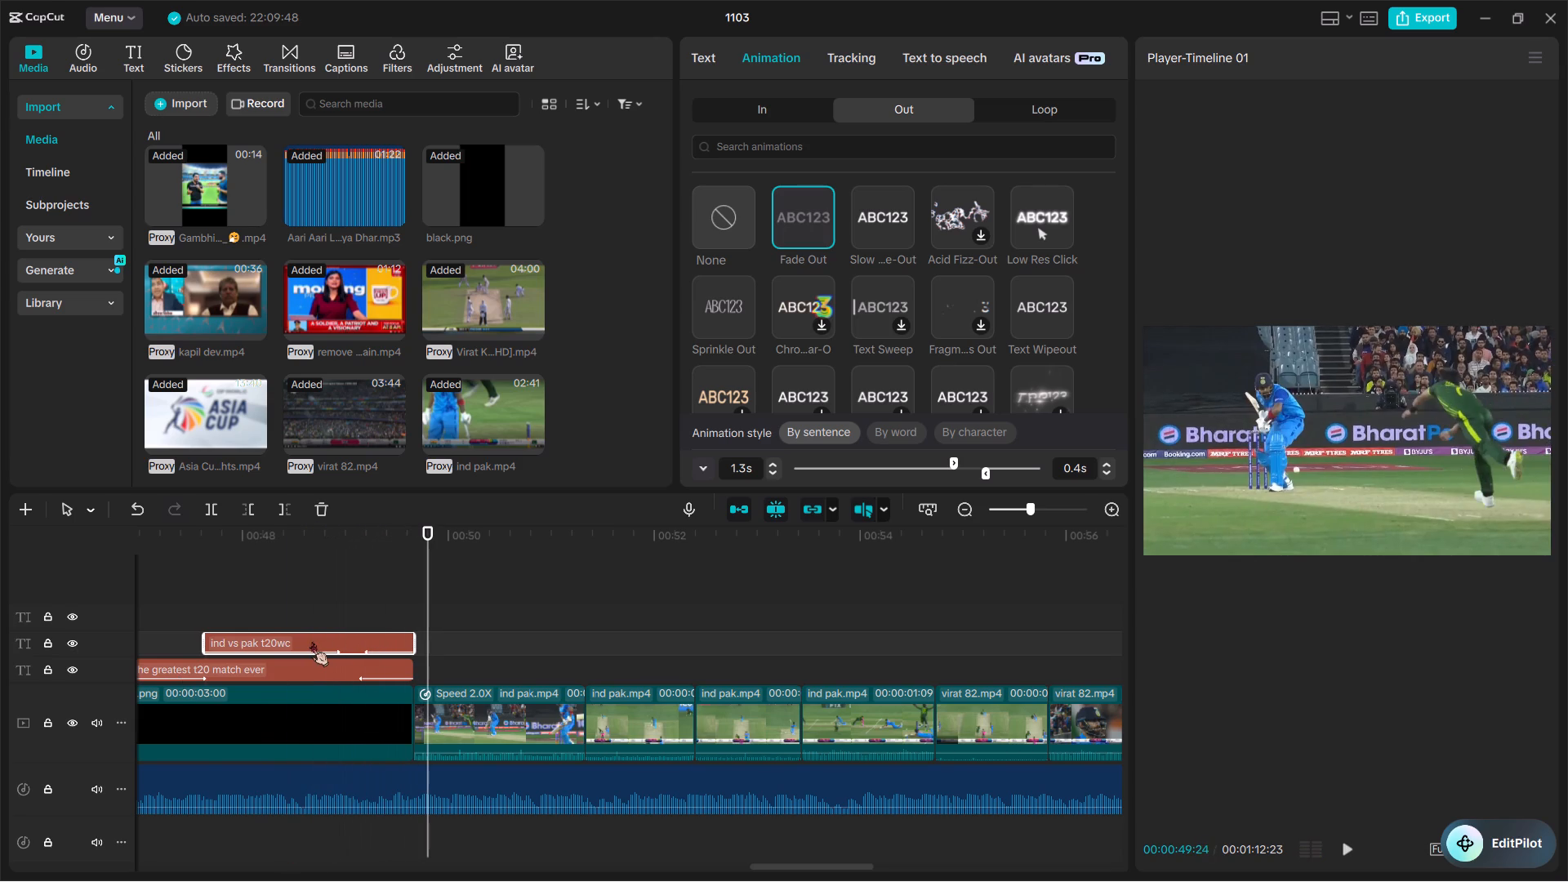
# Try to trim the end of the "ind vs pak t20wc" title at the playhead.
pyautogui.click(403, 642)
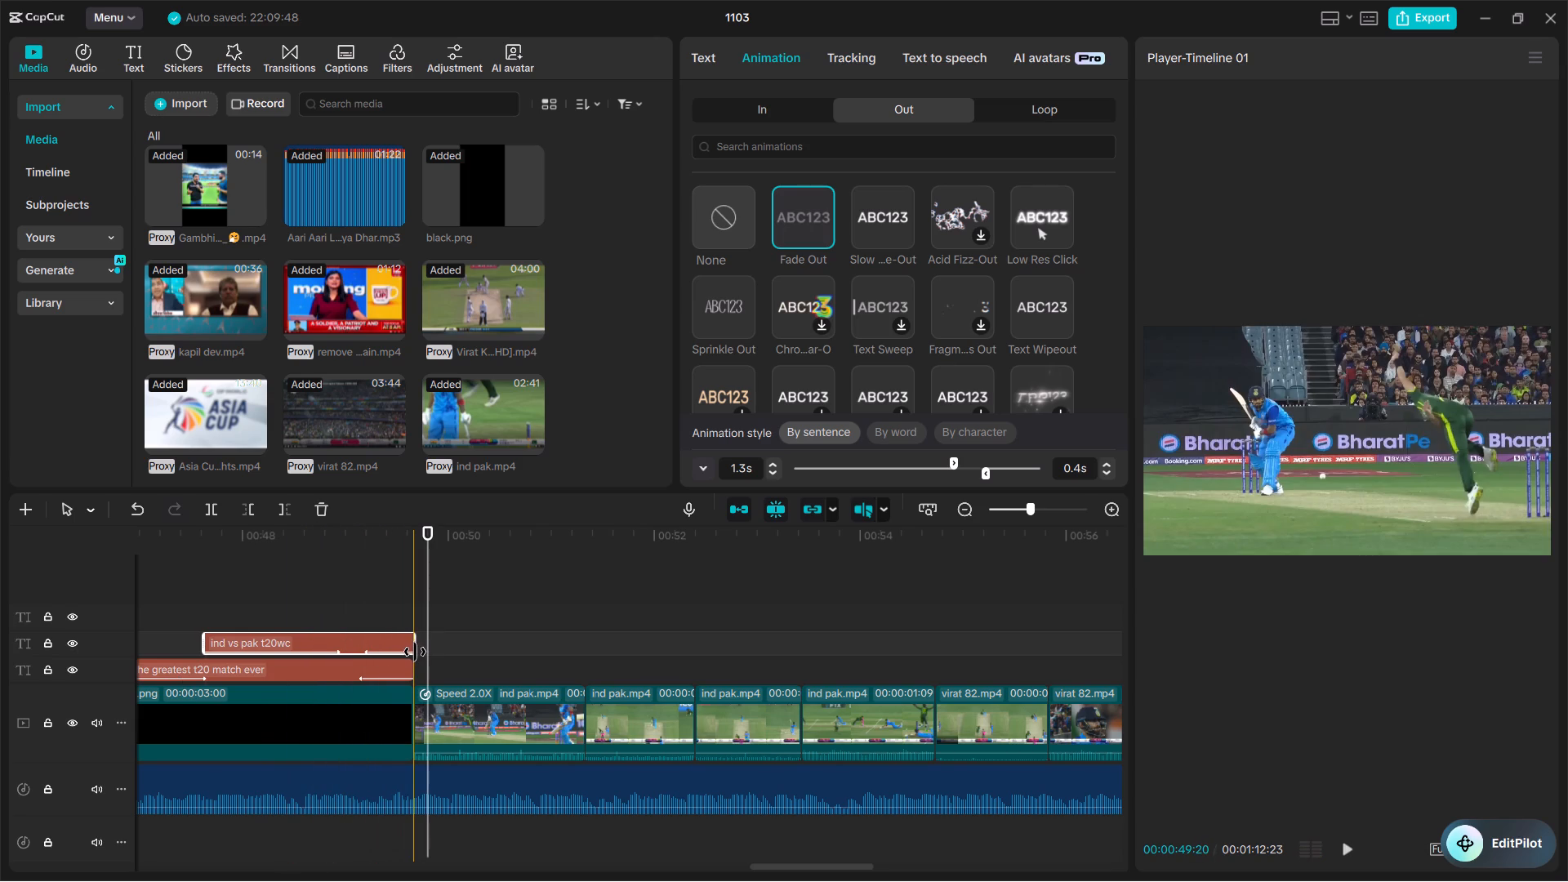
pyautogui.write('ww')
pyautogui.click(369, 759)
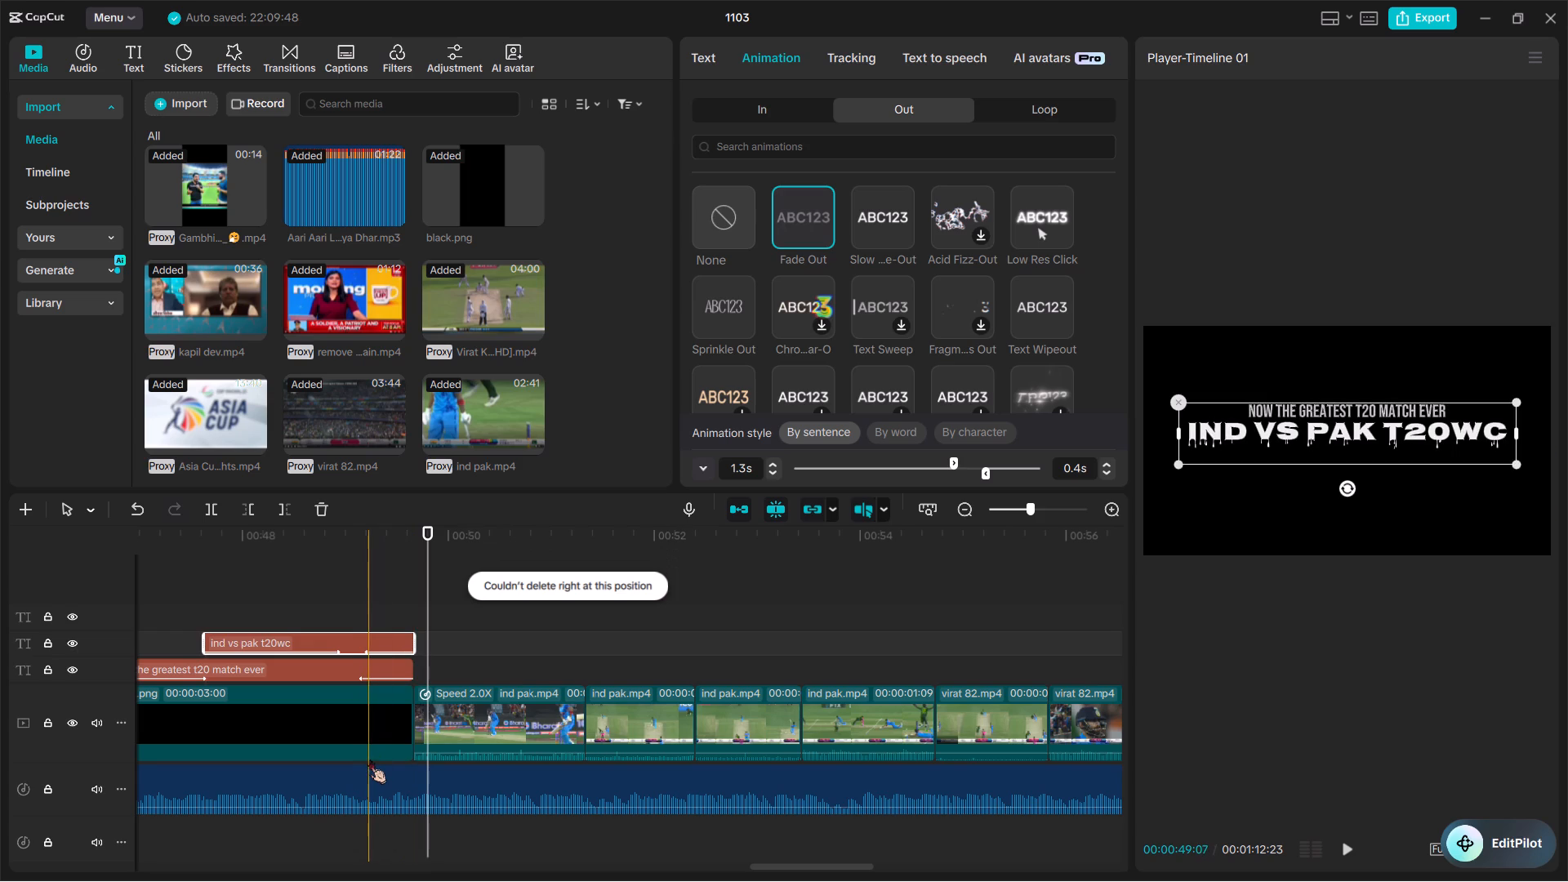
# Trim the end of the 2.0X ind pak.mp4 clip back to 00:00:50:22 and play through the following cuts.
pyautogui.press('space')
pyautogui.press('space')
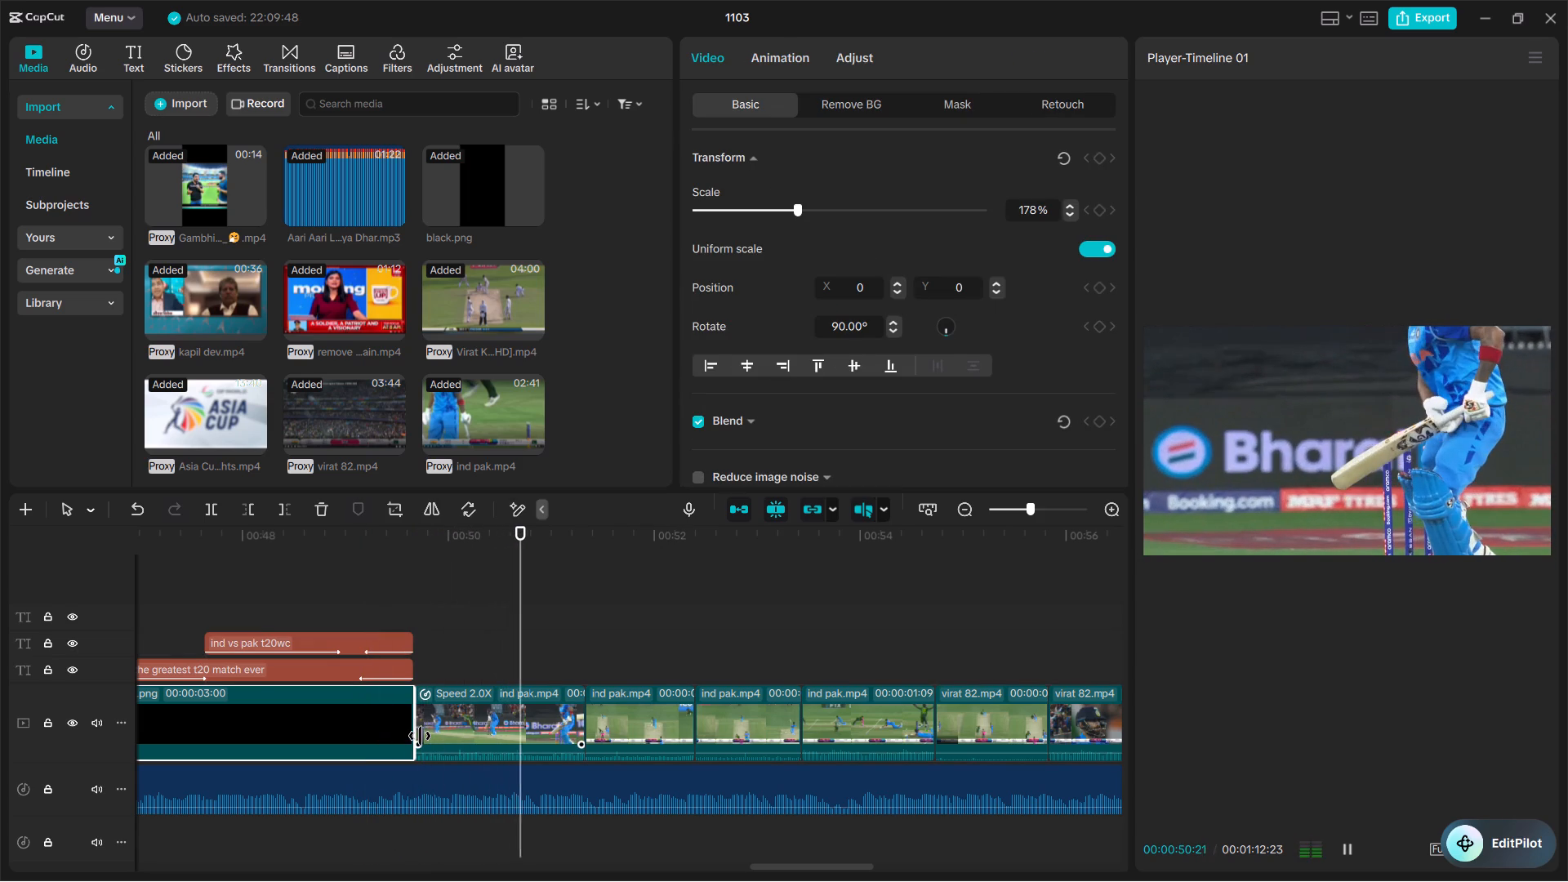
pyautogui.click(469, 737)
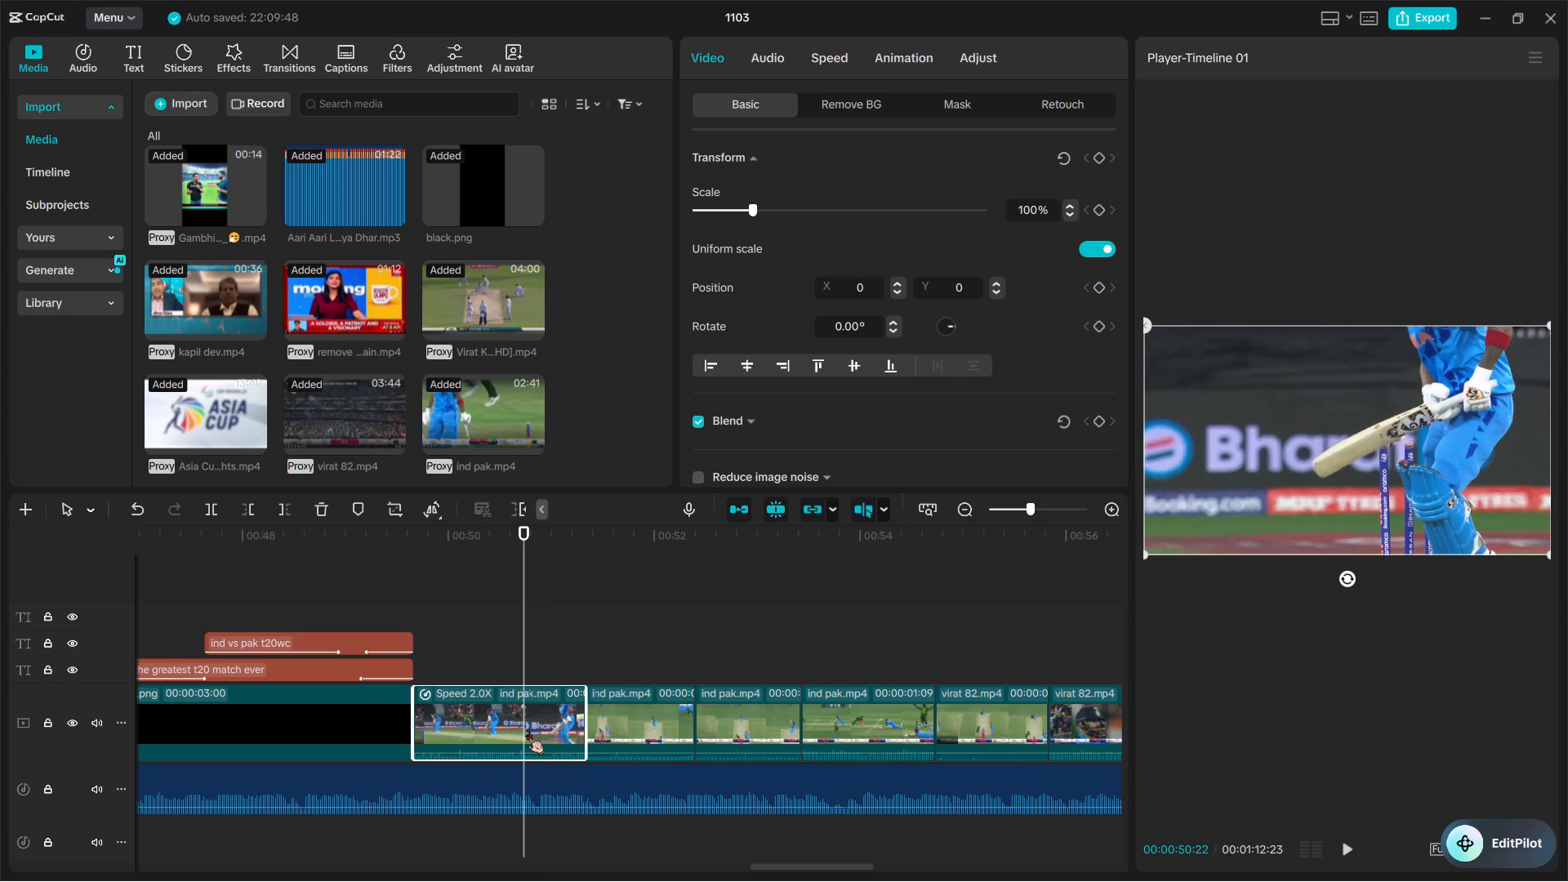
pyautogui.press('w')
pyautogui.press('space')
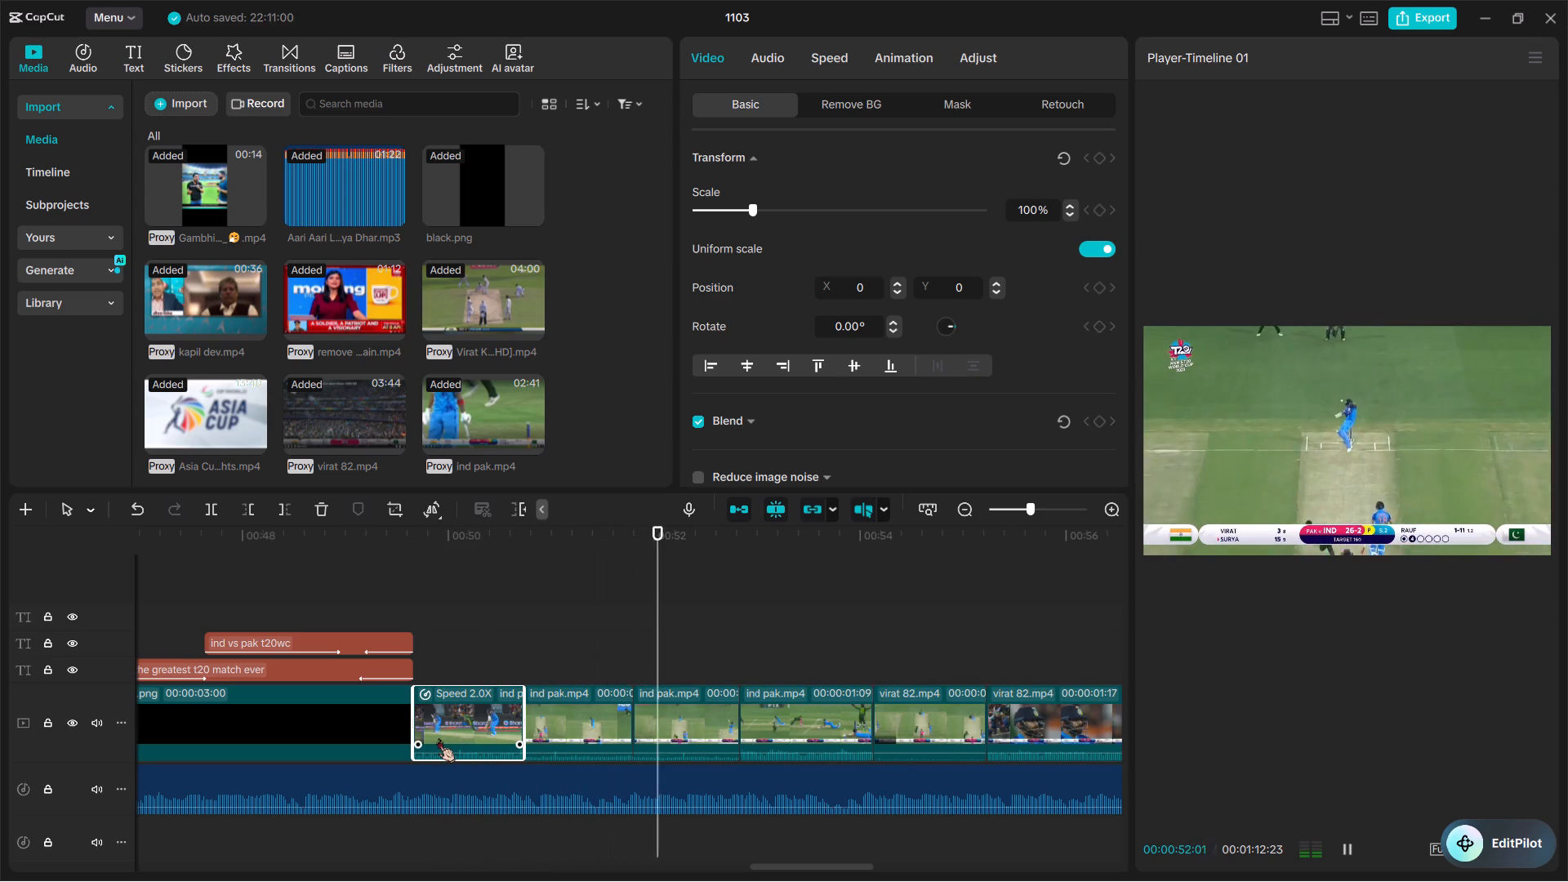
pyautogui.press('space')
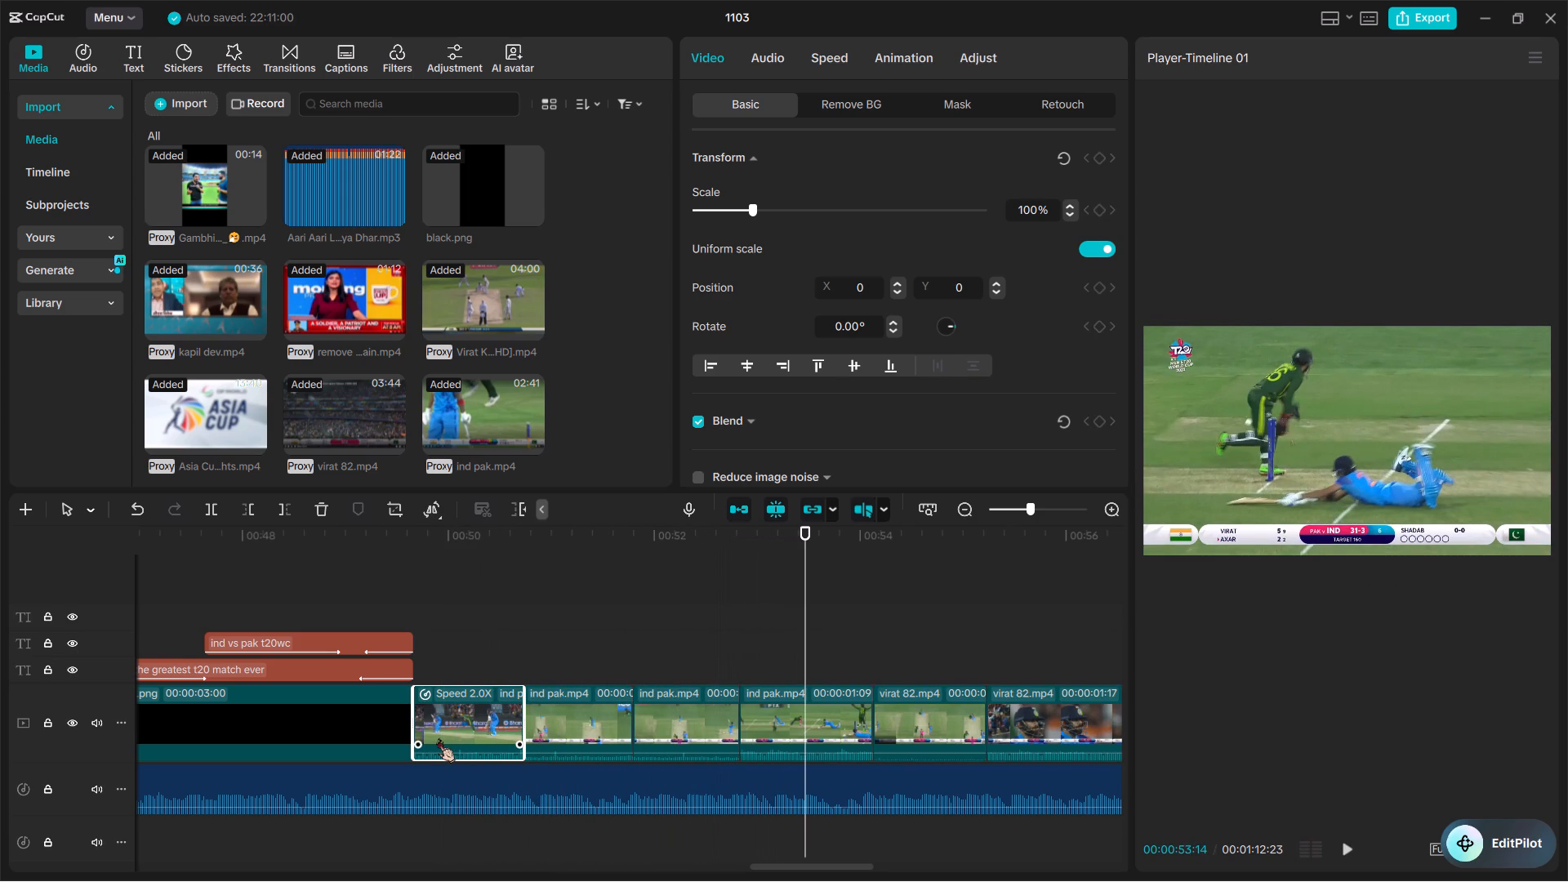
# Turn on Stabilize for the three ind pak.mp4 clips after the 2.0X clip and the first virat 82.mp4 clip together.
pyautogui.keyDown('ctrl'); pyautogui.scroll(-6, 438, 738); pyautogui.keyUp('ctrl')
pyautogui.moveTo(618, 600); pyautogui.dragTo(798, 754)
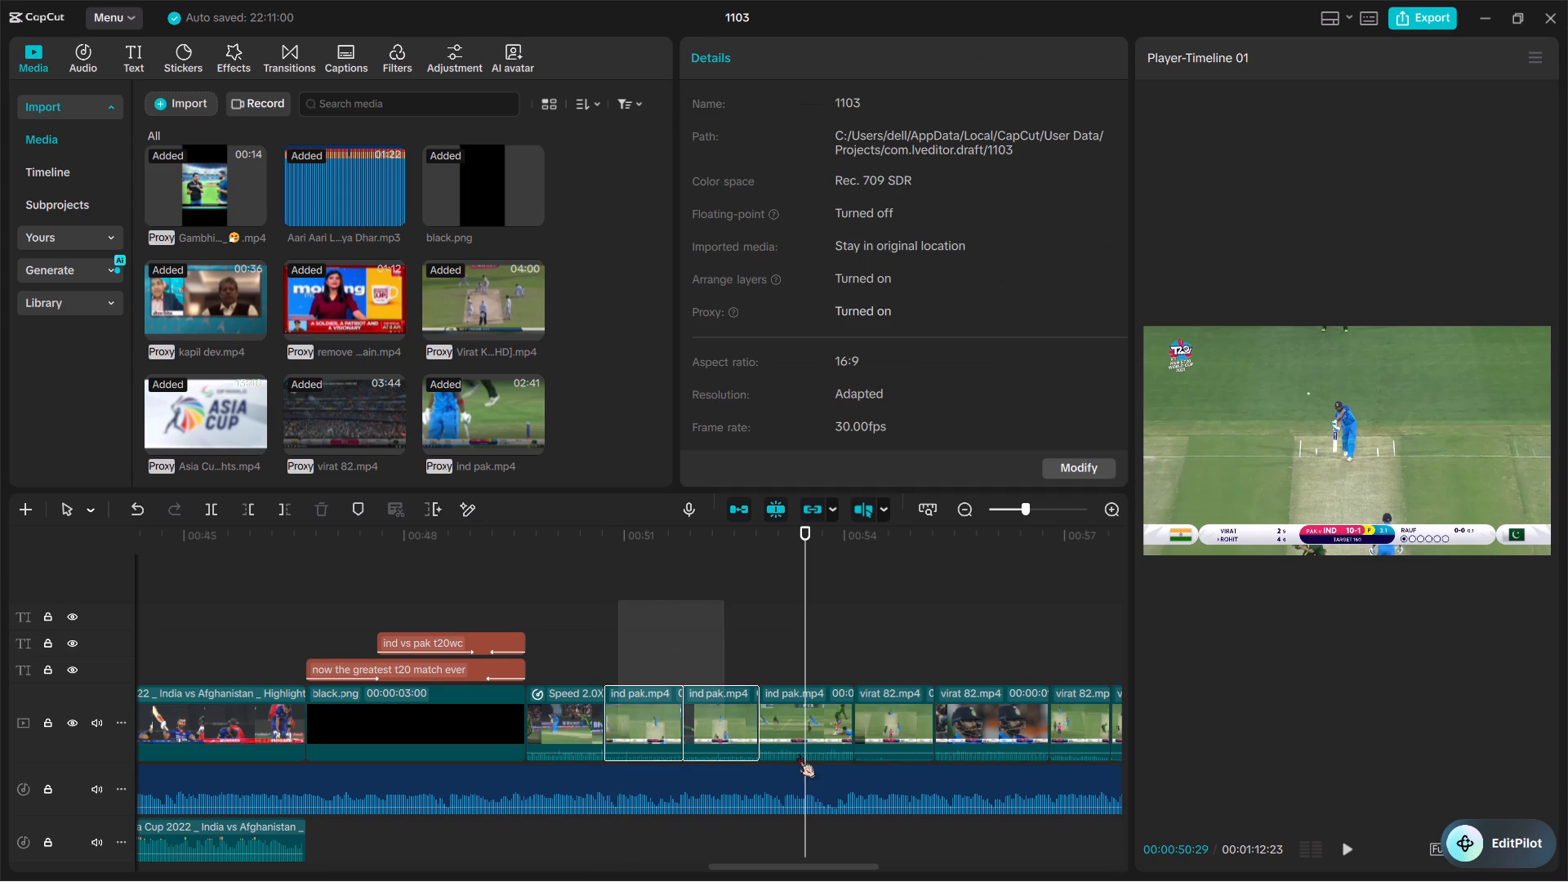
pyautogui.moveTo(798, 754); pyautogui.dragTo(889, 724)
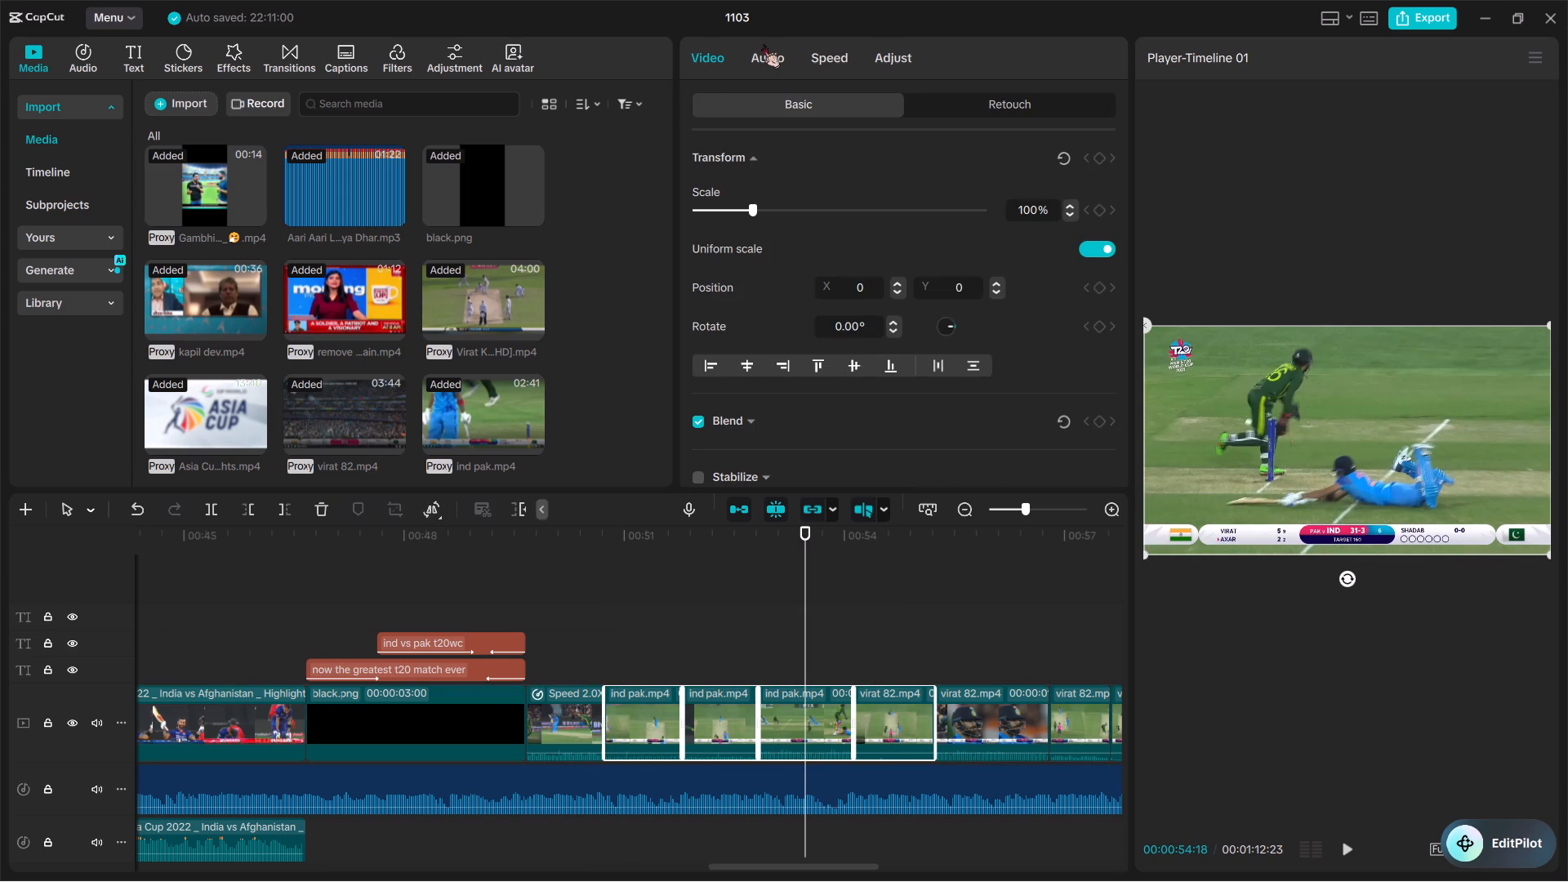
pyautogui.scroll(-1, 749, 271)
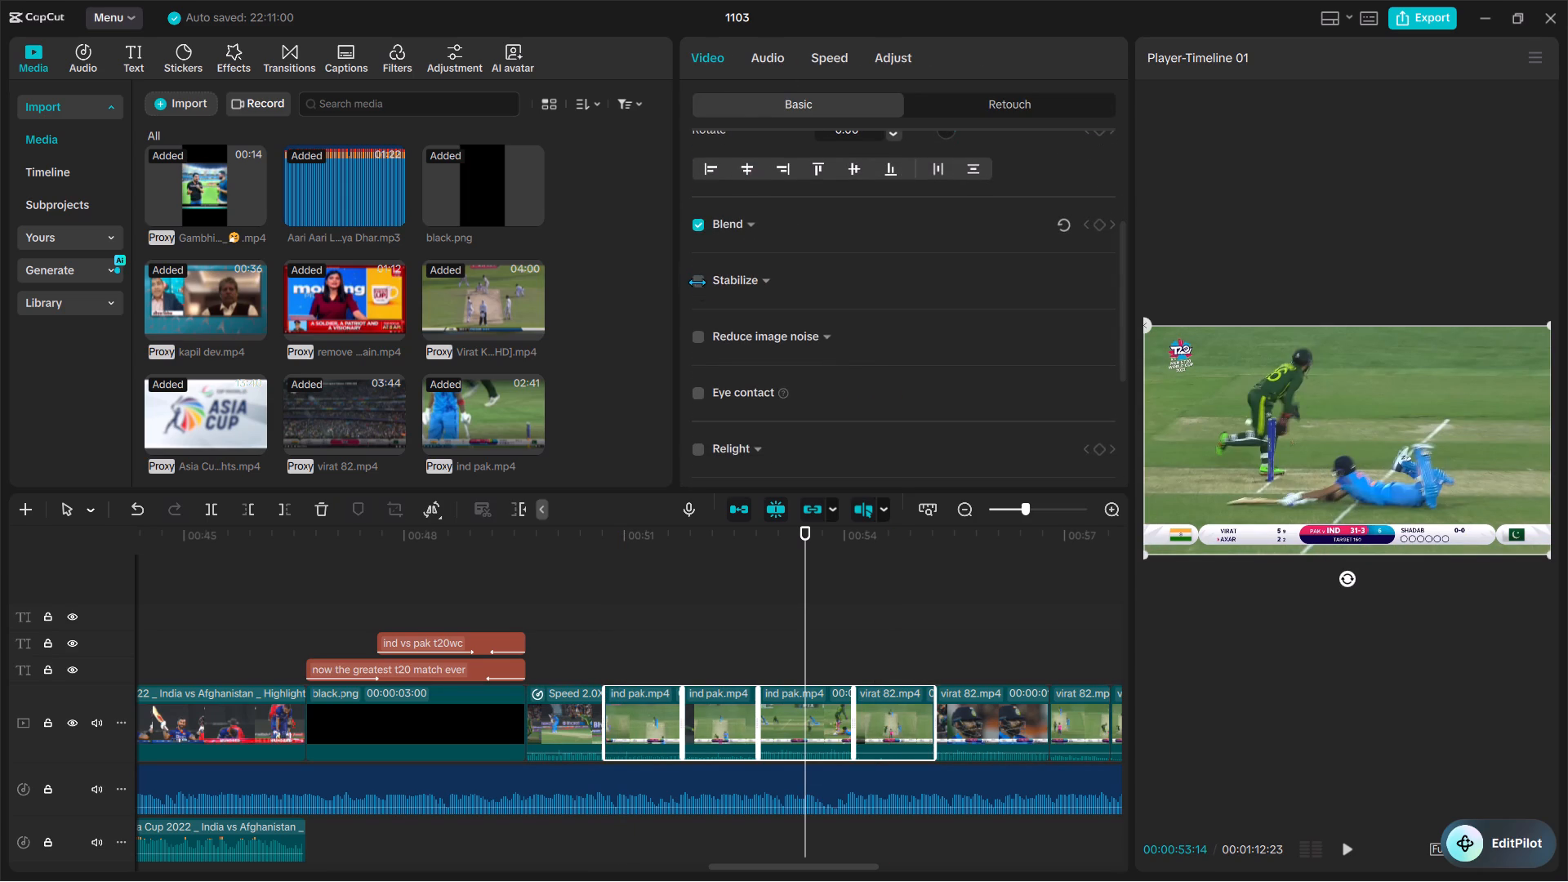
pyautogui.click(704, 287)
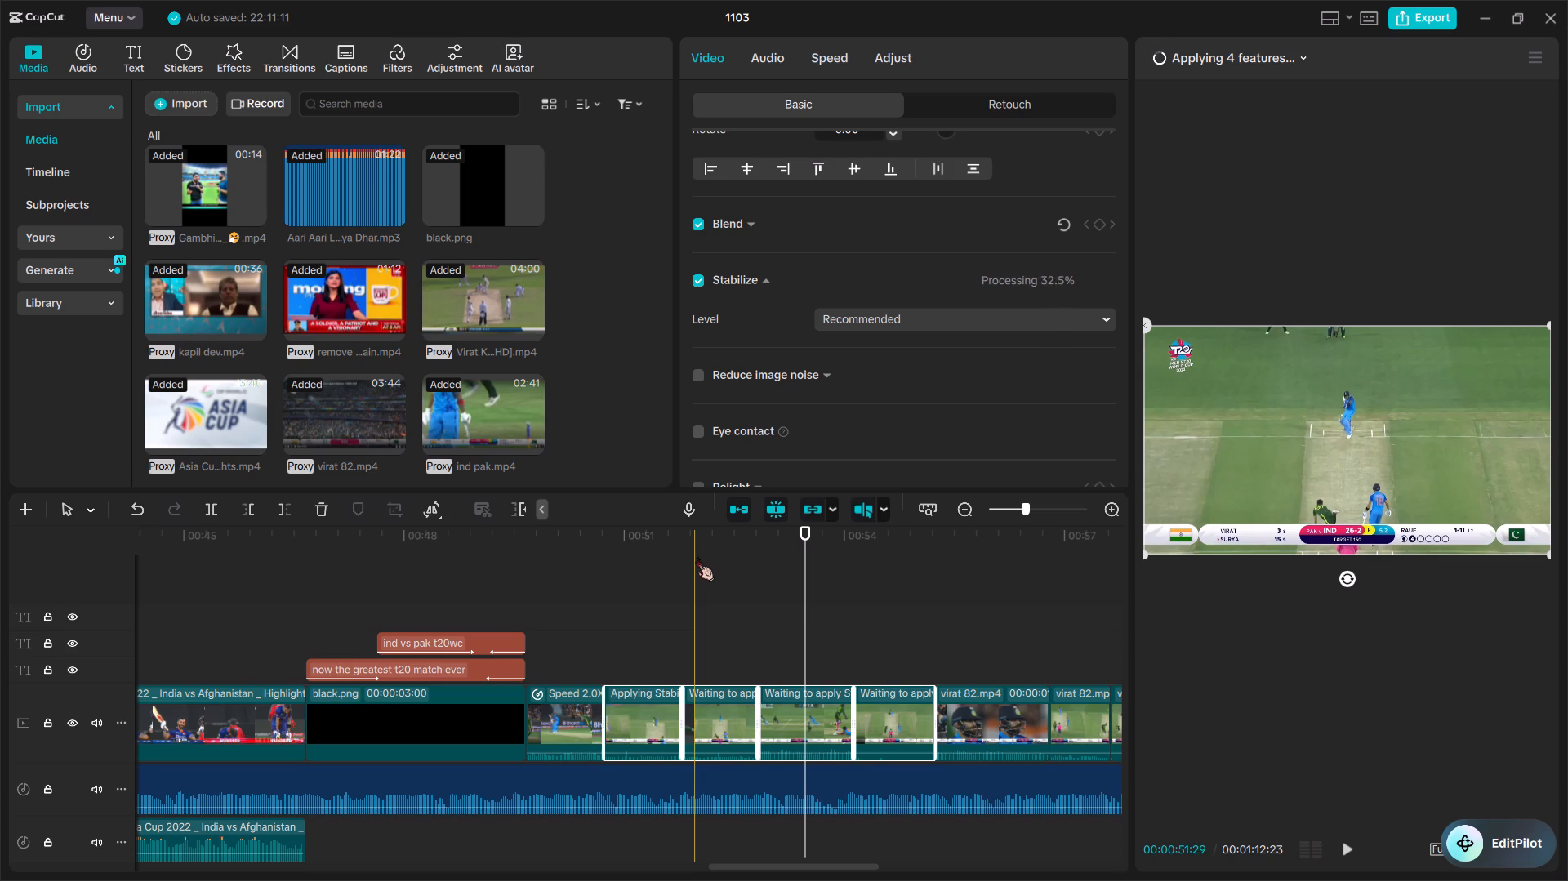
# Play through the virat 82.mp4 cuts following the four clips being stabilized to check their pacing.
pyautogui.hscroll(-1, 697, 557)
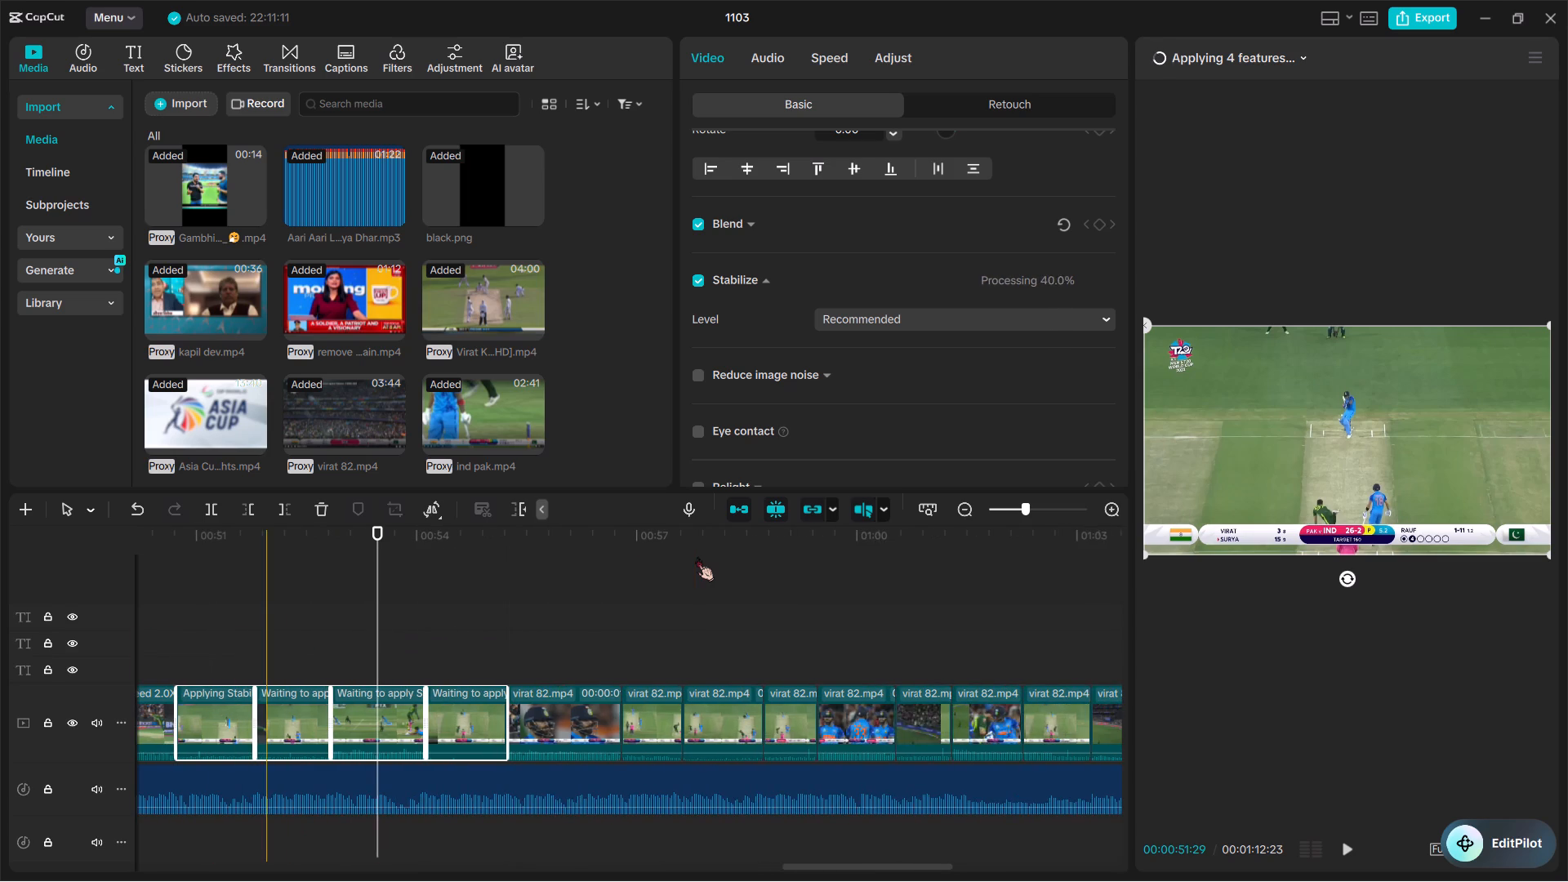
pyautogui.press('space')
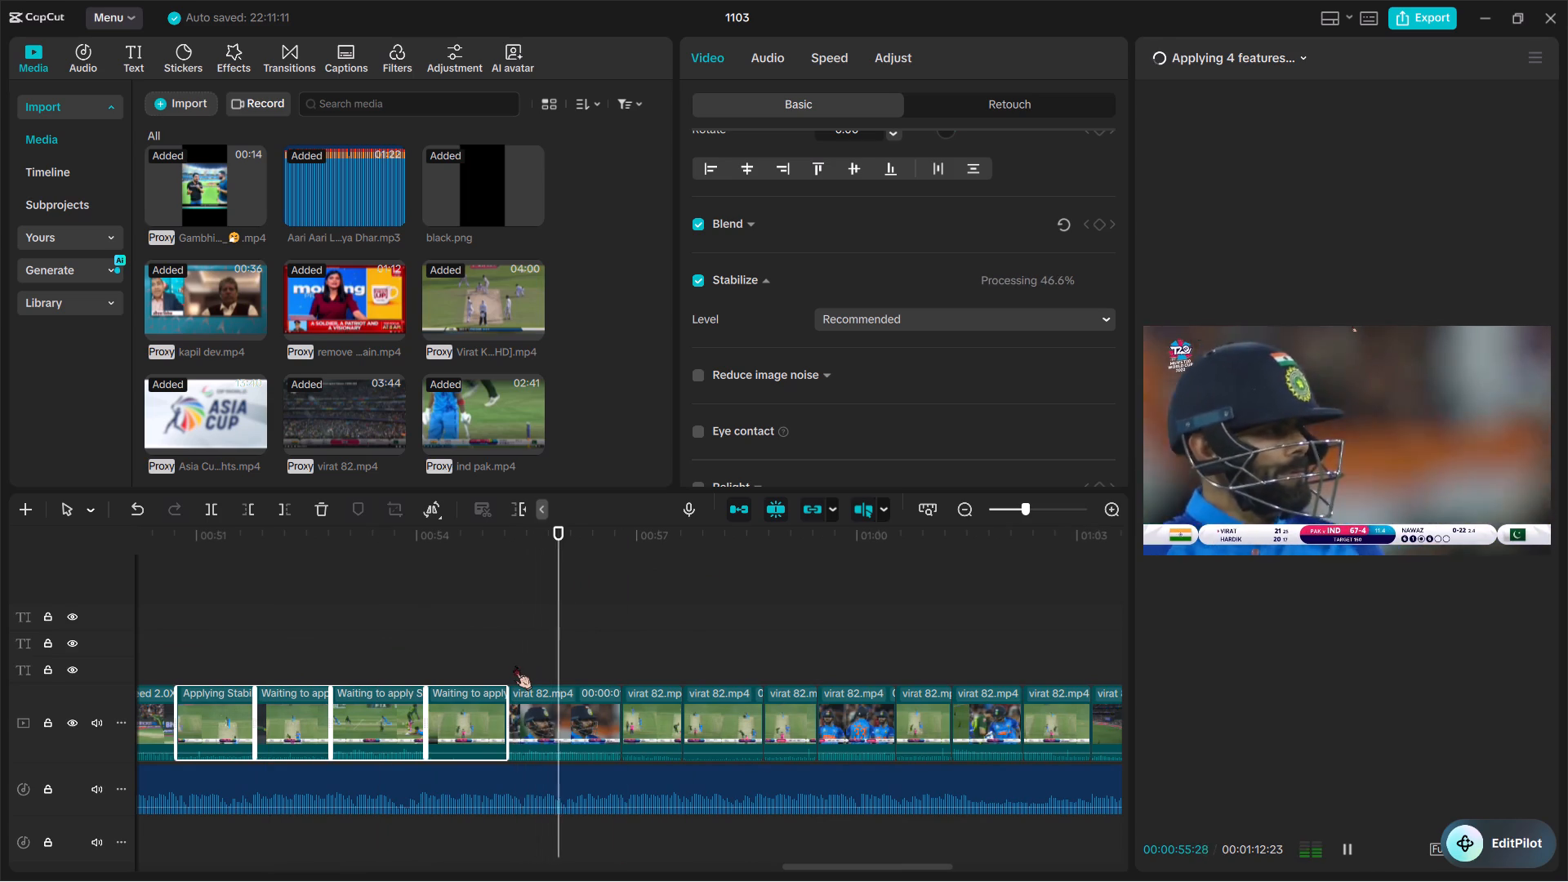
pyautogui.press('space')
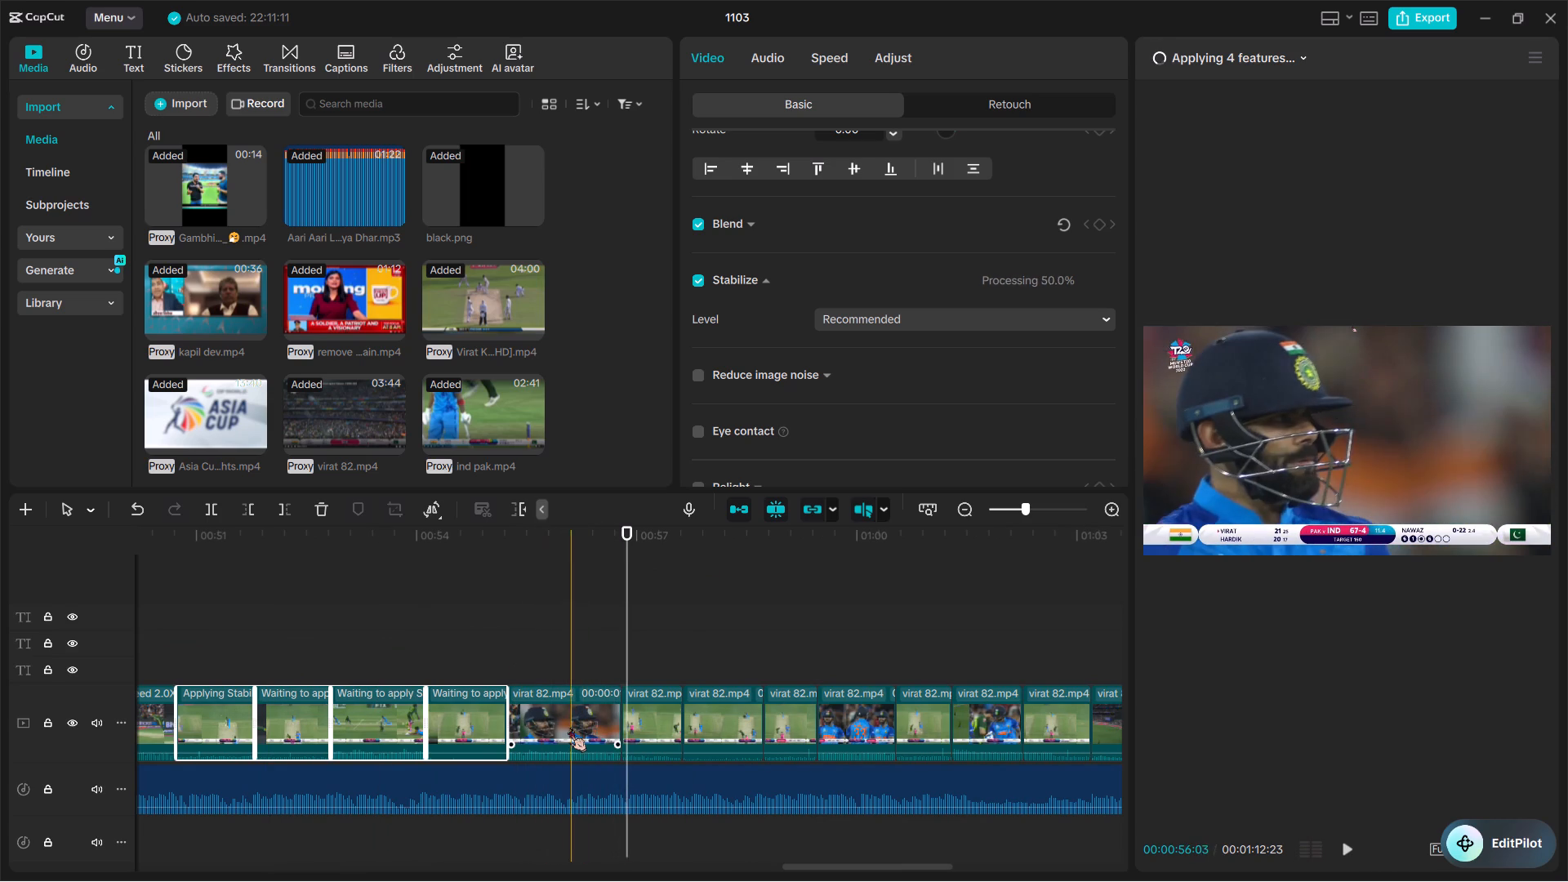
pyautogui.press('space')
pyautogui.hscroll(-1, 569, 728)
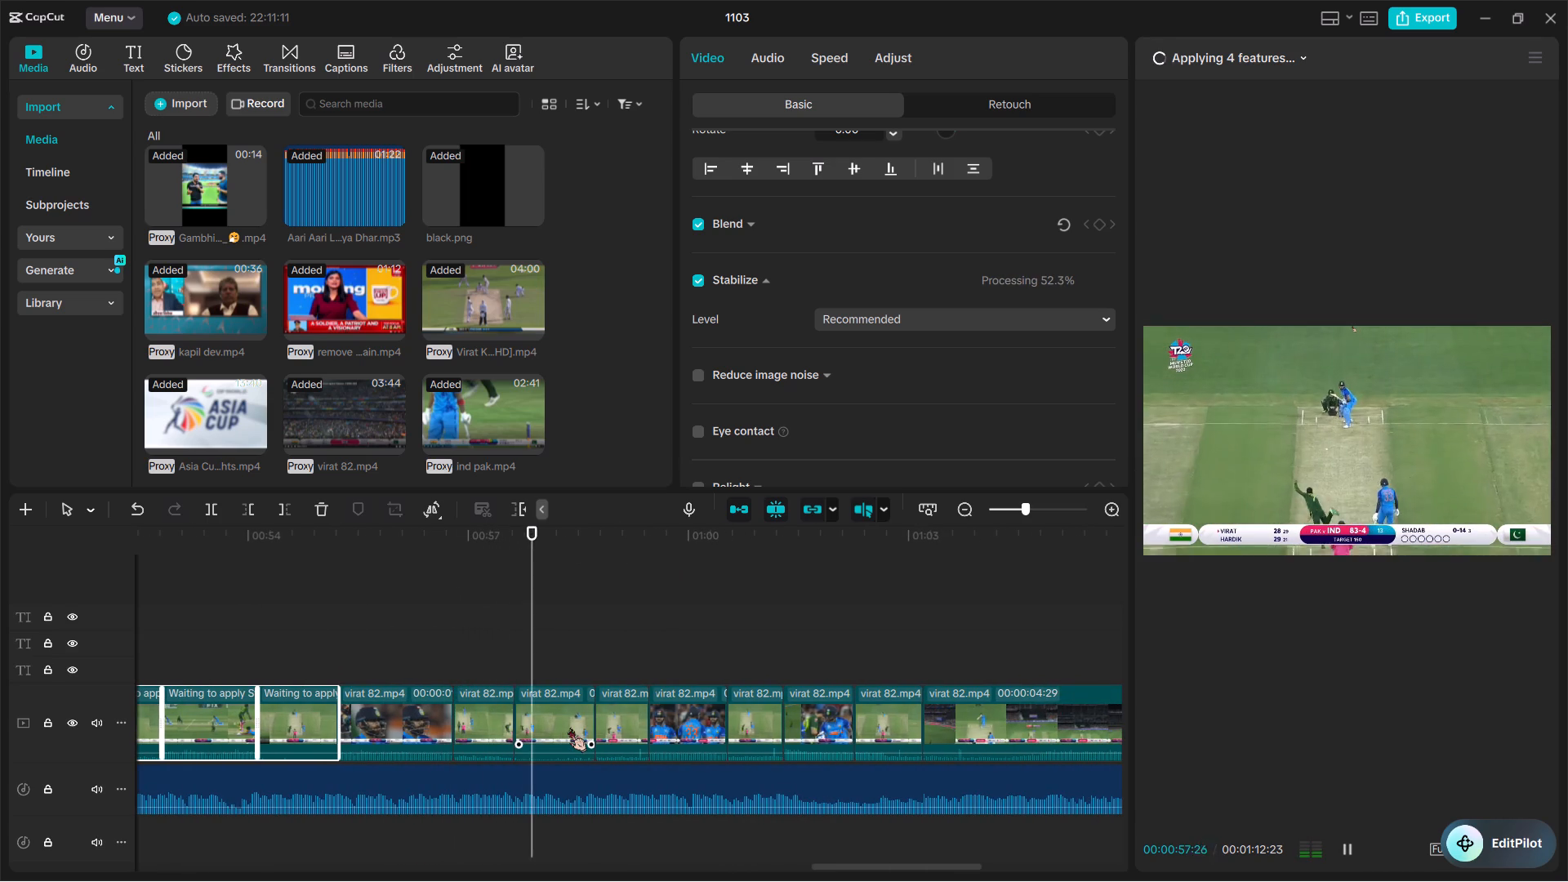
pyautogui.press('space')
pyautogui.keyDown('ctrl'); pyautogui.scroll(6, 569, 728); pyautogui.keyUp('ctrl')
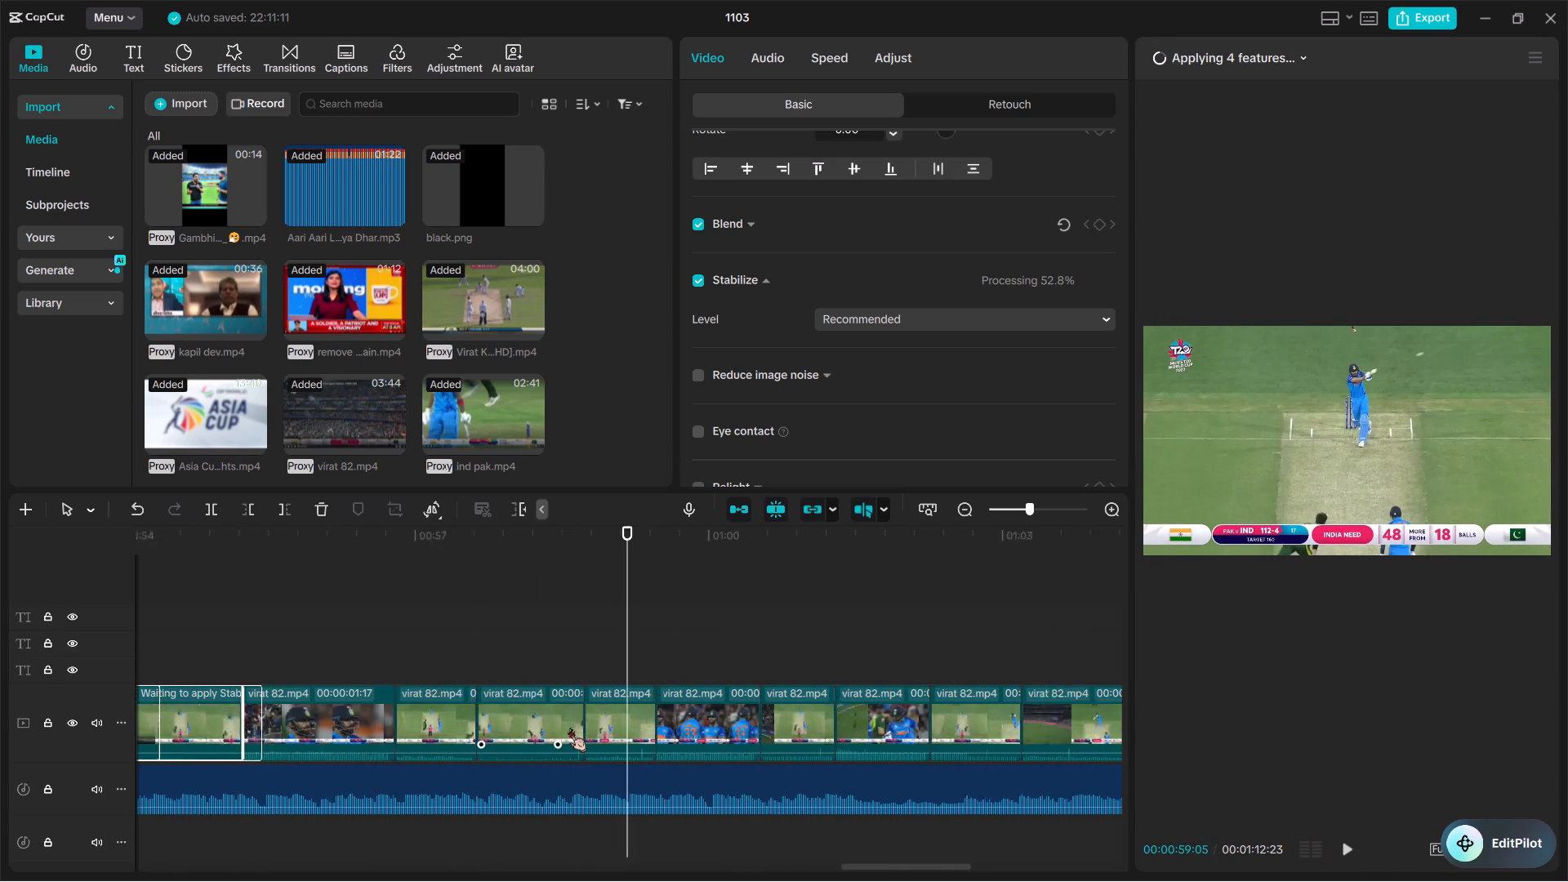
pyautogui.keyDown('ctrl'); pyautogui.scroll(1, 569, 728); pyautogui.keyUp('ctrl')
pyautogui.press('space')
pyautogui.press('space')
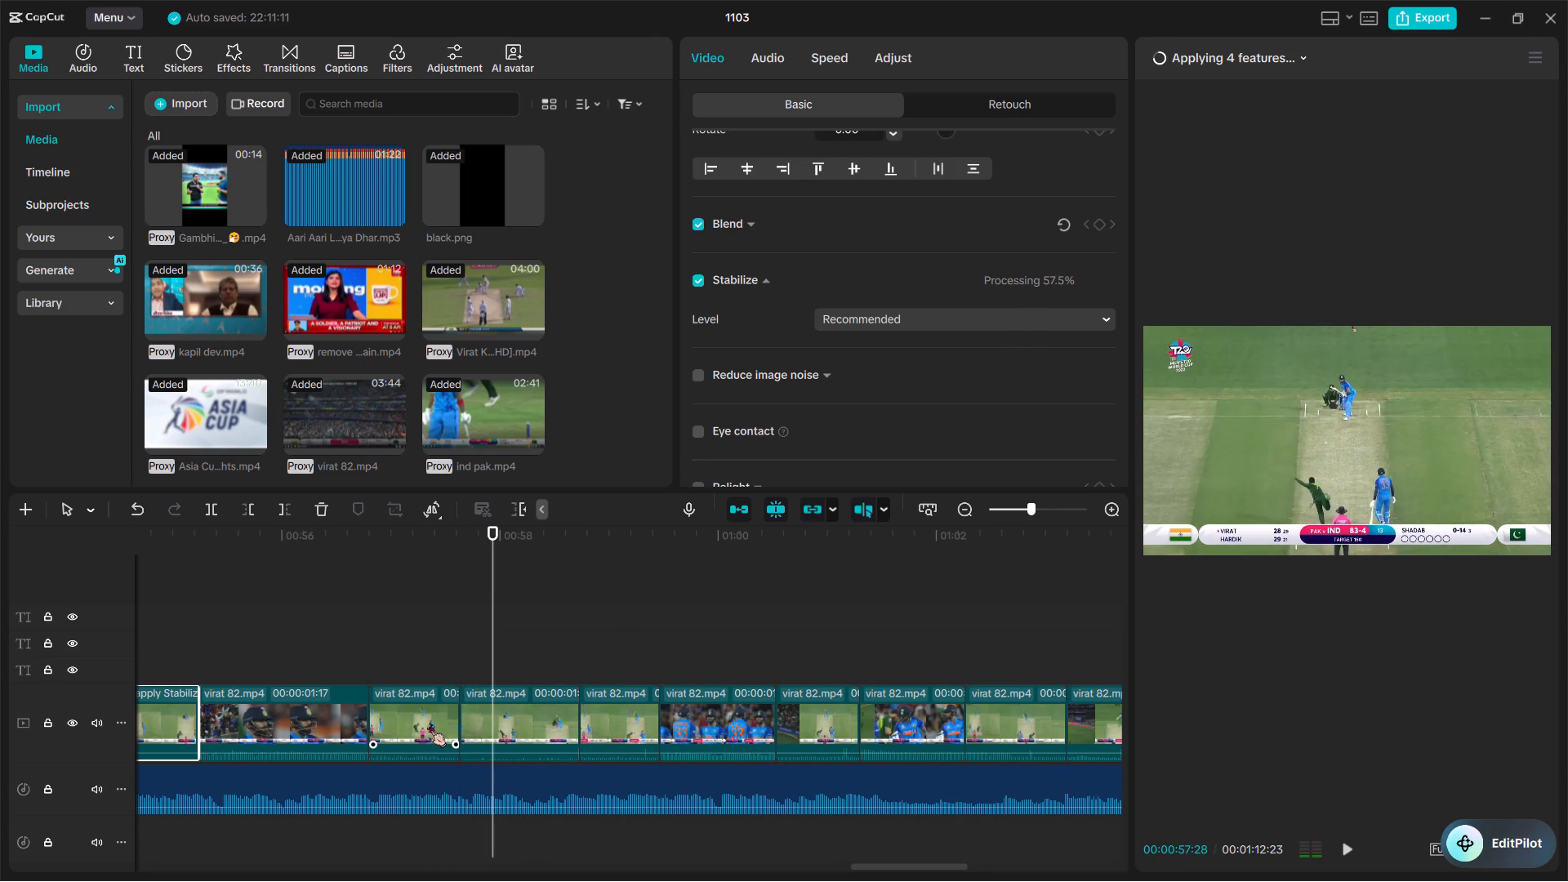
# Extend the end of the virat 82.mp4 batting clip after the Kohli helmet close-up to a 00:00:01:07 duration and replay the cut.
pyautogui.click(430, 723)
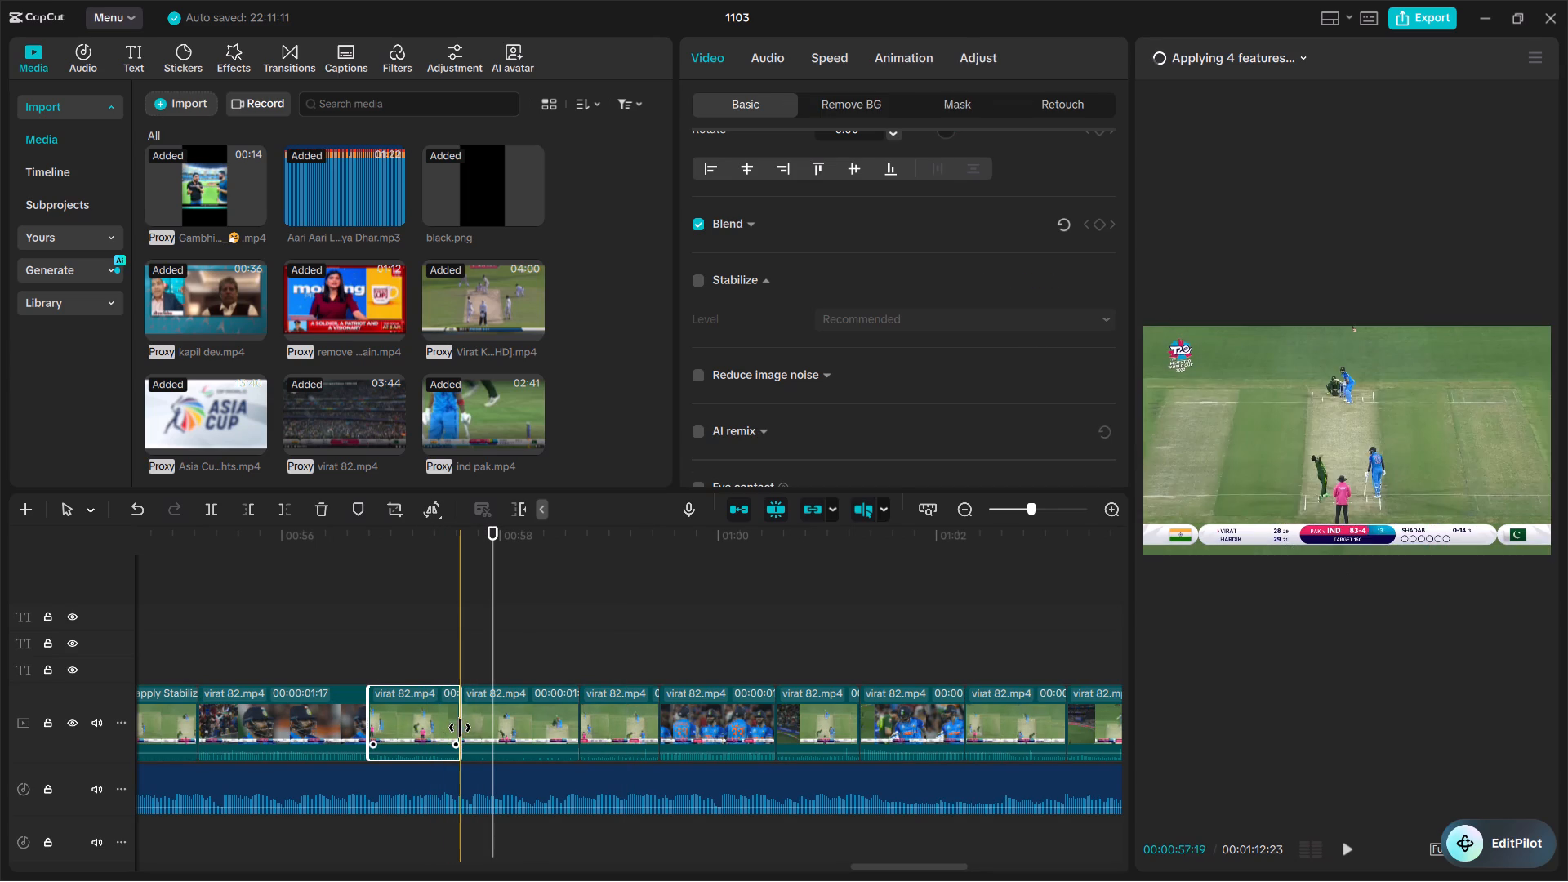
pyautogui.moveTo(460, 728); pyautogui.dragTo(474, 728)
pyautogui.press('space')
pyautogui.press('space')
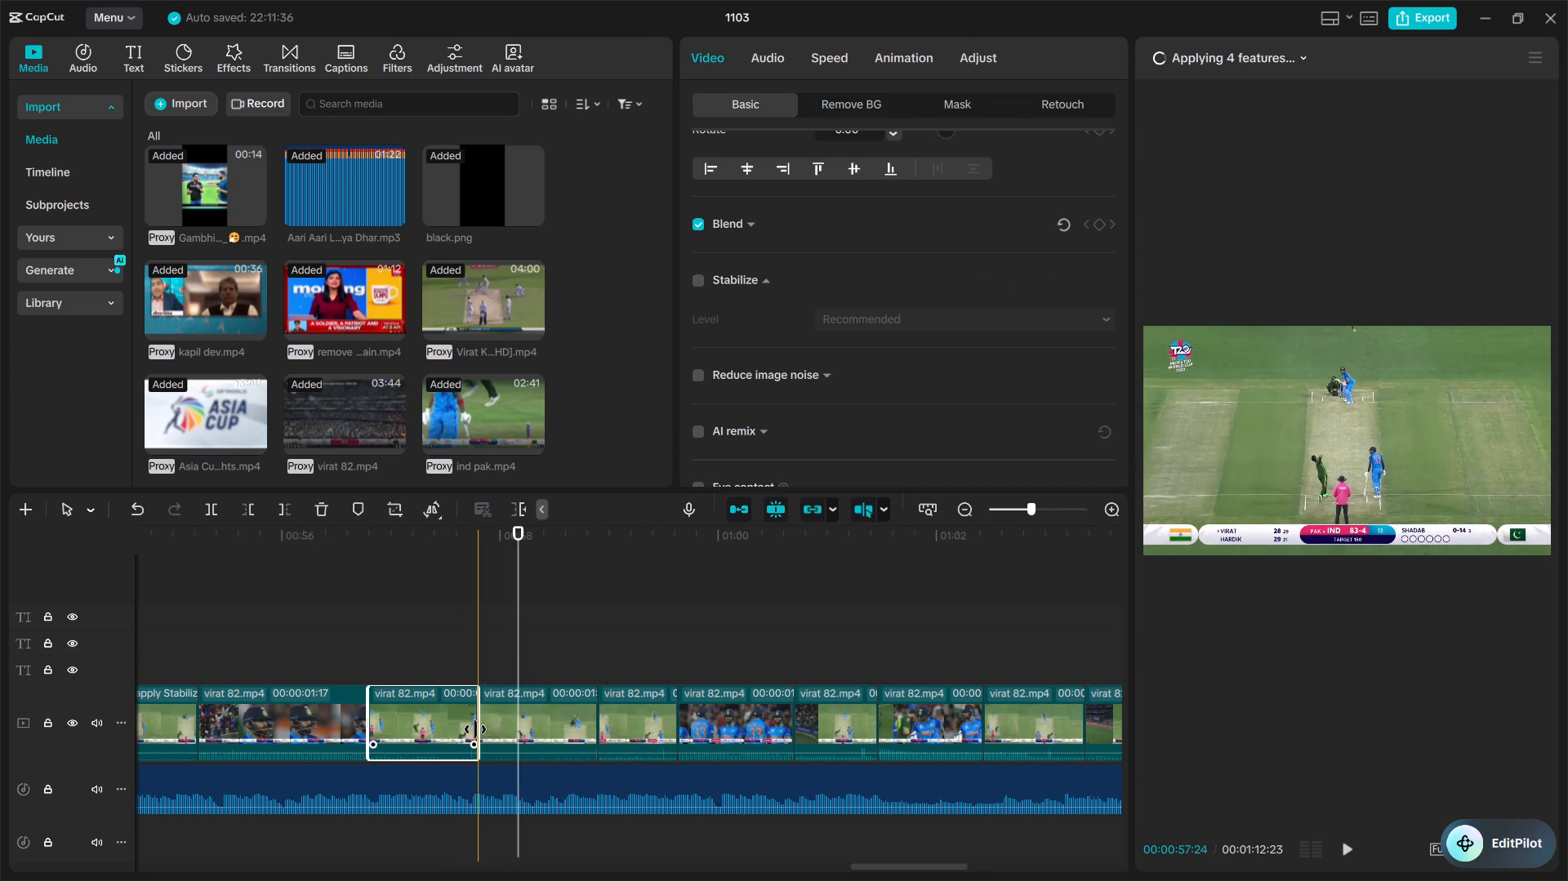
pyautogui.moveTo(474, 730); pyautogui.dragTo(500, 735)
pyautogui.press('space')
pyautogui.press('space')
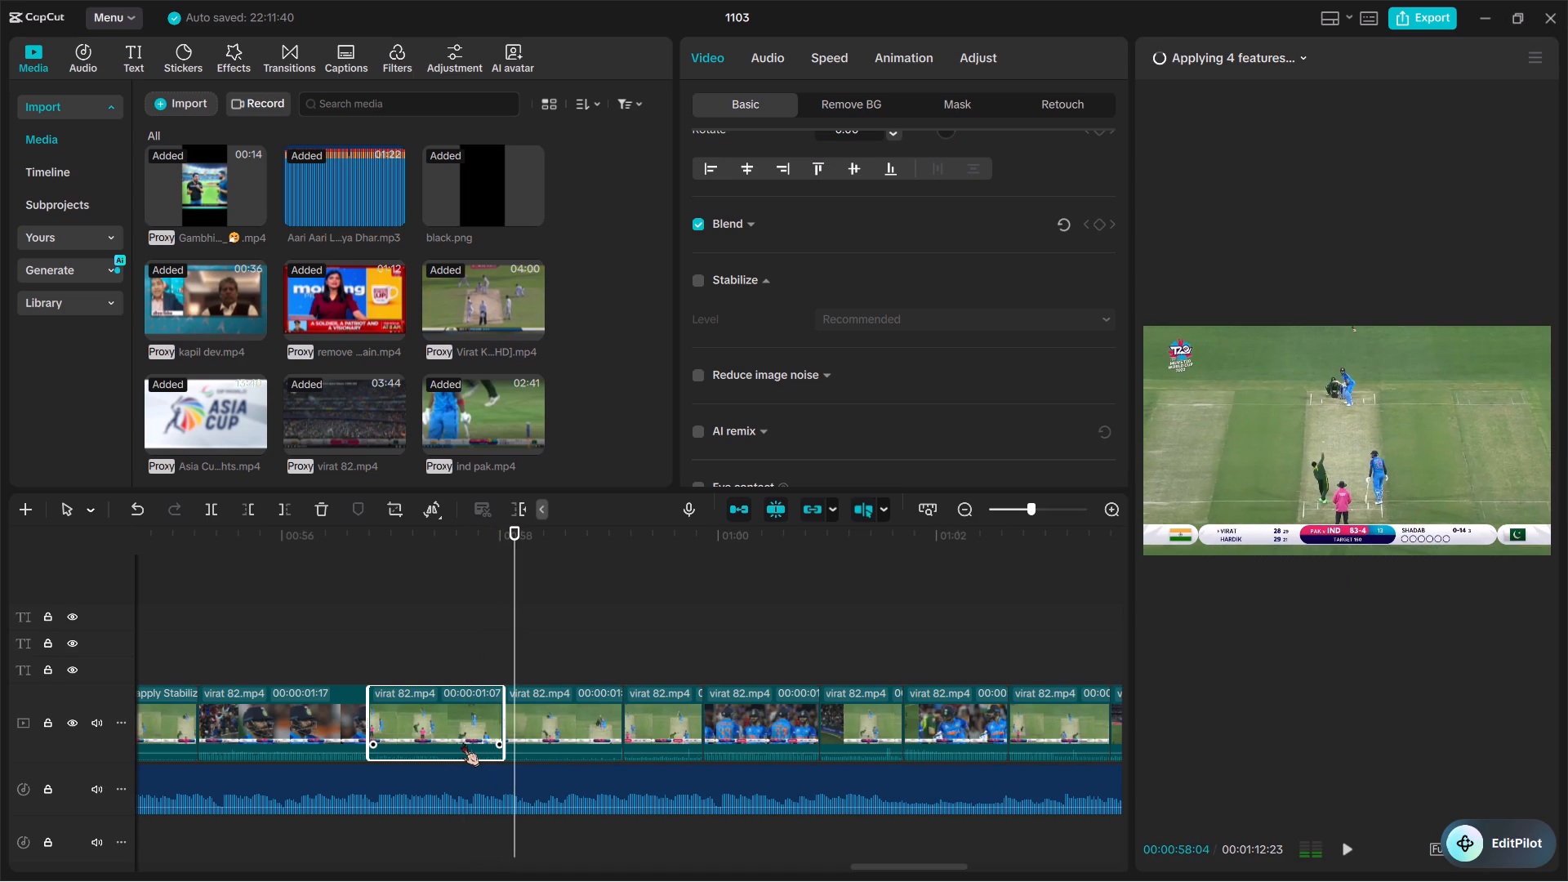
pyautogui.press('space')
pyautogui.press('space')
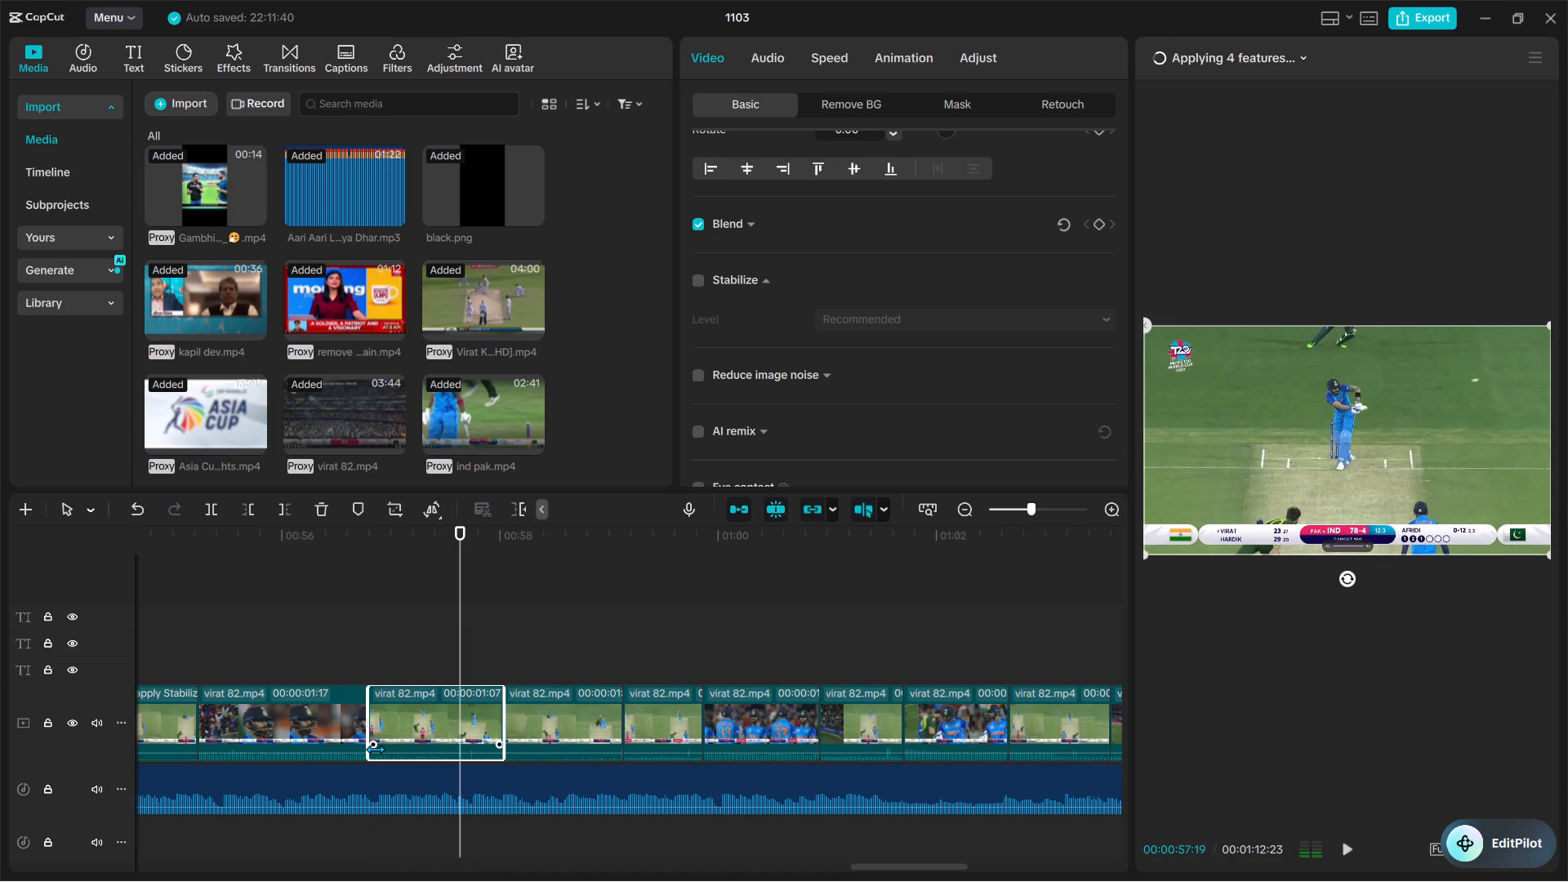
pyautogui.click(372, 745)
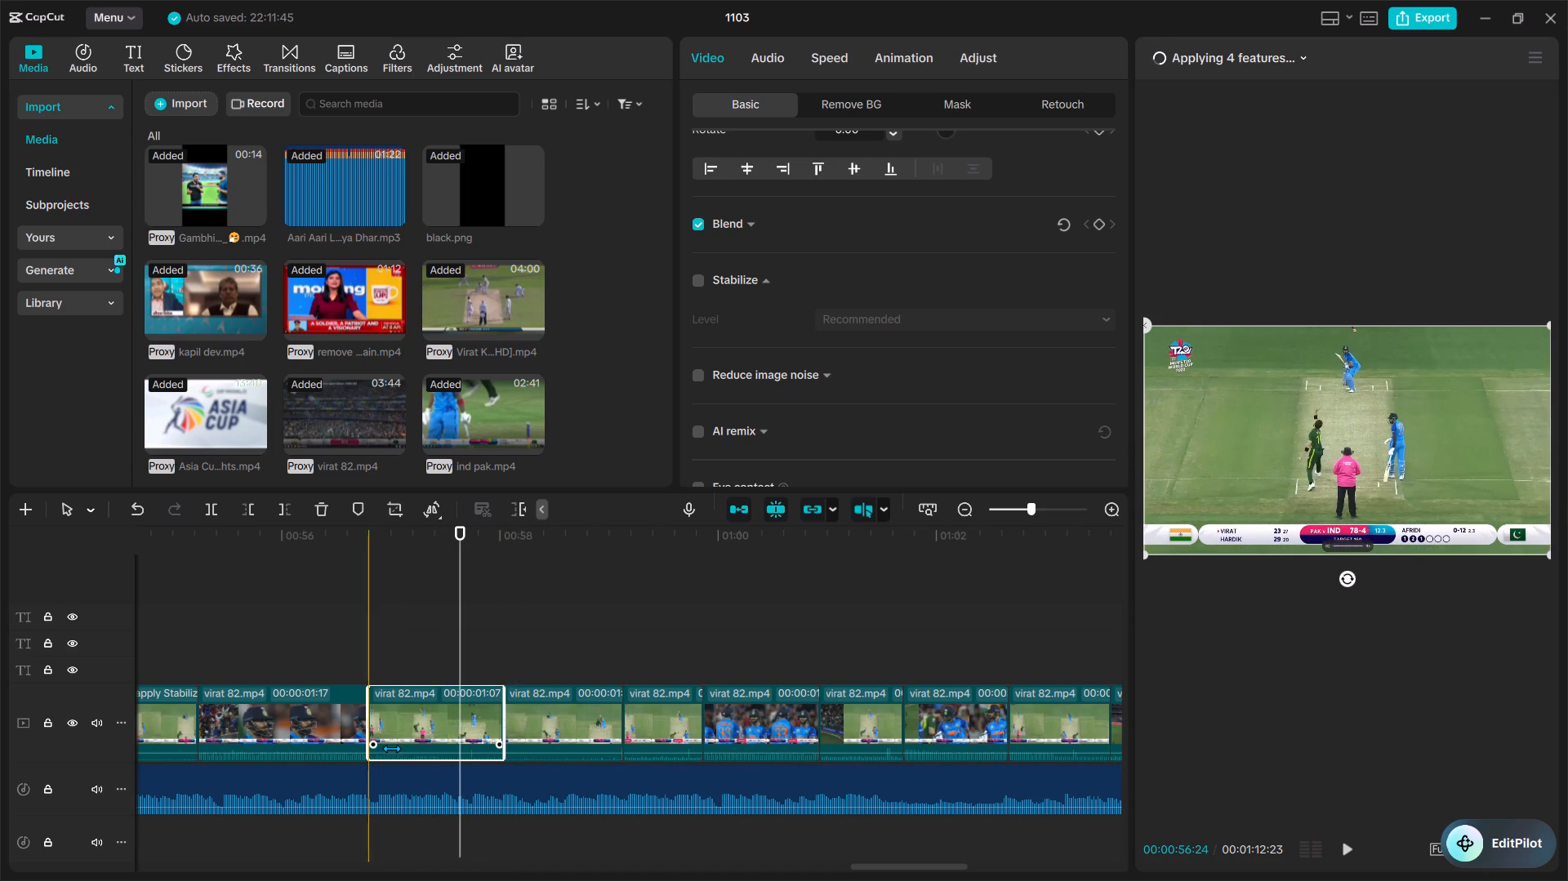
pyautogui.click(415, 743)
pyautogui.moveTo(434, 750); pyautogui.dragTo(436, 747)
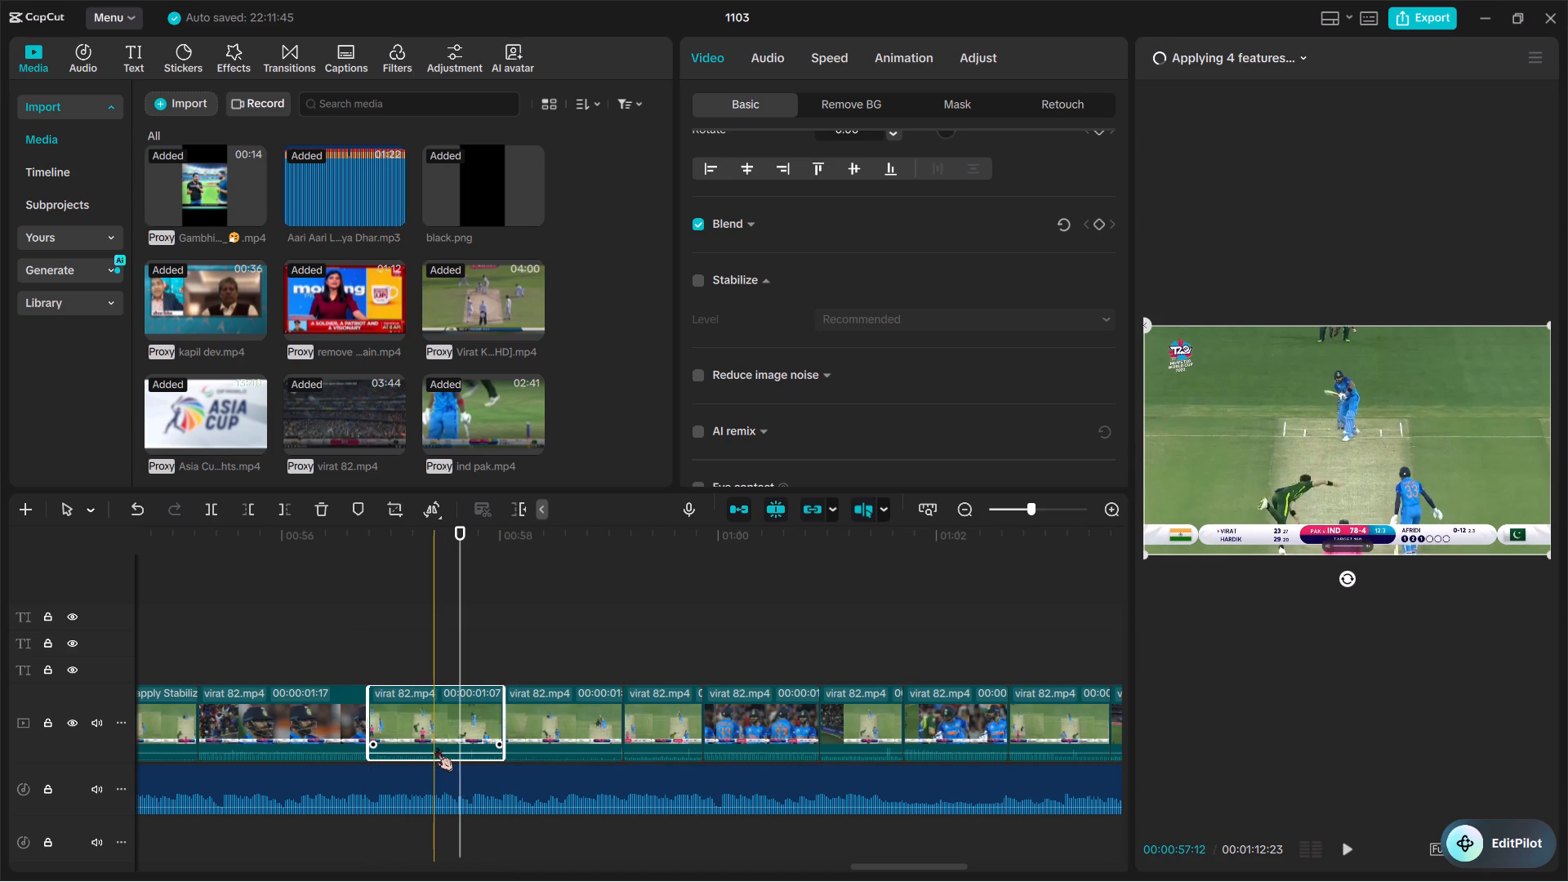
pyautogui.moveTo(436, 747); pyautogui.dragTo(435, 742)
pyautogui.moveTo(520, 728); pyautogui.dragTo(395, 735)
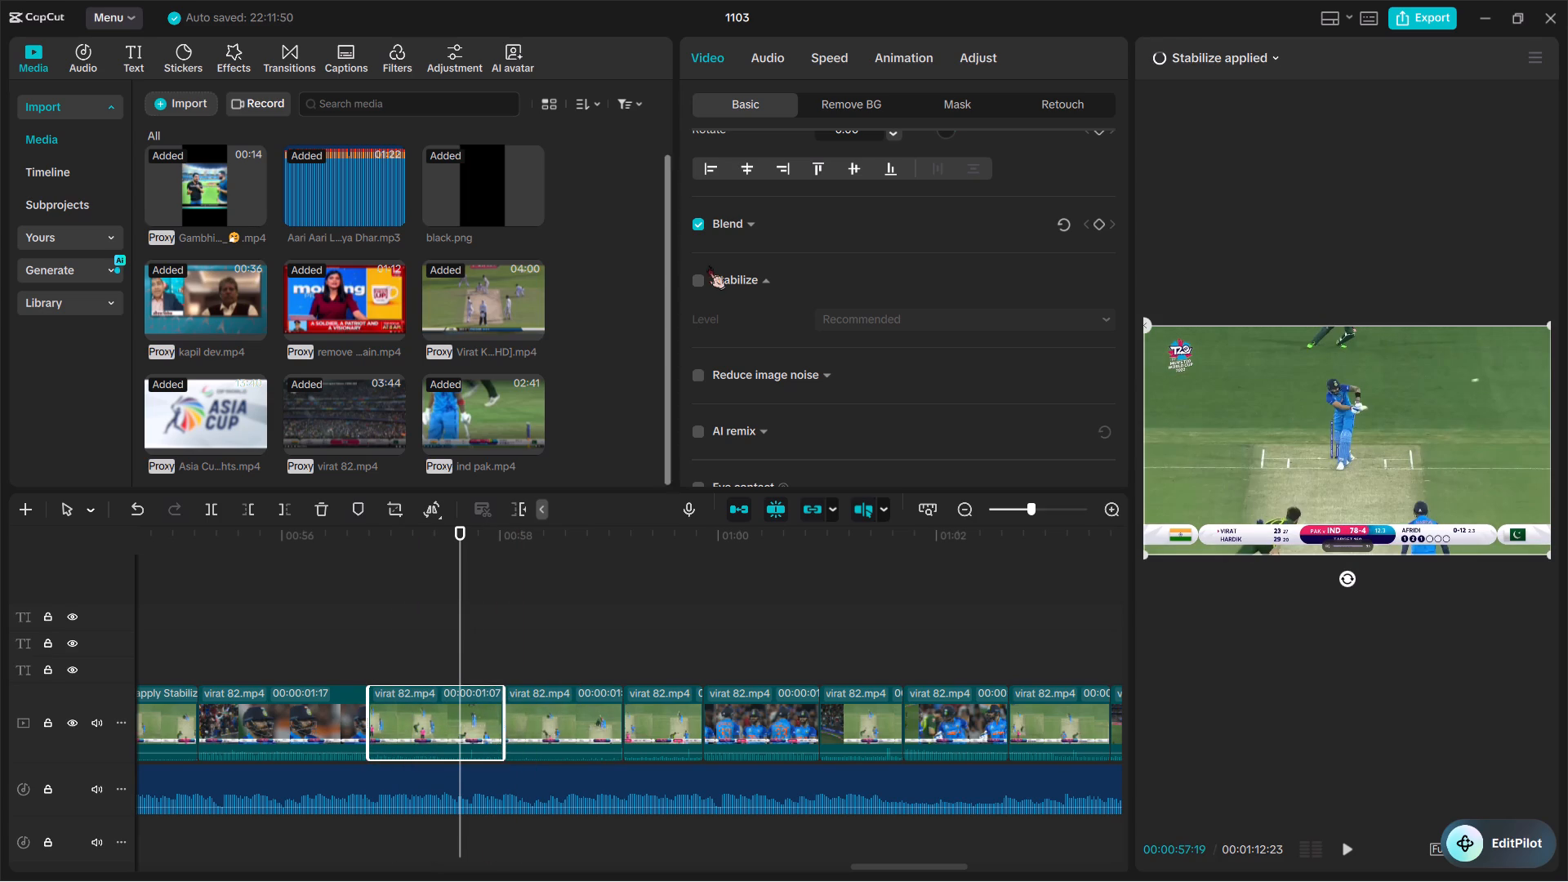
# Raise the volume of the virat 82.mp4 batting clip after the Kohli close-up to 14.1 dB and play it back.
pyautogui.click(768, 58)
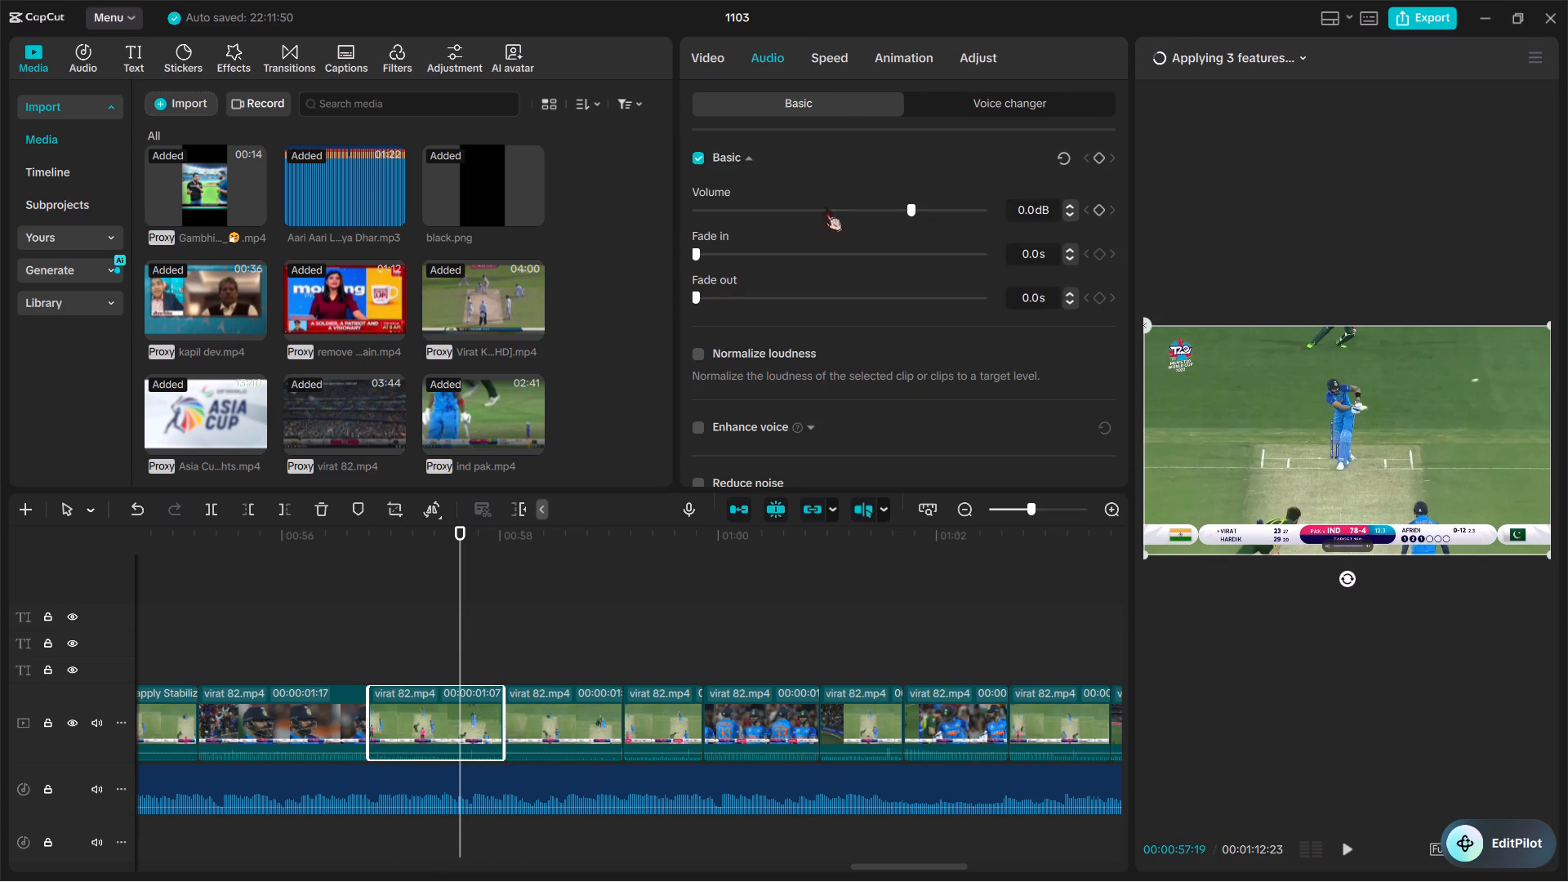
pyautogui.moveTo(911, 205); pyautogui.dragTo(988, 201)
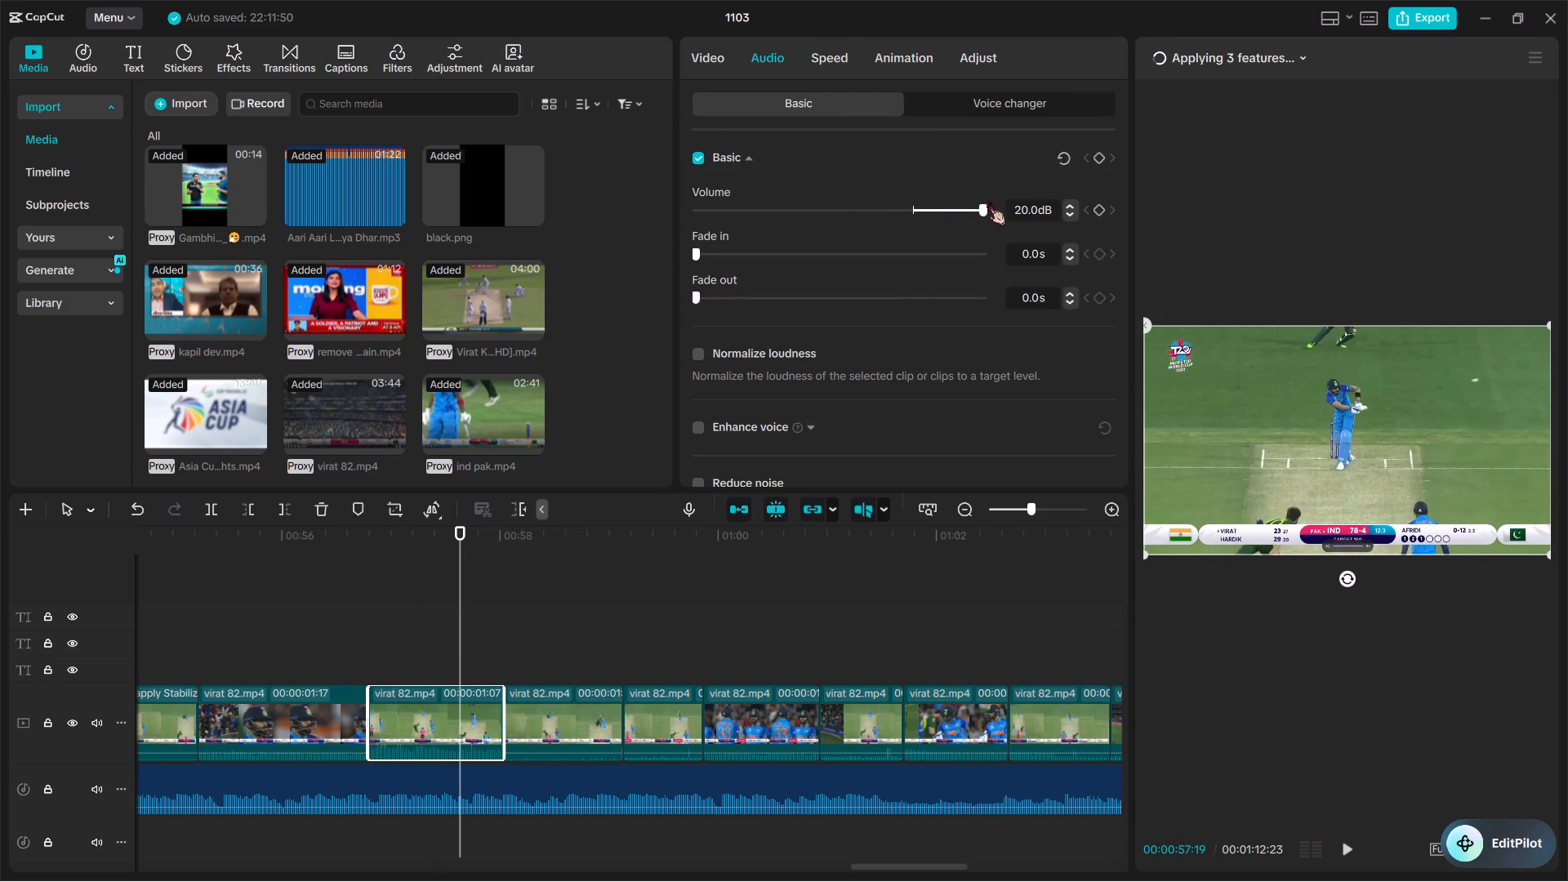
pyautogui.moveTo(988, 201); pyautogui.dragTo(944, 211)
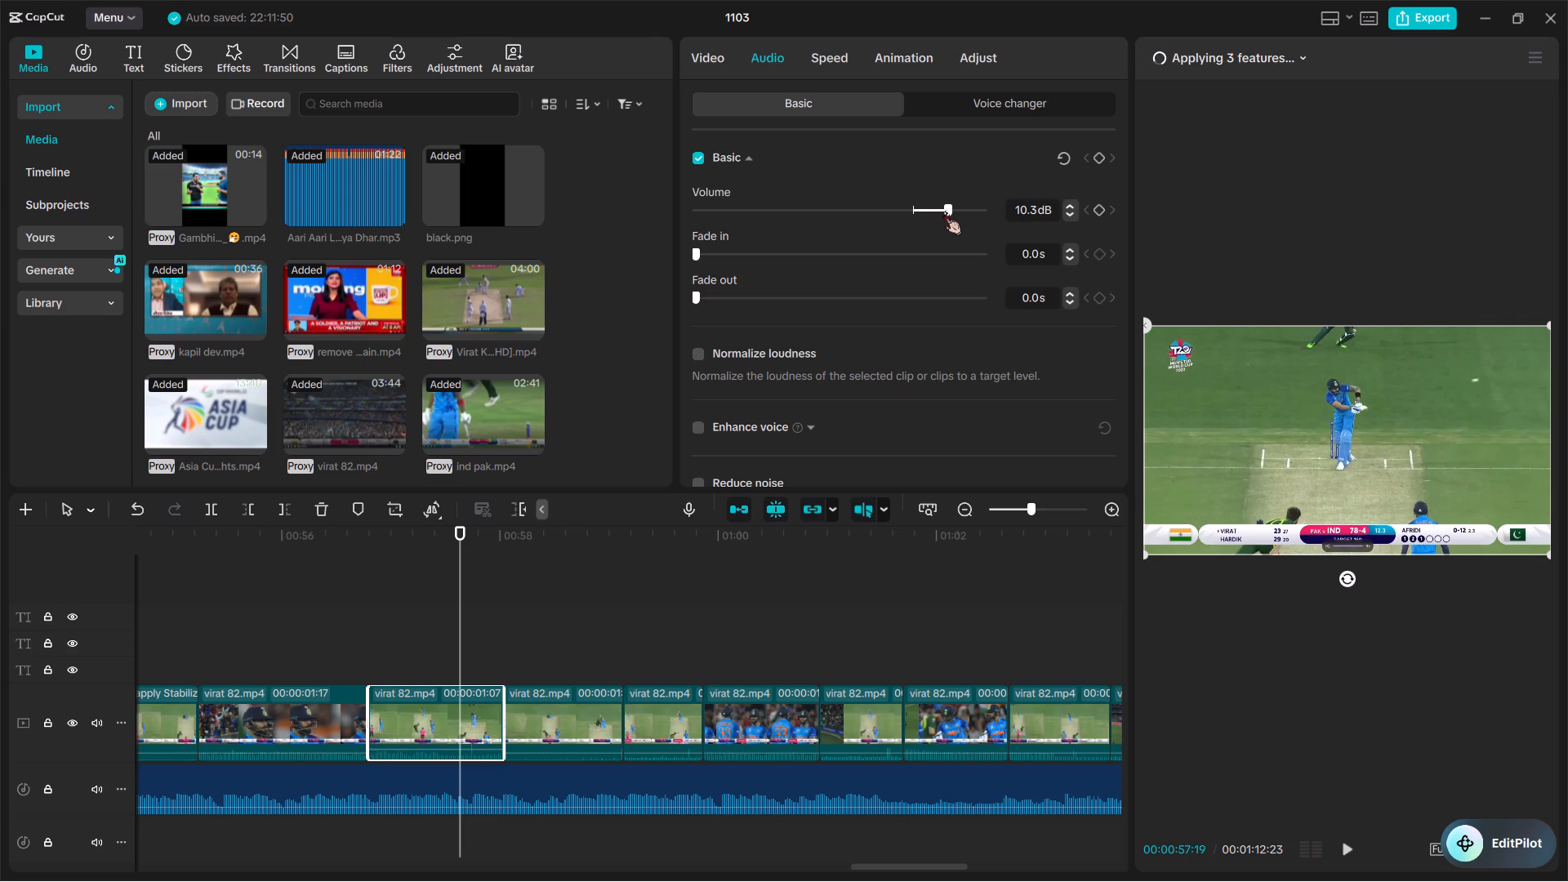
pyautogui.moveTo(944, 211); pyautogui.dragTo(958, 200)
pyautogui.press('space')
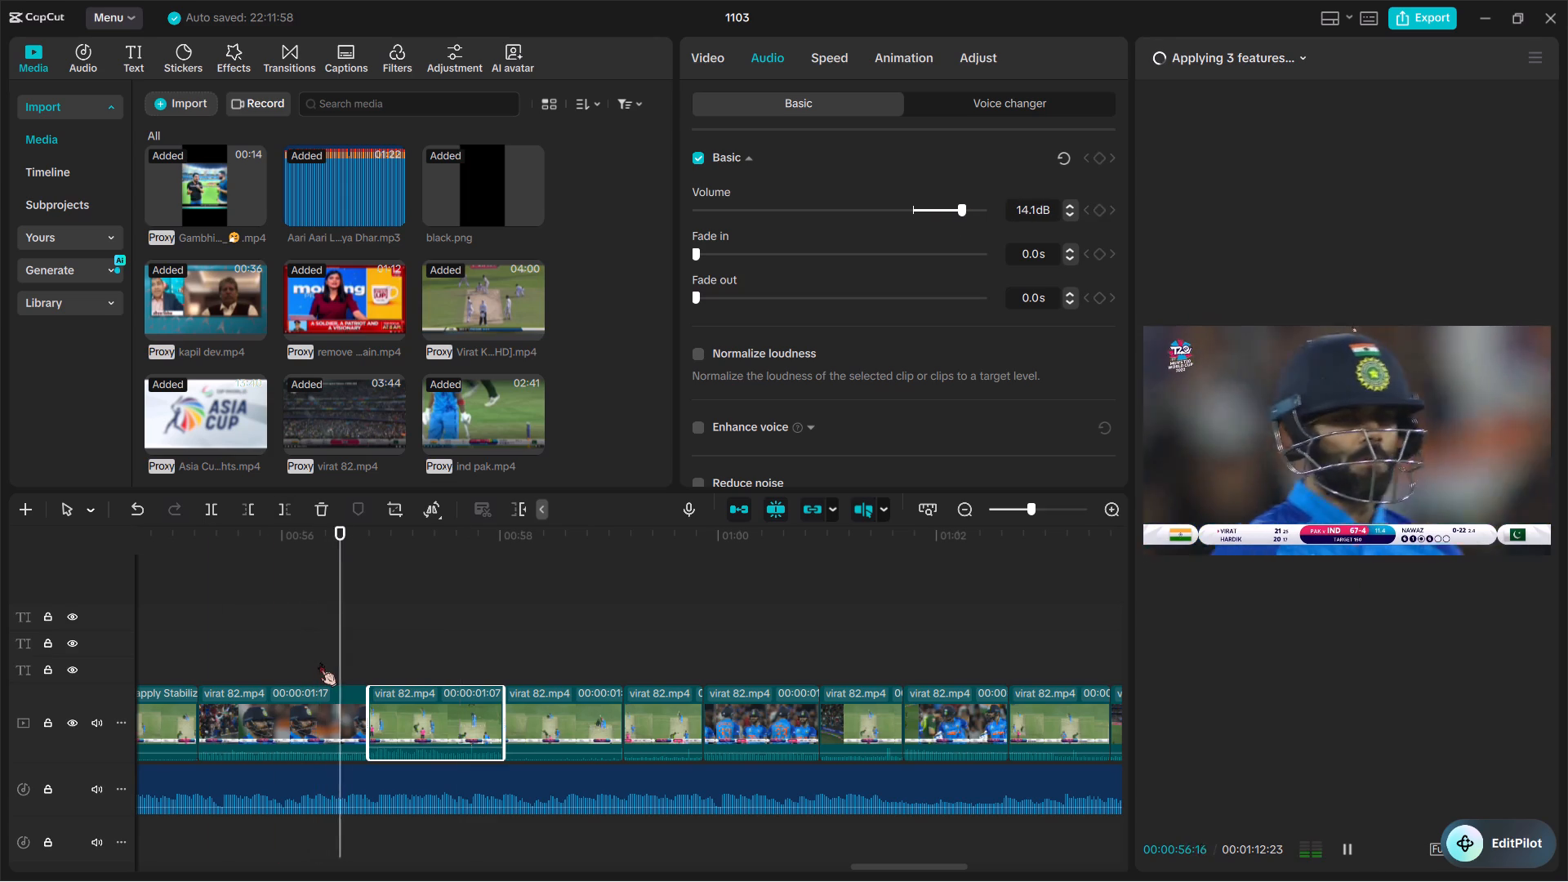
pyautogui.press('space')
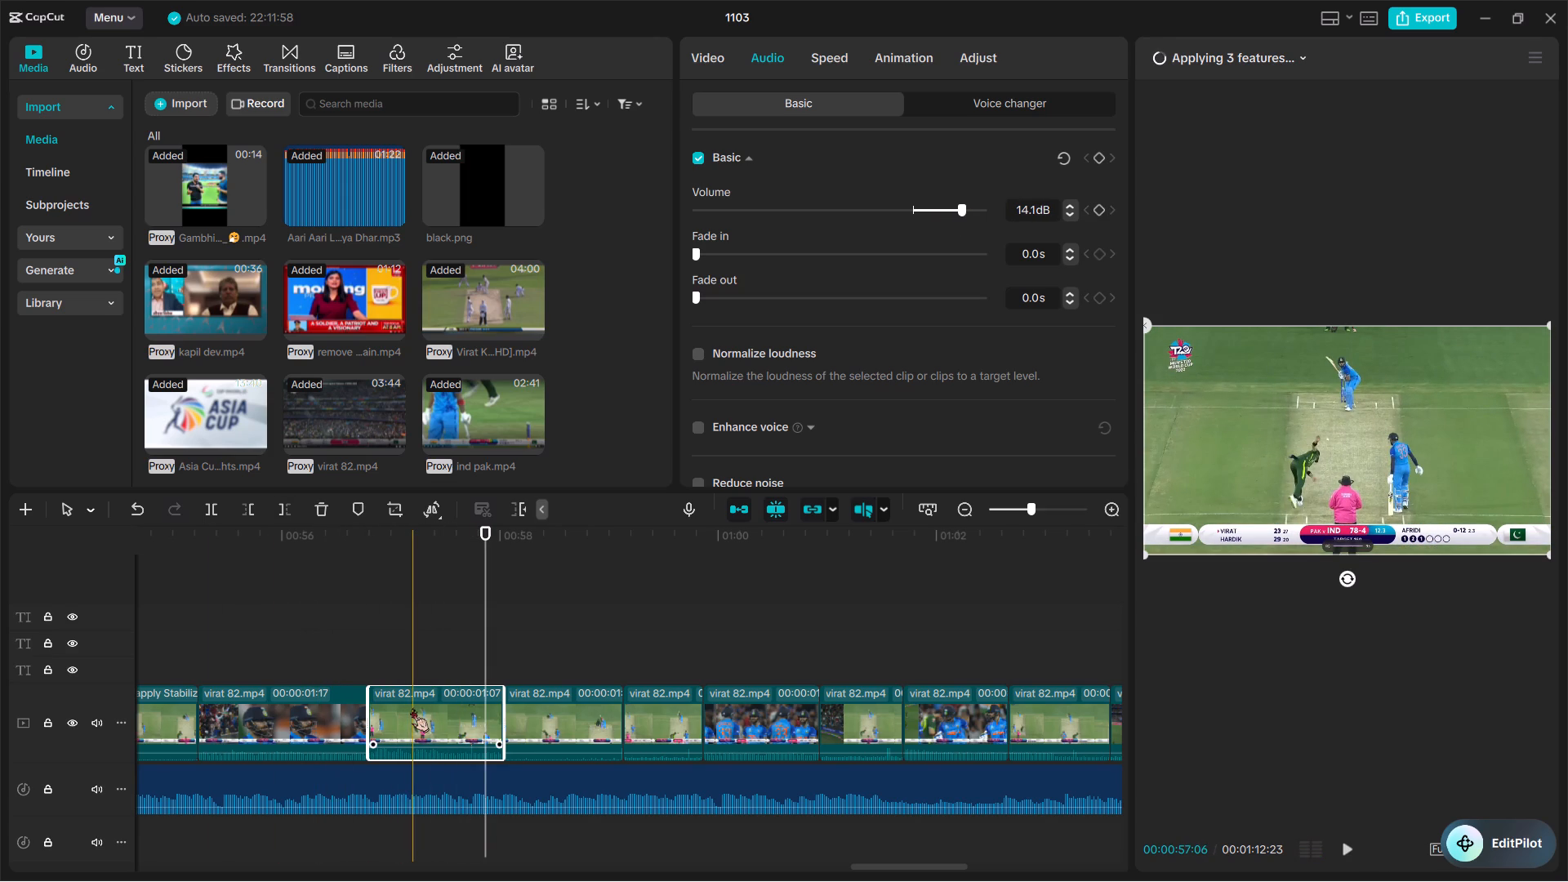
# Trim the start of the same batting clip off at 00:00:57:06 and play through the following cuts.
pyautogui.press('q')
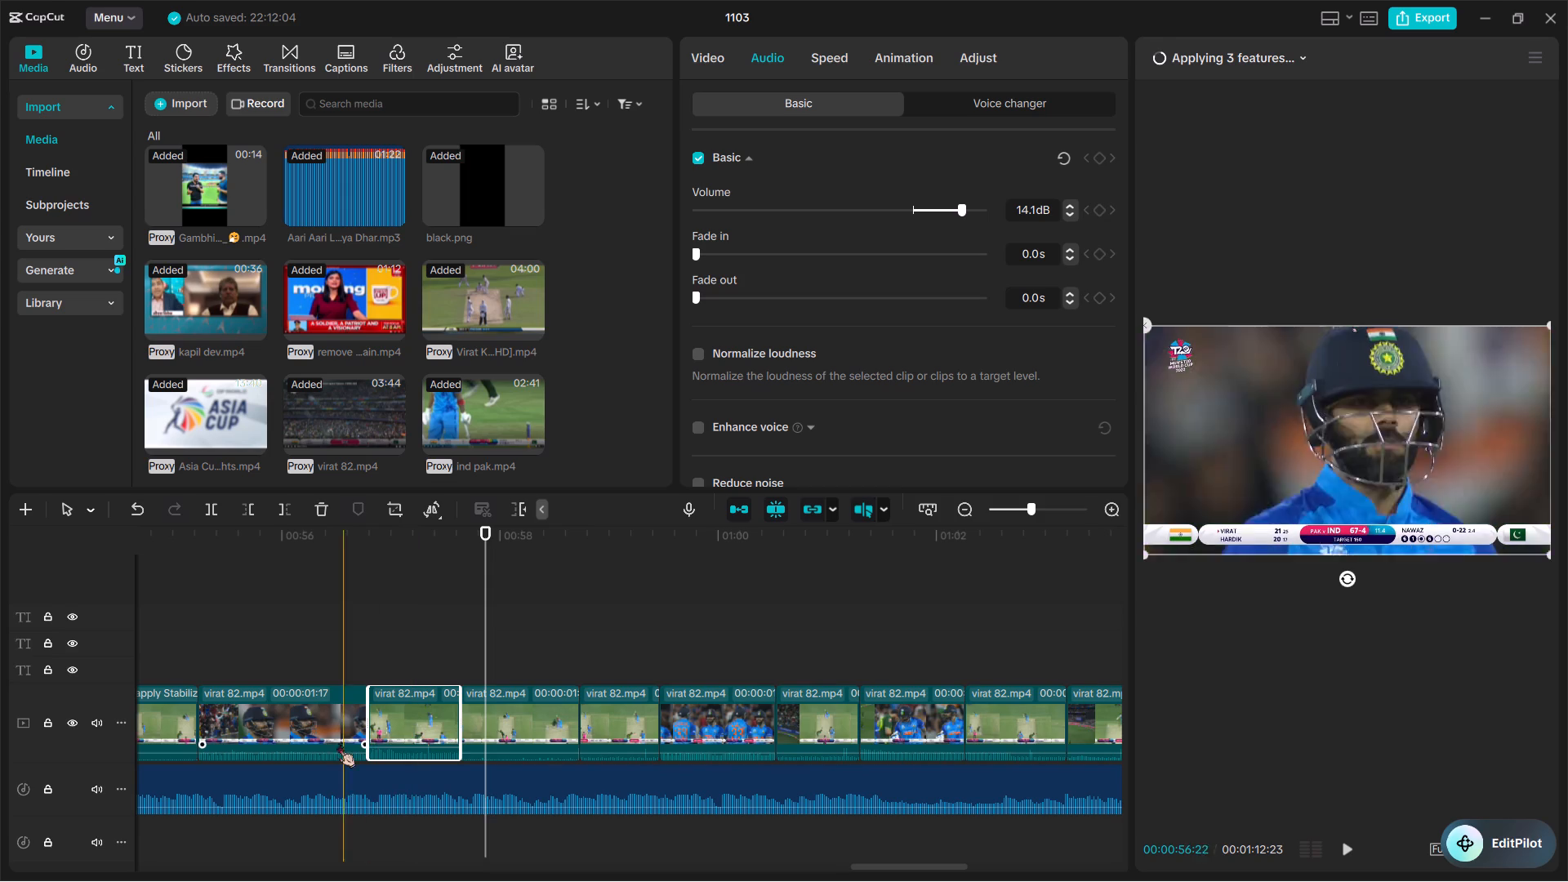
pyautogui.press('space')
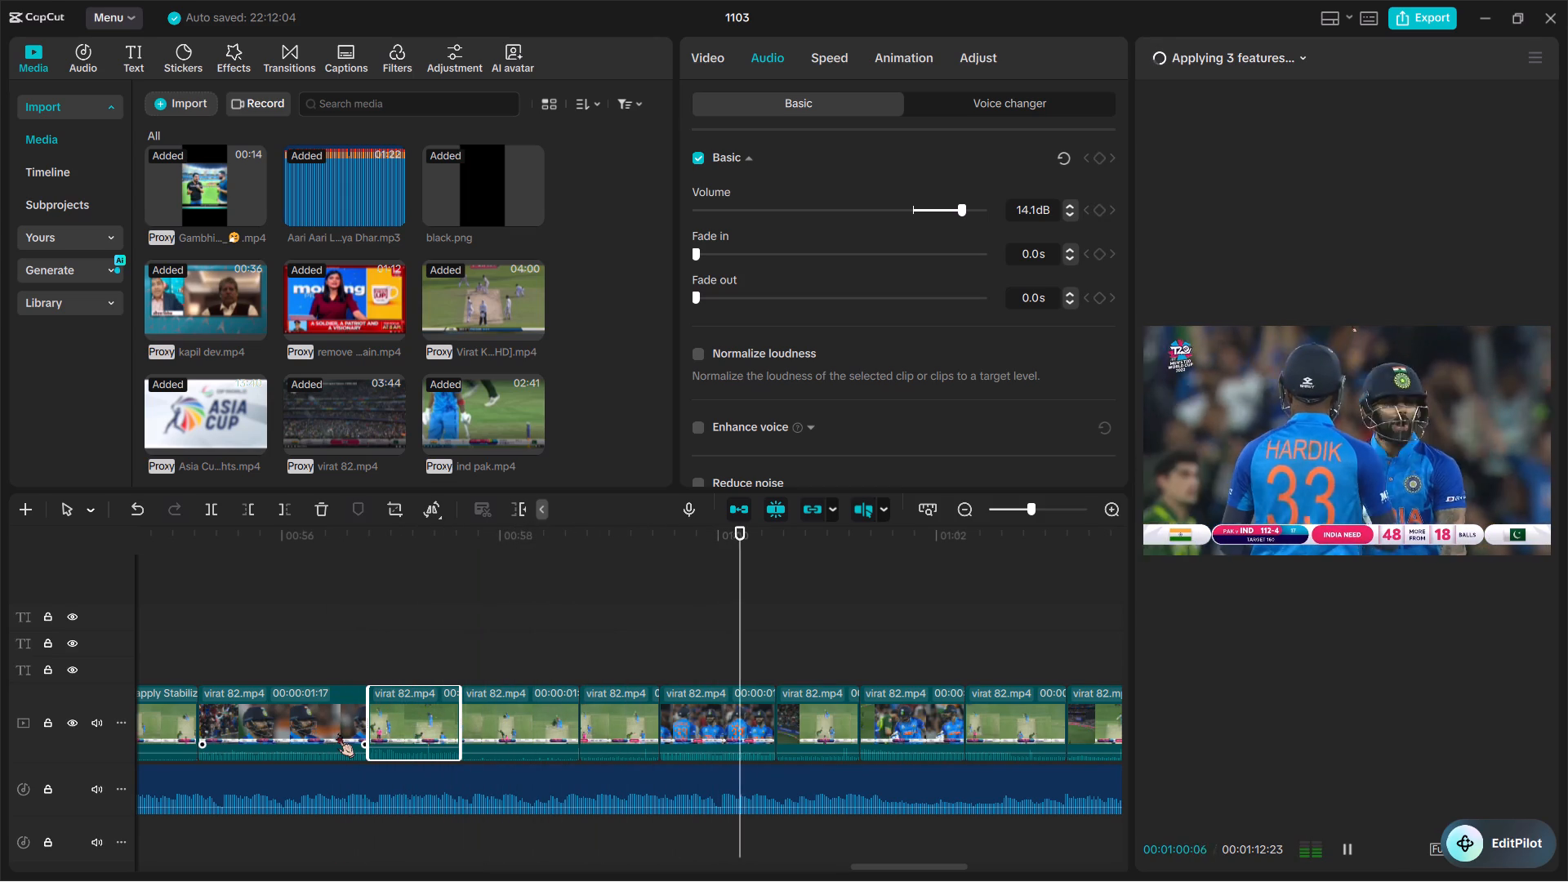
pyautogui.press('space')
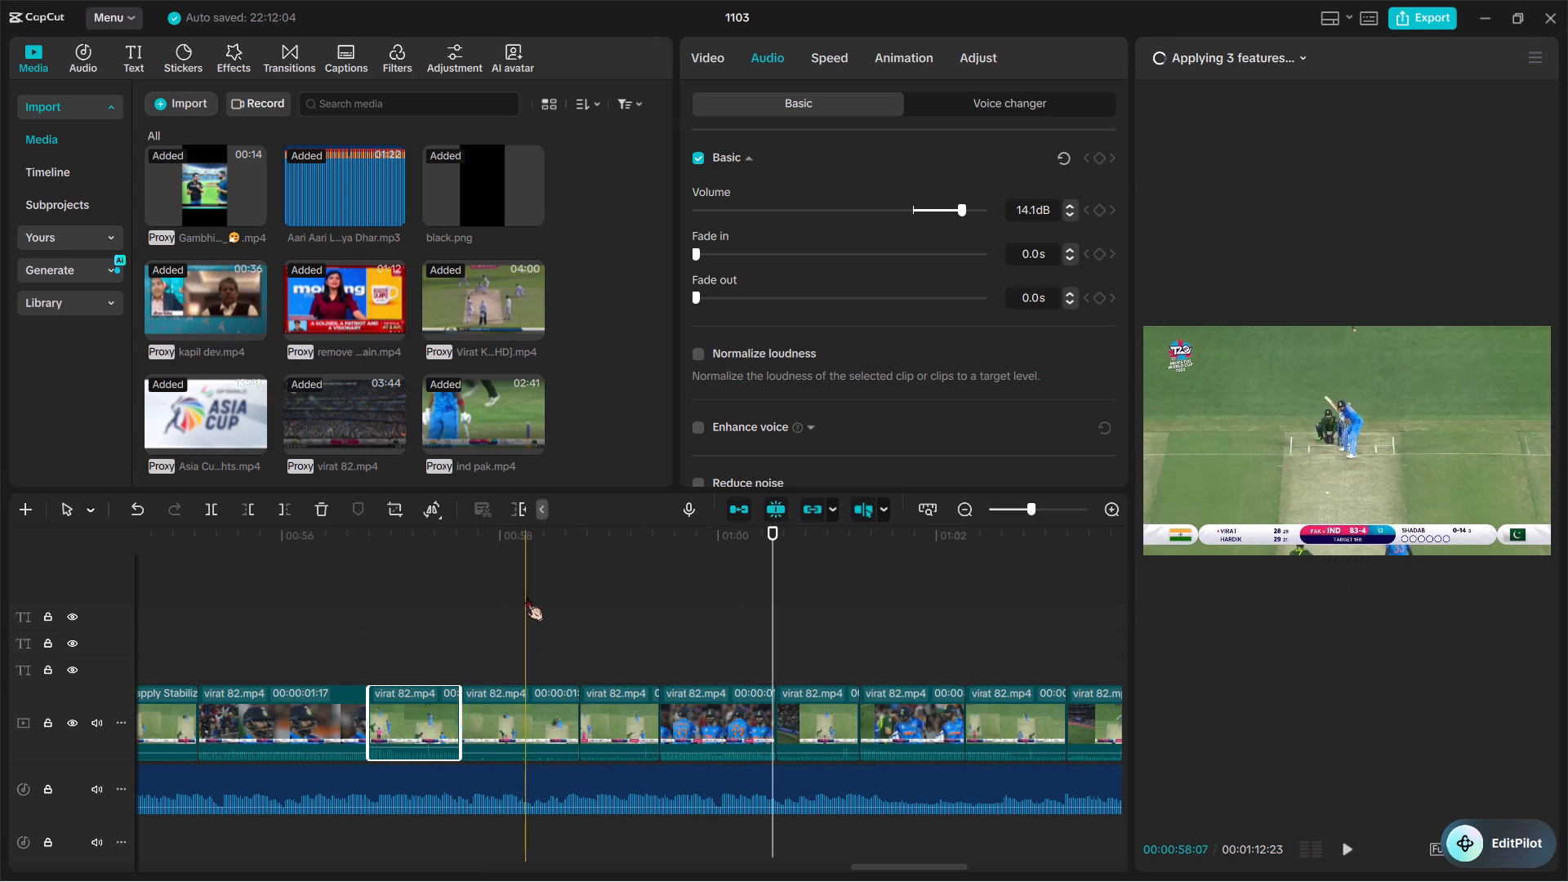
# Set the volume of the next two virat 82.mp4 batting clips together to 14.4 dB and replay the sequence.
pyautogui.moveTo(526, 597); pyautogui.dragTo(568, 729)
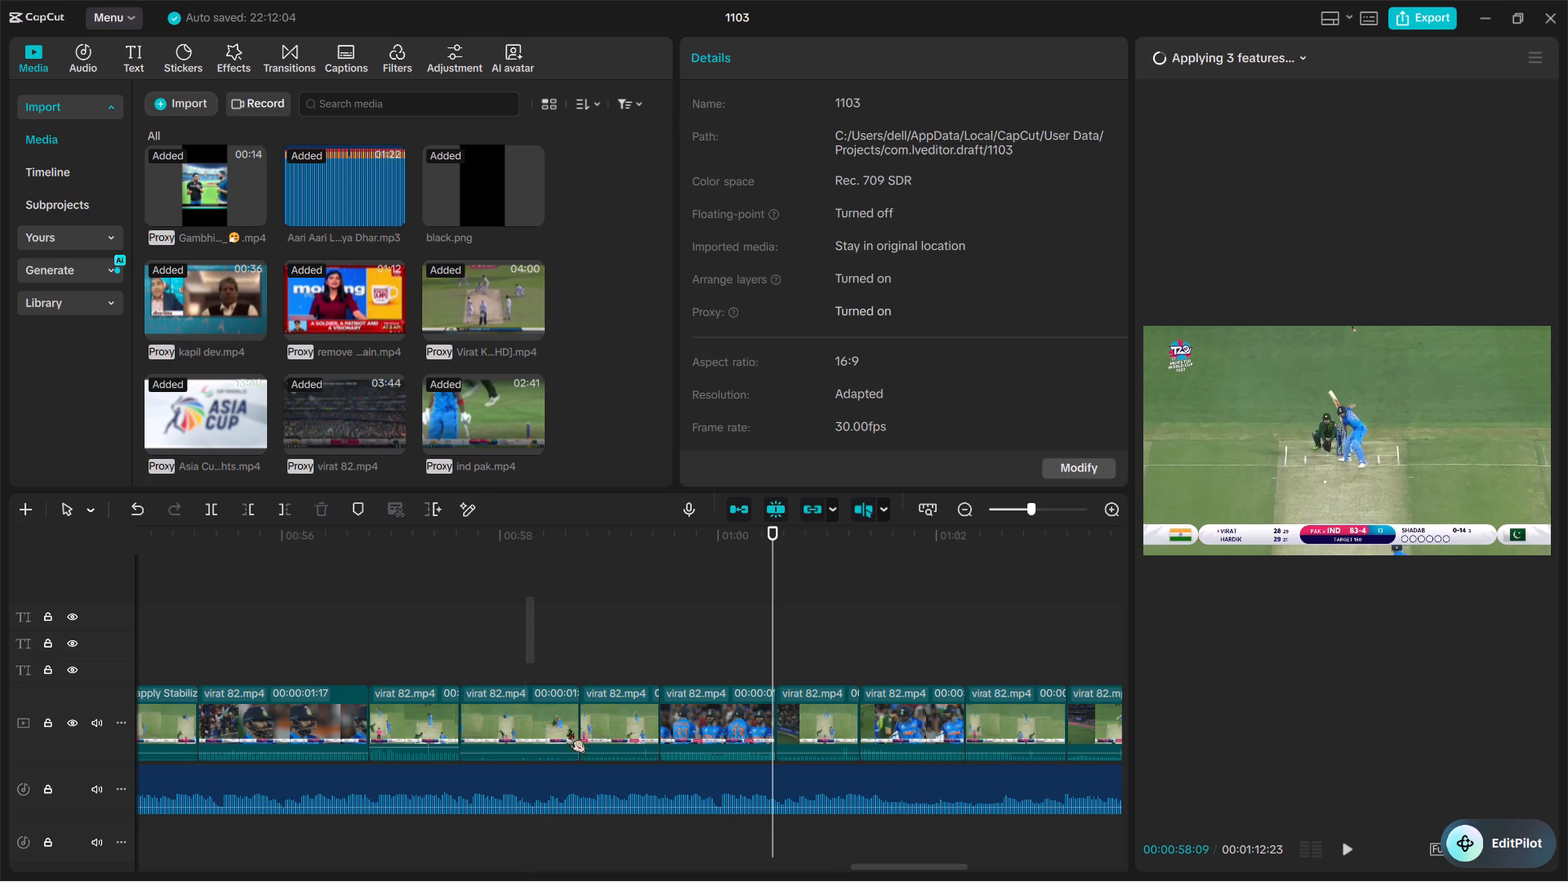
pyautogui.moveTo(568, 729); pyautogui.dragTo(617, 729)
pyautogui.click(776, 57)
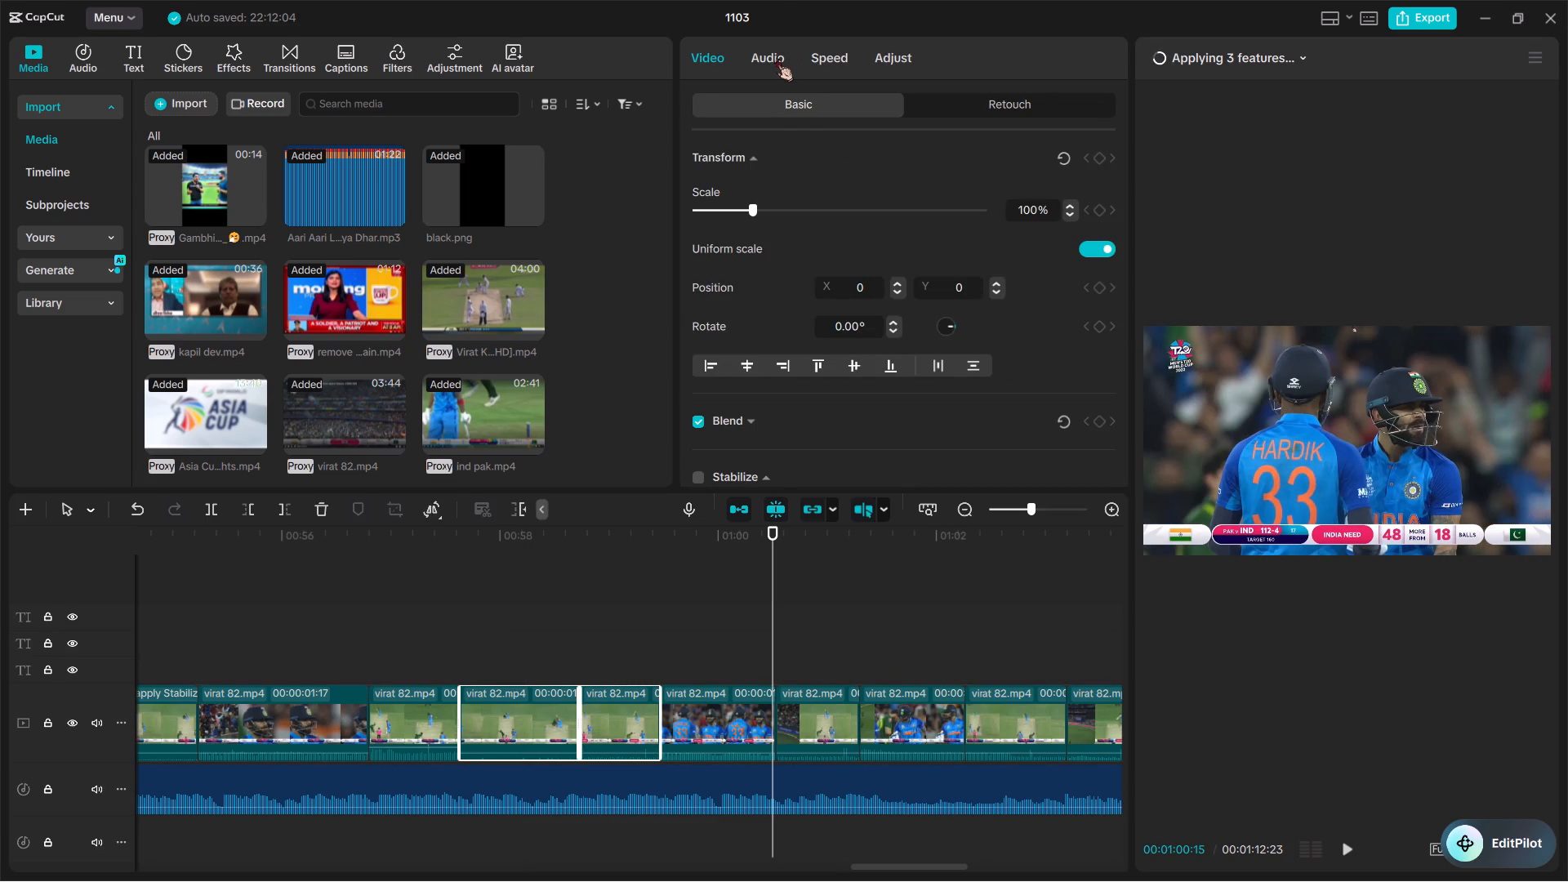
pyautogui.click(933, 213)
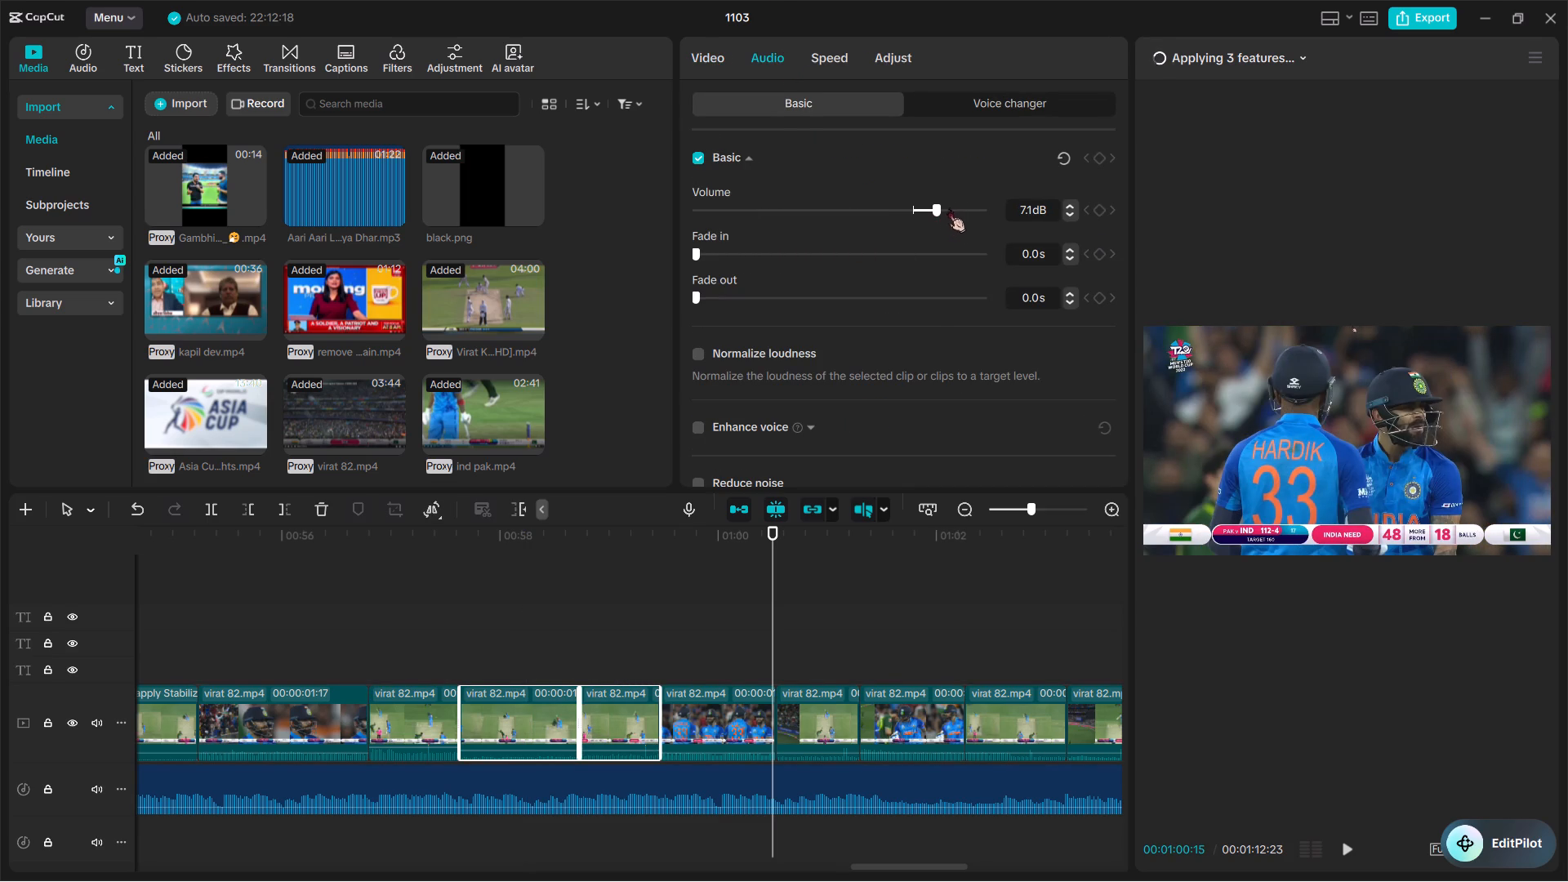
pyautogui.click(959, 209)
pyautogui.press('space')
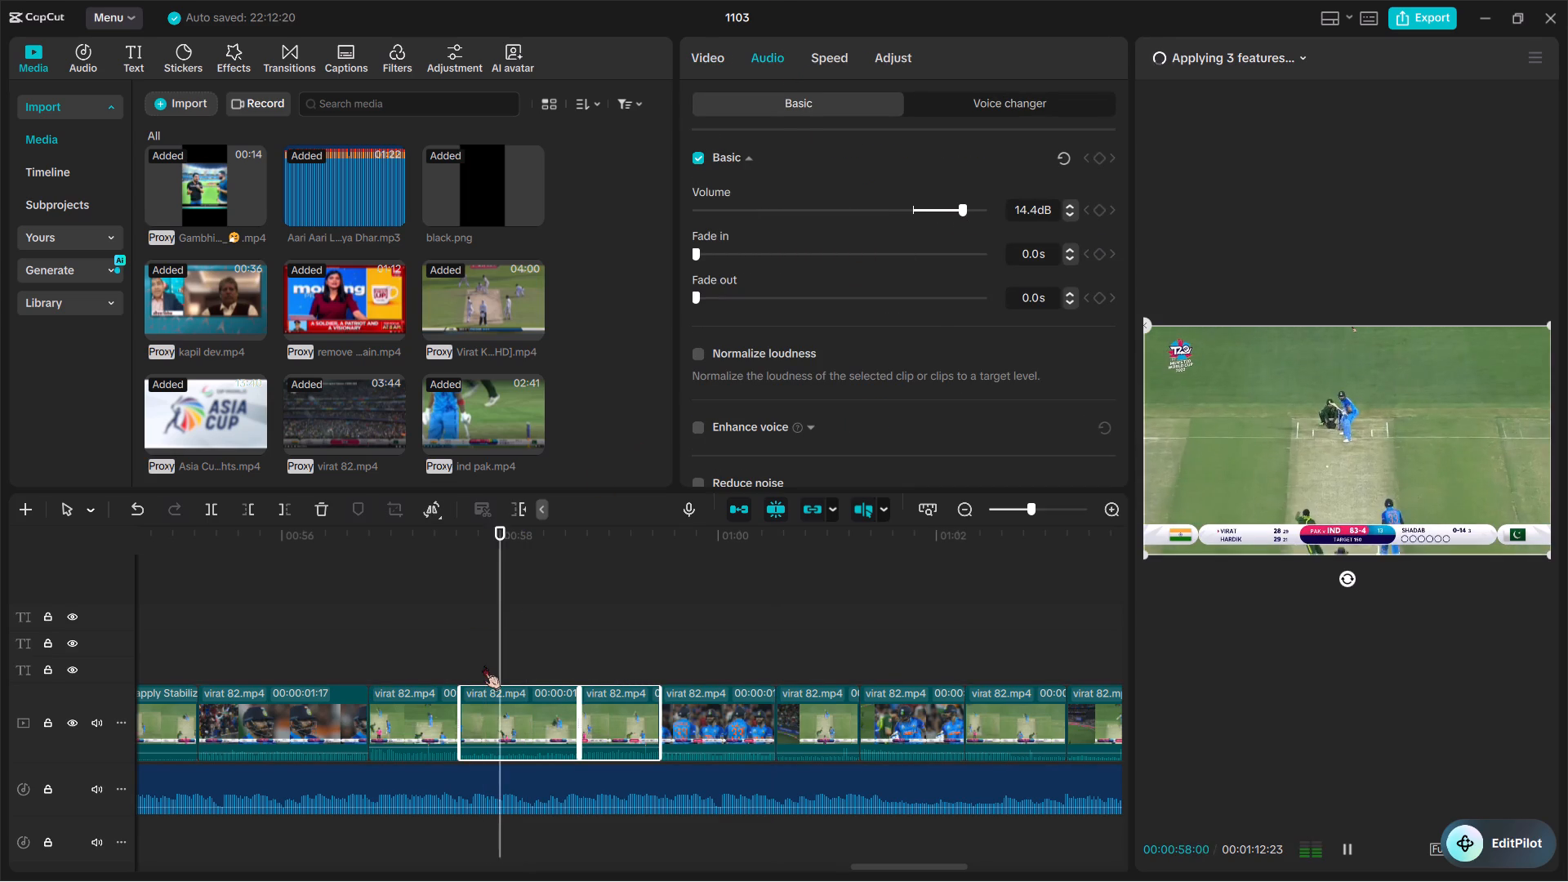
pyautogui.press('space')
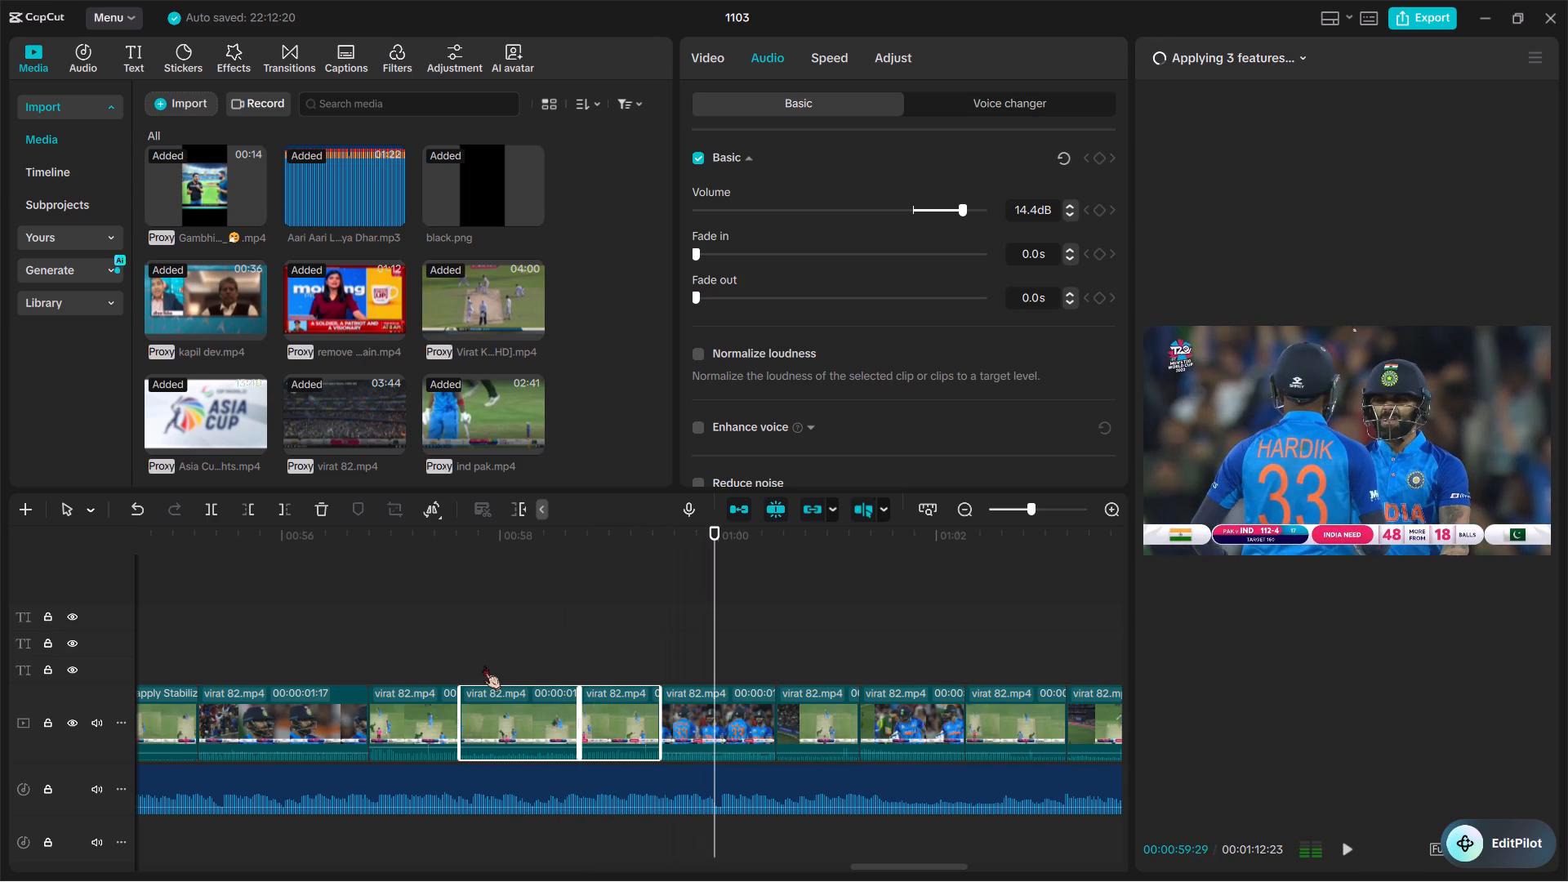
pyautogui.press('space')
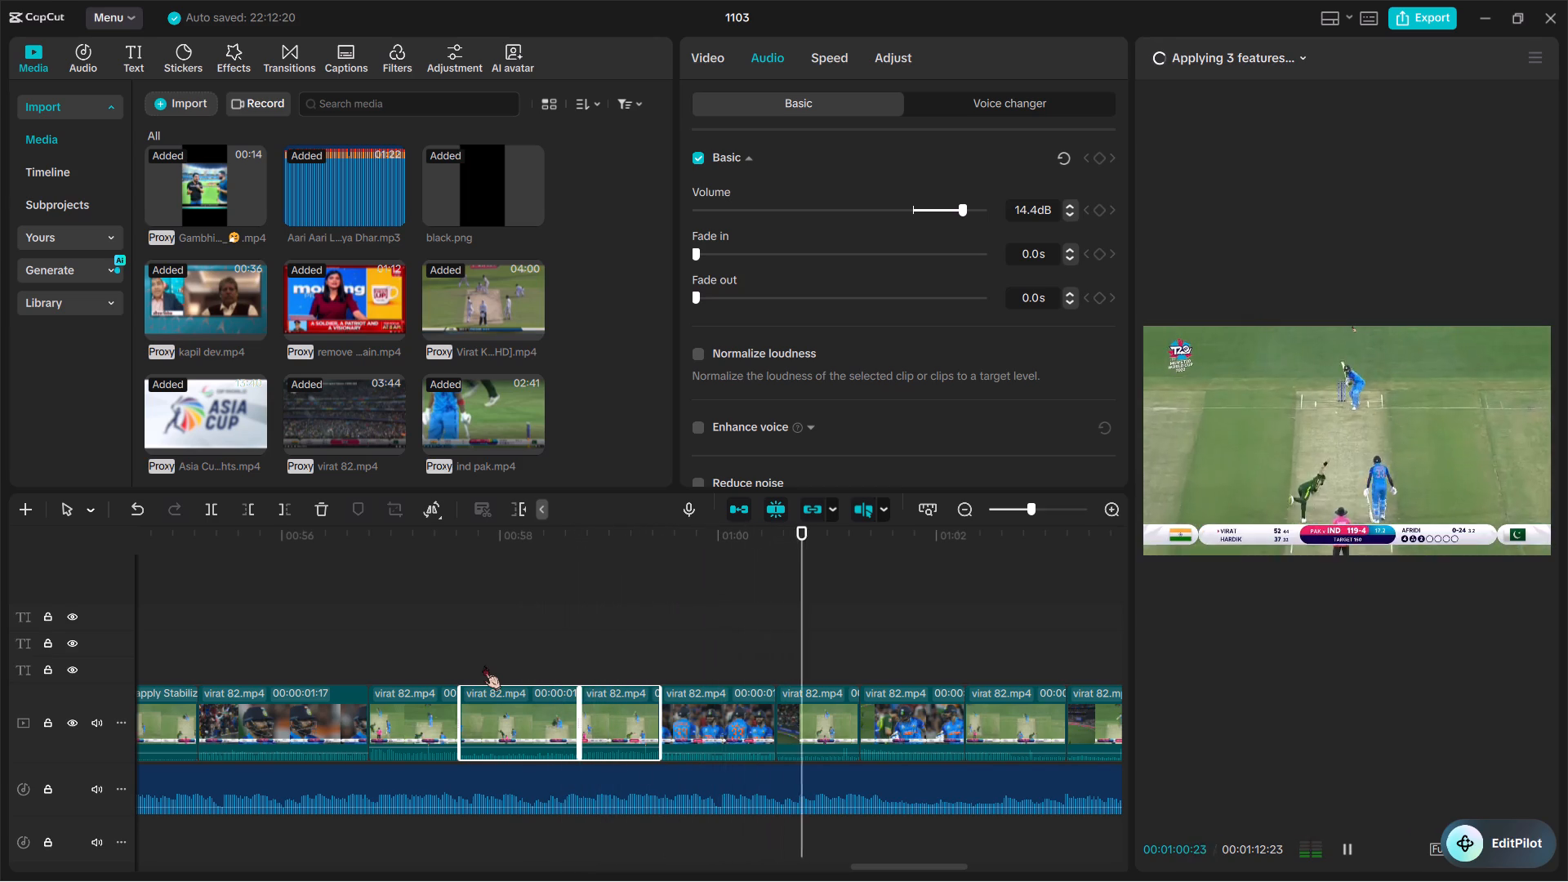
pyautogui.press('space')
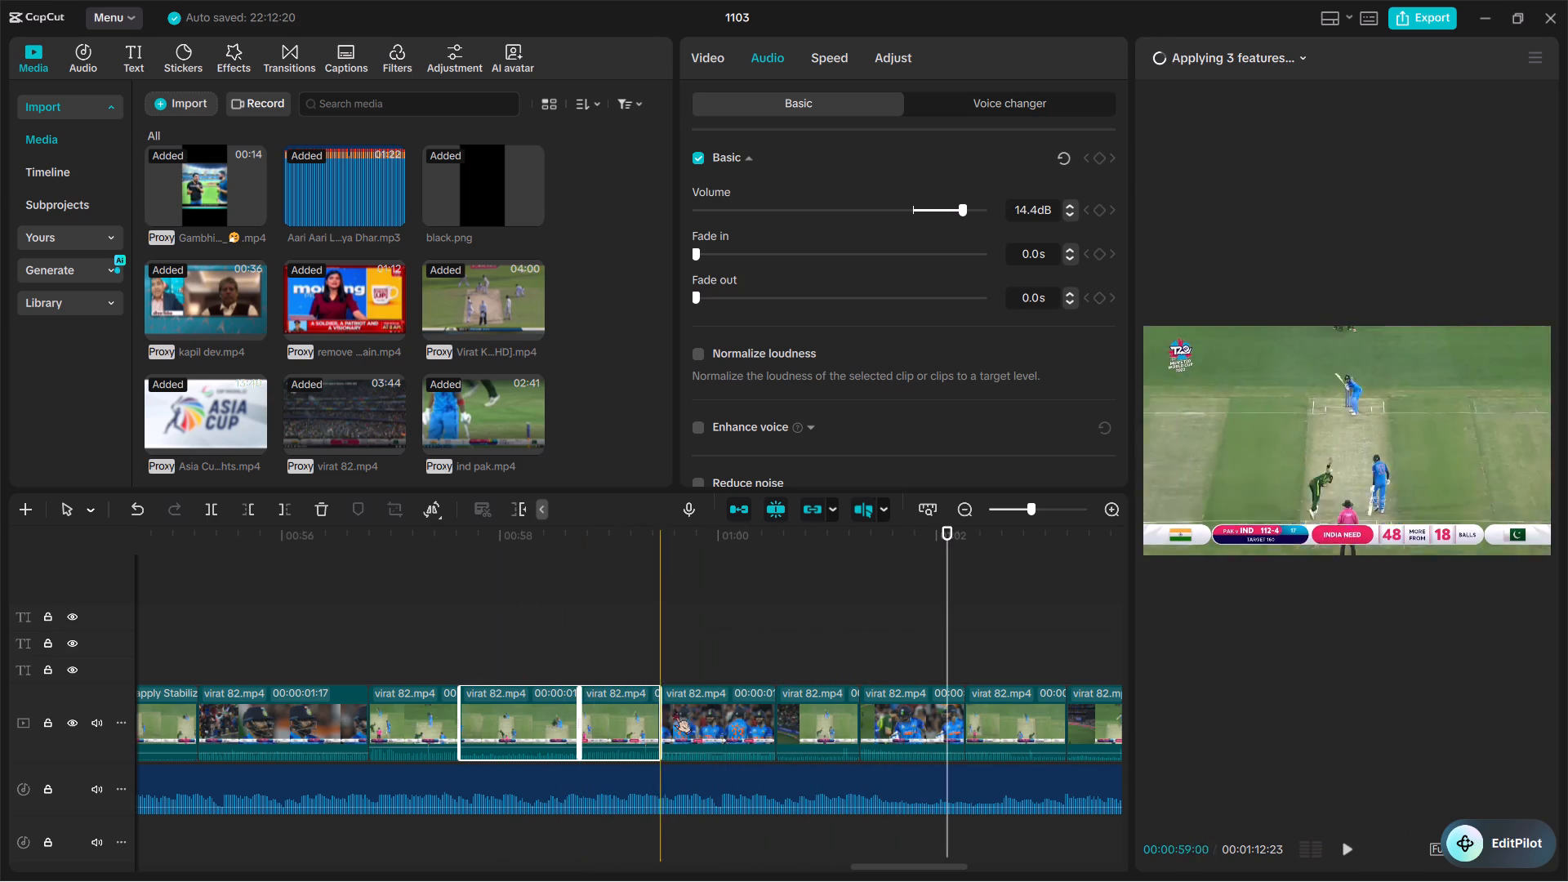
# Delete the virat 82.mp4 clip of Hardik and Kohli that directly follows the two 14.4 dB batting clips.
pyautogui.click(729, 715)
pyautogui.press('BackSpace')
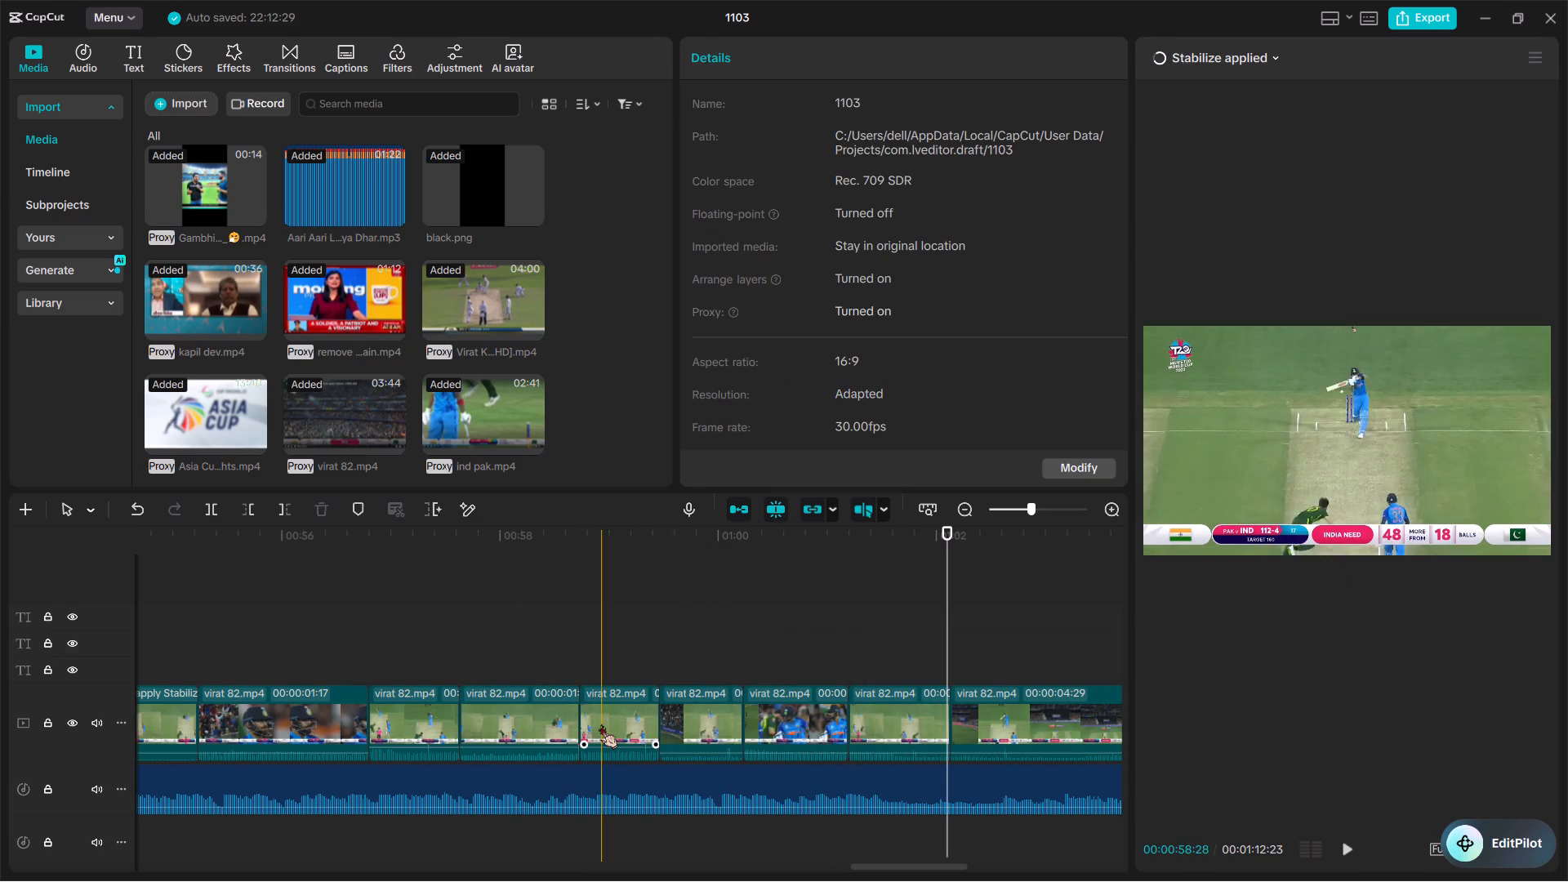
# Play the remaining virat 82.mp4 cuts through to the end of the footage to review their flow.
pyautogui.press('space')
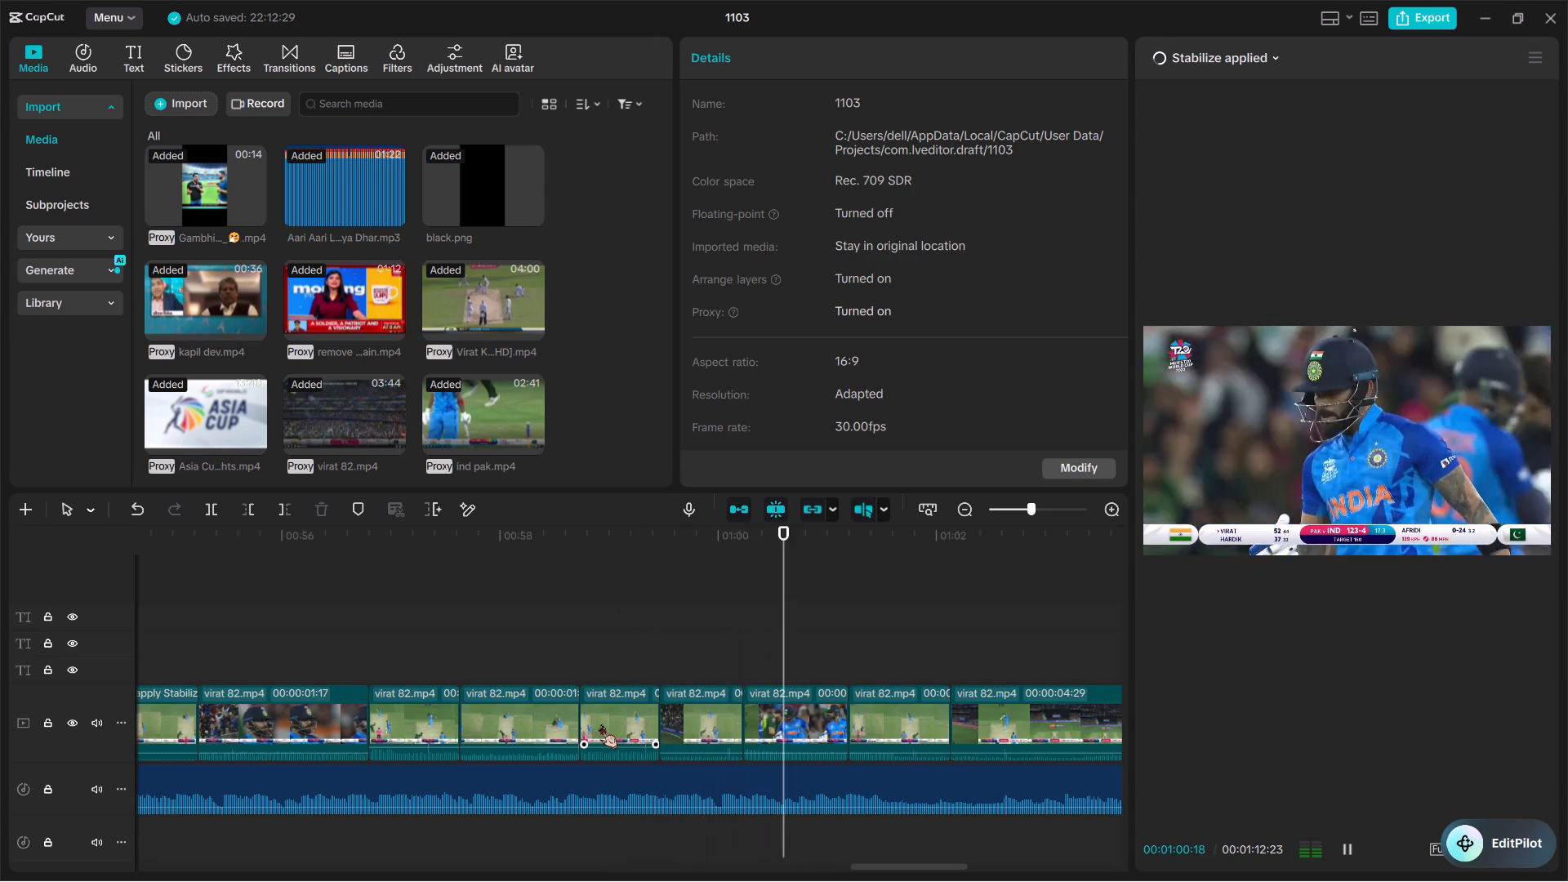
pyautogui.press('space')
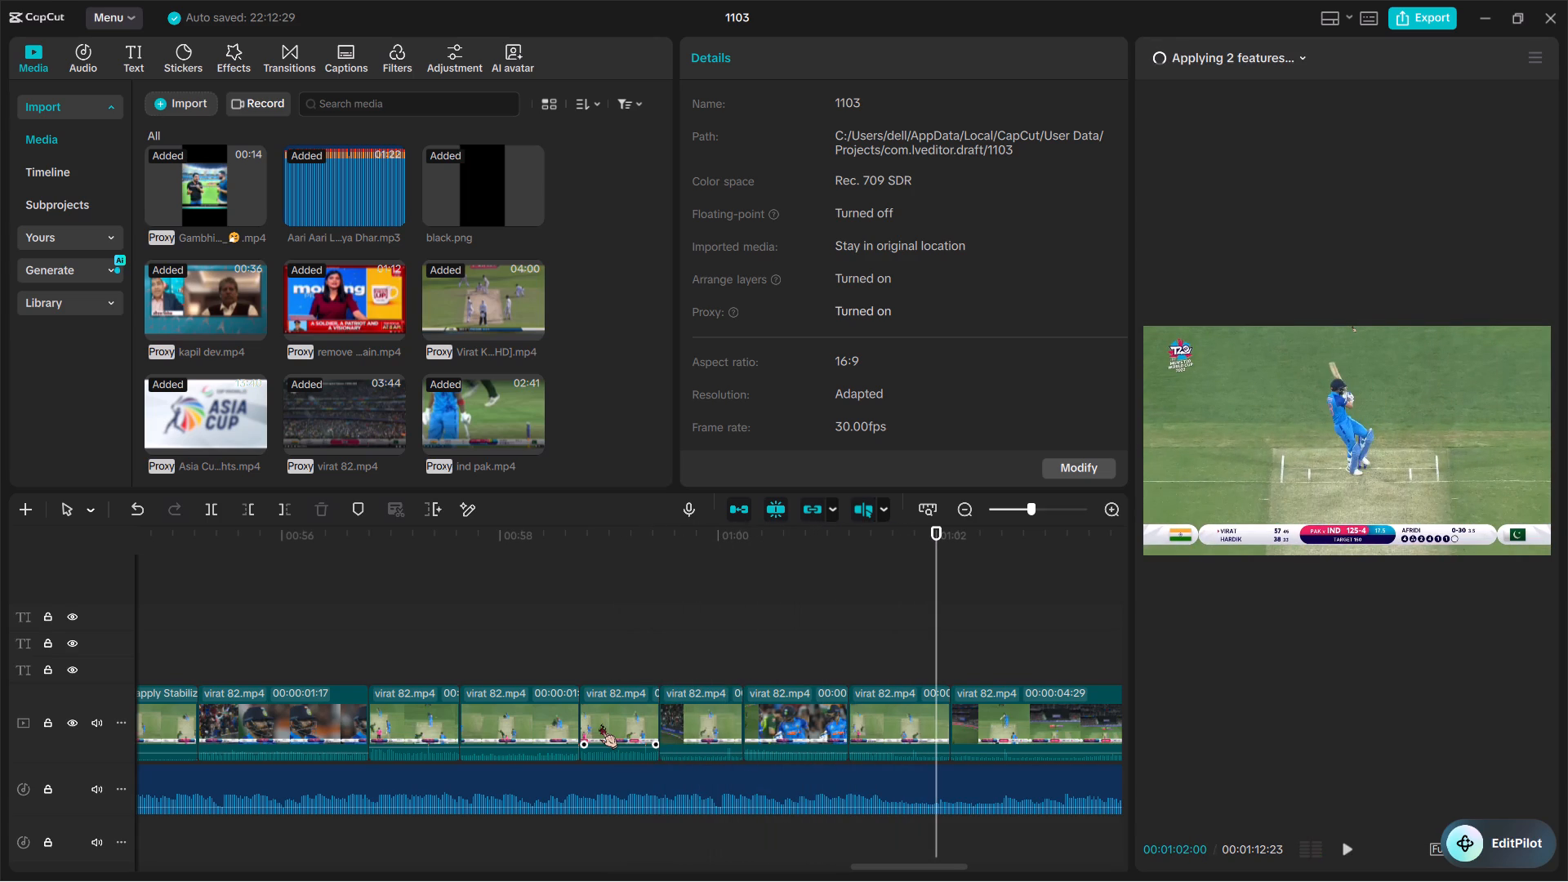
pyautogui.press('space')
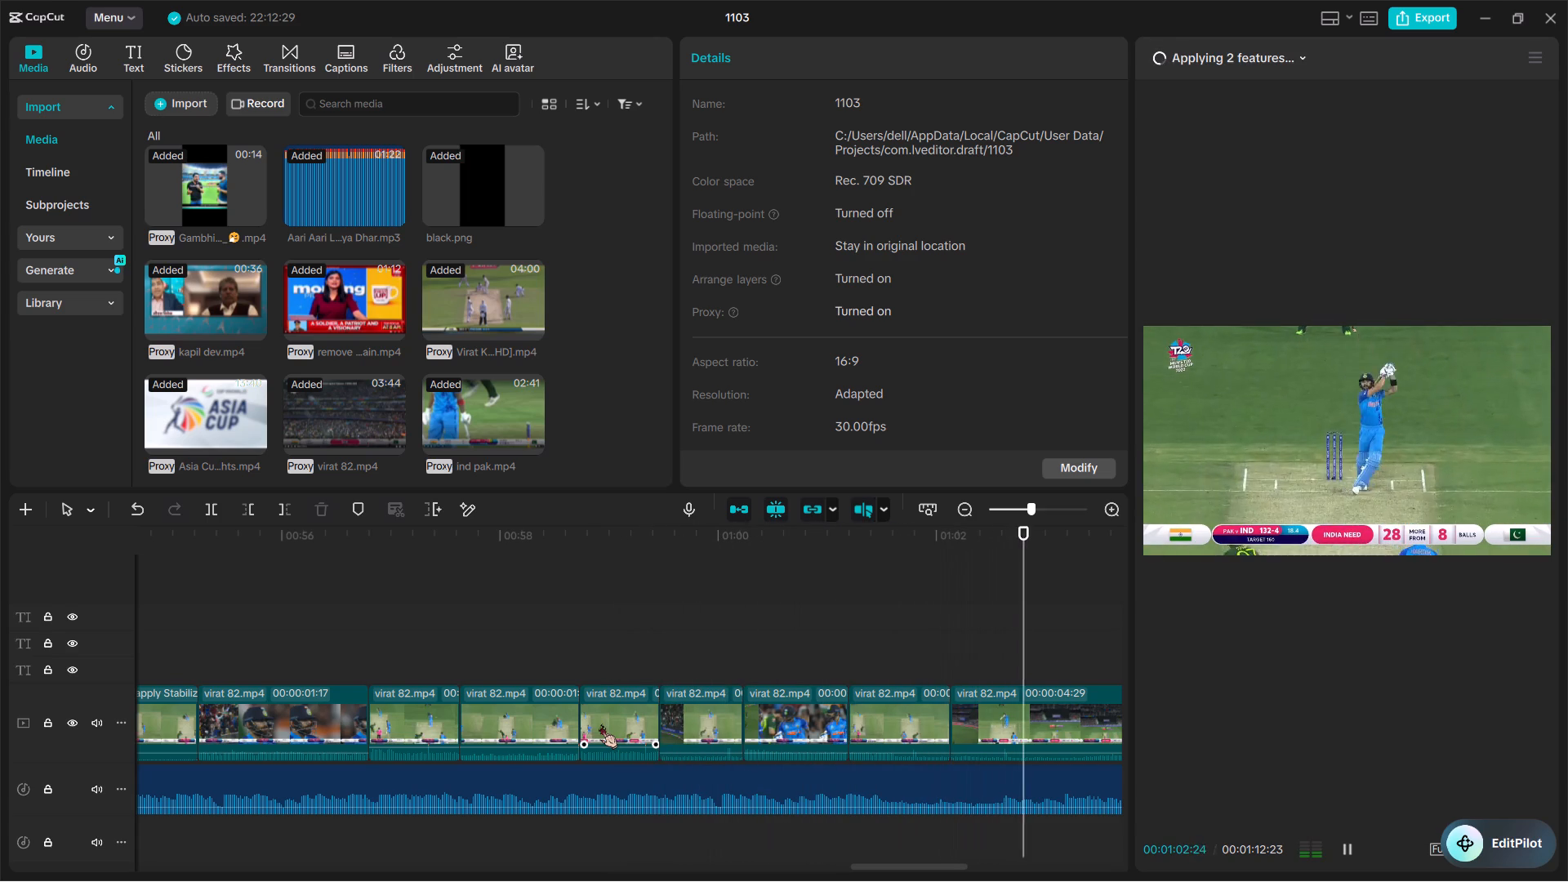
pyautogui.press('space')
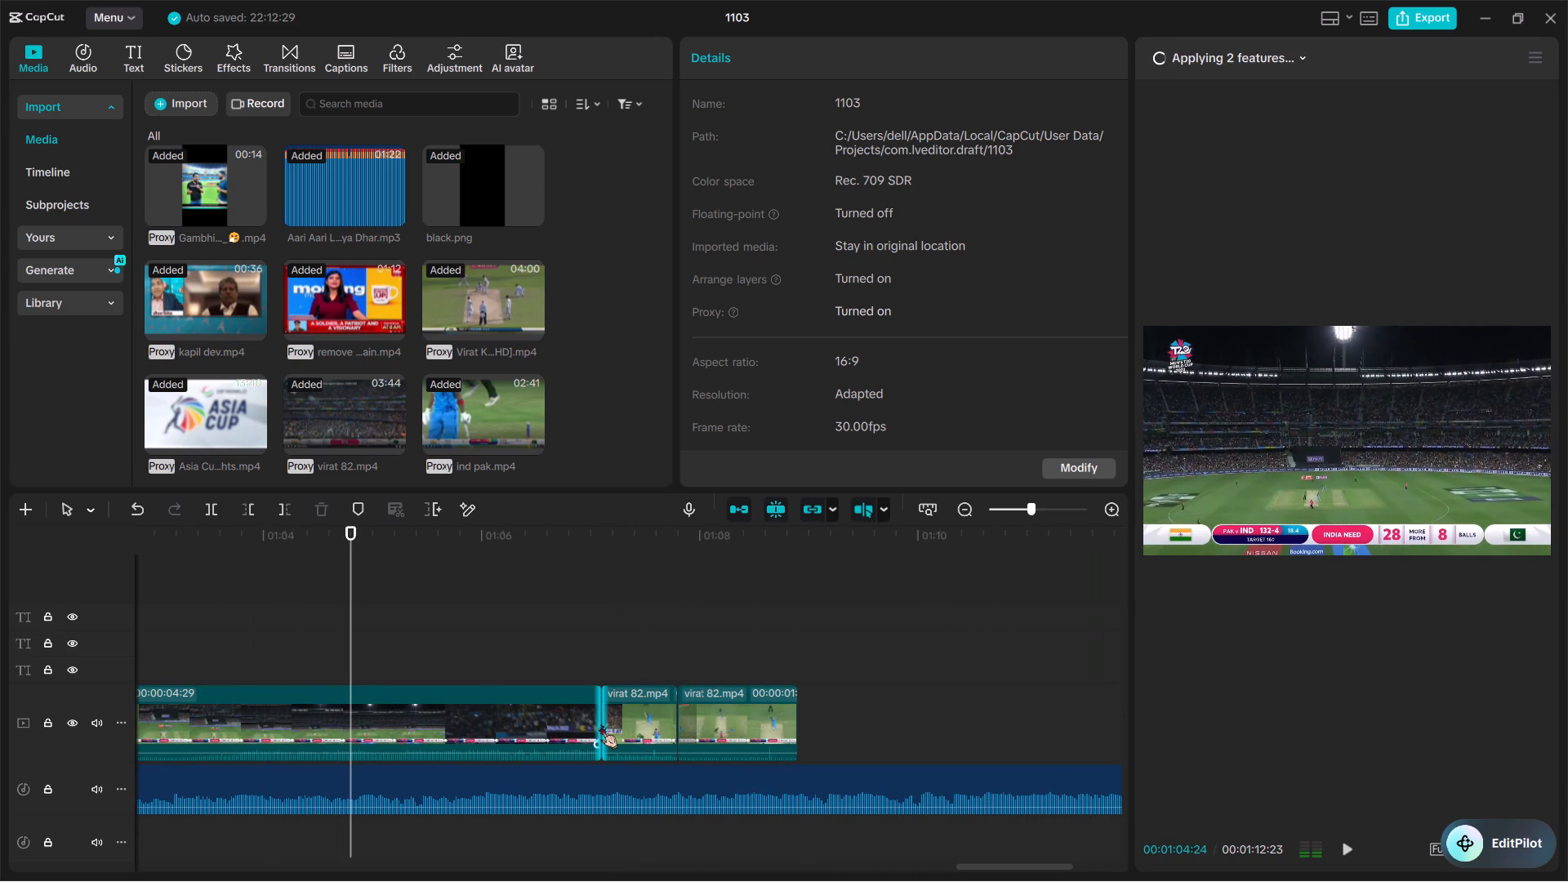
pyautogui.hscroll(1, 600, 724)
pyautogui.press('space')
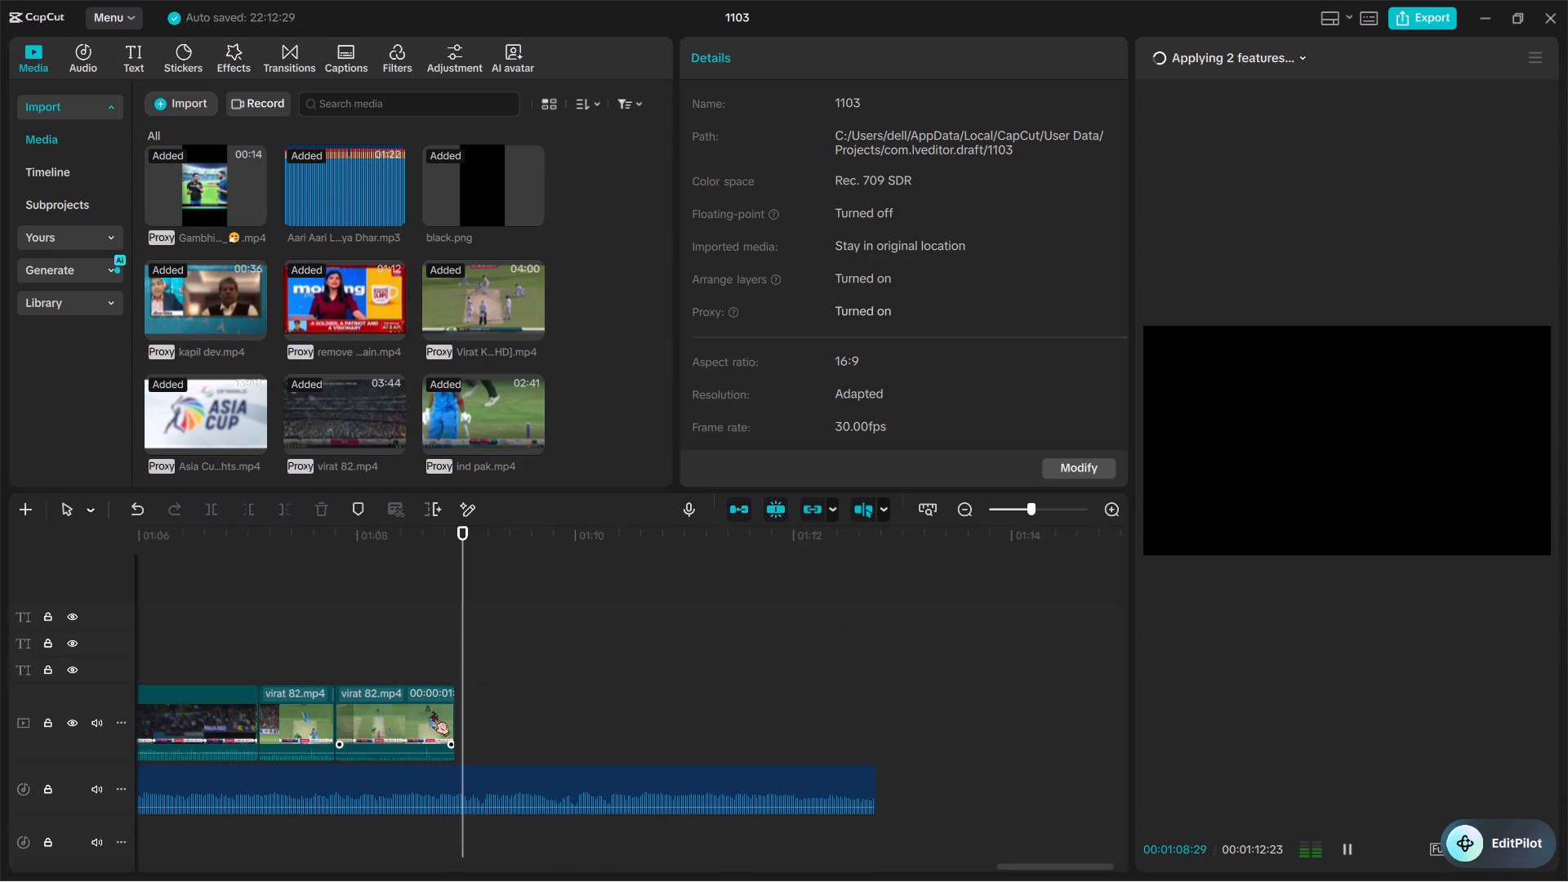
pyautogui.press('space')
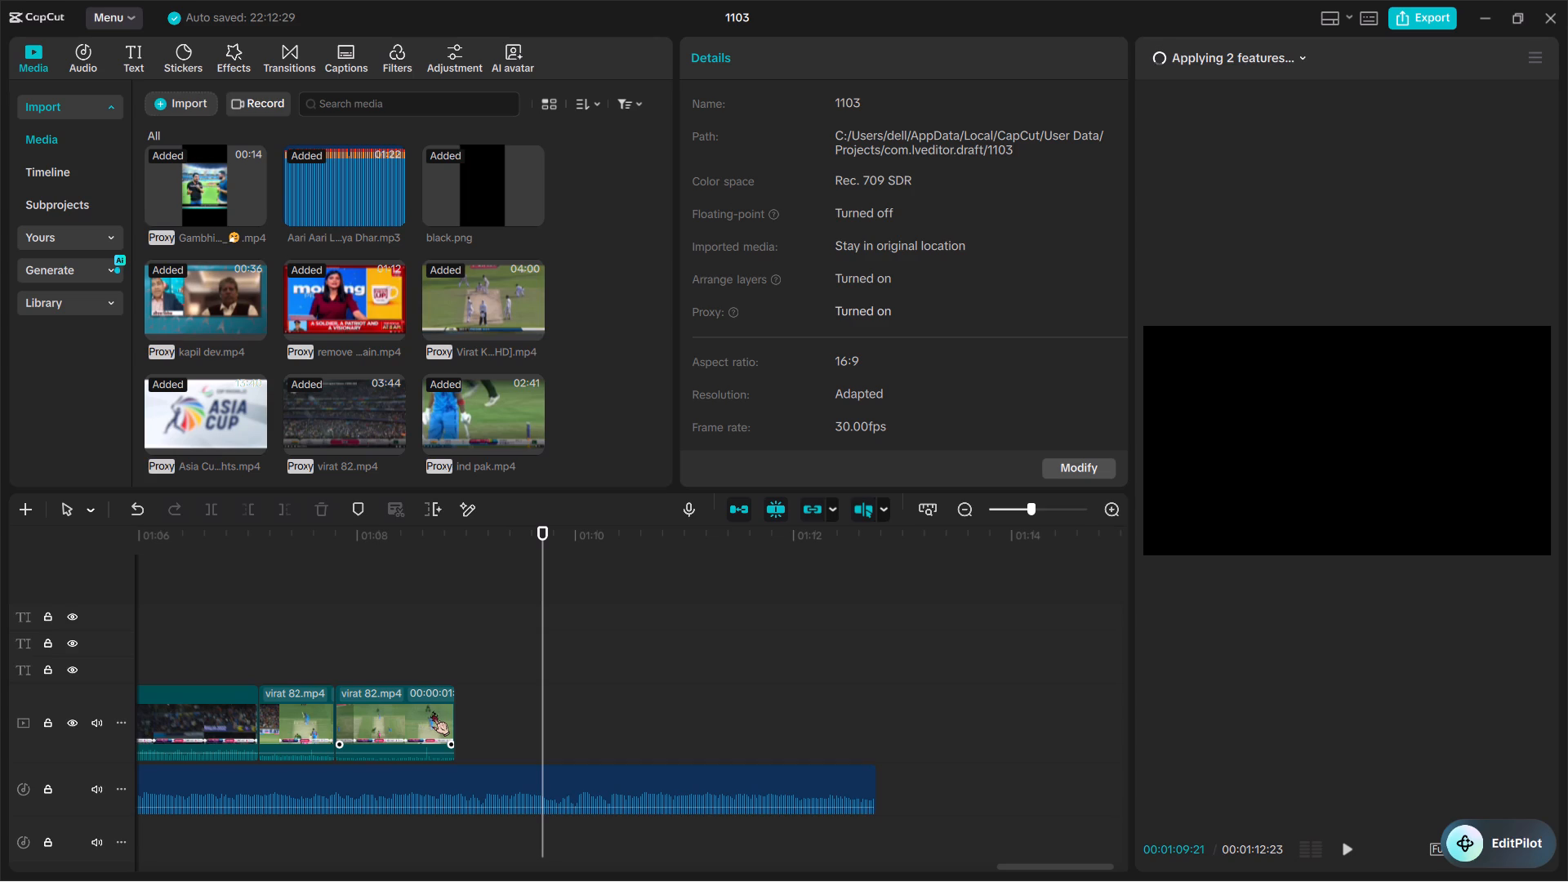
# Play the music that runs on past the last virat 82.mp4 clip to the end of the timeline.
pyautogui.press('space')
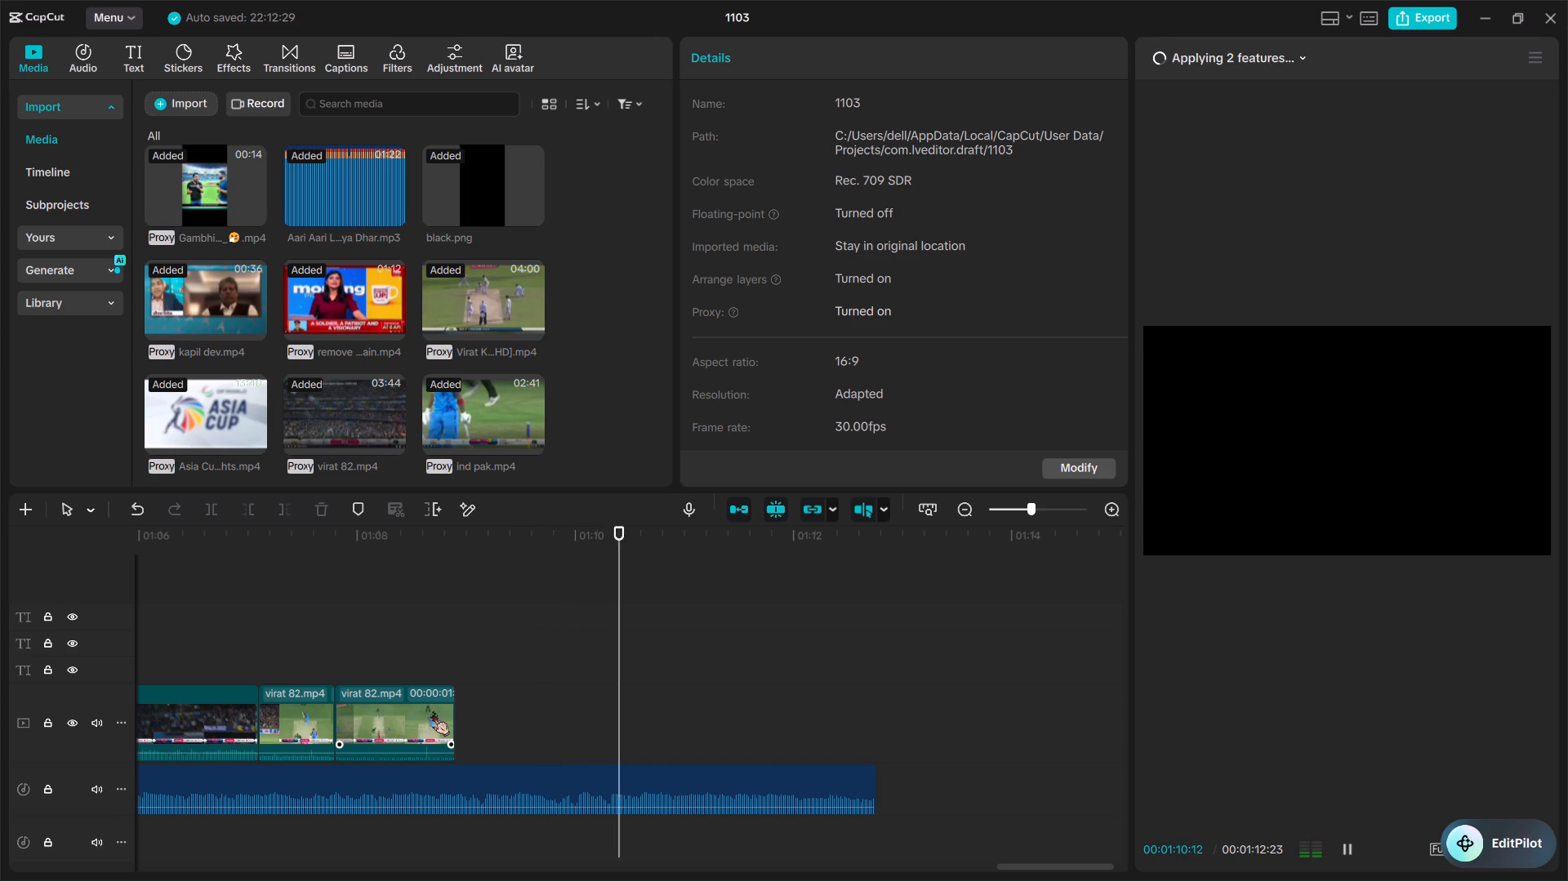
pyautogui.press('space')
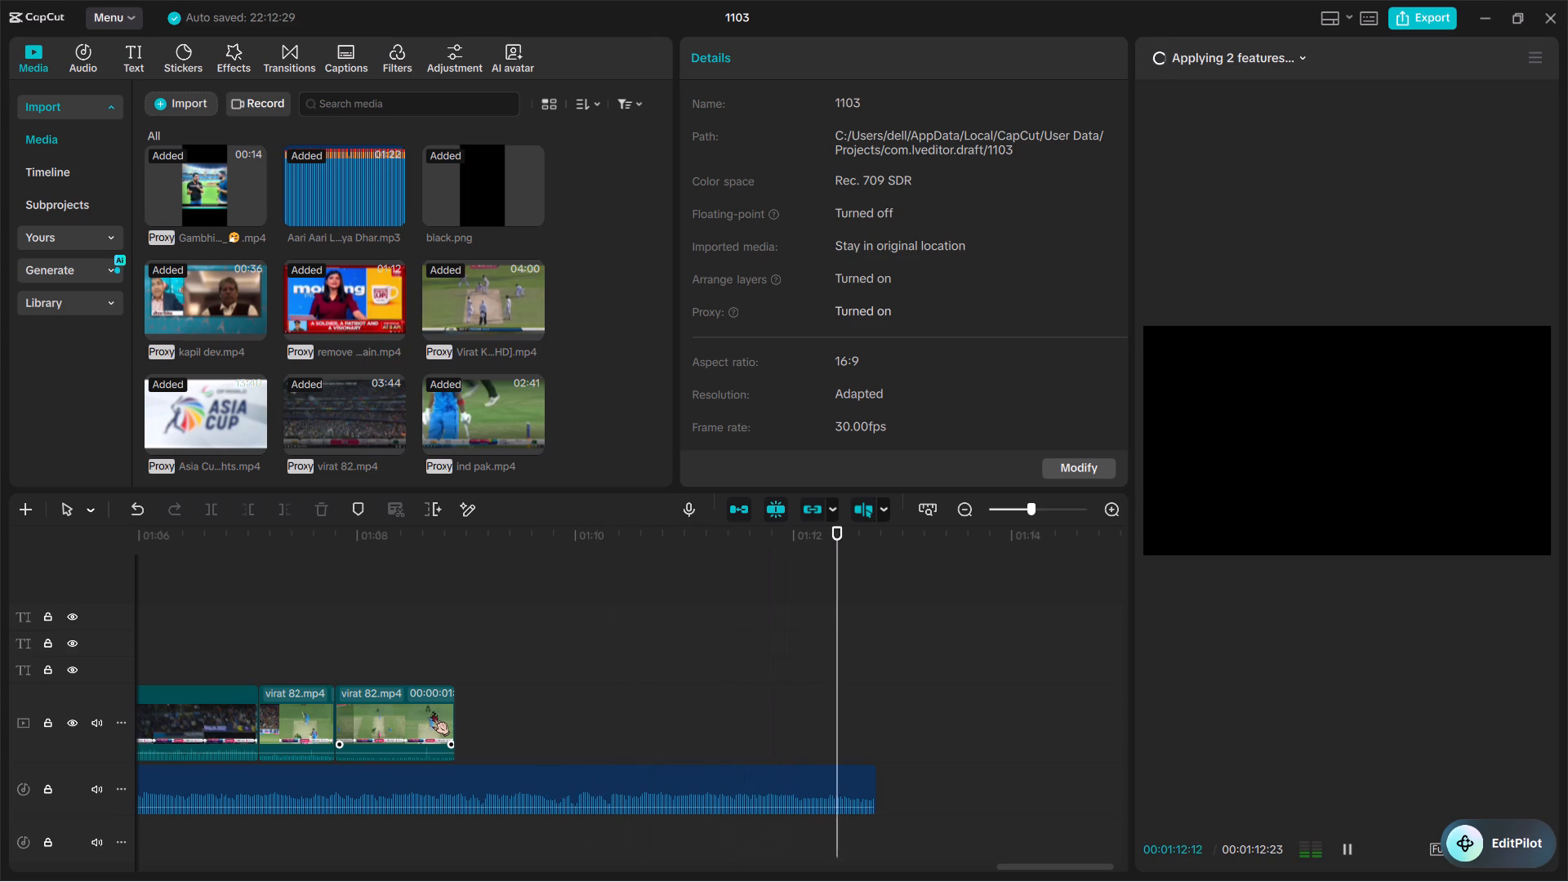
# Replay the stabilized India–Pakistan cuts that follow the "now the greatest t20 match ever" title card to review their pacing.
pyautogui.hscroll(1, 432, 711)
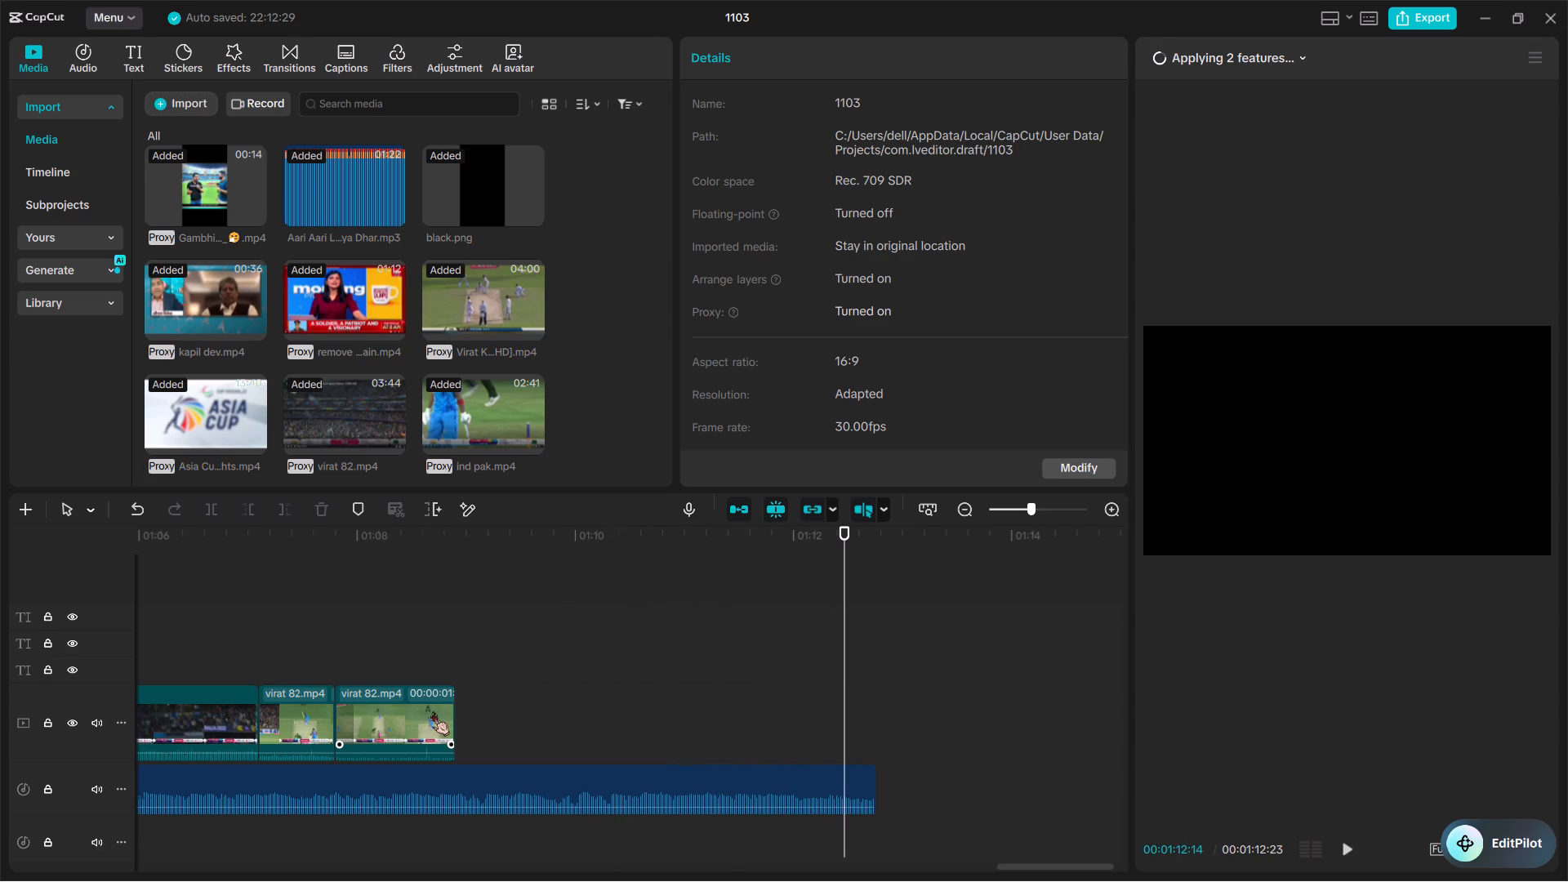
pyautogui.hscroll(1, 432, 711)
pyautogui.keyDown('ctrl'); pyautogui.scroll(-4, 432, 711); pyautogui.keyUp('ctrl')
pyautogui.hscroll(1, 330, 736)
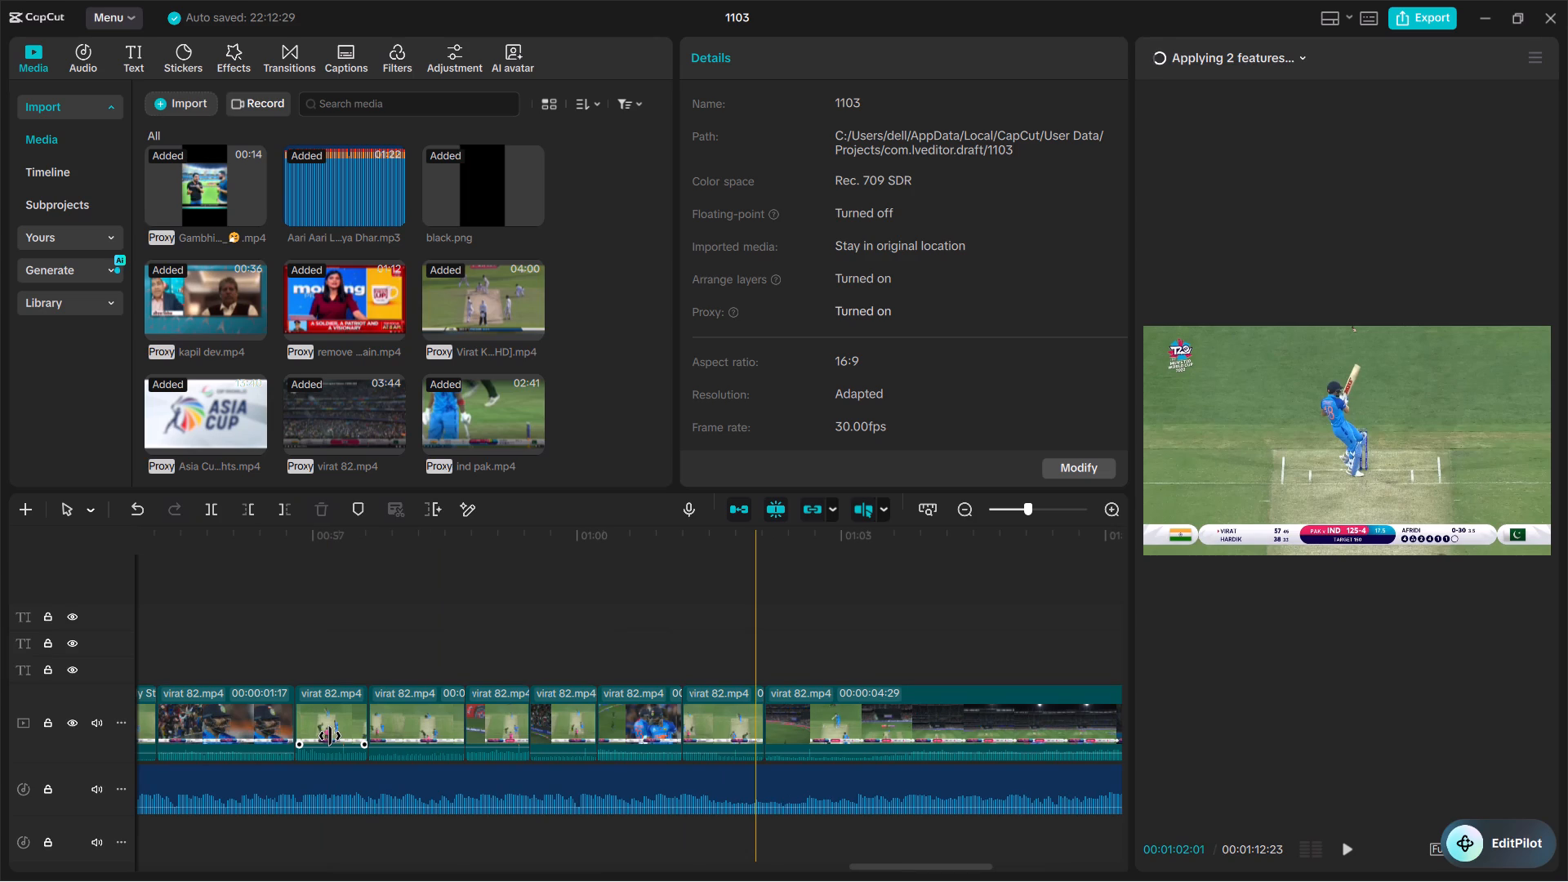
pyautogui.hscroll(4, 330, 736)
pyautogui.hscroll(-1, 702, 747)
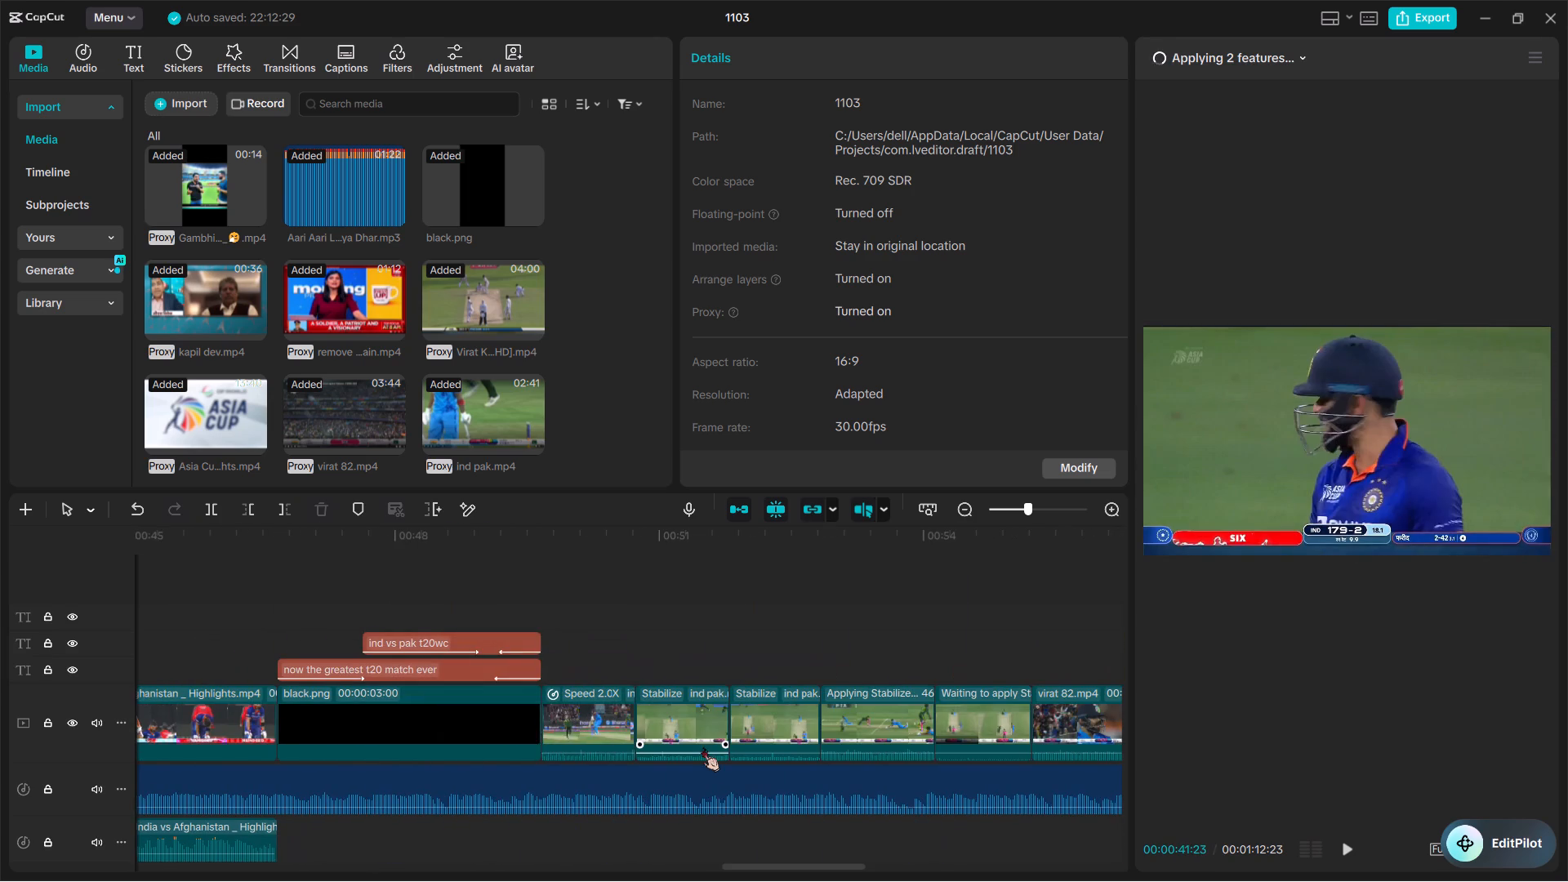
pyautogui.press('space')
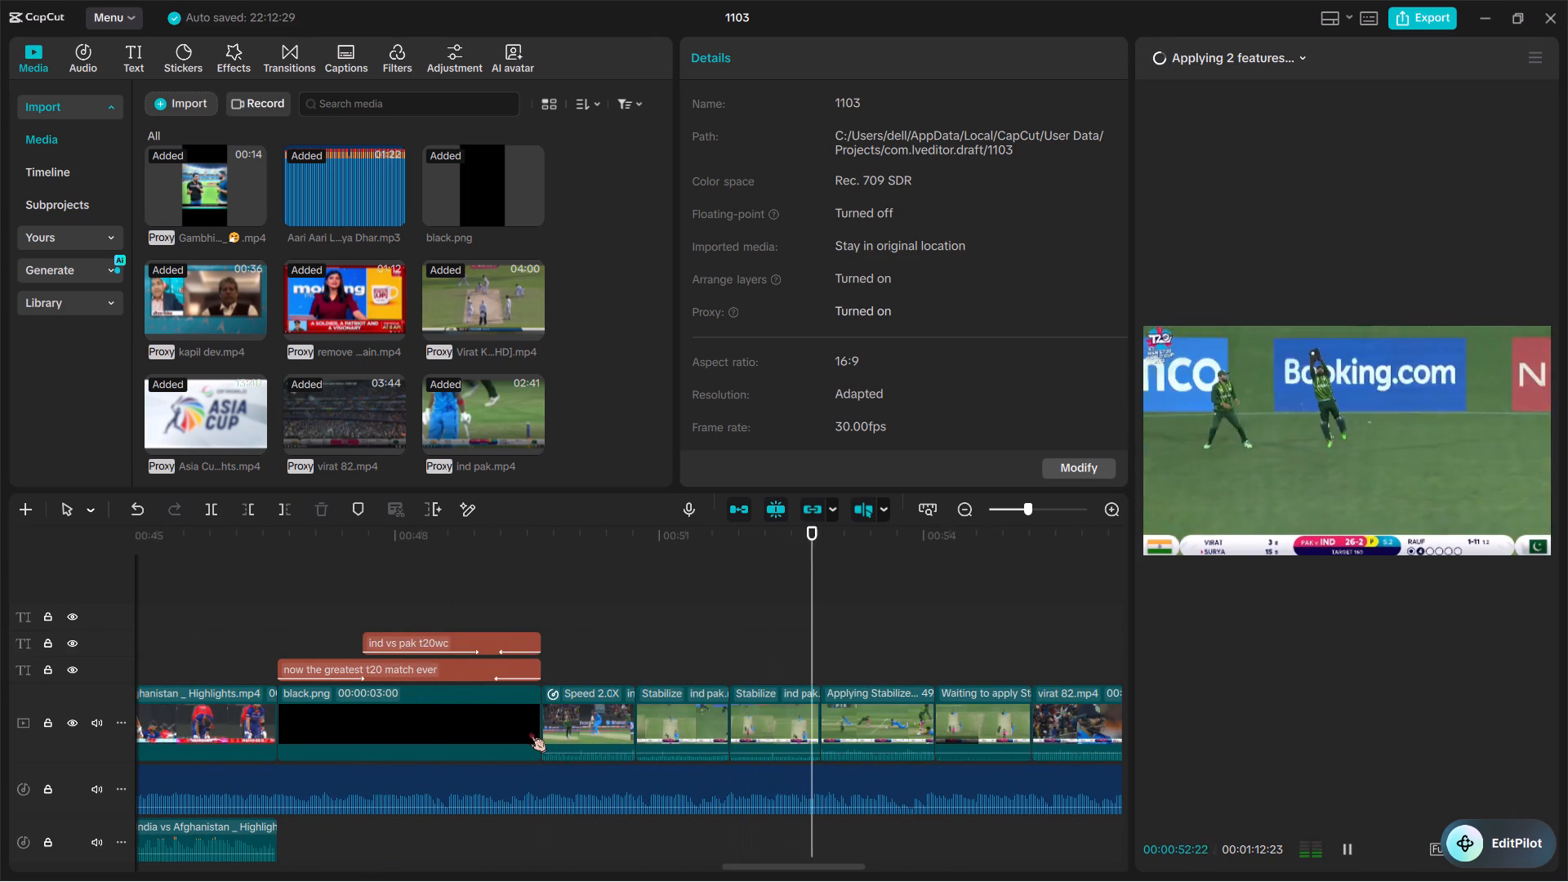
pyautogui.press('space')
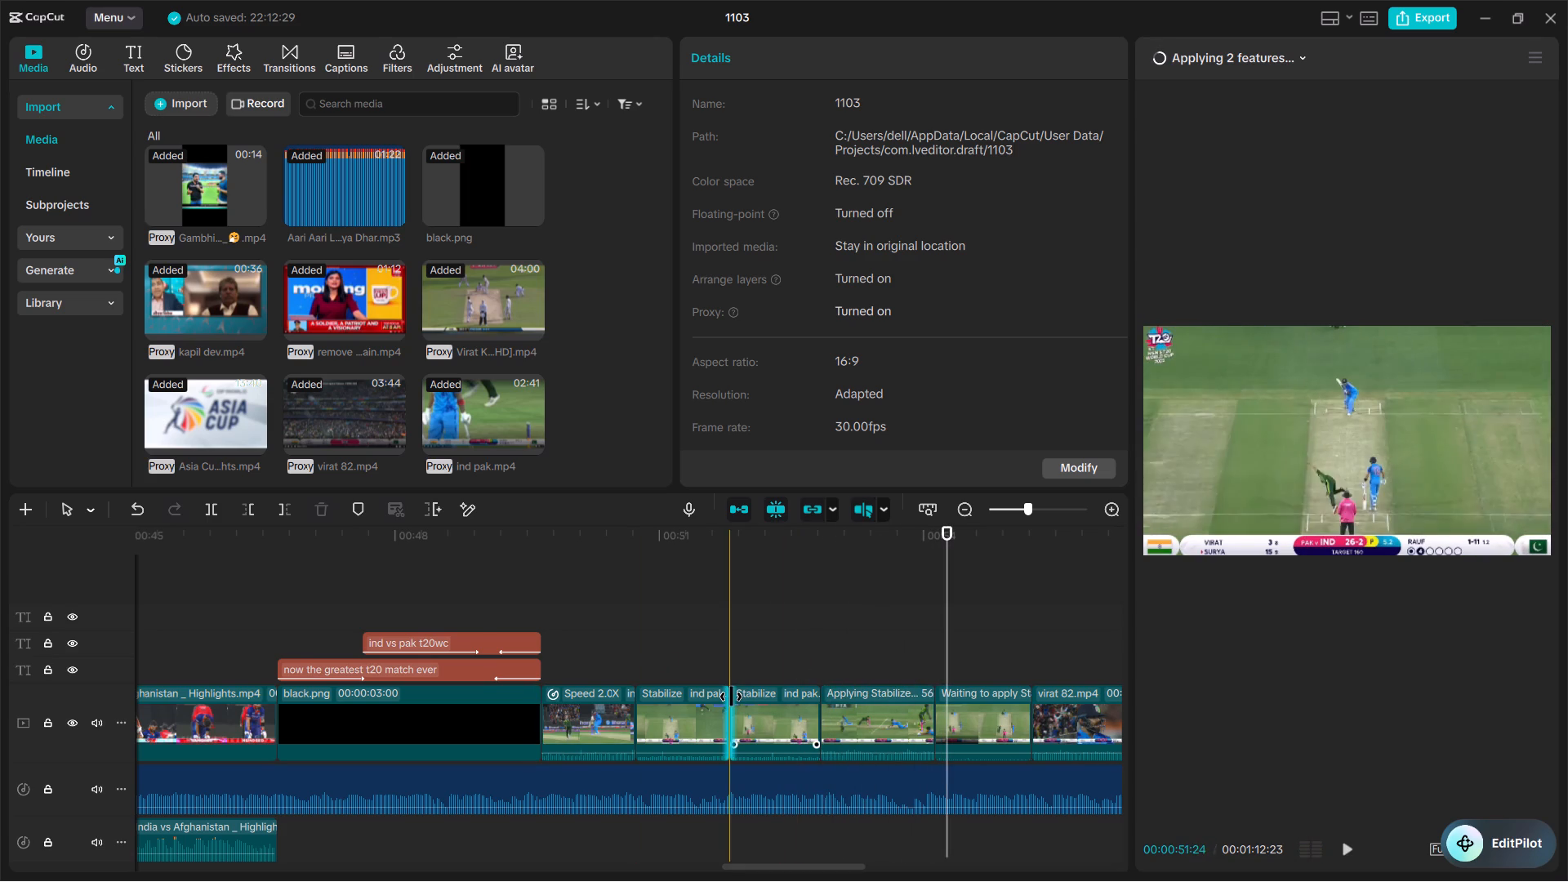
pyautogui.press('space')
pyautogui.press('space')
pyautogui.press('space')
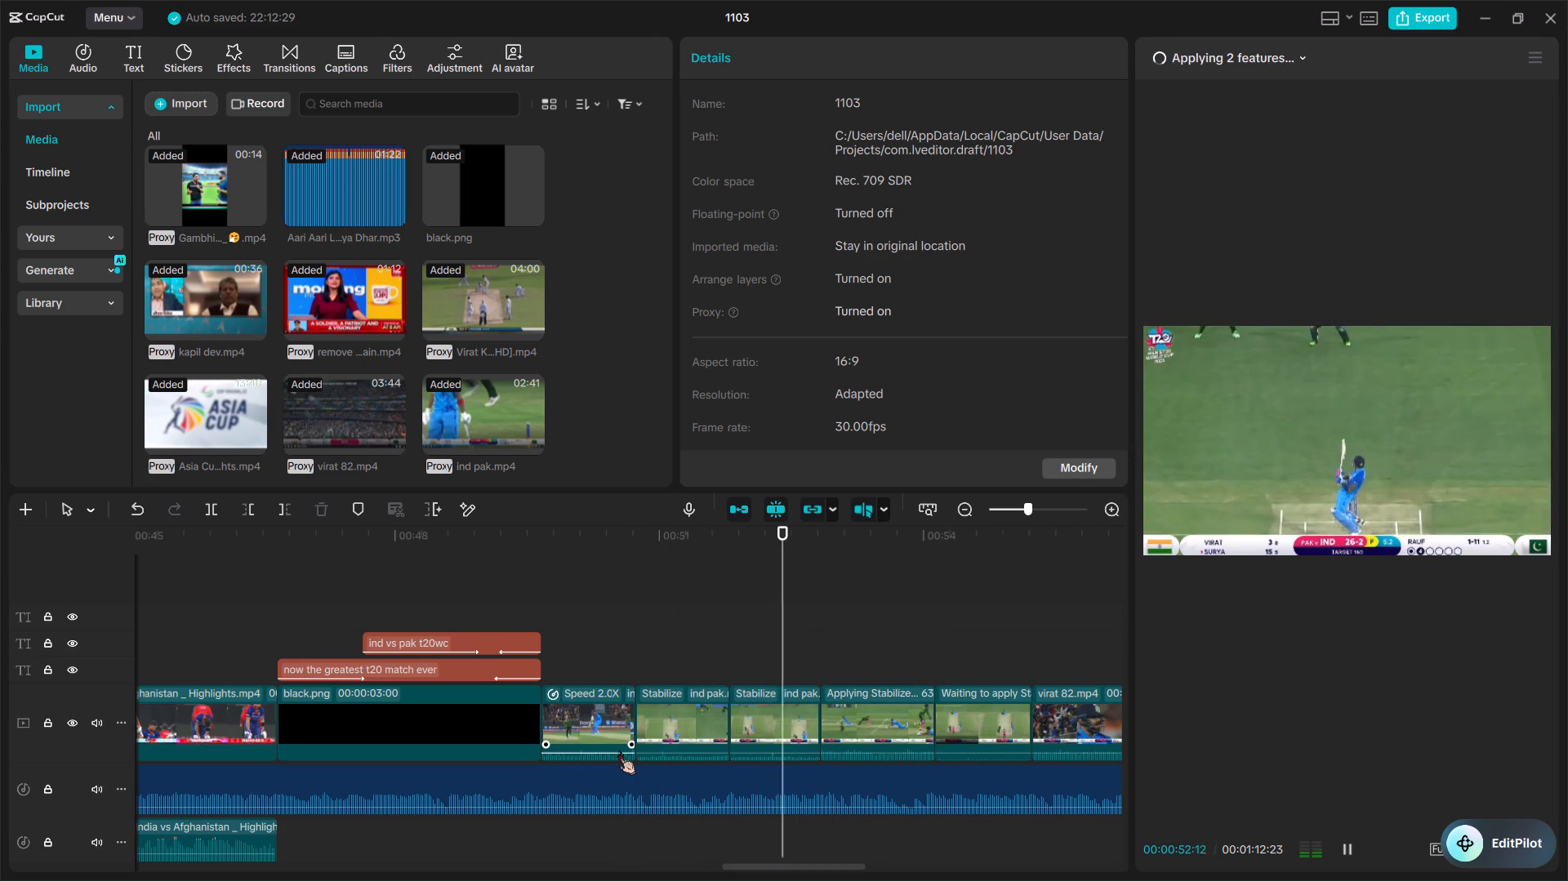
pyautogui.press('space')
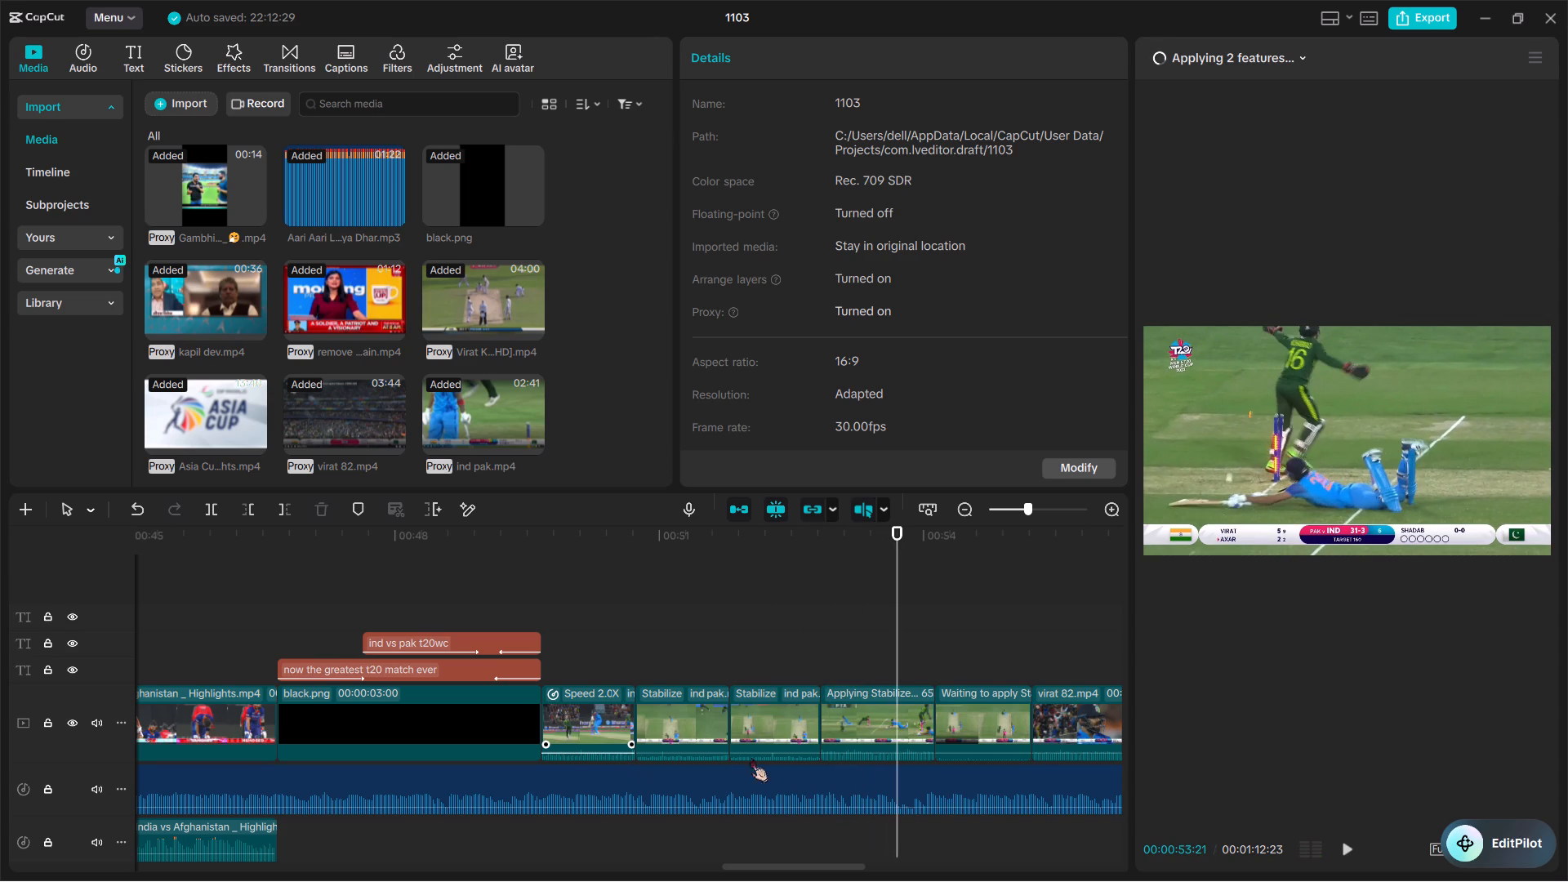
pyautogui.press('space')
# Select the India–Pakistan clip that is still being stabilized and check its Stabilize settings and processing while the sequence plays.
pyautogui.scroll(1, 830, 730)
pyautogui.click(830, 730)
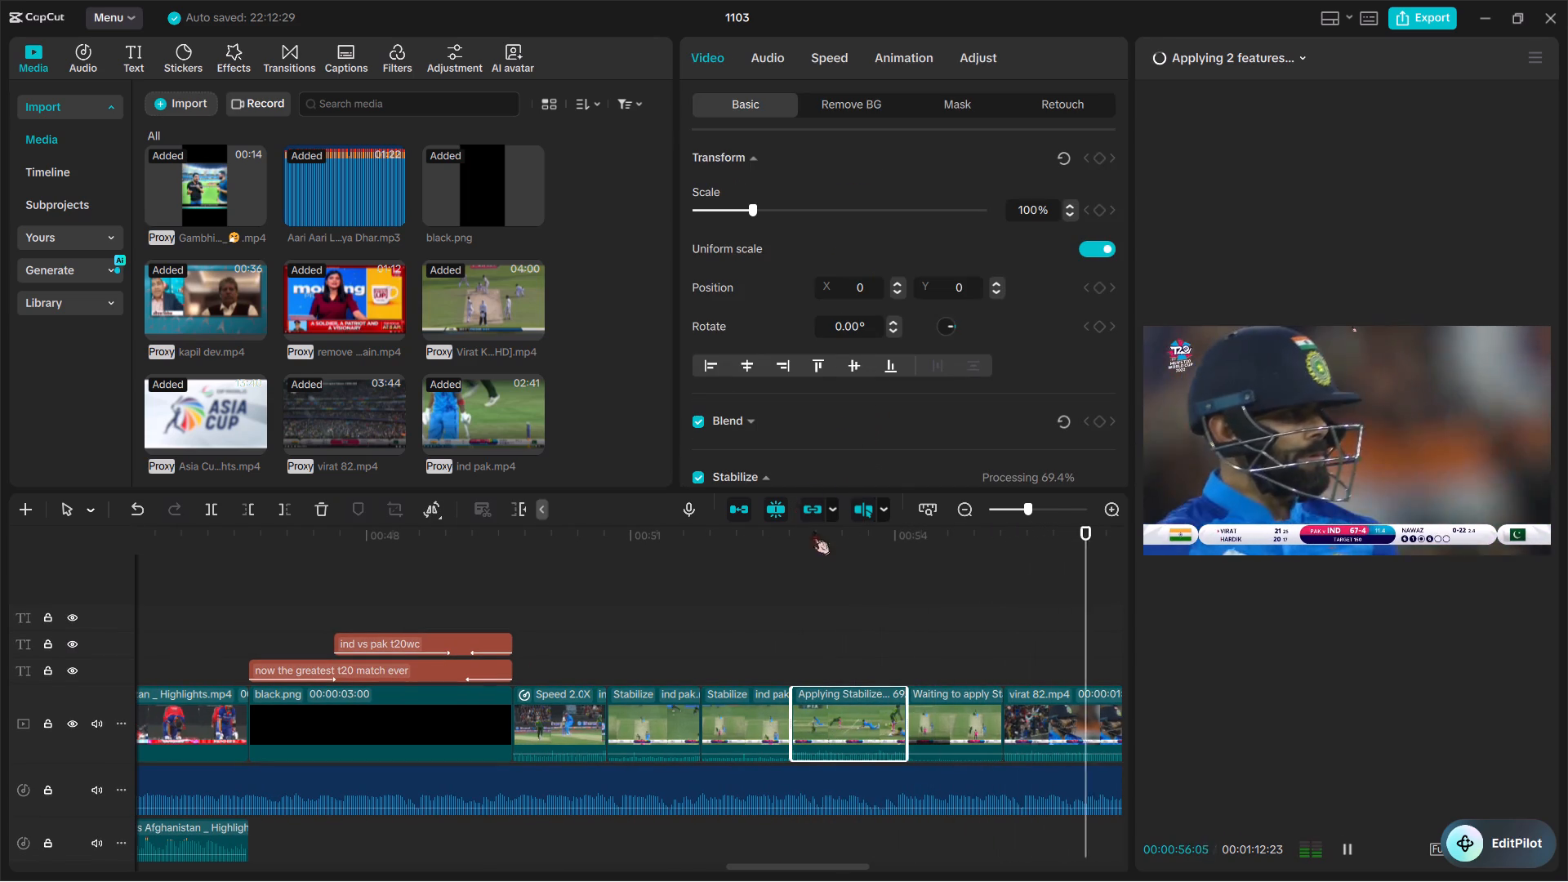
pyautogui.scroll(-1, 822, 542)
pyautogui.scroll(-1, 852, 398)
pyautogui.press('space')
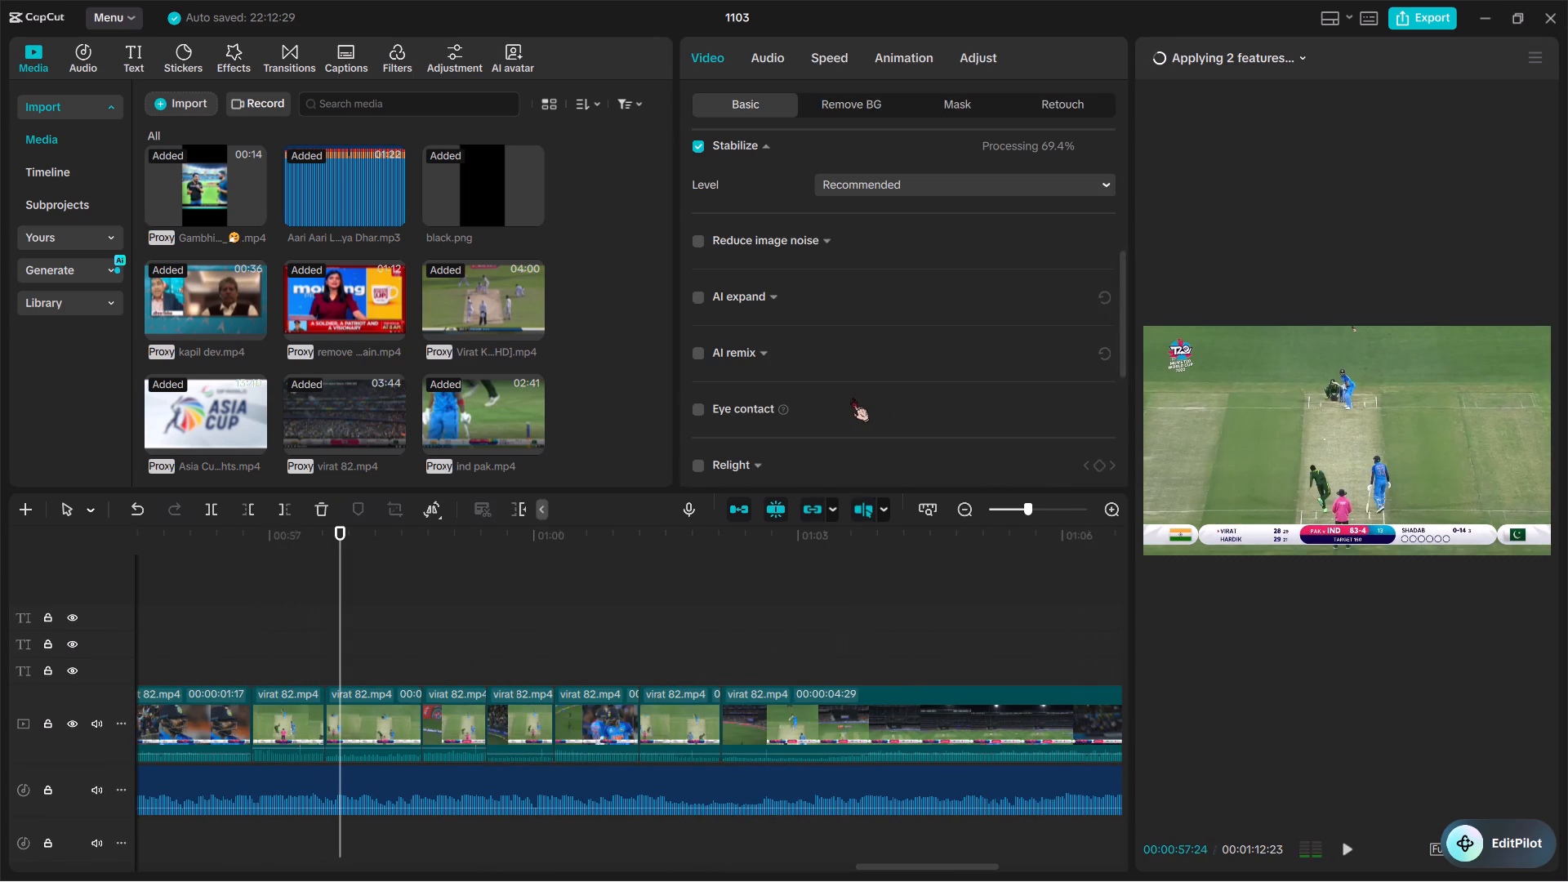
pyautogui.hscroll(1, 840, 439)
pyautogui.scroll(1, 840, 439)
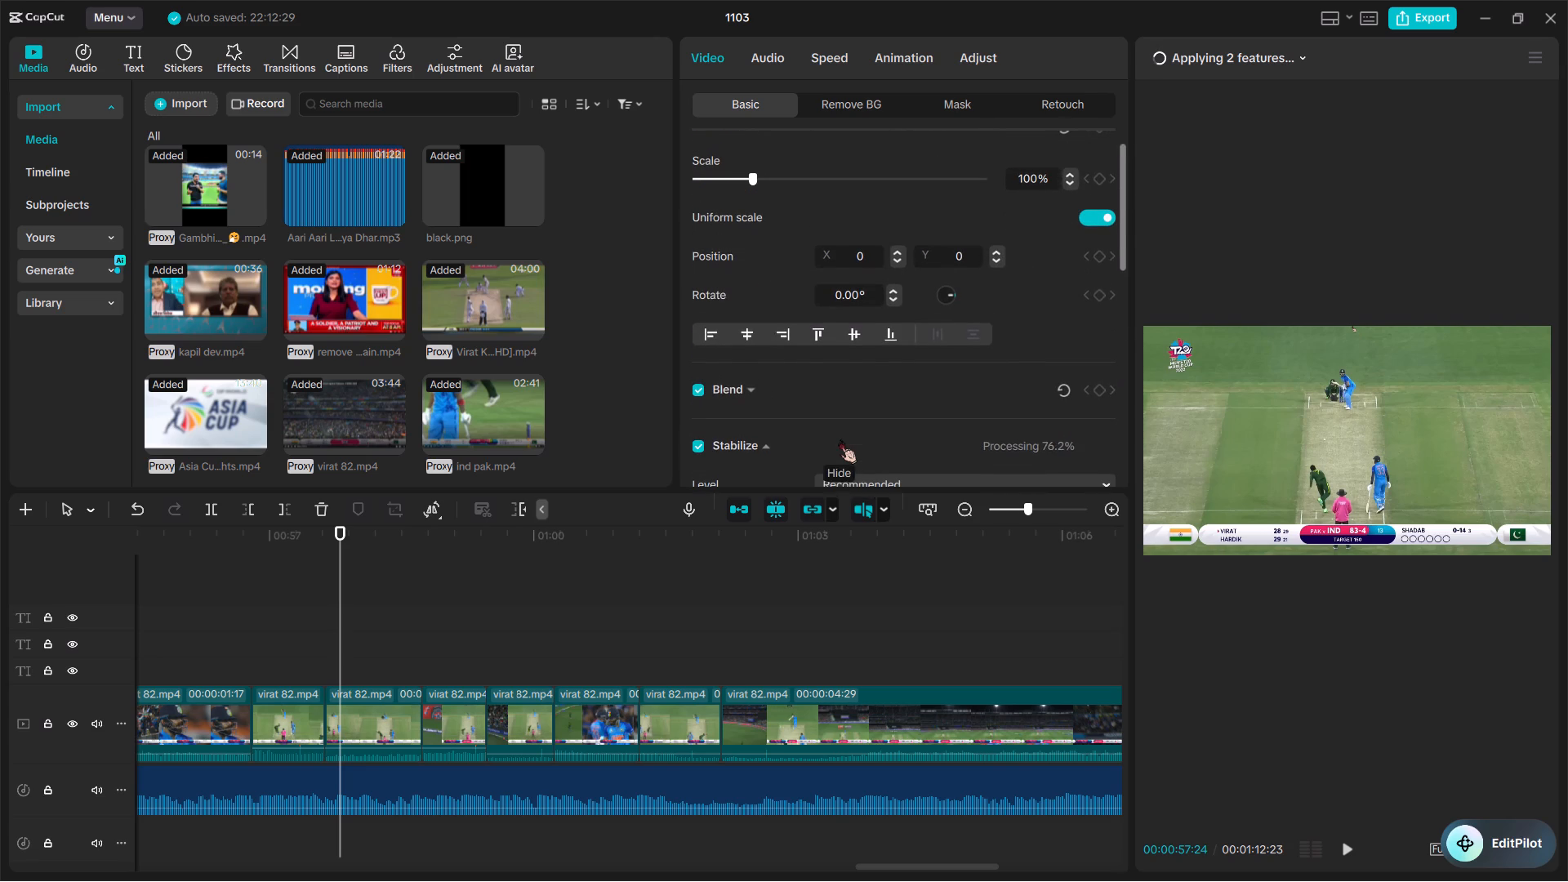
pyautogui.scroll(-1, 729, 577)
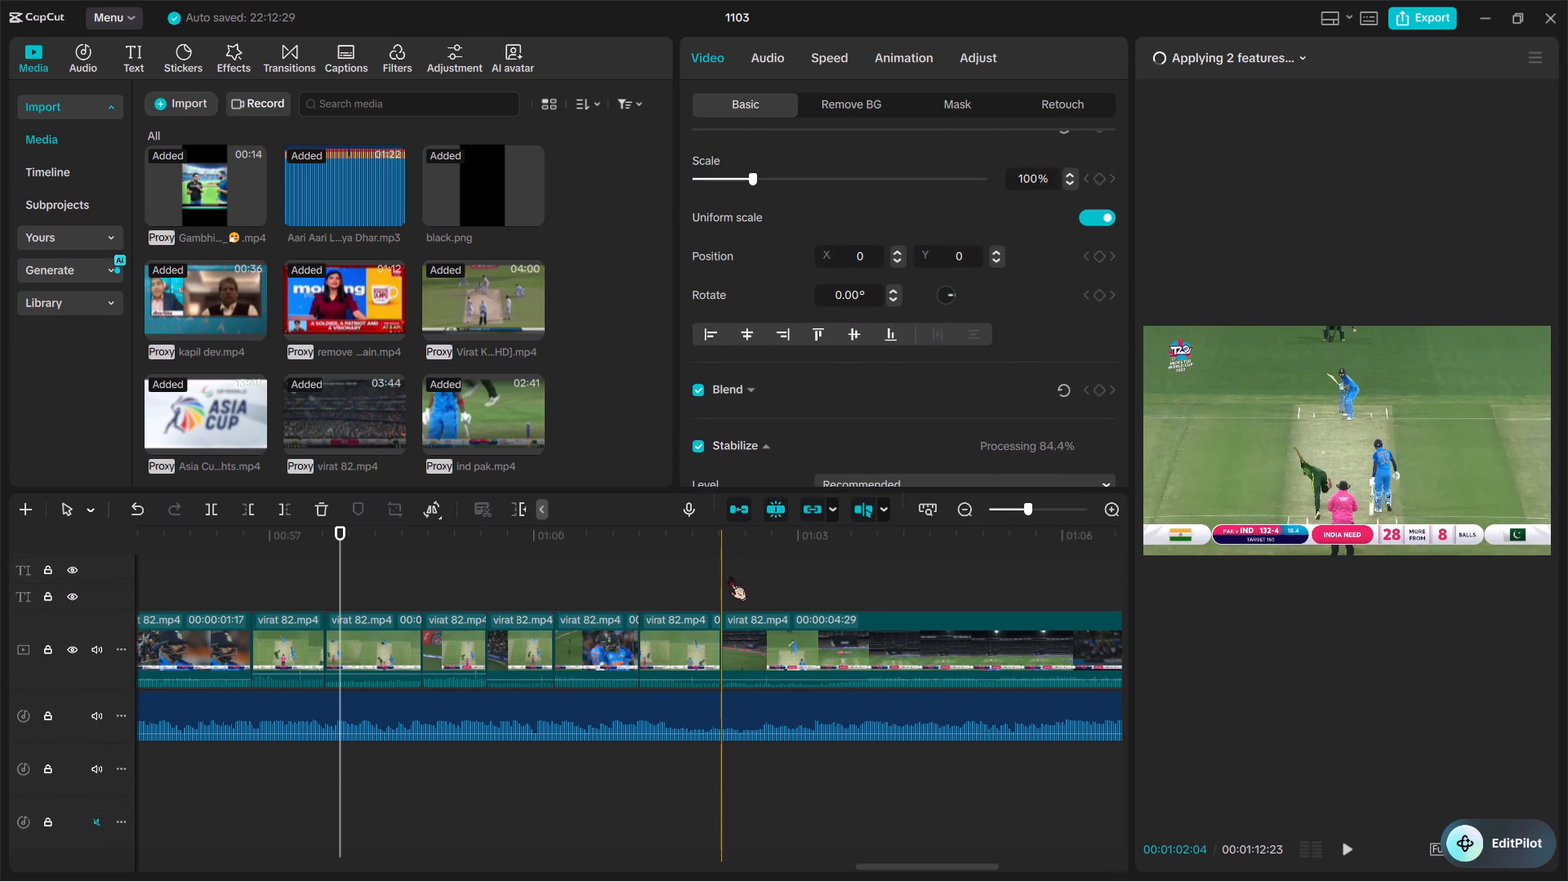
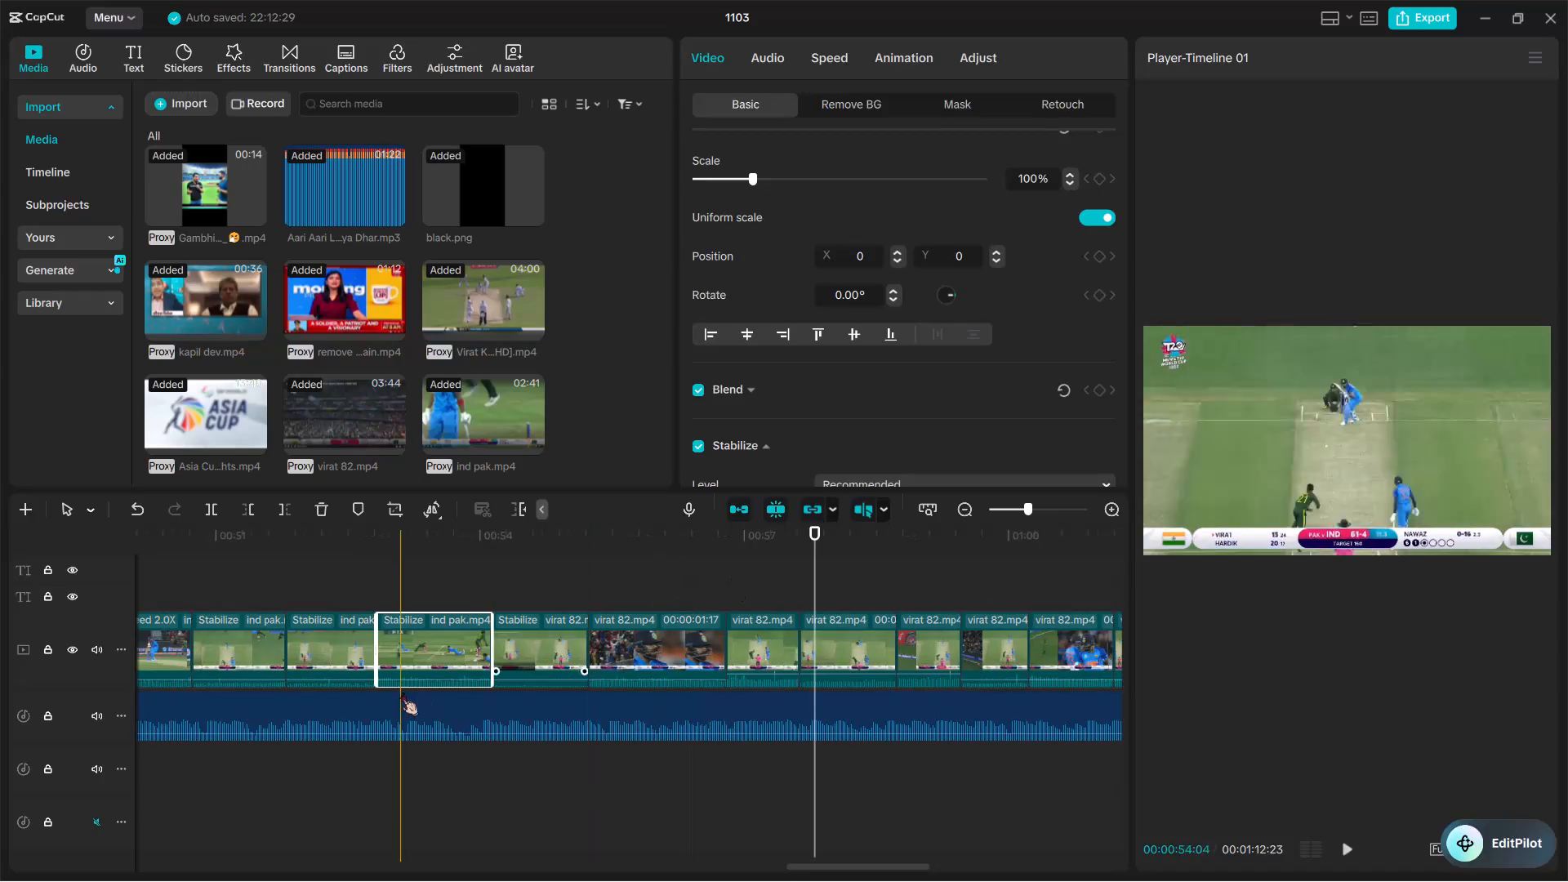
# Extend the end of the stabilized virat 82.mp4 clip that precedes the helmet close-up by a fraction of a second.
pyautogui.press('space')
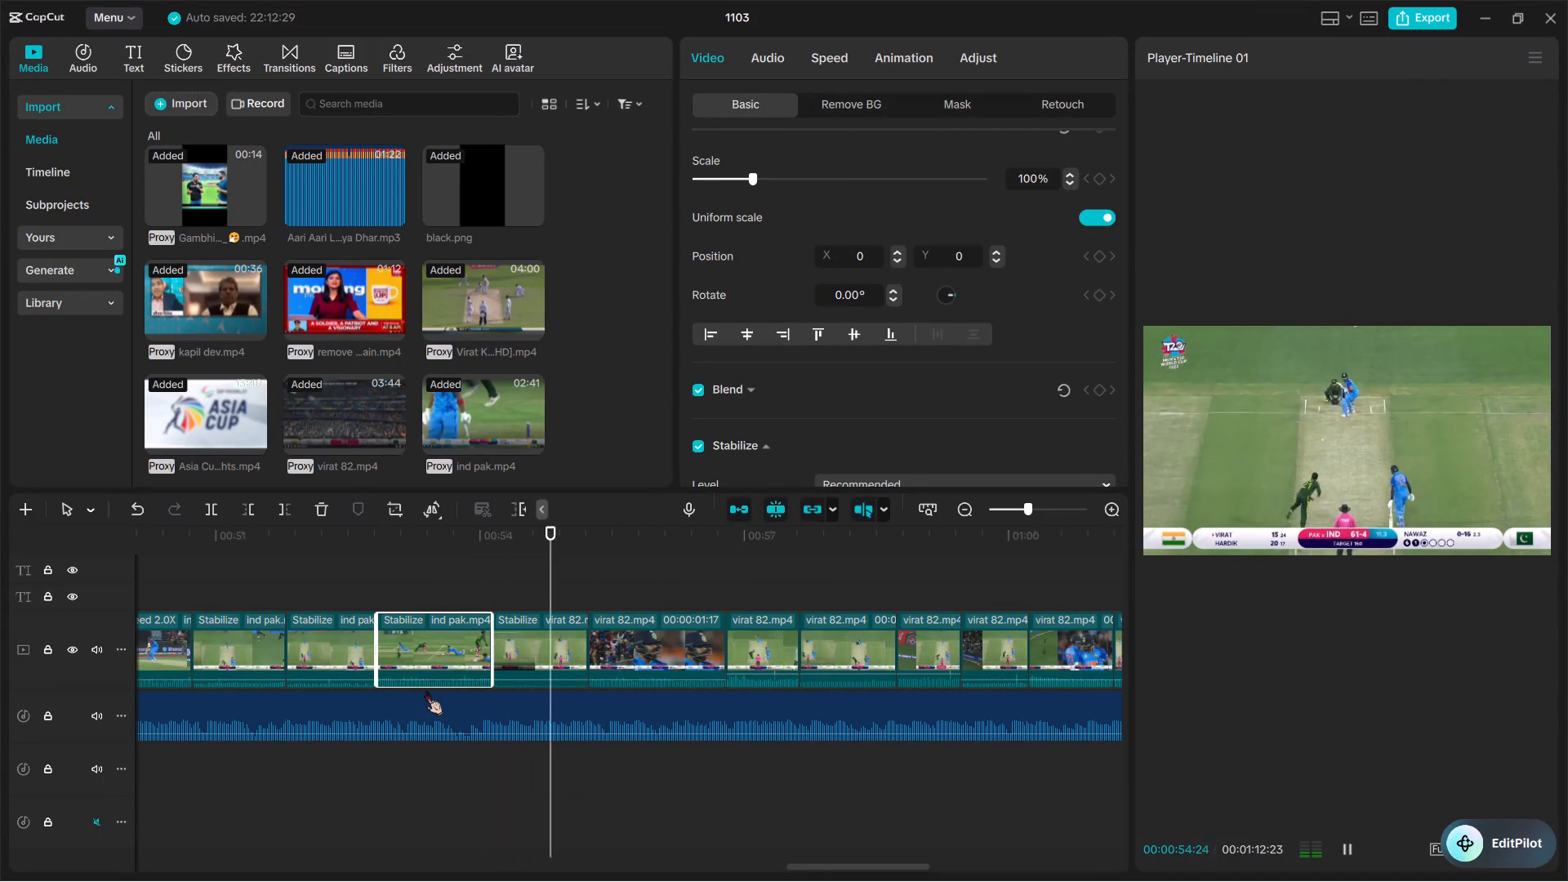
pyautogui.press('space')
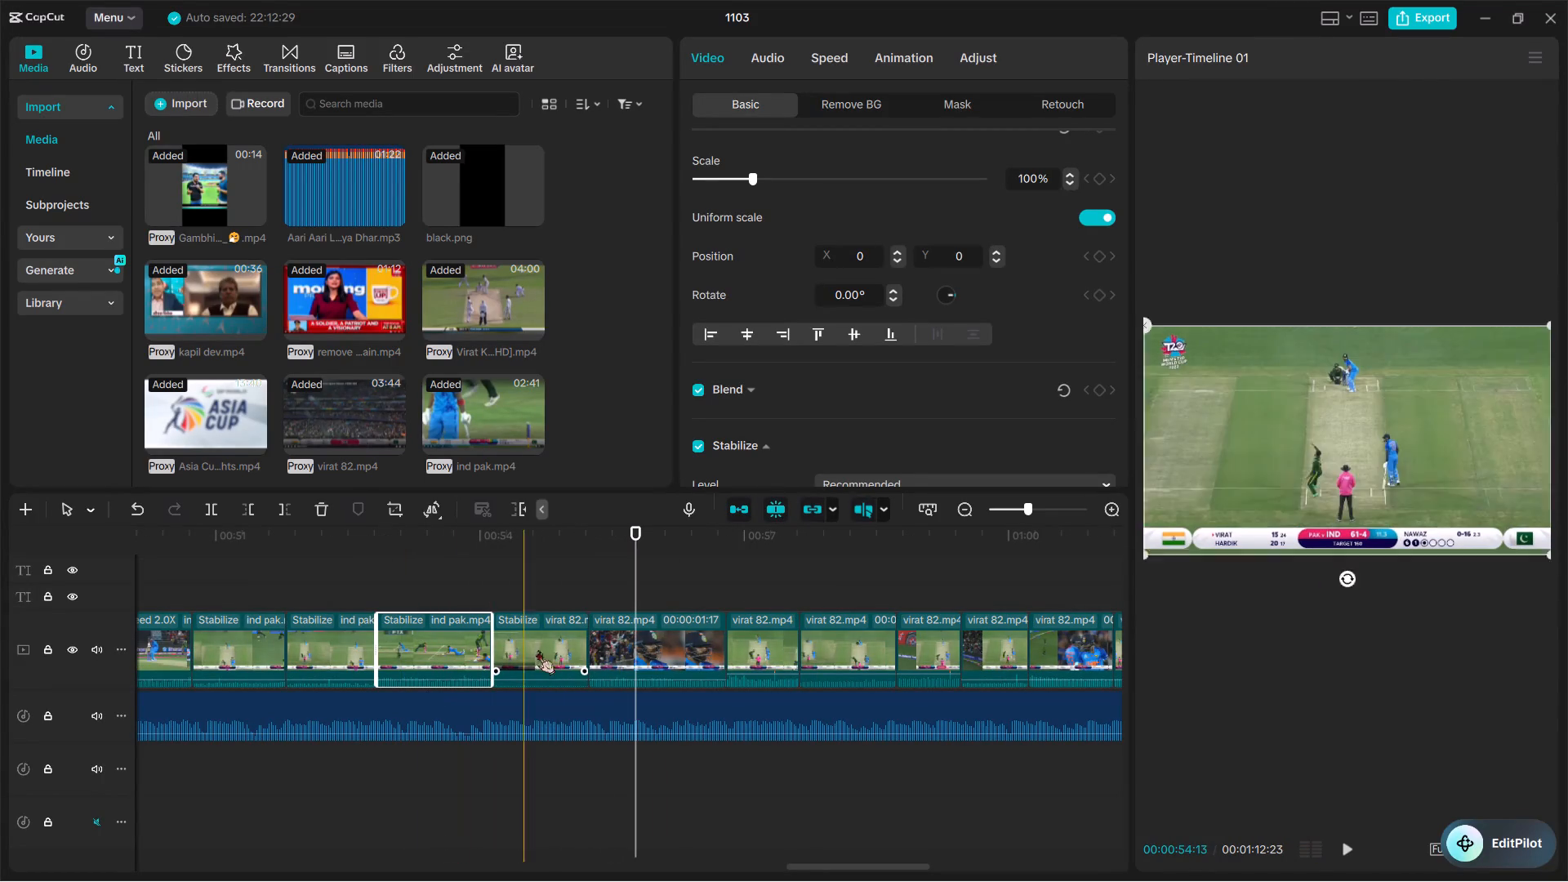
pyautogui.press('space')
pyautogui.press('space')
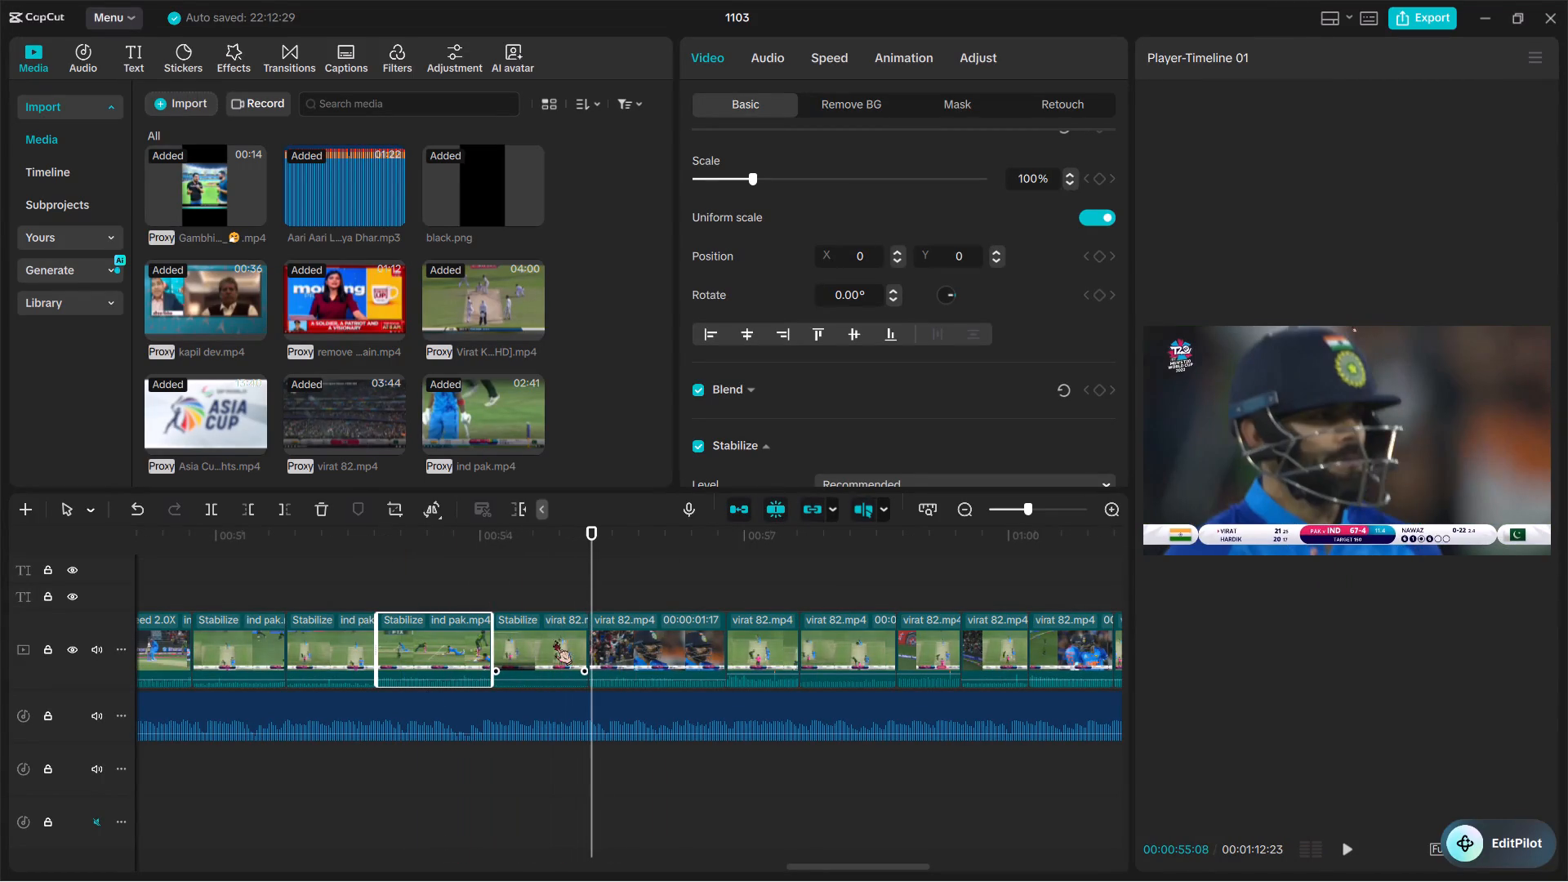
pyautogui.click(564, 640)
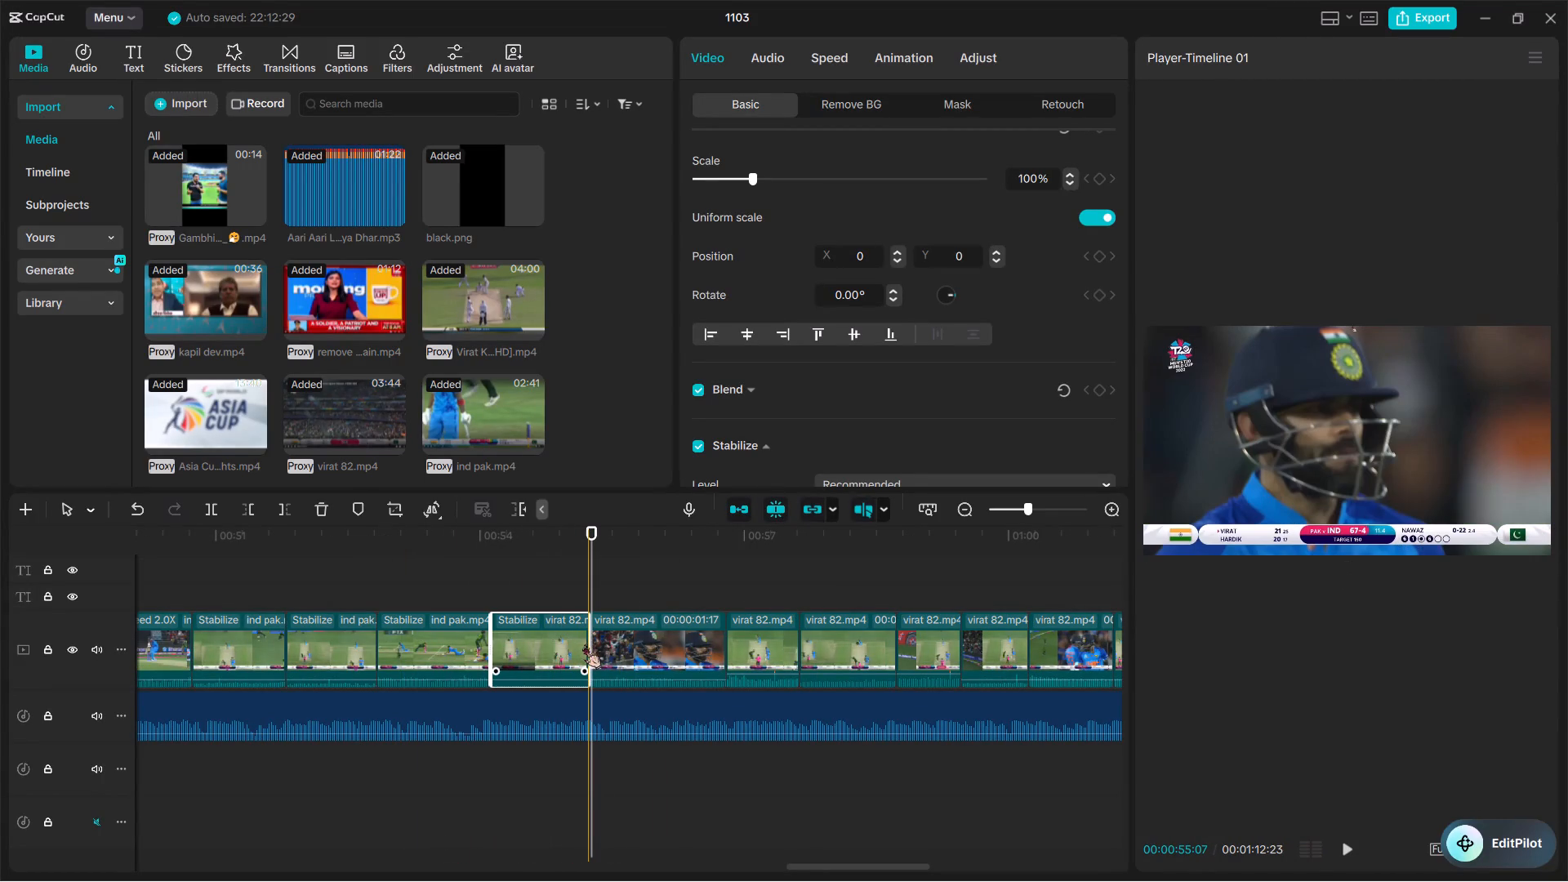
pyautogui.moveTo(588, 647); pyautogui.dragTo(615, 658)
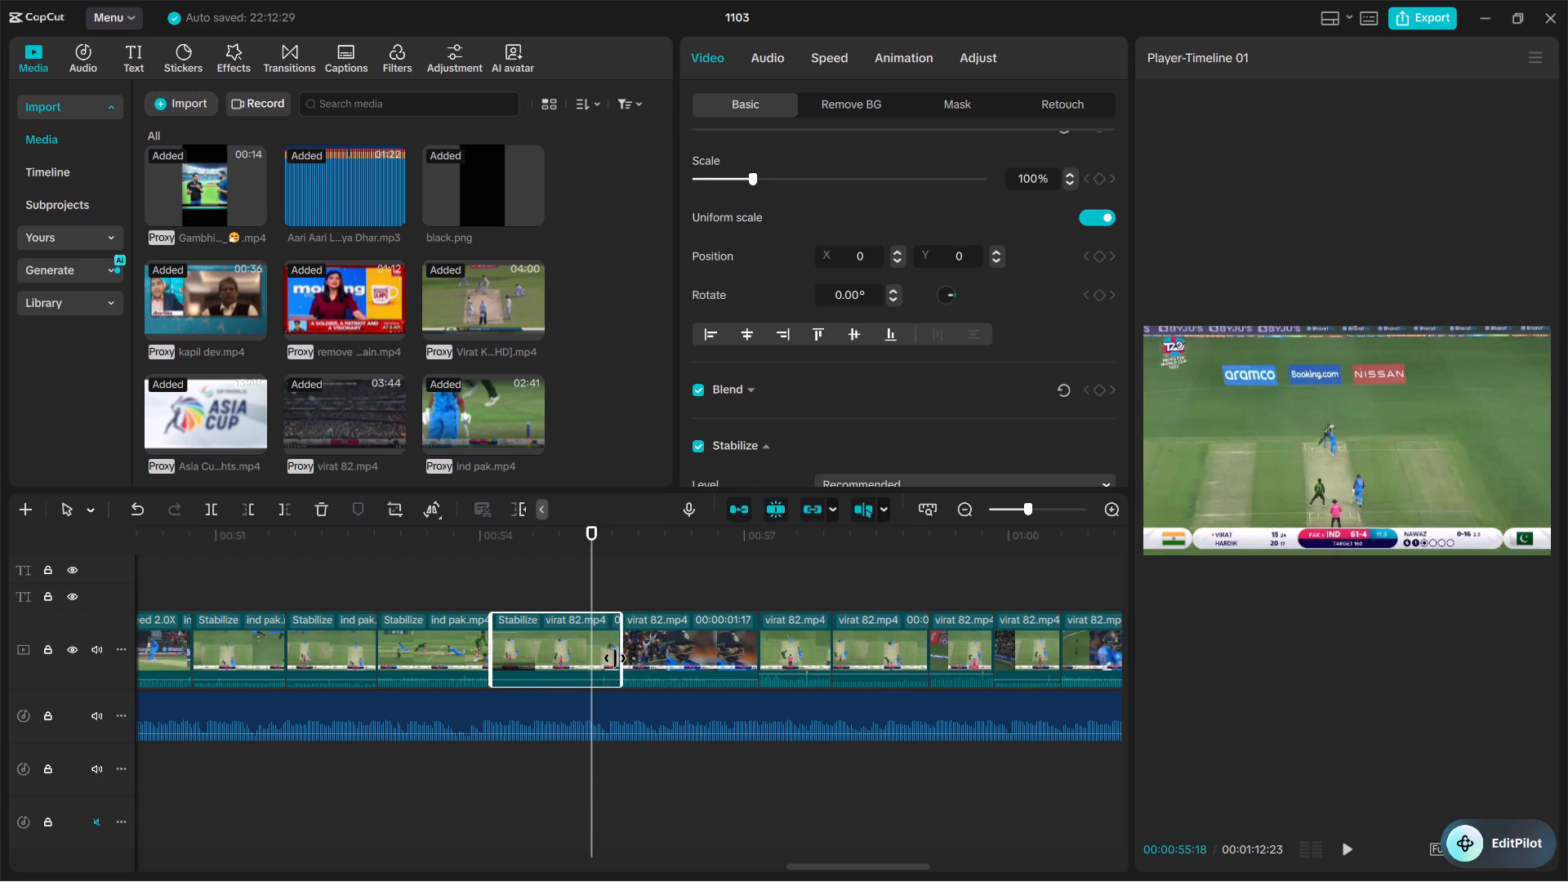
pyautogui.moveTo(615, 658); pyautogui.dragTo(605, 657)
# Replay the India–Pakistan cuts around the lengthened virat 82.mp4 clip to check the timing against the music.
pyautogui.press('space')
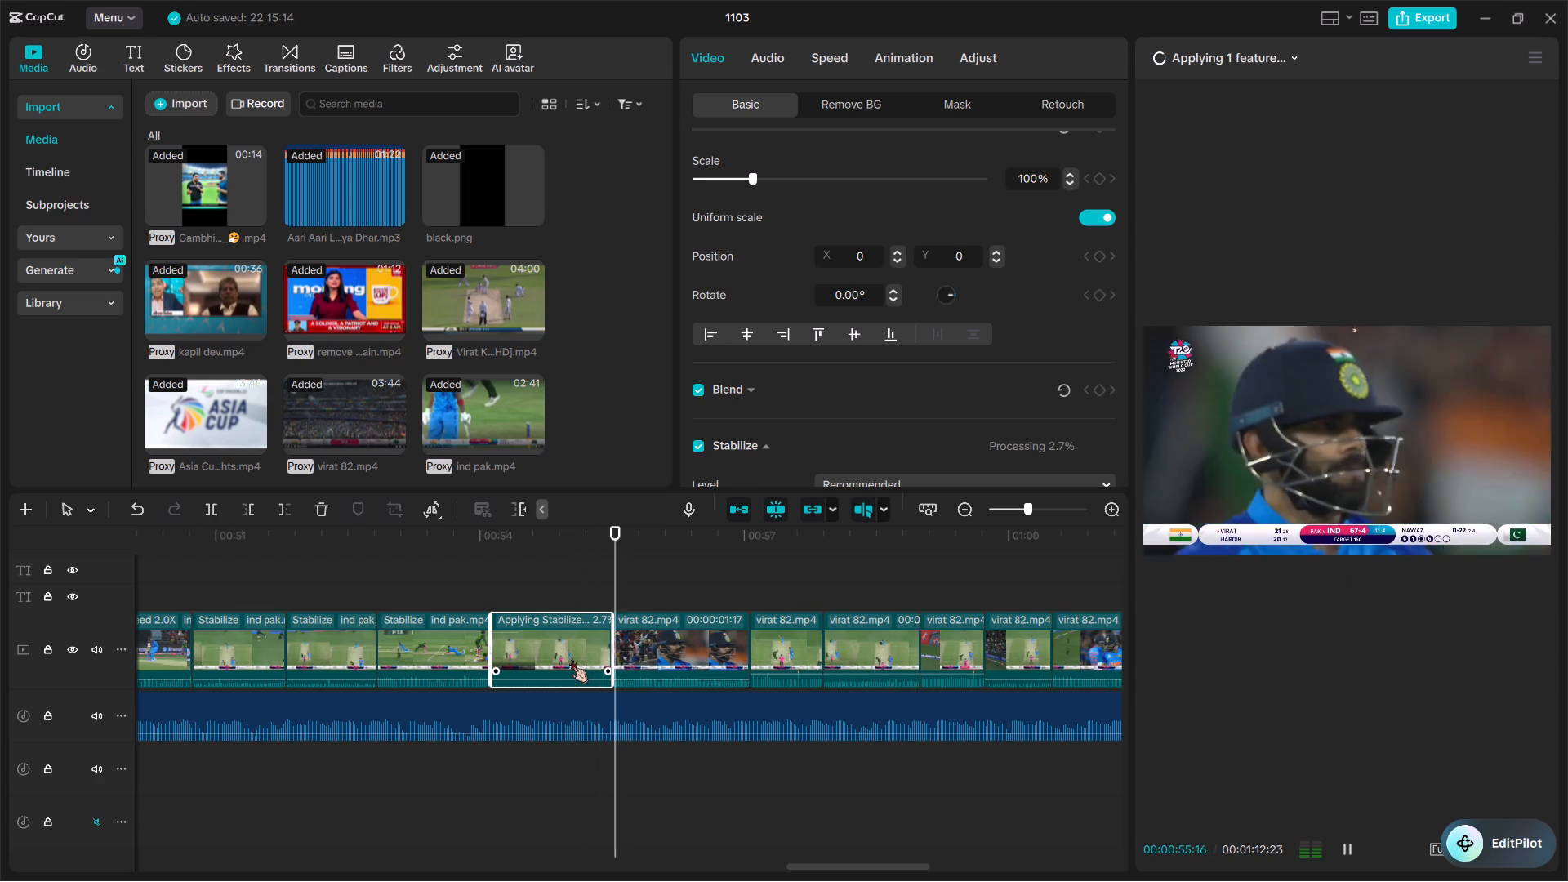
pyautogui.press('space')
pyautogui.press('space')
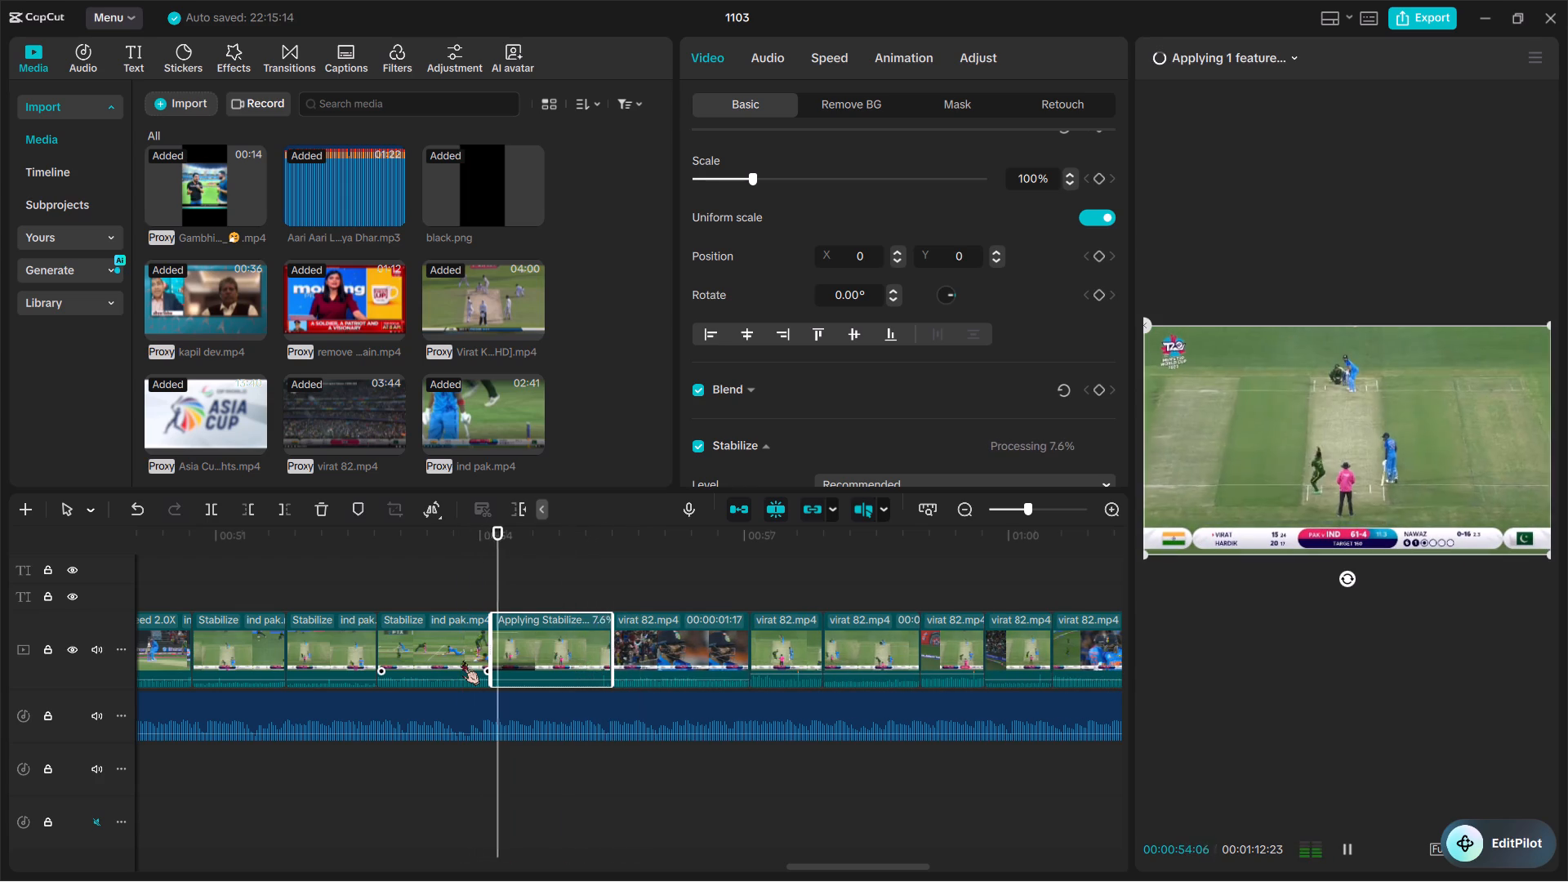
pyautogui.press('space')
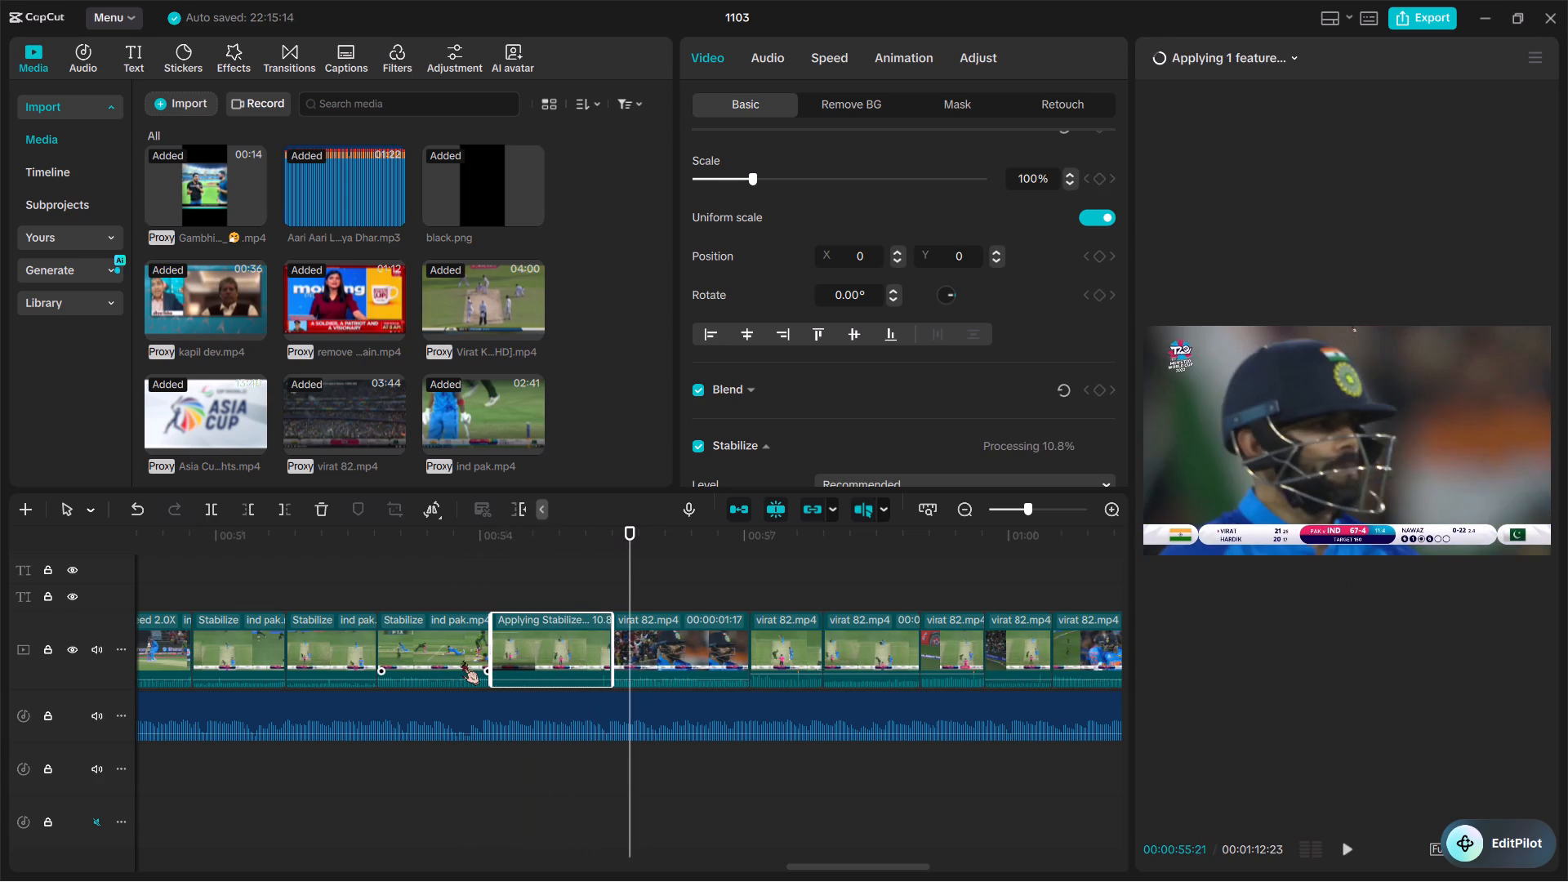
pyautogui.hscroll(1, 395, 675)
pyautogui.press('space')
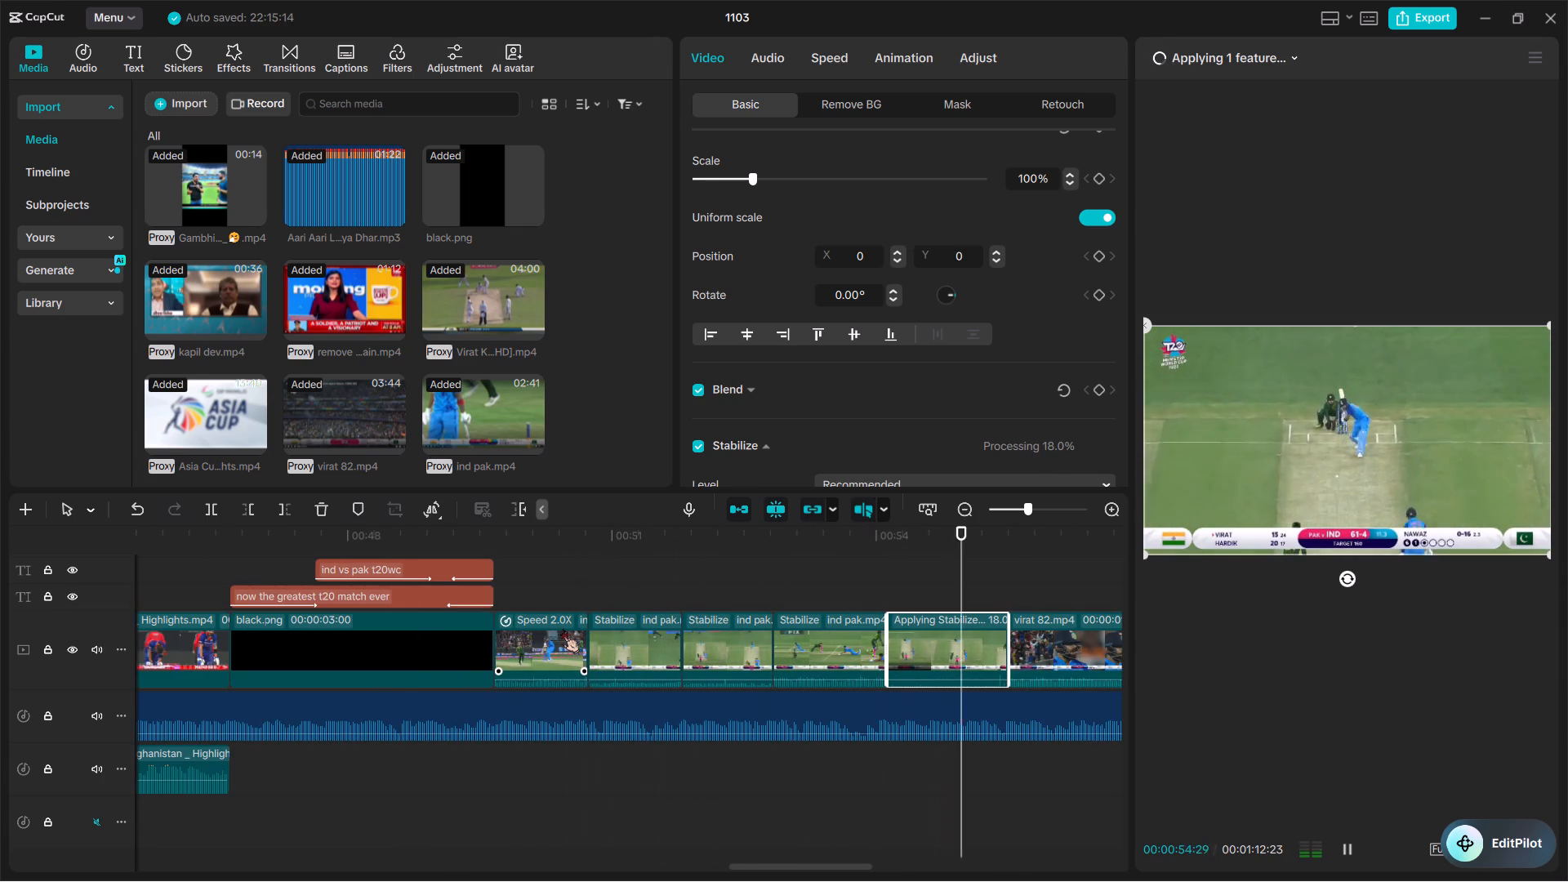
pyautogui.press('space')
pyautogui.hscroll(-1, 562, 629)
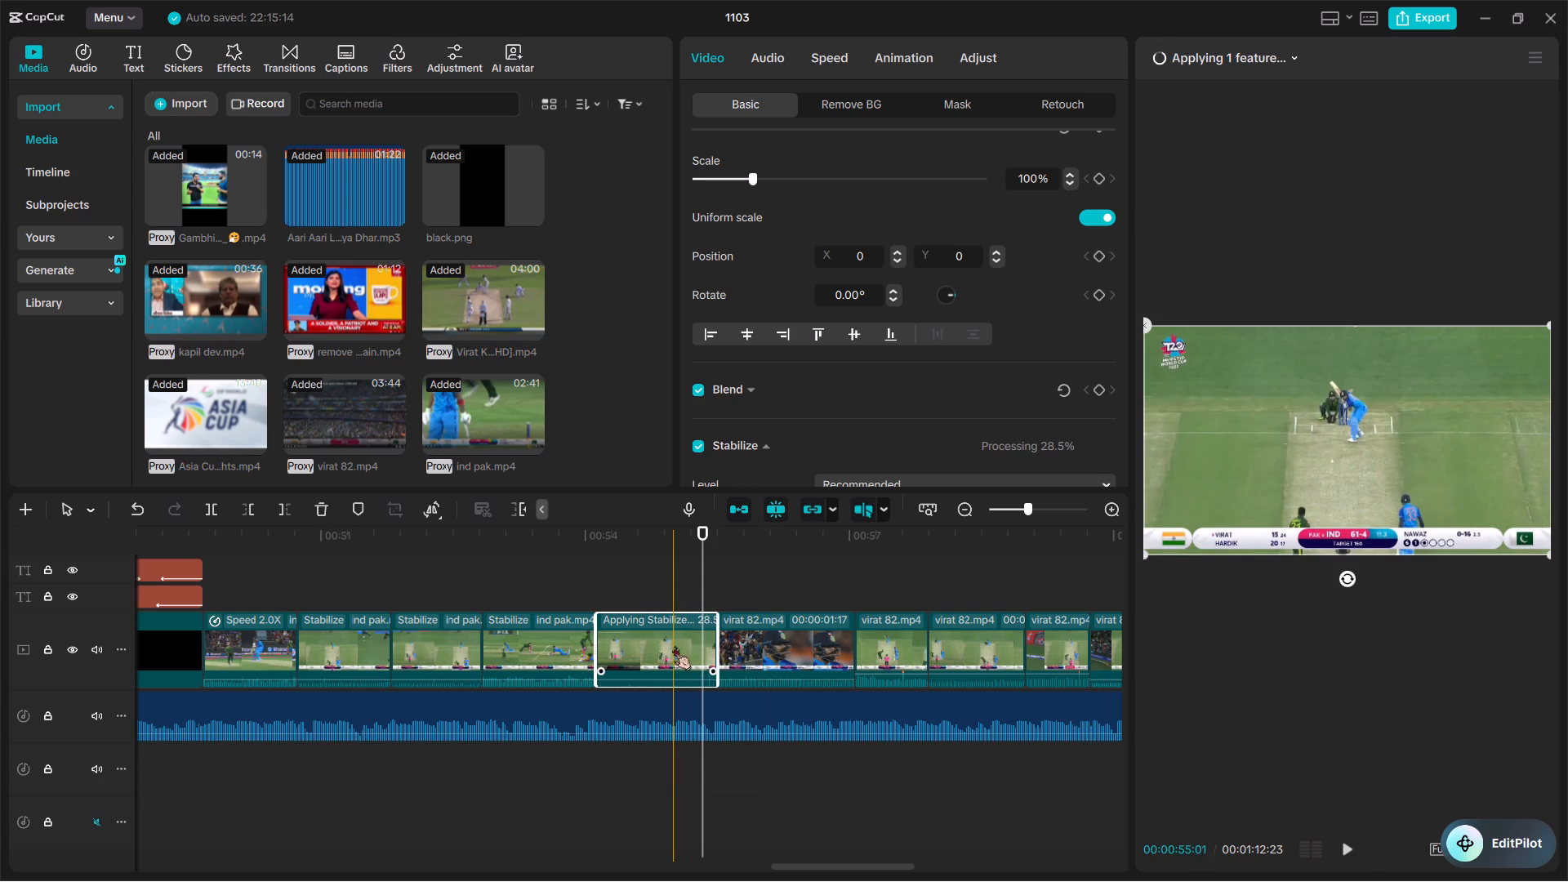
# Move the stabilized virat 82.mp4 clip so it follows the Kohli helmet close-up.
pyautogui.moveTo(674, 645); pyautogui.dragTo(776, 655)
pyautogui.moveTo(860, 648); pyautogui.dragTo(770, 649)
# Trim away the start of the moved virat 82.mp4 clip up to 00:00:56:02.
pyautogui.press('space')
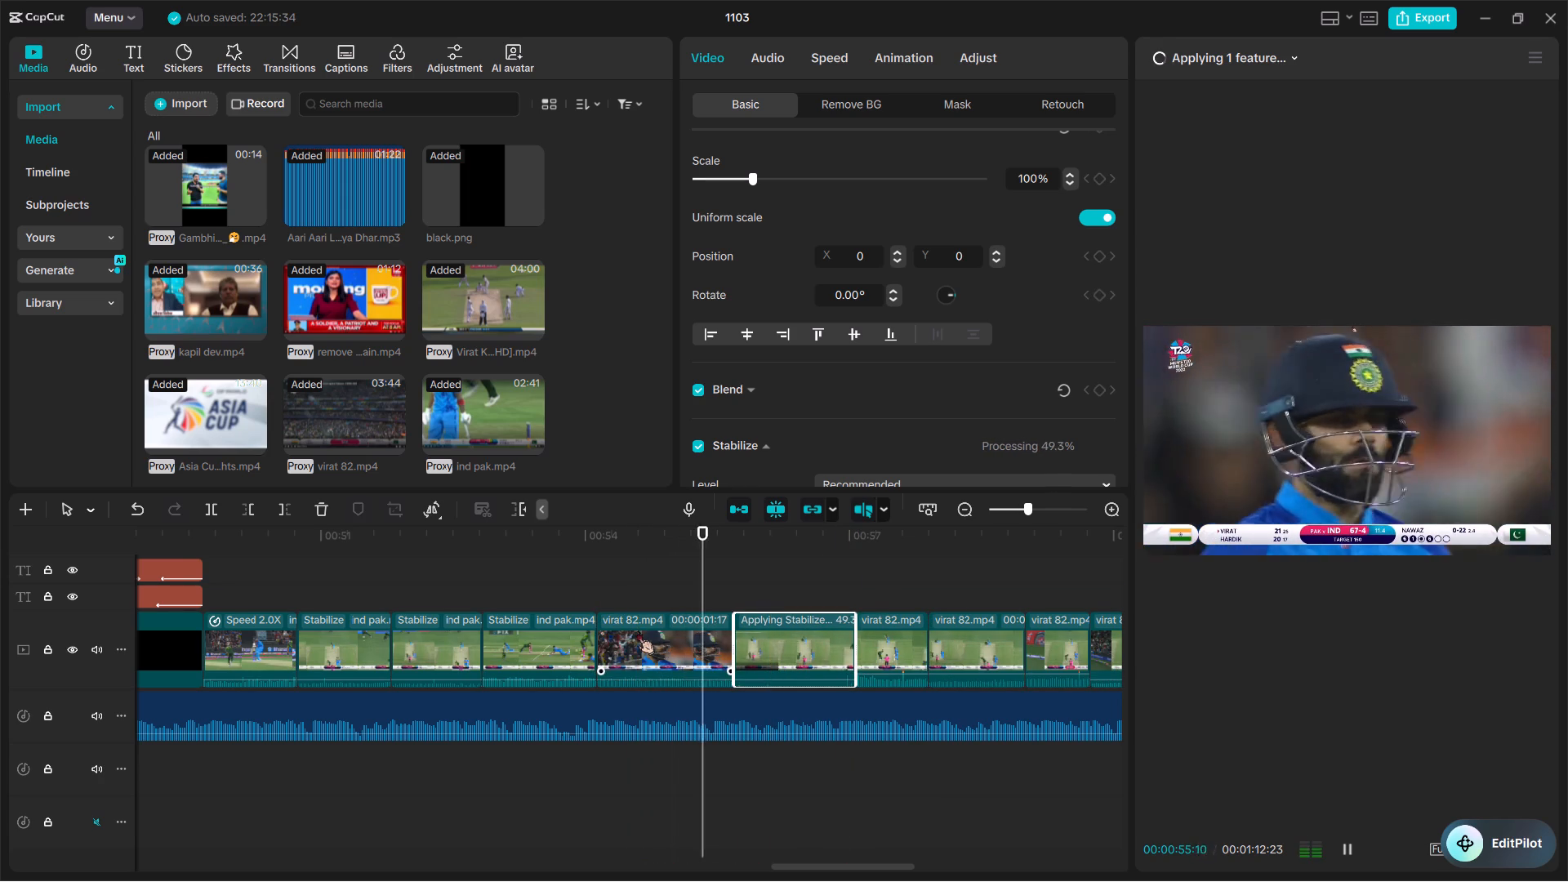
pyautogui.press('space')
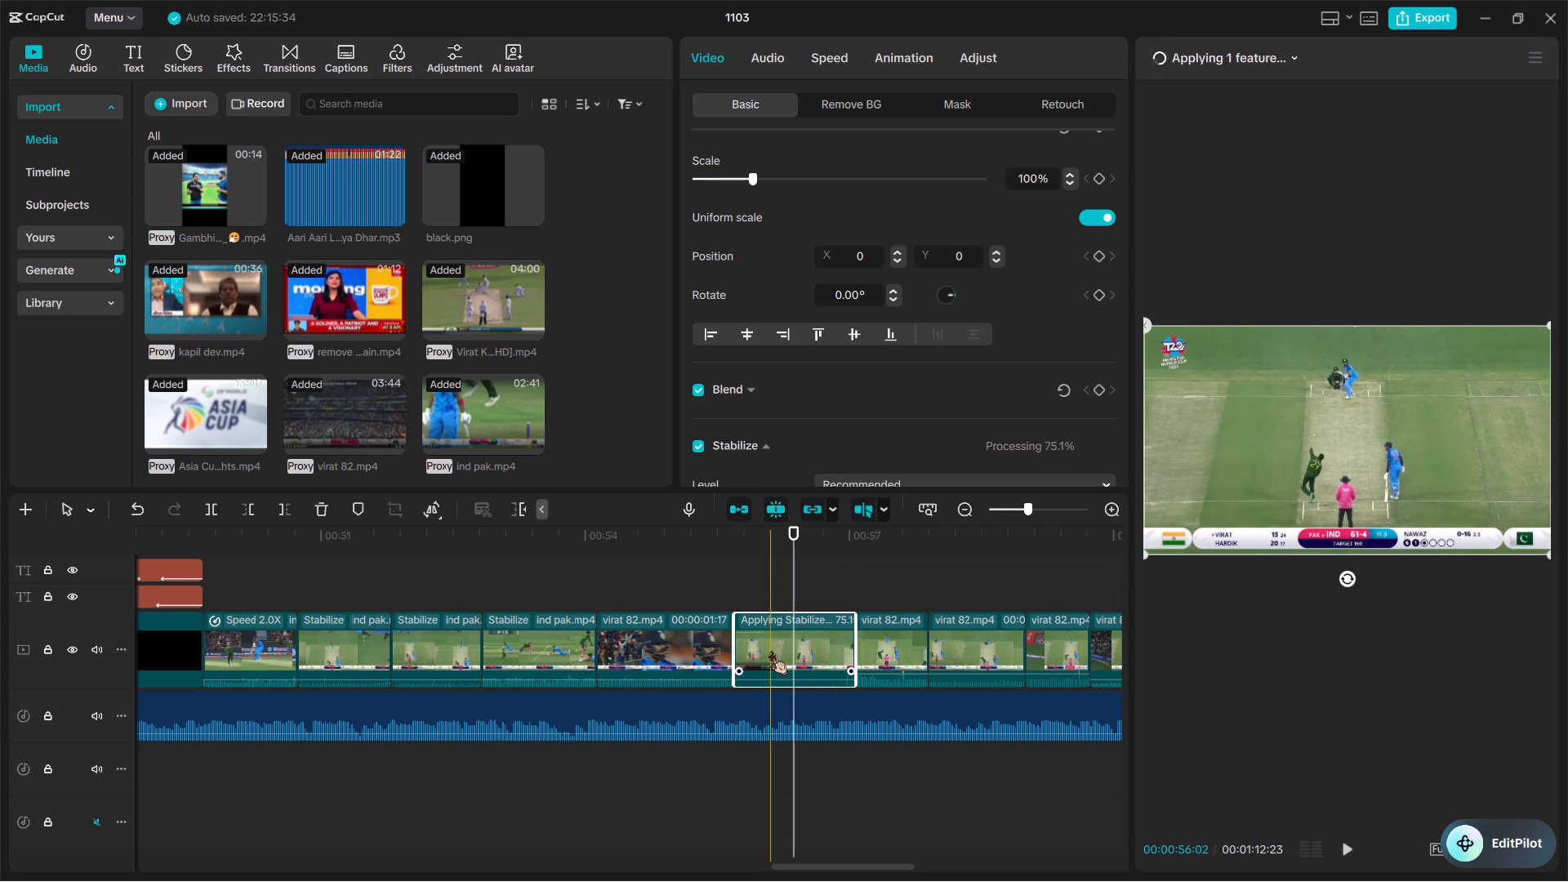
pyautogui.press('q')
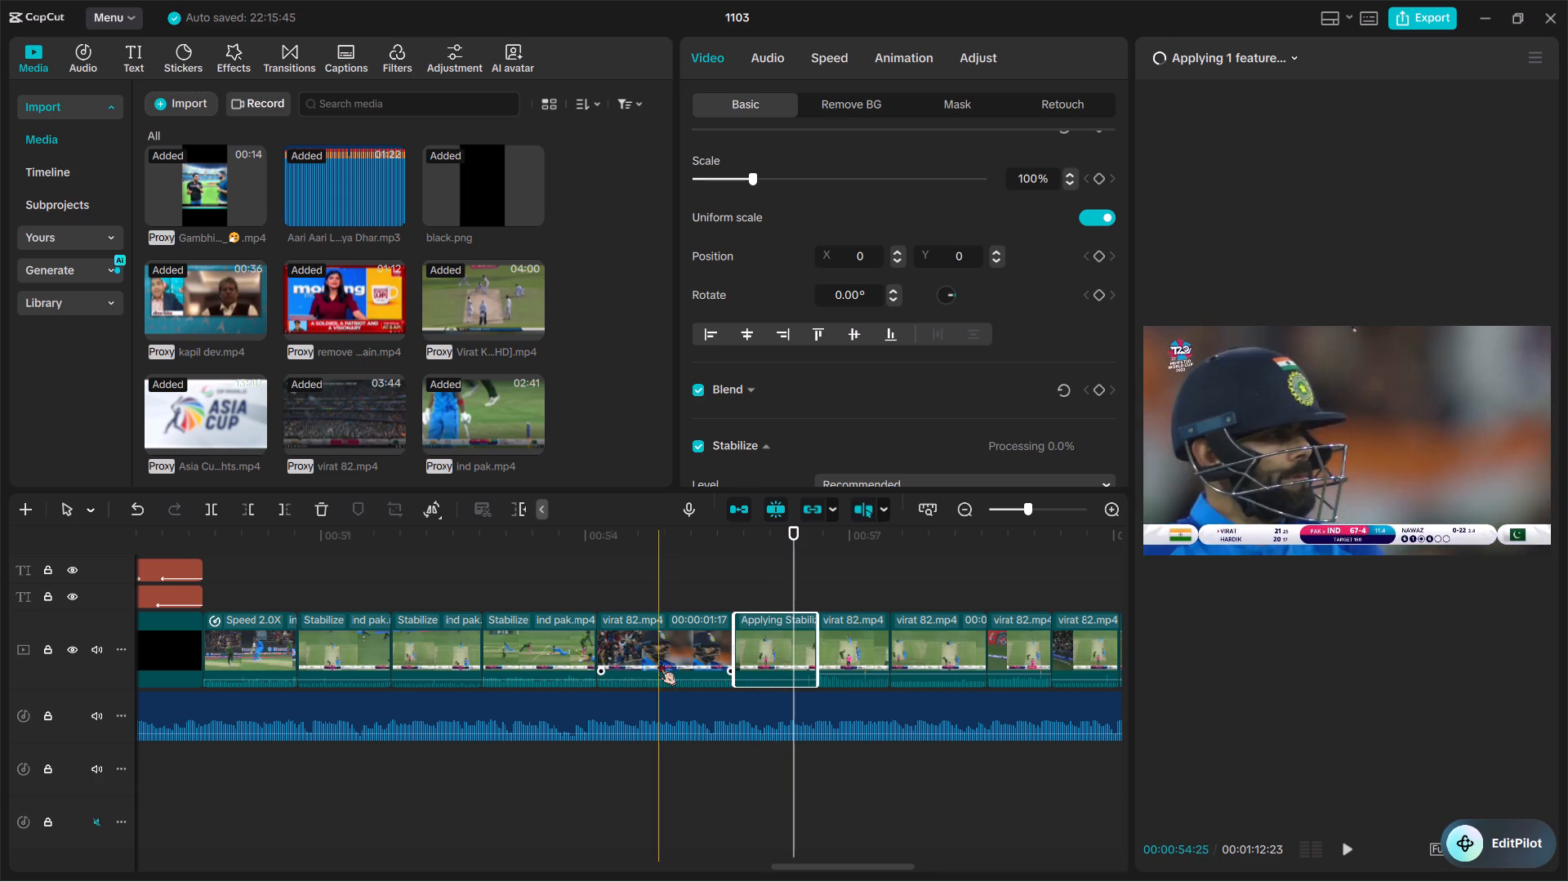
# Raise the volume of the last two virat 82.mp4 clips on the timeline to 5.9 dB and play the result.
pyautogui.press('space')
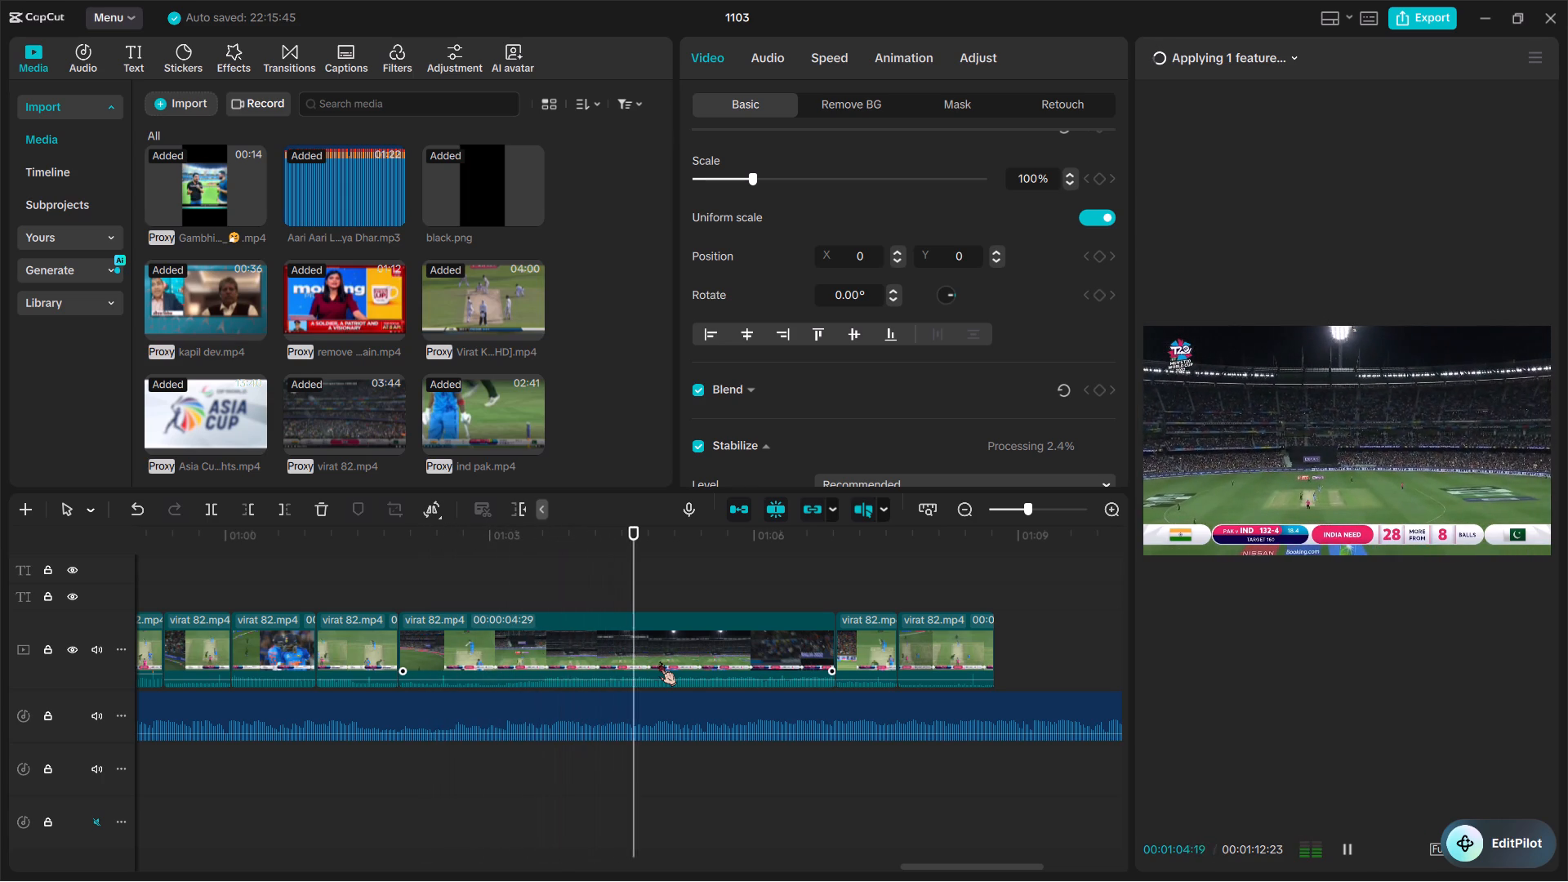
pyautogui.keyDown('ctrl'); pyautogui.scroll(-2, 659, 661); pyautogui.keyUp('ctrl')
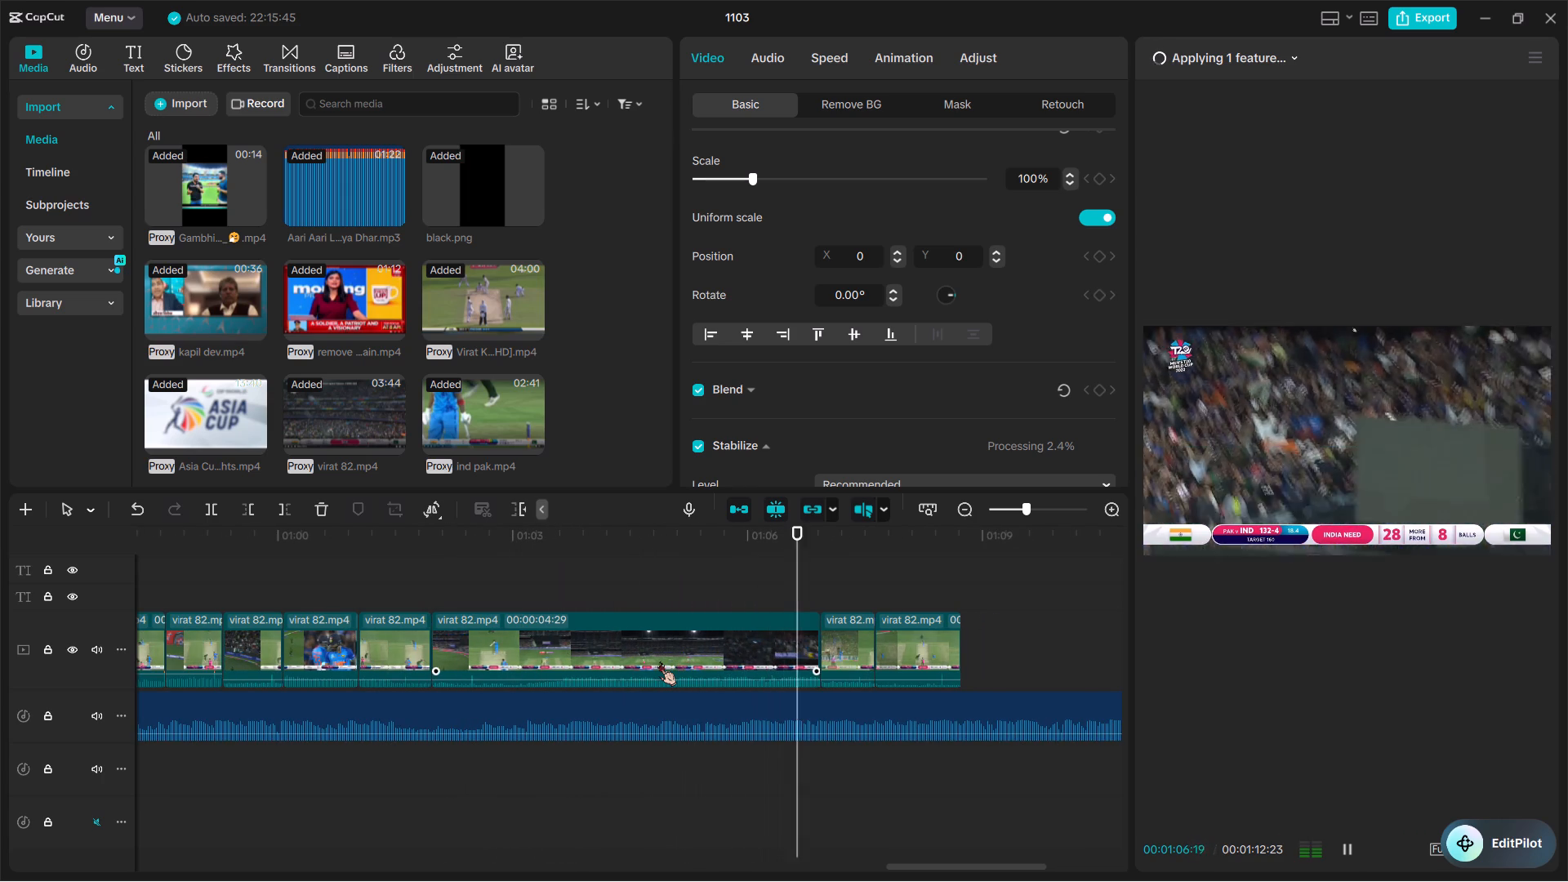
pyautogui.press('space')
pyautogui.press('space')
pyautogui.press('space')
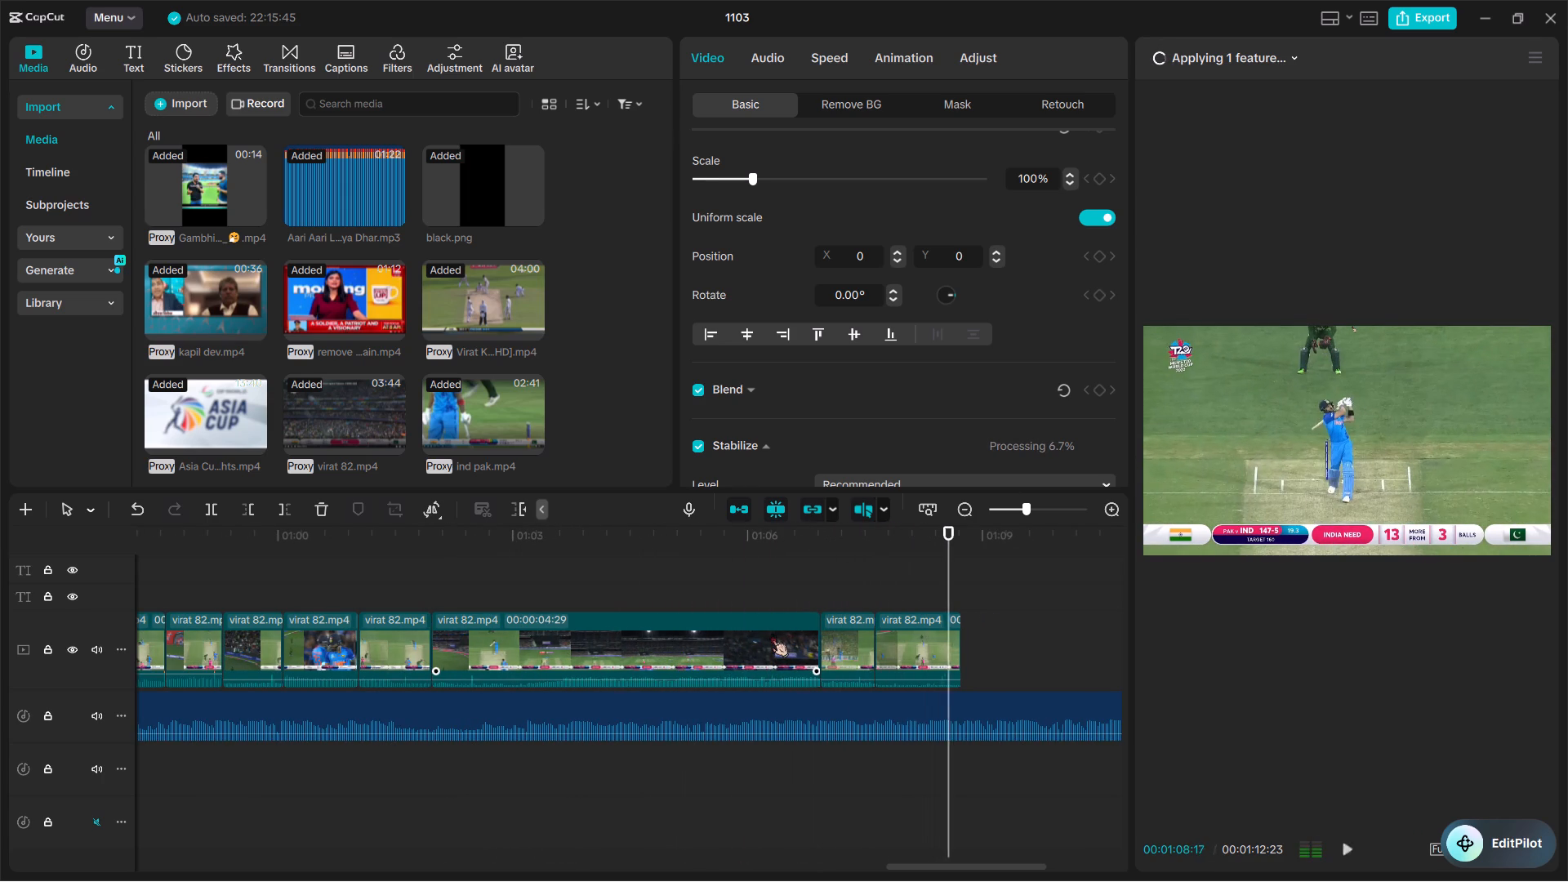
pyautogui.moveTo(854, 586); pyautogui.dragTo(889, 628)
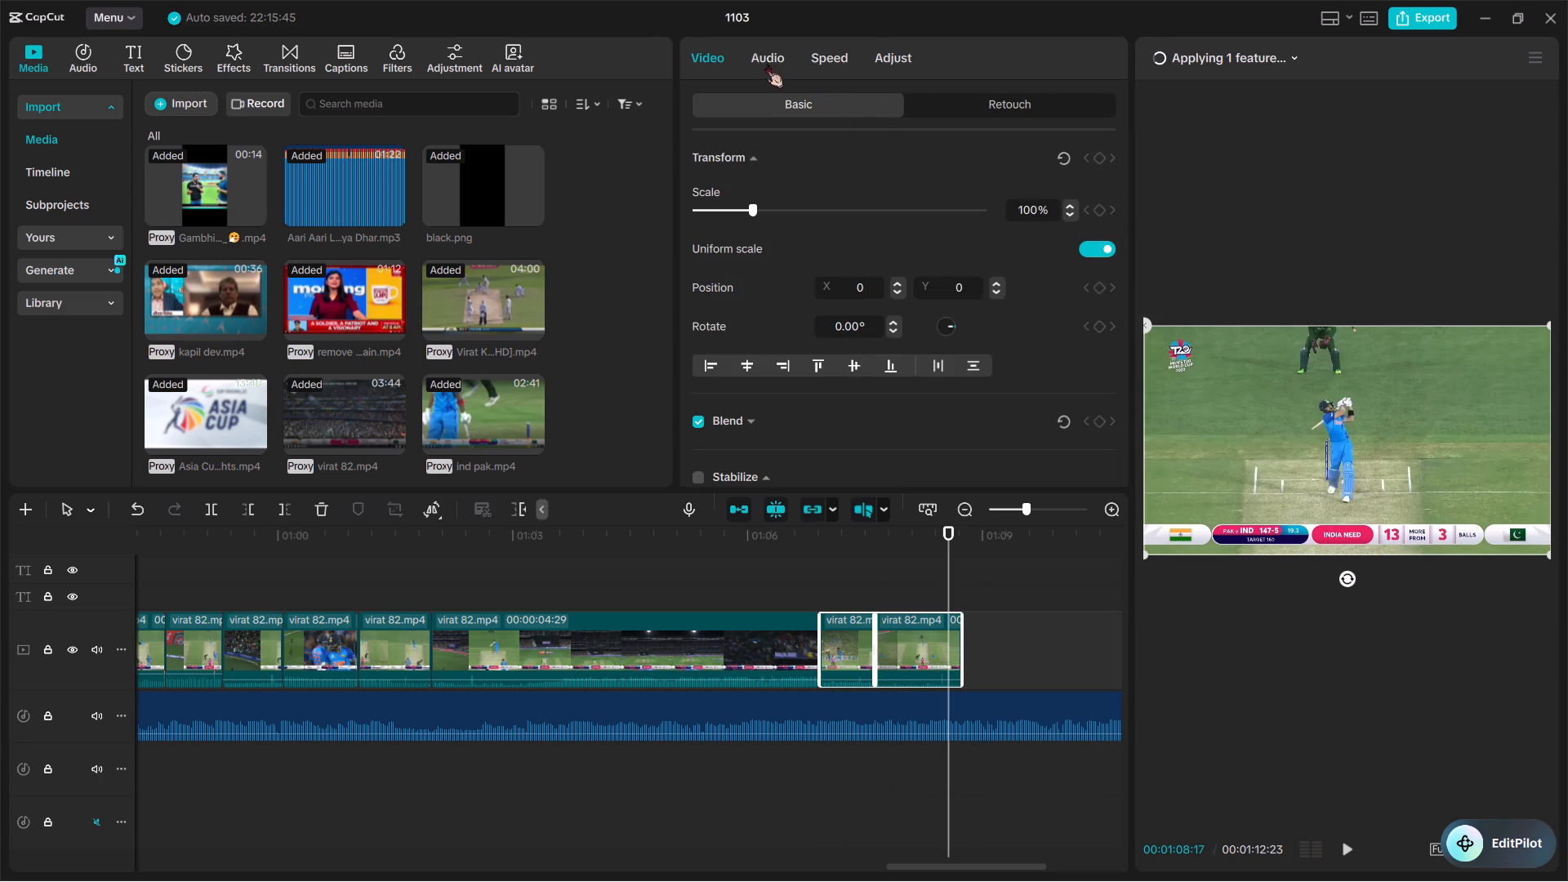
pyautogui.click(766, 64)
pyautogui.moveTo(904, 206); pyautogui.dragTo(929, 209)
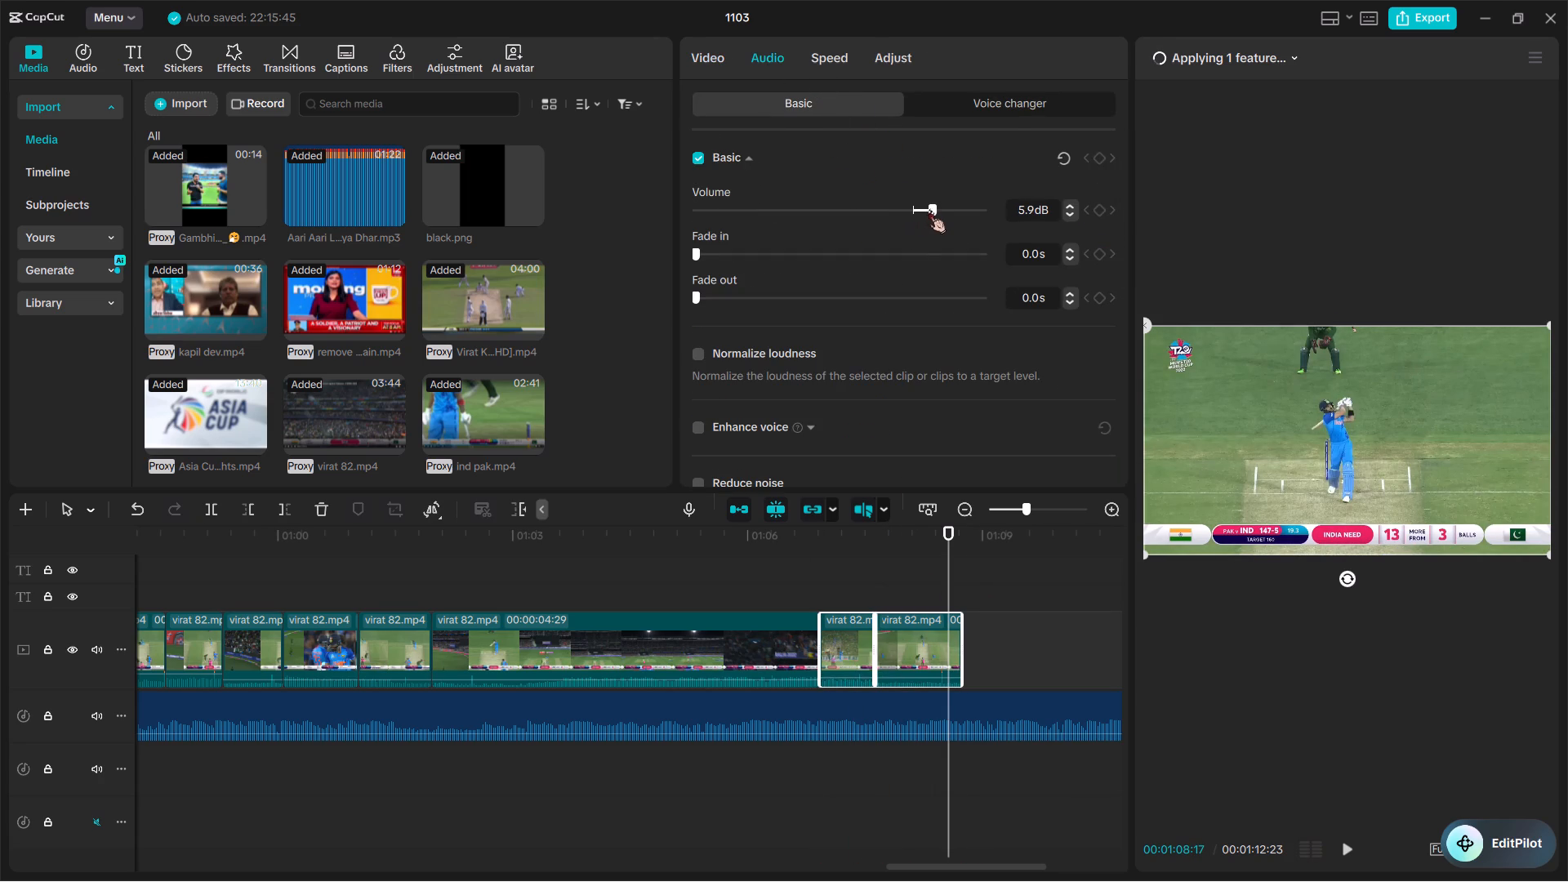
pyautogui.press('space')
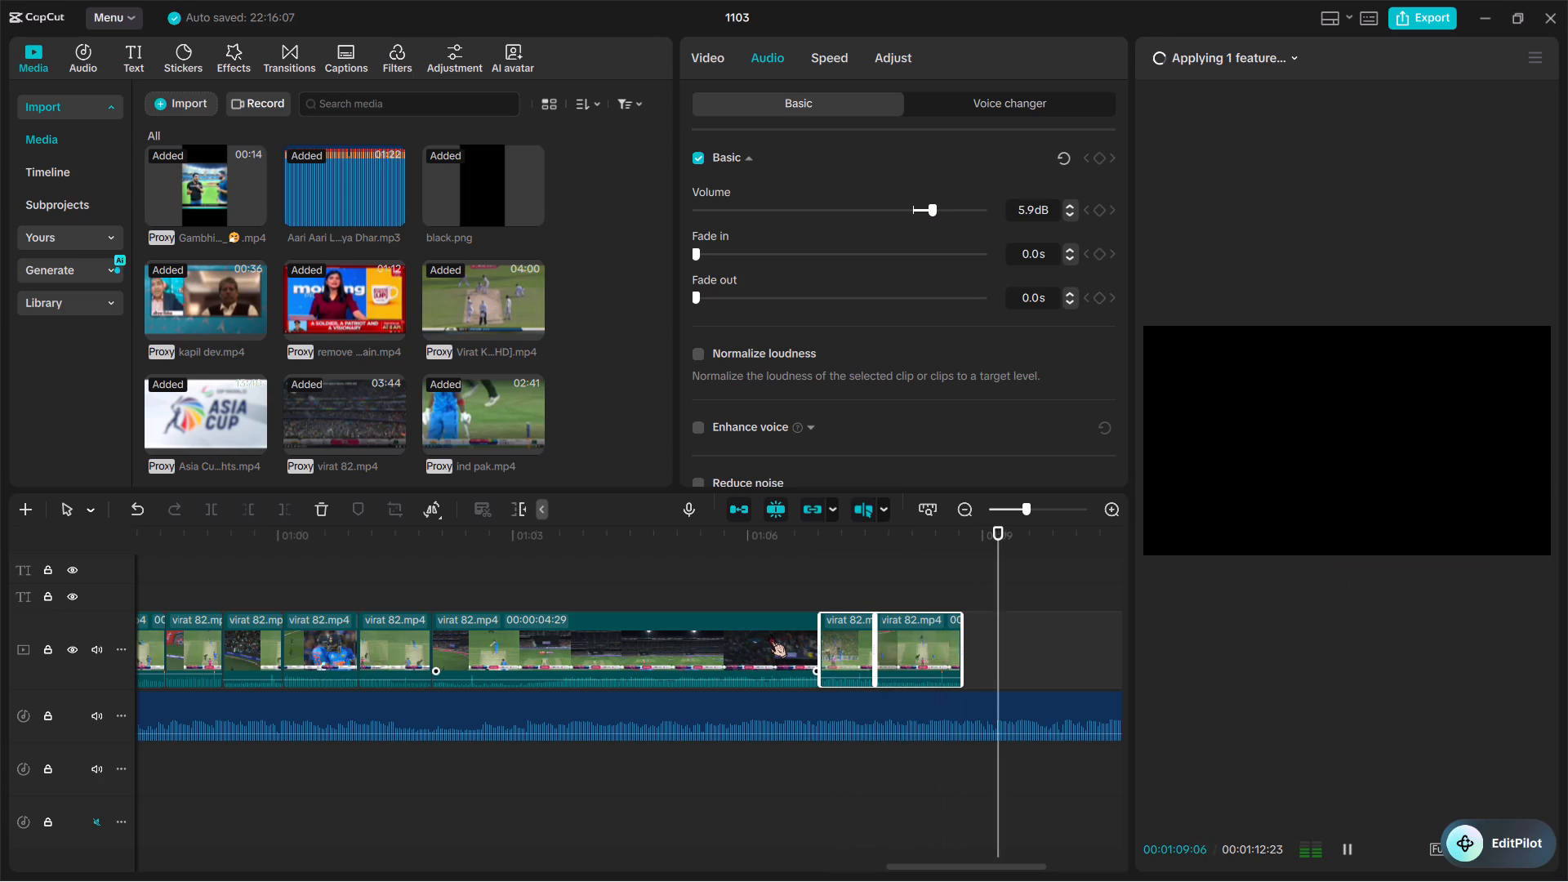
pyautogui.press('space')
# Raise the volume of the long 4:29 virat 82.mp4 clip to 6.2 dB and play it back.
pyautogui.hscroll(1, 769, 634)
pyautogui.click(822, 642)
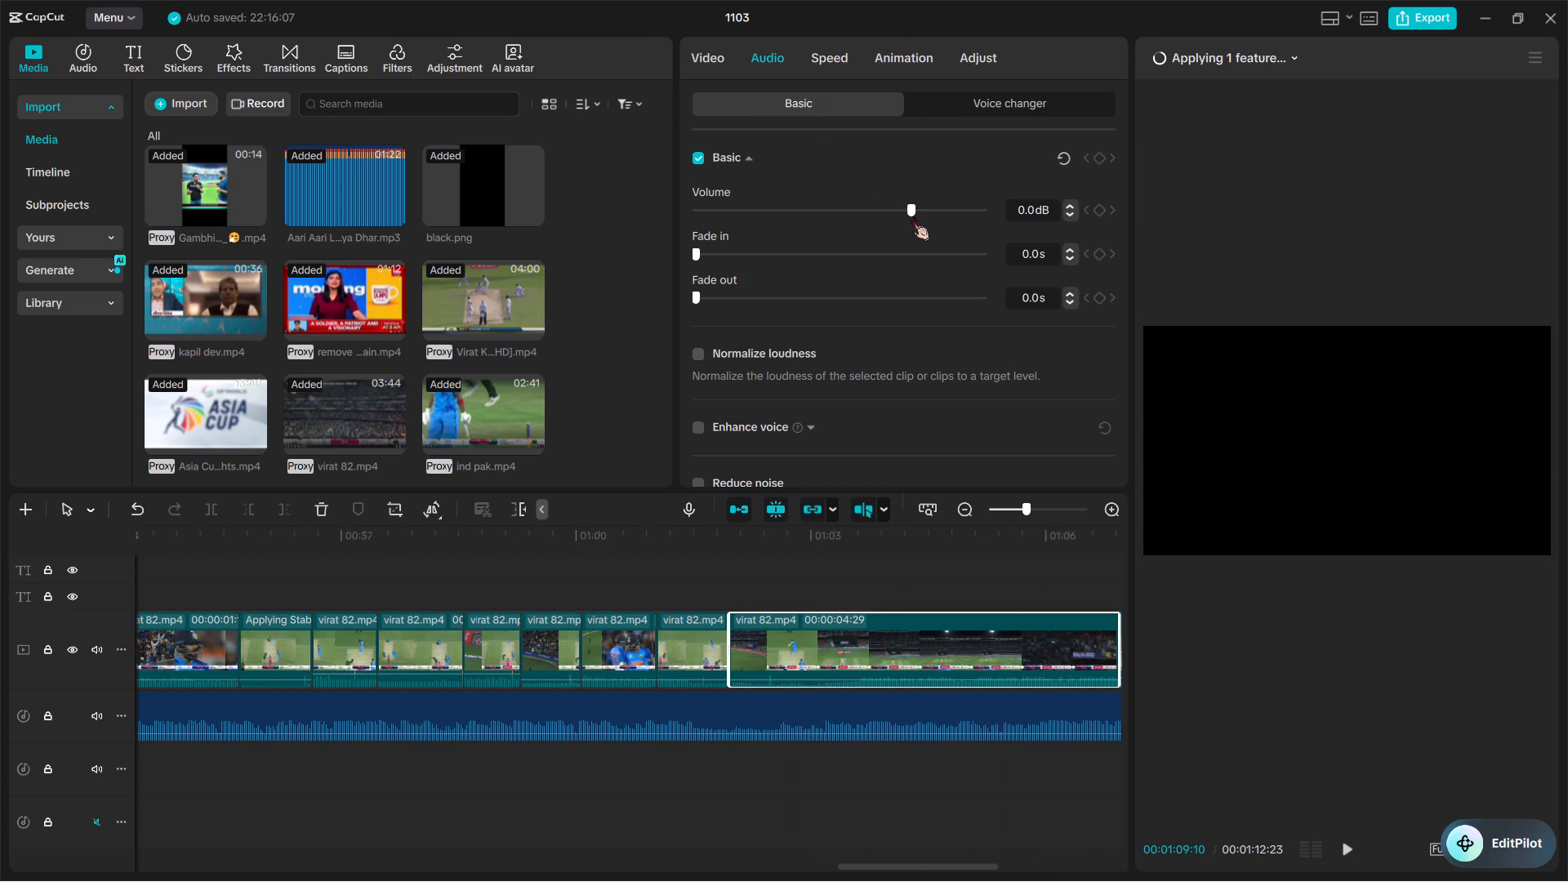
pyautogui.moveTo(912, 216); pyautogui.dragTo(929, 215)
pyautogui.press('space')
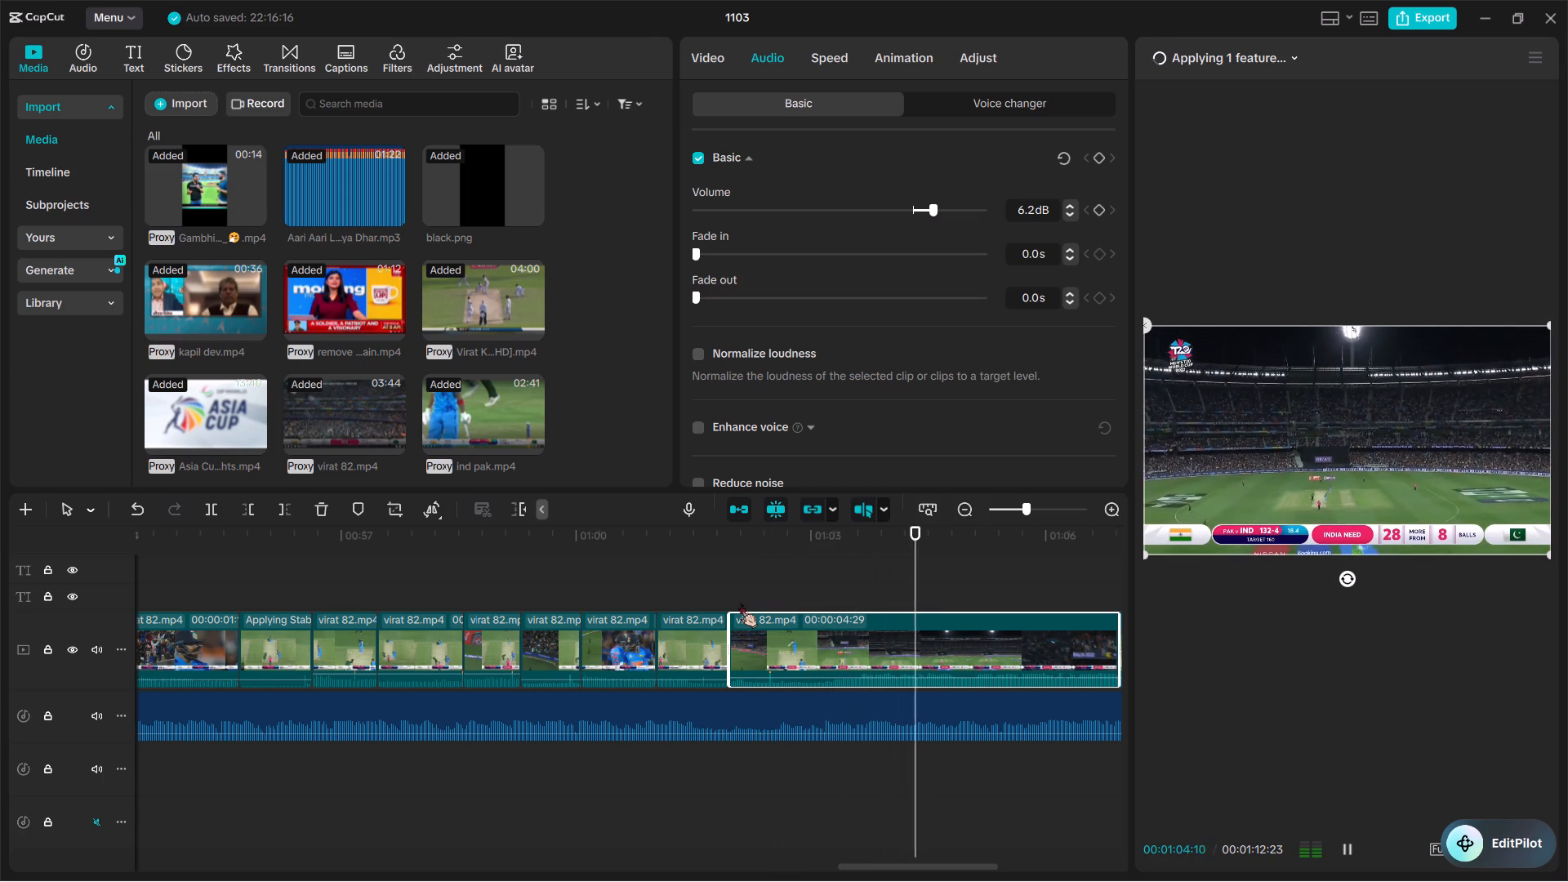
pyautogui.hscroll(-1, 740, 604)
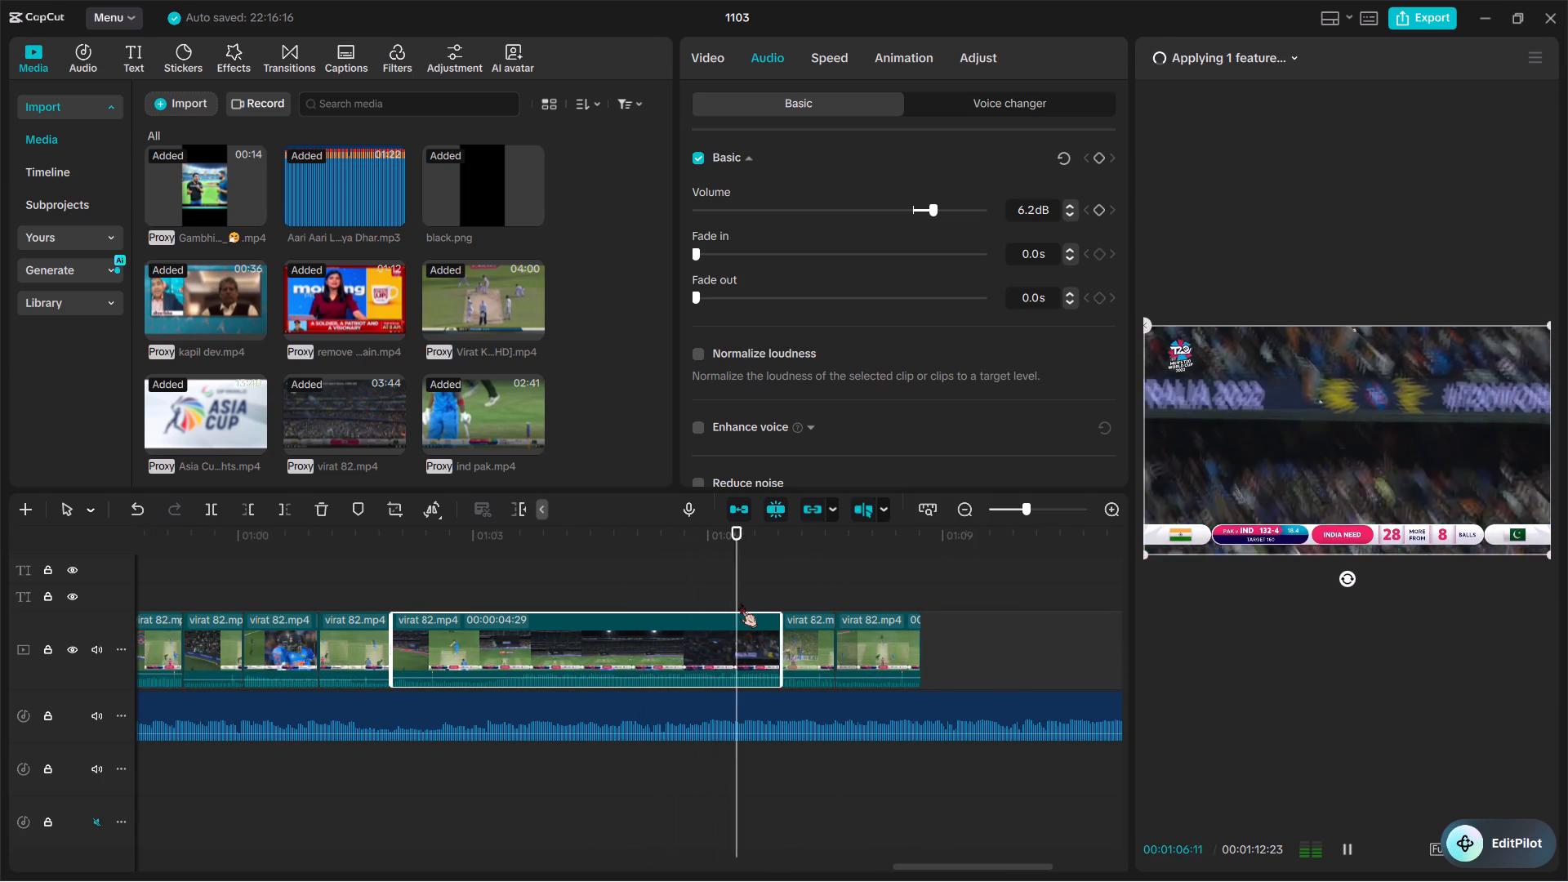
pyautogui.press('space')
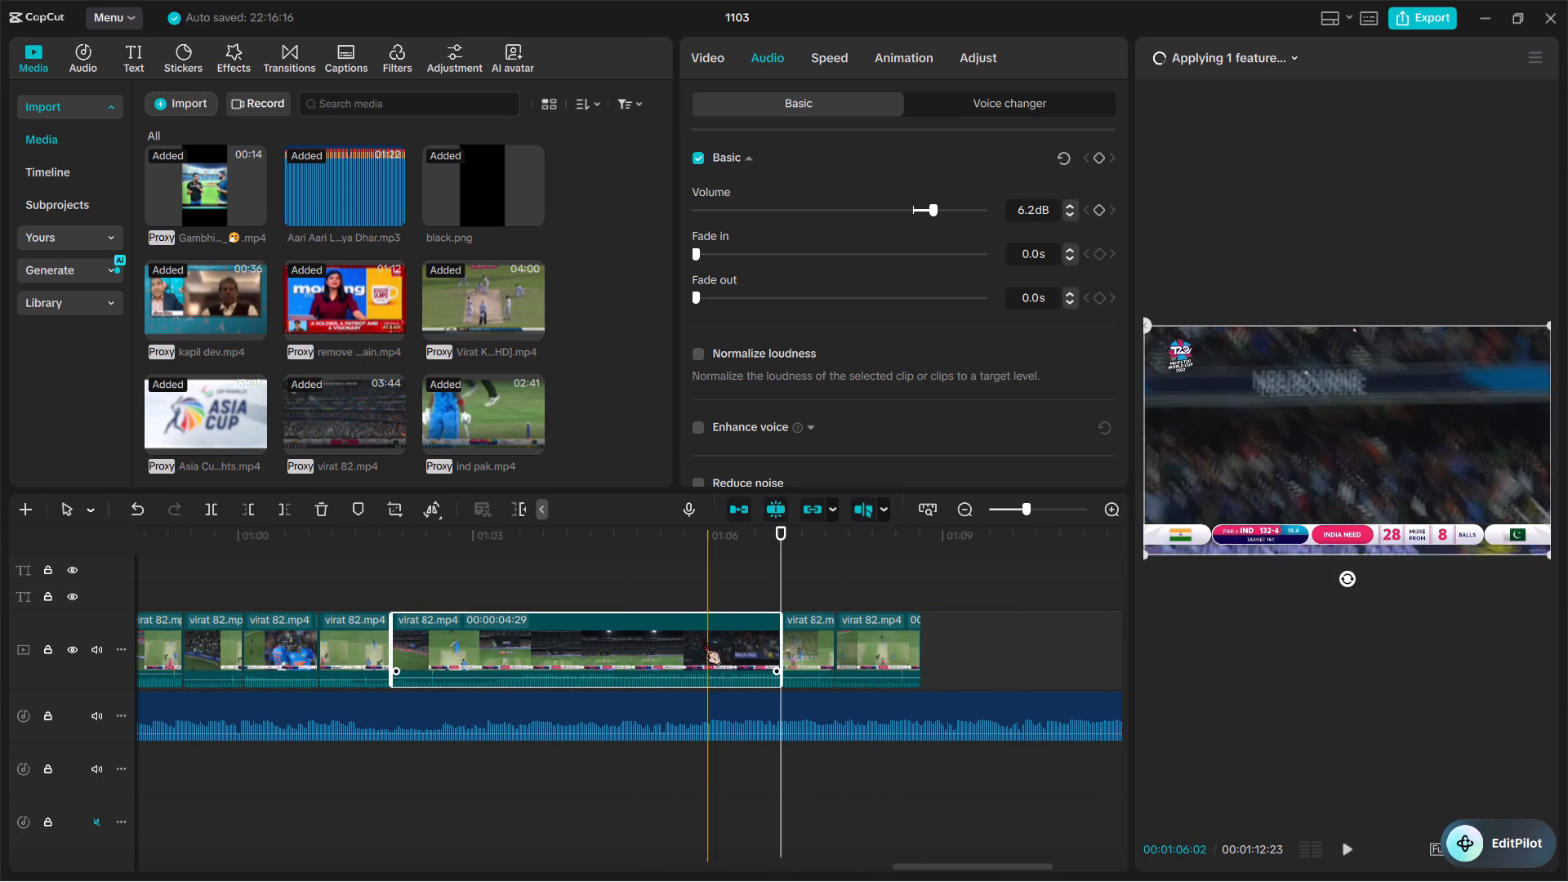
# Turn on Stabilize at the Recommended level for the long 4:29 virat 82.mp4 clip.
pyautogui.click(700, 644)
pyautogui.scroll(-1, 781, 399)
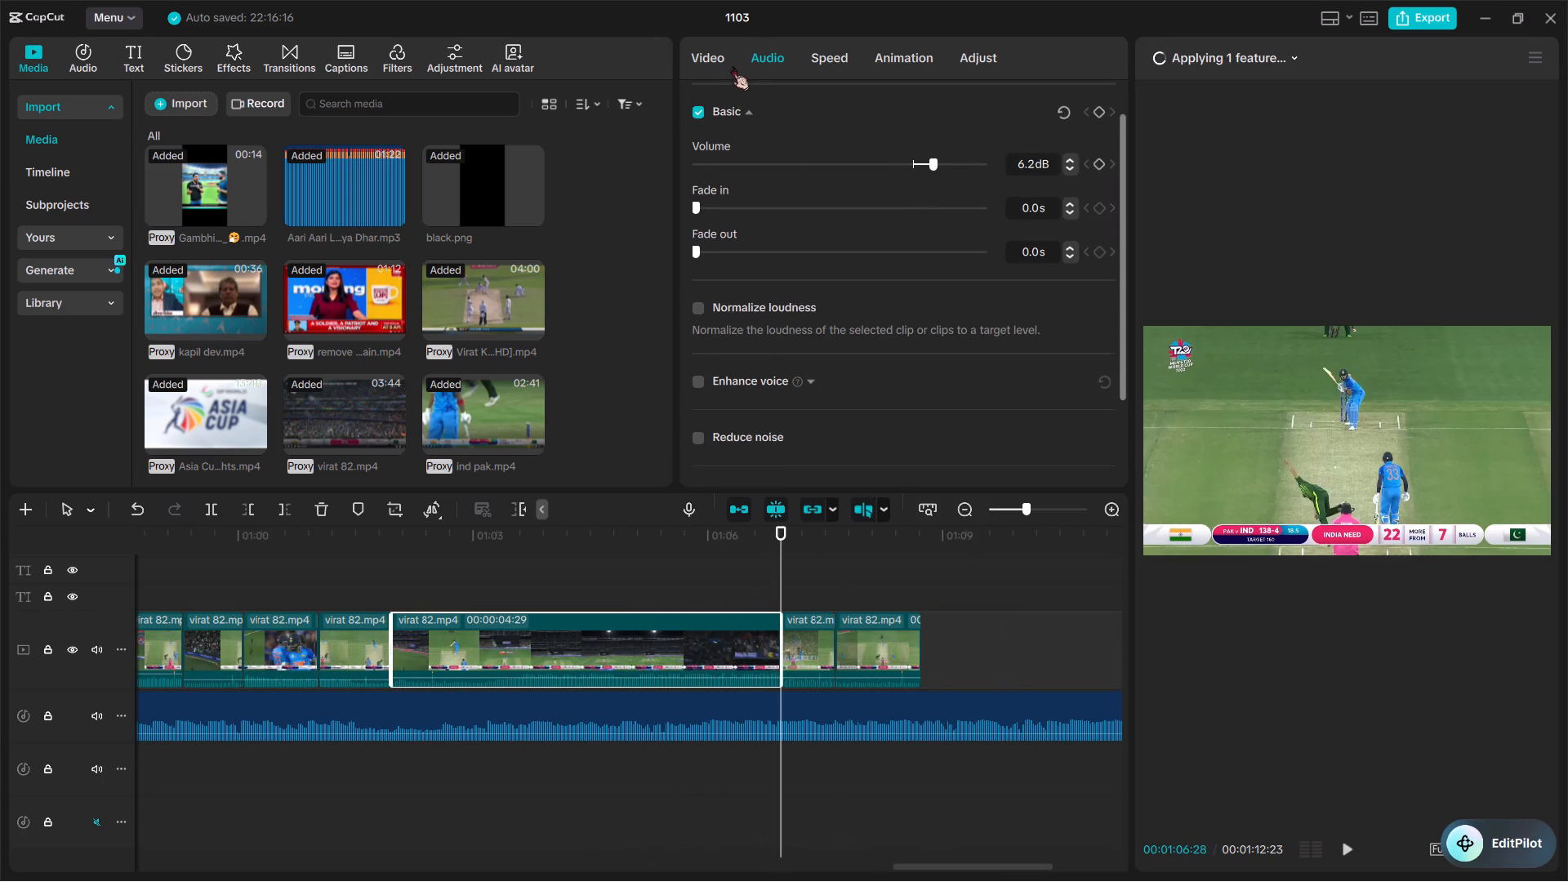
pyautogui.click(726, 65)
pyautogui.scroll(-1, 738, 345)
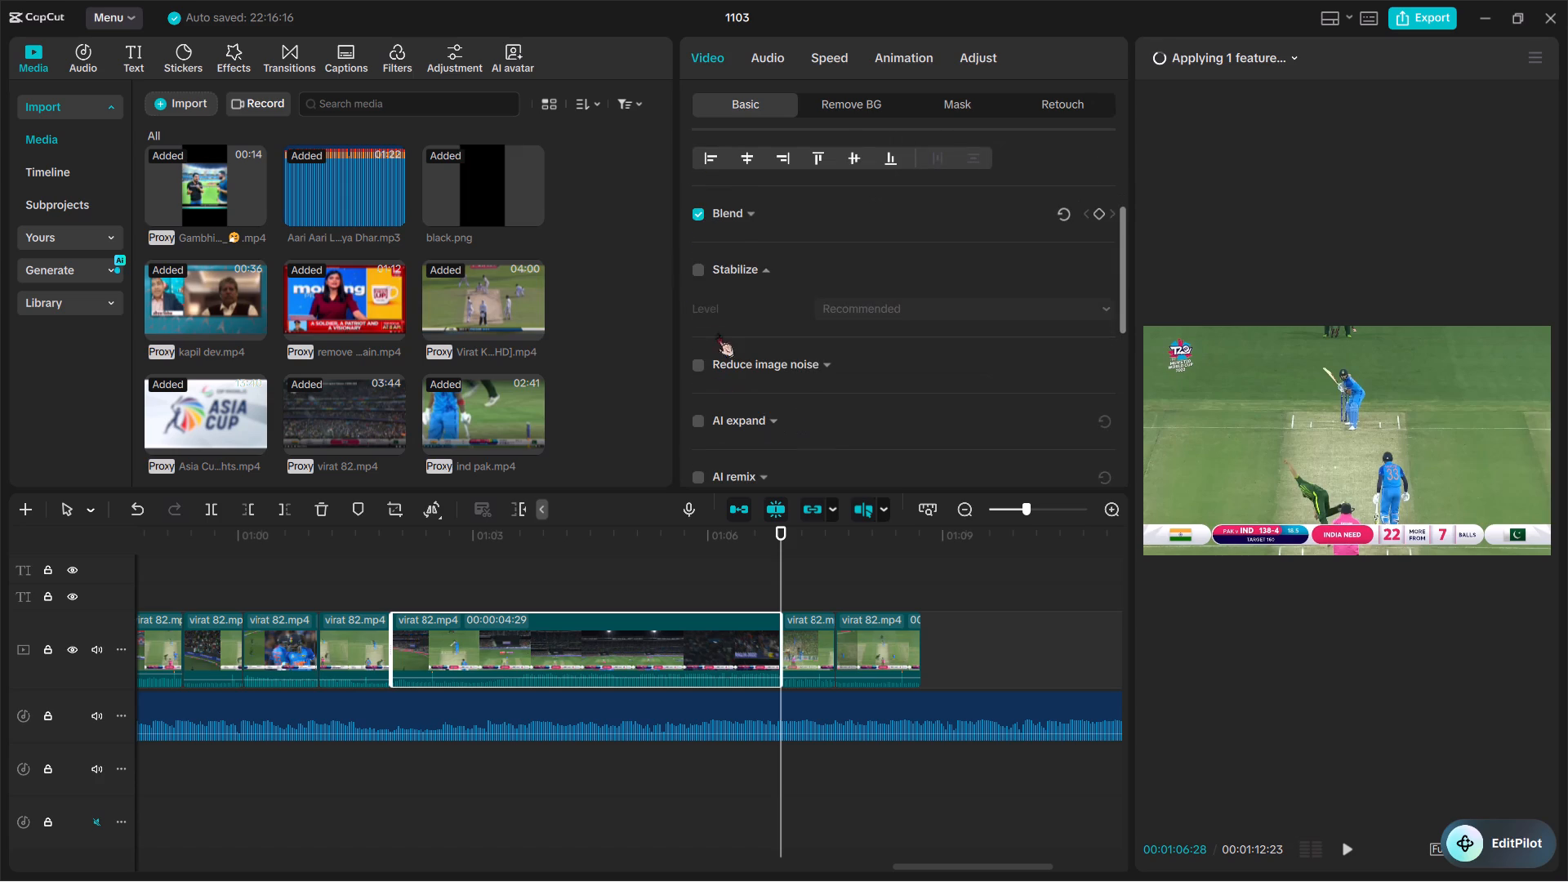
pyautogui.click(706, 279)
pyautogui.click(702, 278)
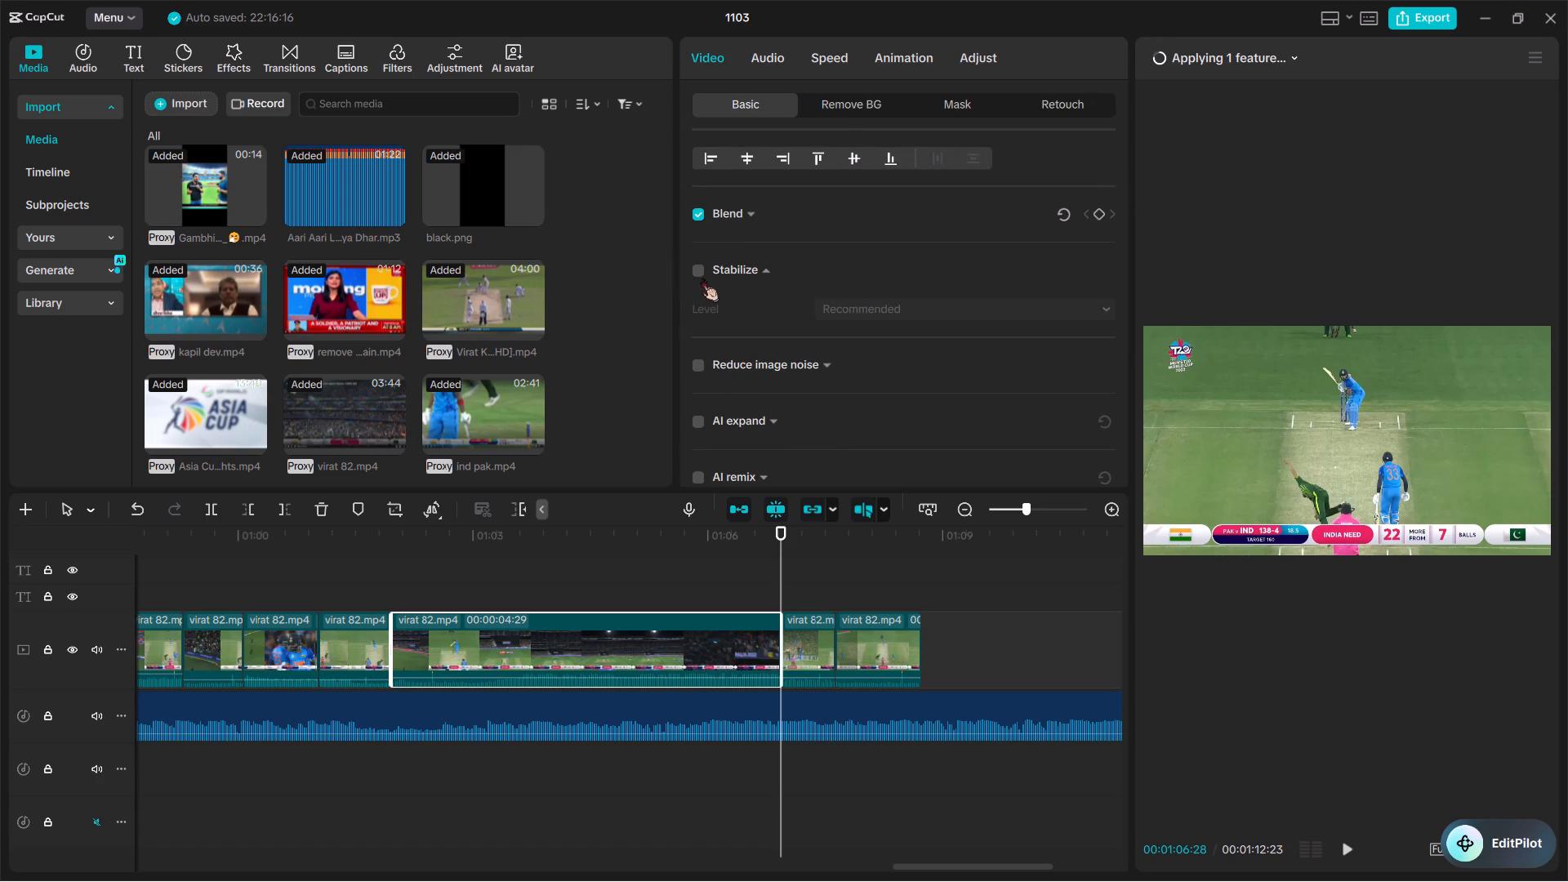
pyautogui.click(700, 274)
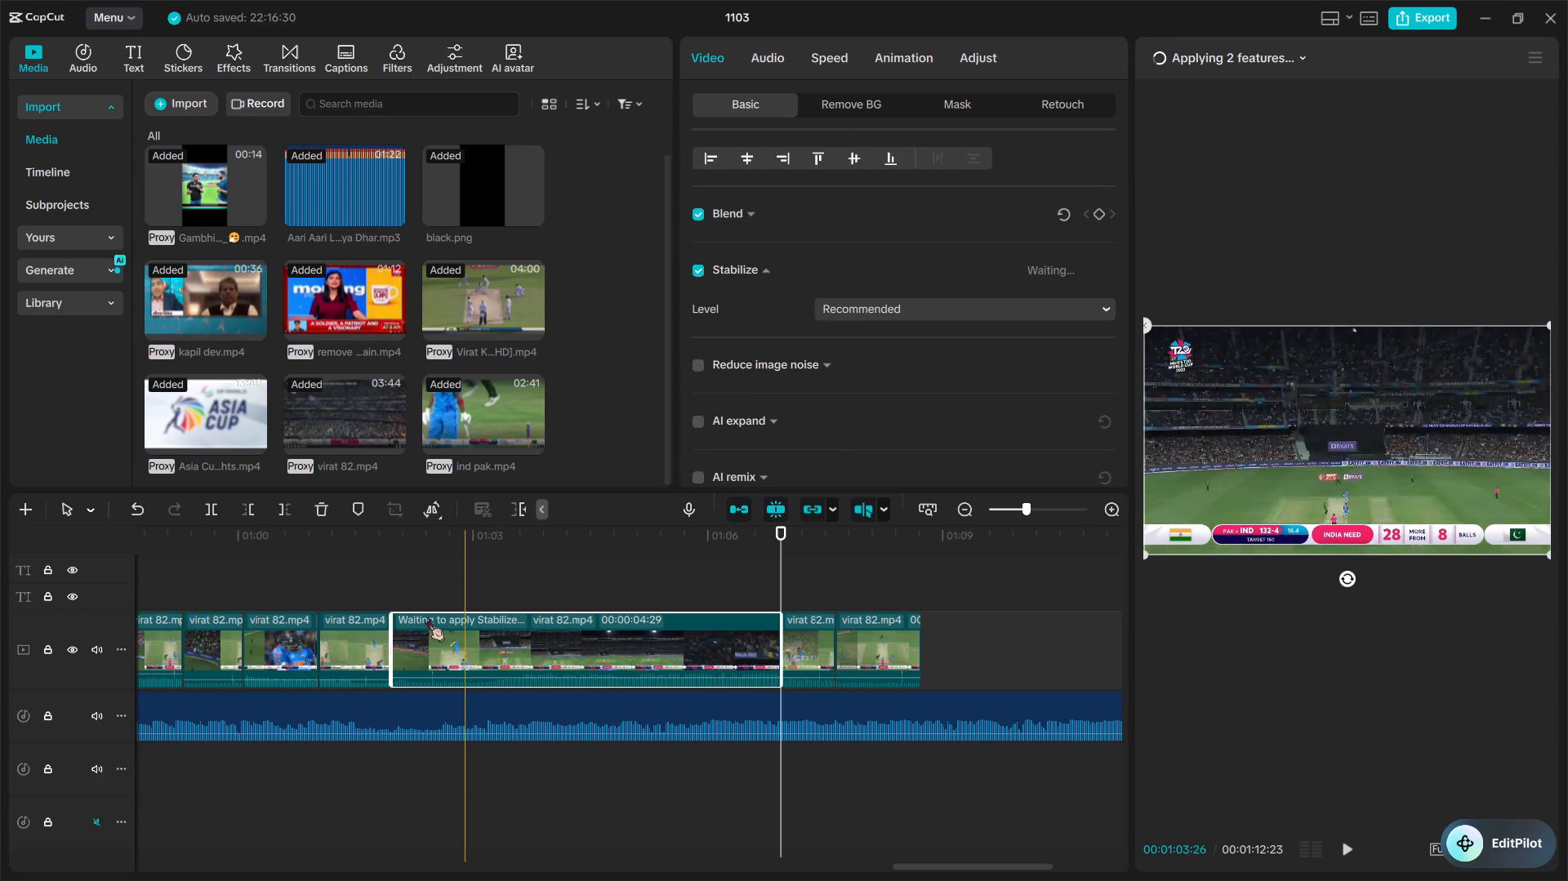
# Play back the chase cuts from the stabilized ind pak.mp4 clips through the short virat 82.mp4 clips to check the pacing.
pyautogui.hscroll(1, 482, 647)
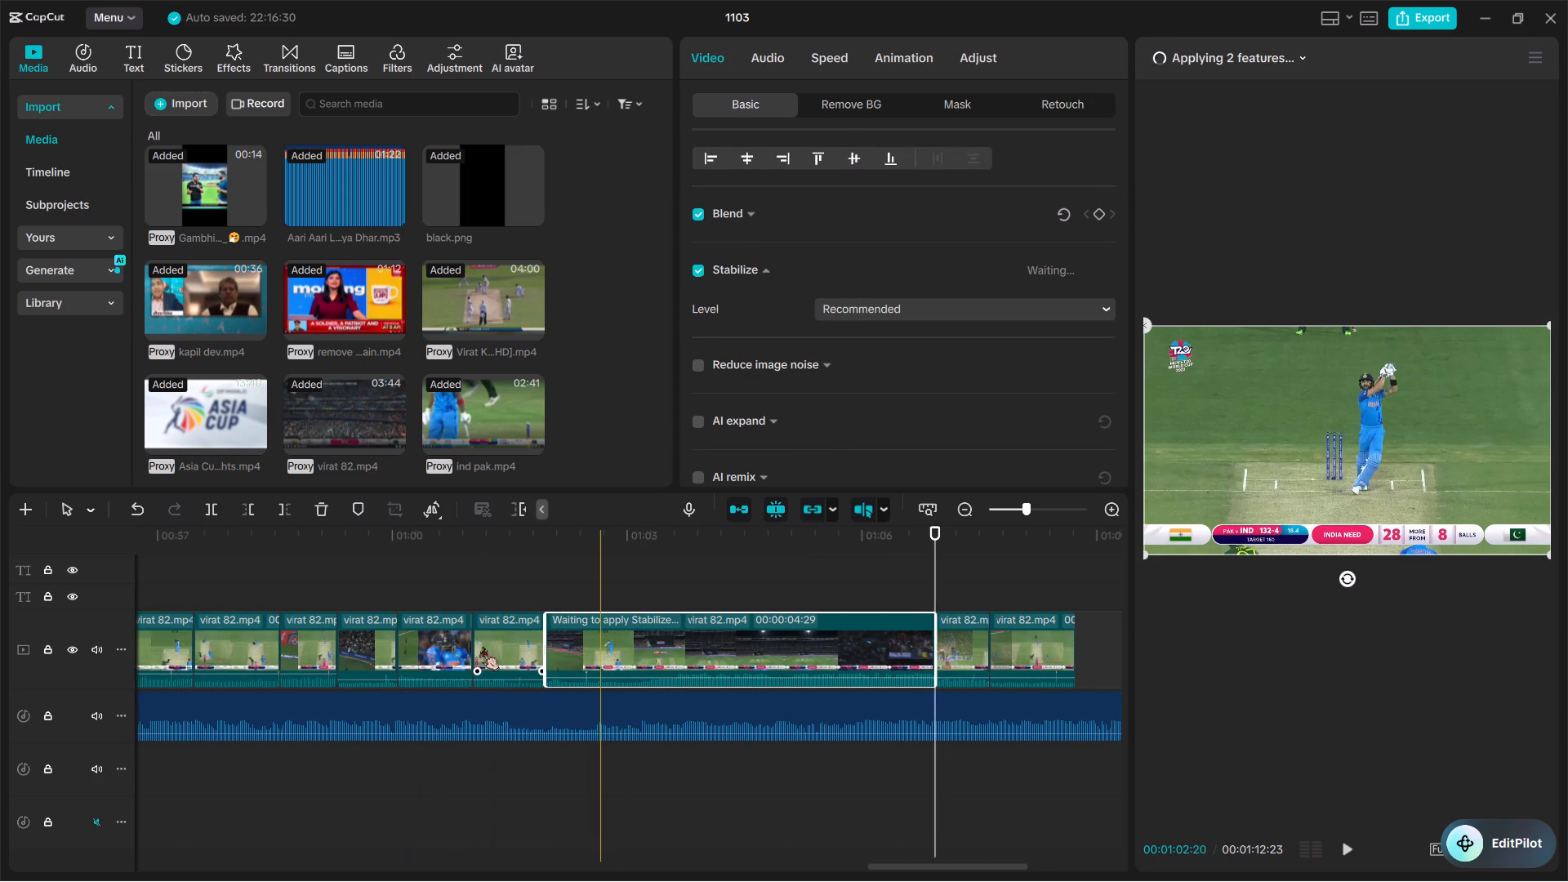
pyautogui.hscroll(1, 559, 651)
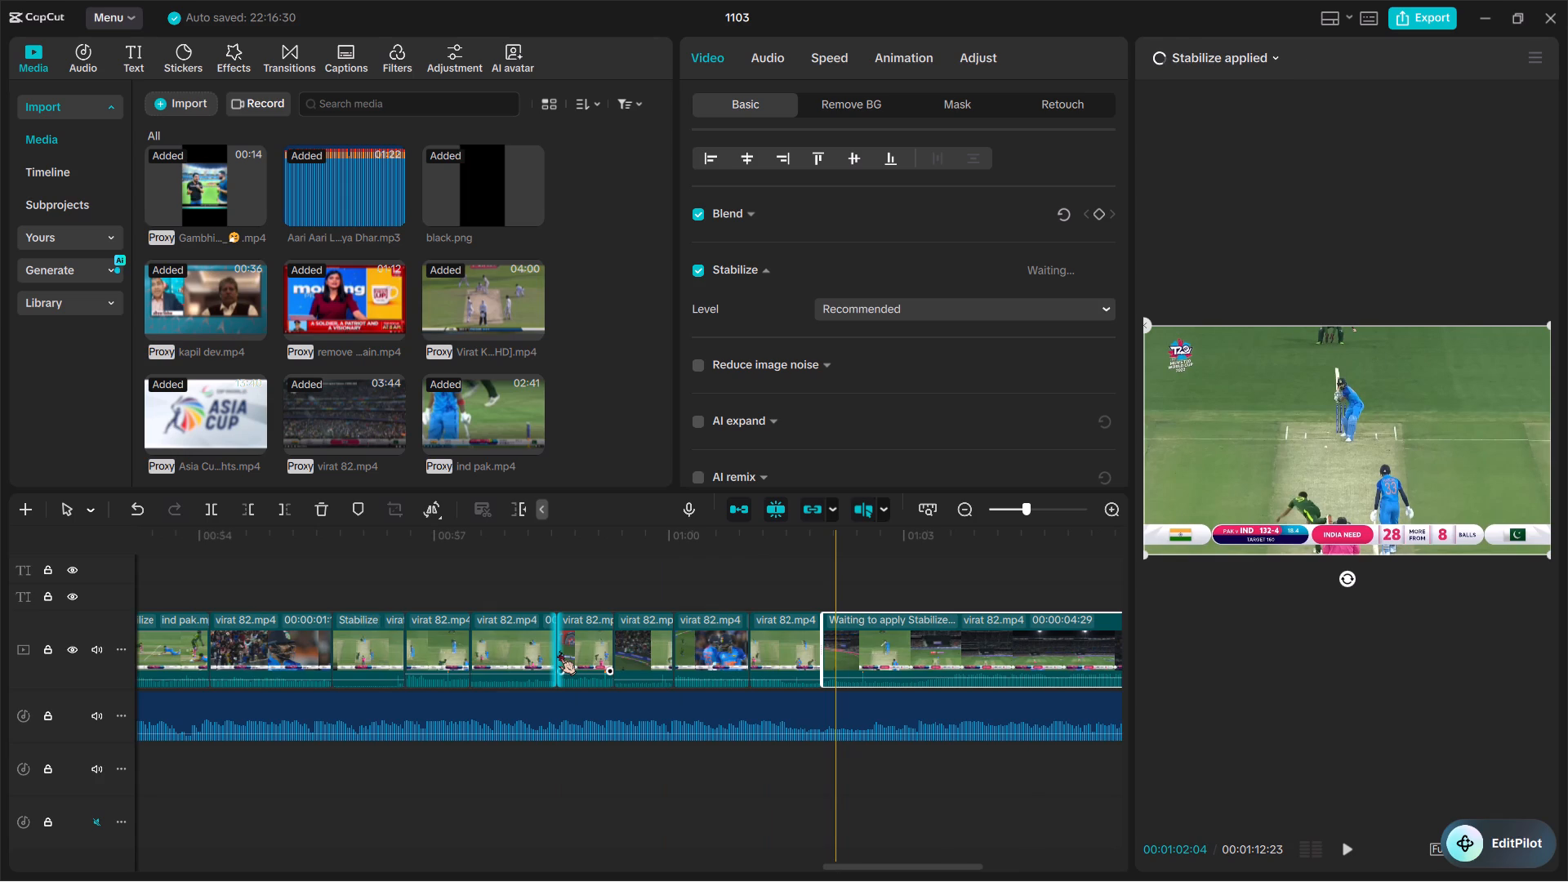
pyautogui.keyDown('ctrl'); pyautogui.scroll(-4, 559, 651); pyautogui.keyUp('ctrl')
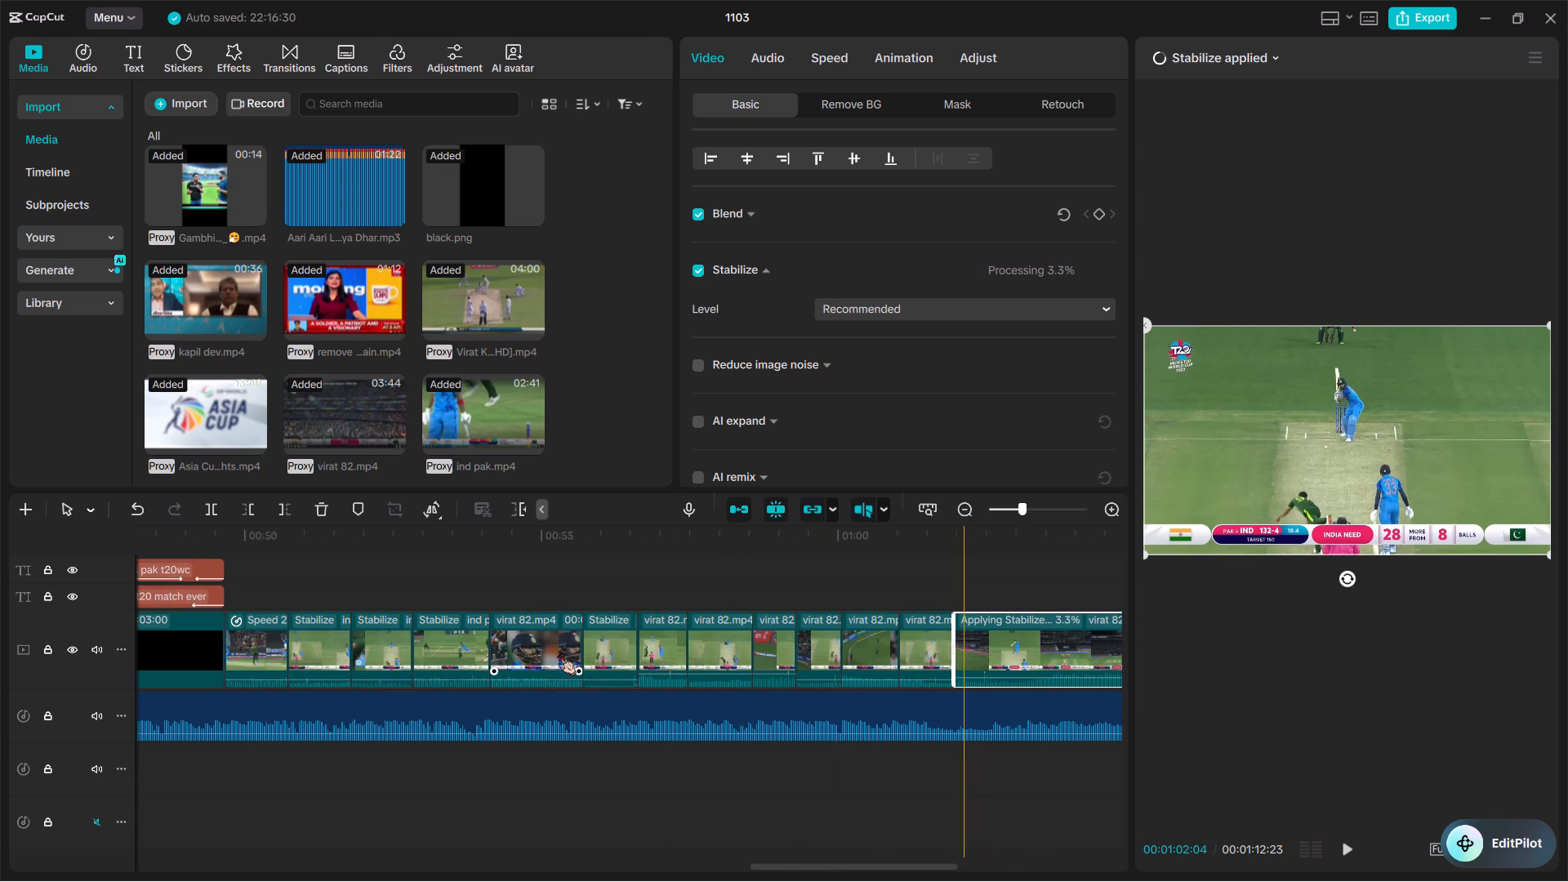
pyautogui.hscroll(1, 327, 632)
pyautogui.press('space')
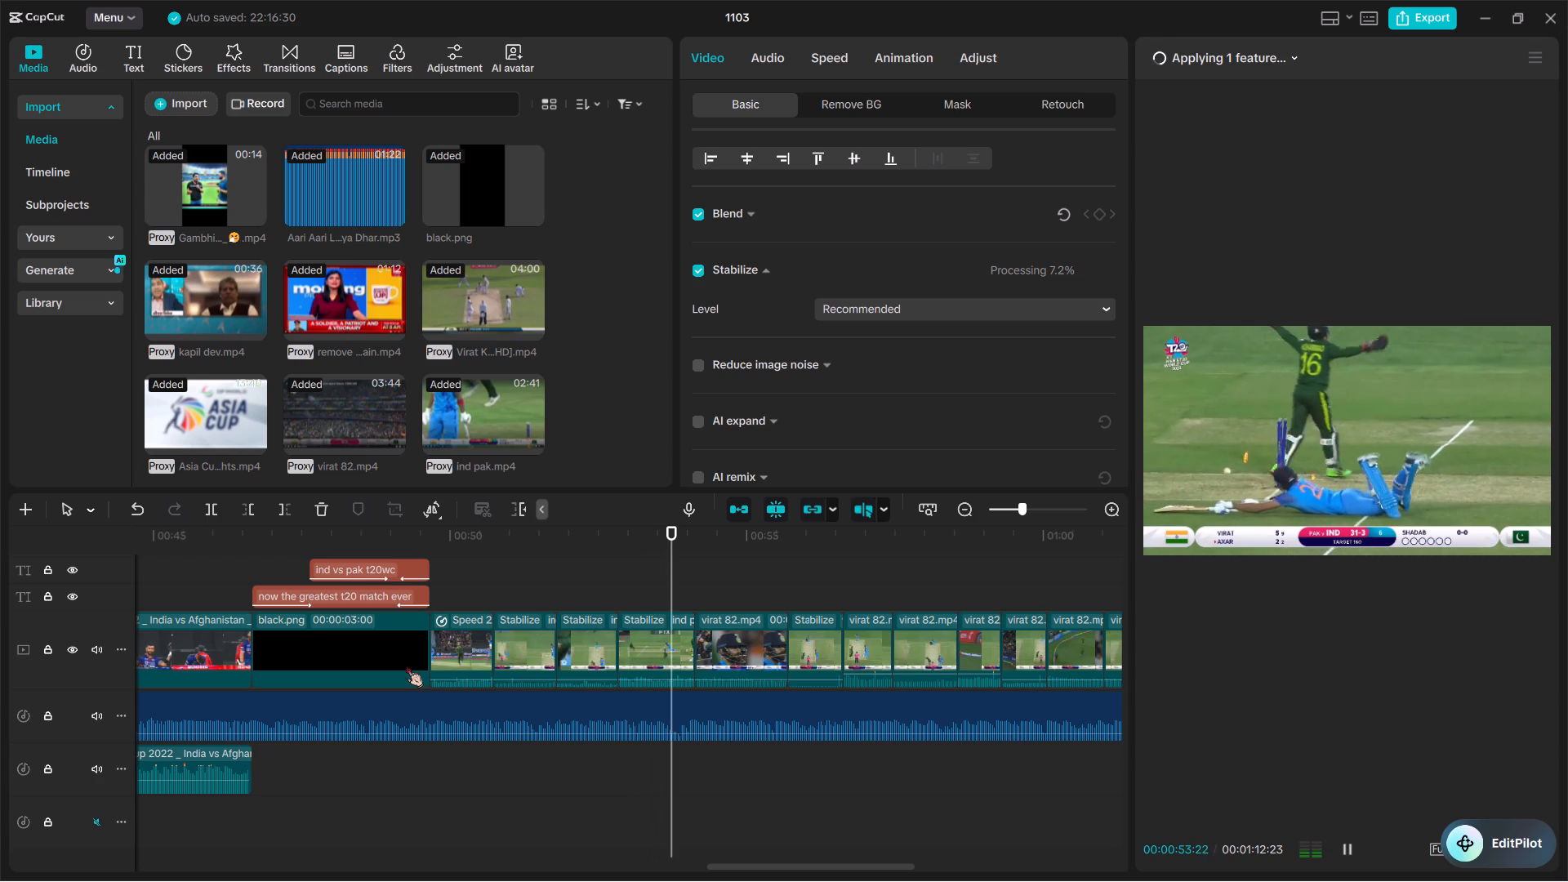
pyautogui.press('space')
pyautogui.press('space')
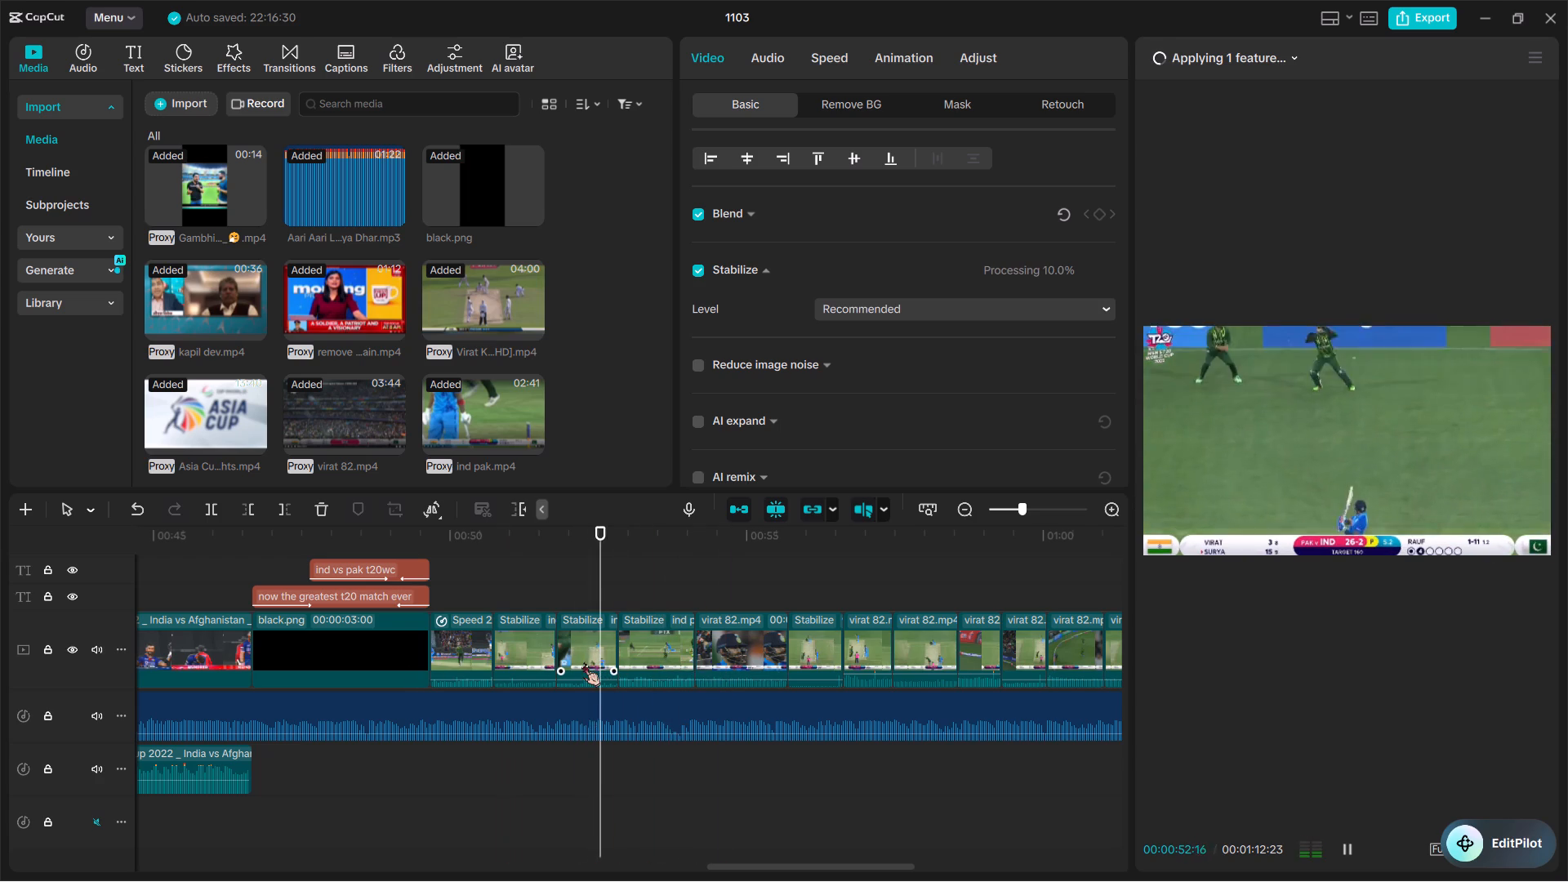
pyautogui.press('space')
pyautogui.press('space')
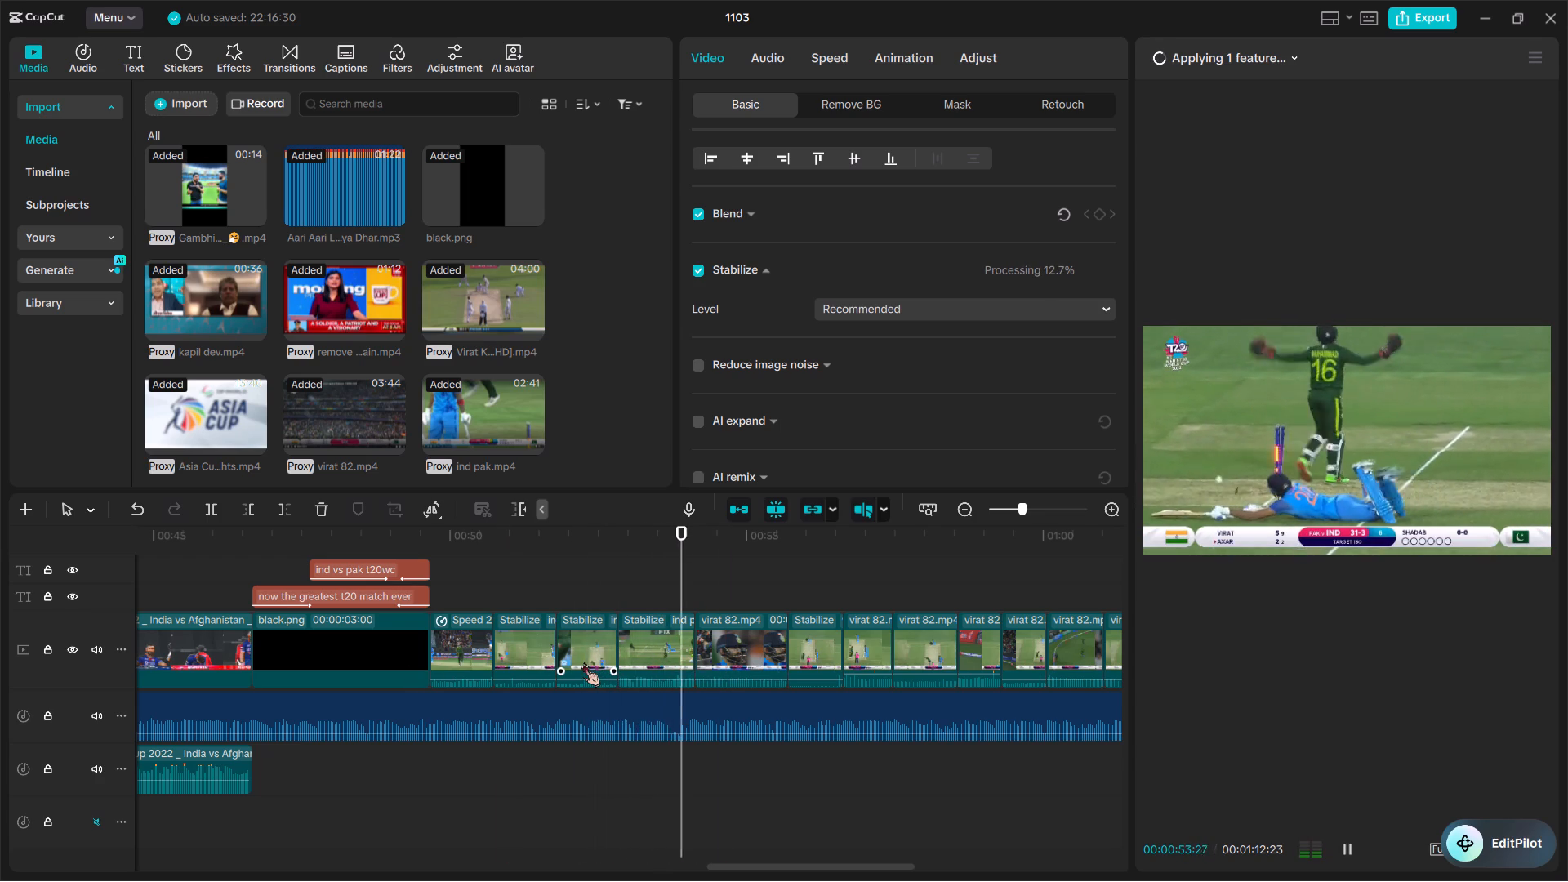
pyautogui.press('space')
pyautogui.press('space')
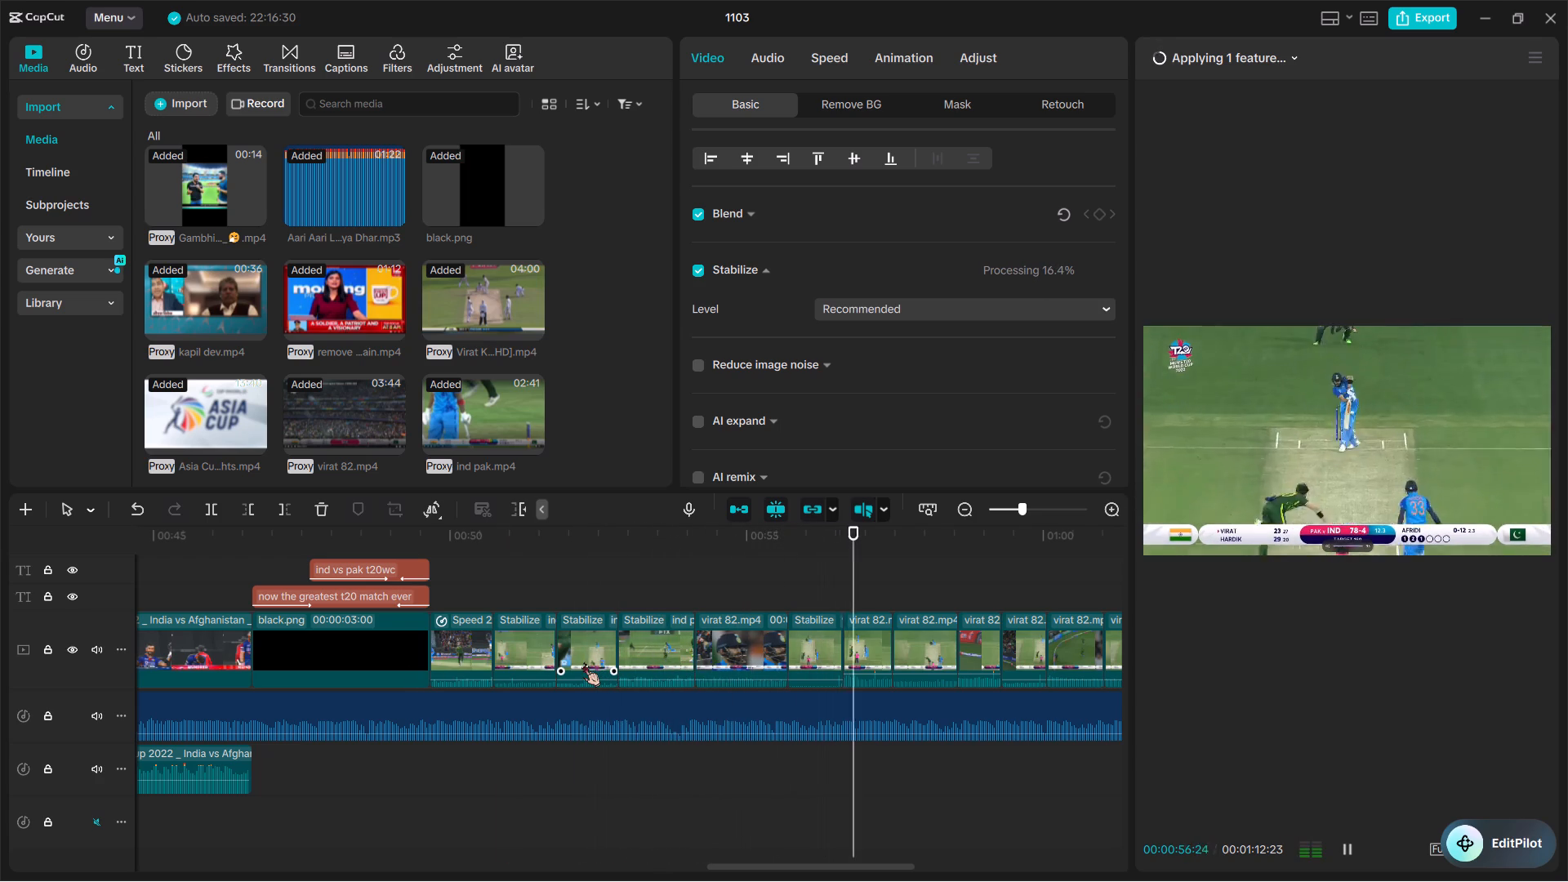
pyautogui.hscroll(-2, 583, 662)
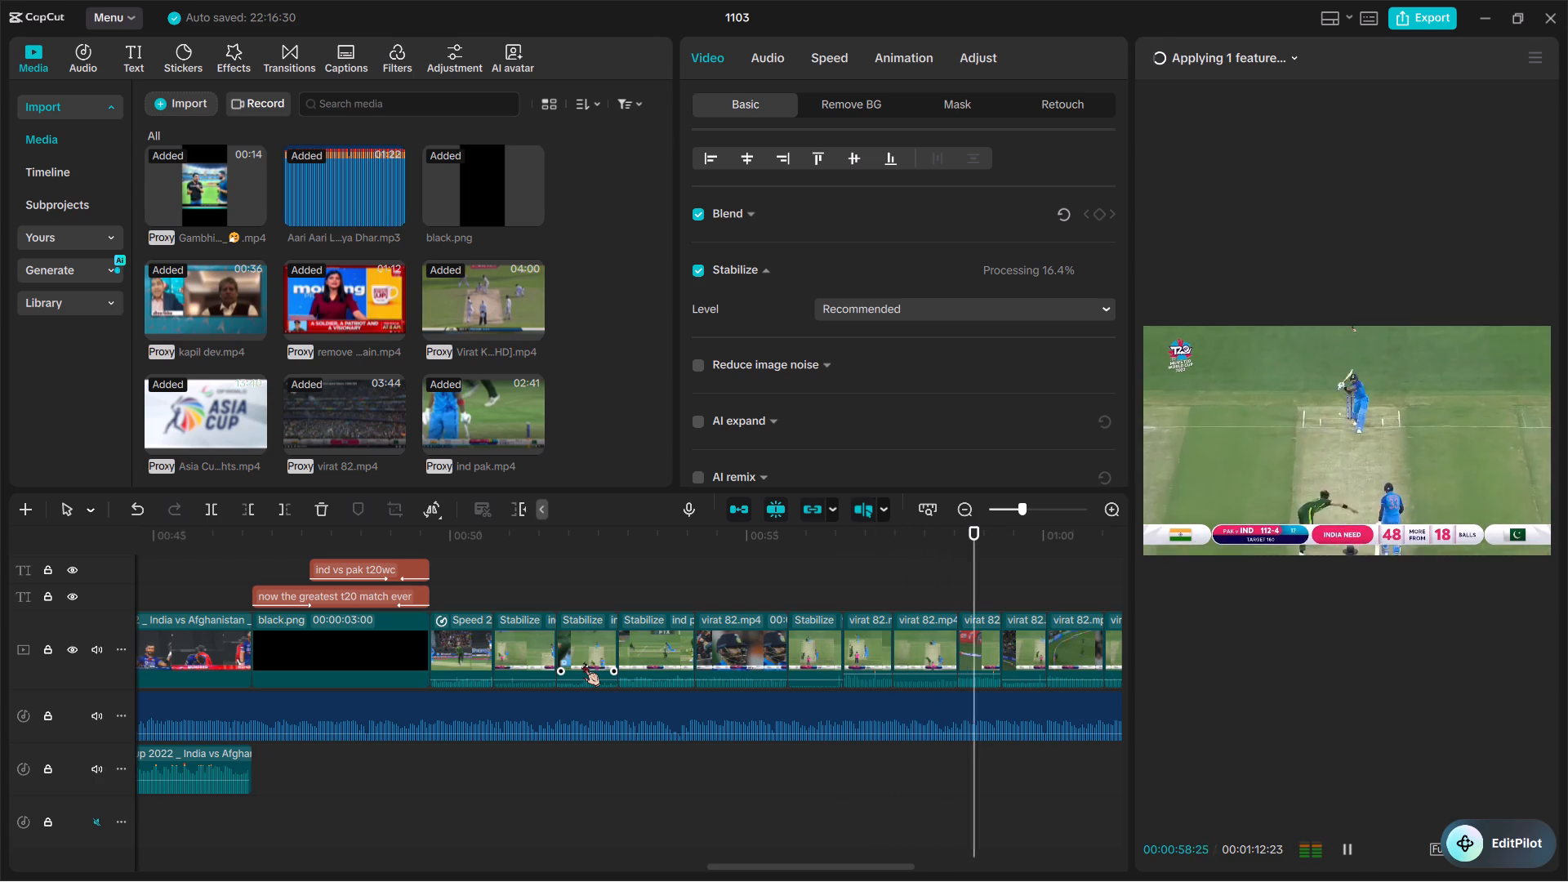
pyautogui.hscroll(-1, 583, 662)
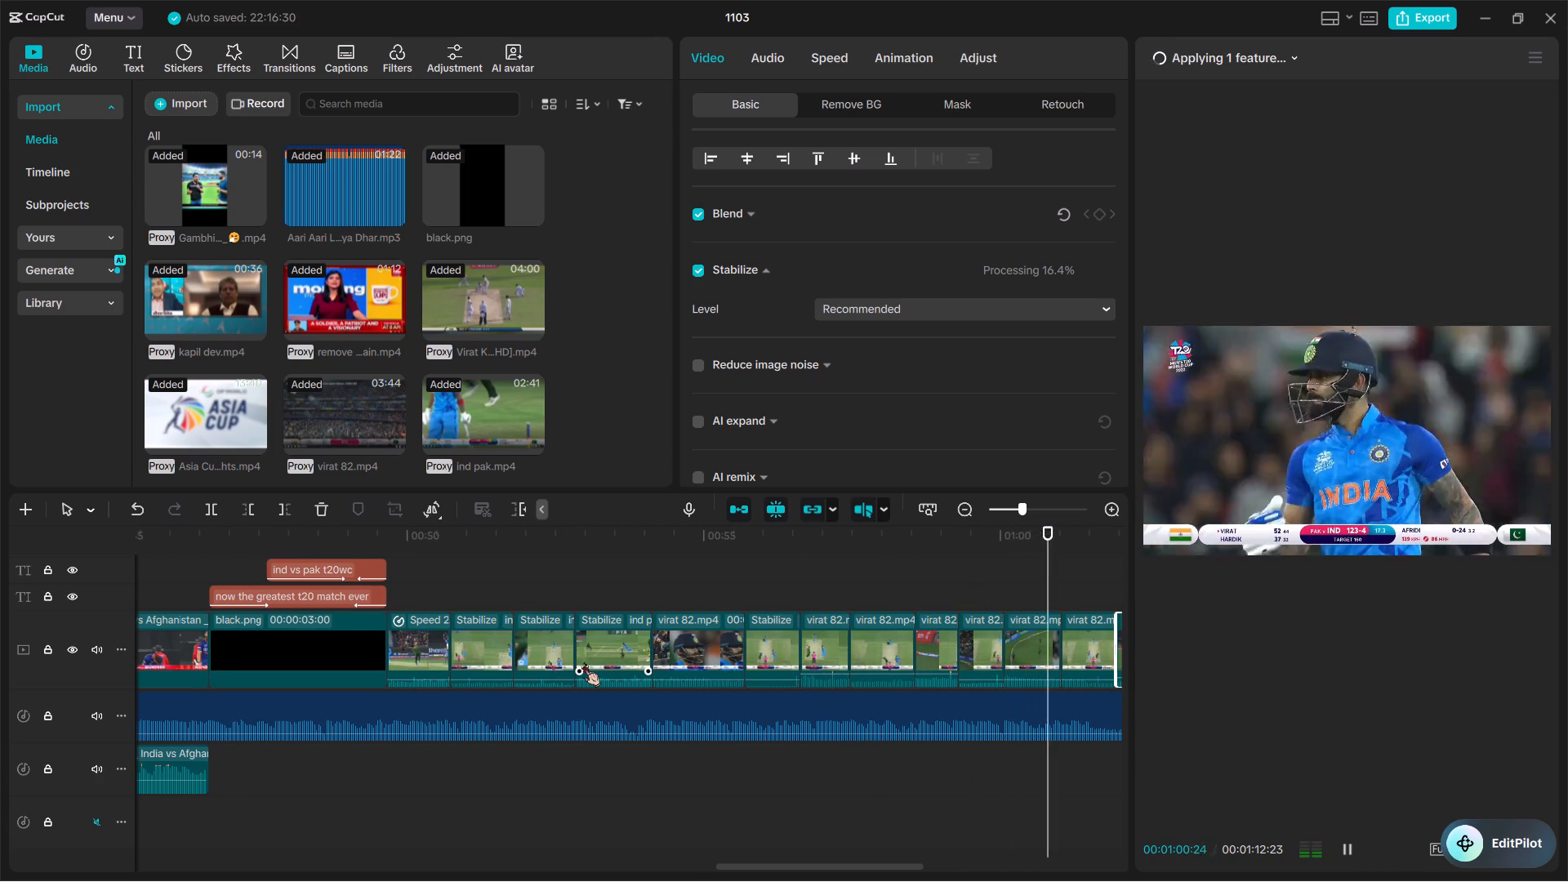
pyautogui.press('space')
pyautogui.press('space')
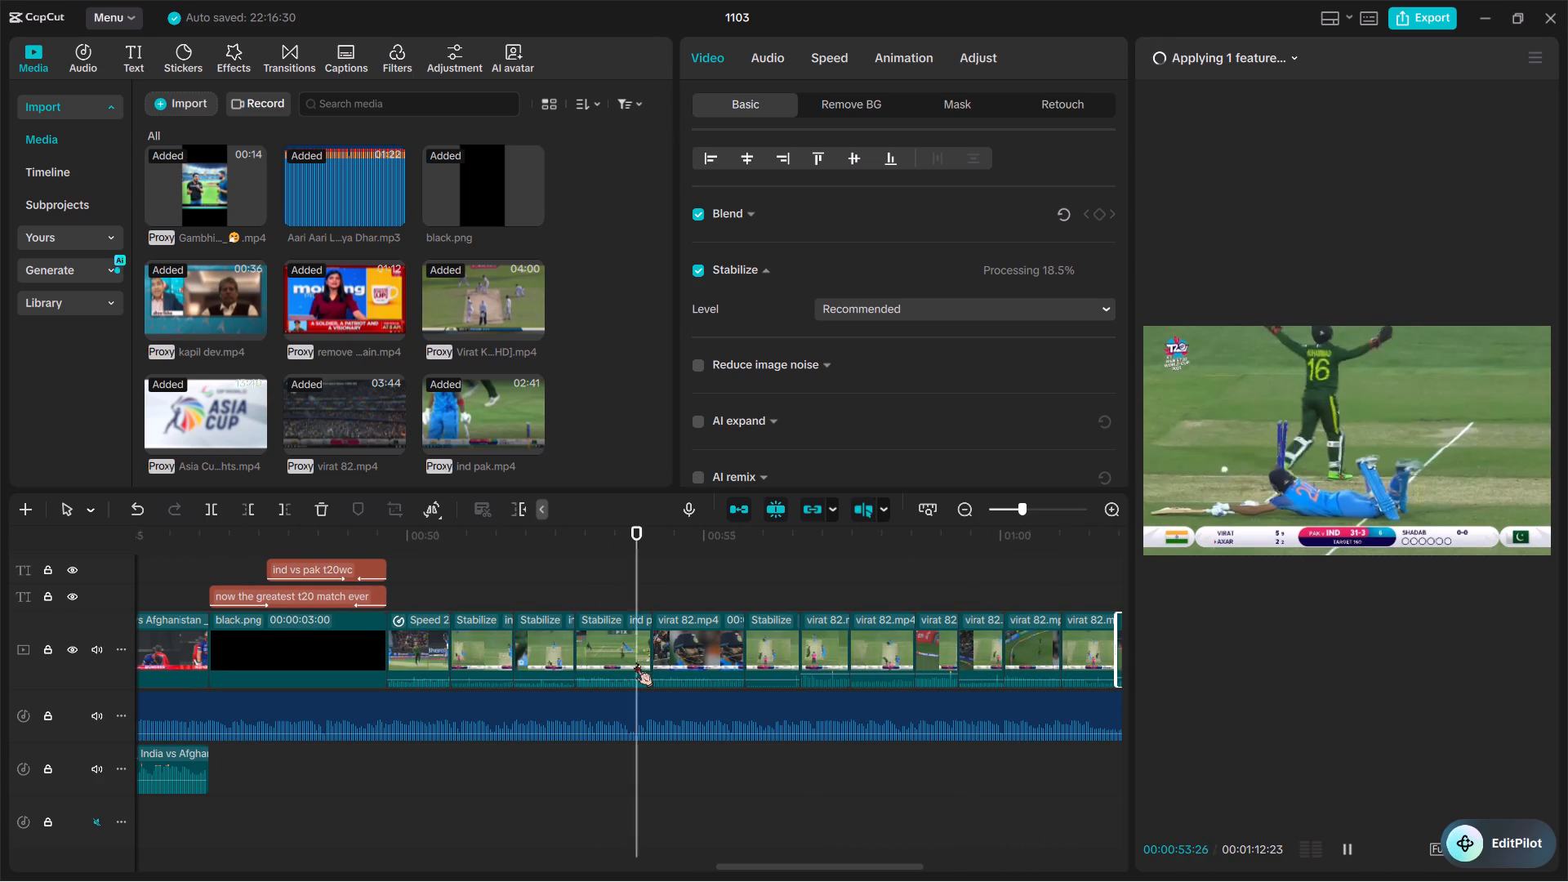
pyautogui.hscroll(-1, 635, 662)
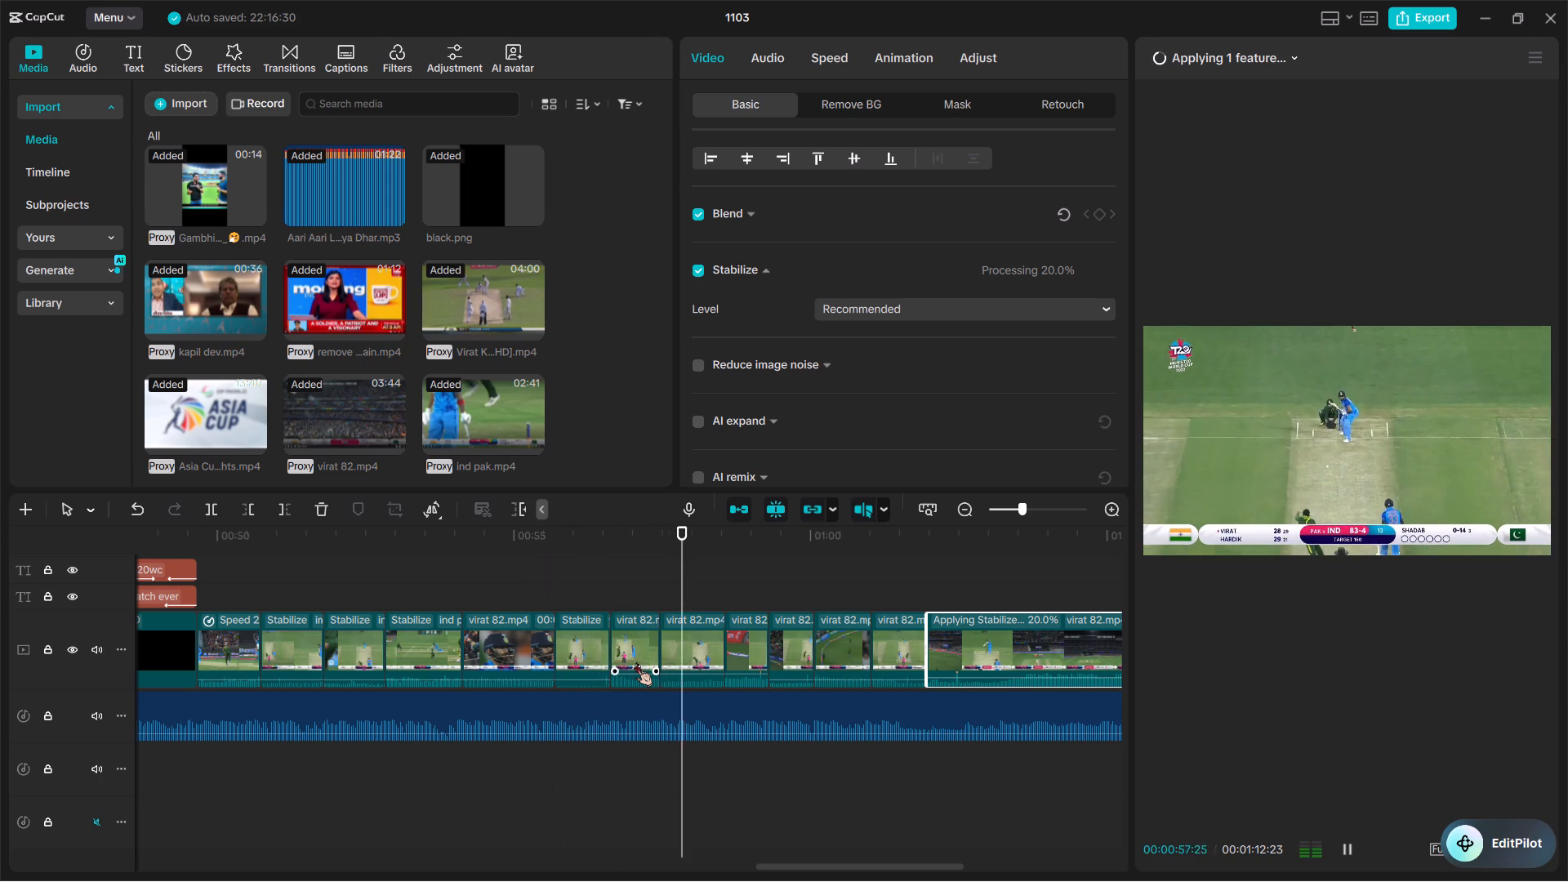
pyautogui.press('space')
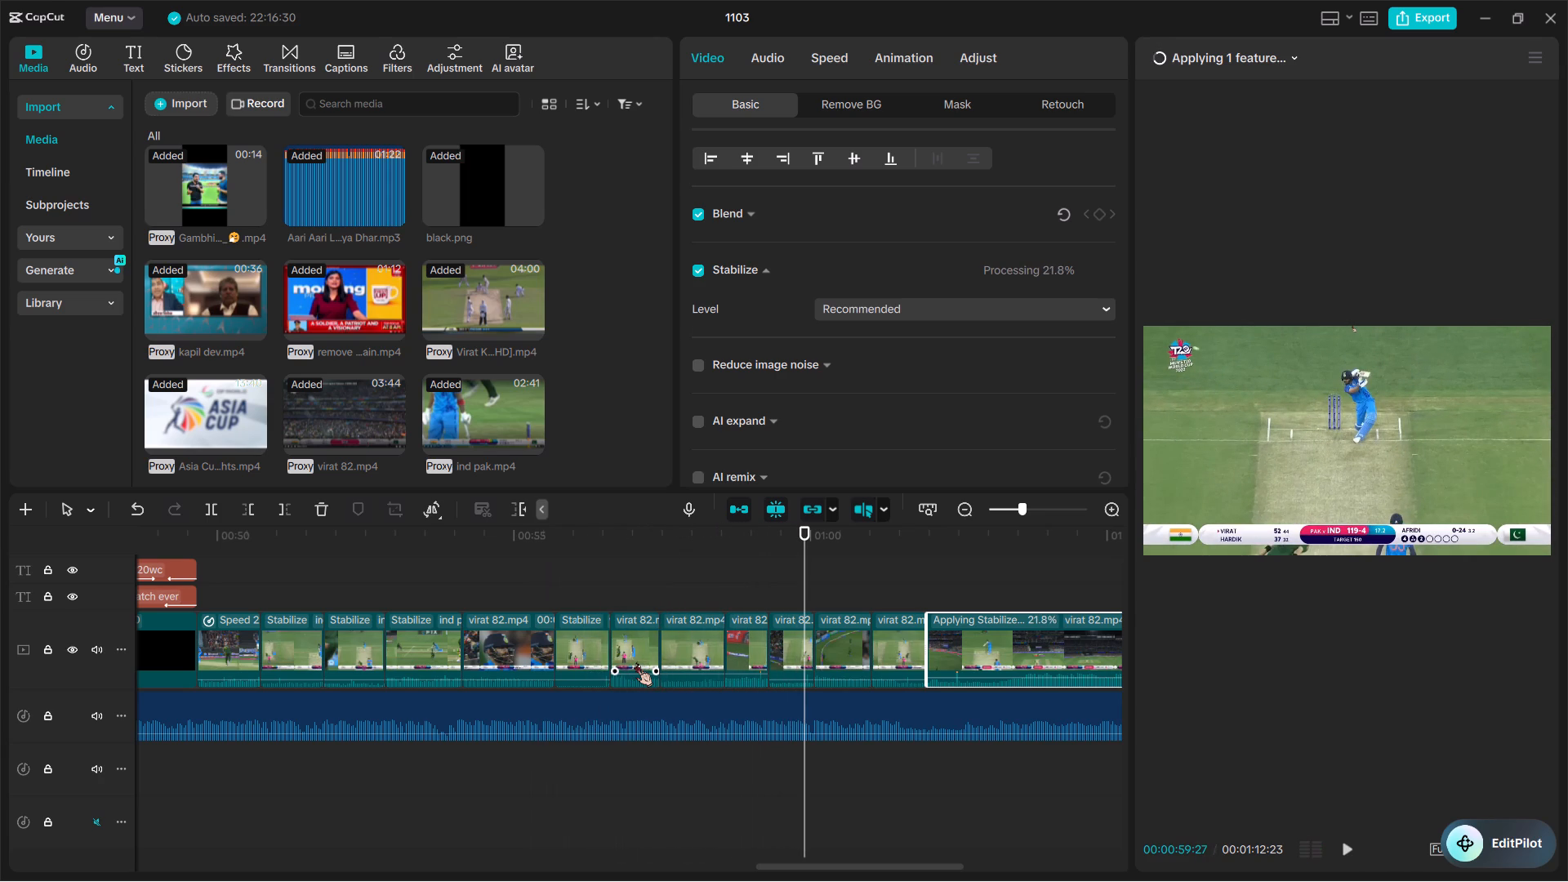
# Replay the virat 82.mp4 cuts around 00:01:00 and watch through the long 4:29 clip to the end of the sequence.
pyautogui.press('space')
pyautogui.press('space')
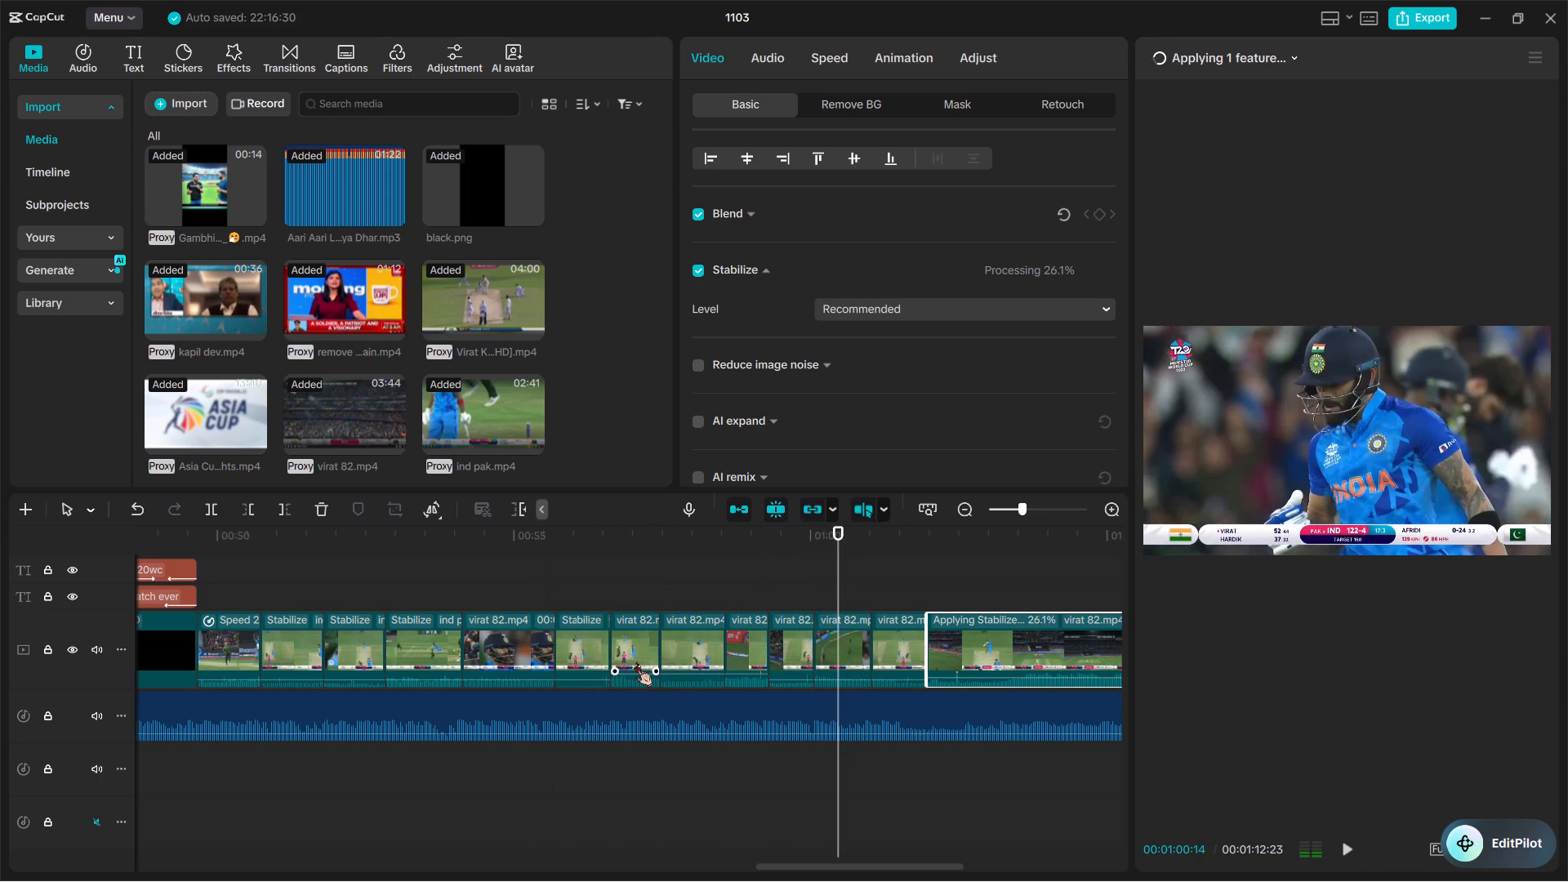
pyautogui.press('space')
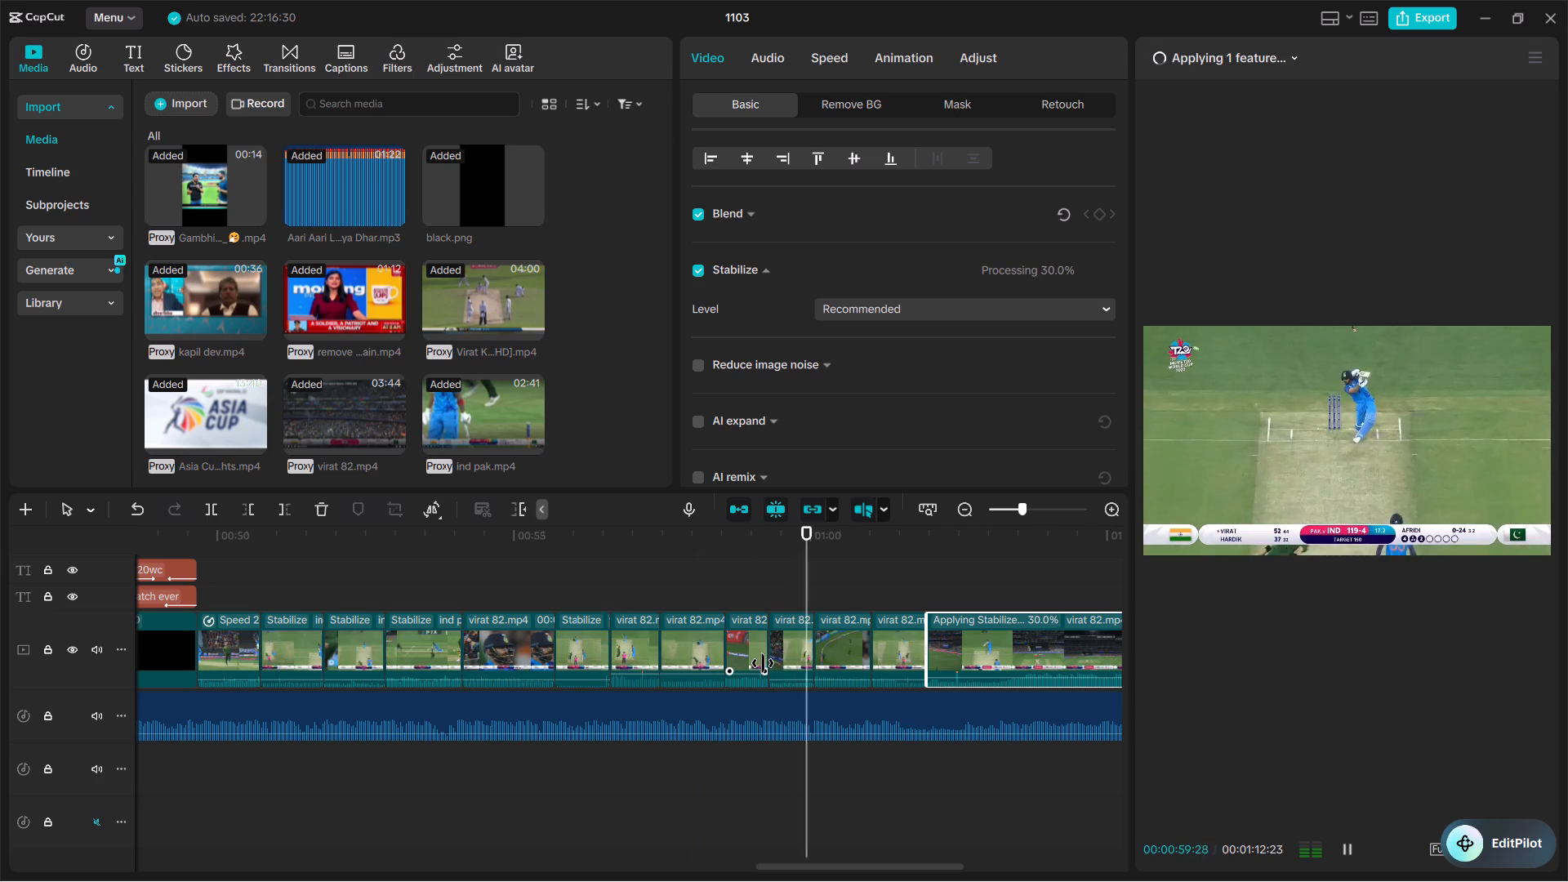
pyautogui.keyDown('ctrl'); pyautogui.scroll(8, 763, 663); pyautogui.keyUp('ctrl')
pyautogui.press('space')
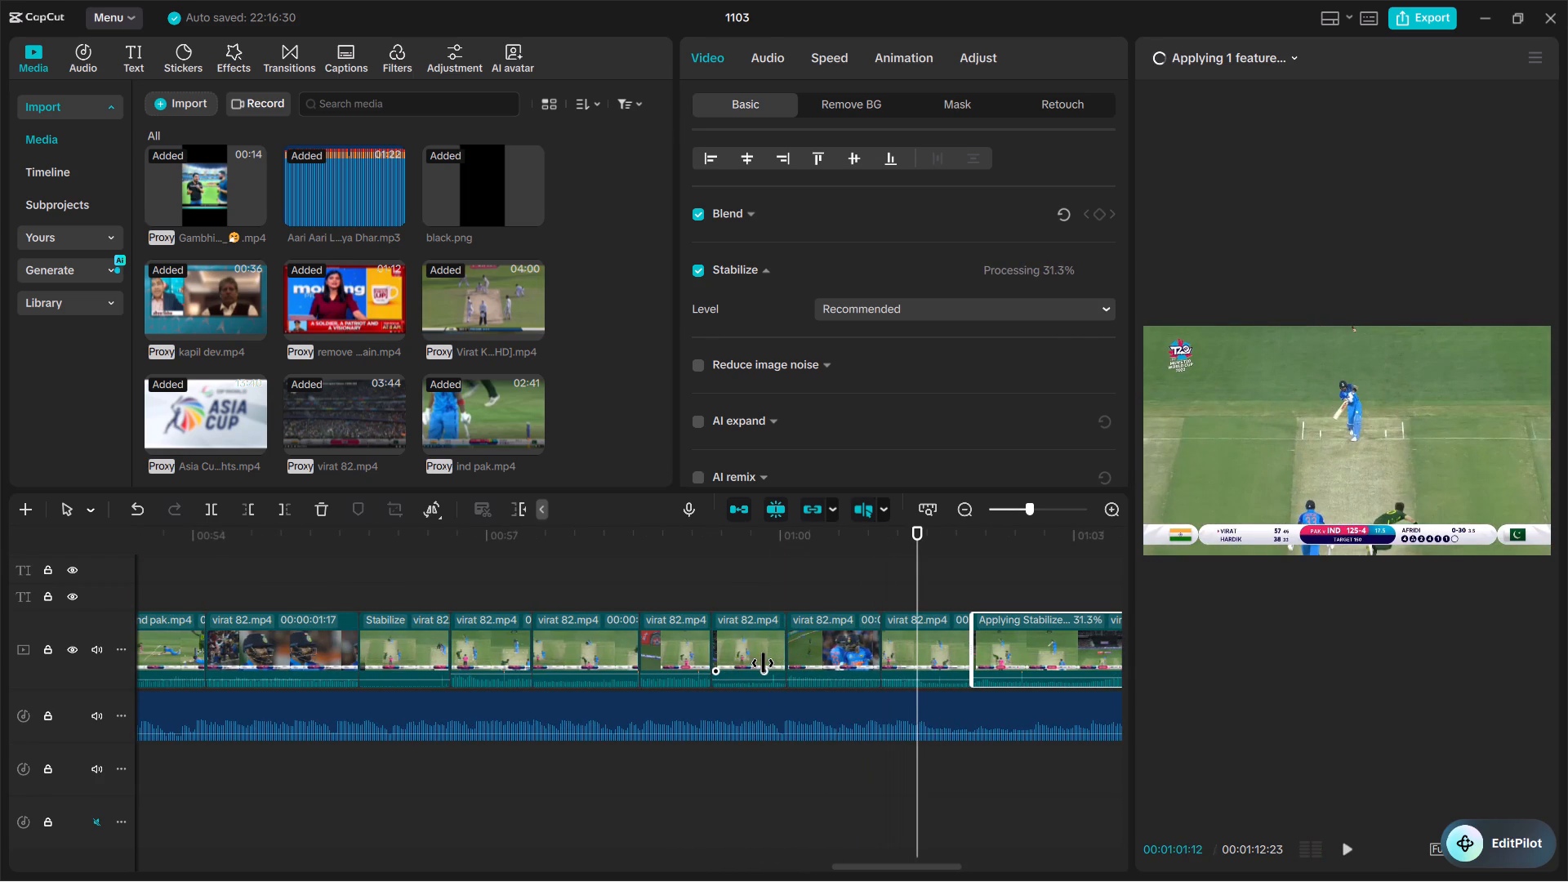
pyautogui.press('space')
pyautogui.press('space')
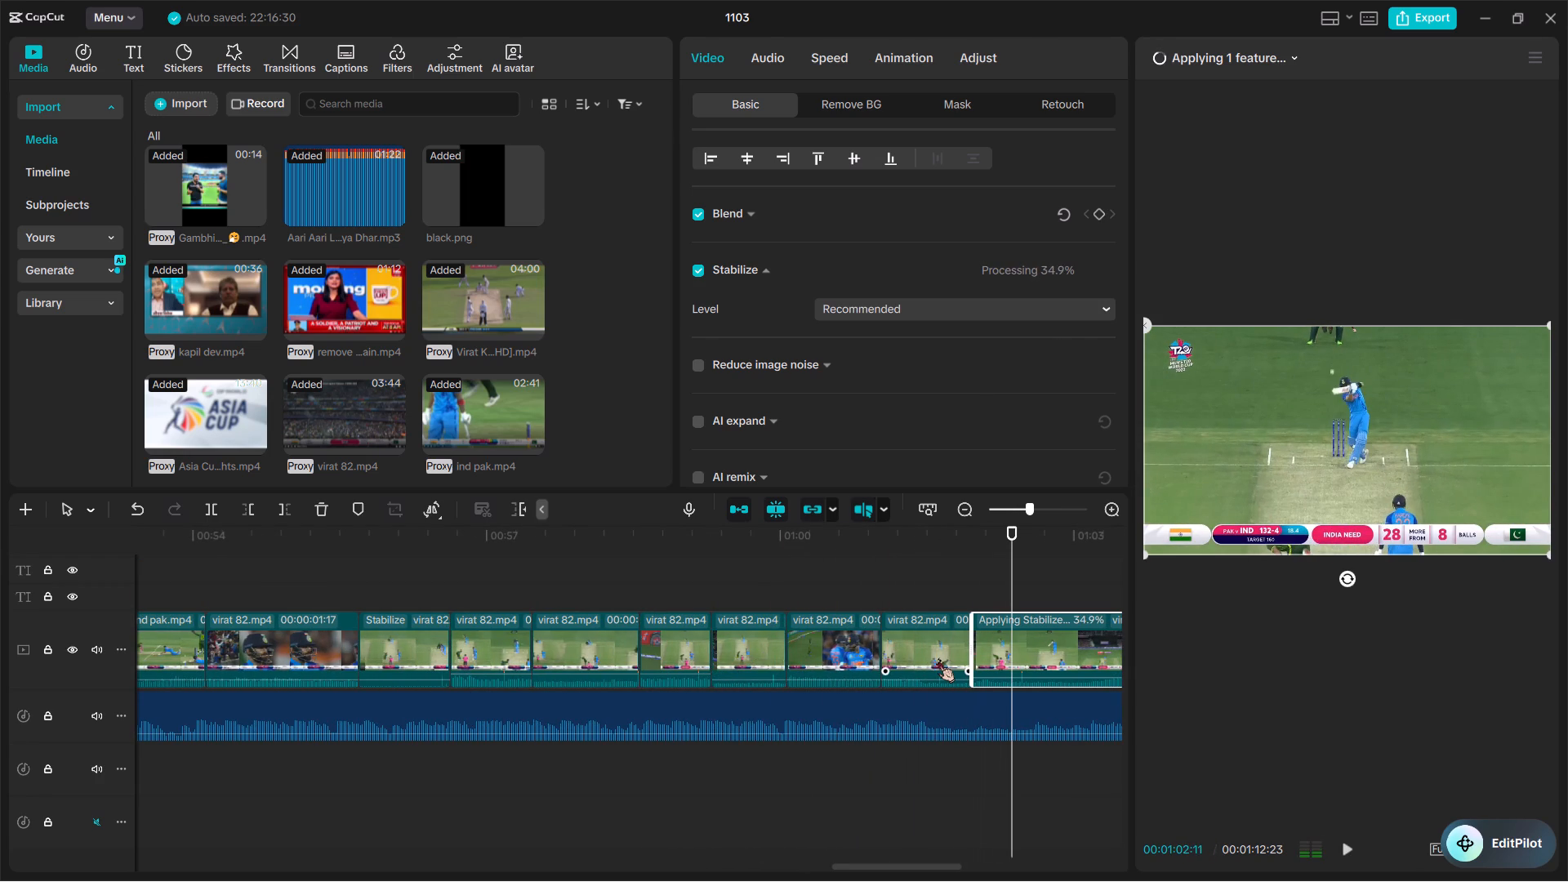
pyautogui.press('space')
pyautogui.press('space')
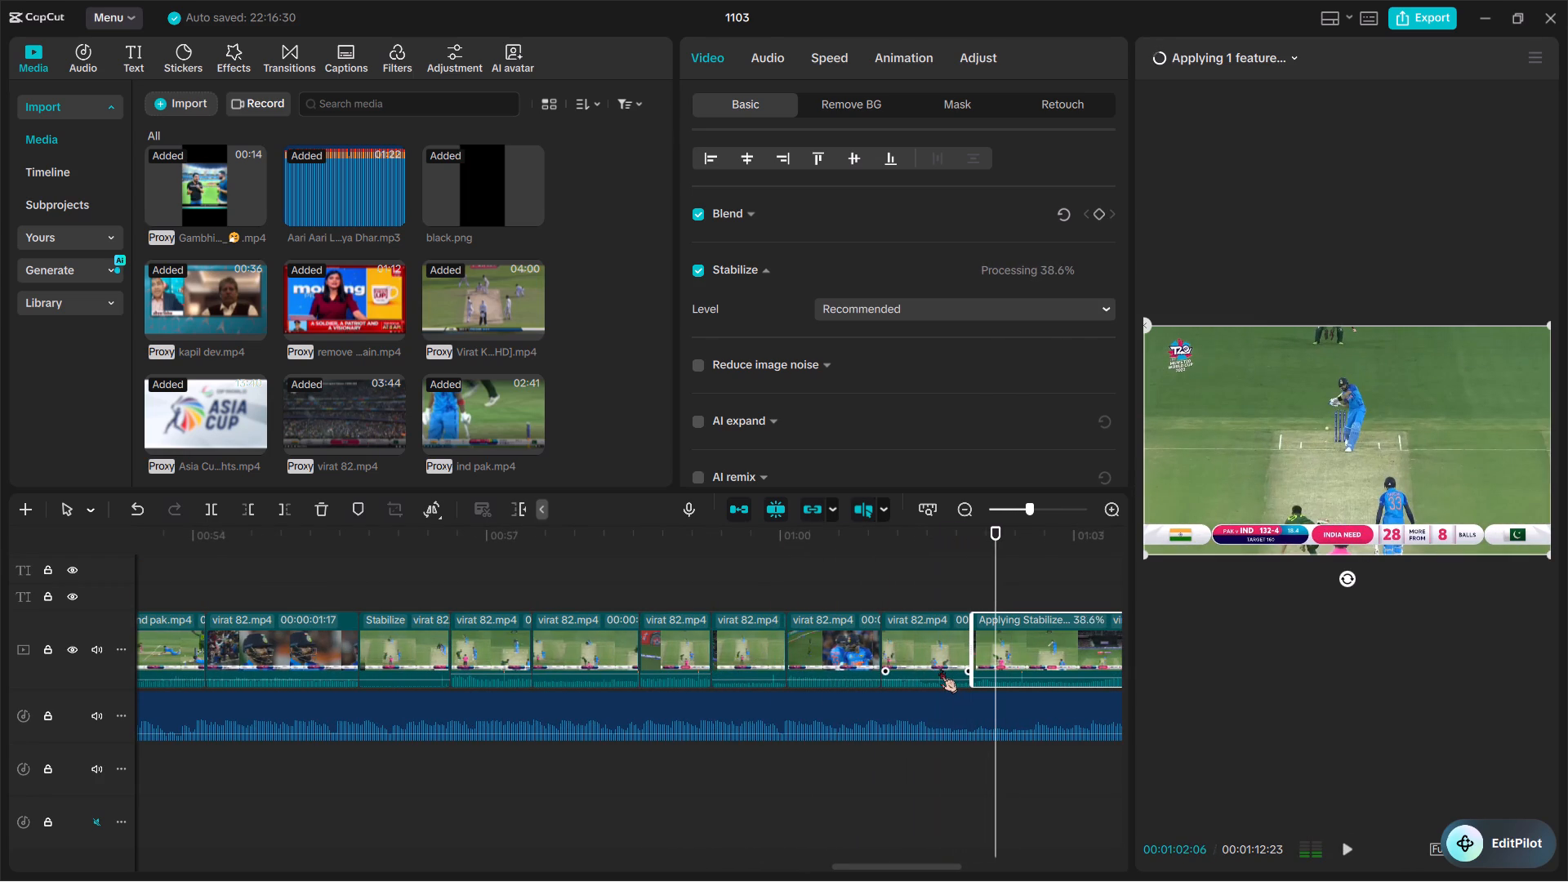
pyautogui.hscroll(-1, 940, 669)
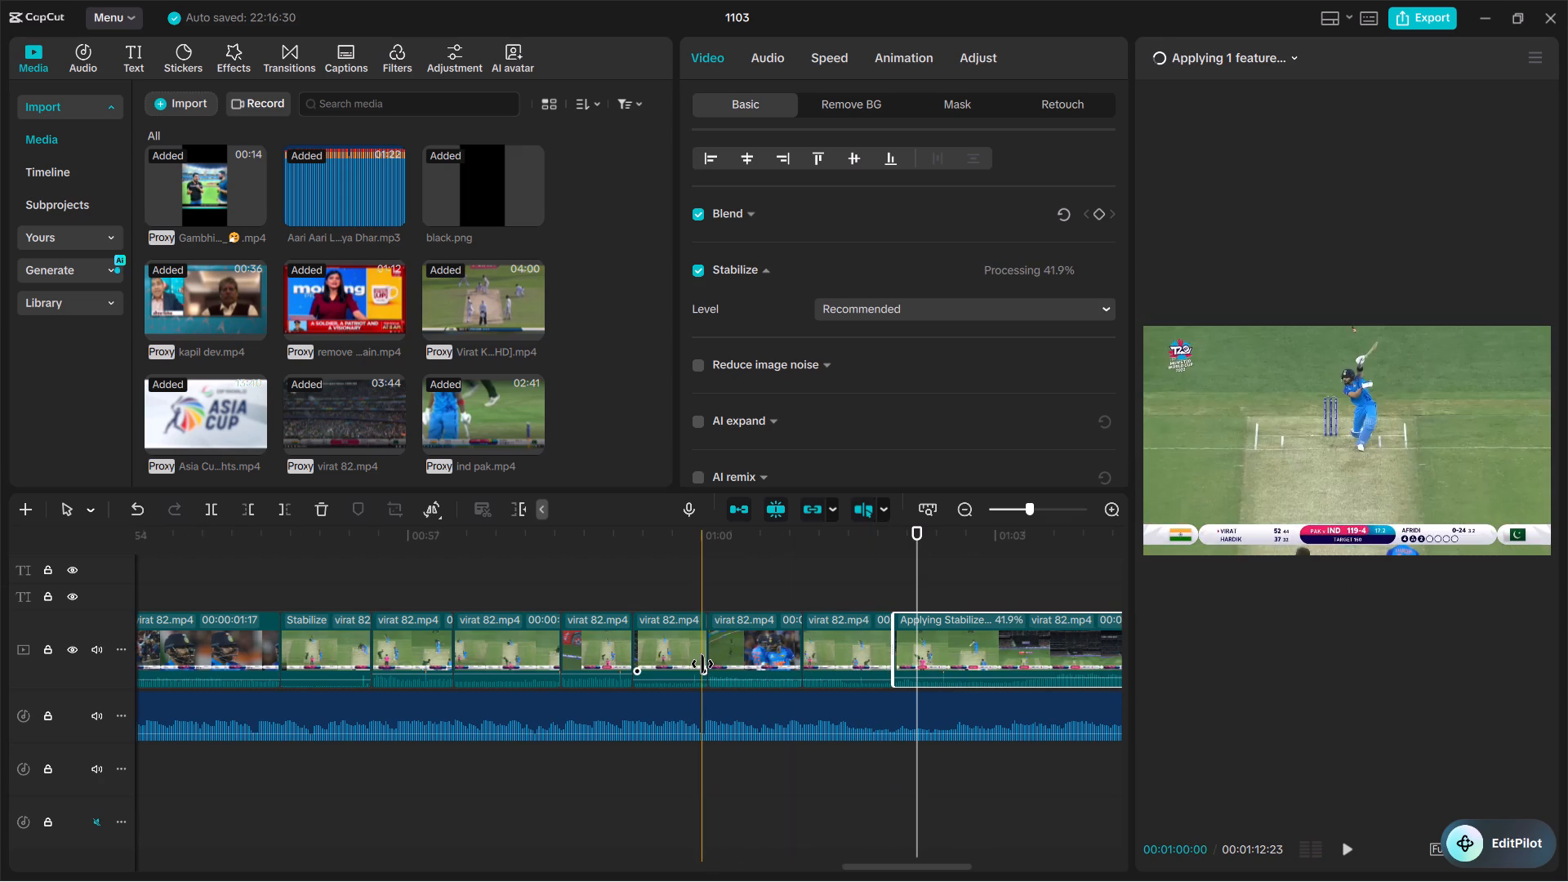
pyautogui.press('space')
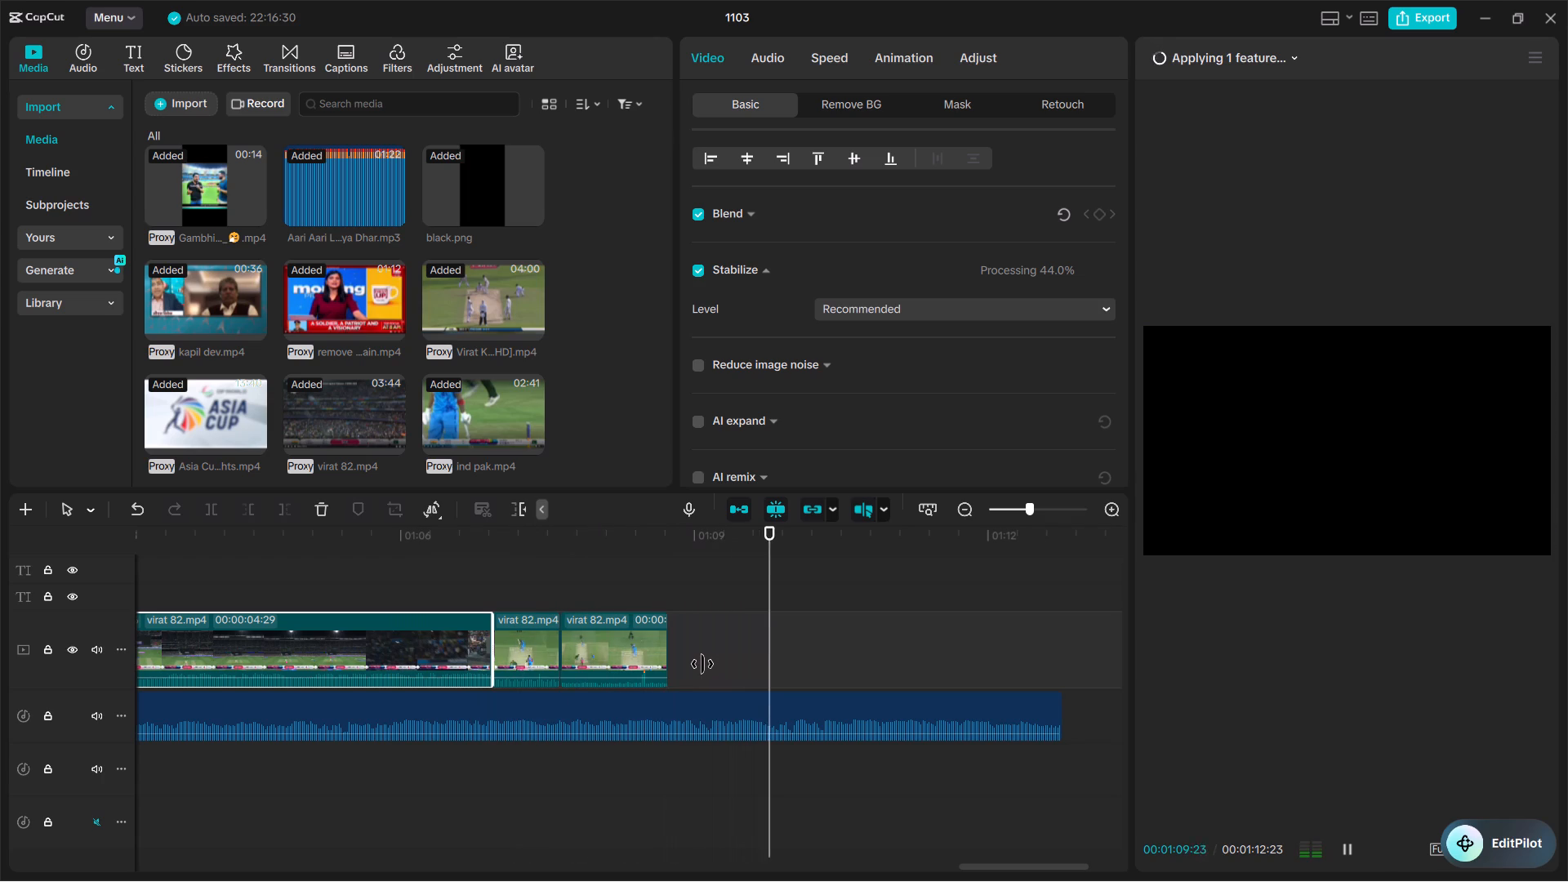
pyautogui.press('space')
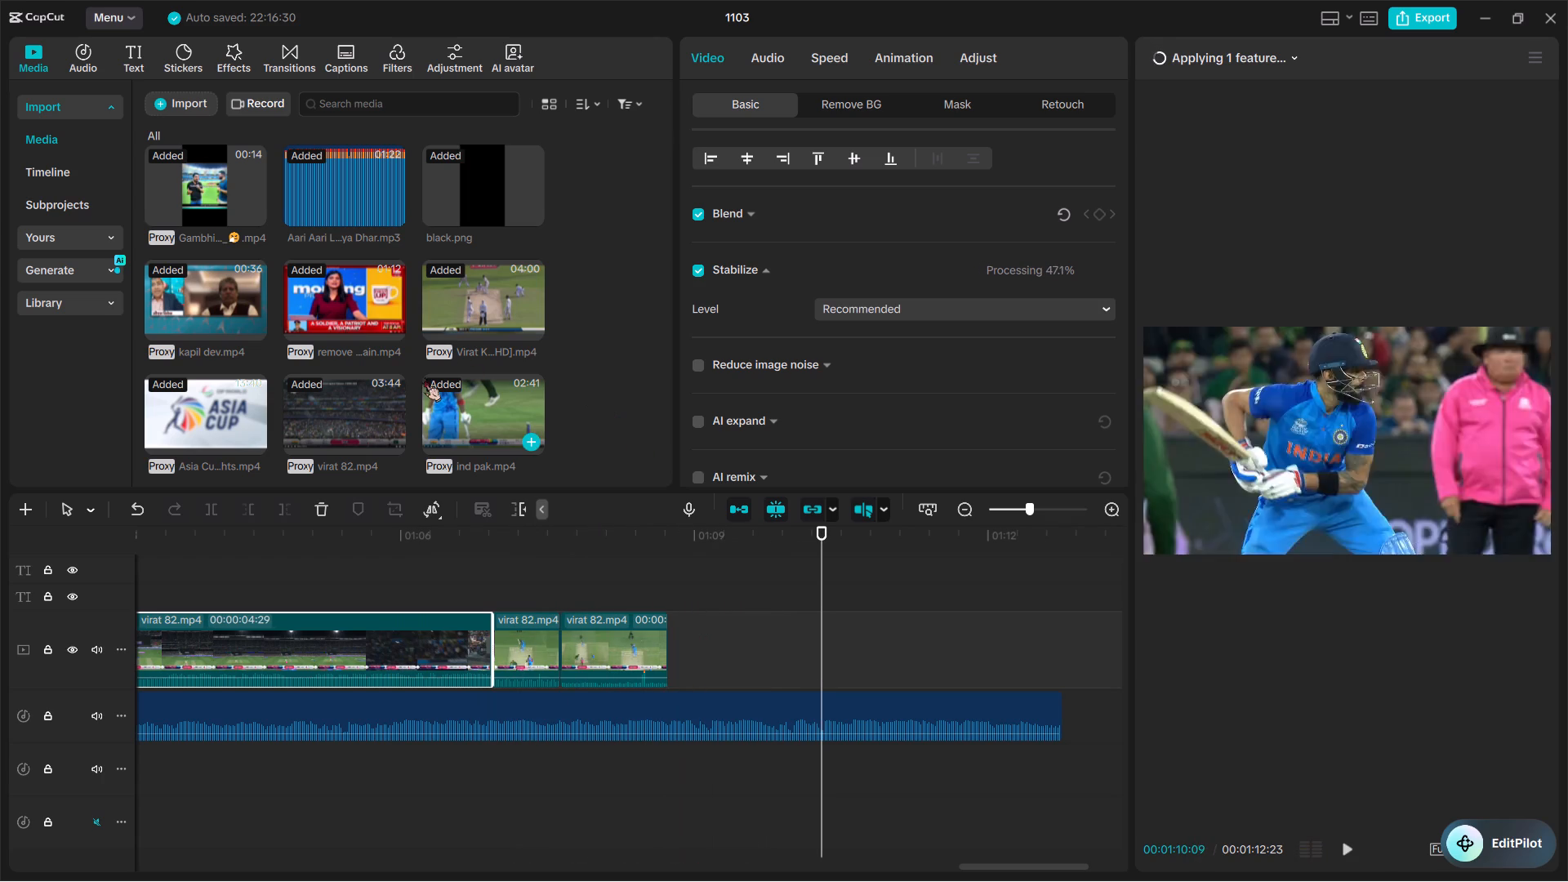
# Play the 2.0X speed clip that opens the chase right after the black.png title.
pyautogui.hscroll(1, 526, 617)
pyautogui.keyDown('ctrl'); pyautogui.scroll(-2, 526, 617); pyautogui.keyUp('ctrl')
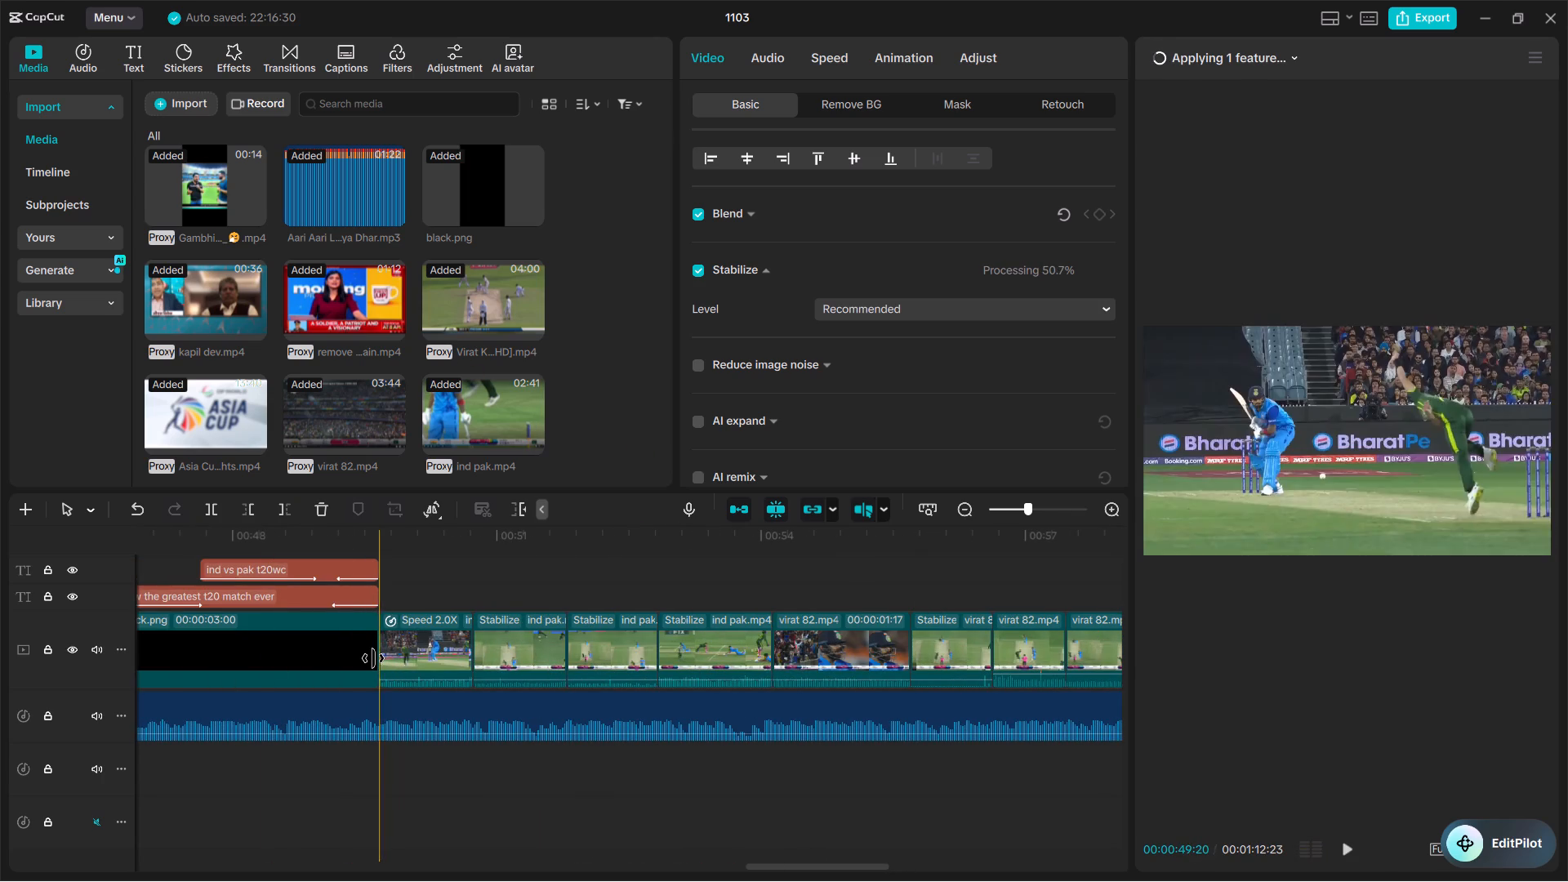
pyautogui.press('space')
pyautogui.press('space')
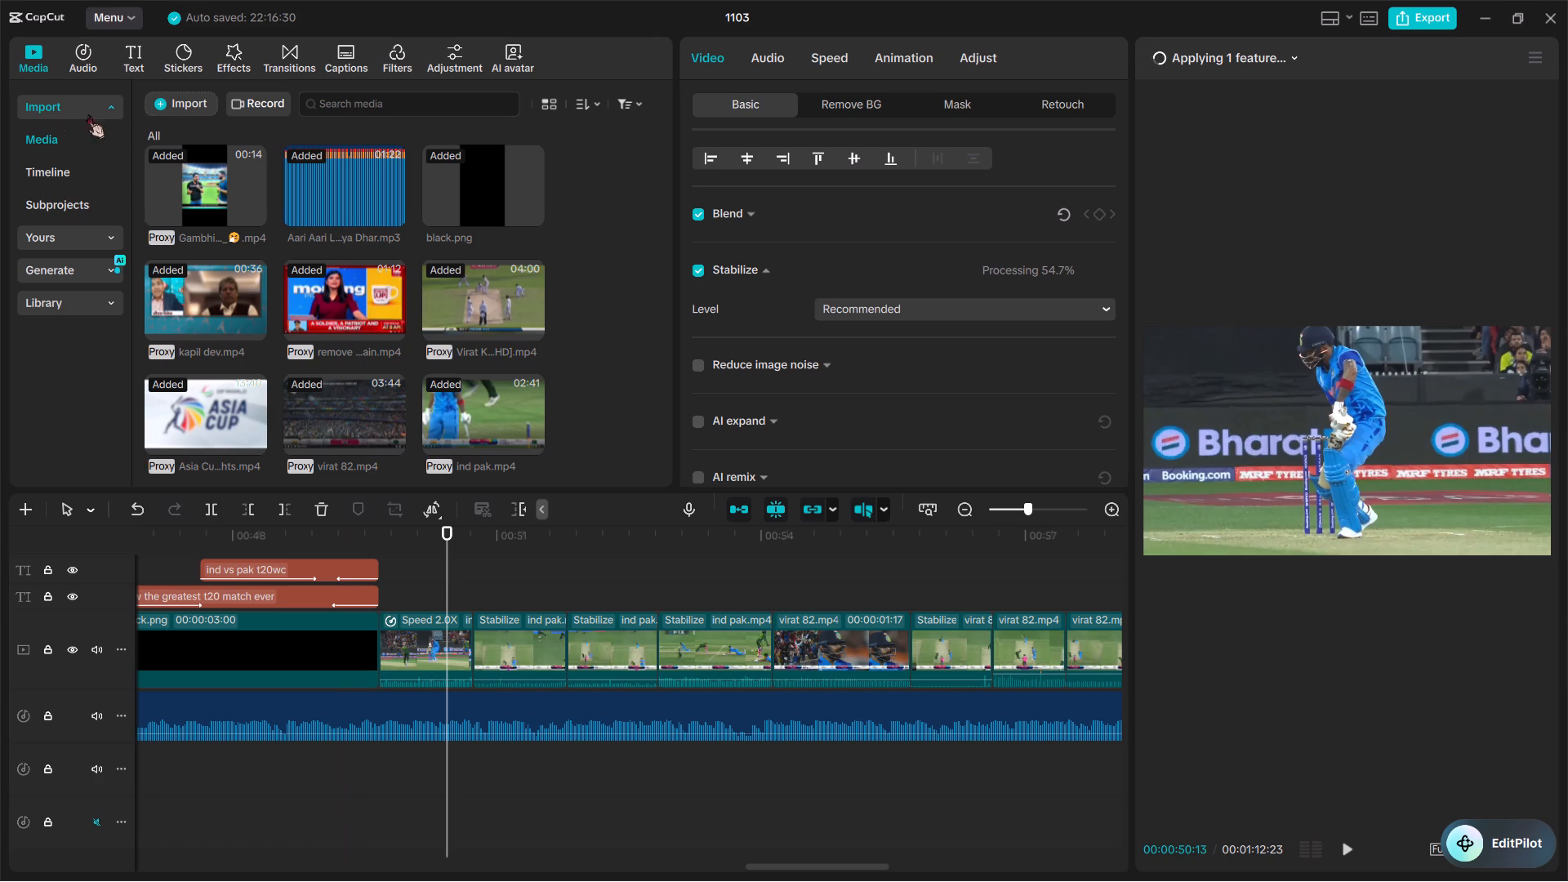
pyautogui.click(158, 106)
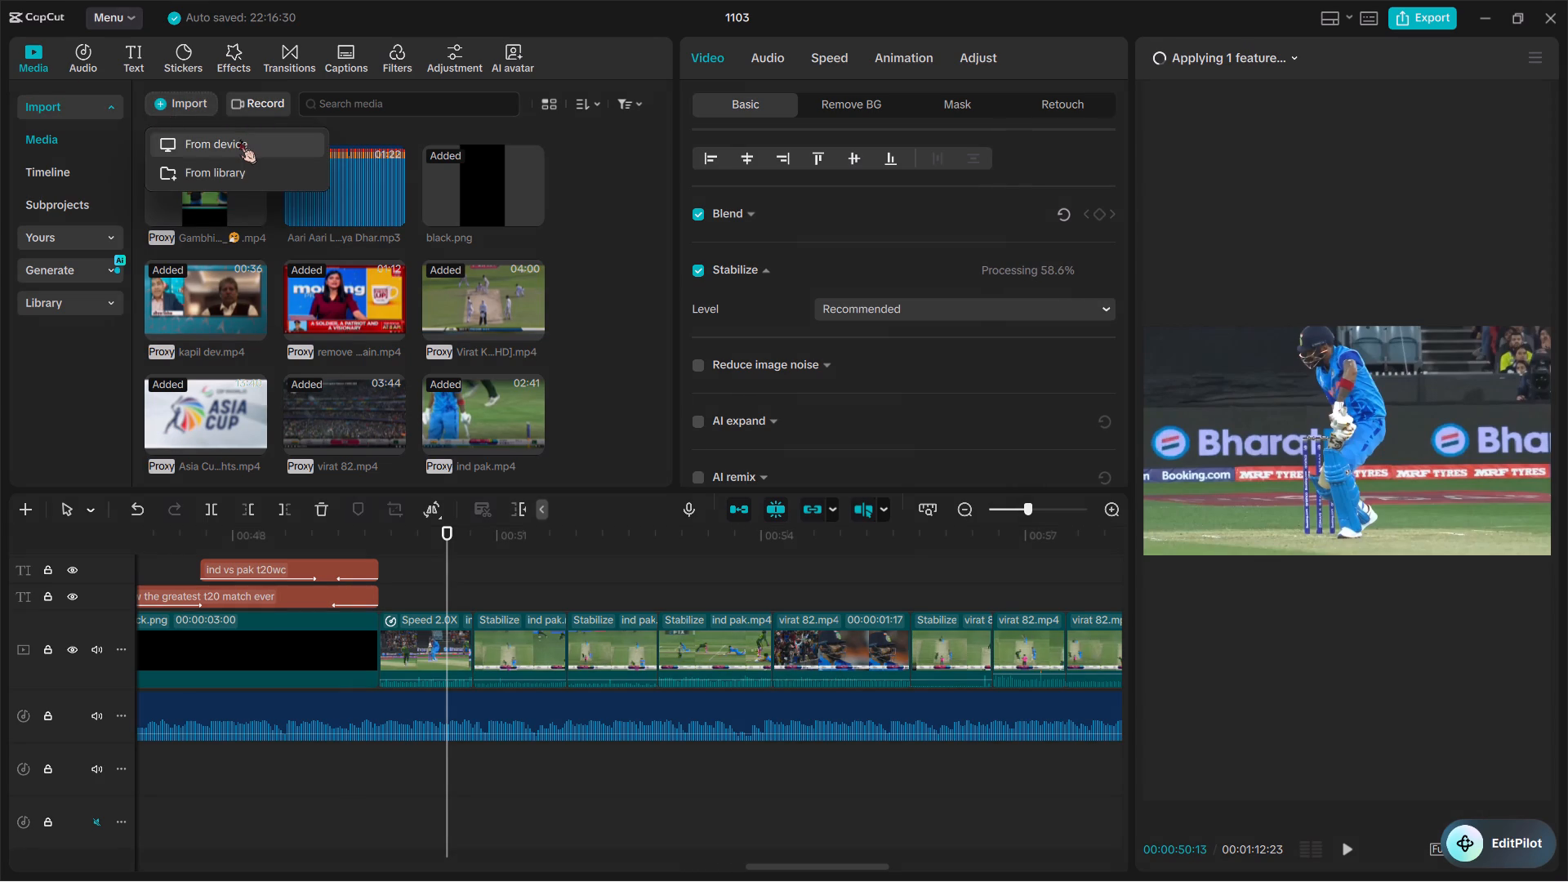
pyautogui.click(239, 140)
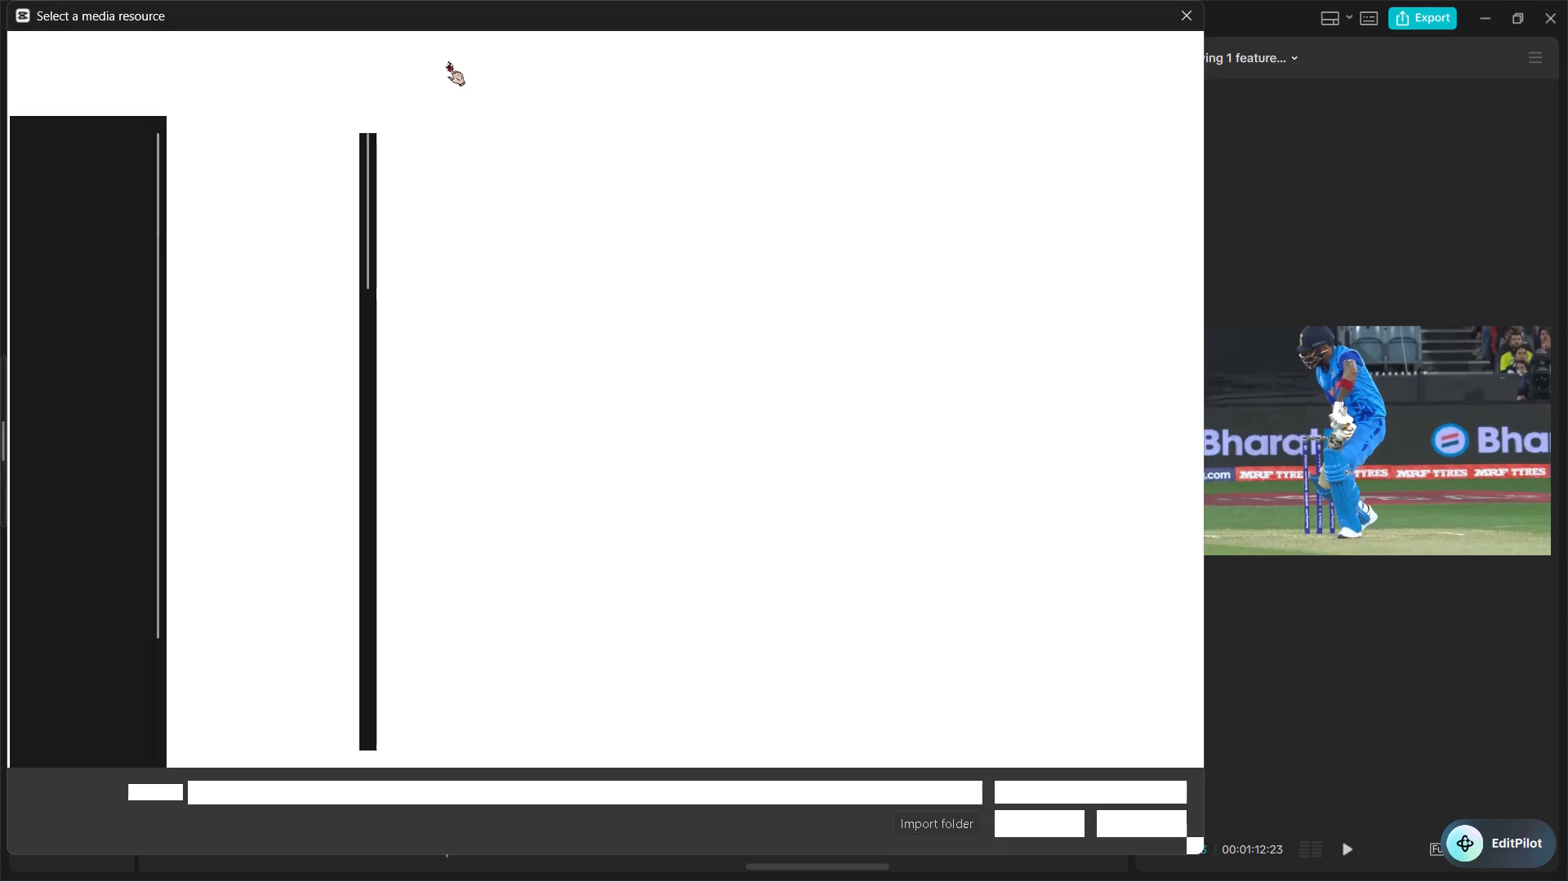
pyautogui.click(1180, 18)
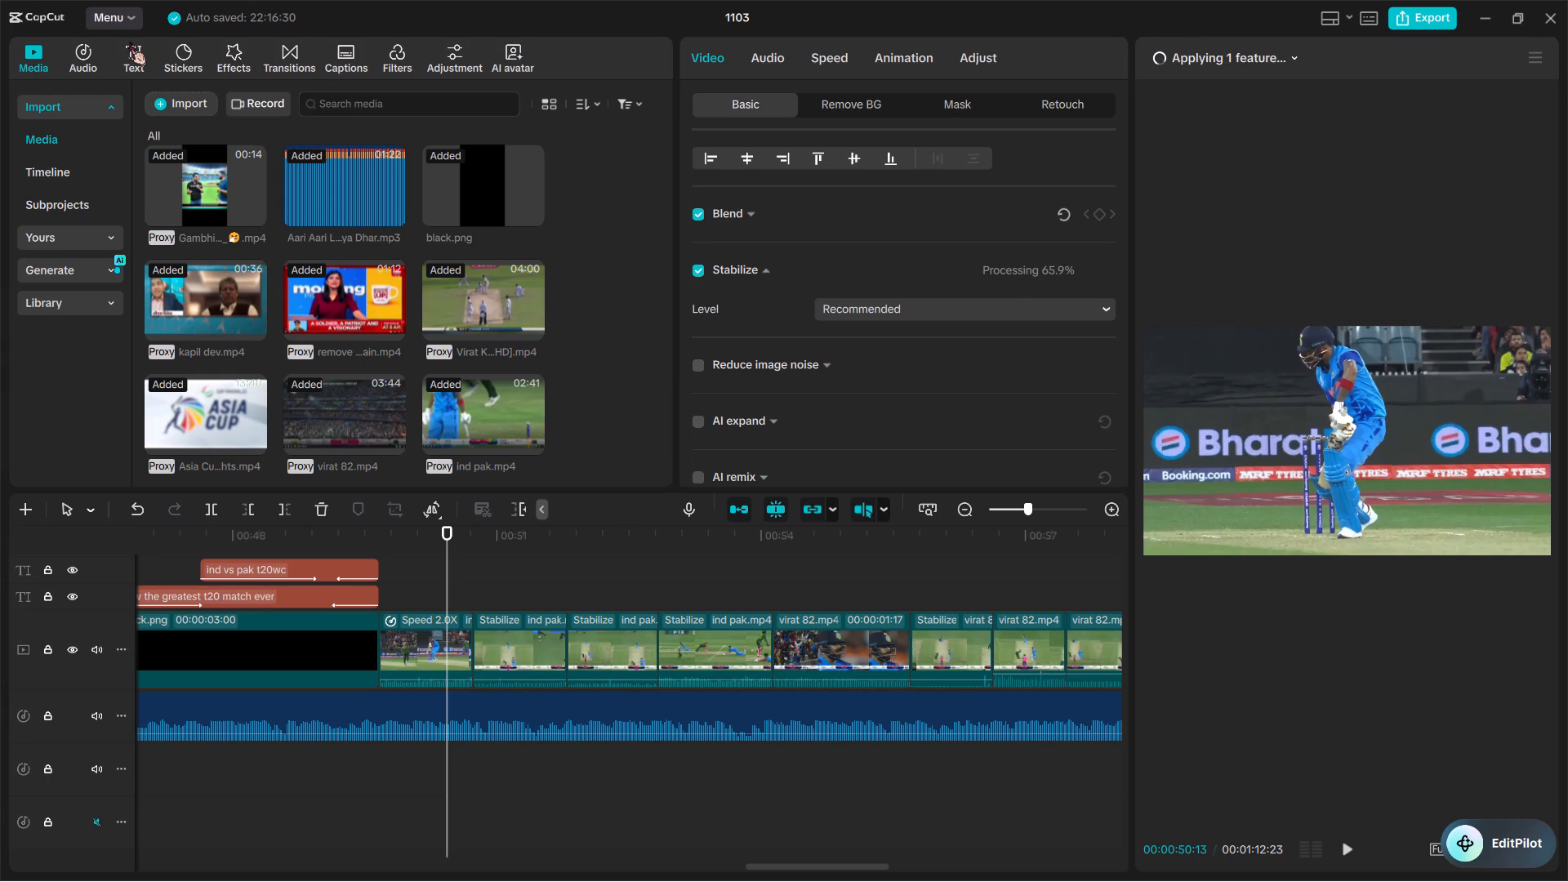
# Add a default text clip over the opening chase cuts, directly after the "now the greatest t20 match ever" text on the same track.
pyautogui.click(129, 42)
pyautogui.moveTo(196, 131); pyautogui.dragTo(399, 588)
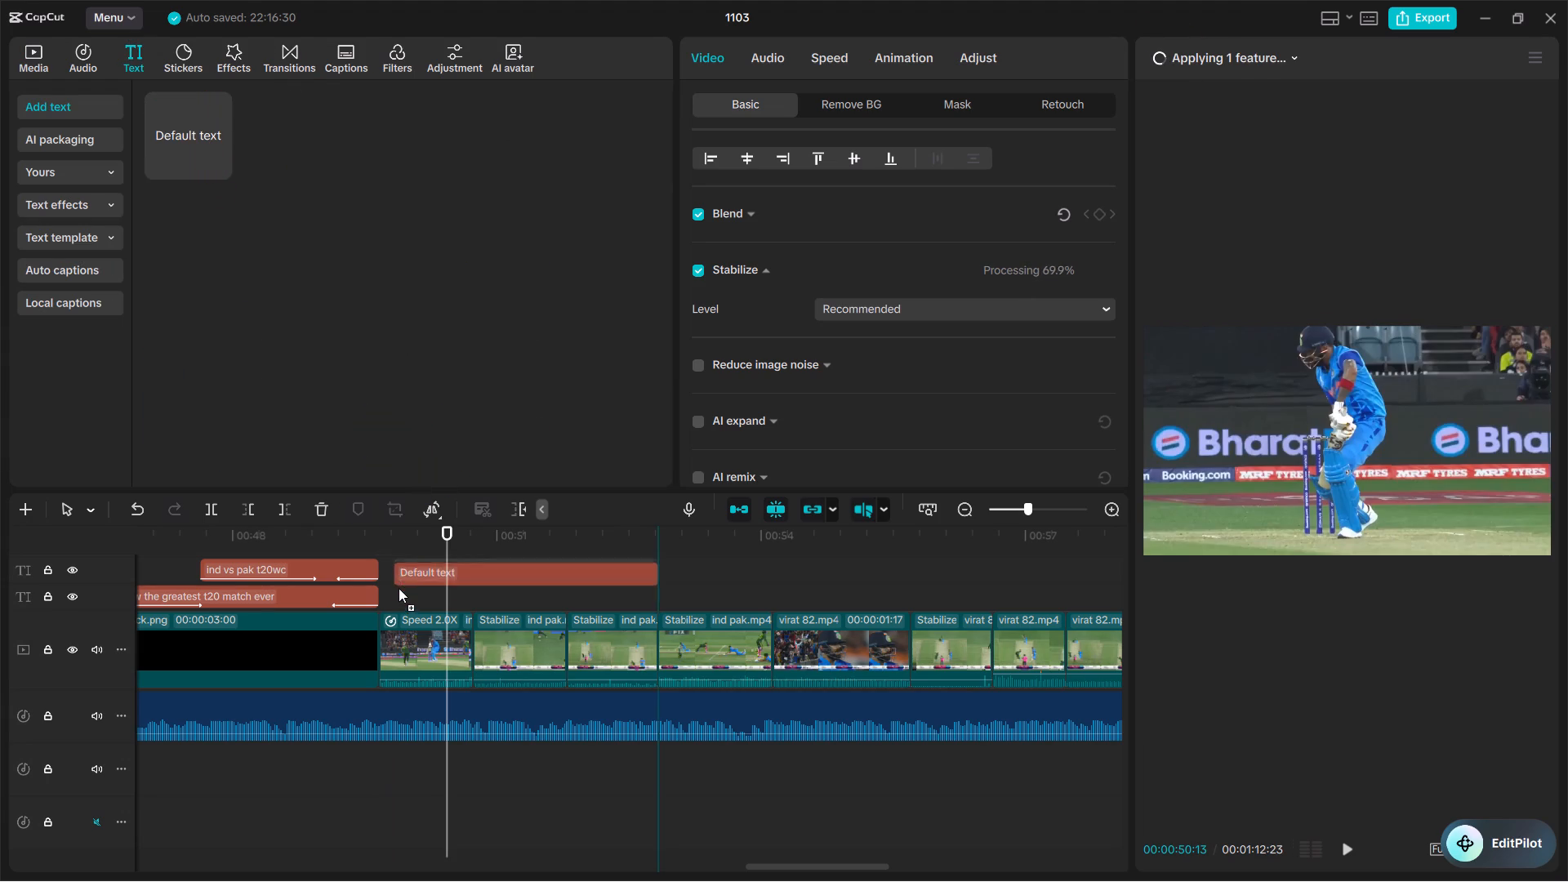
pyautogui.moveTo(399, 588); pyautogui.dragTo(376, 597)
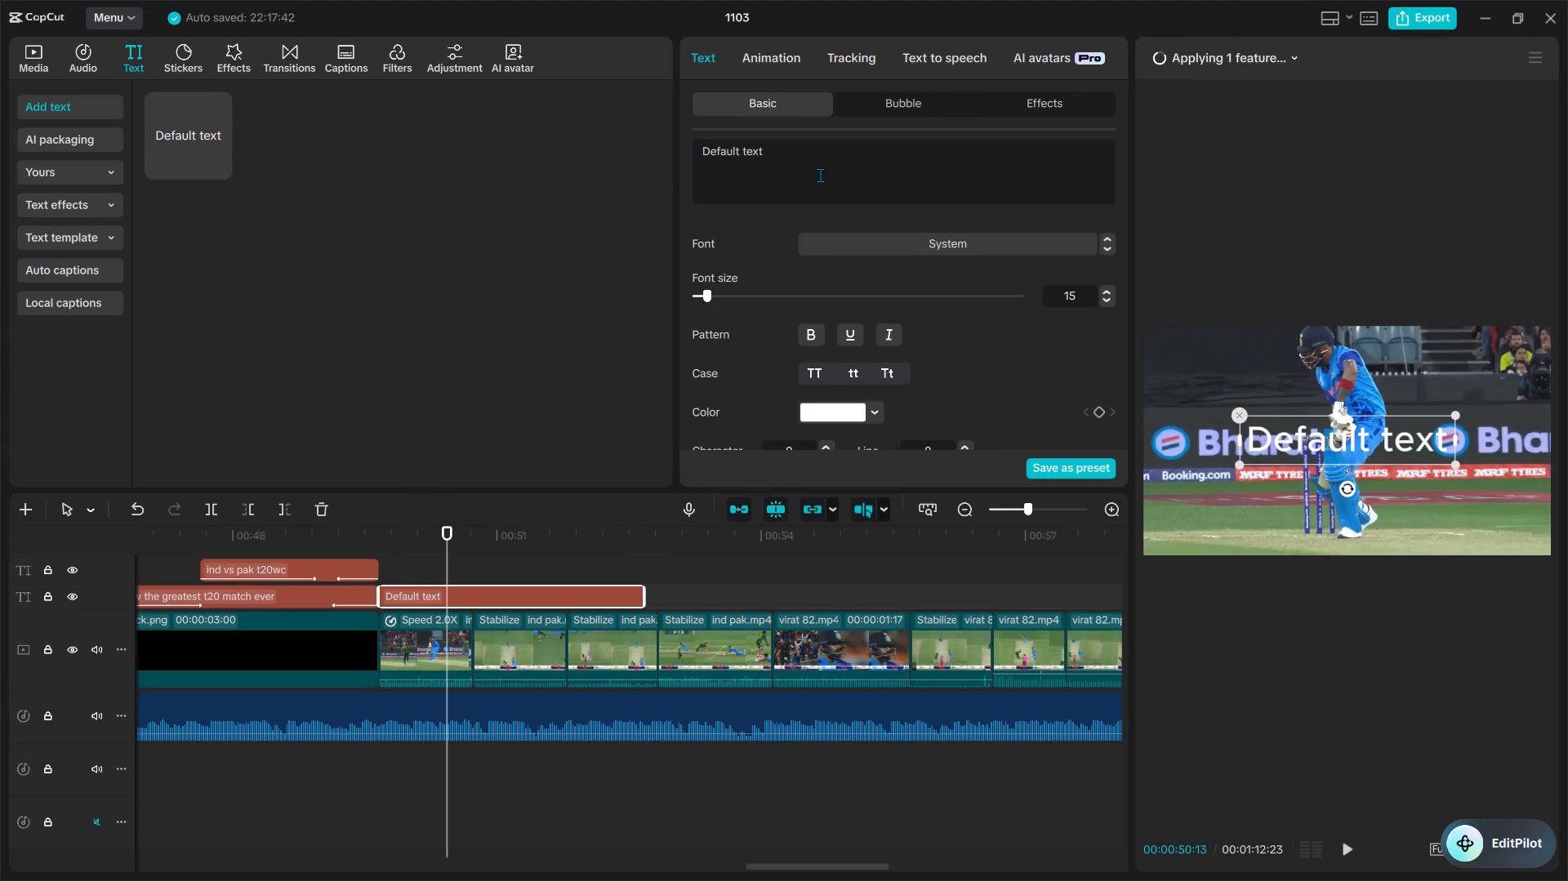
# Replace the new text clip's default wording with "india loss 31-4".
pyautogui.moveTo(820, 175); pyautogui.dragTo(660, 155)
pyautogui.press('BackSpace')
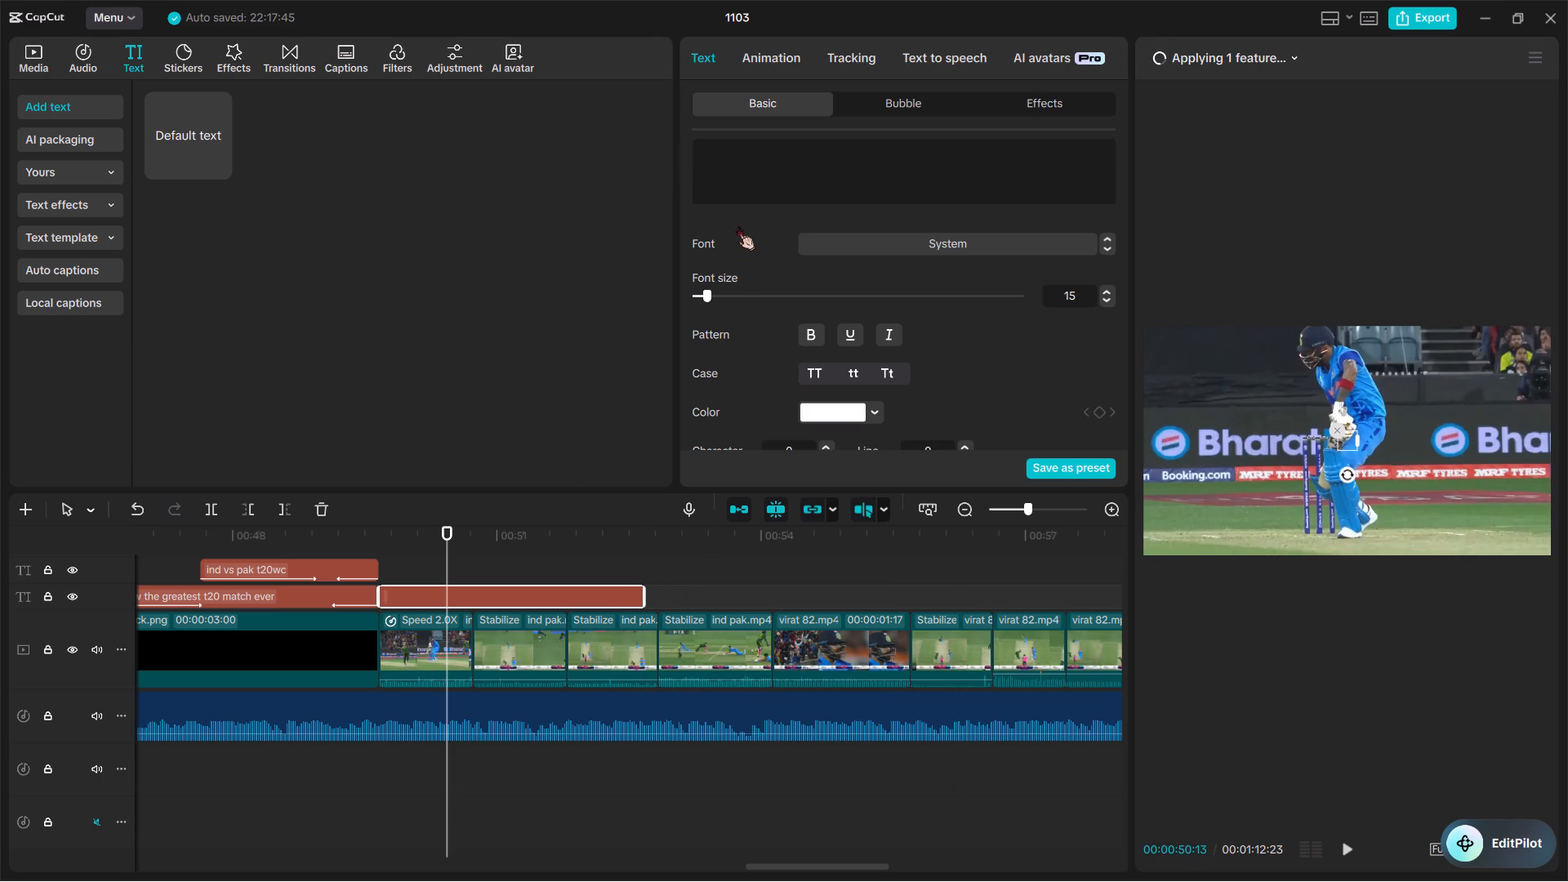
pyautogui.write('indai')
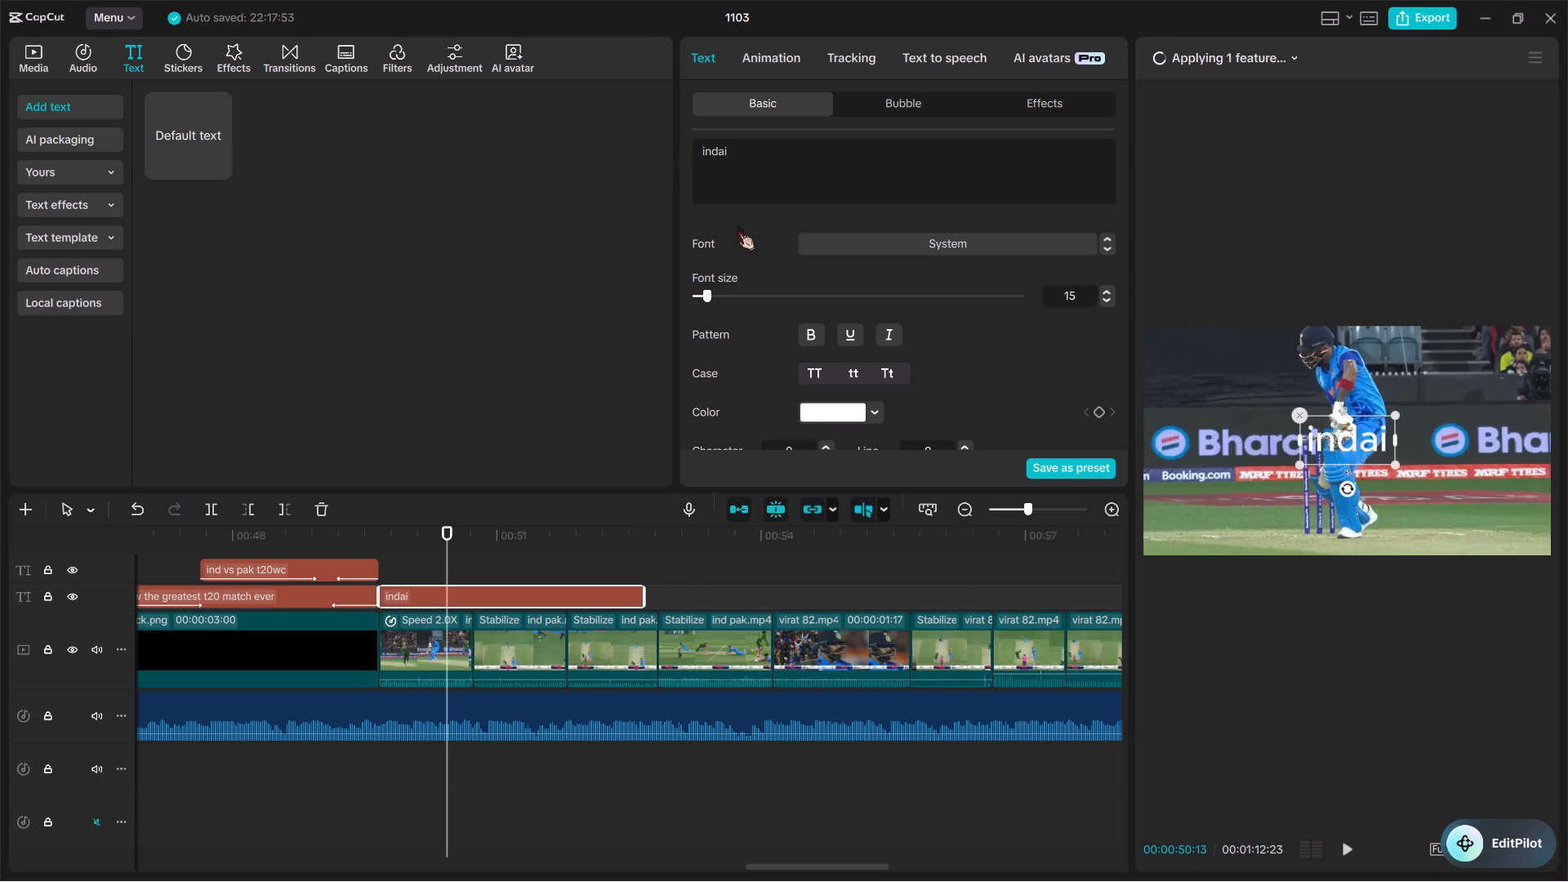
pyautogui.press('space')
pyautogui.press('BackSpace')
pyautogui.press('BackSpace')
pyautogui.press('BackSpace')
pyautogui.write('ia lose')
pyautogui.press('space')
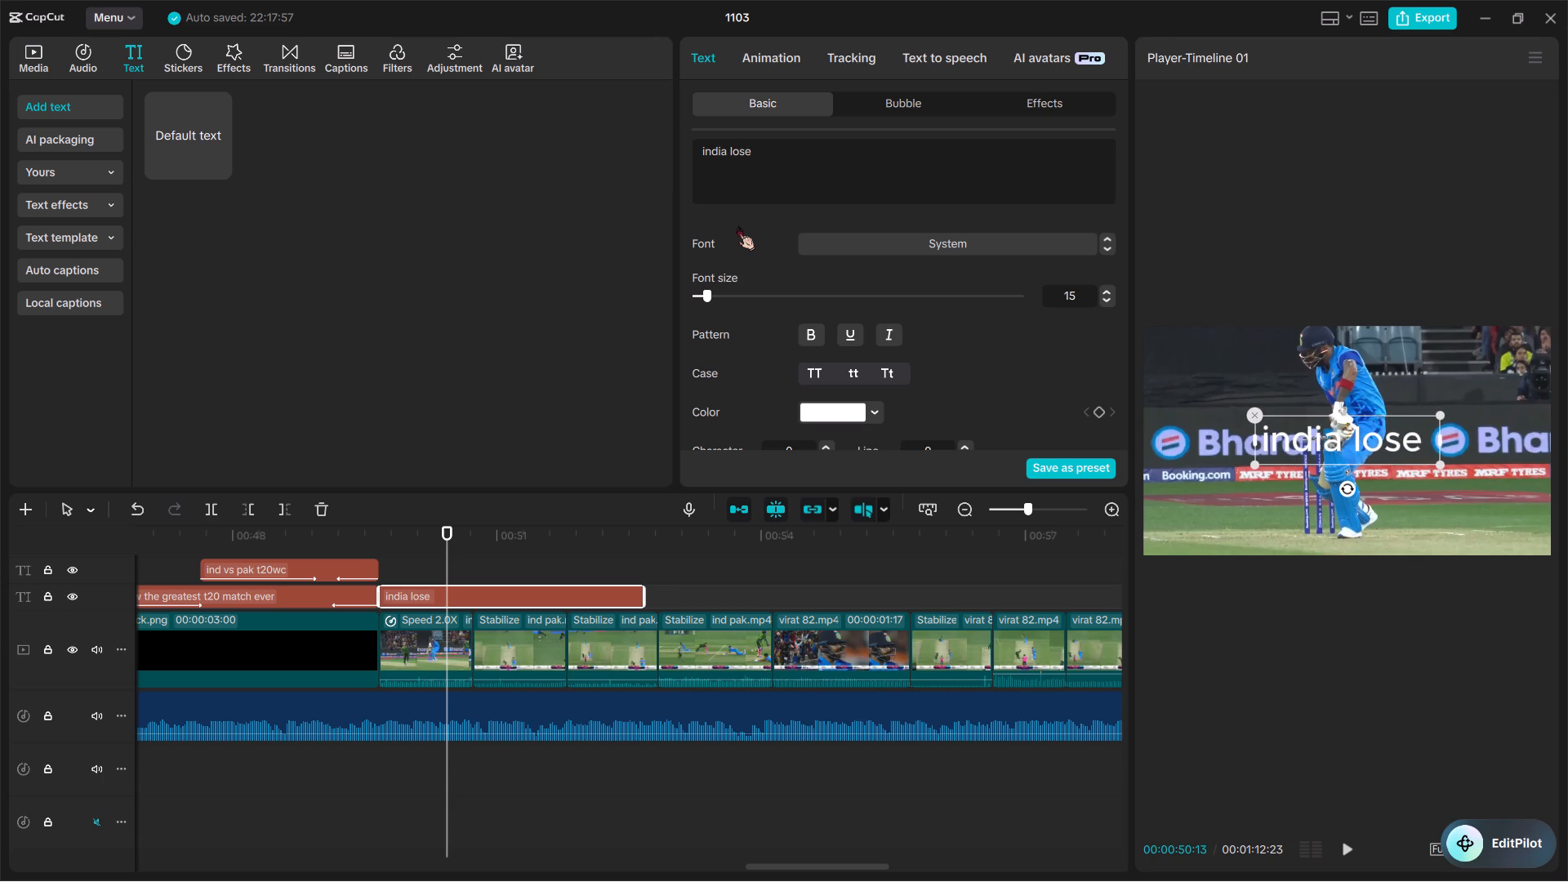
pyautogui.press('BackSpace')
pyautogui.press('BackSpace')
pyautogui.press('s')
pyautogui.press('space')
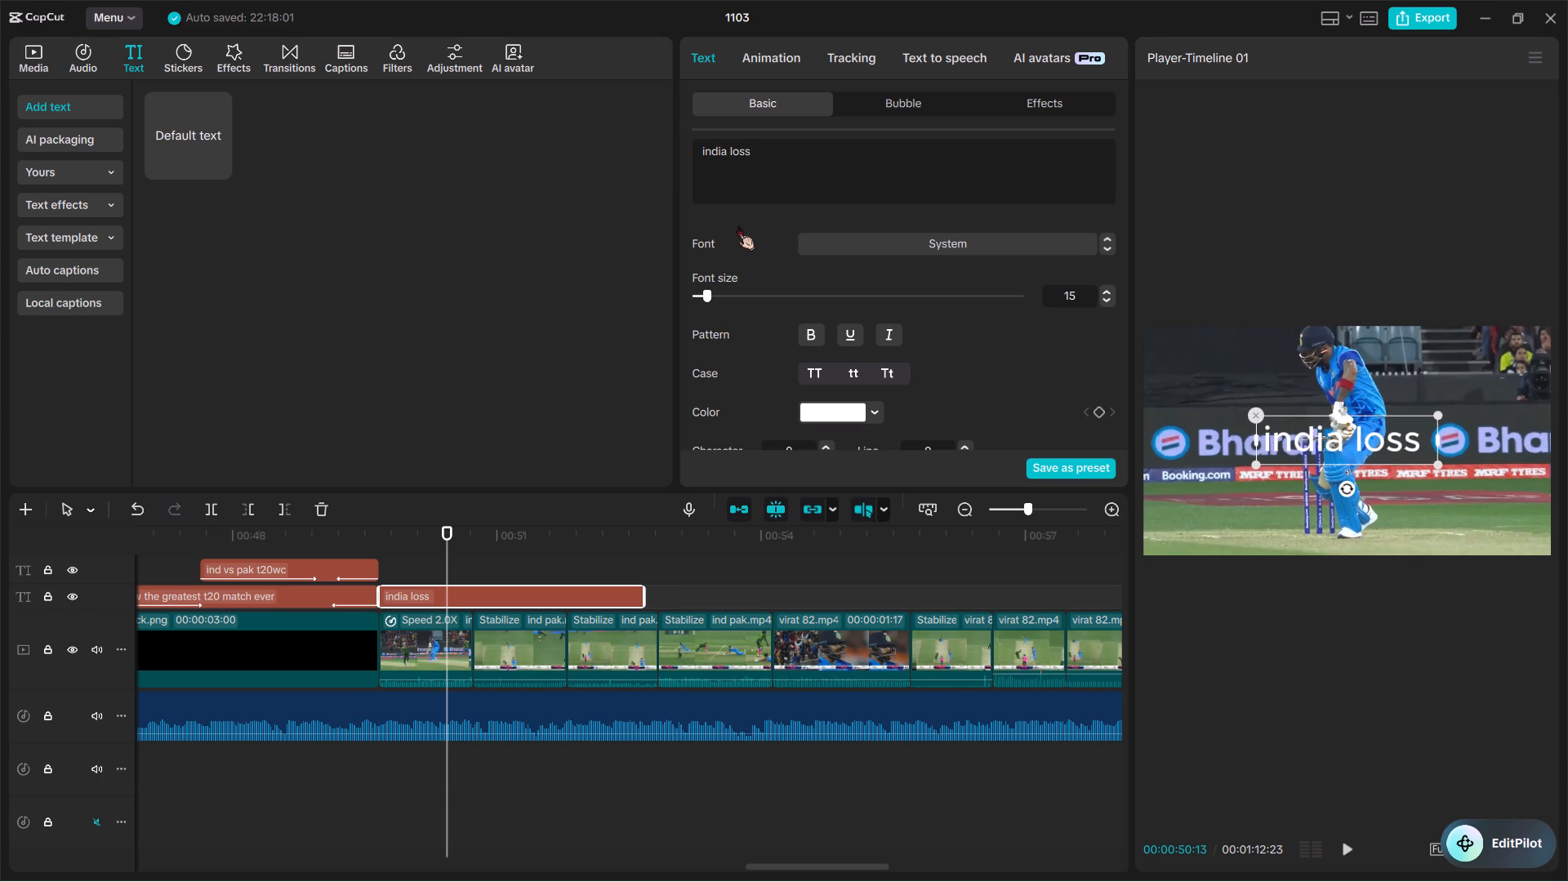
pyautogui.write('31')
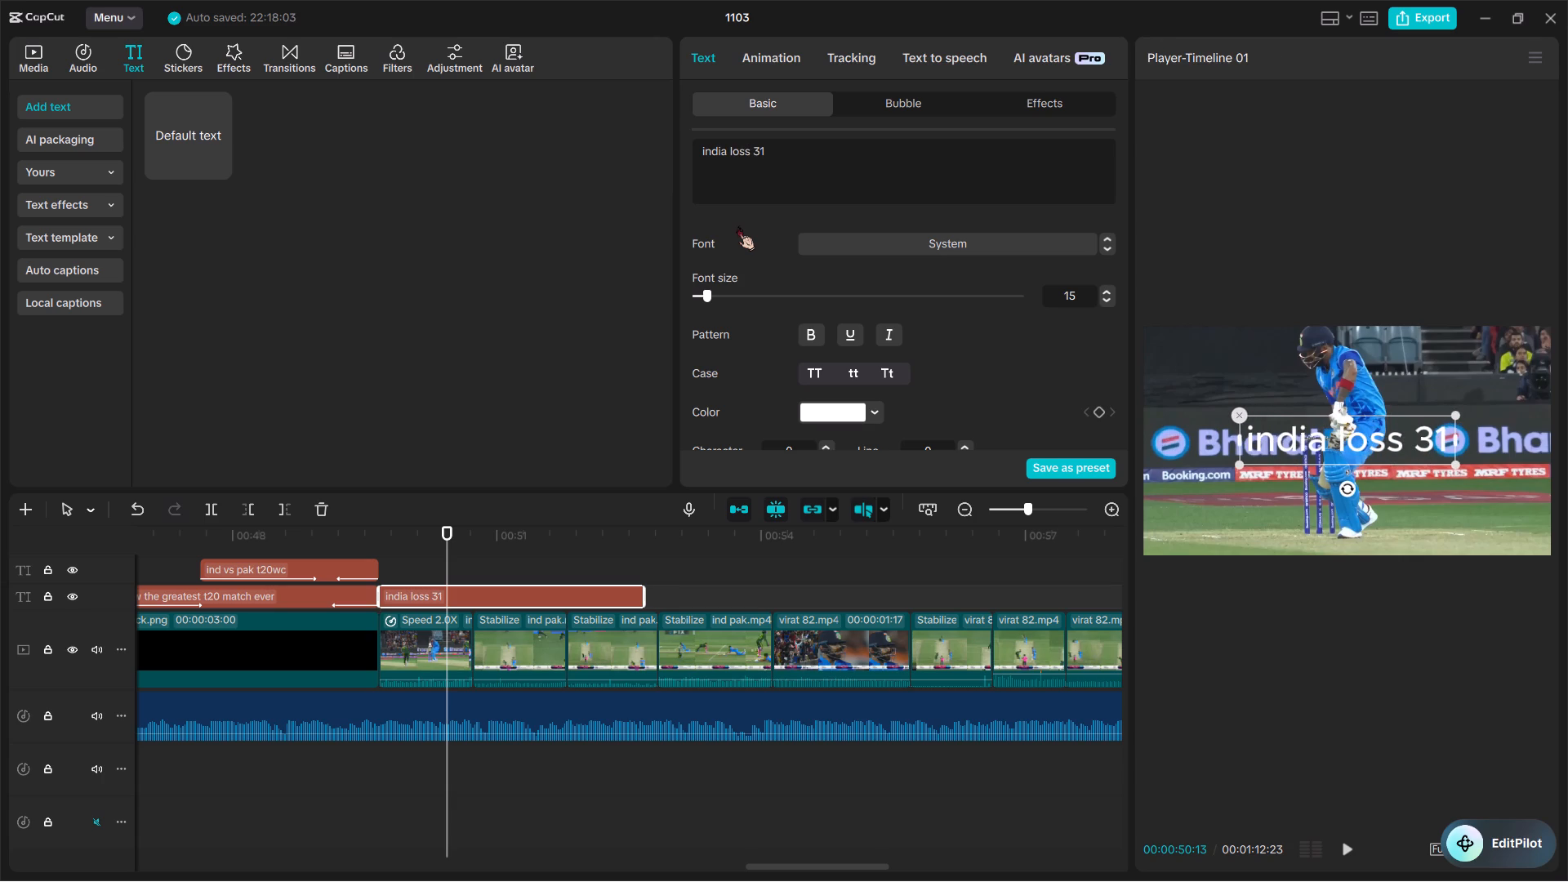
pyautogui.write('-4')
pyautogui.press('space')
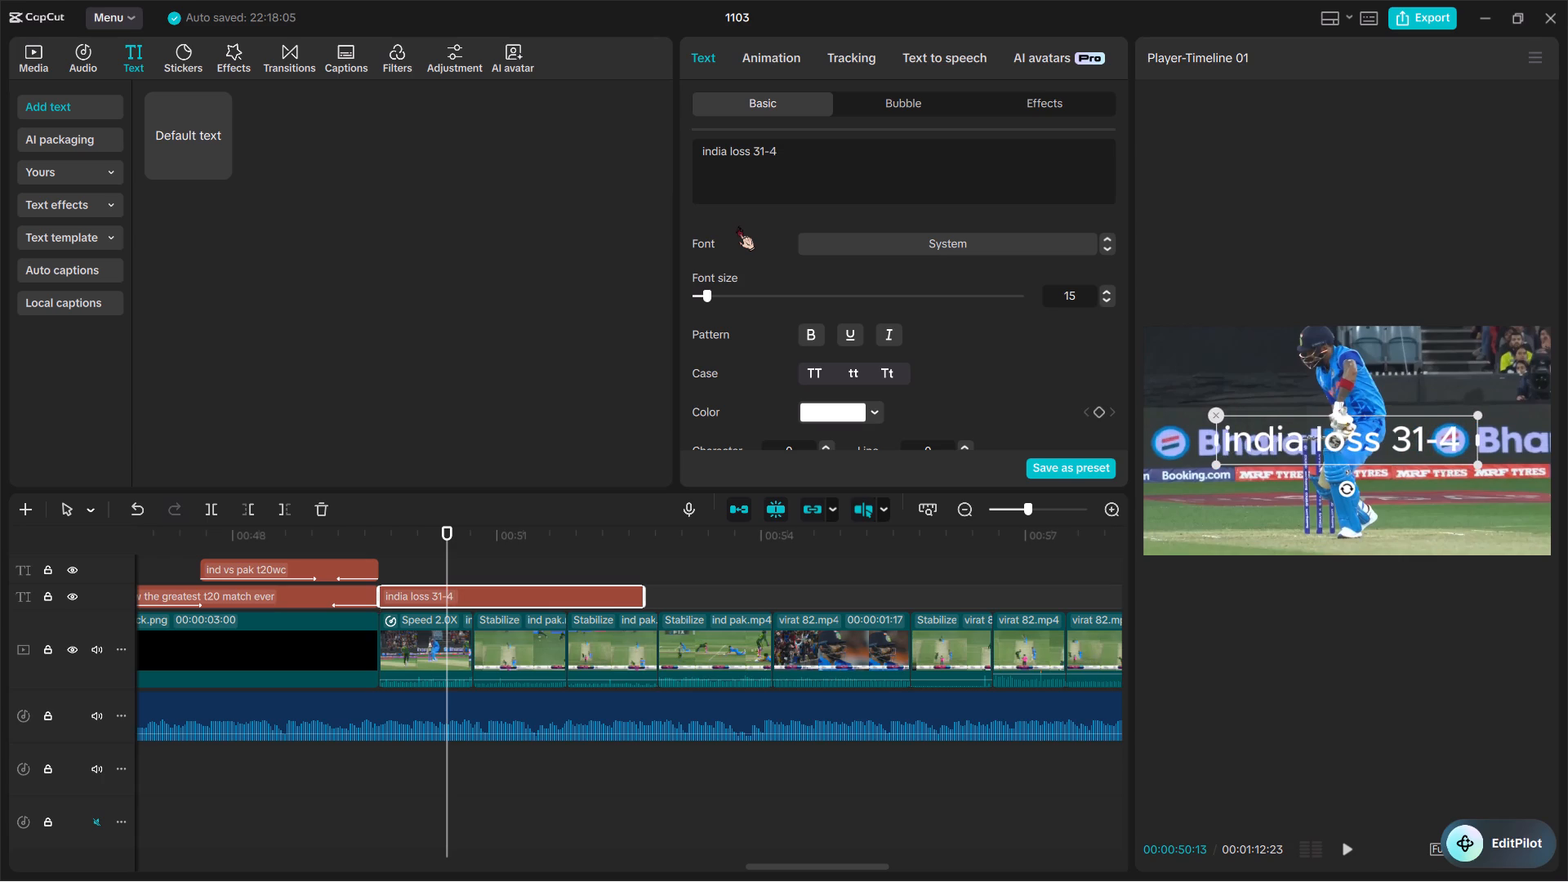
# Change the font of the "india loss 31-4" text to Copperplate CC-Bd.
pyautogui.click(1106, 244)
pyautogui.click(1106, 244)
pyautogui.click(1106, 244)
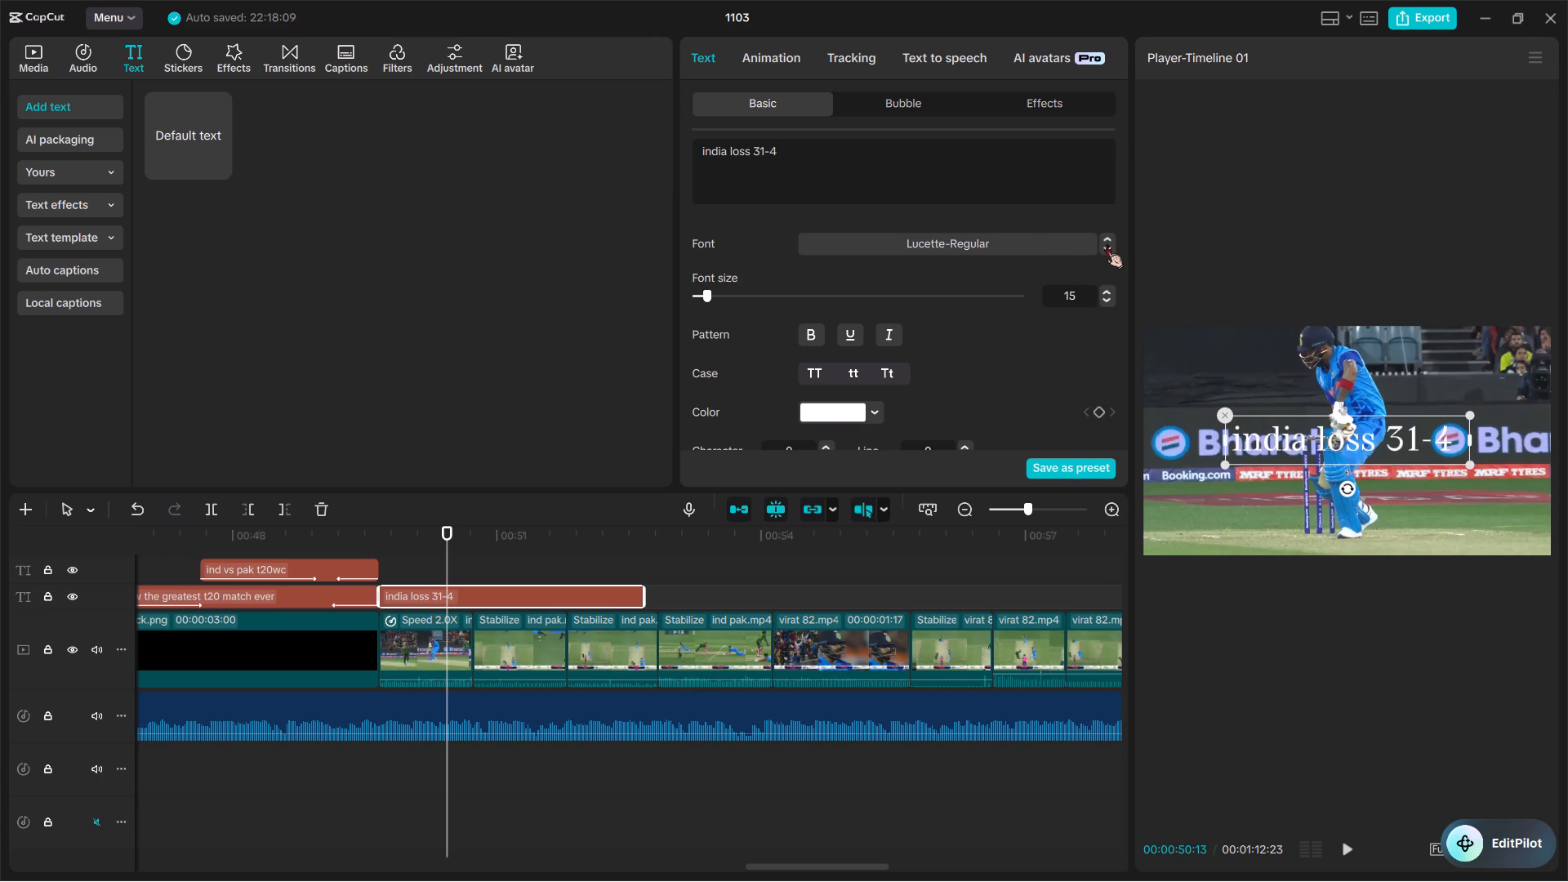
pyautogui.click(1106, 244)
pyautogui.click(1106, 244)
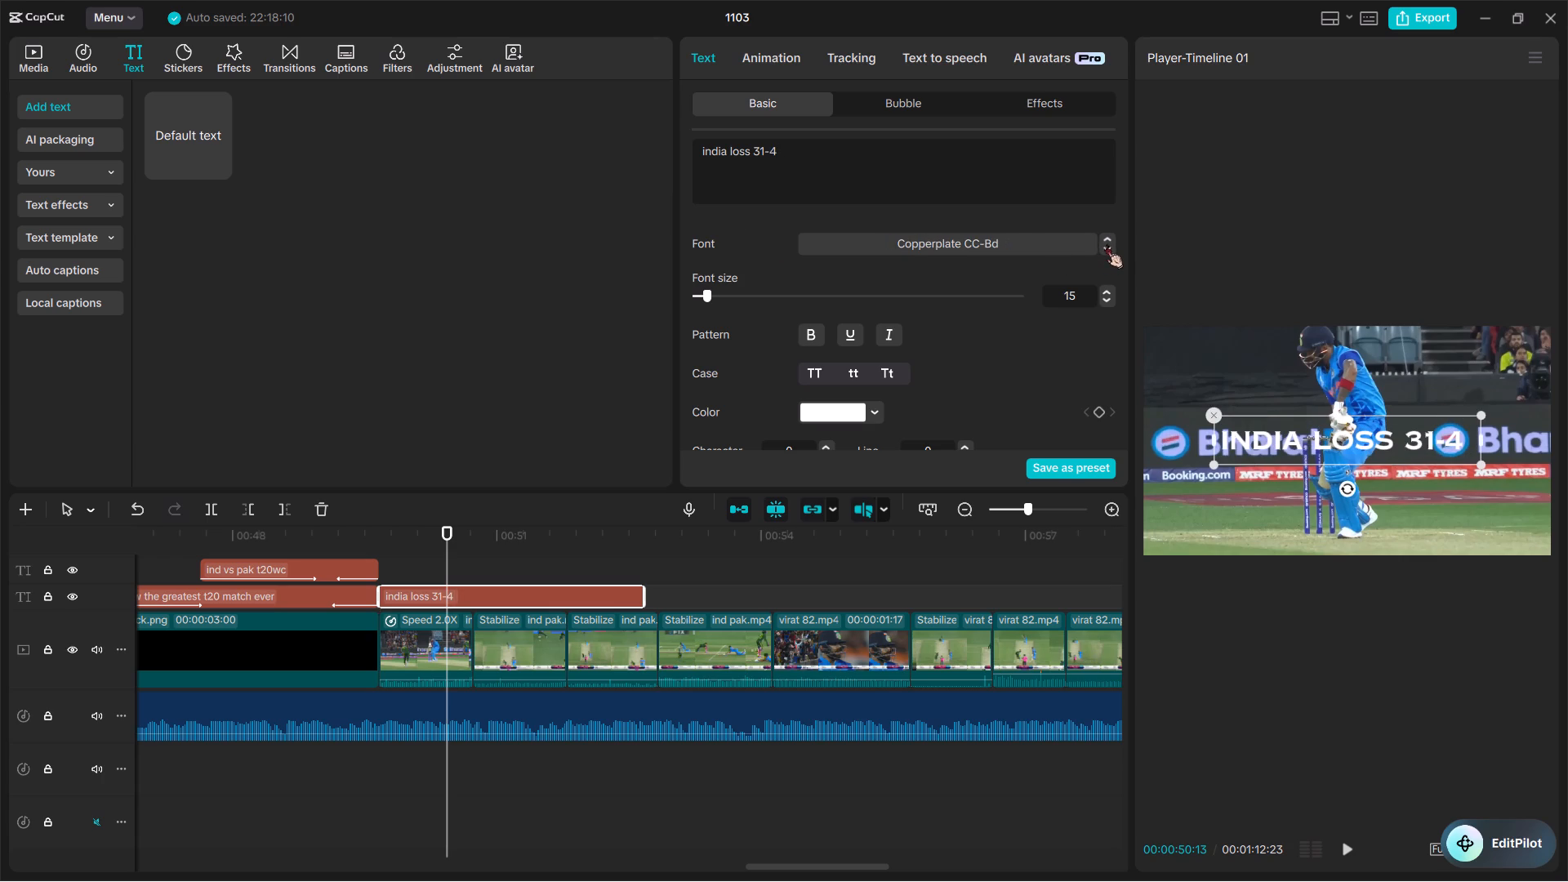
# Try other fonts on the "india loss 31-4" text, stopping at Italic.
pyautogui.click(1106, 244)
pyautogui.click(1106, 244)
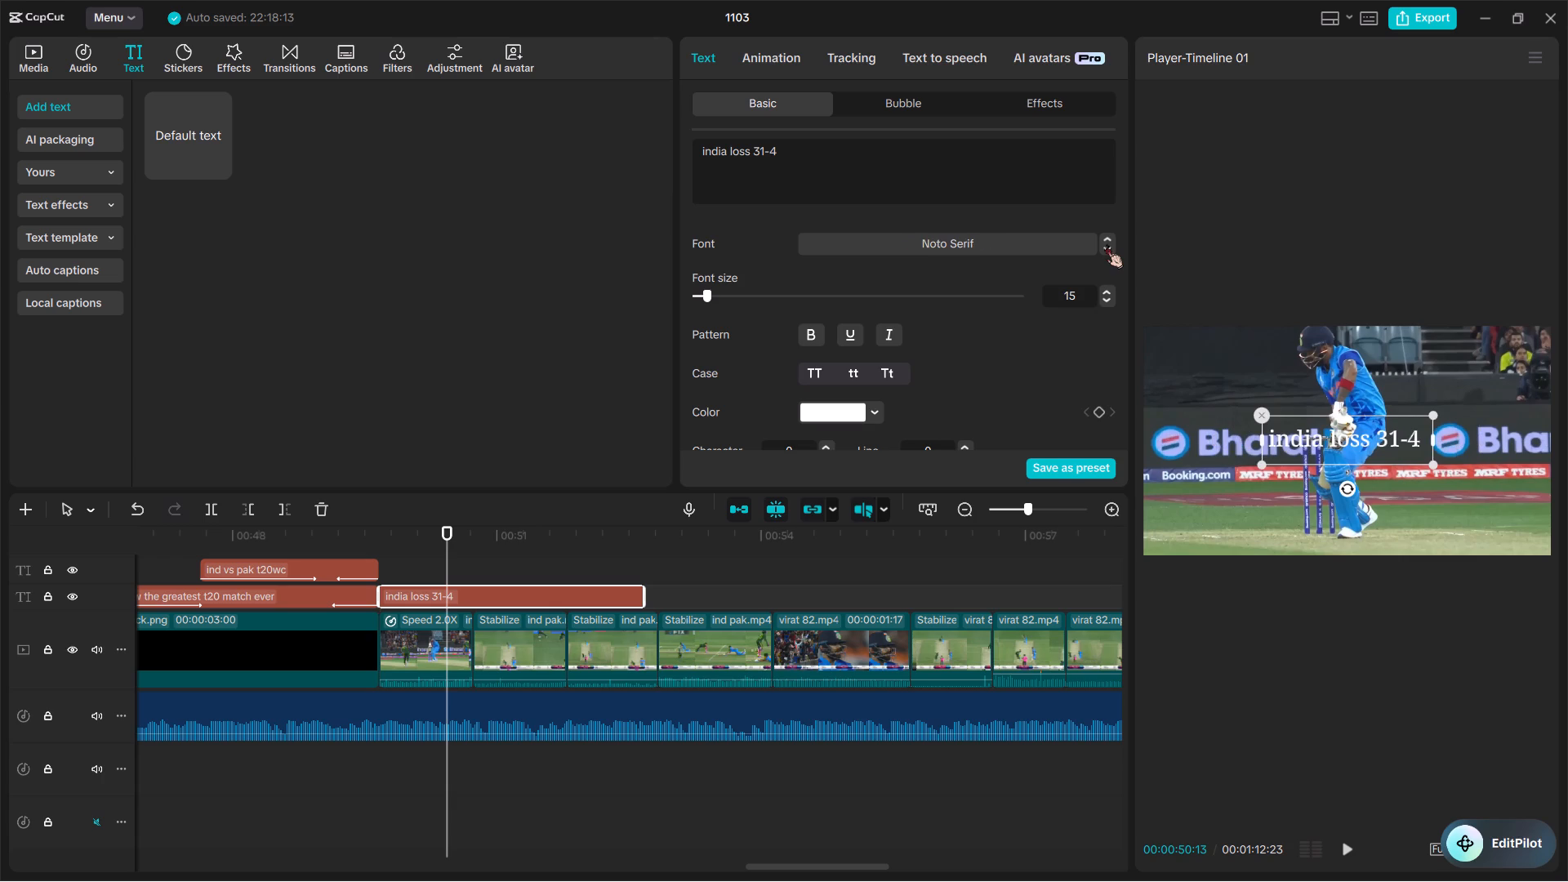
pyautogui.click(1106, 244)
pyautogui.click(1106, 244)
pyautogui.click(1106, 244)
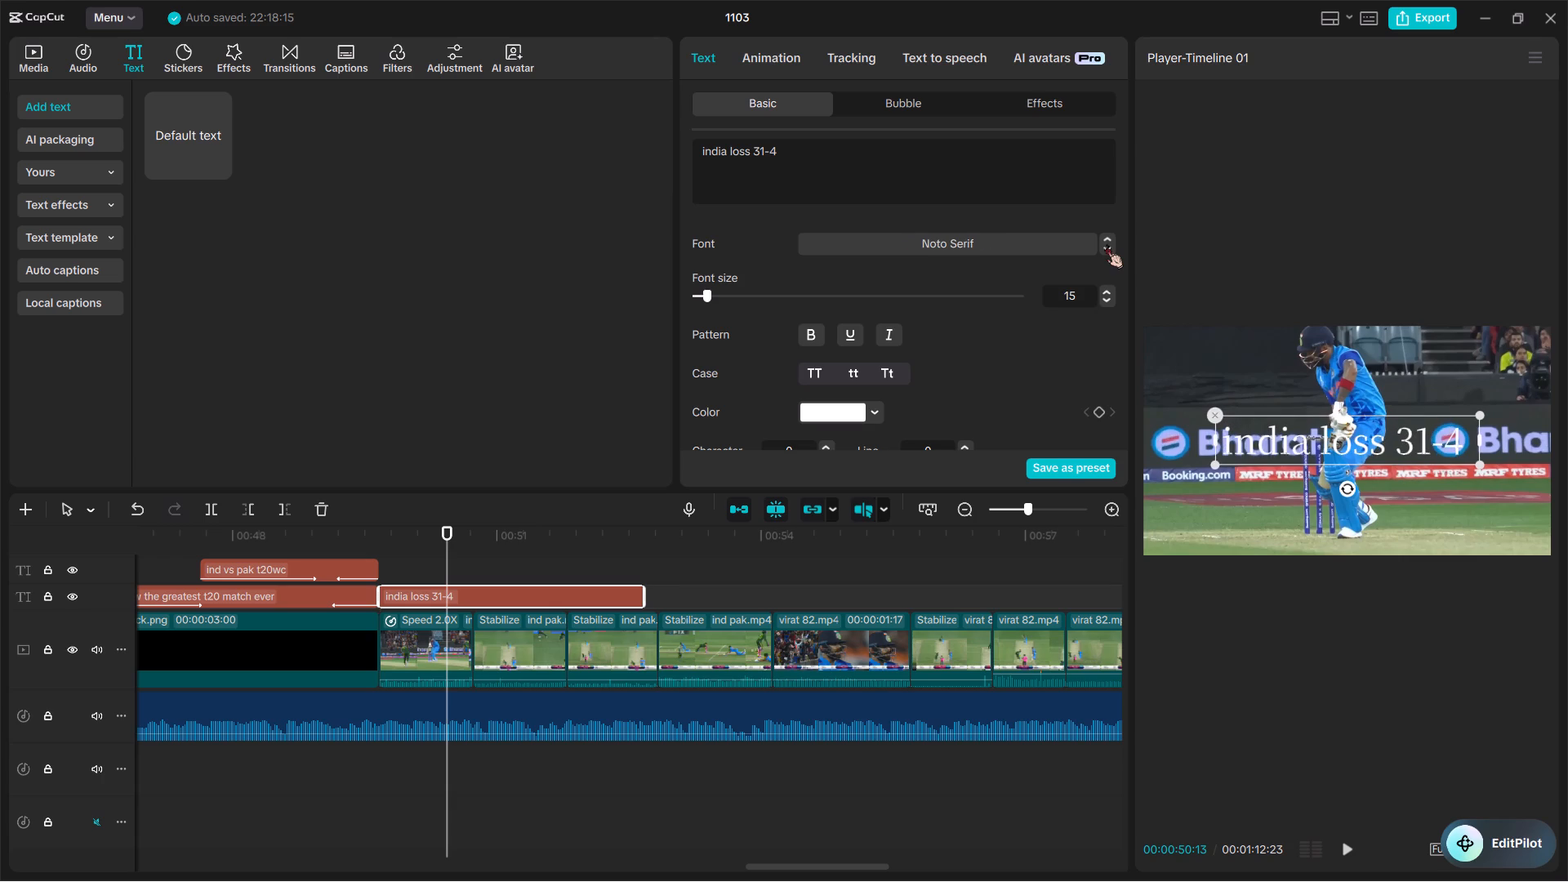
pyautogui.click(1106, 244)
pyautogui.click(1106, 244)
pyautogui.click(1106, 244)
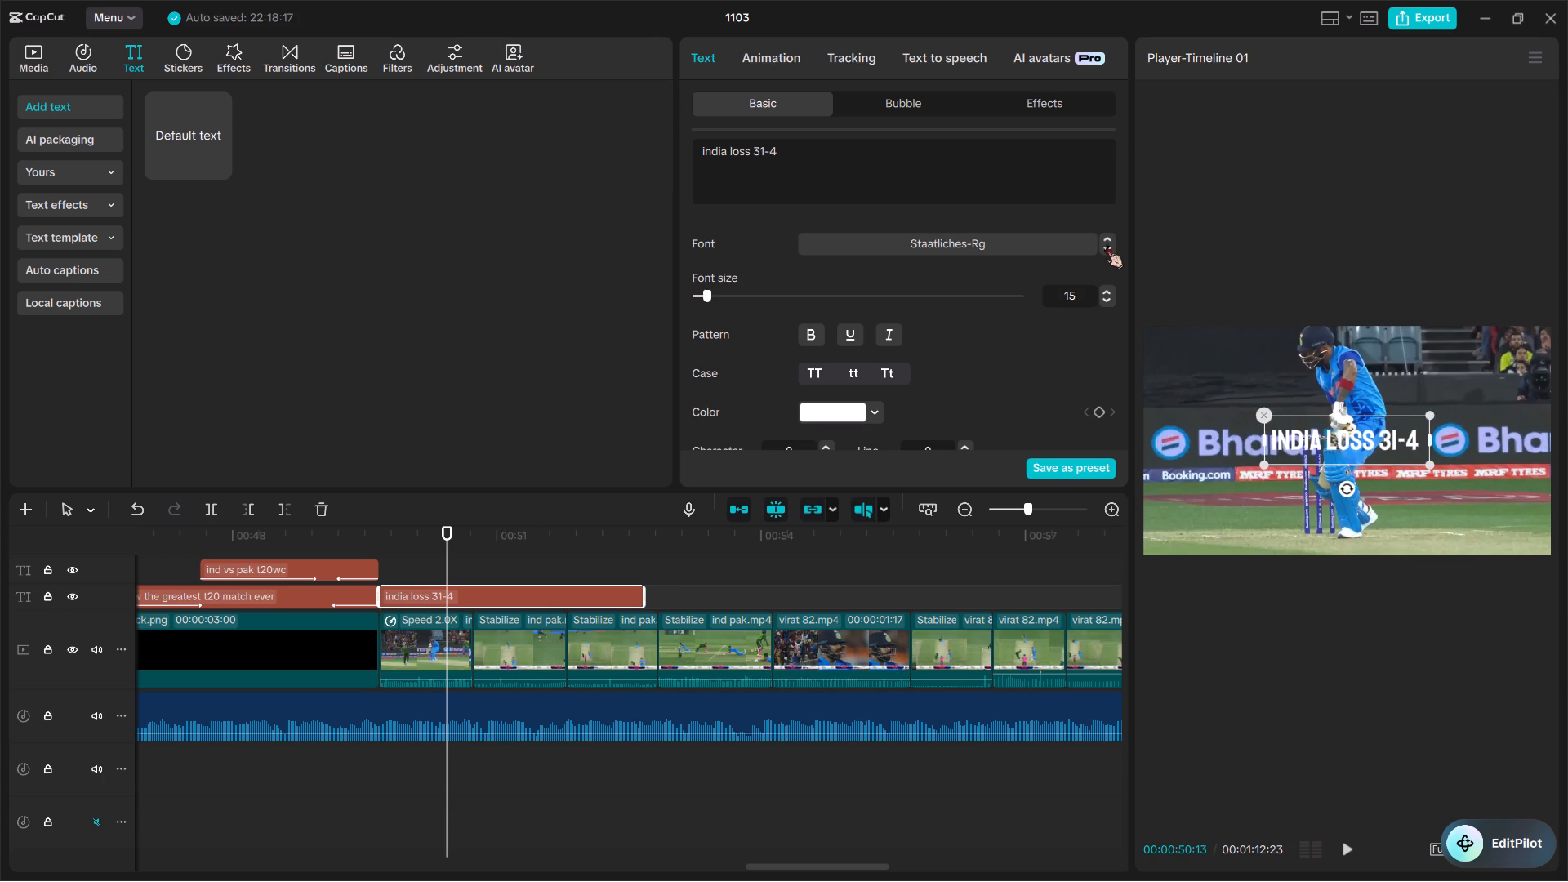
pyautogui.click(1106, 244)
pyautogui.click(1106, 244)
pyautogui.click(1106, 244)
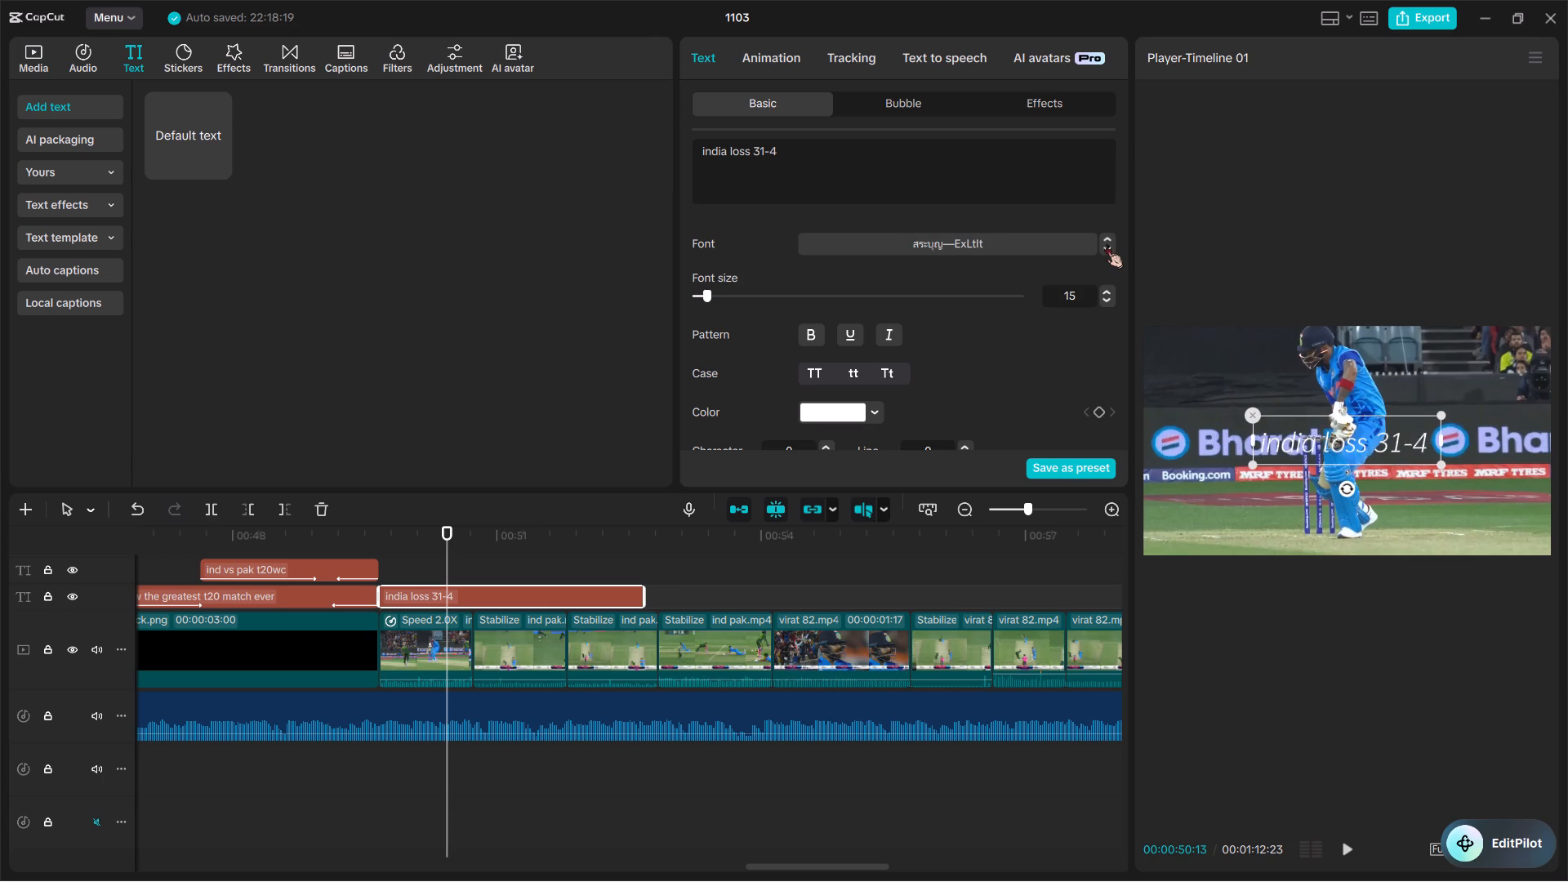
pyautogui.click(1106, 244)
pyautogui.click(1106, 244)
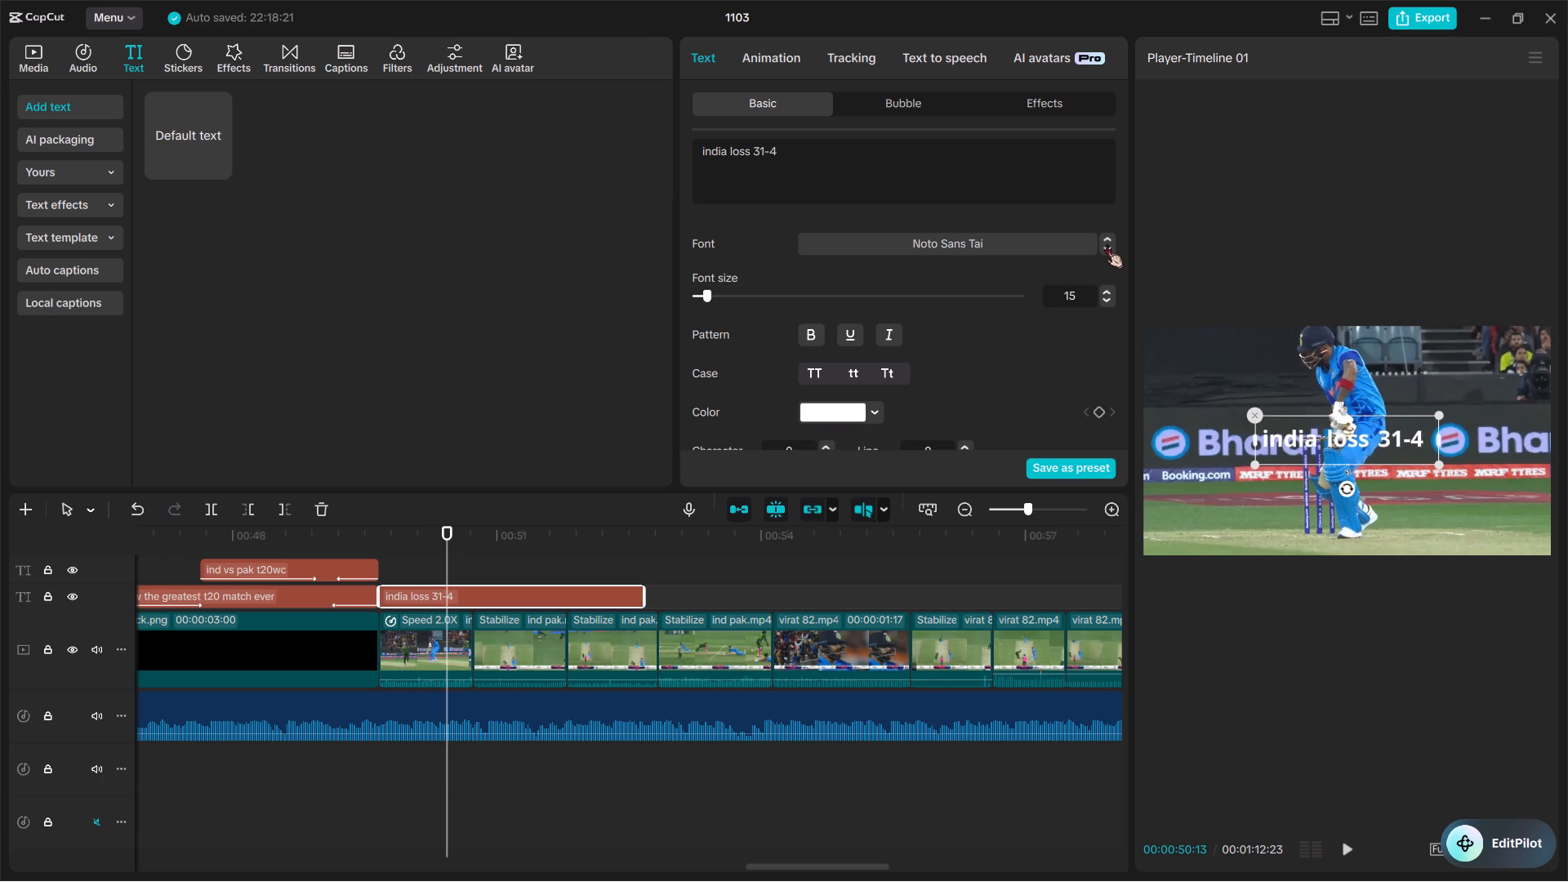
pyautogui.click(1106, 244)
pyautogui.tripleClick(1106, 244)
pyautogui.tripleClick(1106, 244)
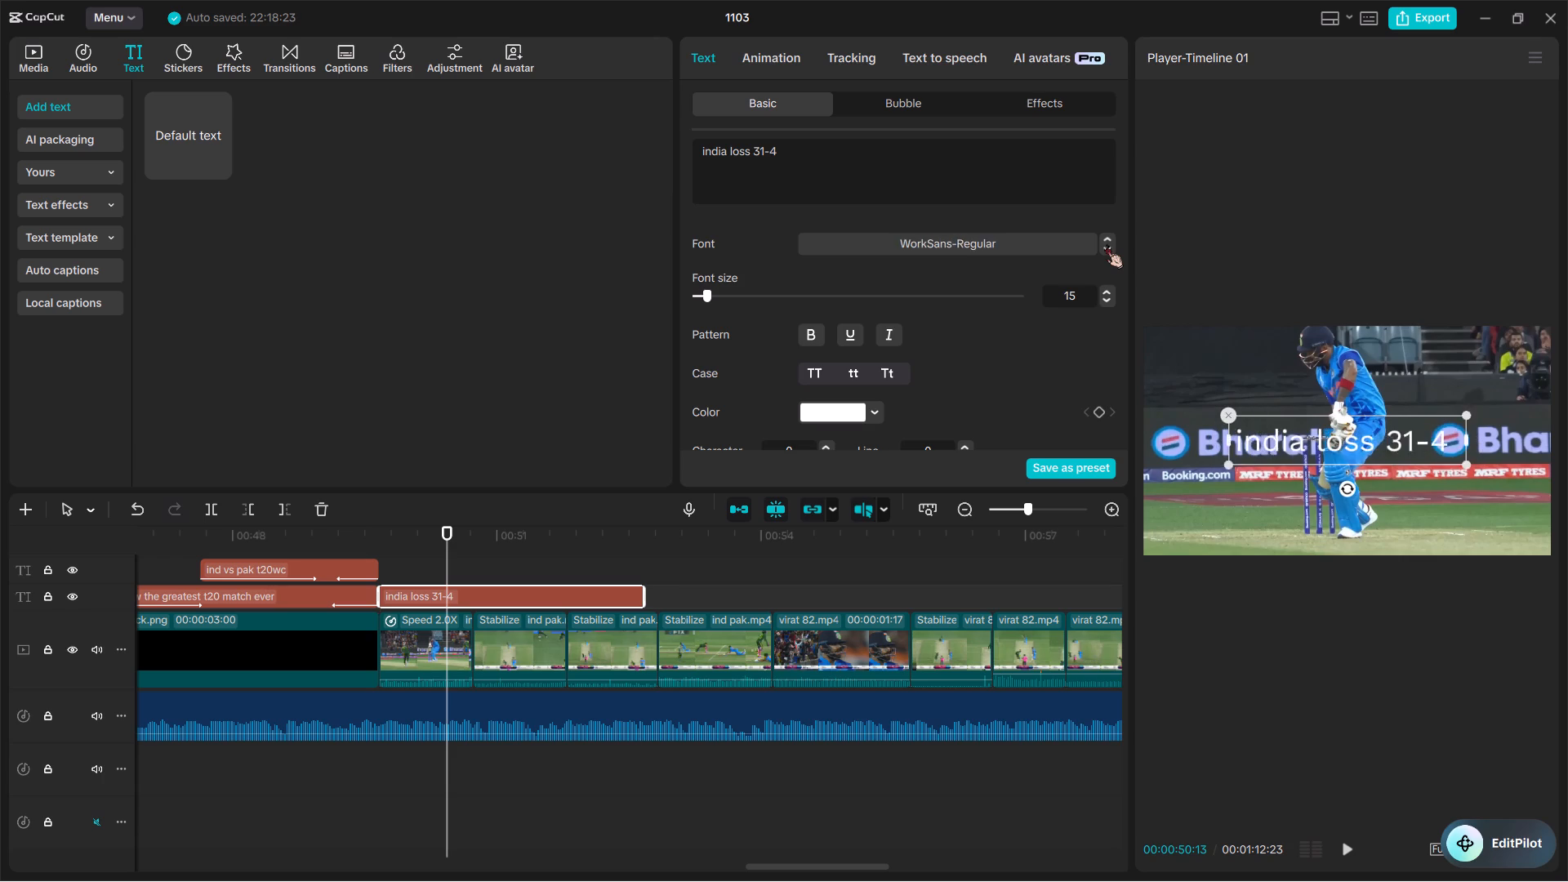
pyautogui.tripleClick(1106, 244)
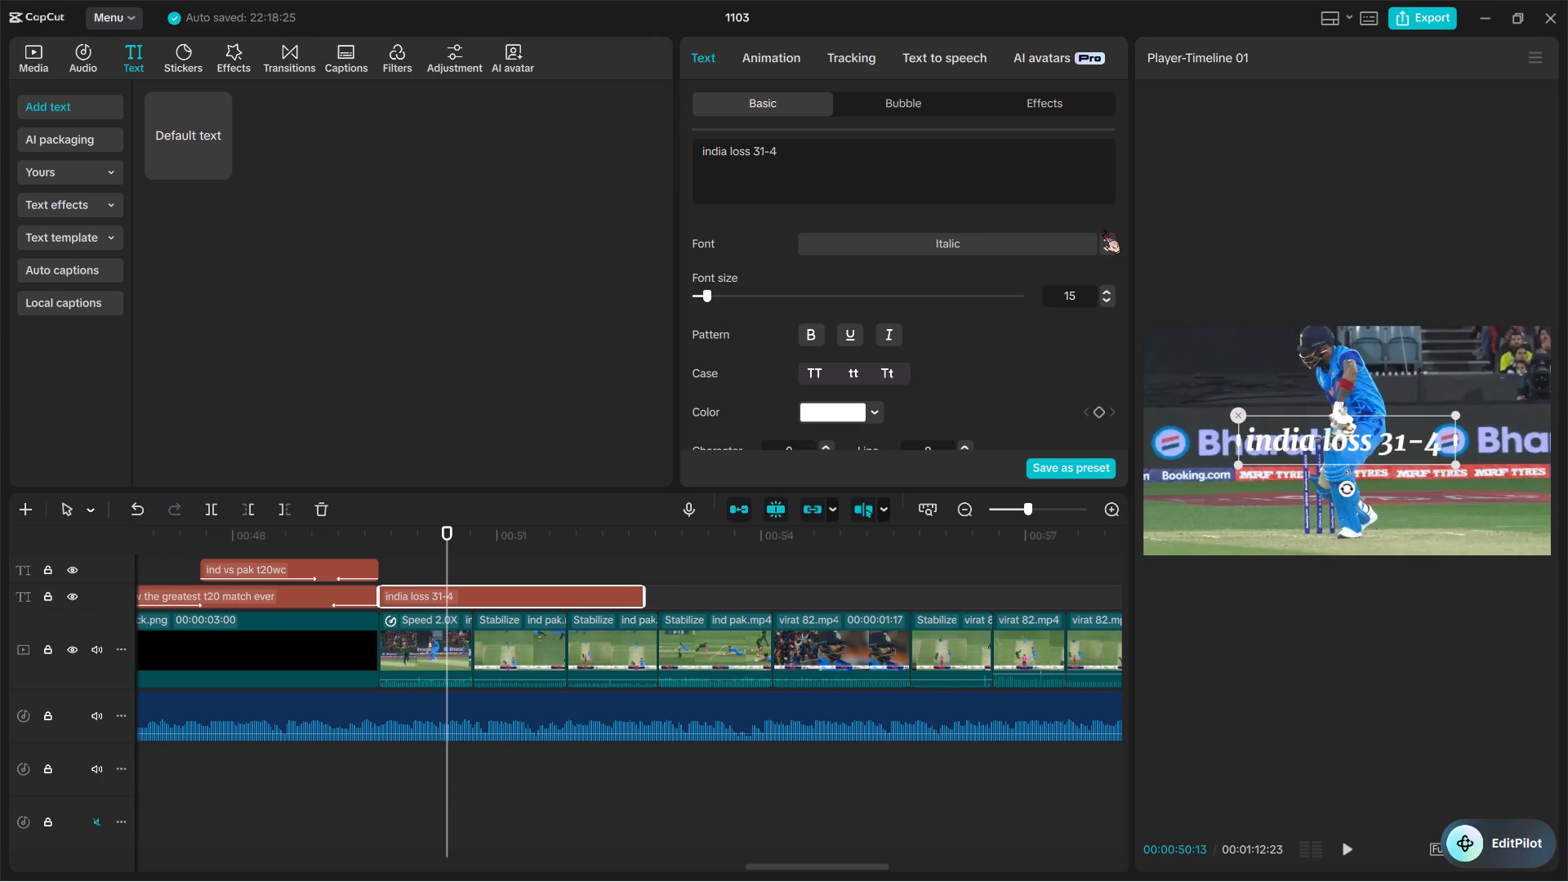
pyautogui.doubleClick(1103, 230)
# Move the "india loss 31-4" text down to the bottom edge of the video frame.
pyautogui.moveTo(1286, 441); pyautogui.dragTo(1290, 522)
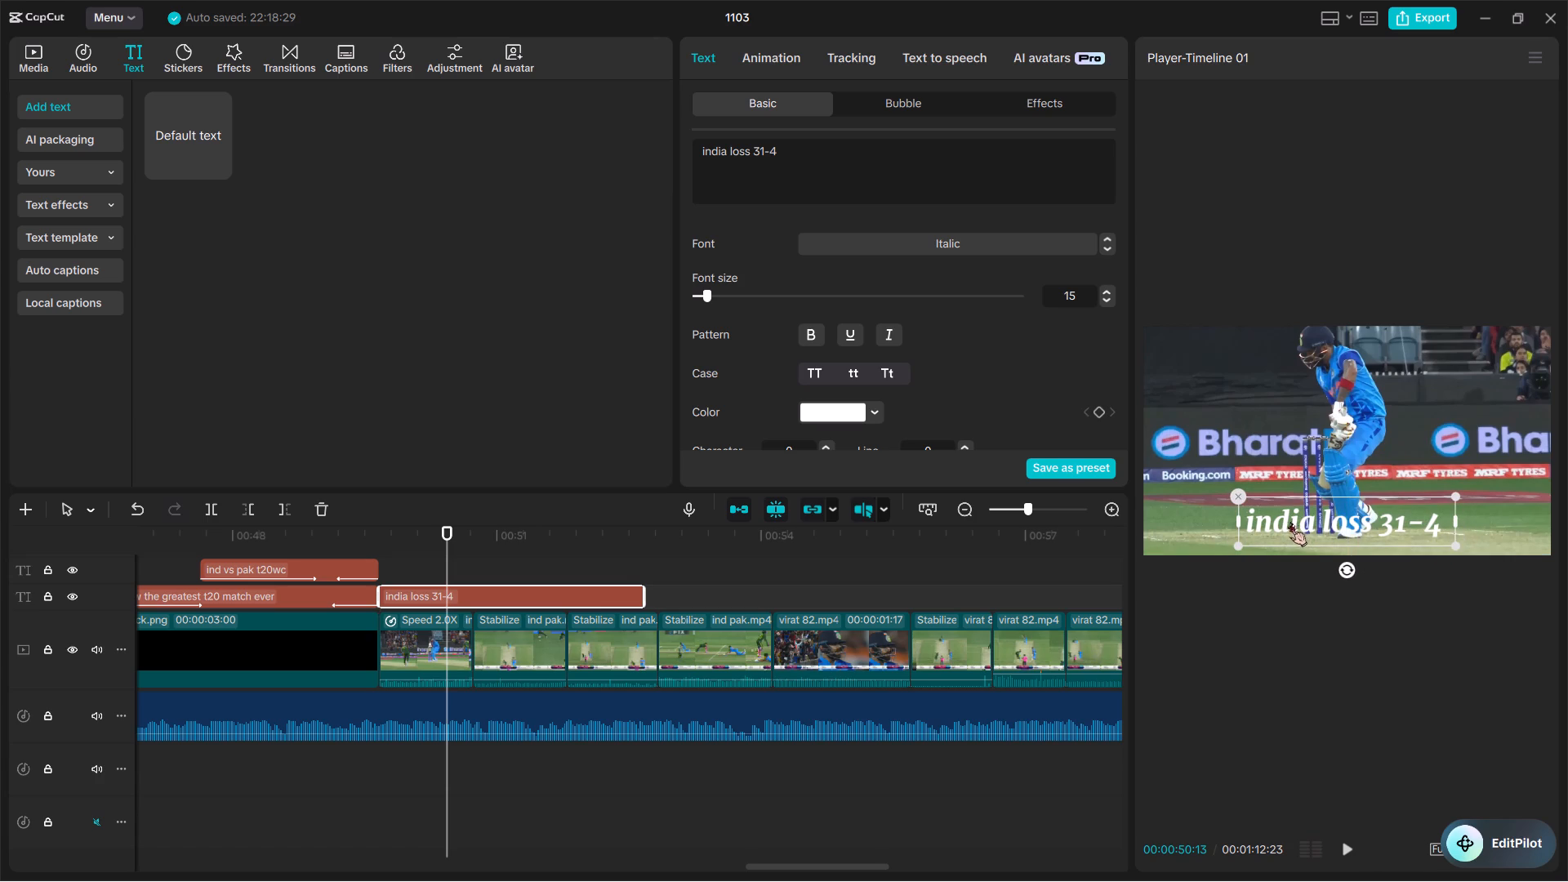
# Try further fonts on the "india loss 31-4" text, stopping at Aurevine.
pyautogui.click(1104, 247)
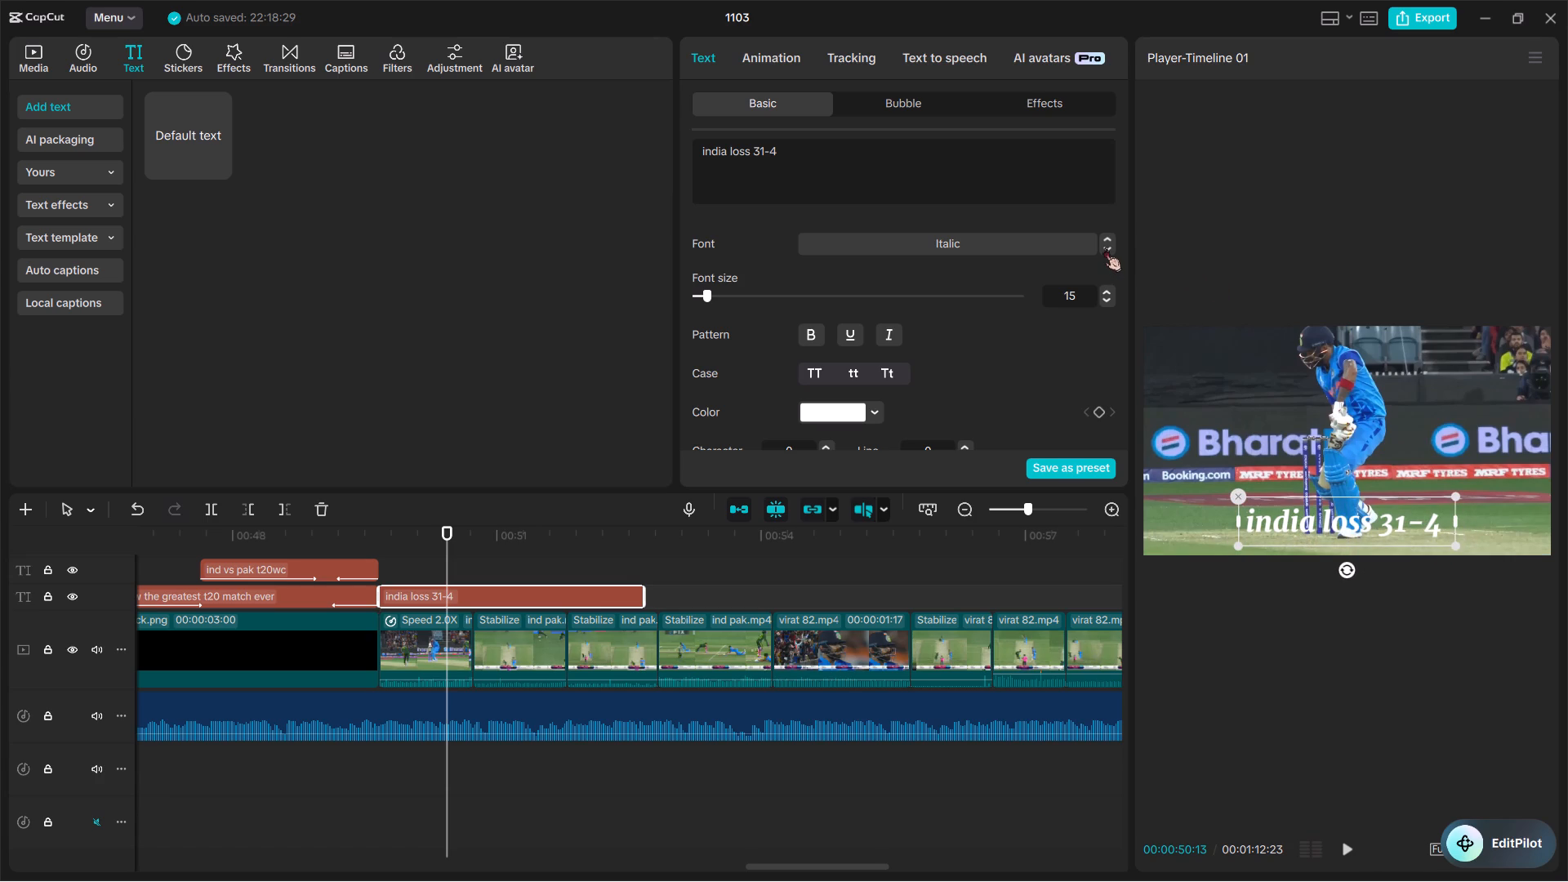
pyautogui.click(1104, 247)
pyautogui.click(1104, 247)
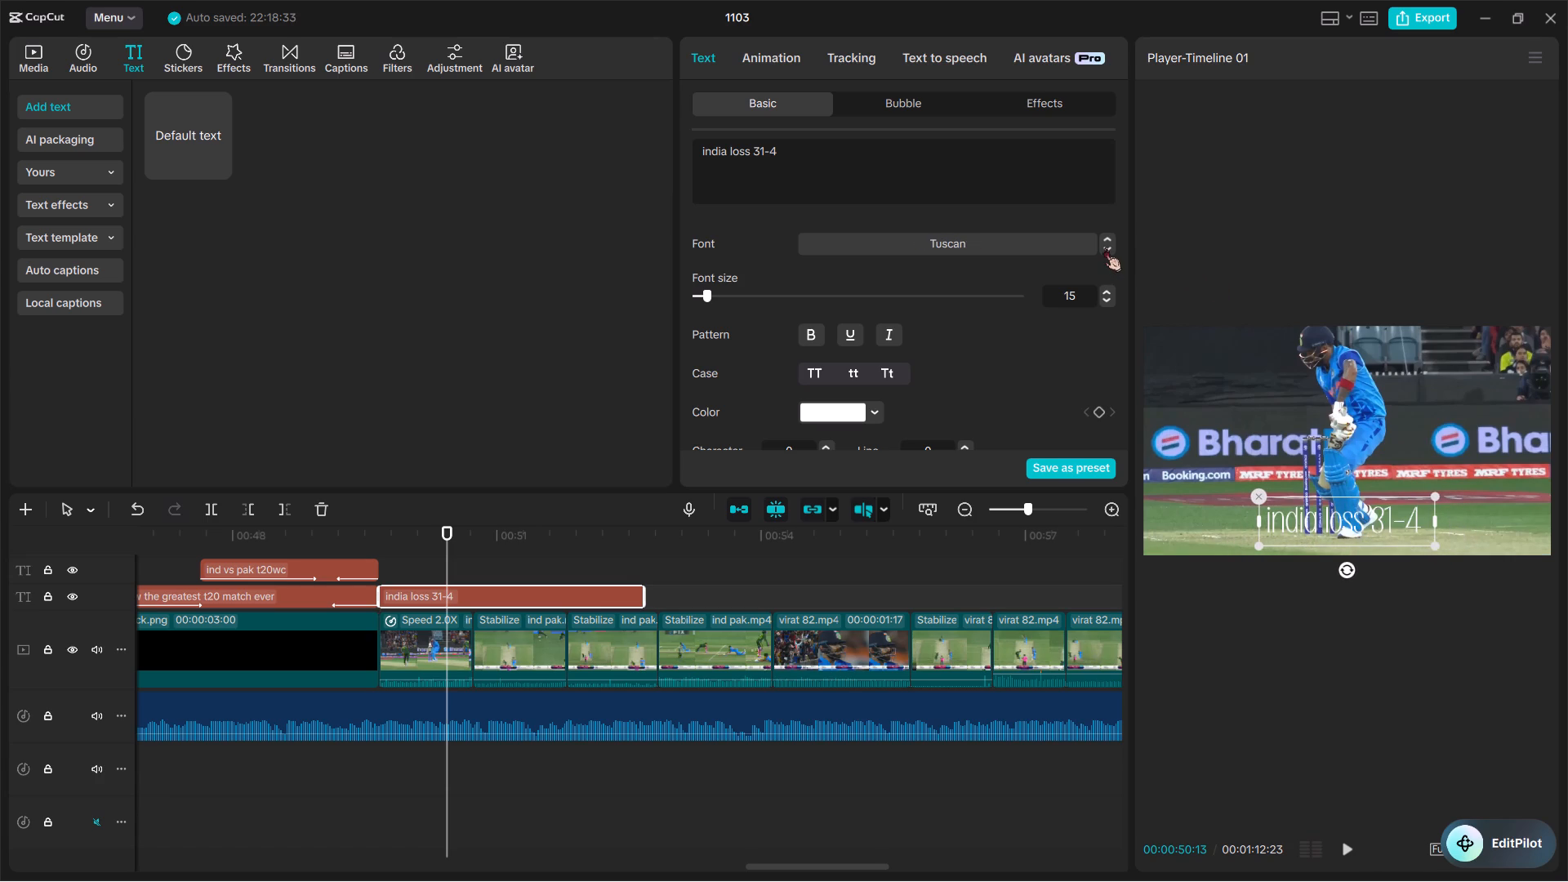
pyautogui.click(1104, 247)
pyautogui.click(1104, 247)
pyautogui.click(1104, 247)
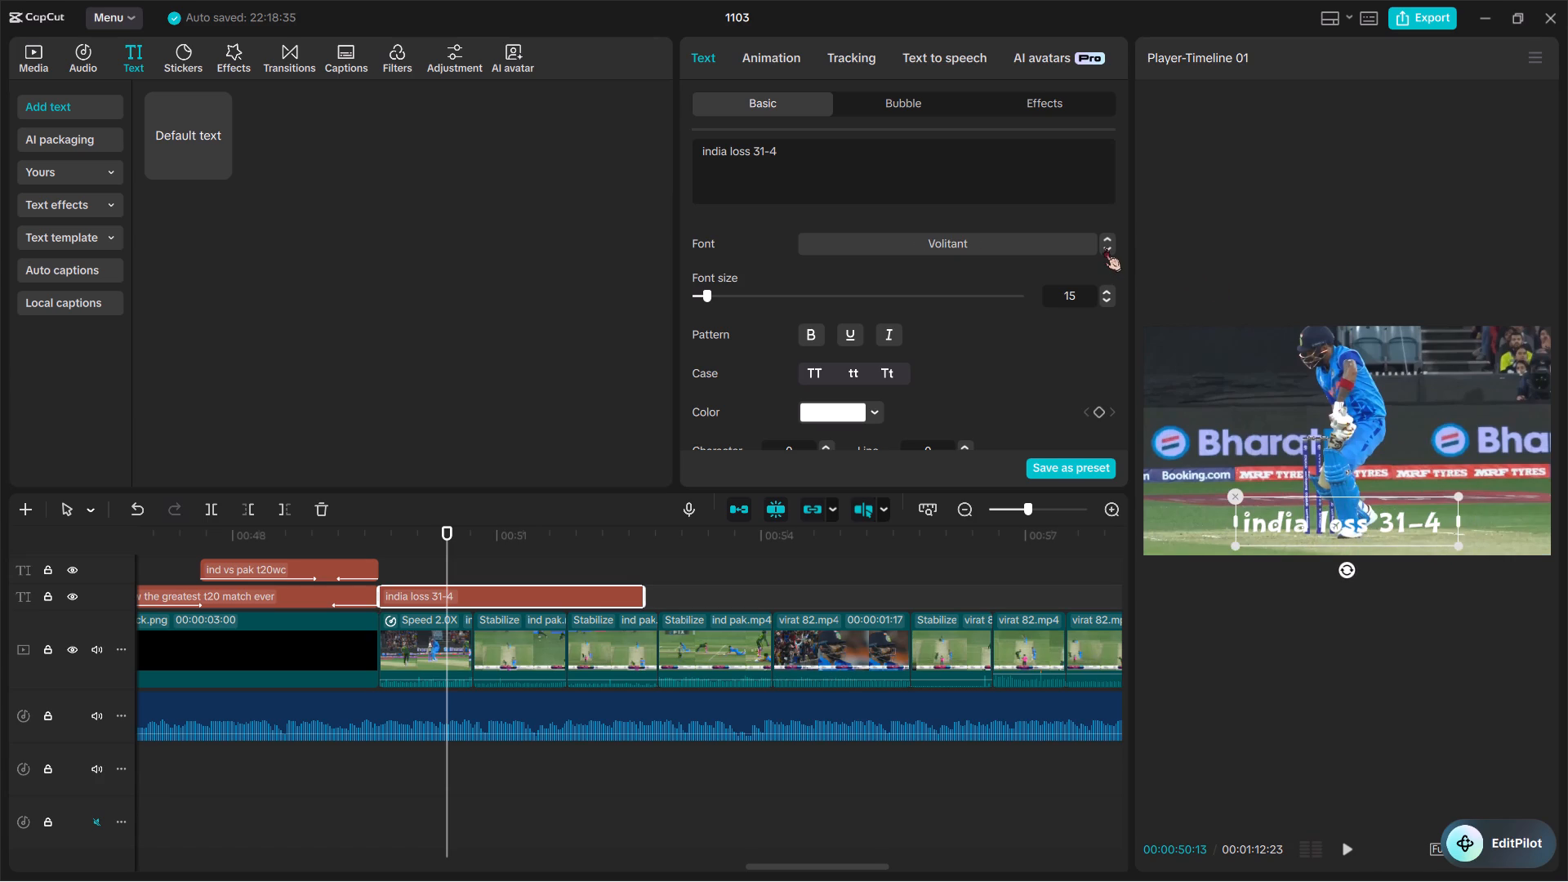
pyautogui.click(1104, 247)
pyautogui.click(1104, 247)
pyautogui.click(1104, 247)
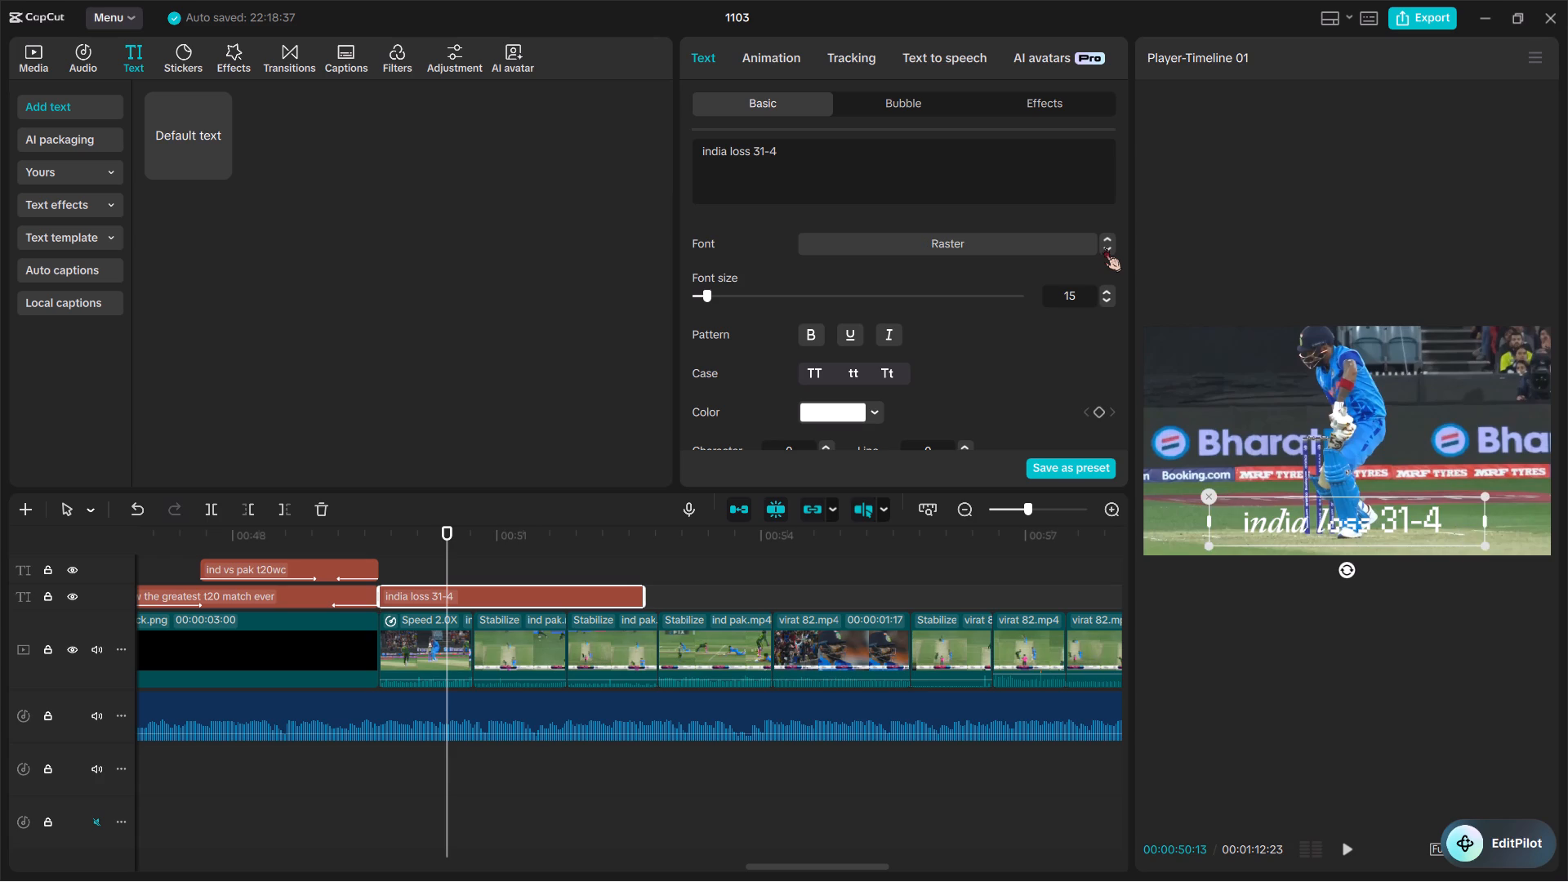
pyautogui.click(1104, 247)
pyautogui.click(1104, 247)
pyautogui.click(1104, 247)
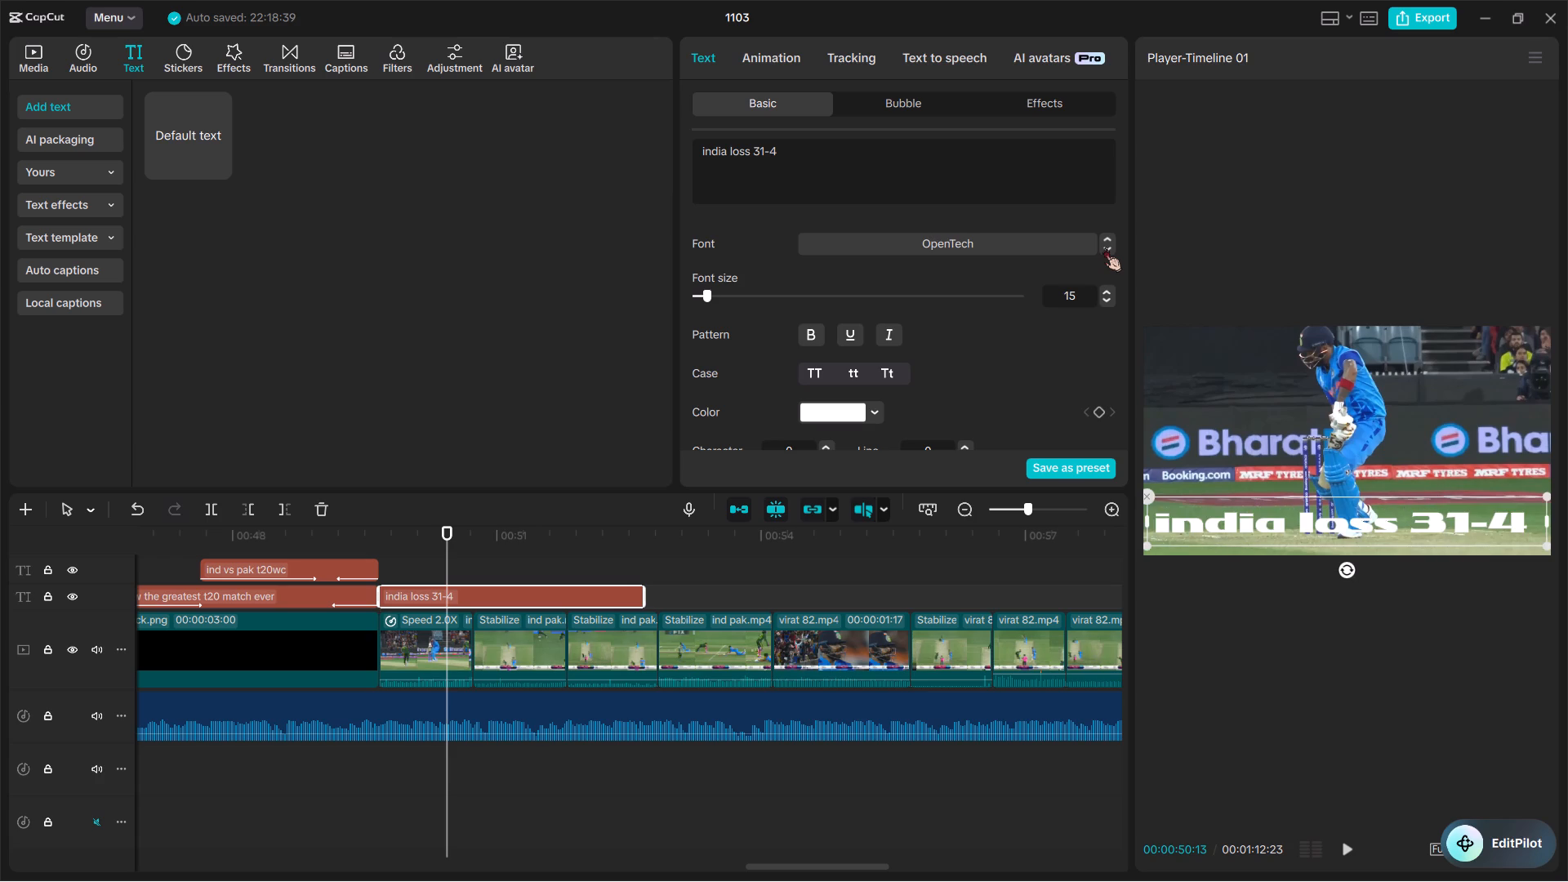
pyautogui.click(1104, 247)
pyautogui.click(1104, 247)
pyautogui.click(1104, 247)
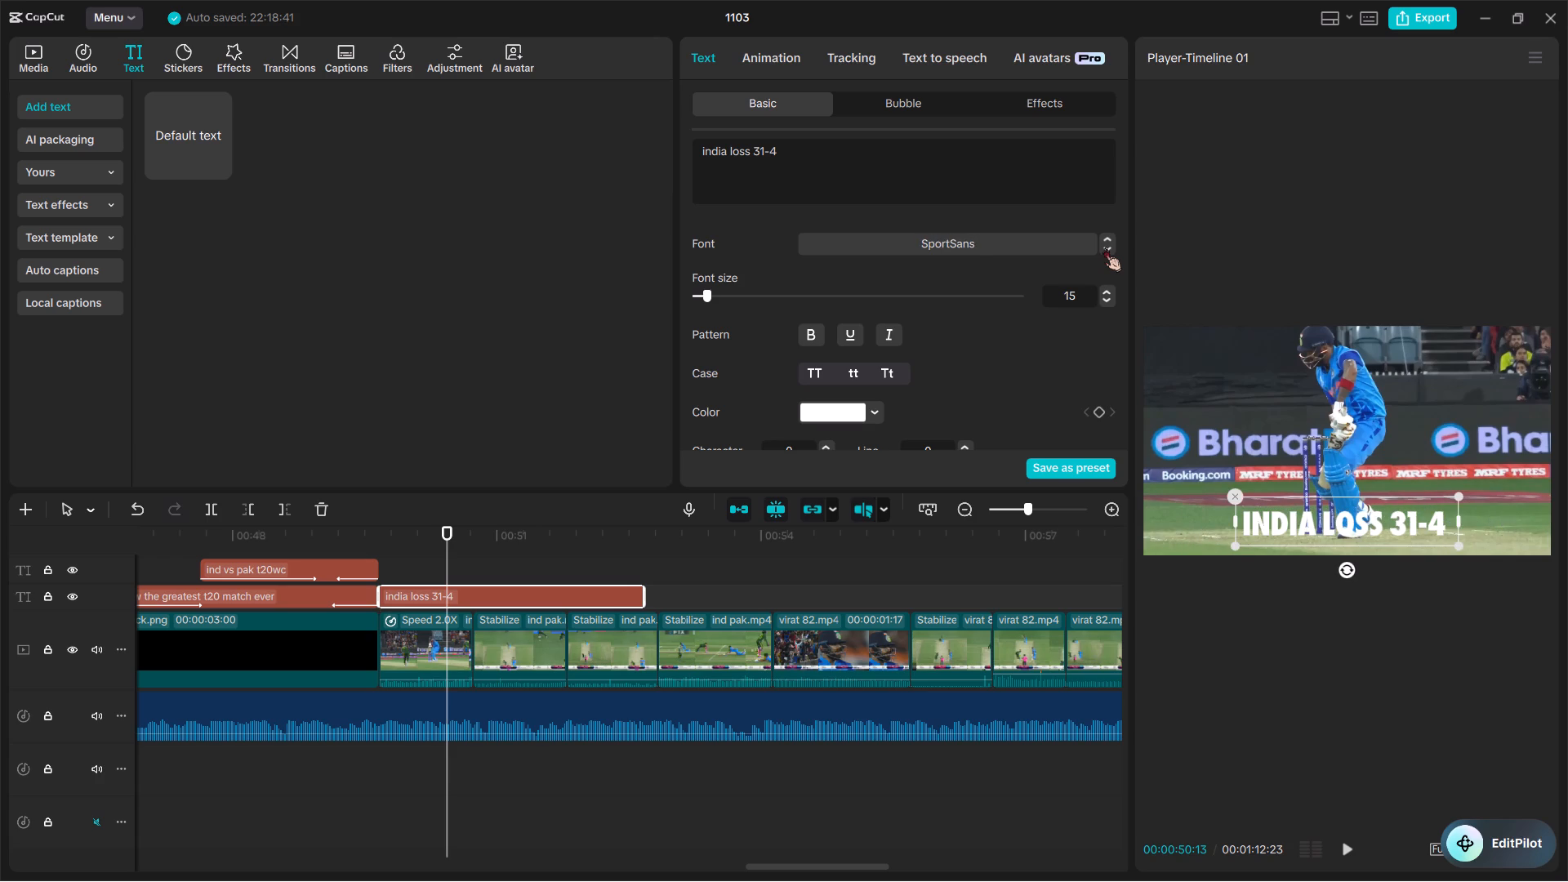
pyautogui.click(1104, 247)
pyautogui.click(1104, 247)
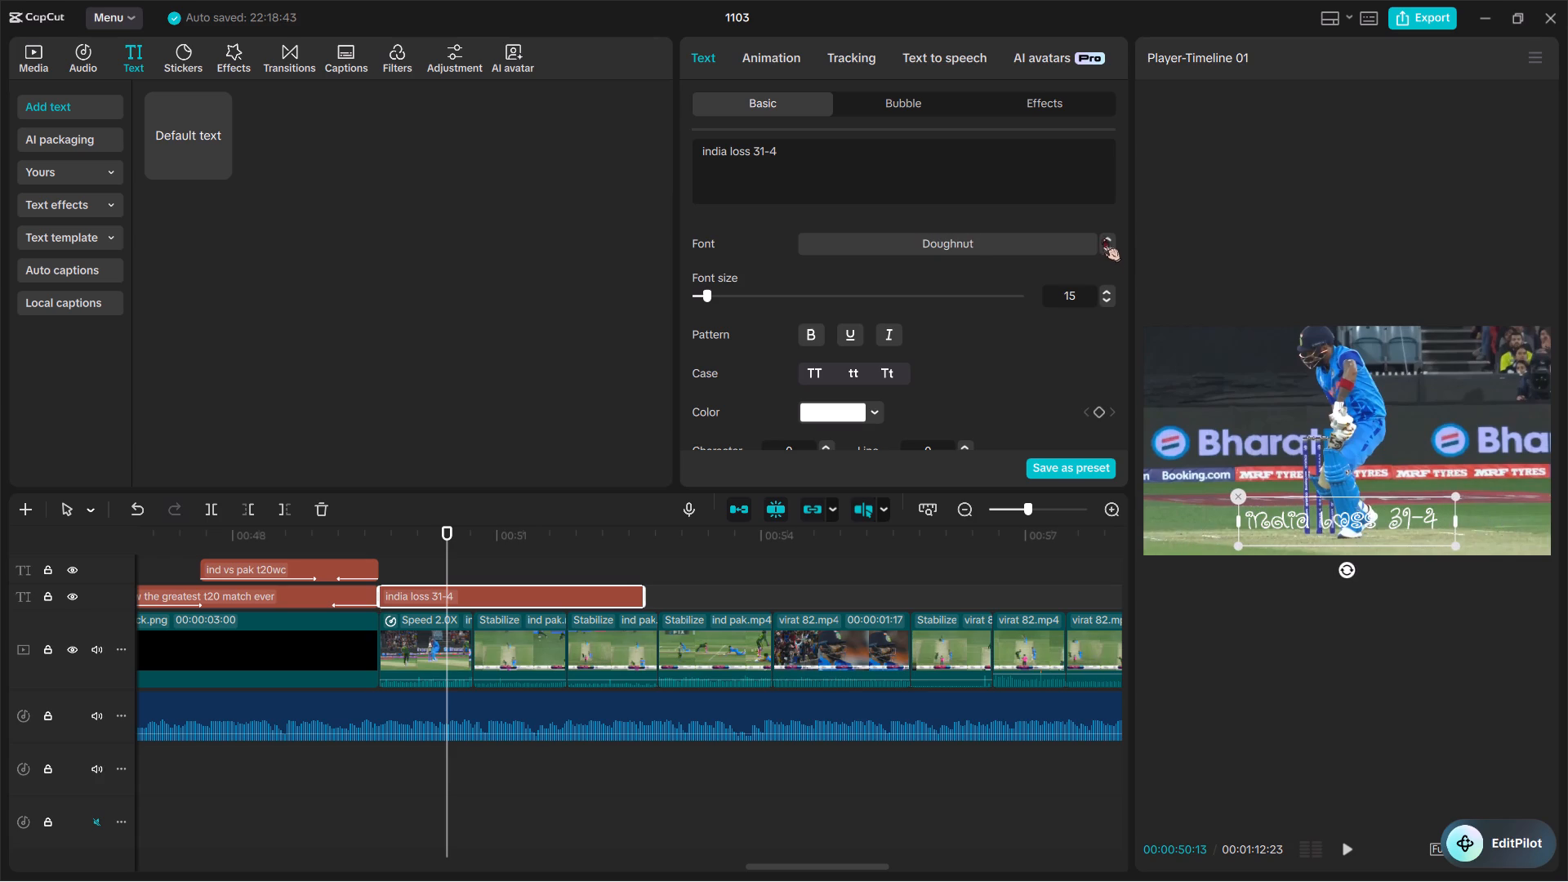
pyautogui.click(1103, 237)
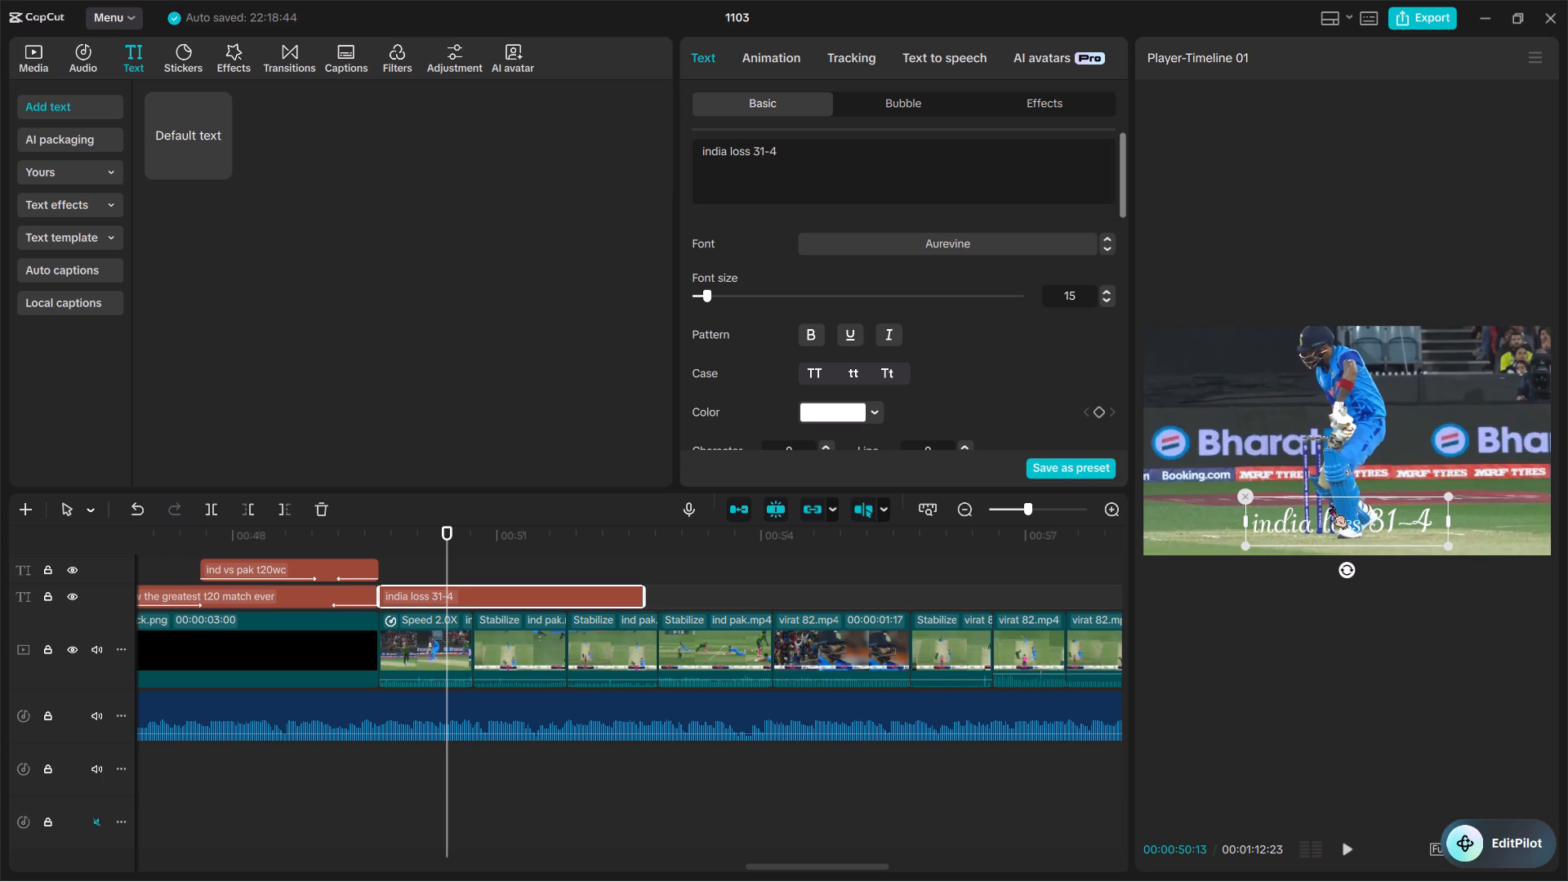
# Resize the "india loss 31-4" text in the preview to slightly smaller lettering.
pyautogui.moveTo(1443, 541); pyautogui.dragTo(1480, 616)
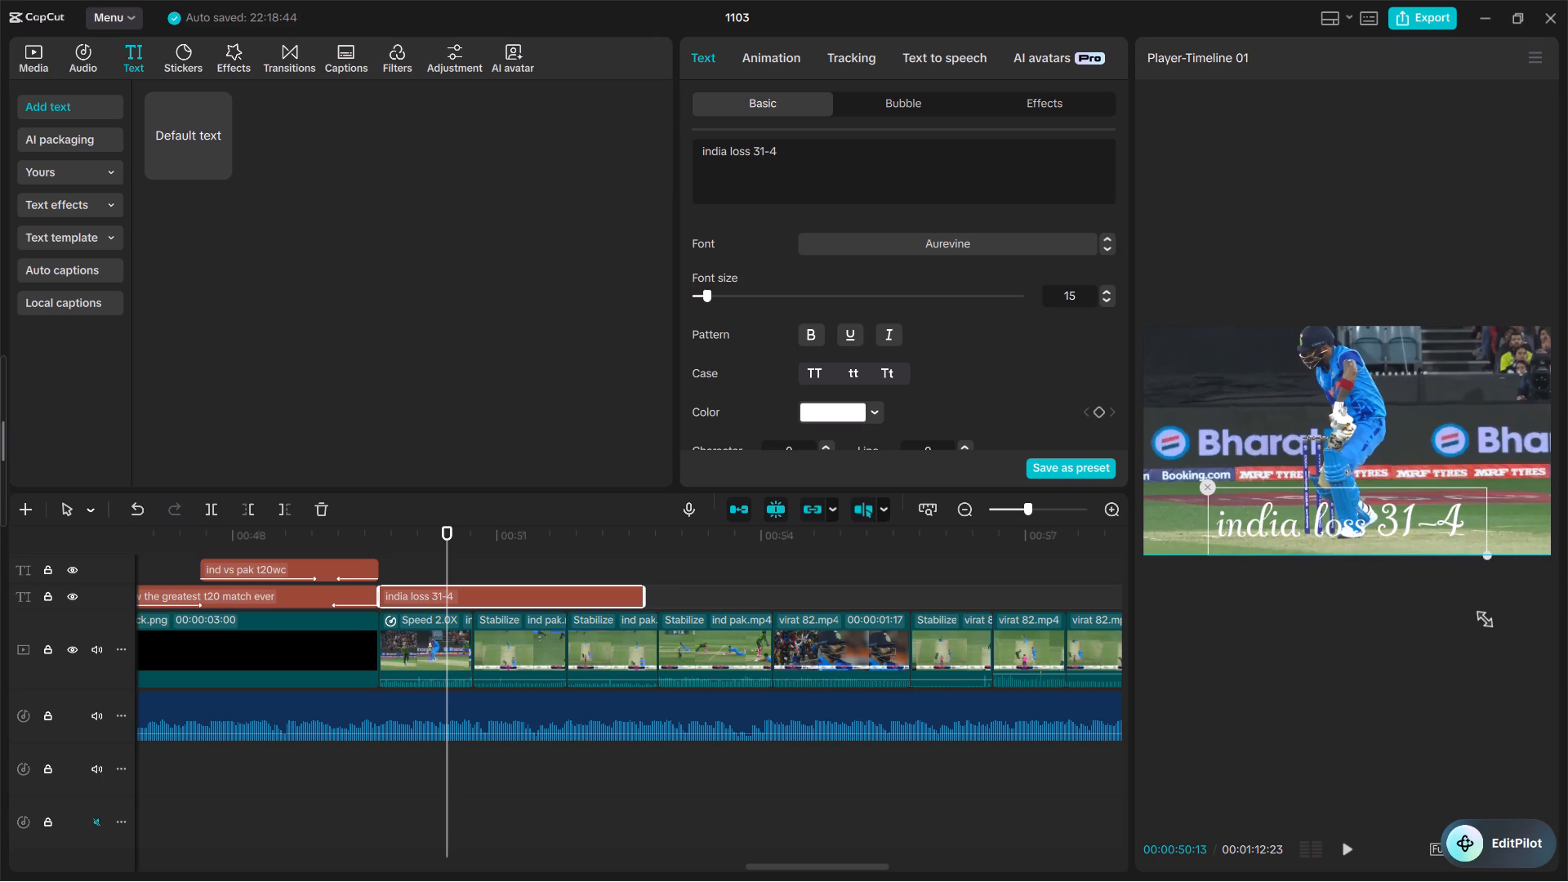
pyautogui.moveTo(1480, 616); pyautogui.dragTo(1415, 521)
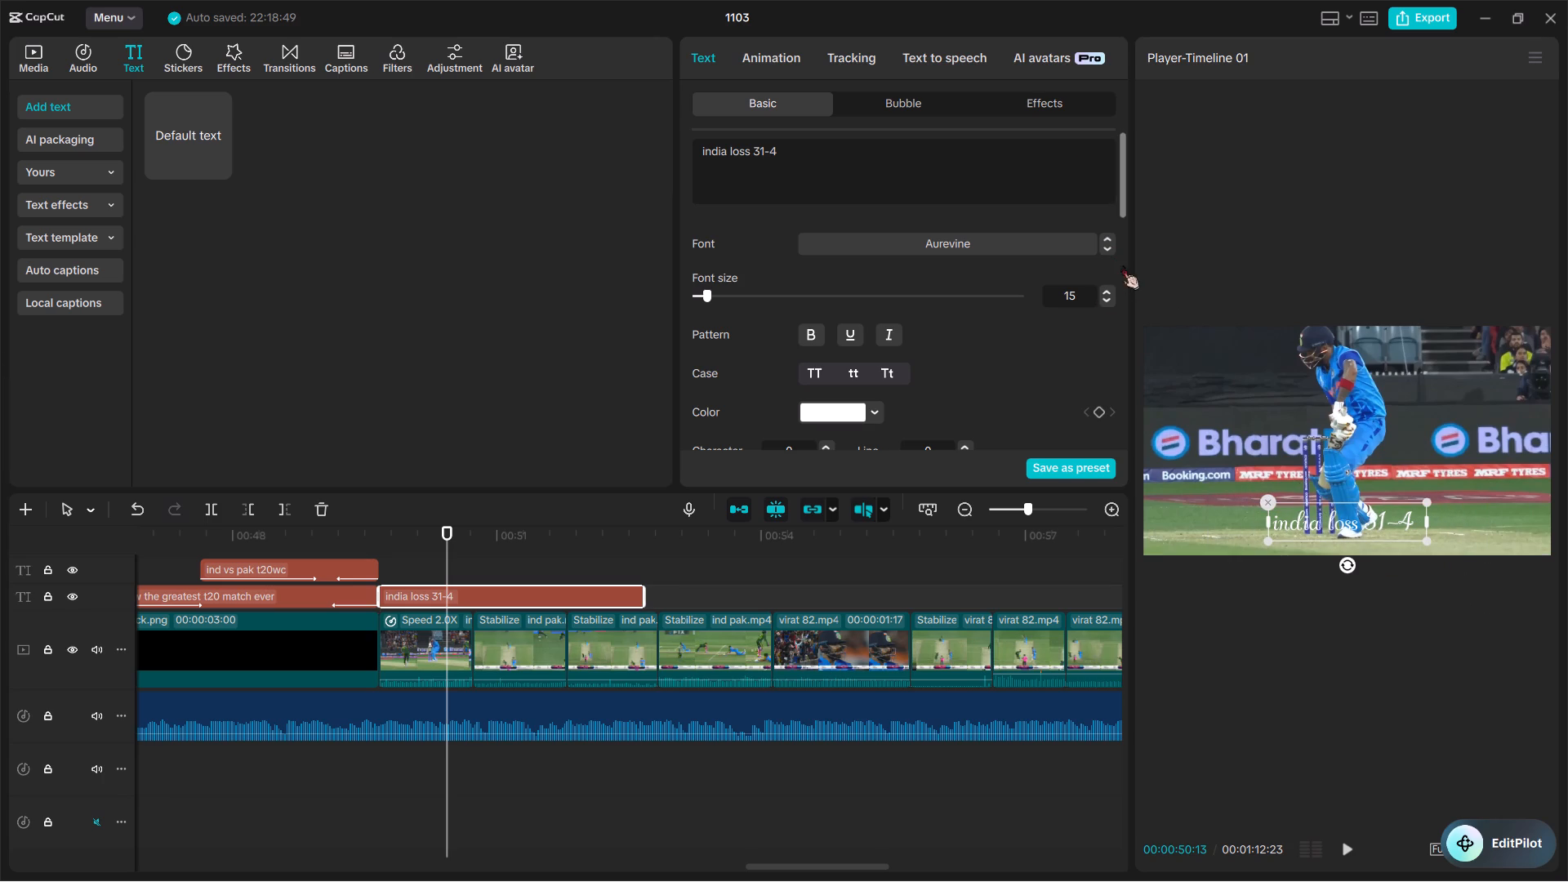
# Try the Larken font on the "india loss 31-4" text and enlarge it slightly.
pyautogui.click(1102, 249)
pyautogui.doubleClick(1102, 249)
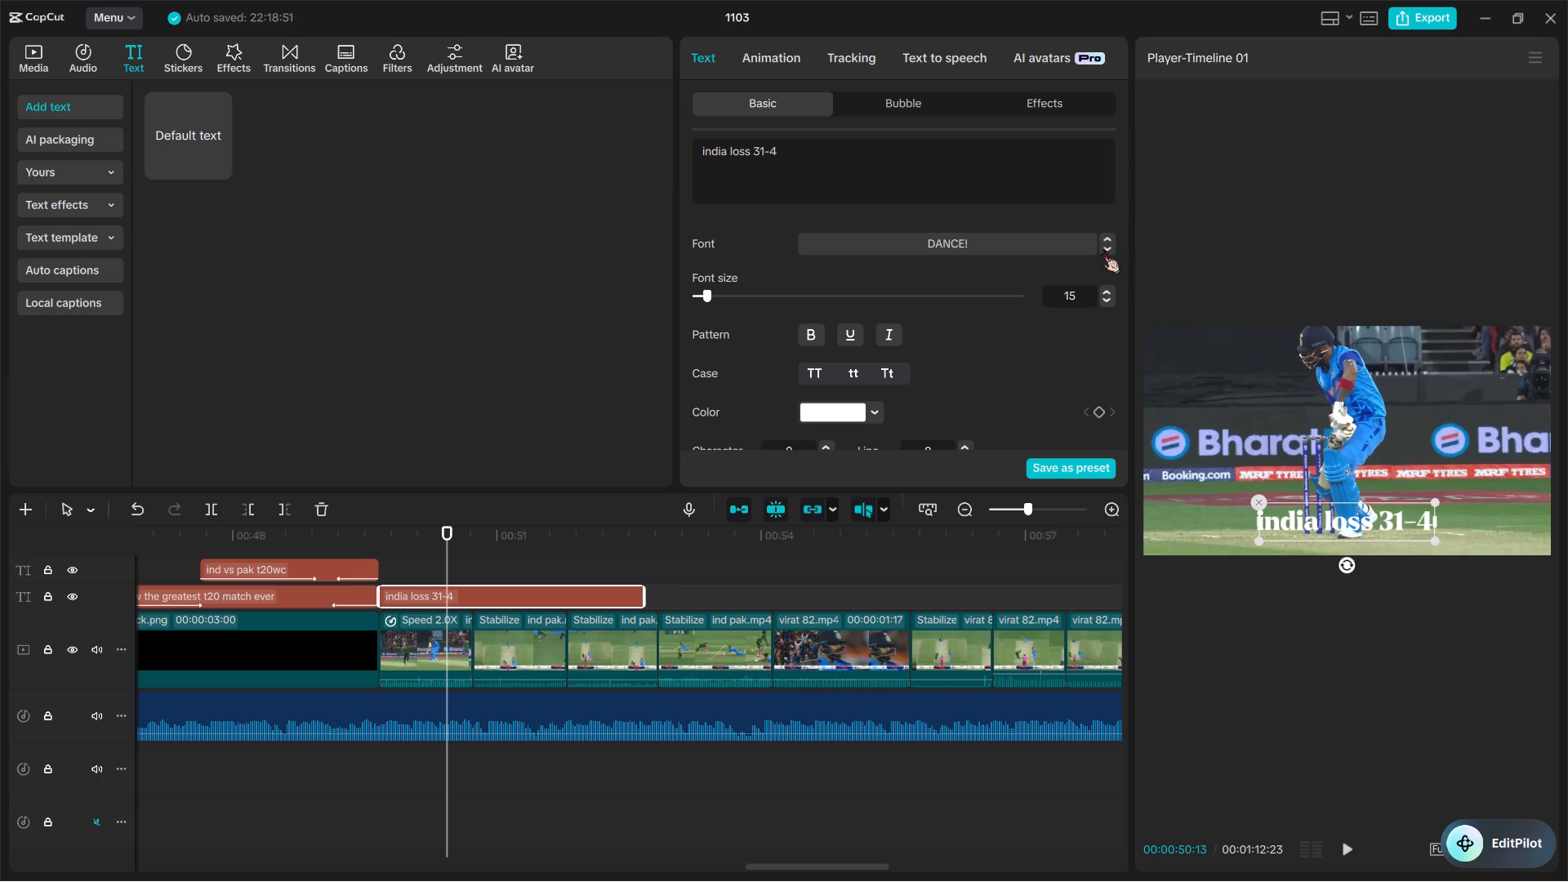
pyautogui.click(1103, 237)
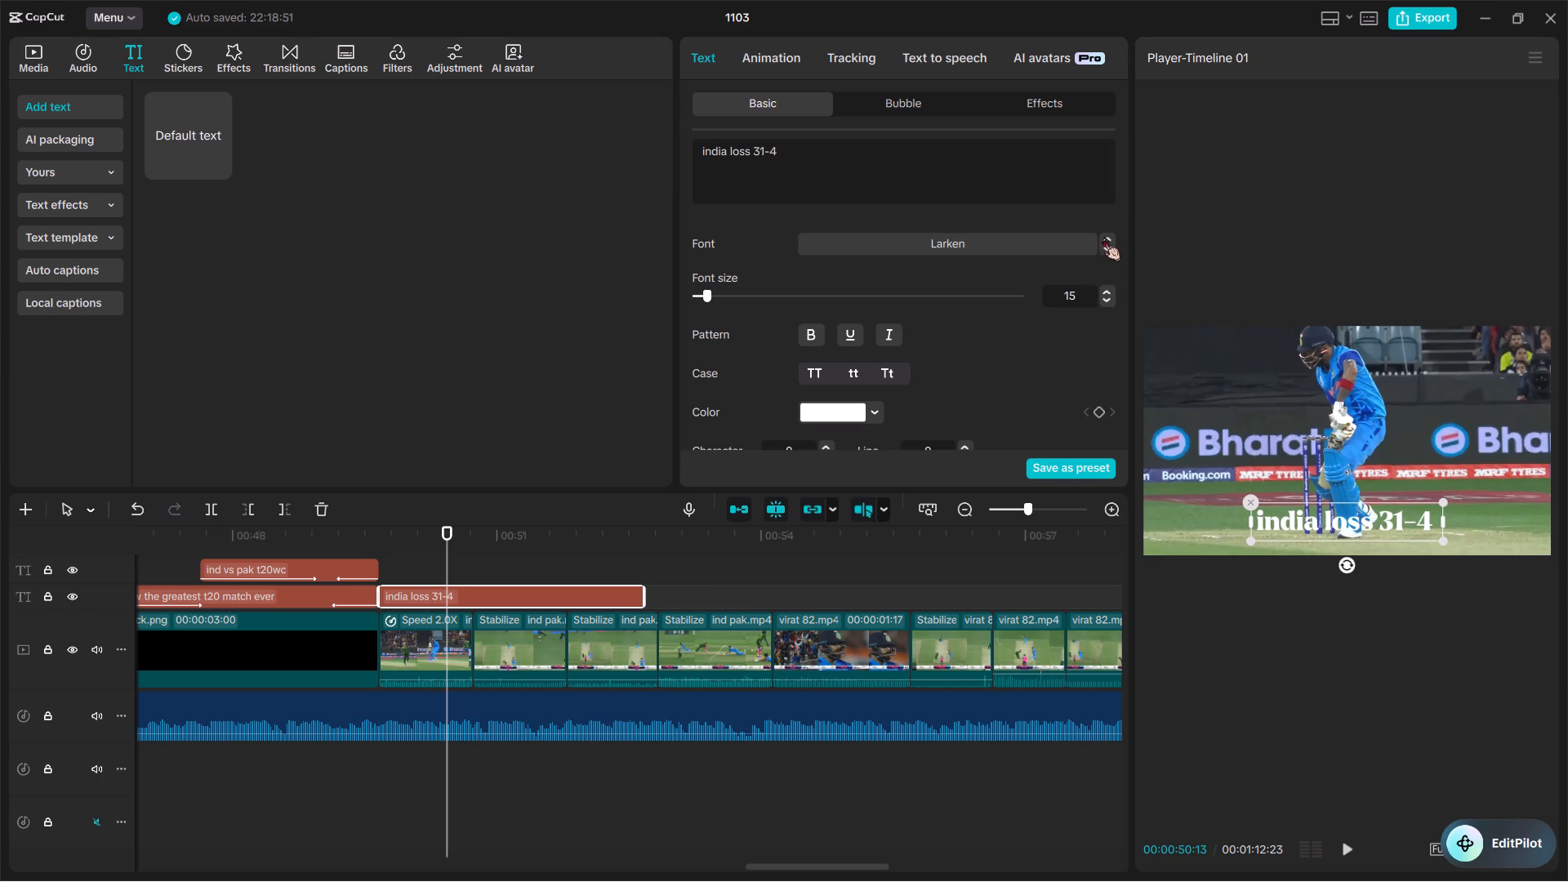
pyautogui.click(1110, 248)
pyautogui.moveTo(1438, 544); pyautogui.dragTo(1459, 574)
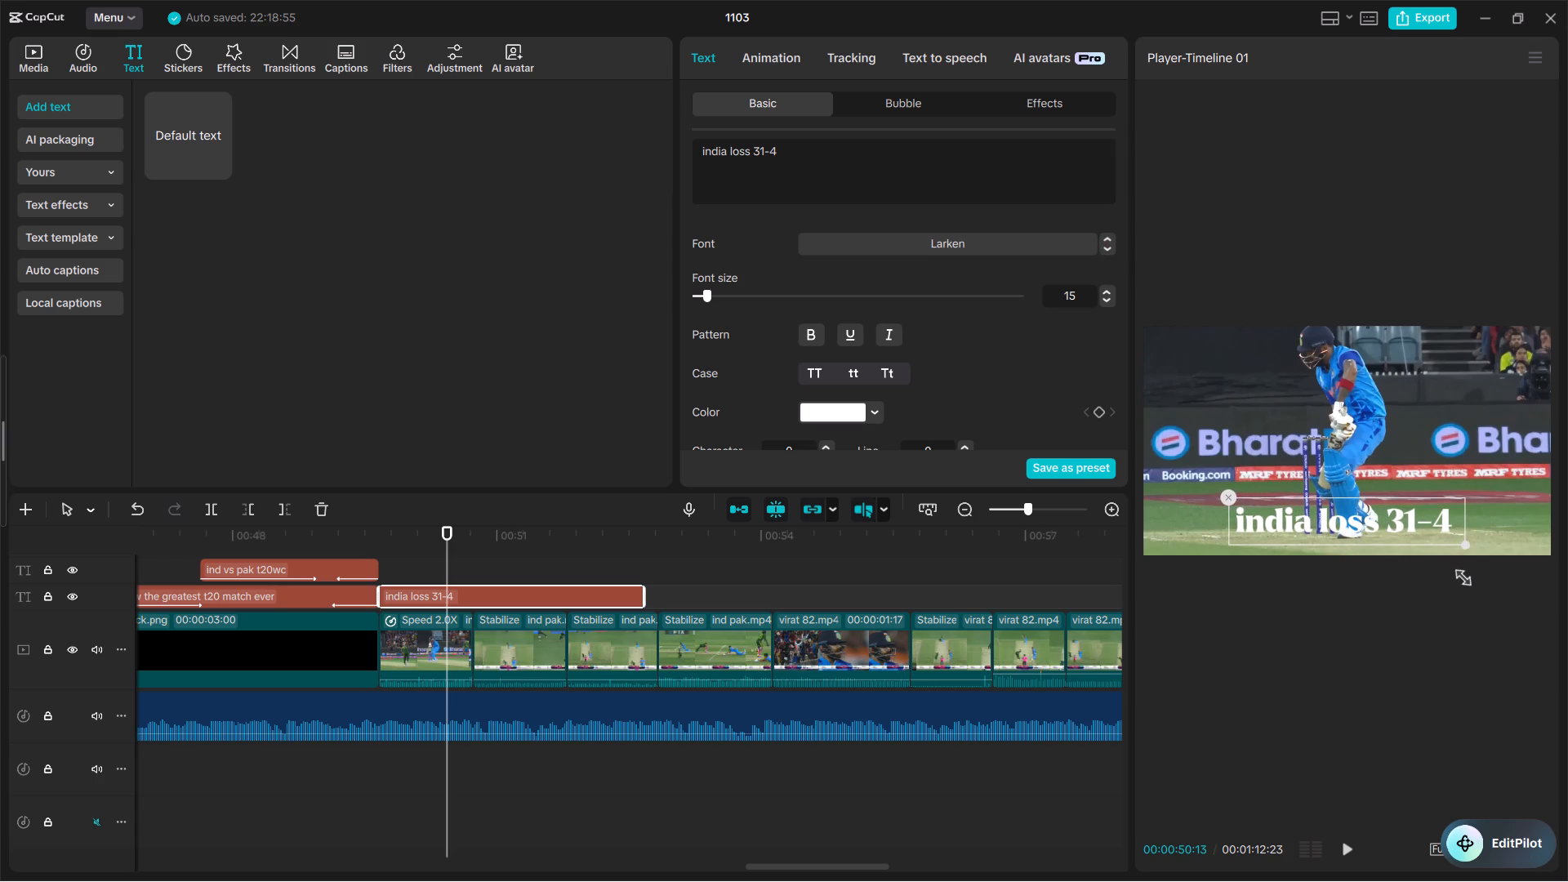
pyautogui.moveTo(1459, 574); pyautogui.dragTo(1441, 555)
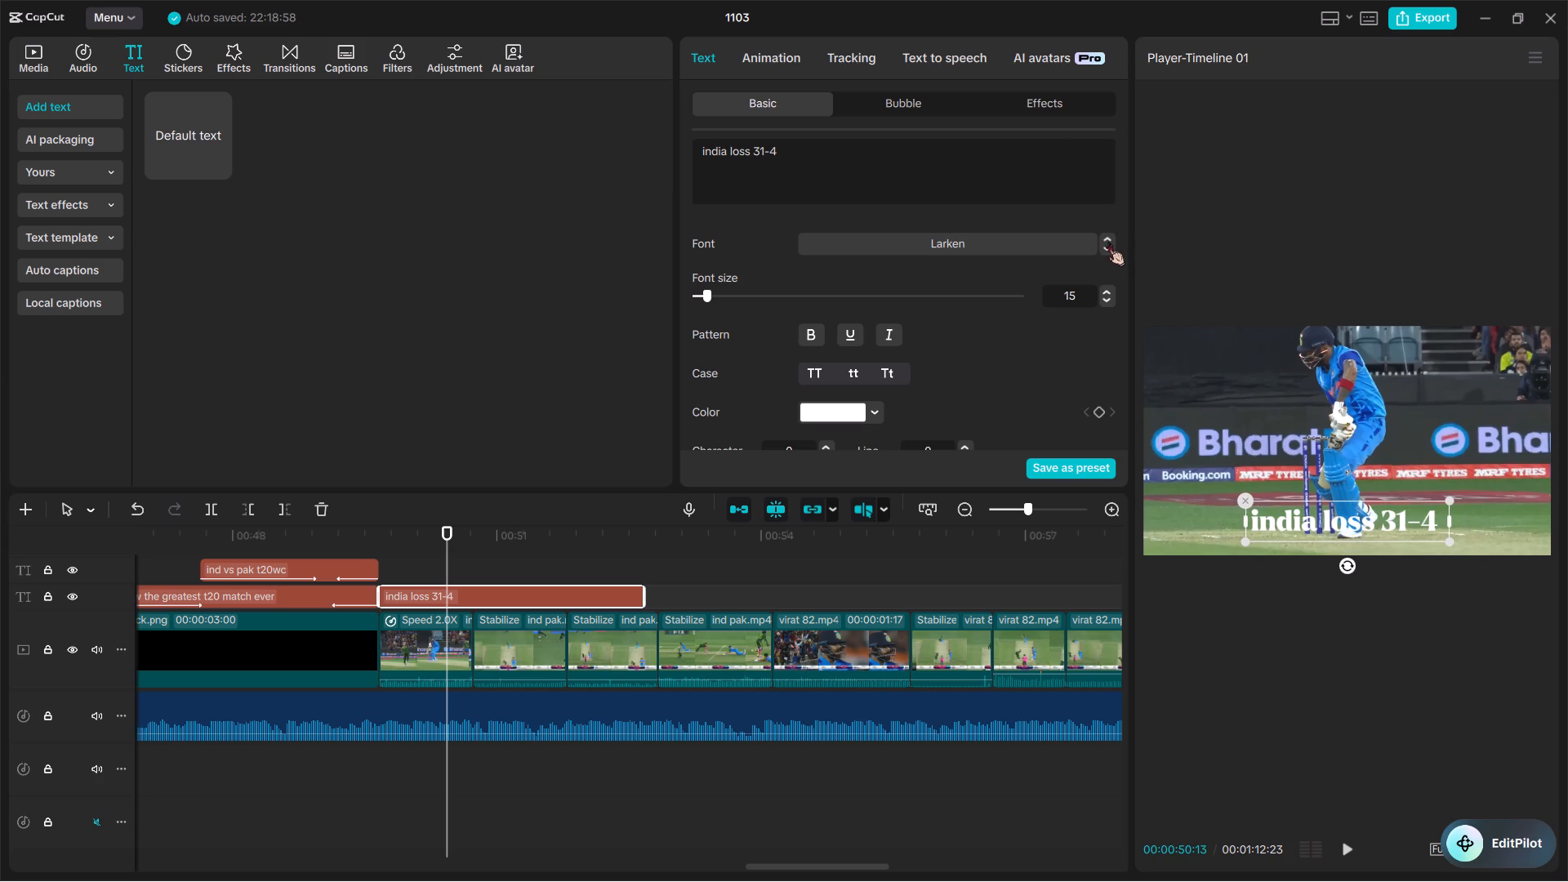
# Change the font of the "india loss 31-4" text to BANGERS.
pyautogui.click(1106, 247)
pyautogui.click(1106, 247)
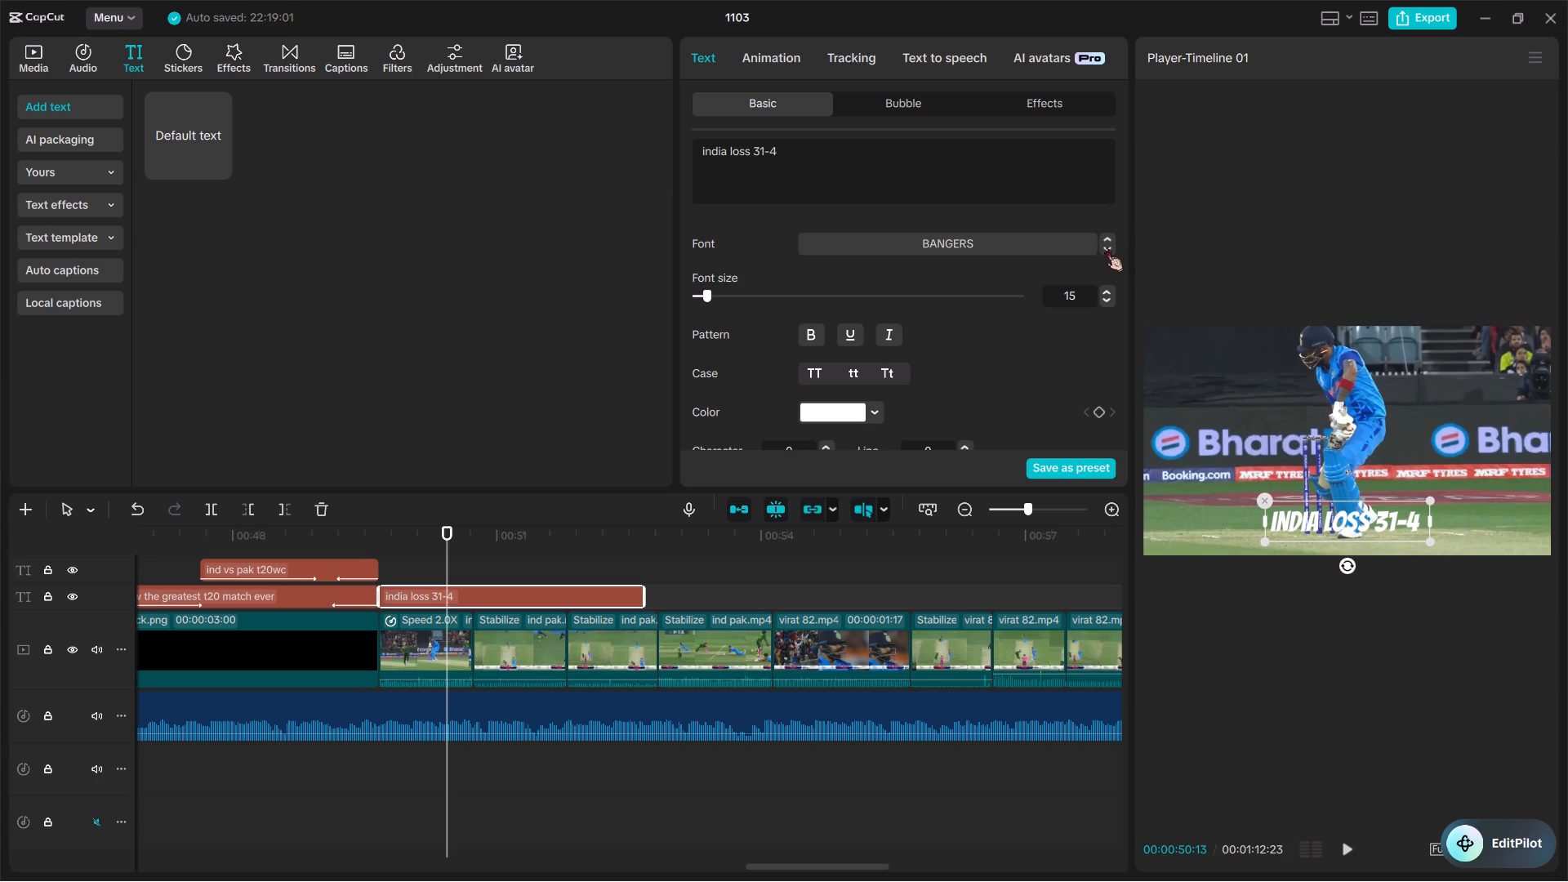
# Place the "india loss 31-4" text just above the frame's centre, at about X 0, Y 58, and scale it to about 76%.
pyautogui.moveTo(1426, 542); pyautogui.dragTo(1432, 556)
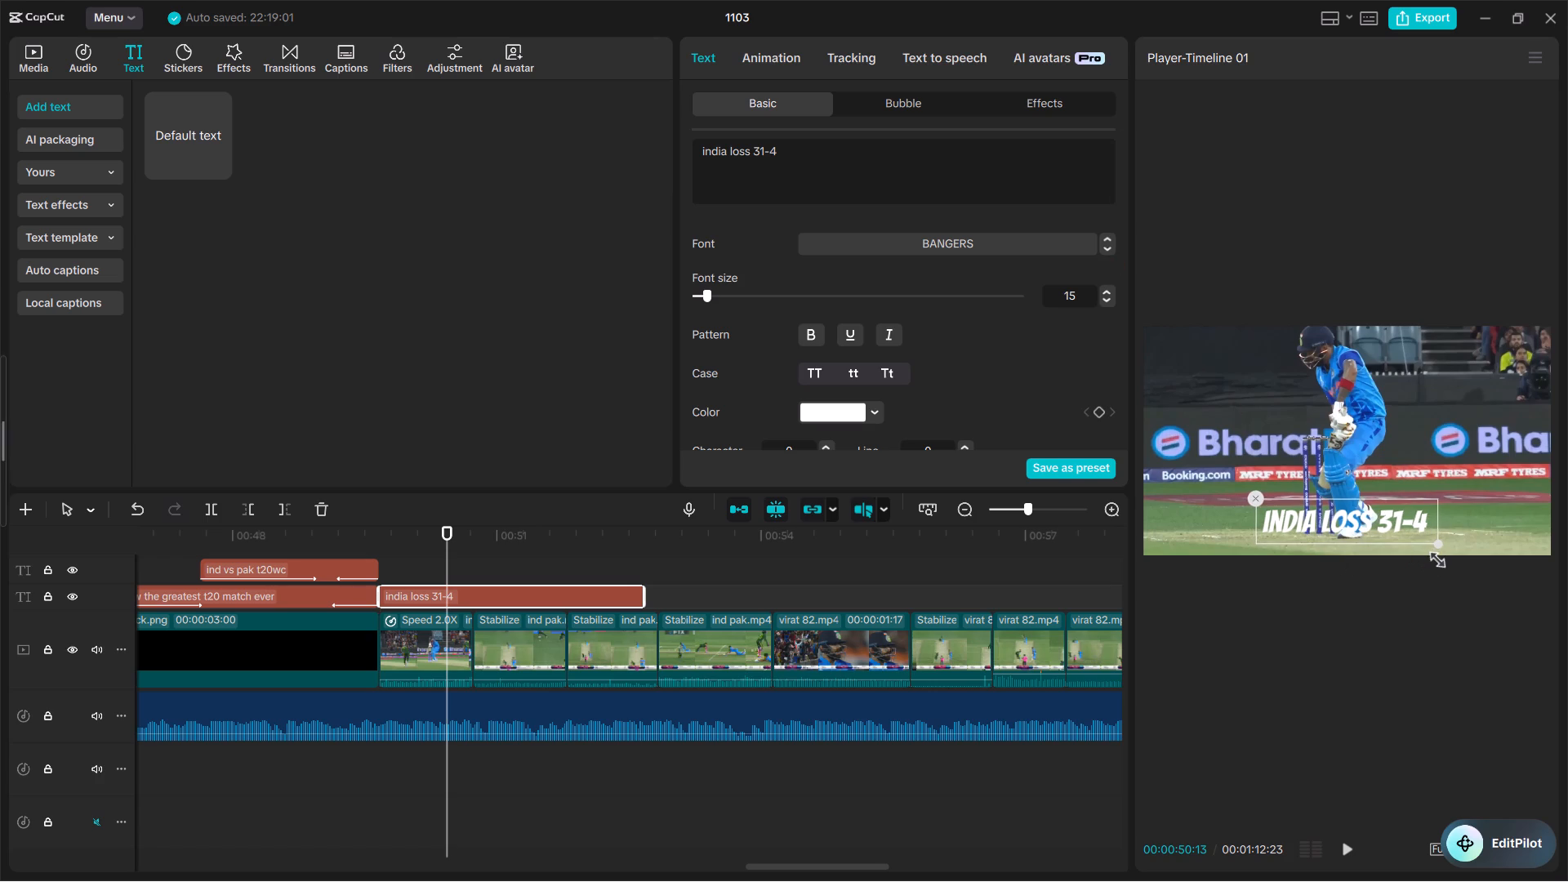
pyautogui.moveTo(1432, 556); pyautogui.dragTo(1433, 555)
pyautogui.moveTo(1323, 533); pyautogui.dragTo(1324, 479)
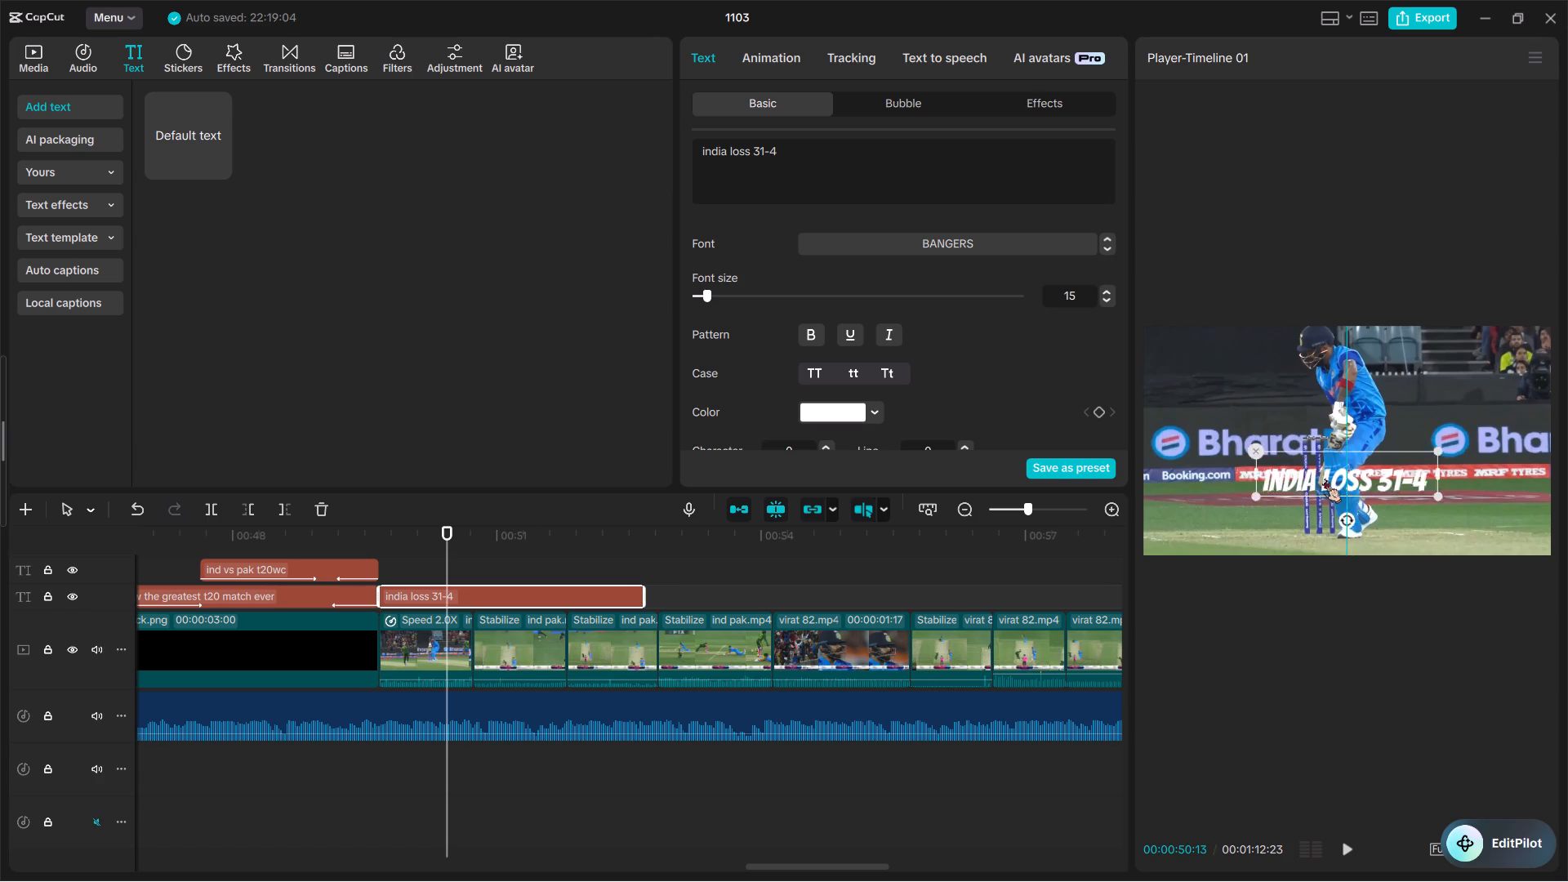
pyautogui.moveTo(1324, 479); pyautogui.dragTo(1321, 447)
pyautogui.moveTo(1436, 459); pyautogui.dragTo(1417, 444)
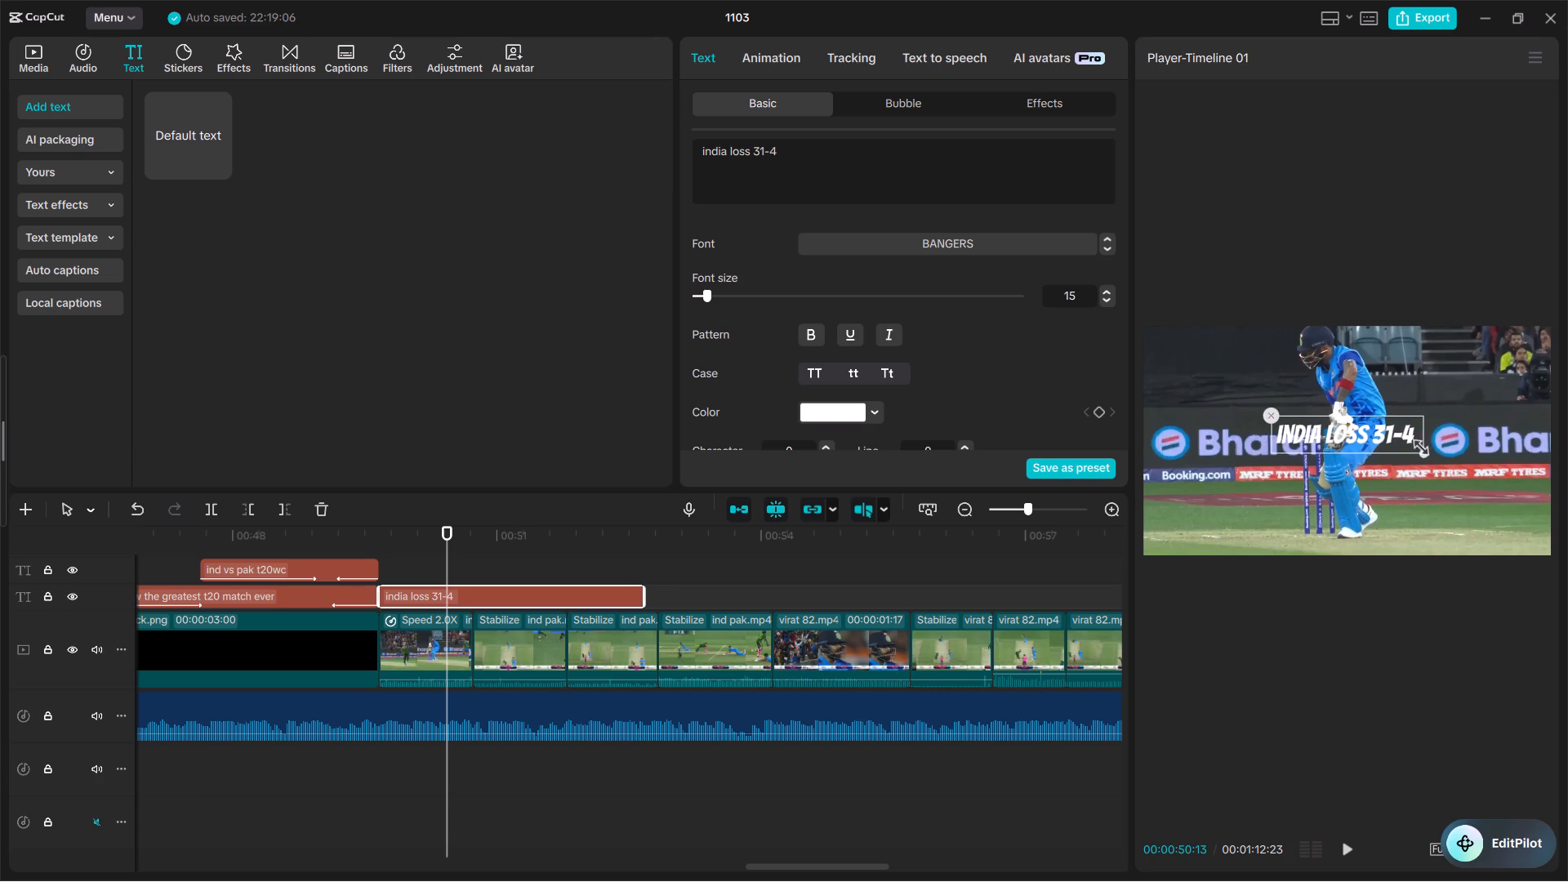
pyautogui.moveTo(1417, 444); pyautogui.dragTo(1416, 443)
# Apply the third preset style after None to the "india loss 31-4" text.
pyautogui.scroll(-1, 850, 350)
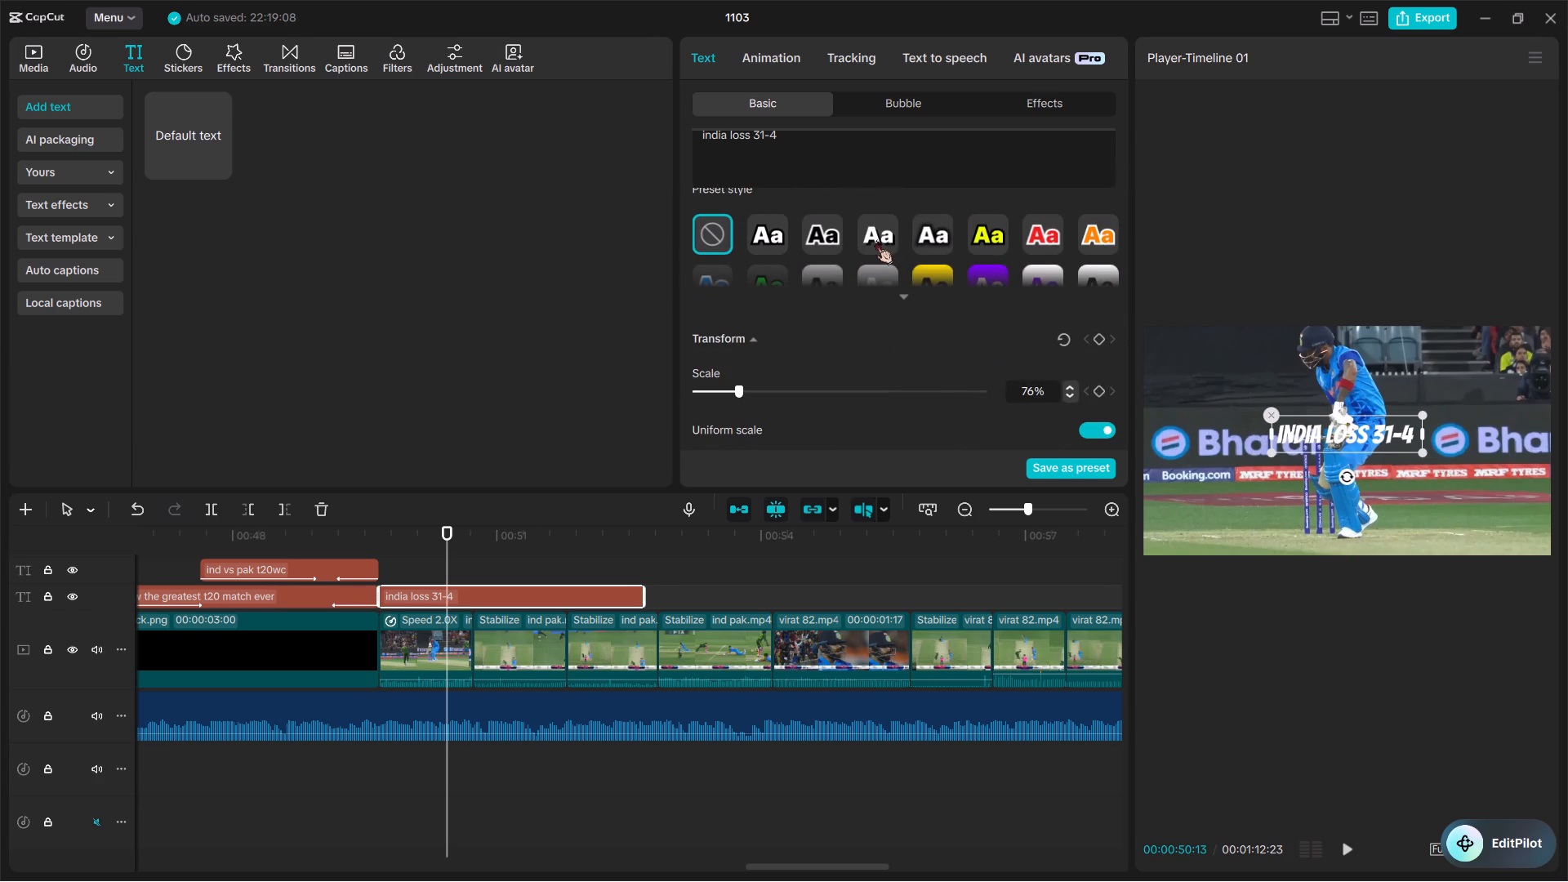
pyautogui.doubleClick(875, 240)
# Add the Fade Out exit animation to the "india loss 31-4" text.
pyautogui.scroll(-1, 881, 415)
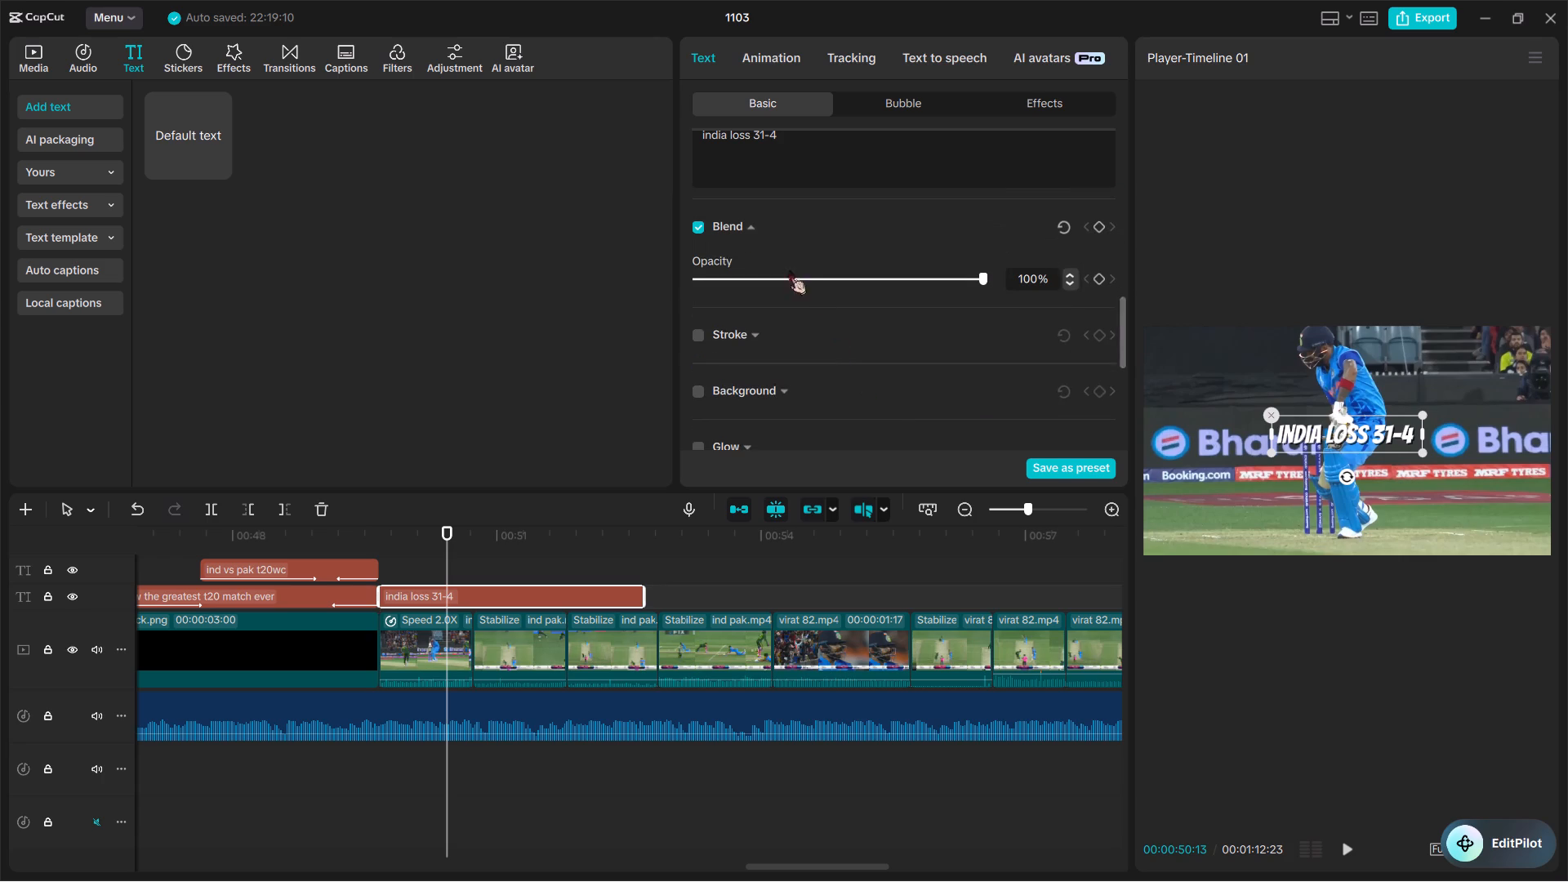
pyautogui.scroll(1, 805, 301)
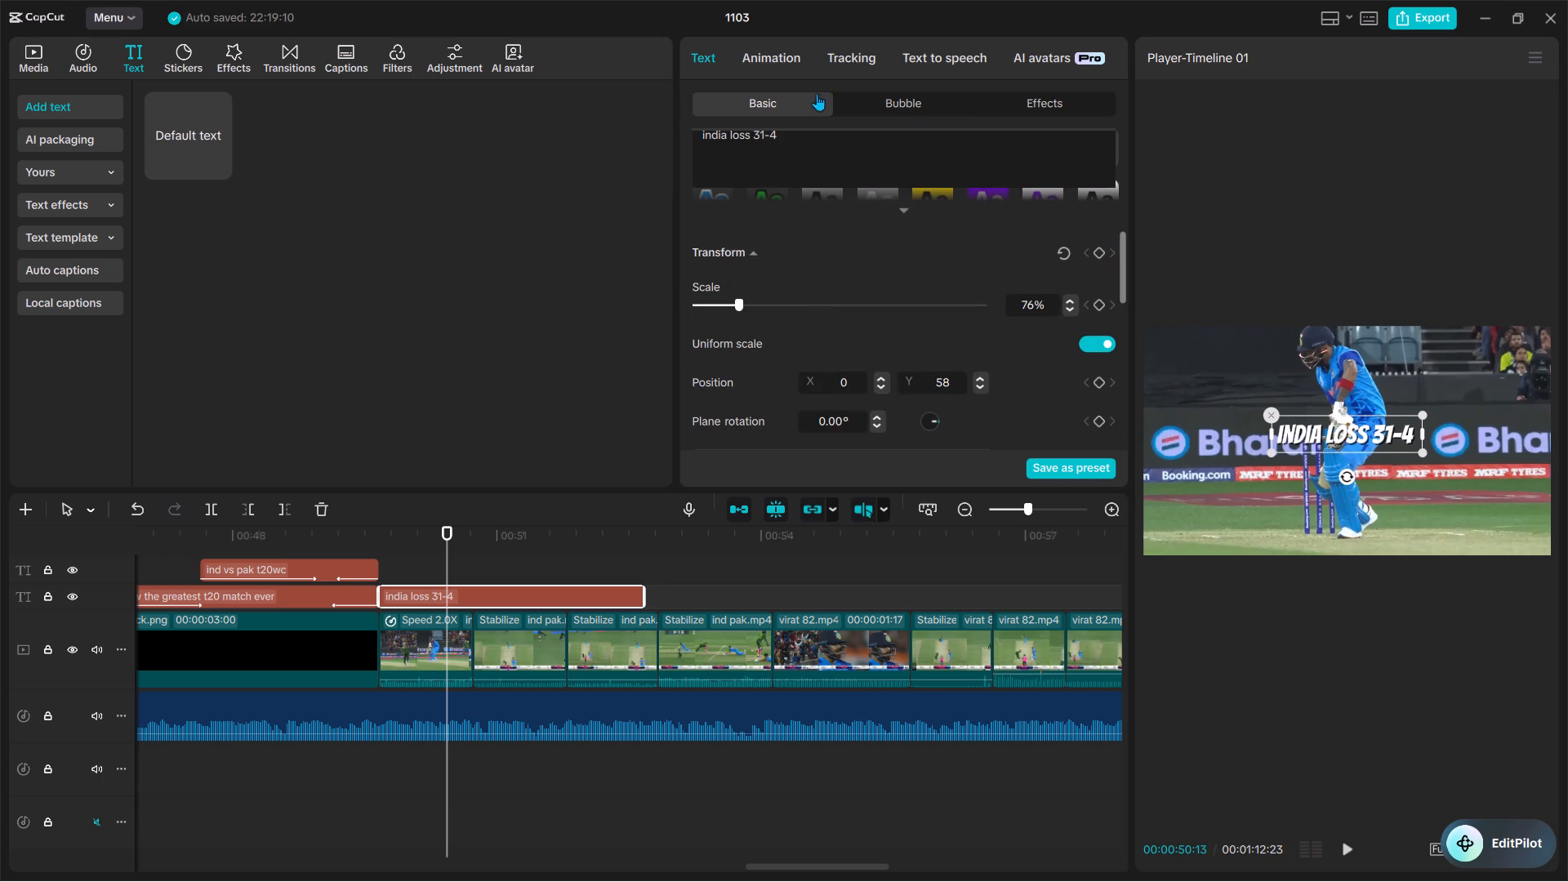
pyautogui.click(759, 52)
pyautogui.doubleClick(808, 213)
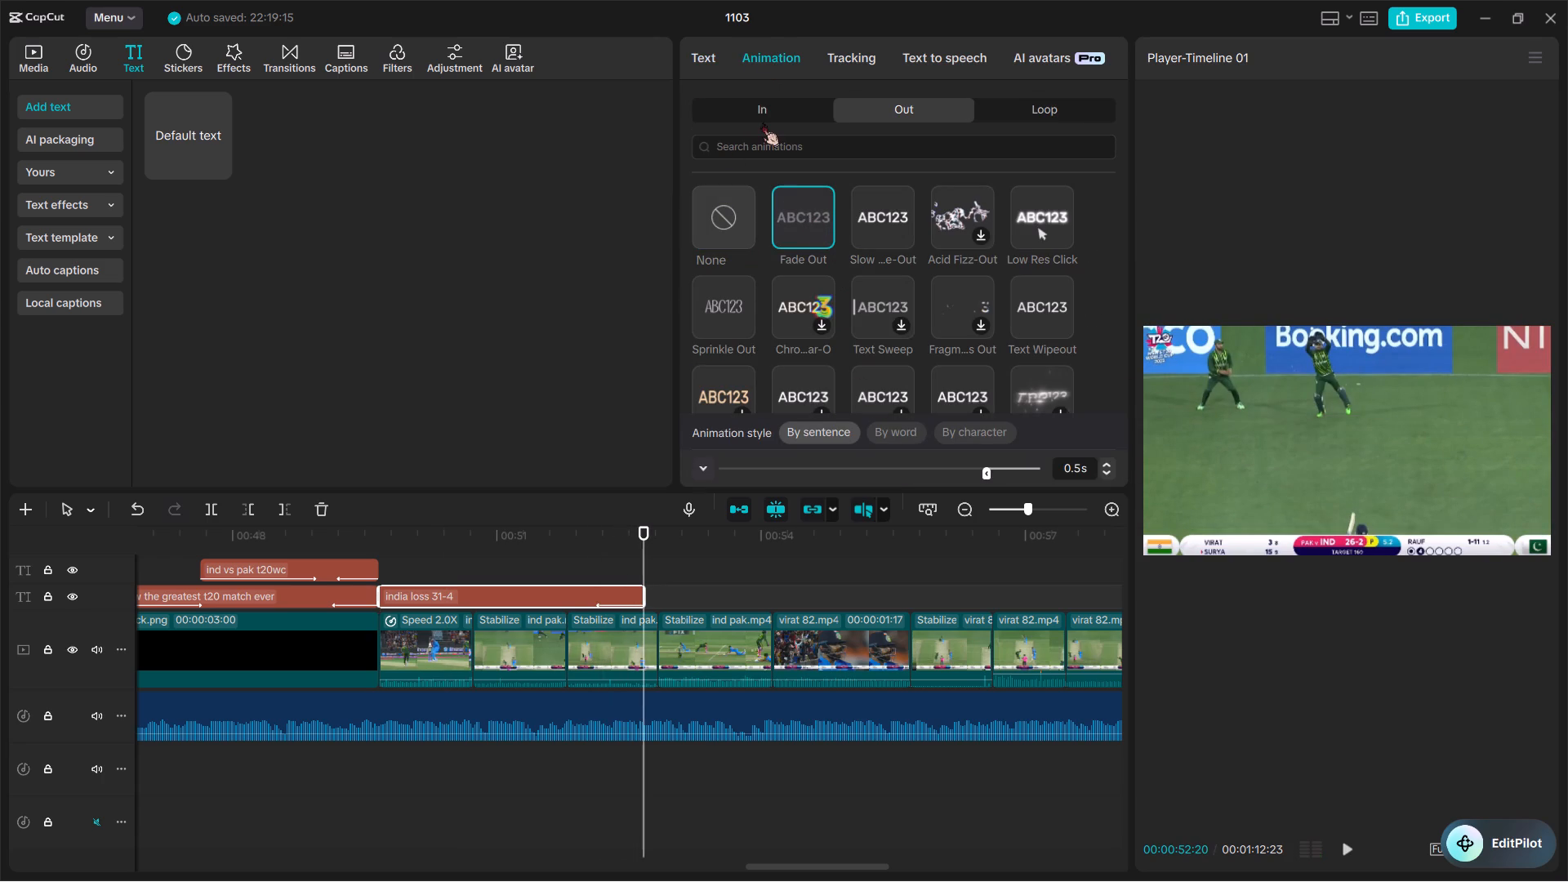
# Add the Gradu...eval entrance animation to the "india loss 31-4" text and set its duration to 1.5s.
pyautogui.click(762, 122)
pyautogui.click(762, 109)
pyautogui.doubleClick(791, 187)
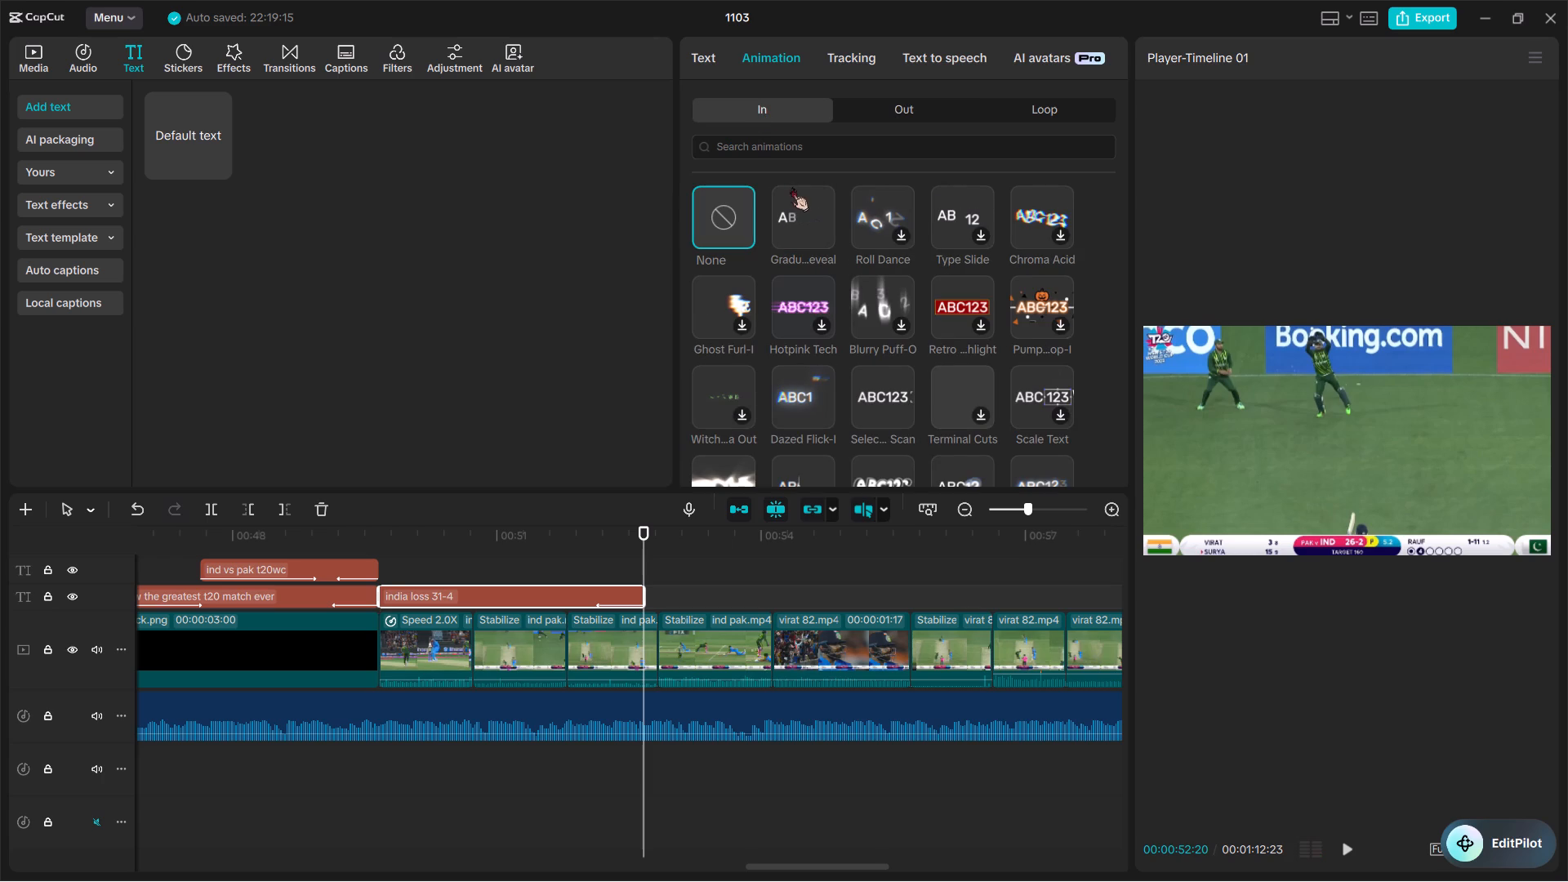
pyautogui.moveTo(870, 463); pyautogui.dragTo(931, 465)
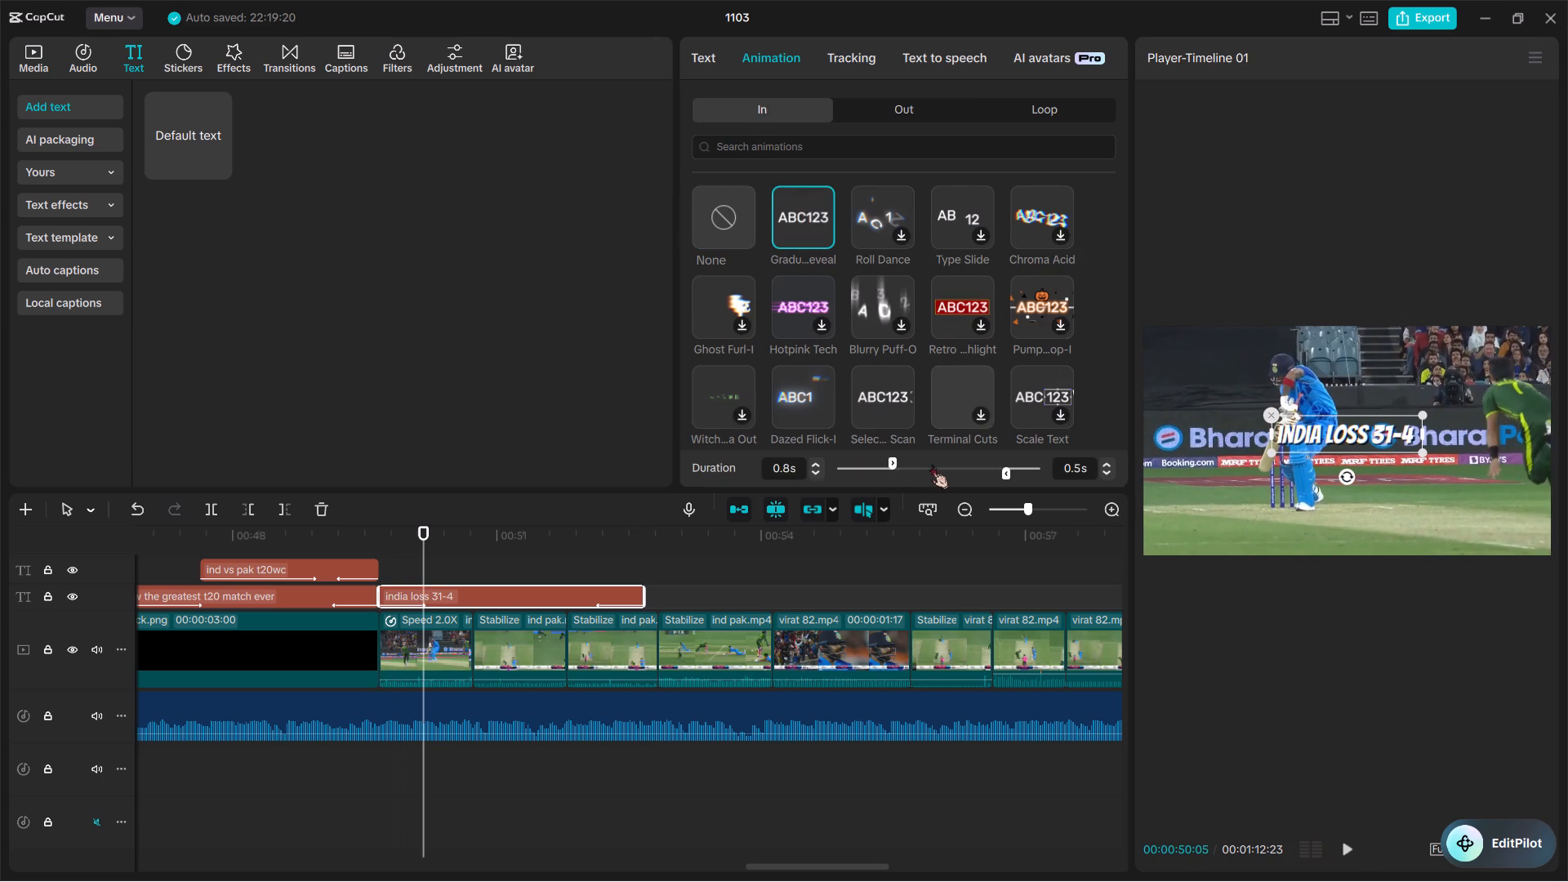
pyautogui.moveTo(931, 465); pyautogui.dragTo(939, 464)
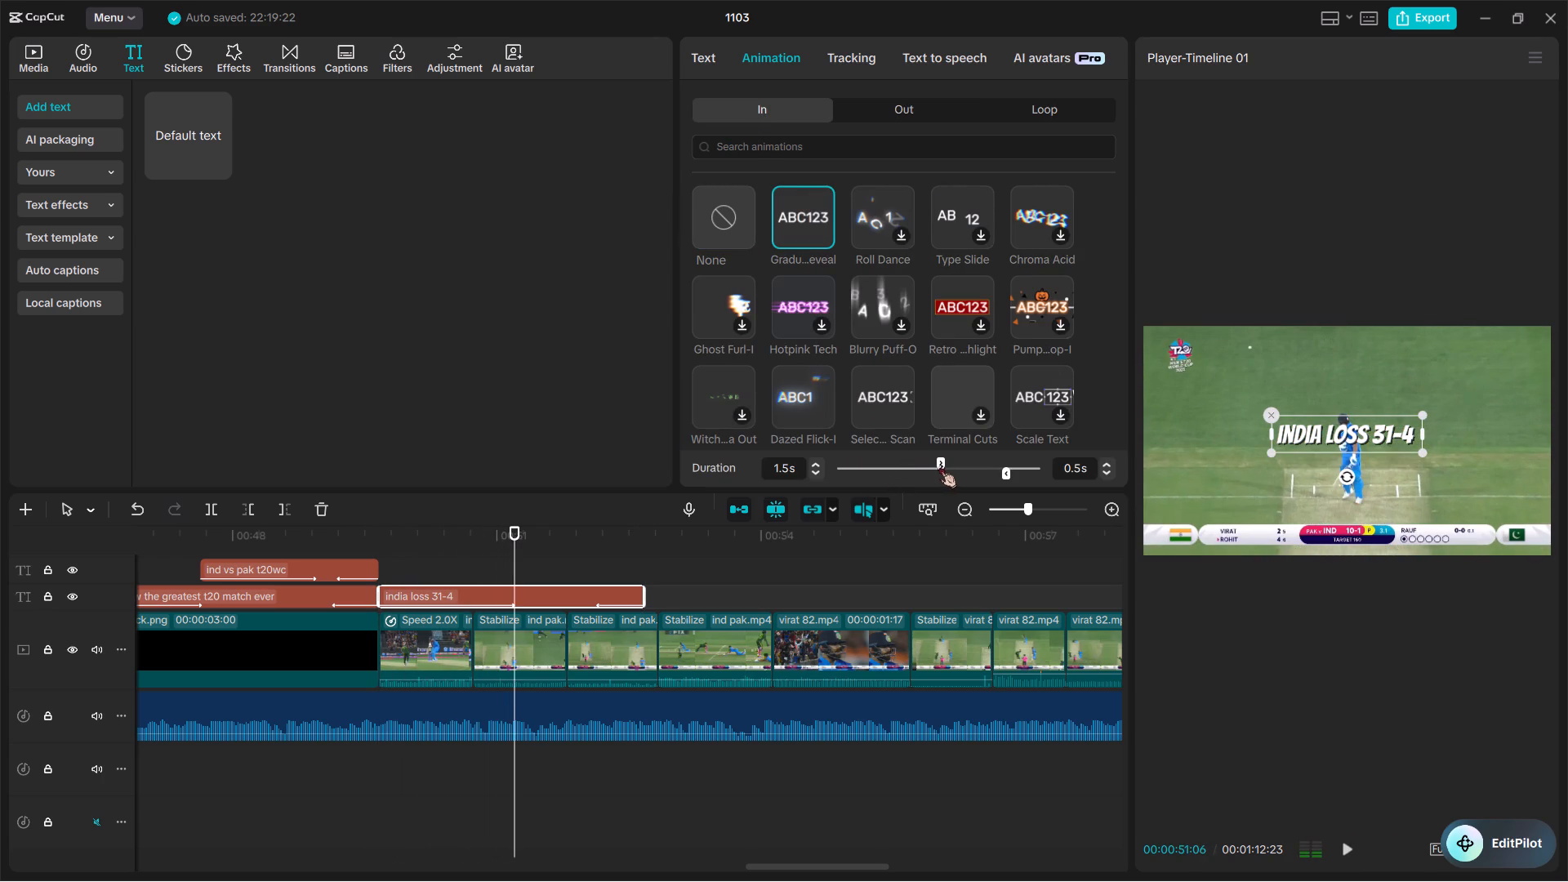
# Extend the "india loss 31-4" text to end with the last ind pak clip, just before 00:54.
pyautogui.press('space')
pyautogui.press('space')
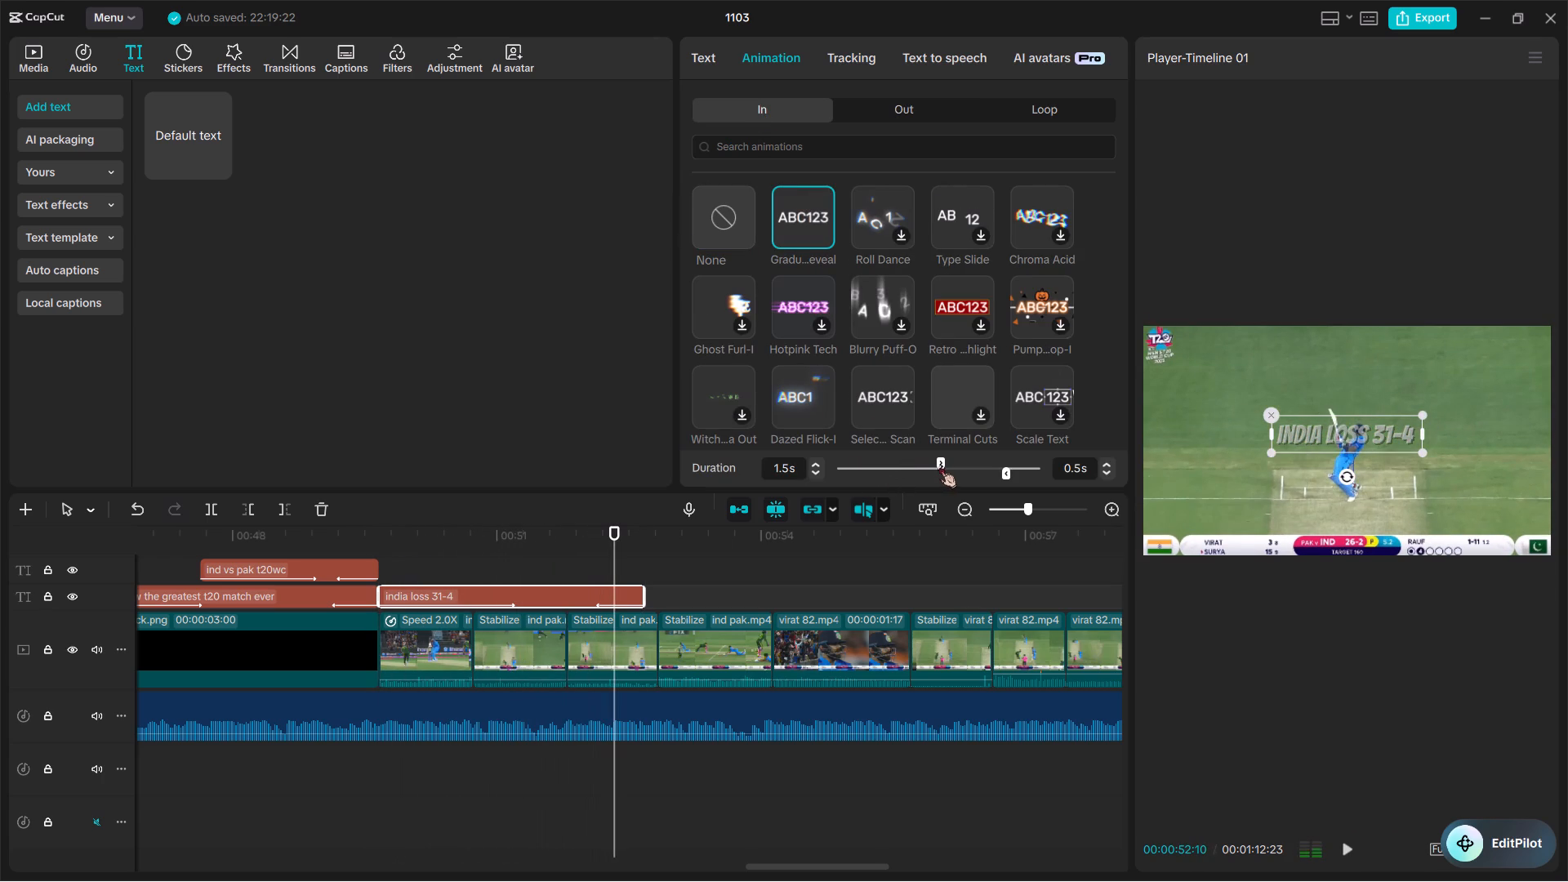
pyautogui.press('space')
pyautogui.press('space')
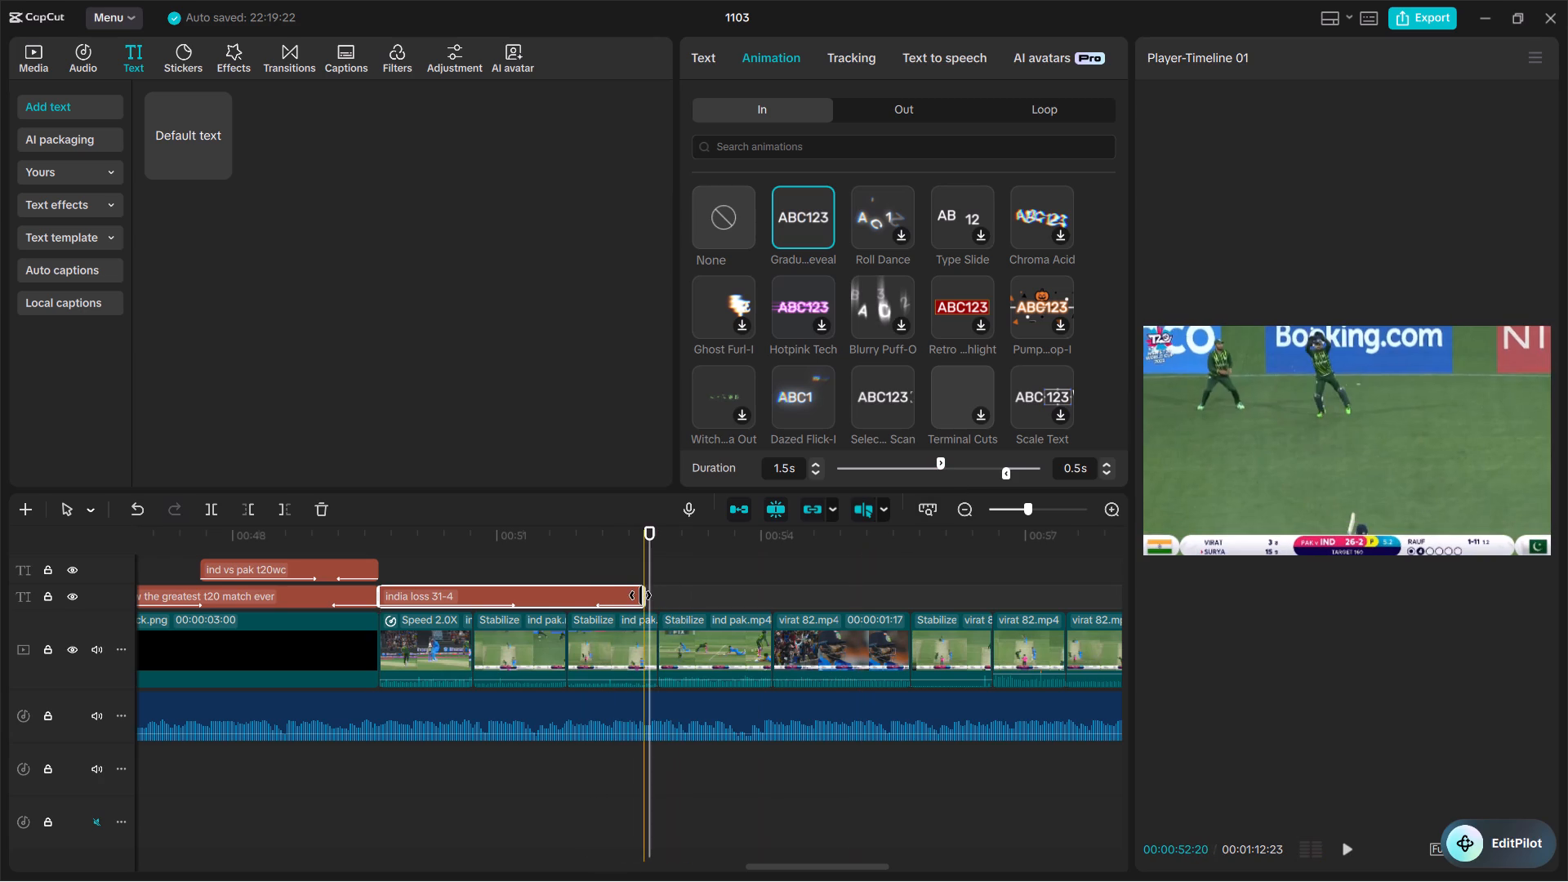
pyautogui.moveTo(640, 595); pyautogui.dragTo(765, 595)
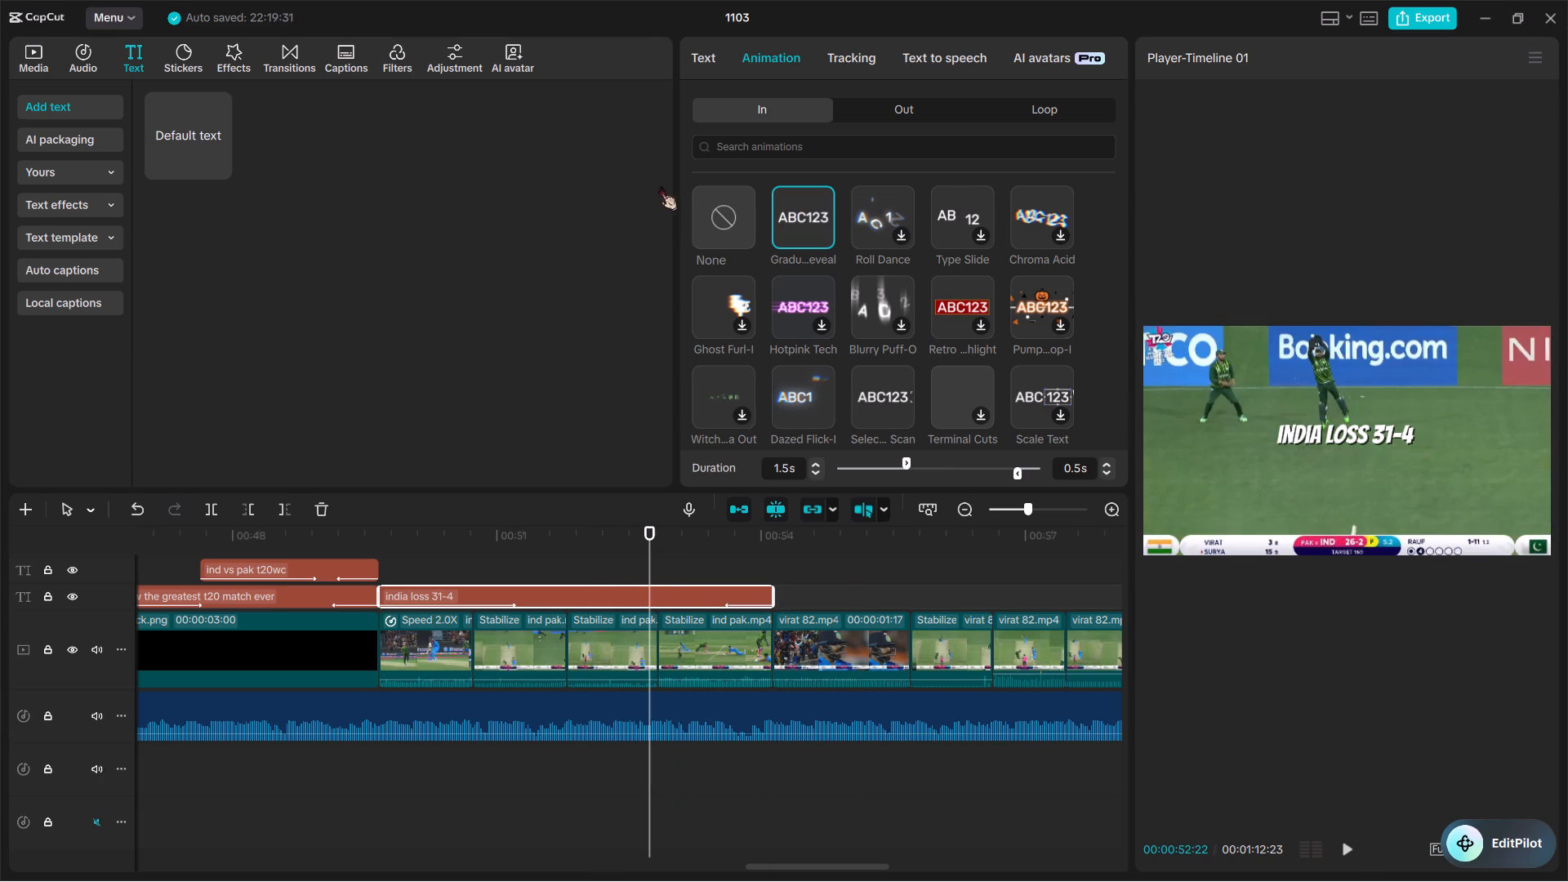
# Lengthen the "india loss 31-4" text's Gradu...eval entrance animation to 2.7s and play back the result.
pyautogui.moveTo(906, 466); pyautogui.dragTo(939, 468)
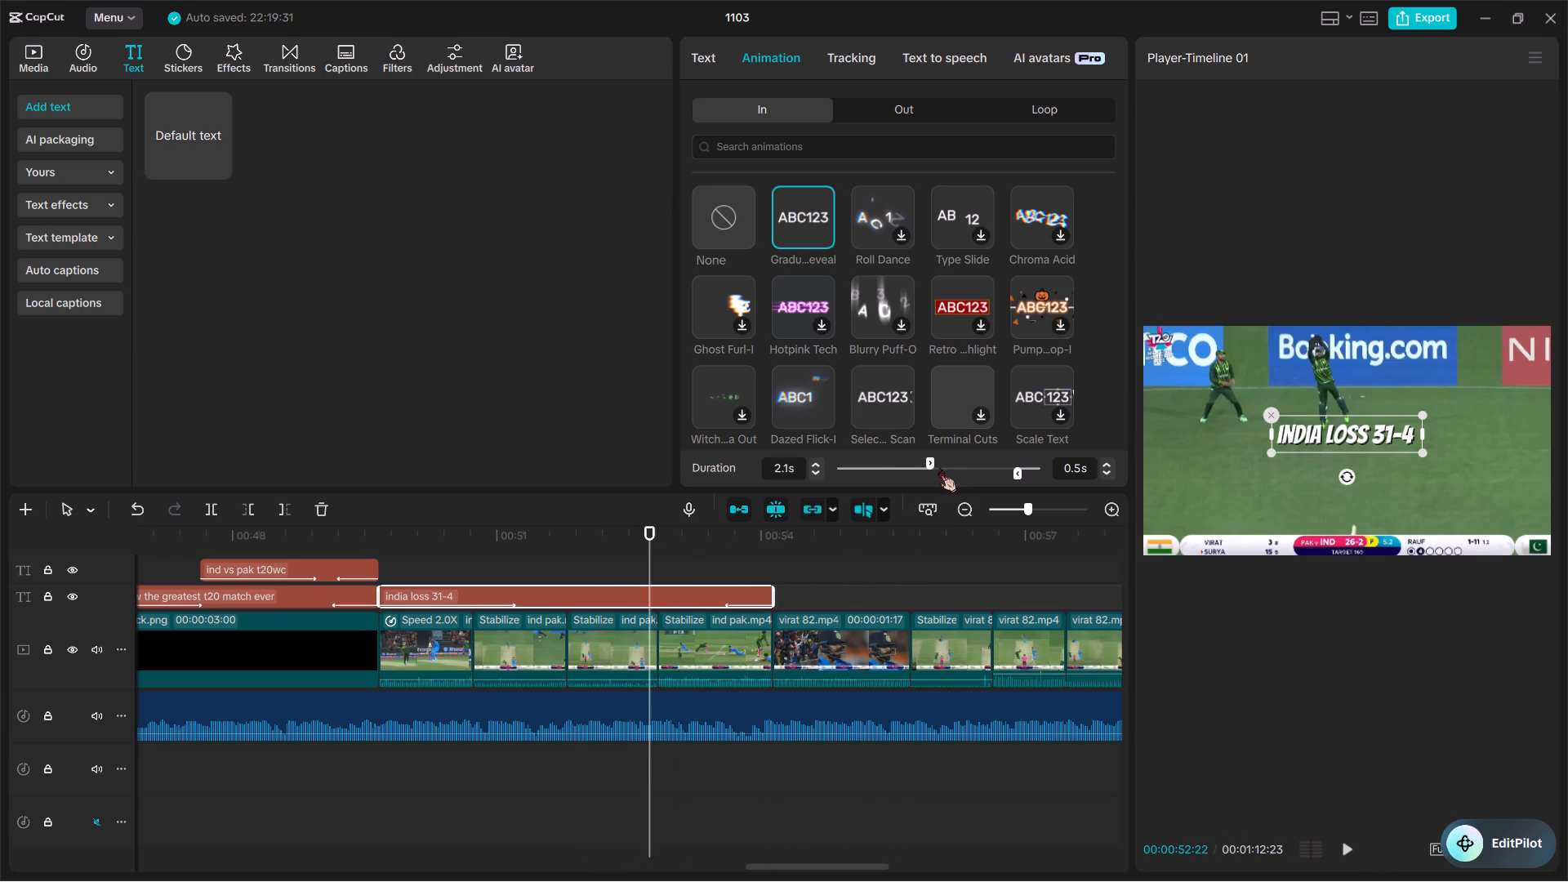
pyautogui.moveTo(939, 468); pyautogui.dragTo(941, 468)
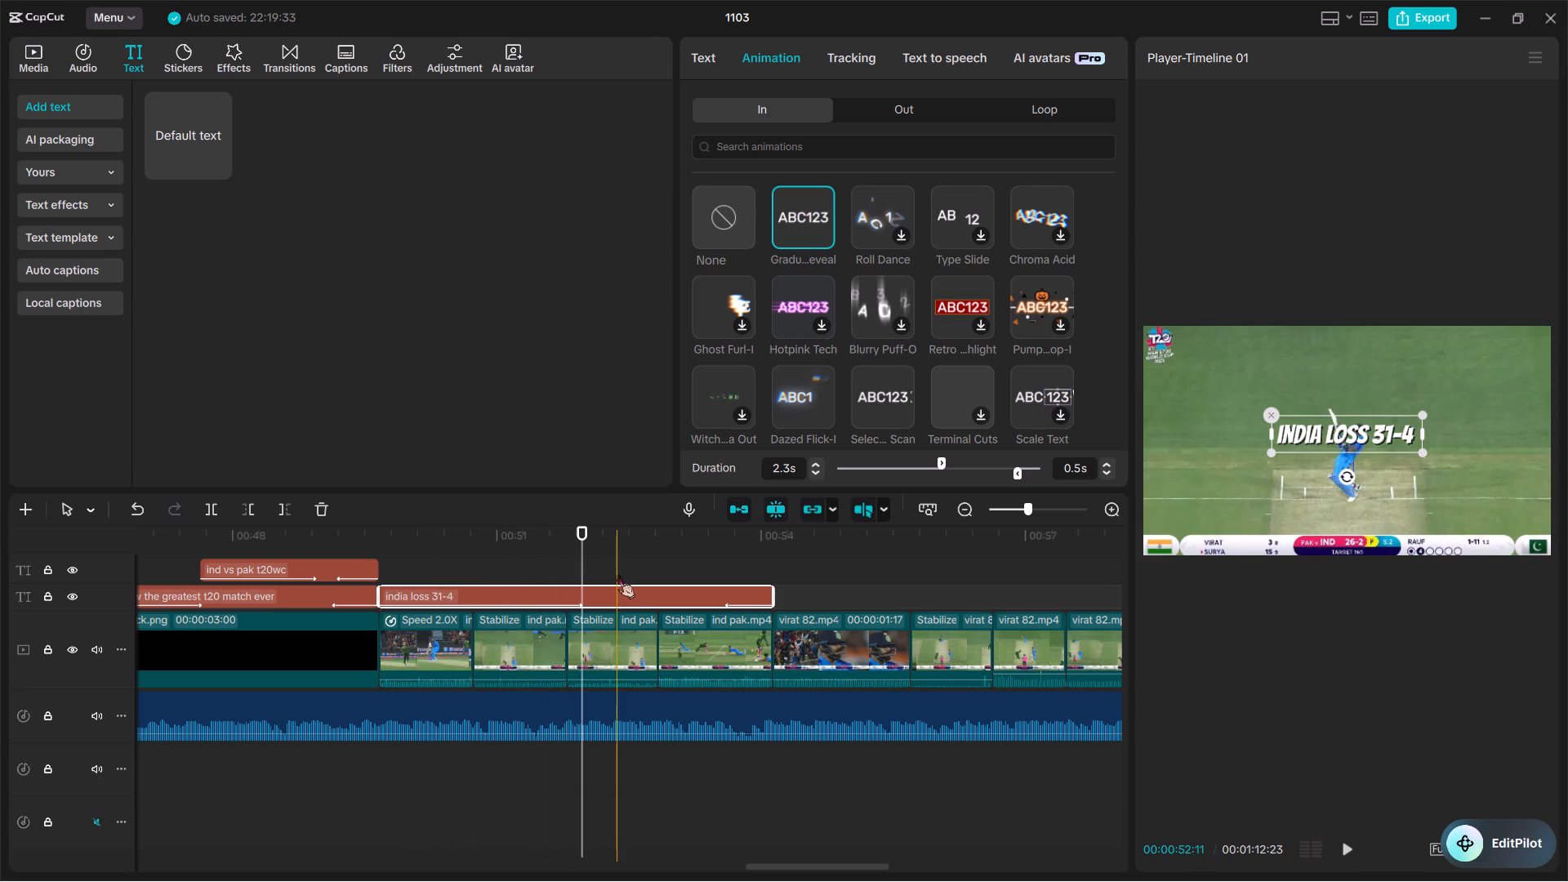
pyautogui.click(960, 464)
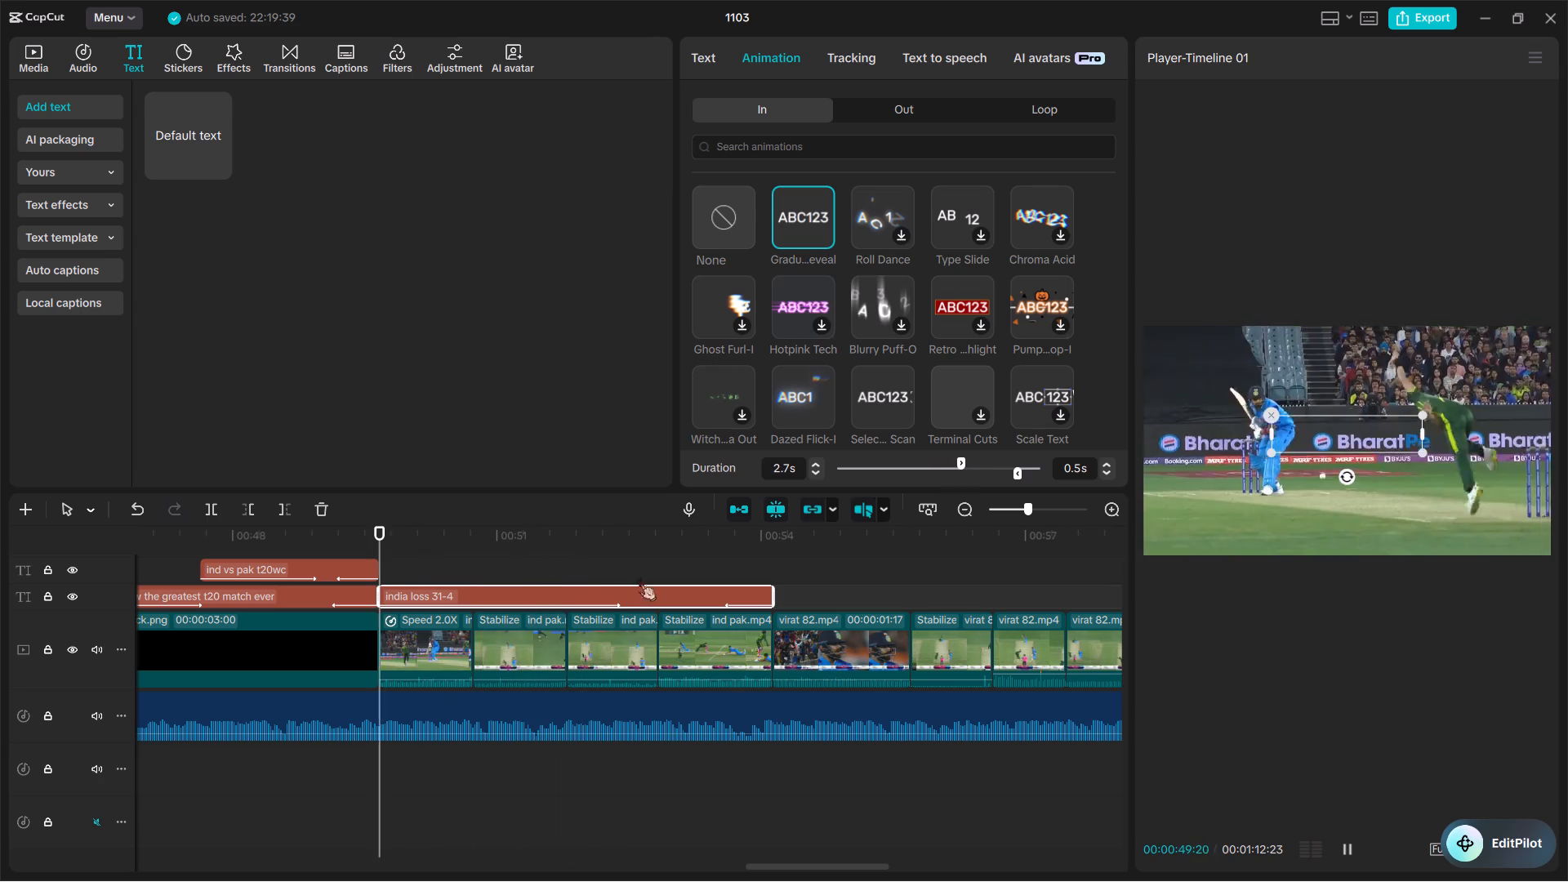
pyautogui.click(750, 782)
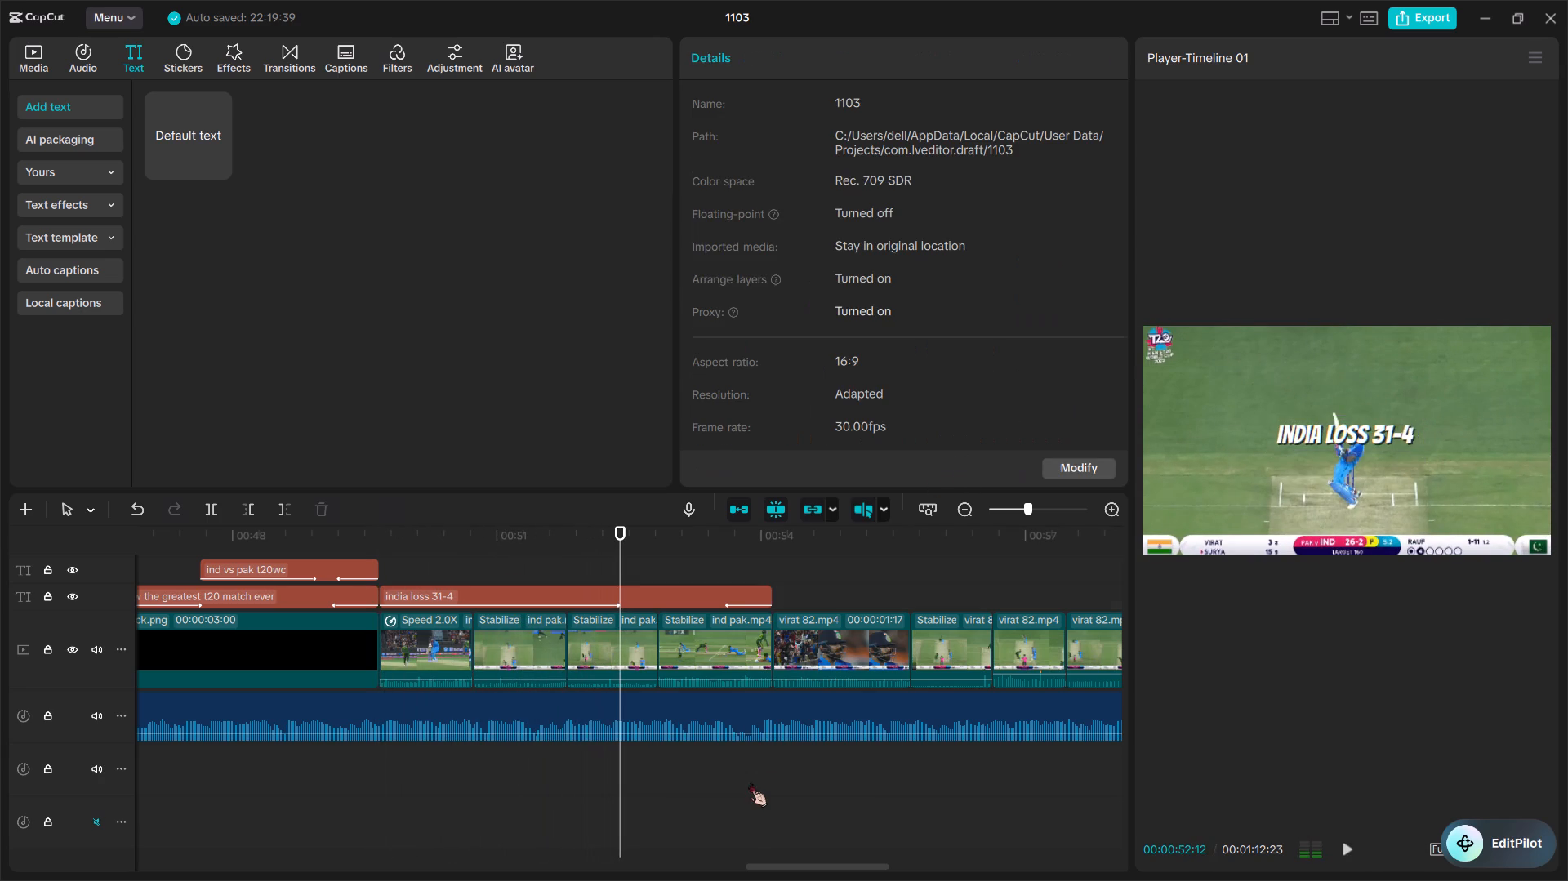
pyautogui.press('space')
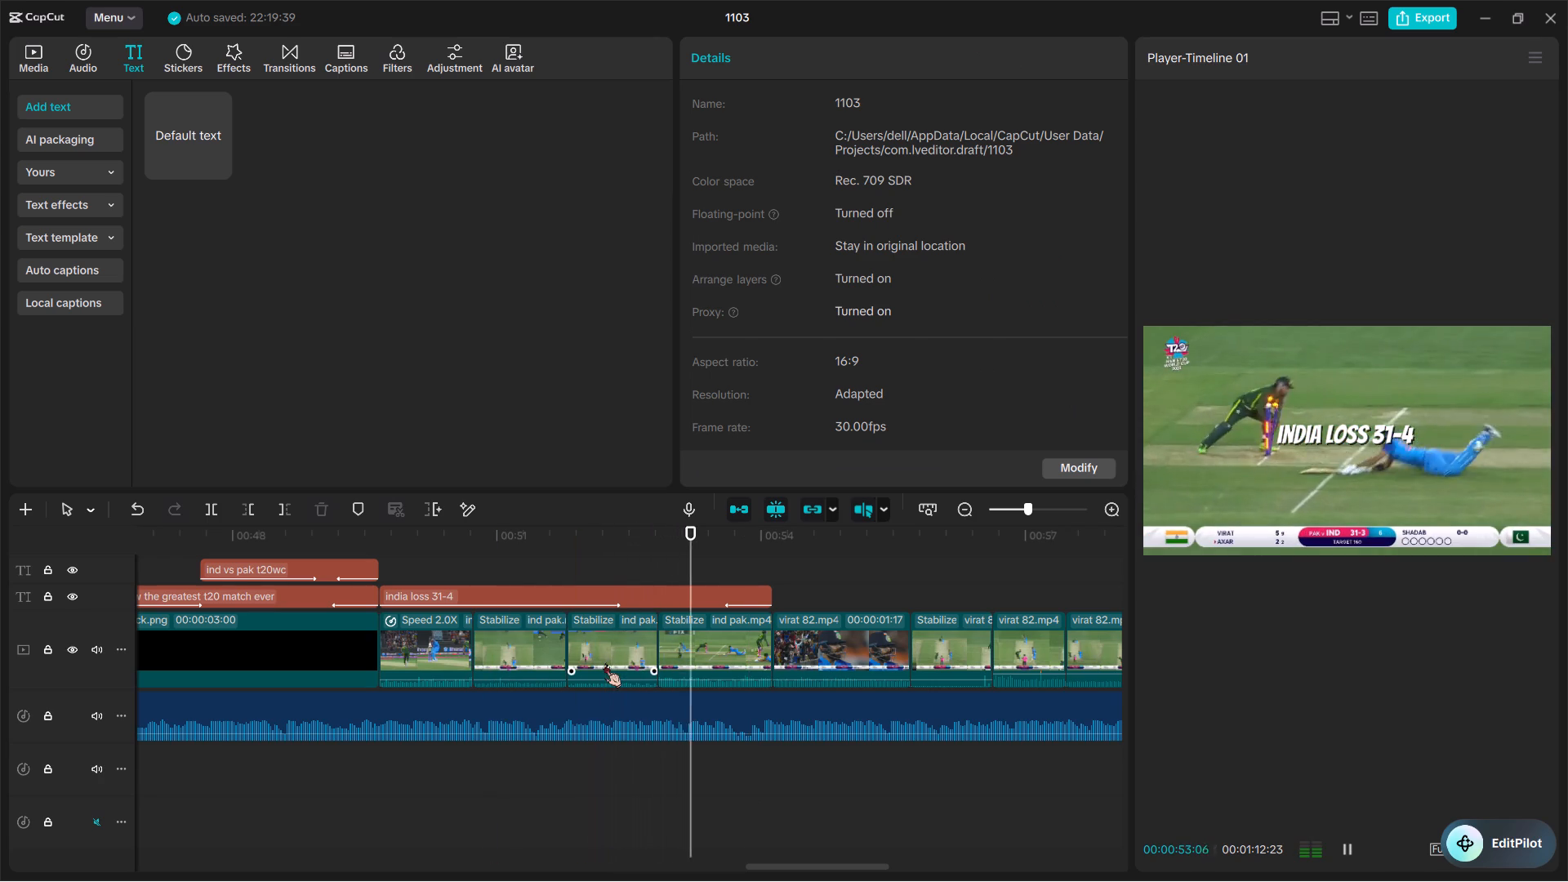
pyautogui.press('space')
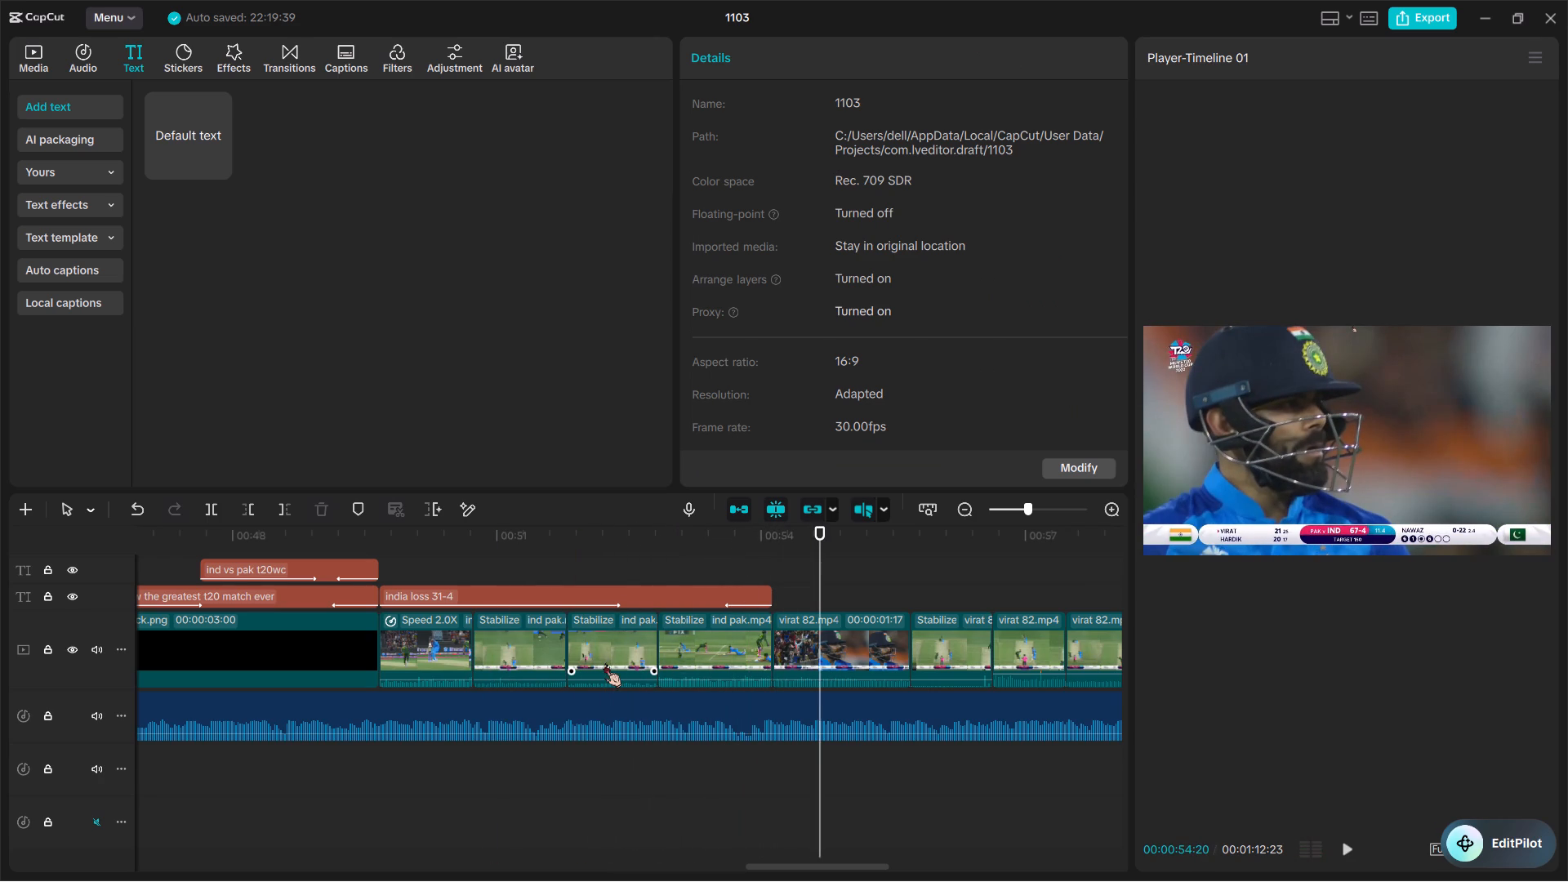
pyautogui.press('space')
pyautogui.press('space')
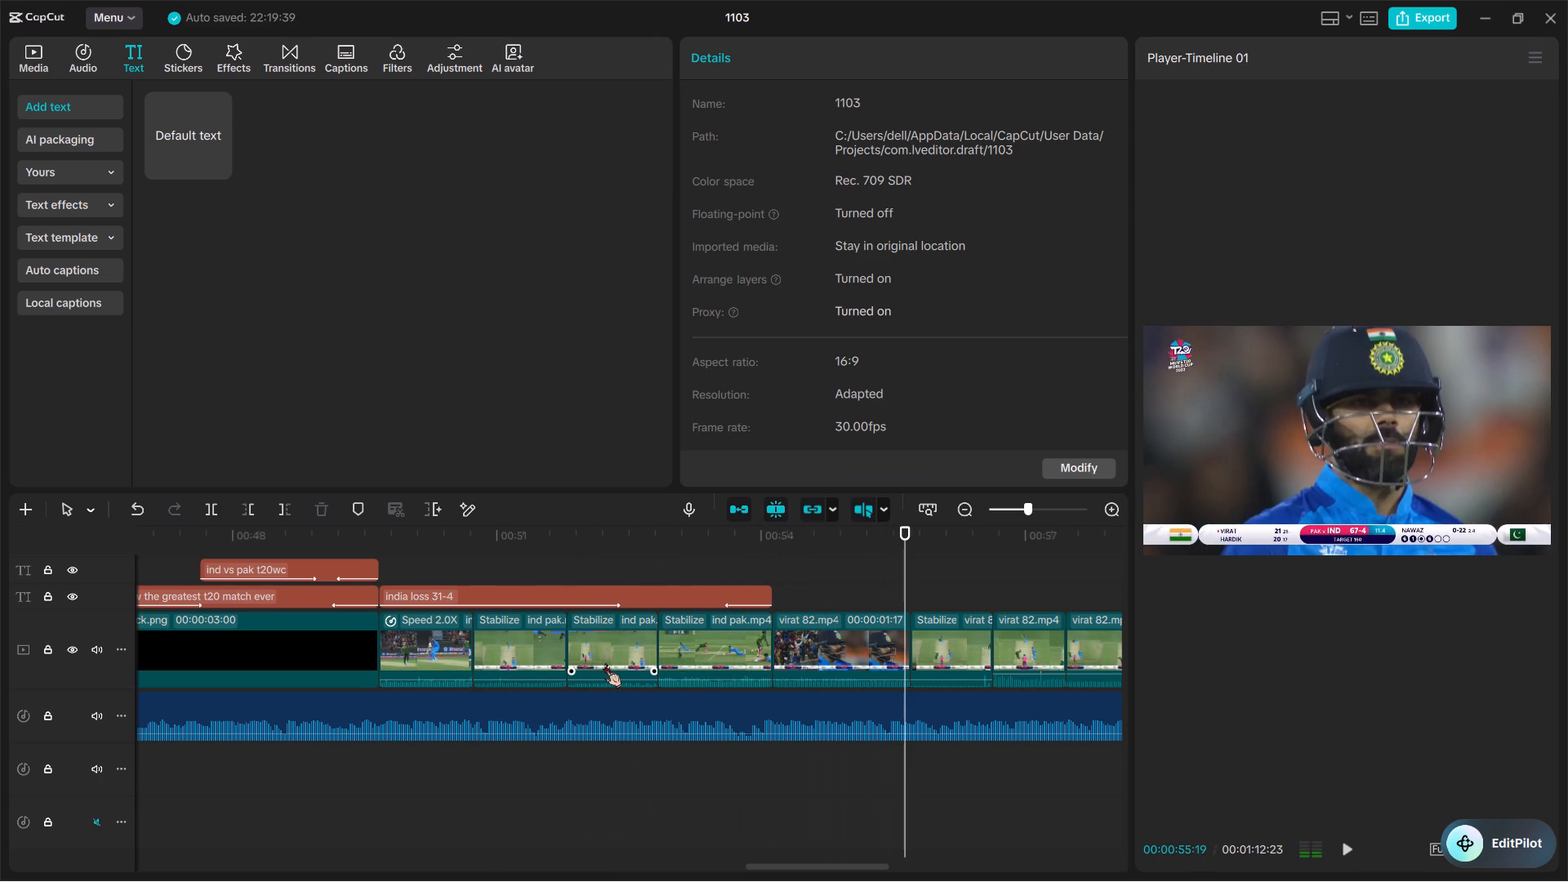
# Add a default text on the same text track, directly after the "india loss 31-4" text.
pyautogui.keyDown('ctrl'); pyautogui.scroll(-7, 604, 663); pyautogui.keyUp('ctrl')
pyautogui.hscroll(-1, 604, 663)
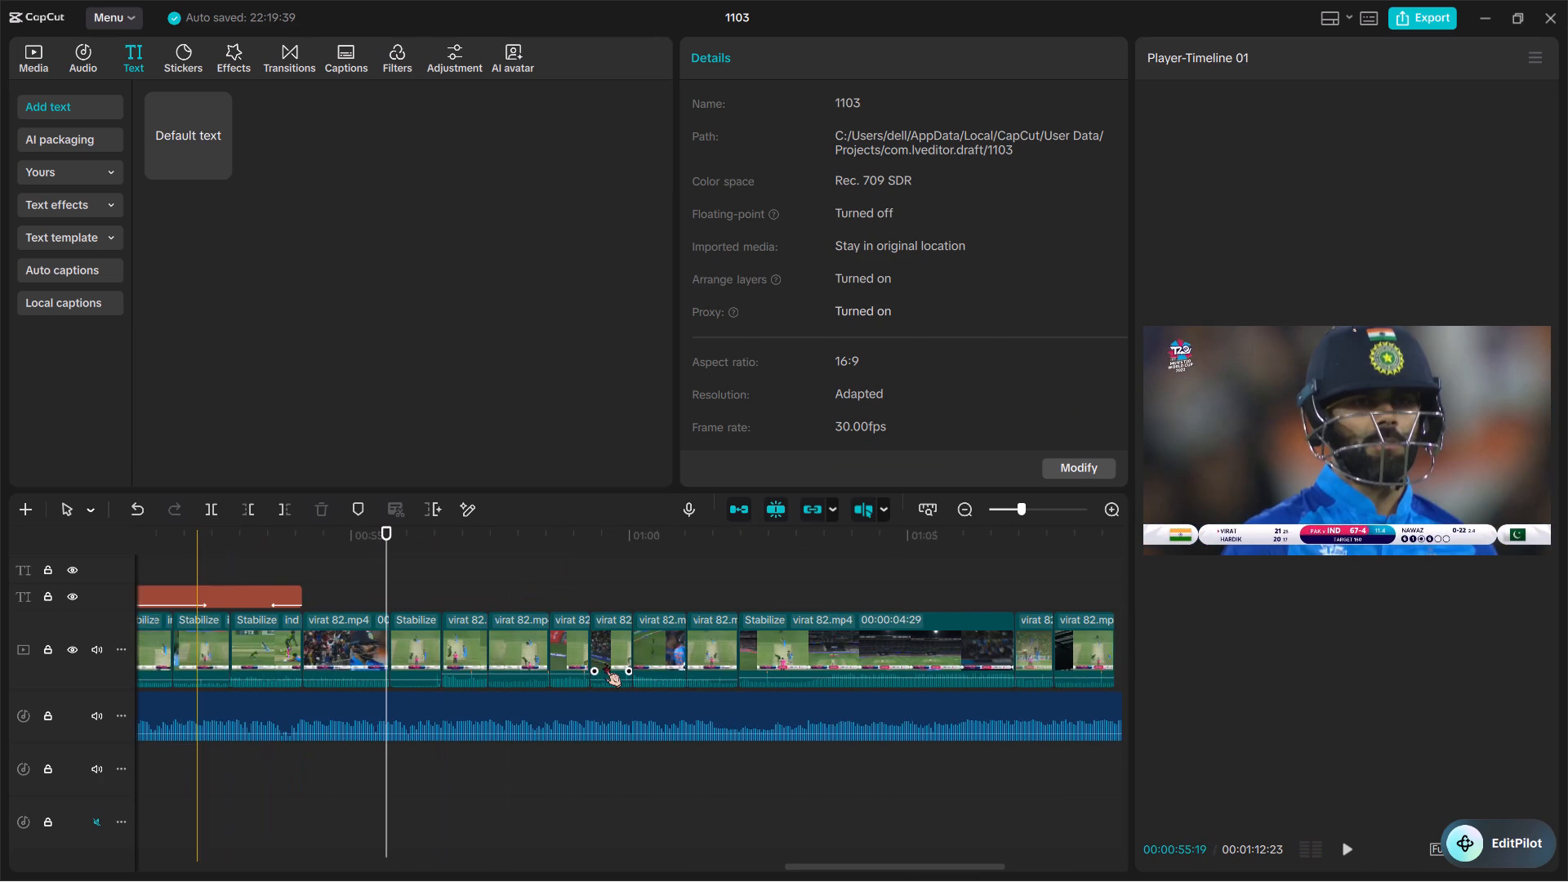
pyautogui.moveTo(186, 114); pyautogui.dragTo(335, 622)
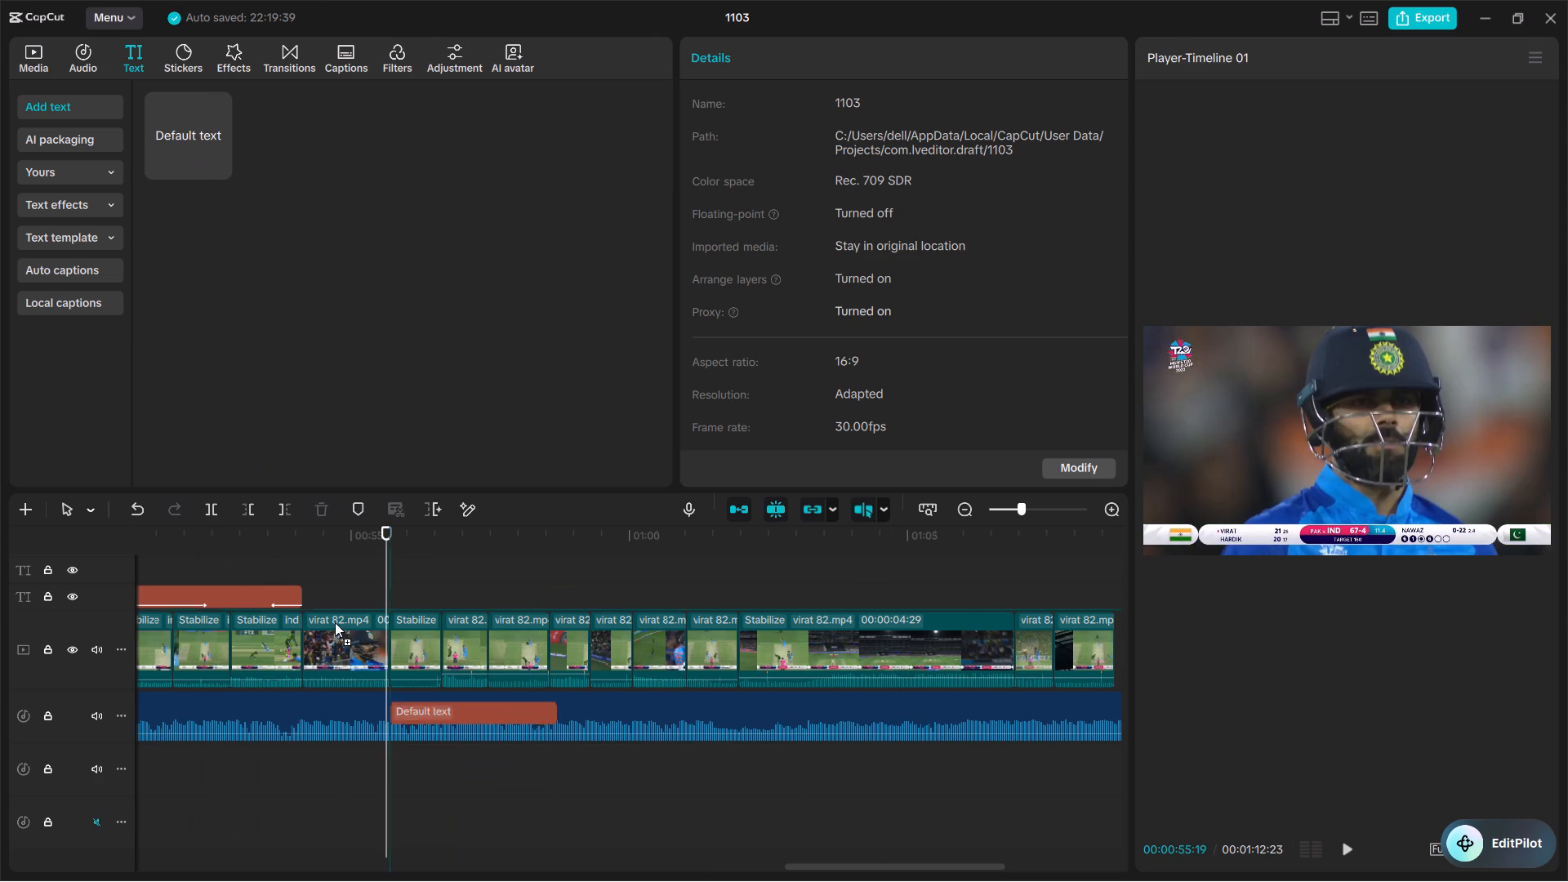
pyautogui.moveTo(335, 622); pyautogui.dragTo(305, 599)
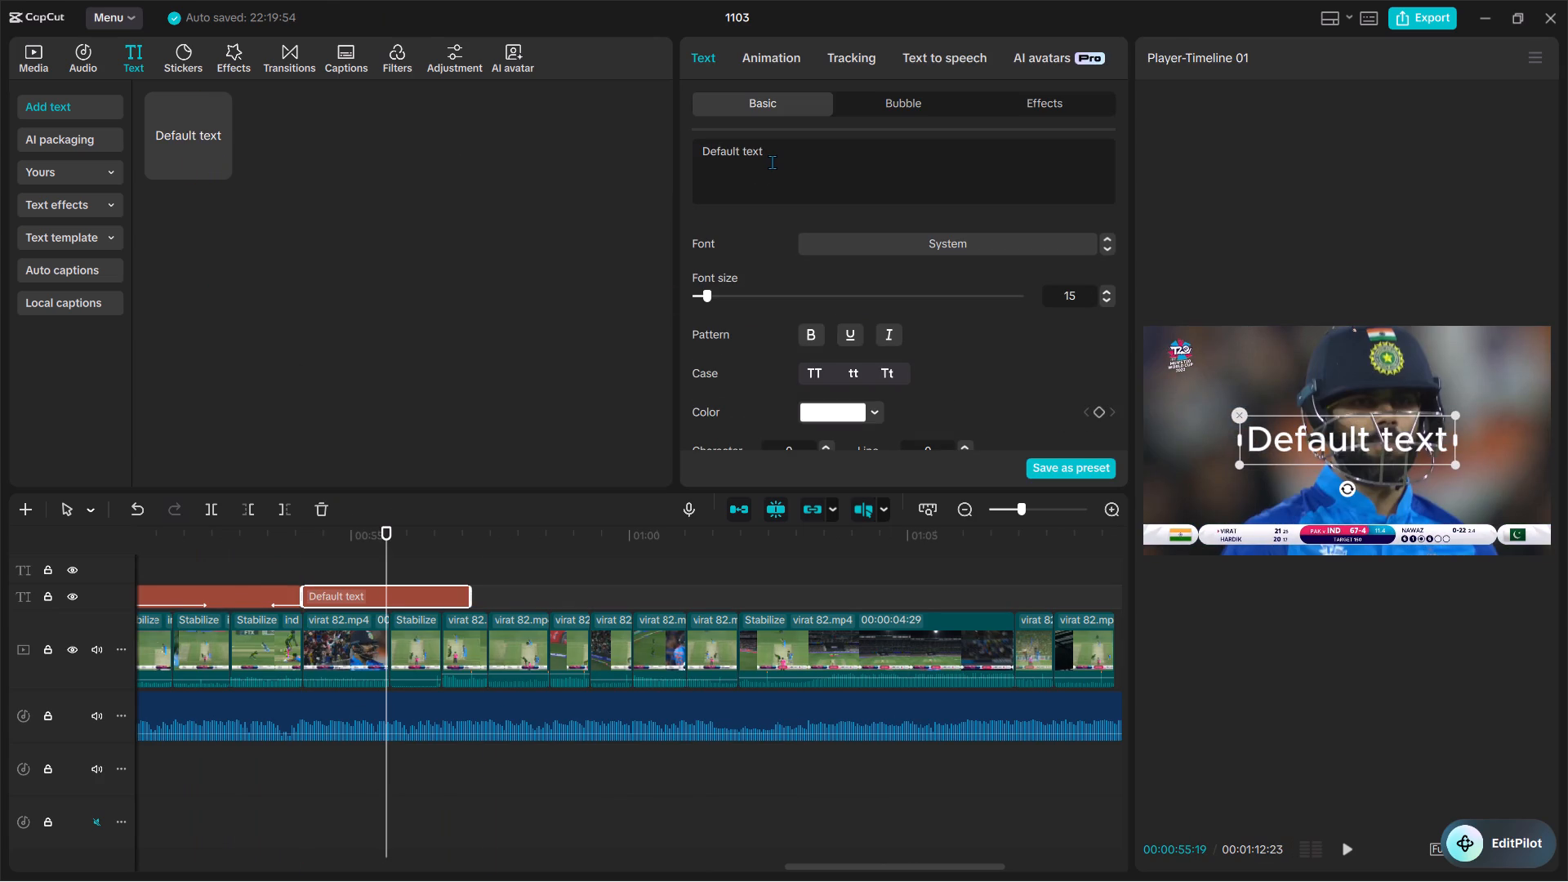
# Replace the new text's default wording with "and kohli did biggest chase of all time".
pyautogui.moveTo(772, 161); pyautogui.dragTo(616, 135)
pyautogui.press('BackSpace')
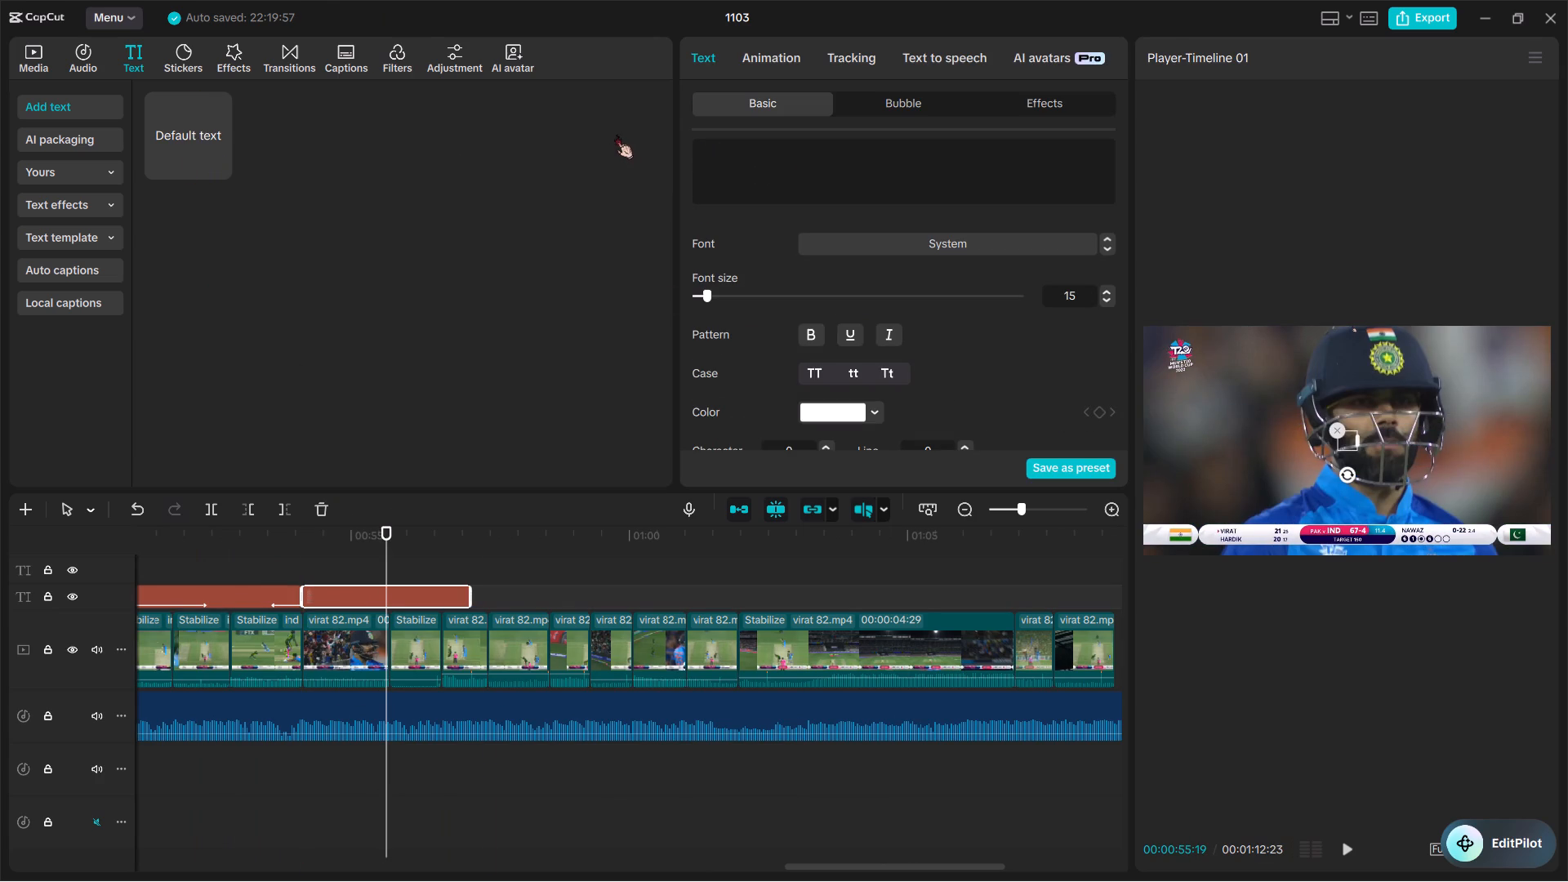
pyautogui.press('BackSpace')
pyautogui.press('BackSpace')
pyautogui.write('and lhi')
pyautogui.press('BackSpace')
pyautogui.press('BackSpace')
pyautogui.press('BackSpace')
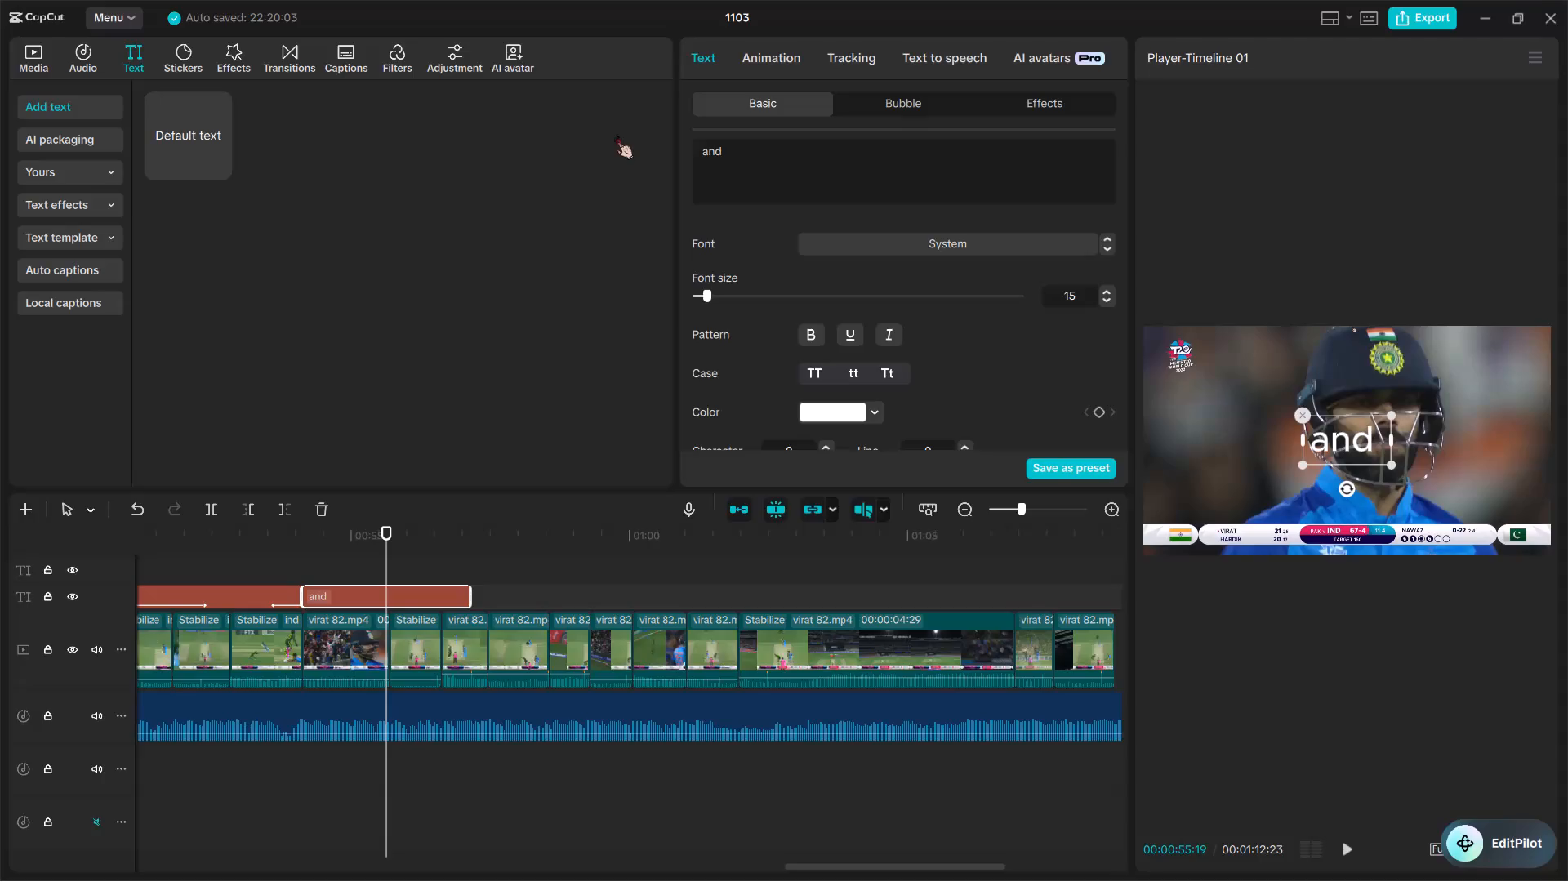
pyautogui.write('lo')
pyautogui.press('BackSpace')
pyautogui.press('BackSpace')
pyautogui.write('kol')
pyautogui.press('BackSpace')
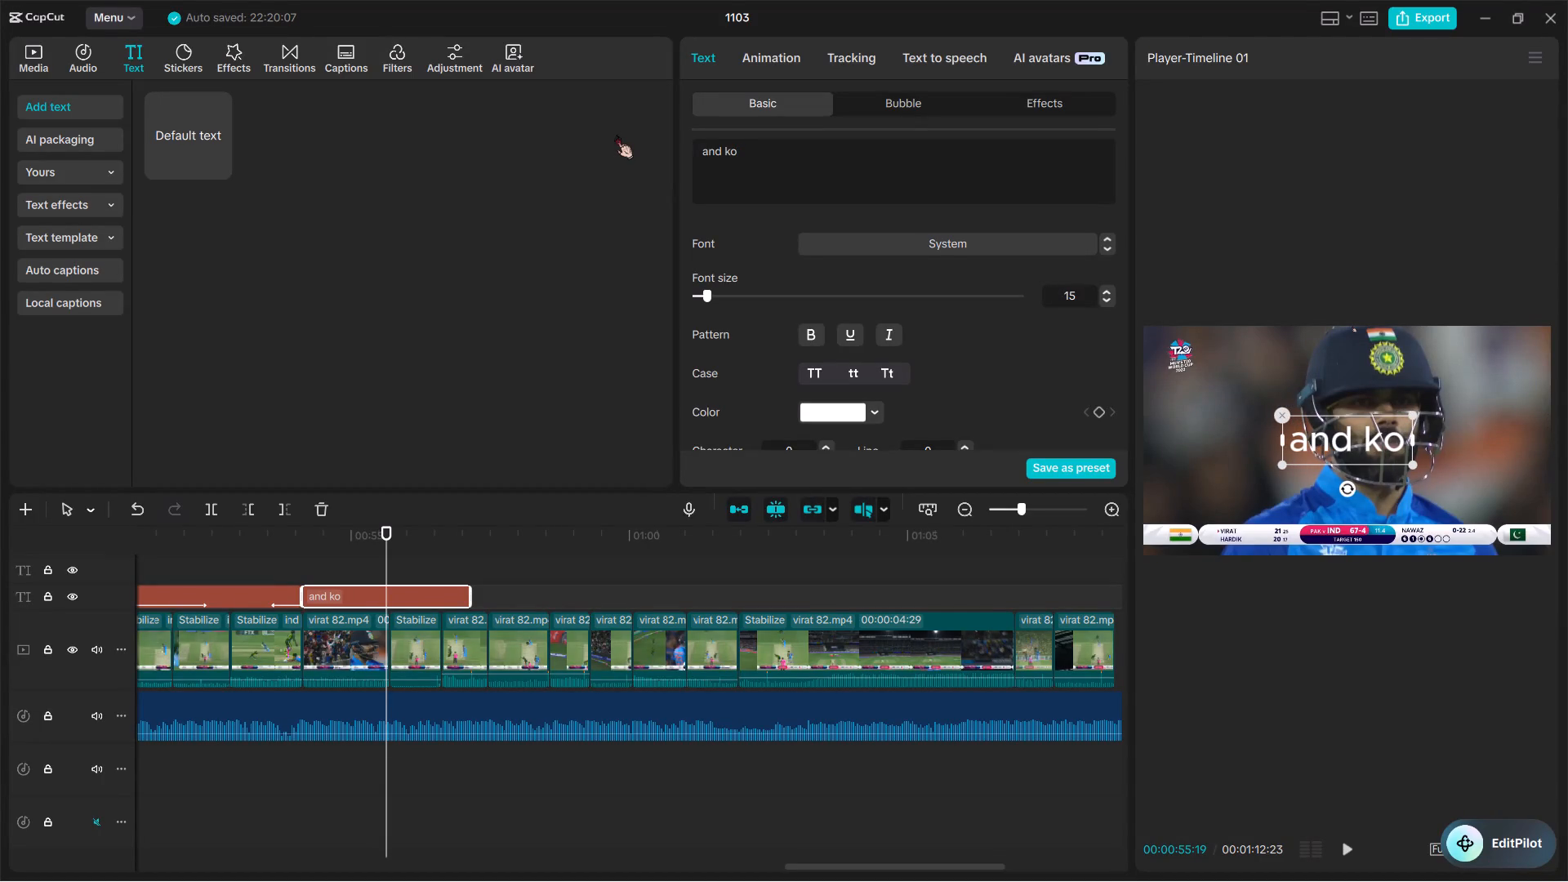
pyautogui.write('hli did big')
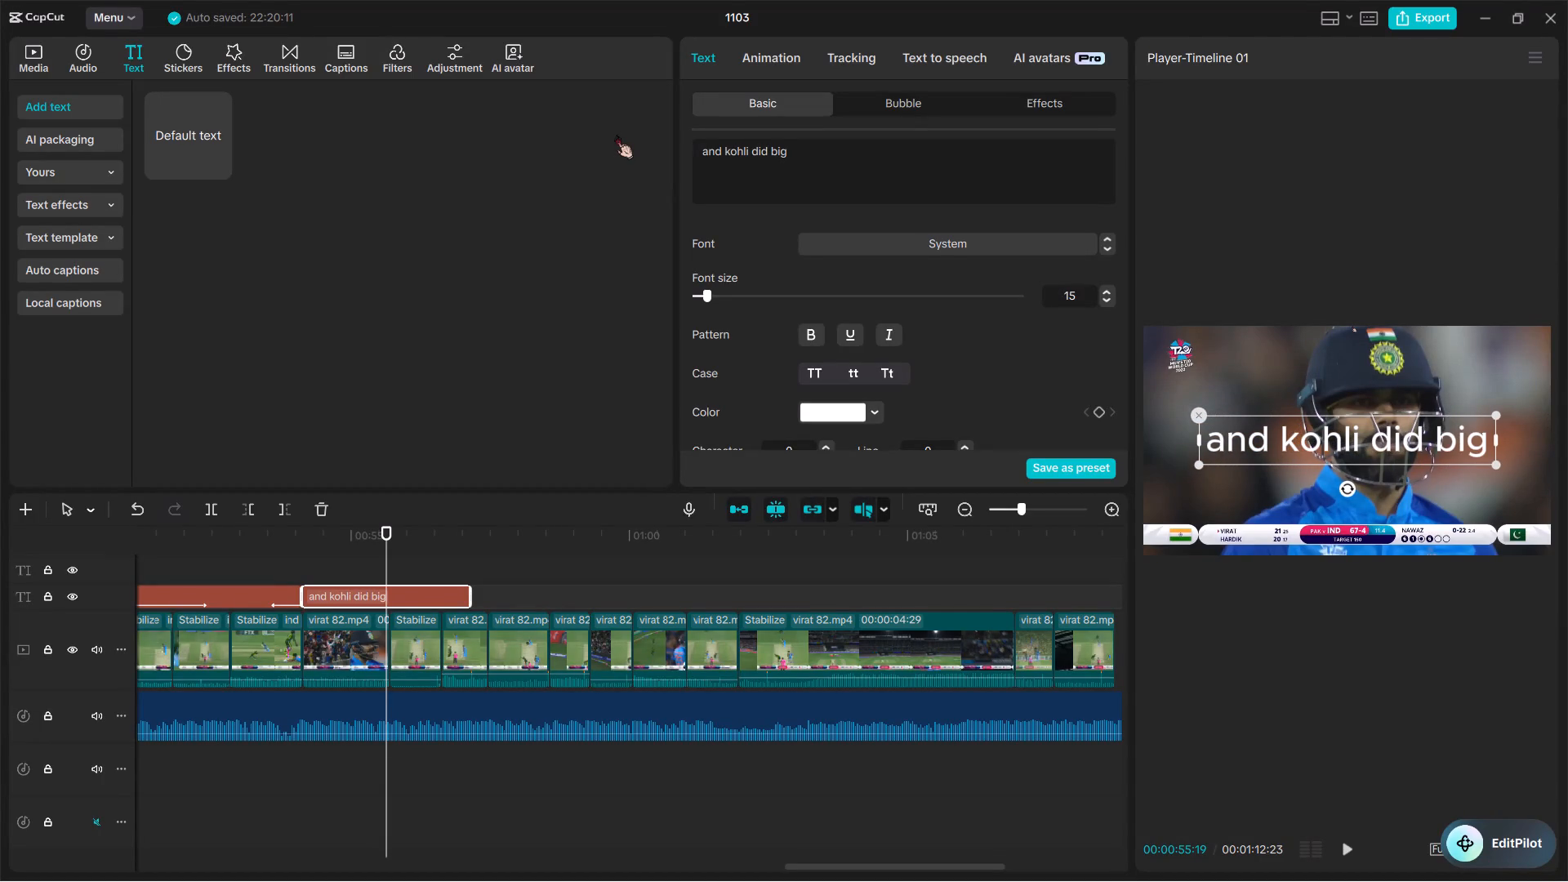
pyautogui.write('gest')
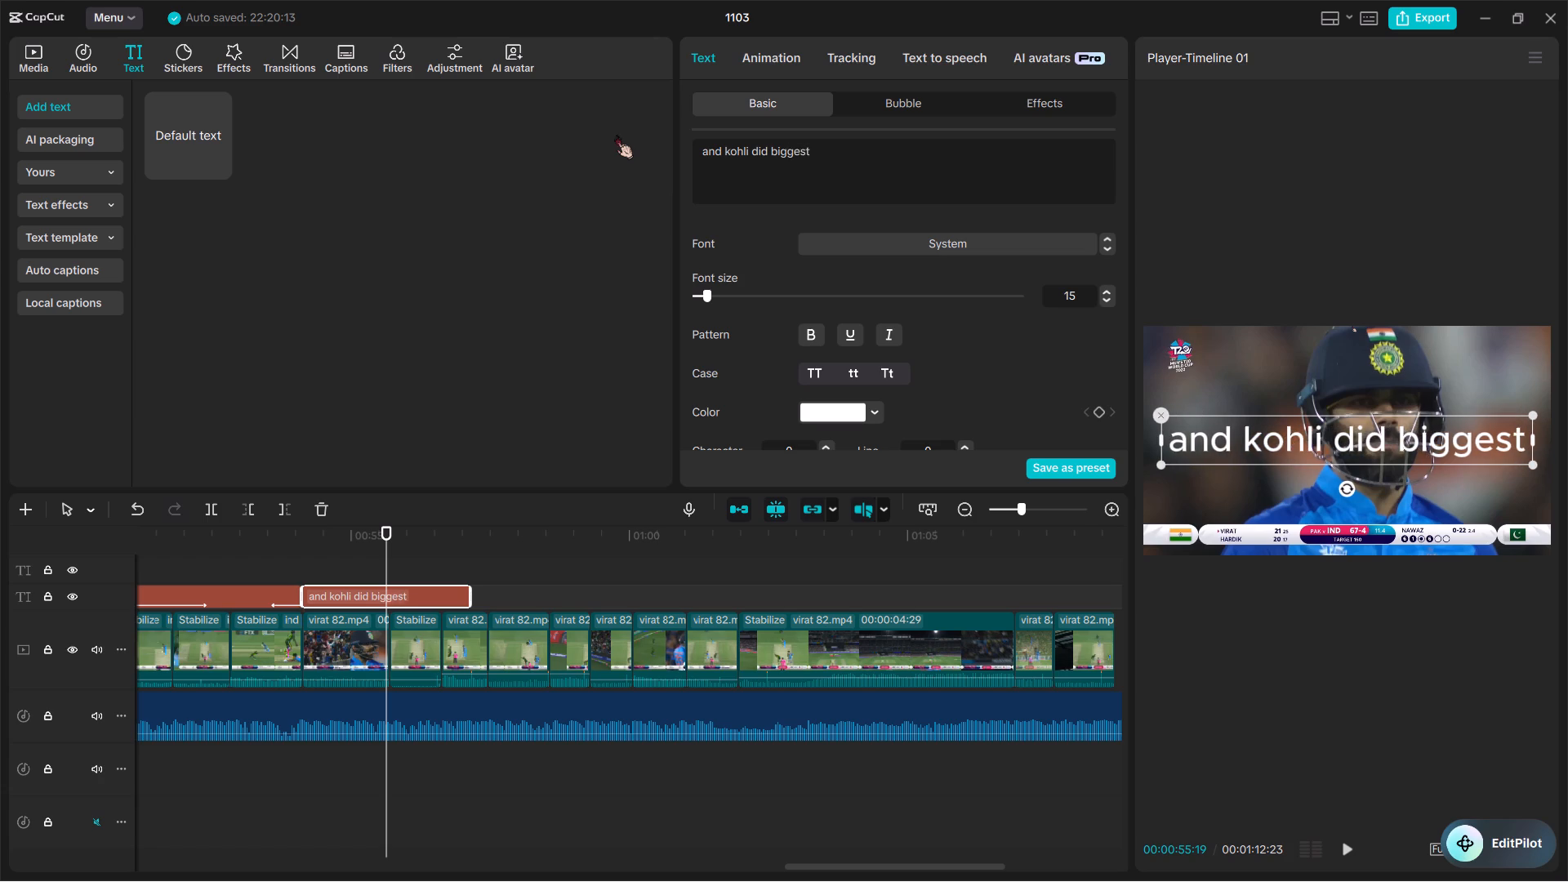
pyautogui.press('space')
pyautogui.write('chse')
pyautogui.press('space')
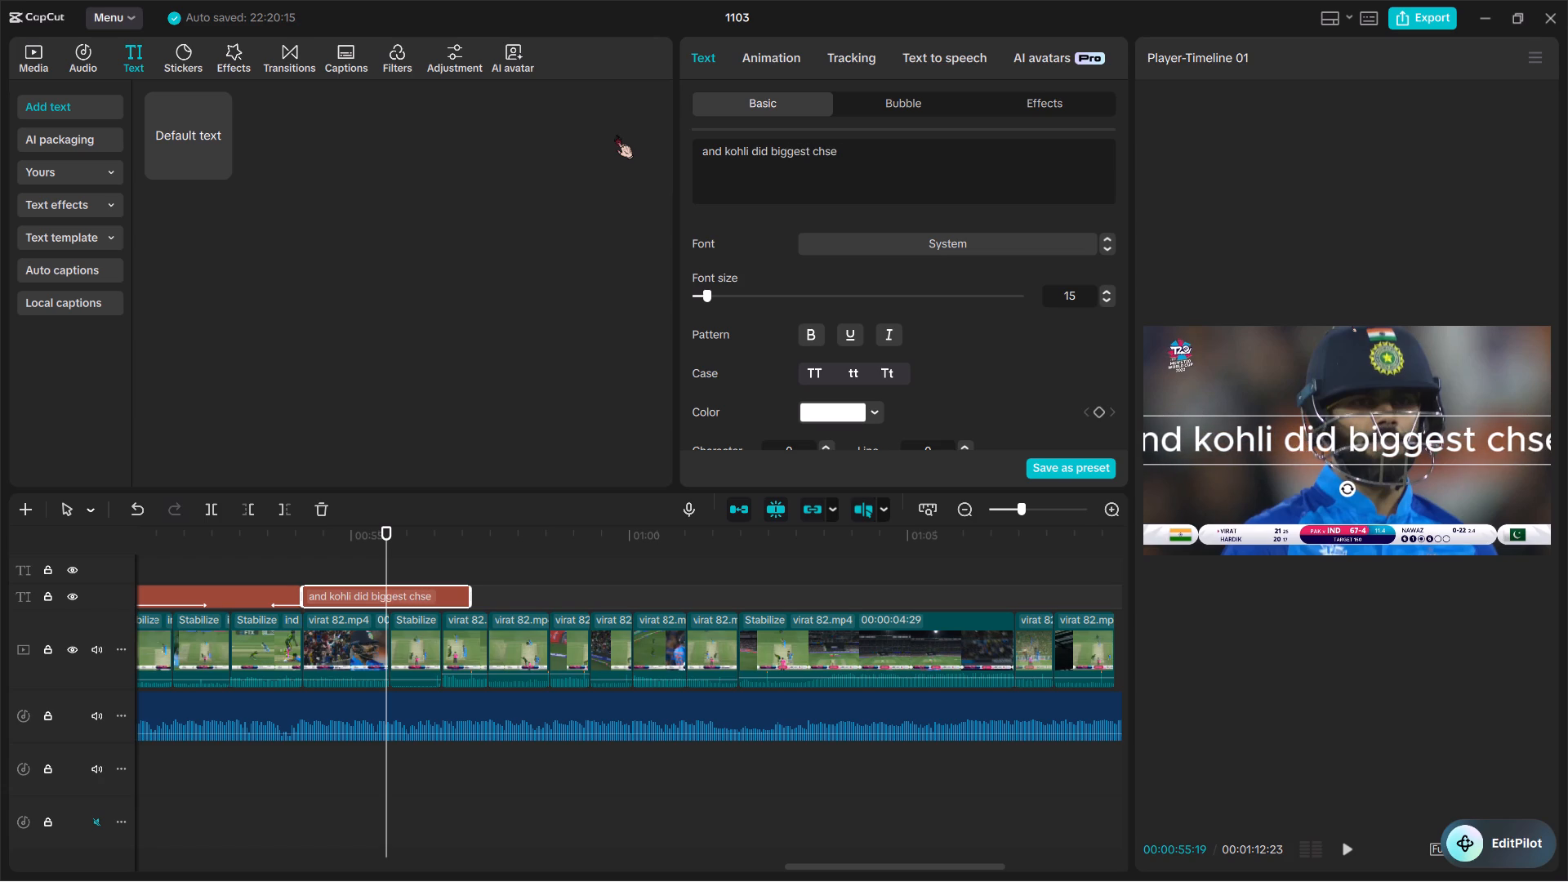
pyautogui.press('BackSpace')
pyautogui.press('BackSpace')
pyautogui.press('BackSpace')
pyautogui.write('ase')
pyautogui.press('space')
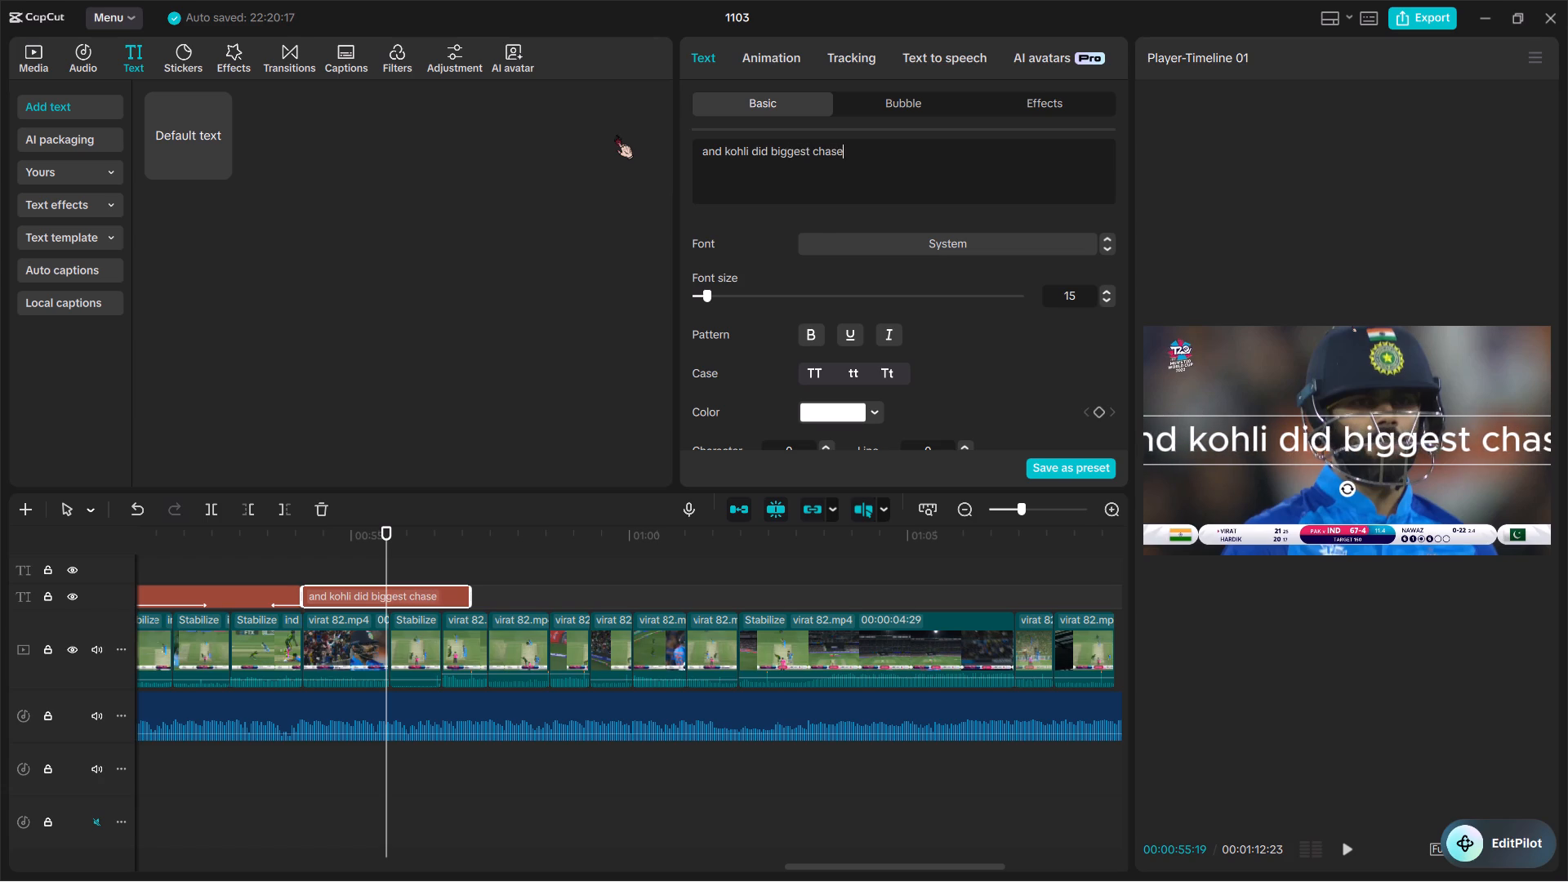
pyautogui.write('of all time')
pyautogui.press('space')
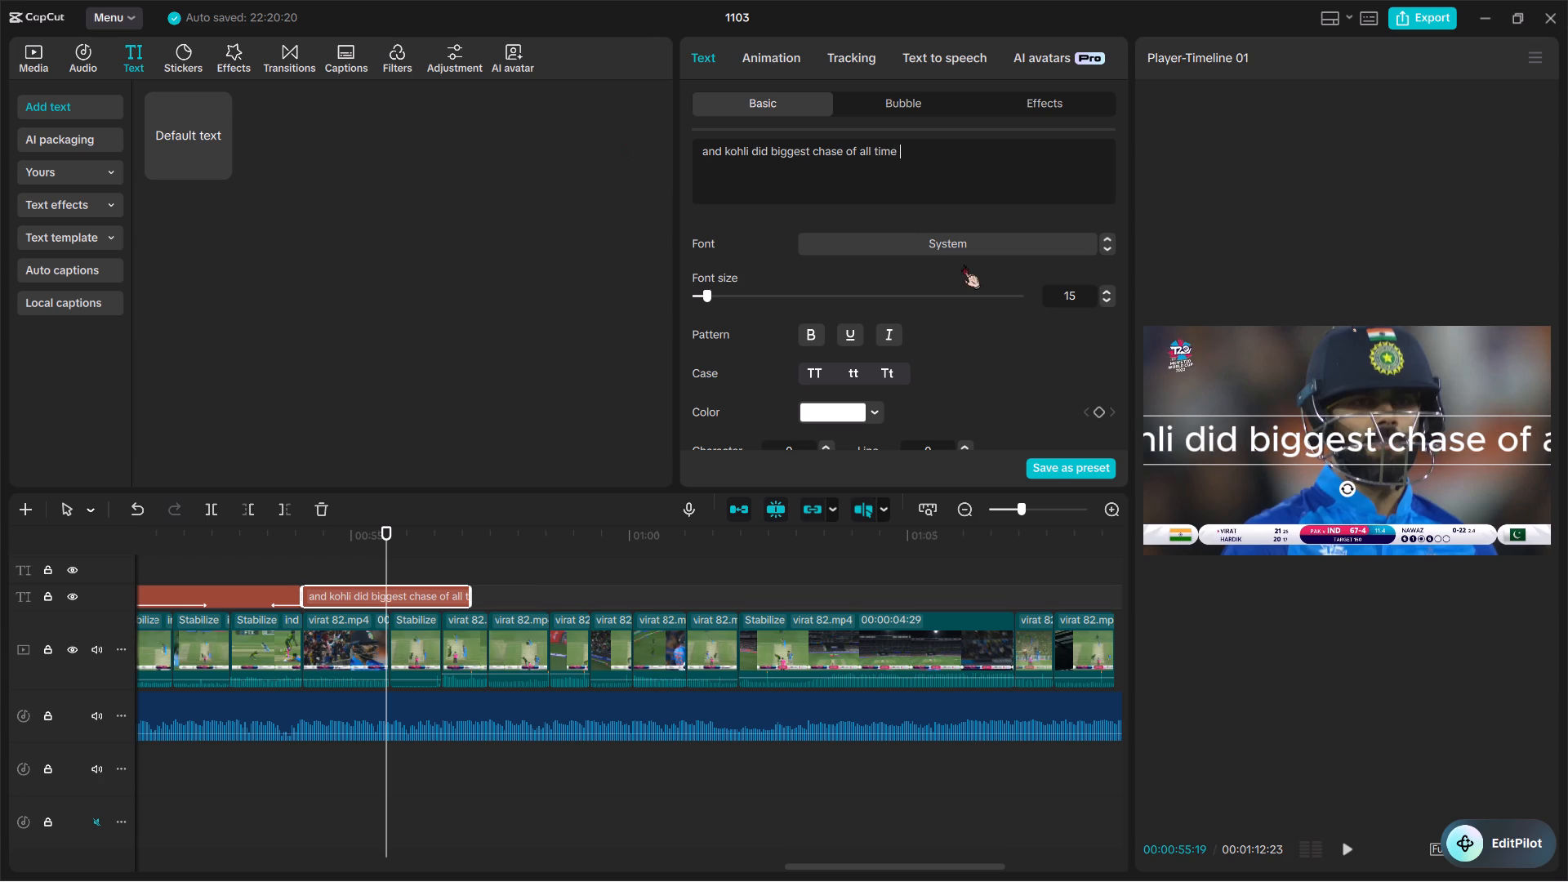
# Change the new text's font to Copperplate CC-Bd.
pyautogui.click(1103, 246)
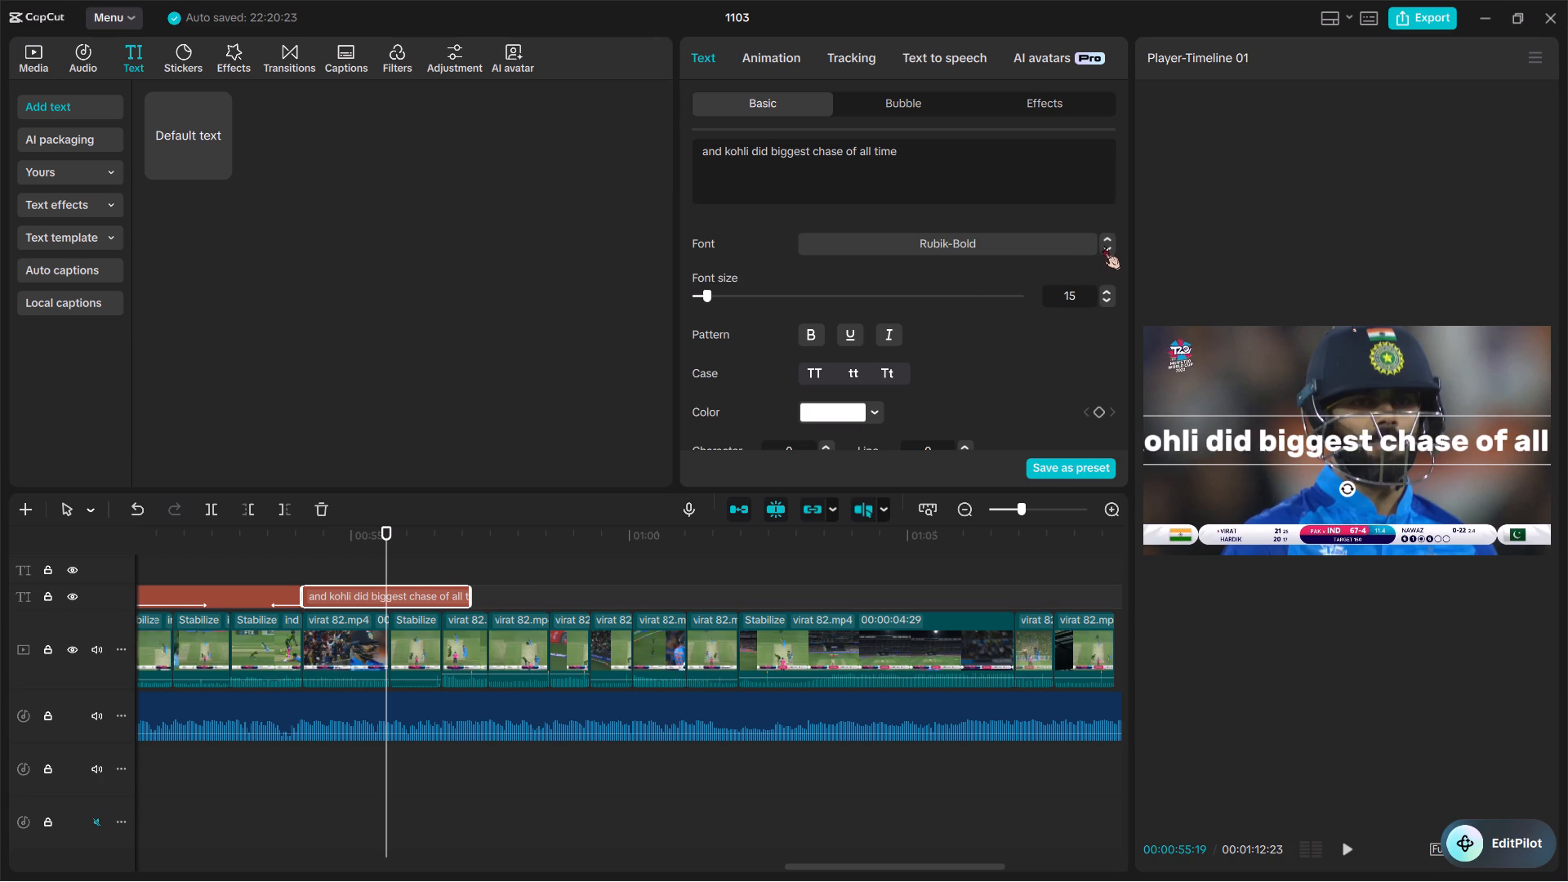
pyautogui.click(1103, 246)
pyautogui.click(1103, 246)
pyautogui.click(1103, 246)
pyautogui.click(1103, 246)
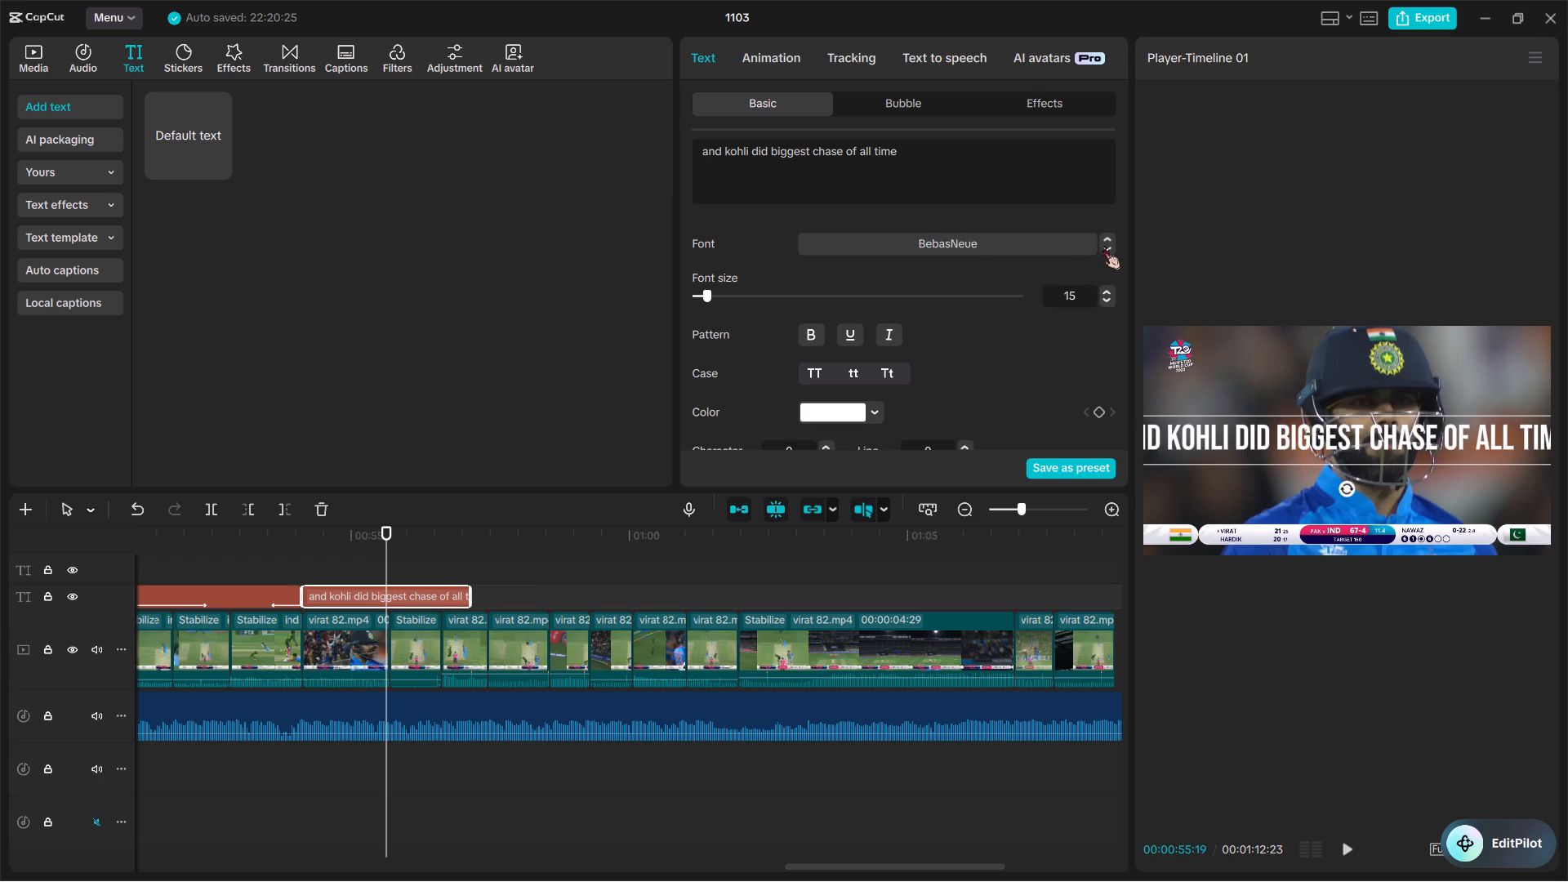
# Replace the new text's wording with "india's win 3%".
pyautogui.moveTo(904, 152); pyautogui.dragTo(685, 155)
pyautogui.press('BackSpace')
pyautogui.write('india')
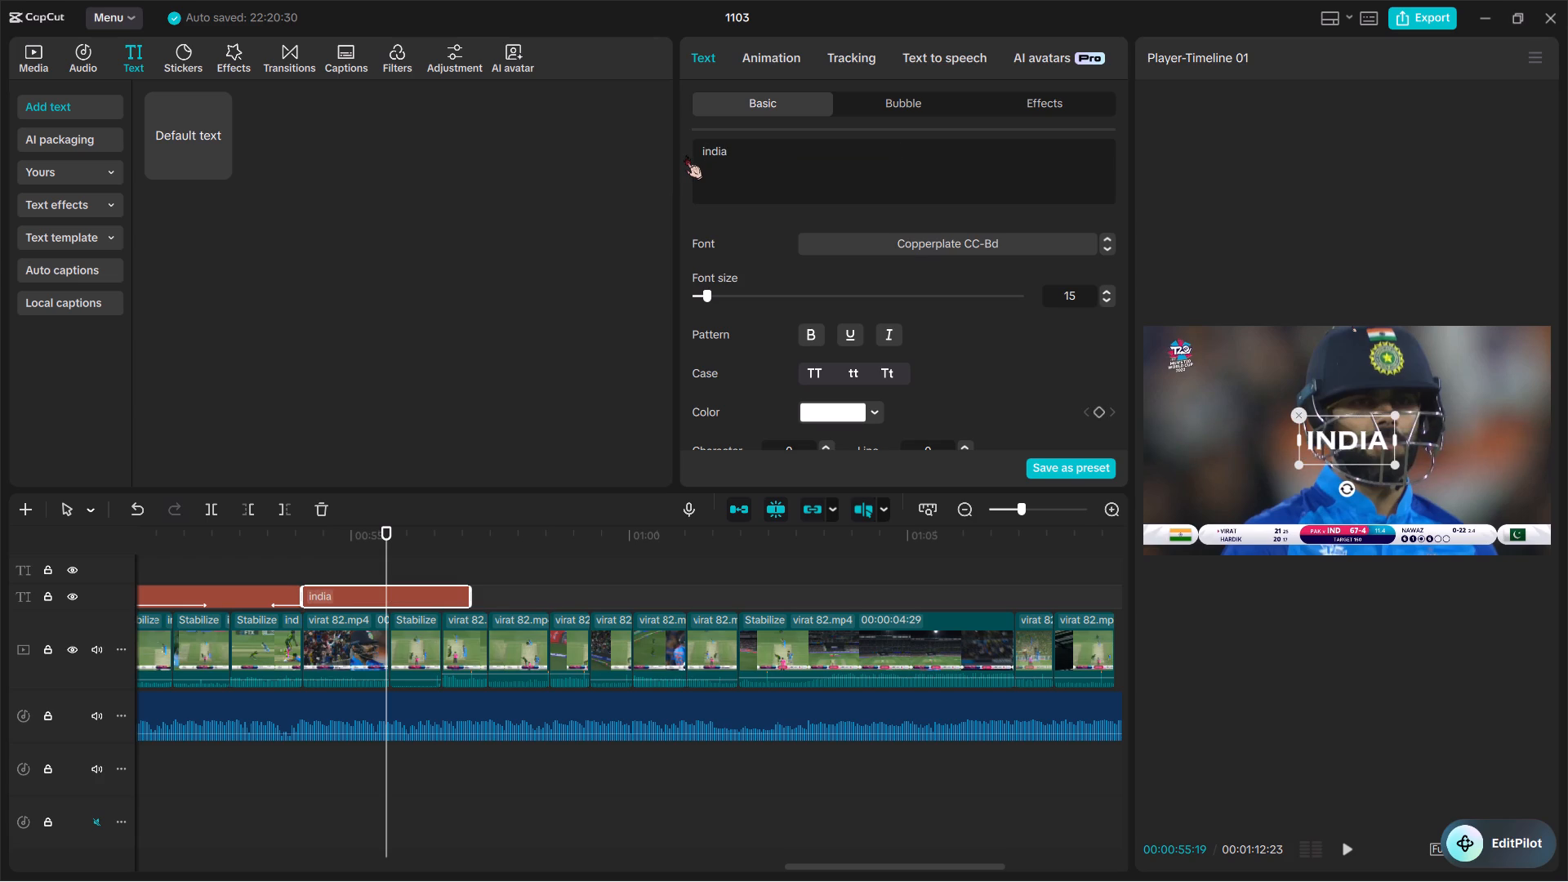
pyautogui.write("'s")
pyautogui.press('space')
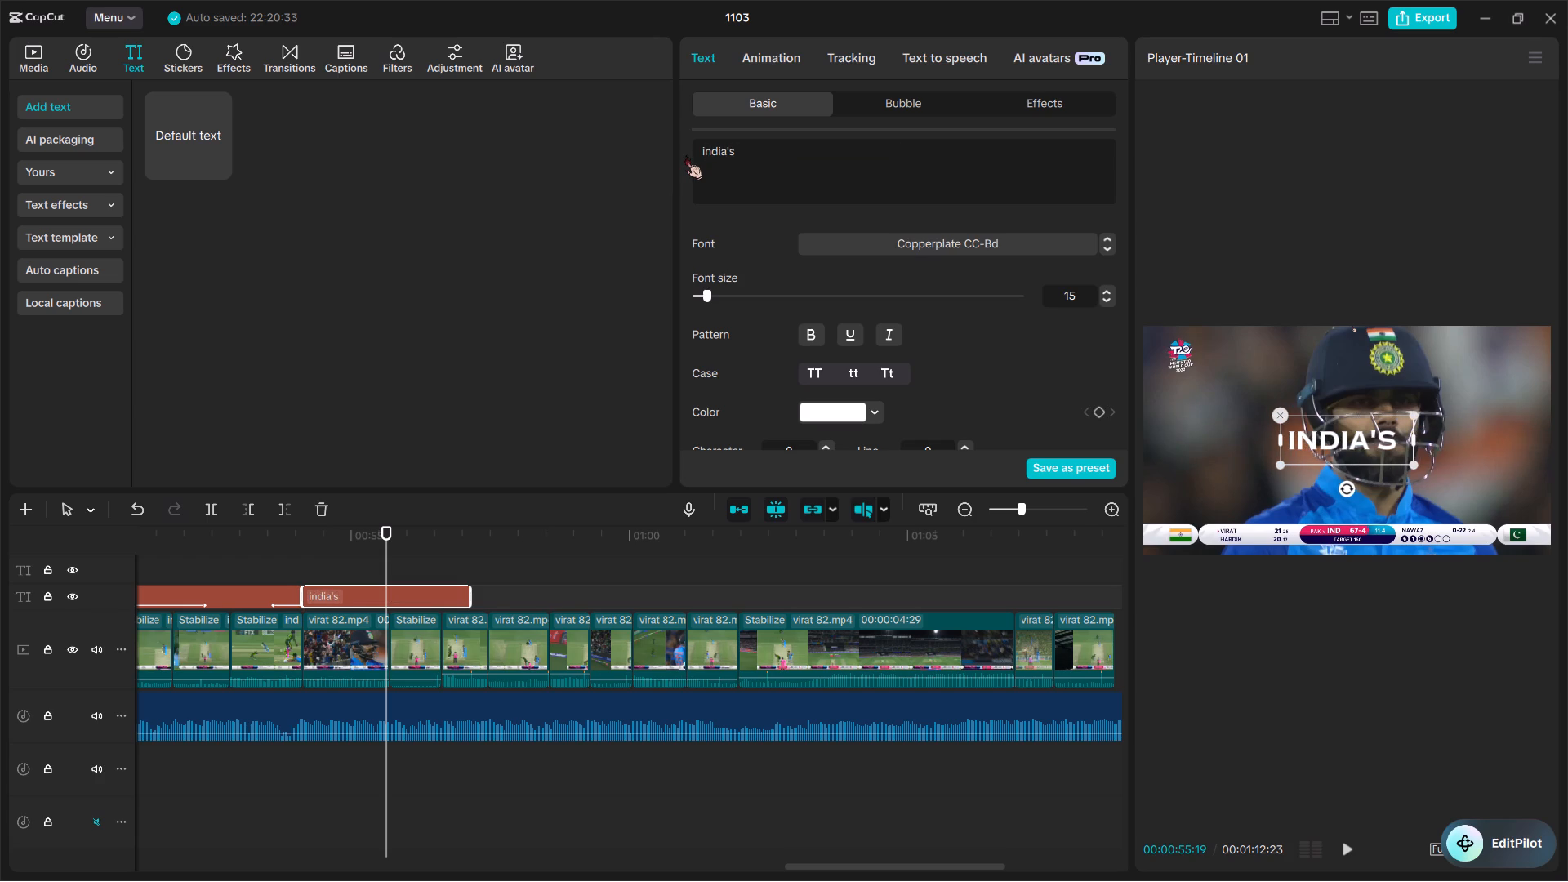
pyautogui.write('win')
pyautogui.press('space')
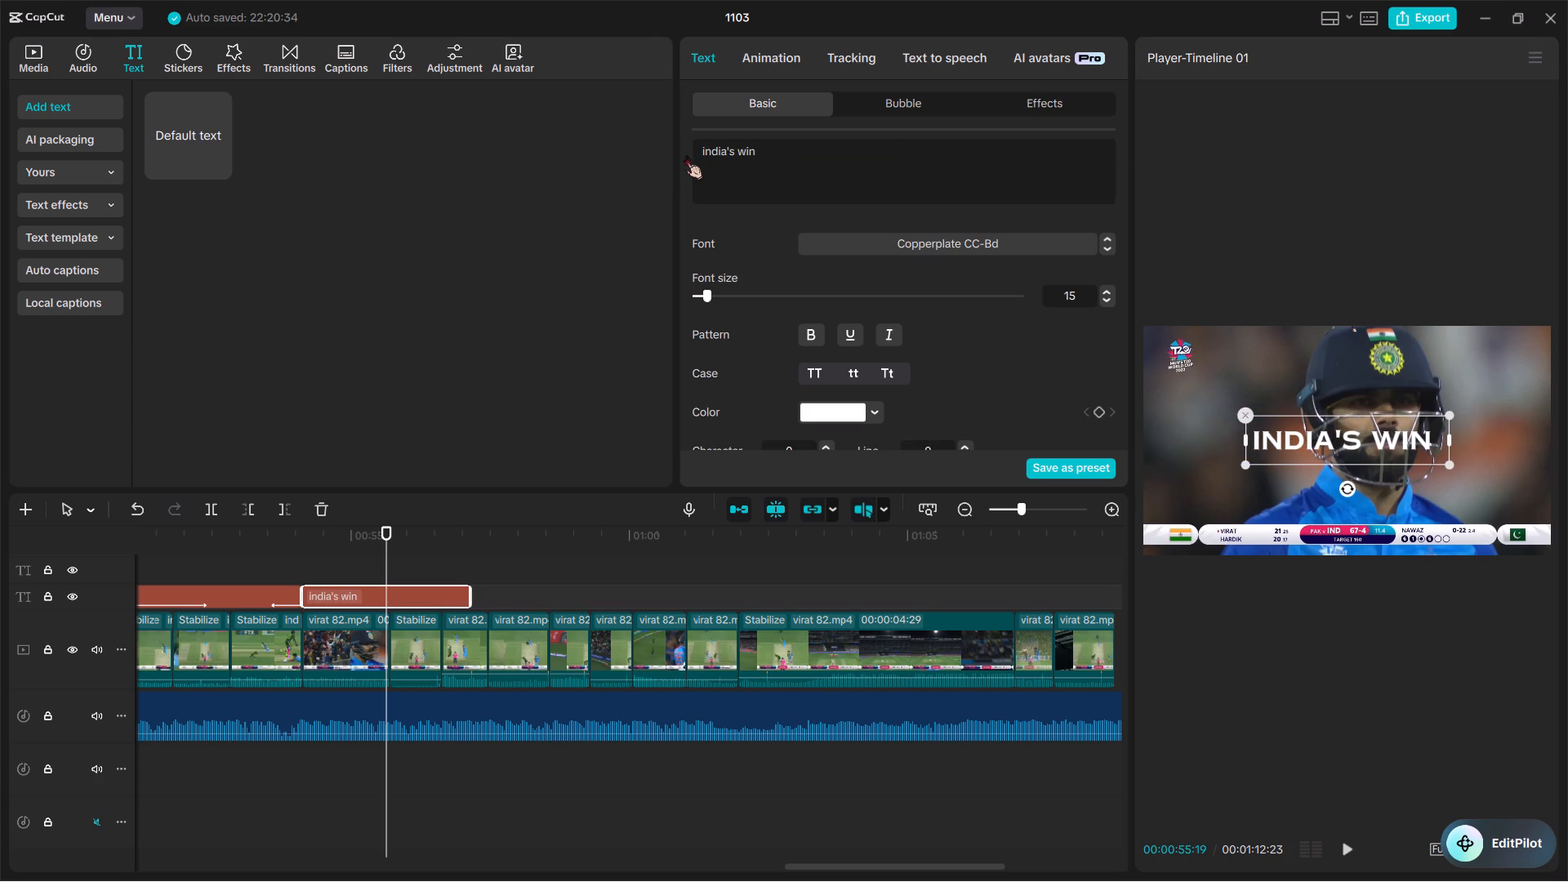
pyautogui.hotkey('shift', '%')
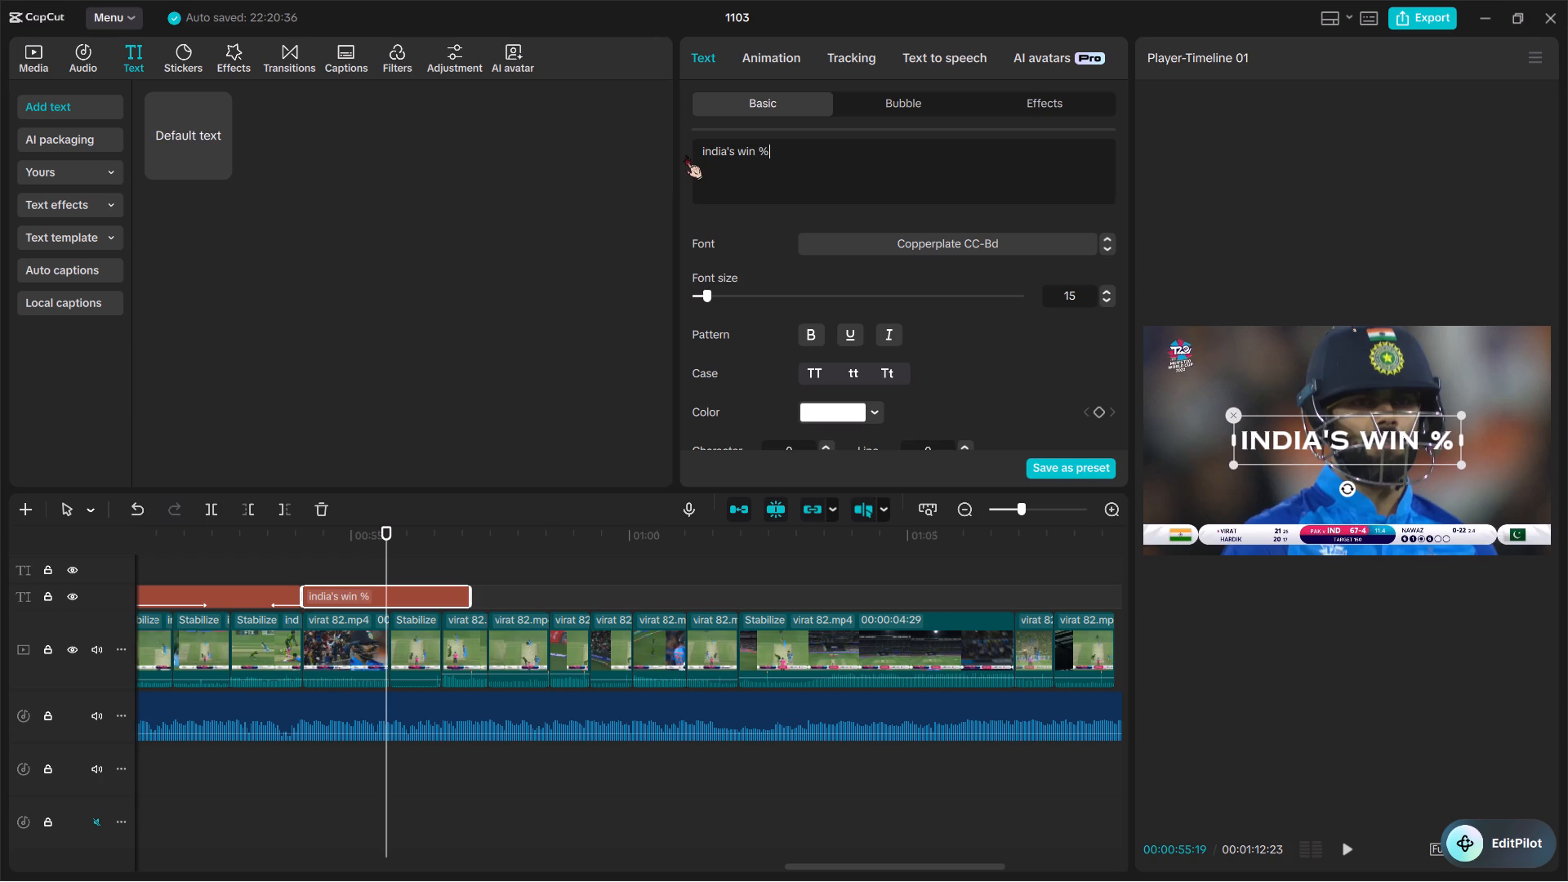
pyautogui.press('BackSpace')
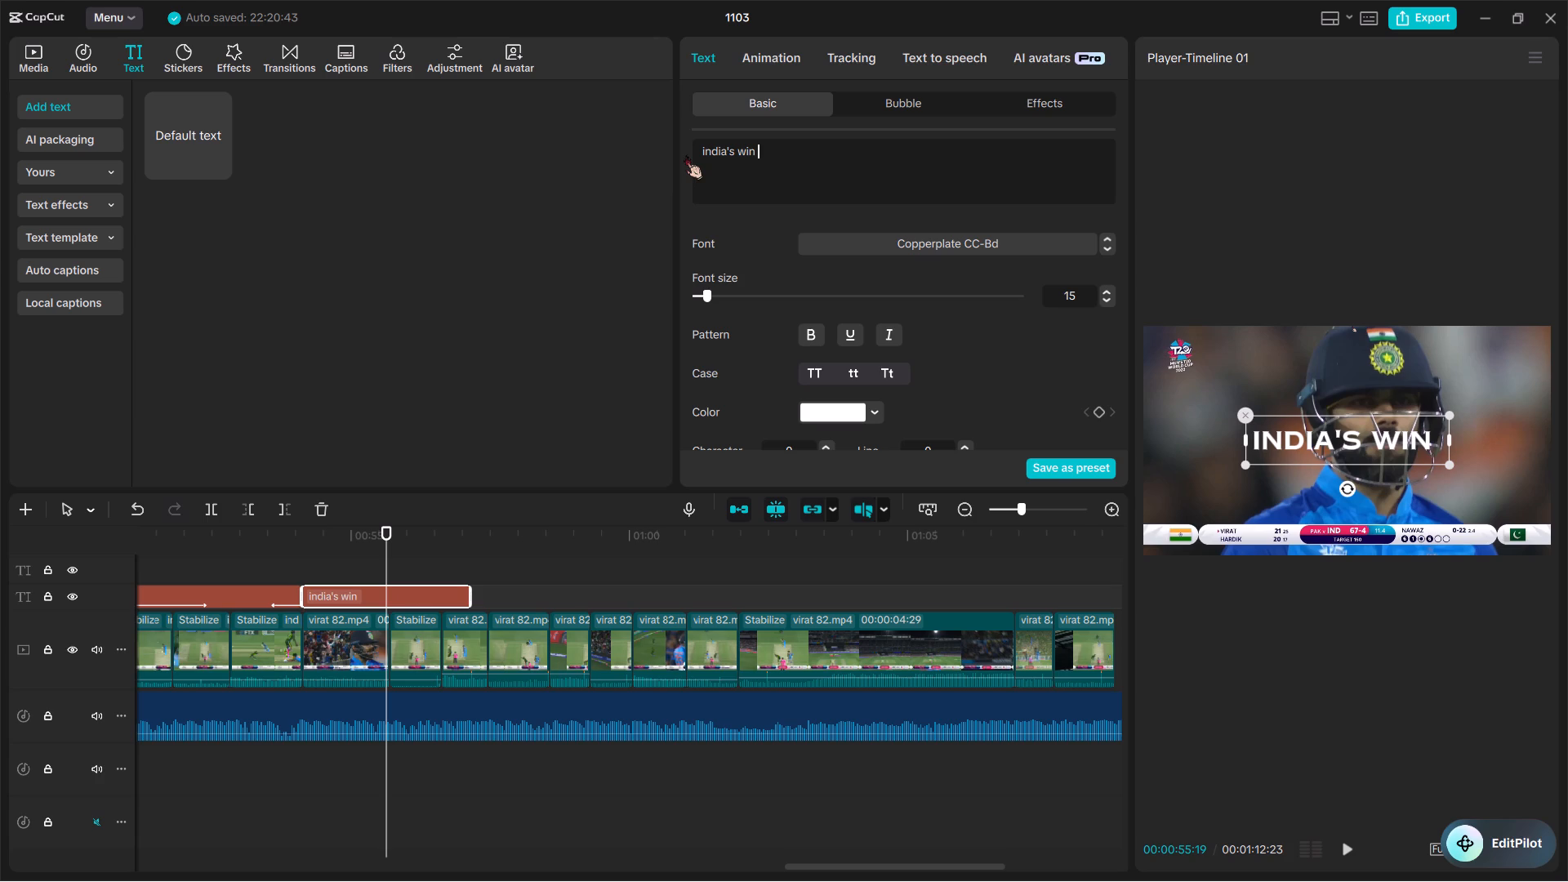
pyautogui.press('3')
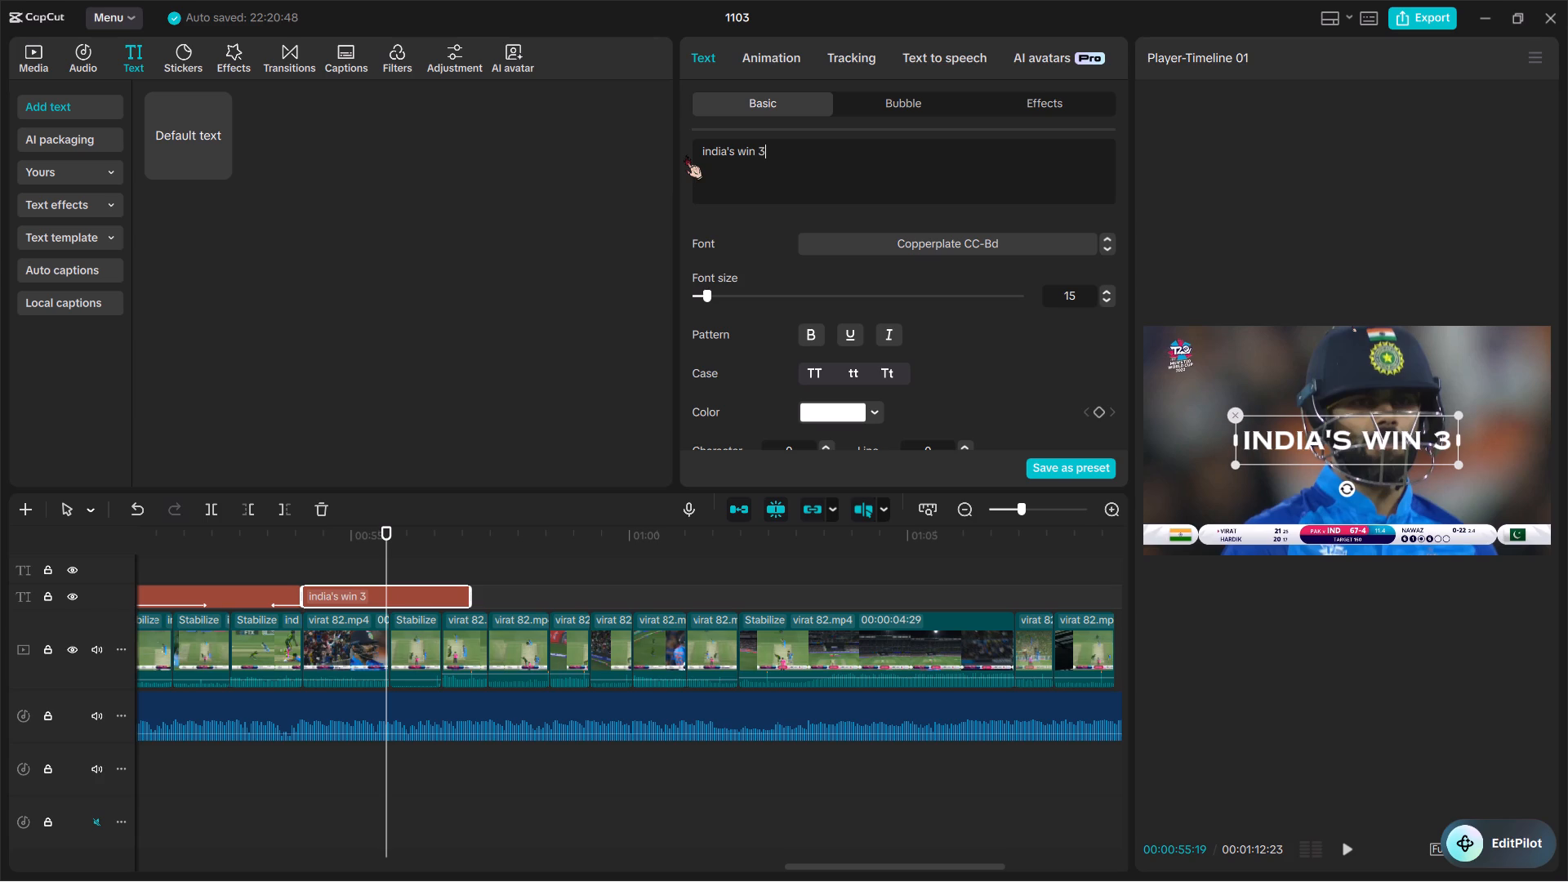
pyautogui.hotkey('shift', '%')
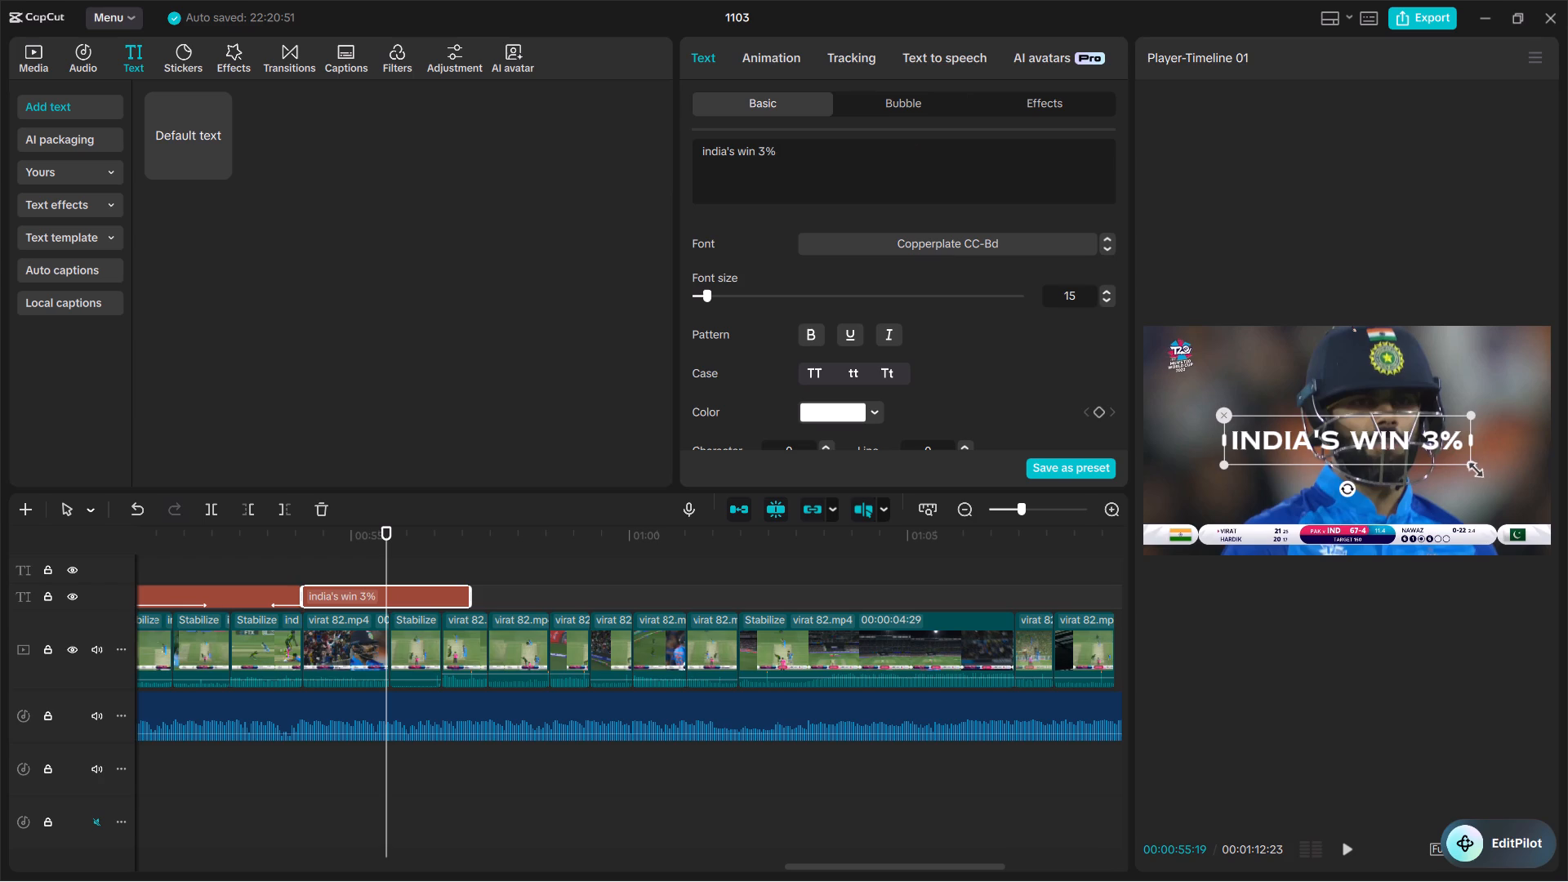
# Scale the "india's win 3%" text down in the preview to roughly three-quarters of its size.
pyautogui.moveTo(1464, 461); pyautogui.dragTo(1418, 444)
# Apply the third preset style after None to the "india's win 3%" text.
pyautogui.scroll(-1, 882, 361)
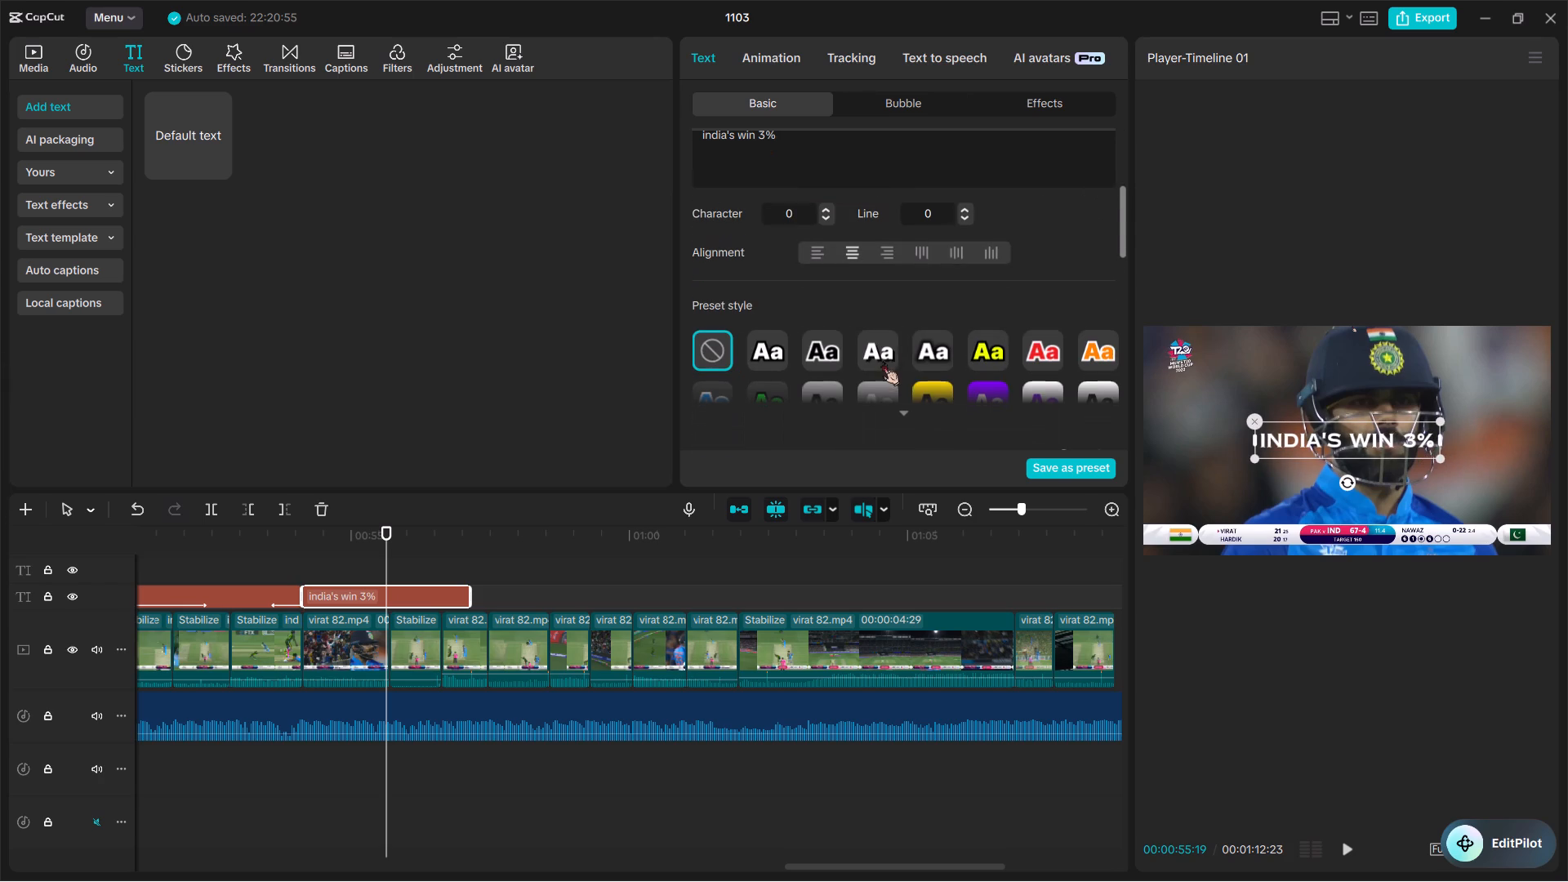
pyautogui.doubleClick(875, 353)
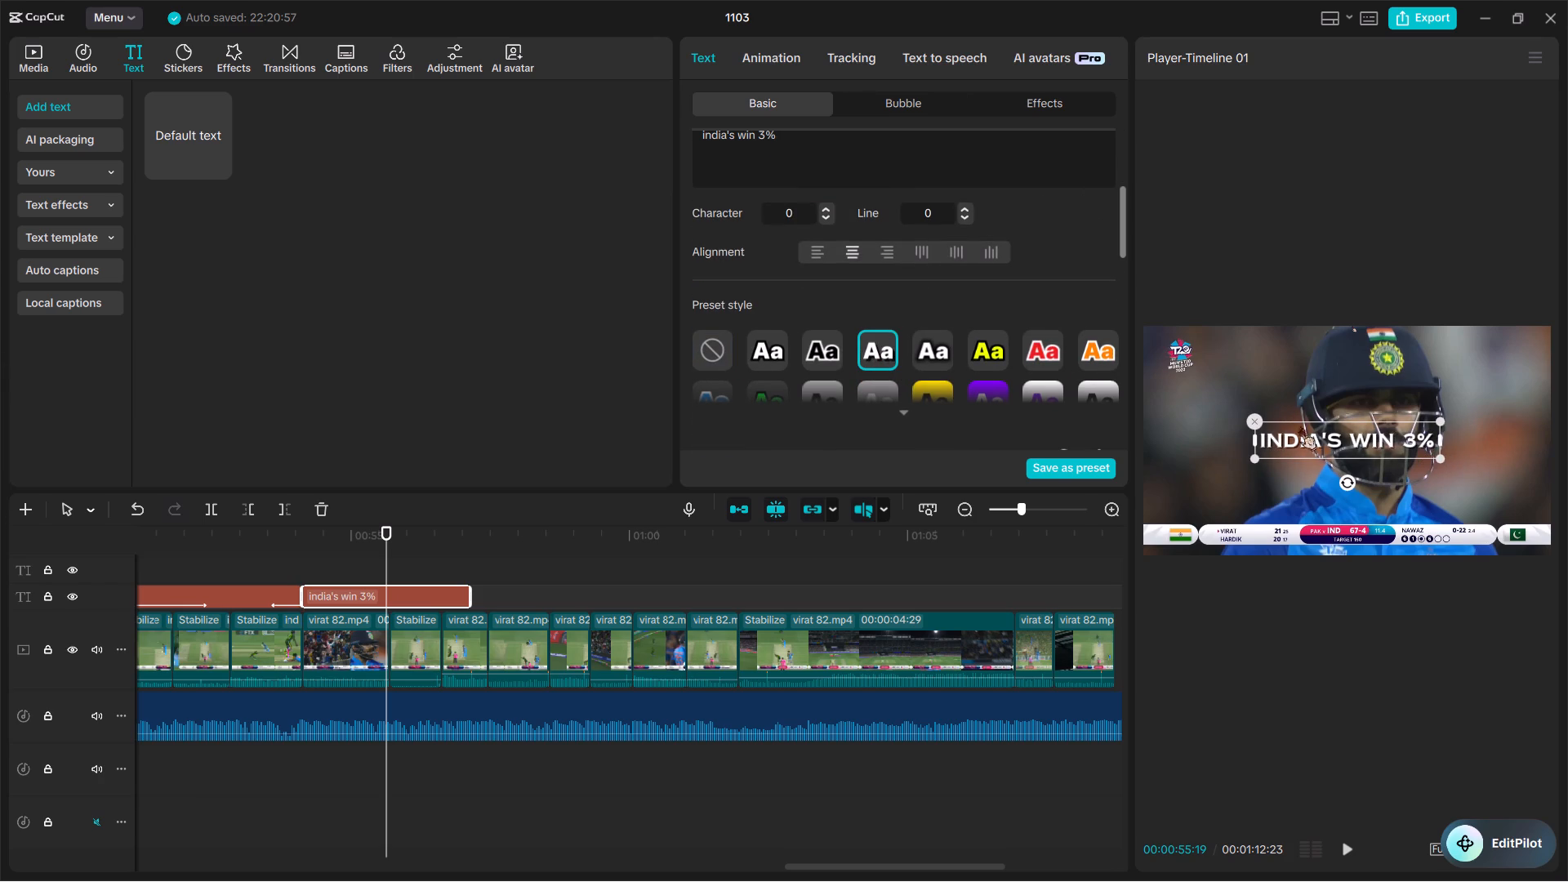
# Move the "india's win 3%" text down to just above the scoreboard, slightly right of the frame's centre.
pyautogui.moveTo(1325, 443); pyautogui.dragTo(1337, 496)
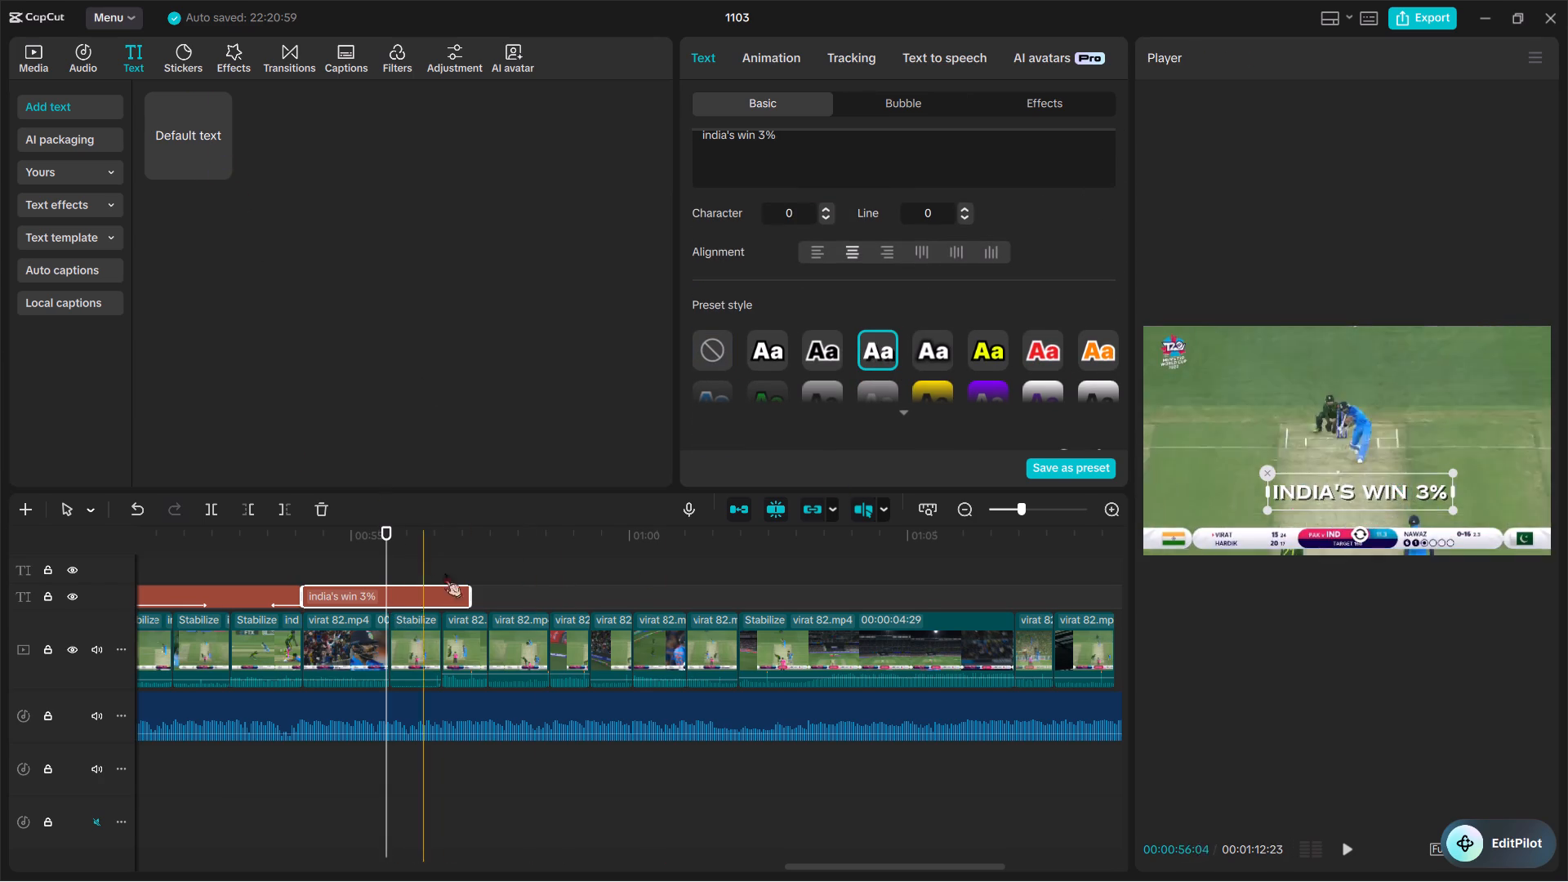
# Apply the Fade Out exit animation to the "india's win 3%" text.
pyautogui.click(770, 65)
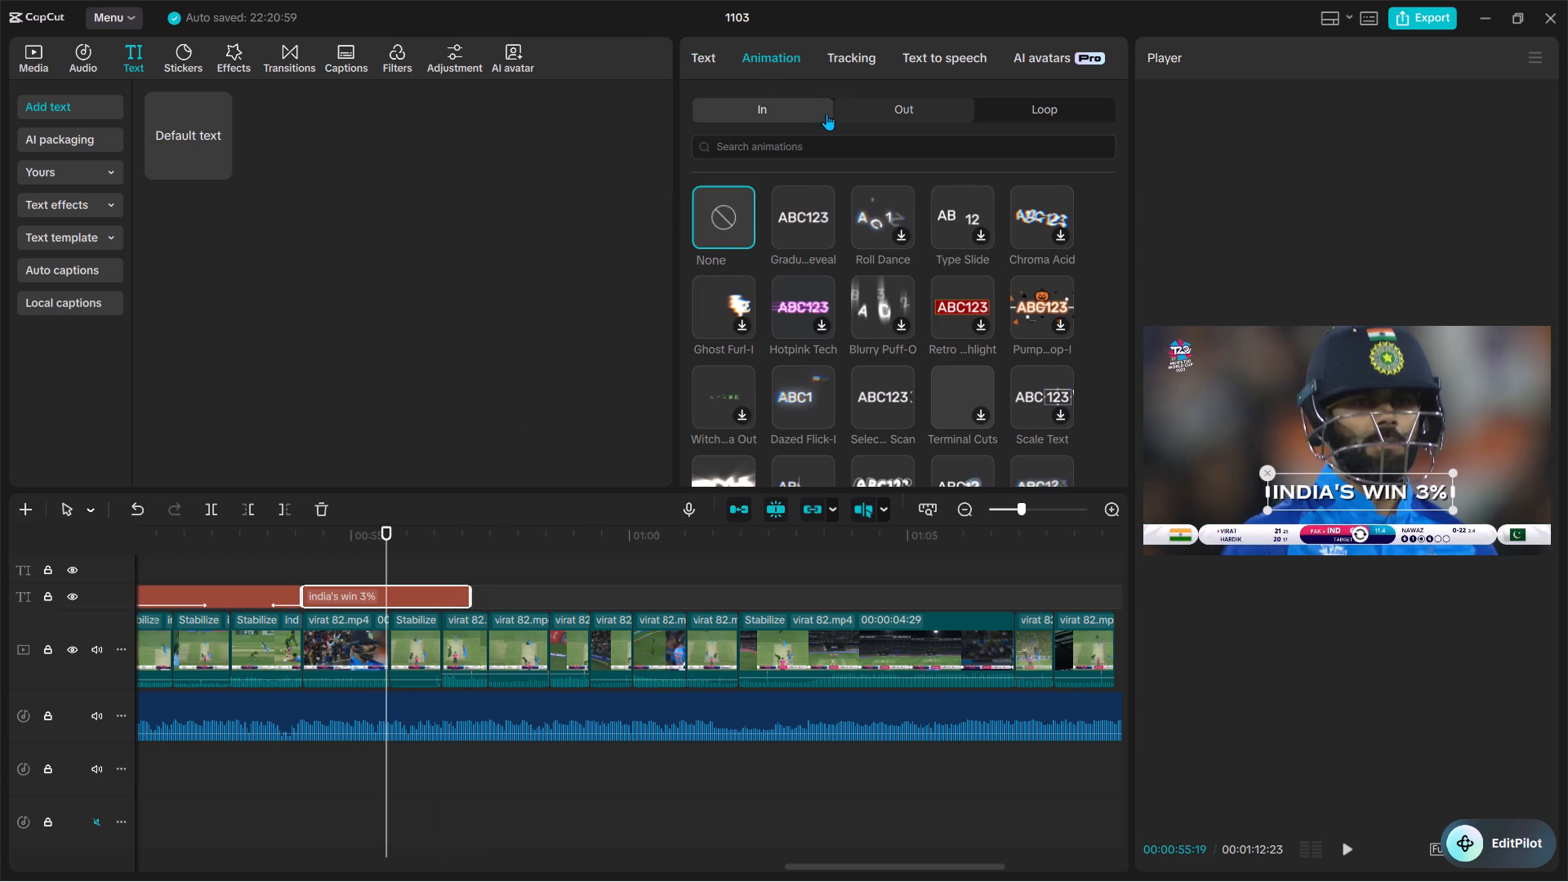
pyautogui.click(860, 122)
pyautogui.doubleClick(805, 220)
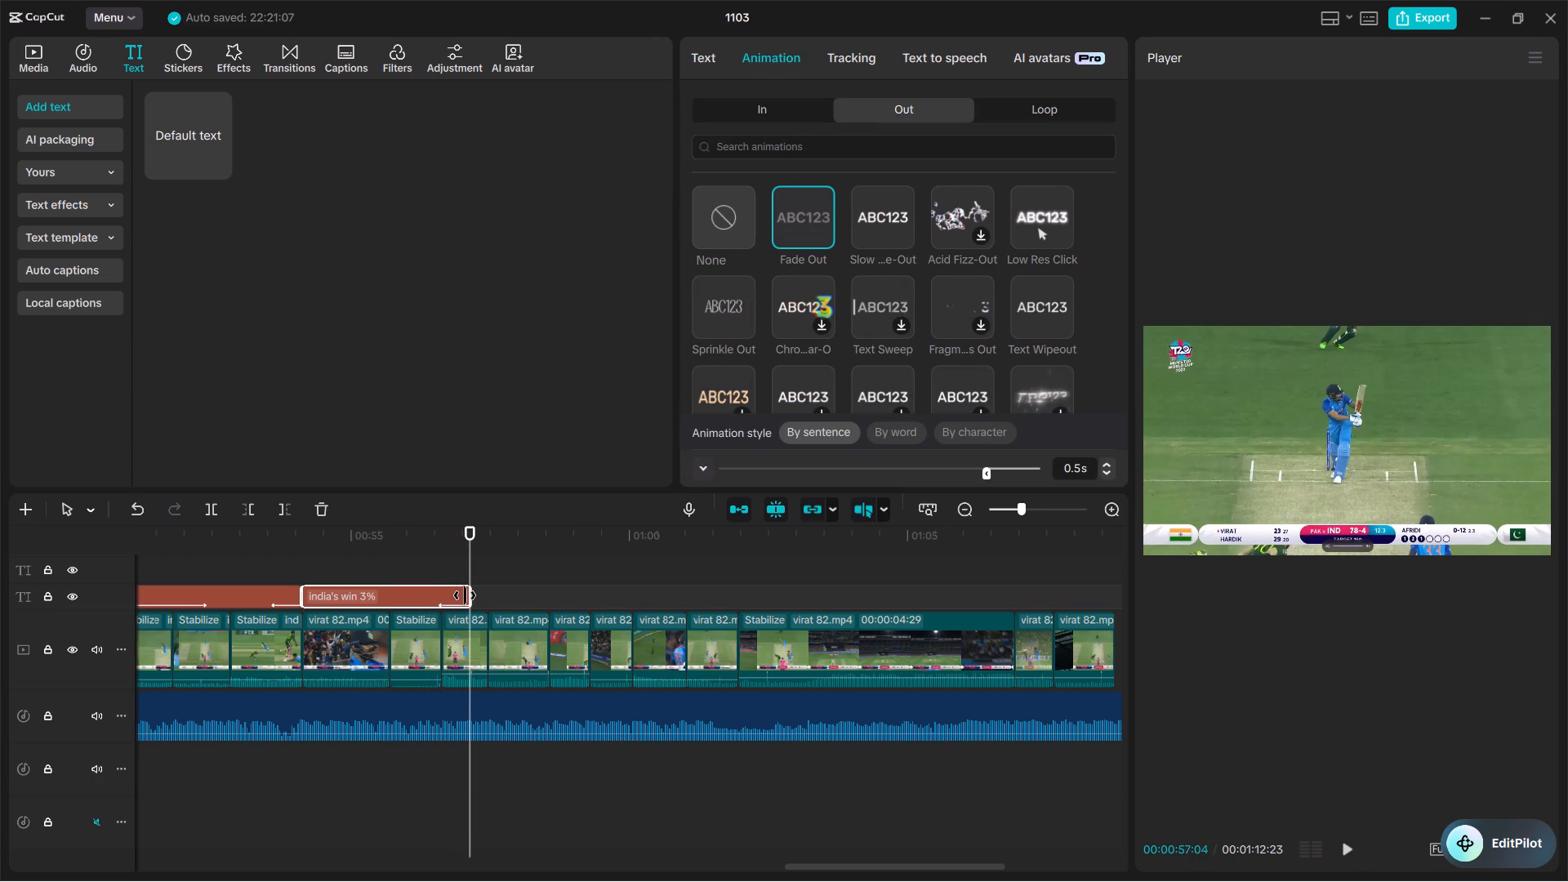
# Shorten the "india's win 3%" text so it ends at about 56.4 s, and play back the result.
pyautogui.moveTo(465, 595); pyautogui.dragTo(421, 597)
pyautogui.press('space')
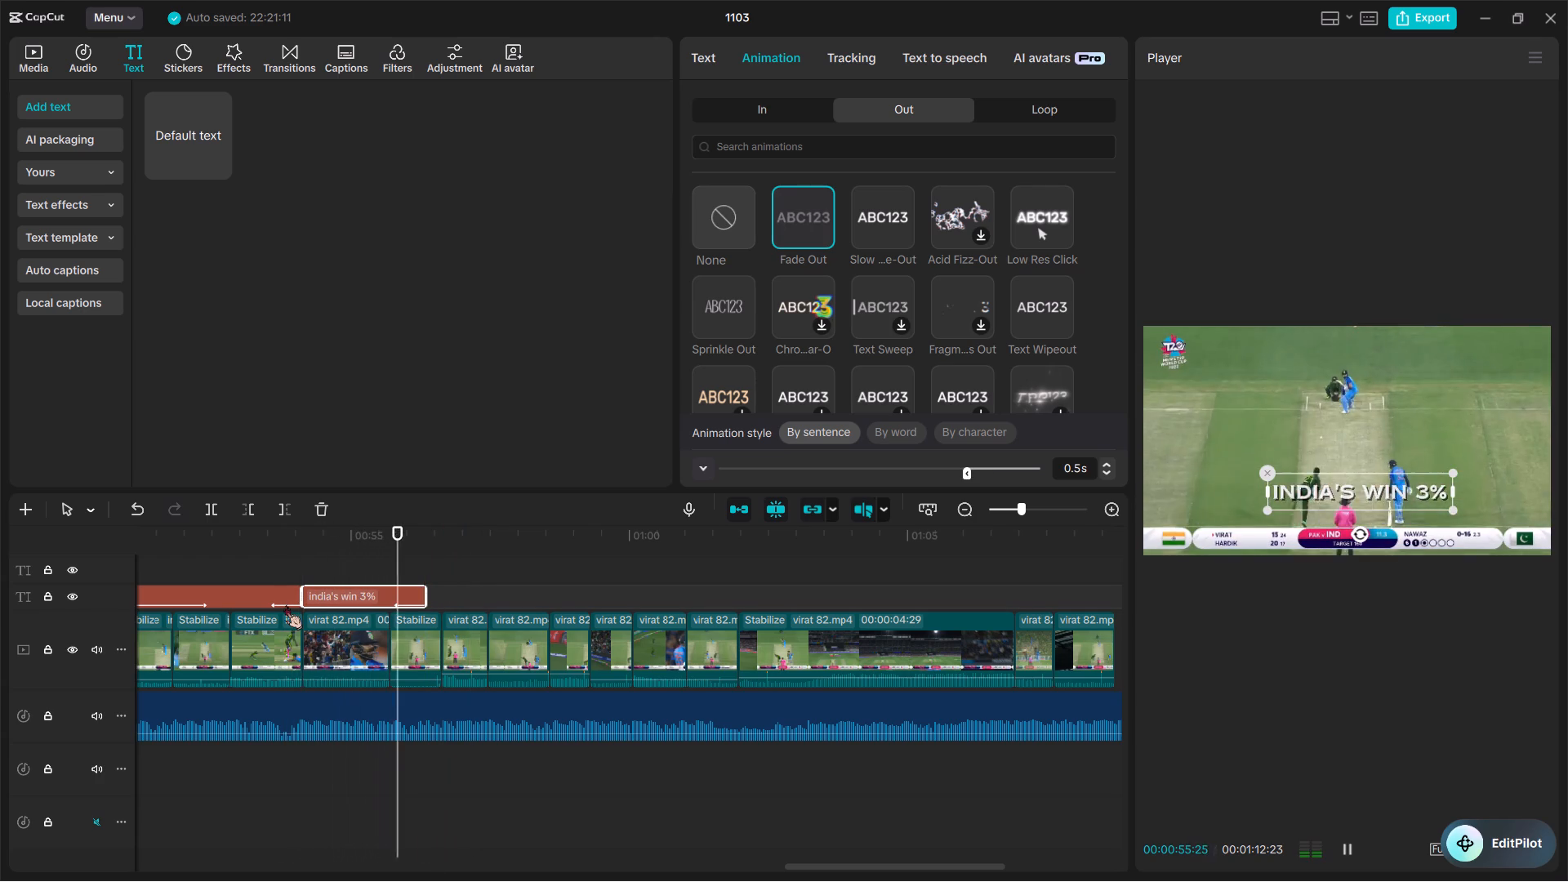
pyautogui.press('space')
pyautogui.press('space')
pyautogui.press('space')
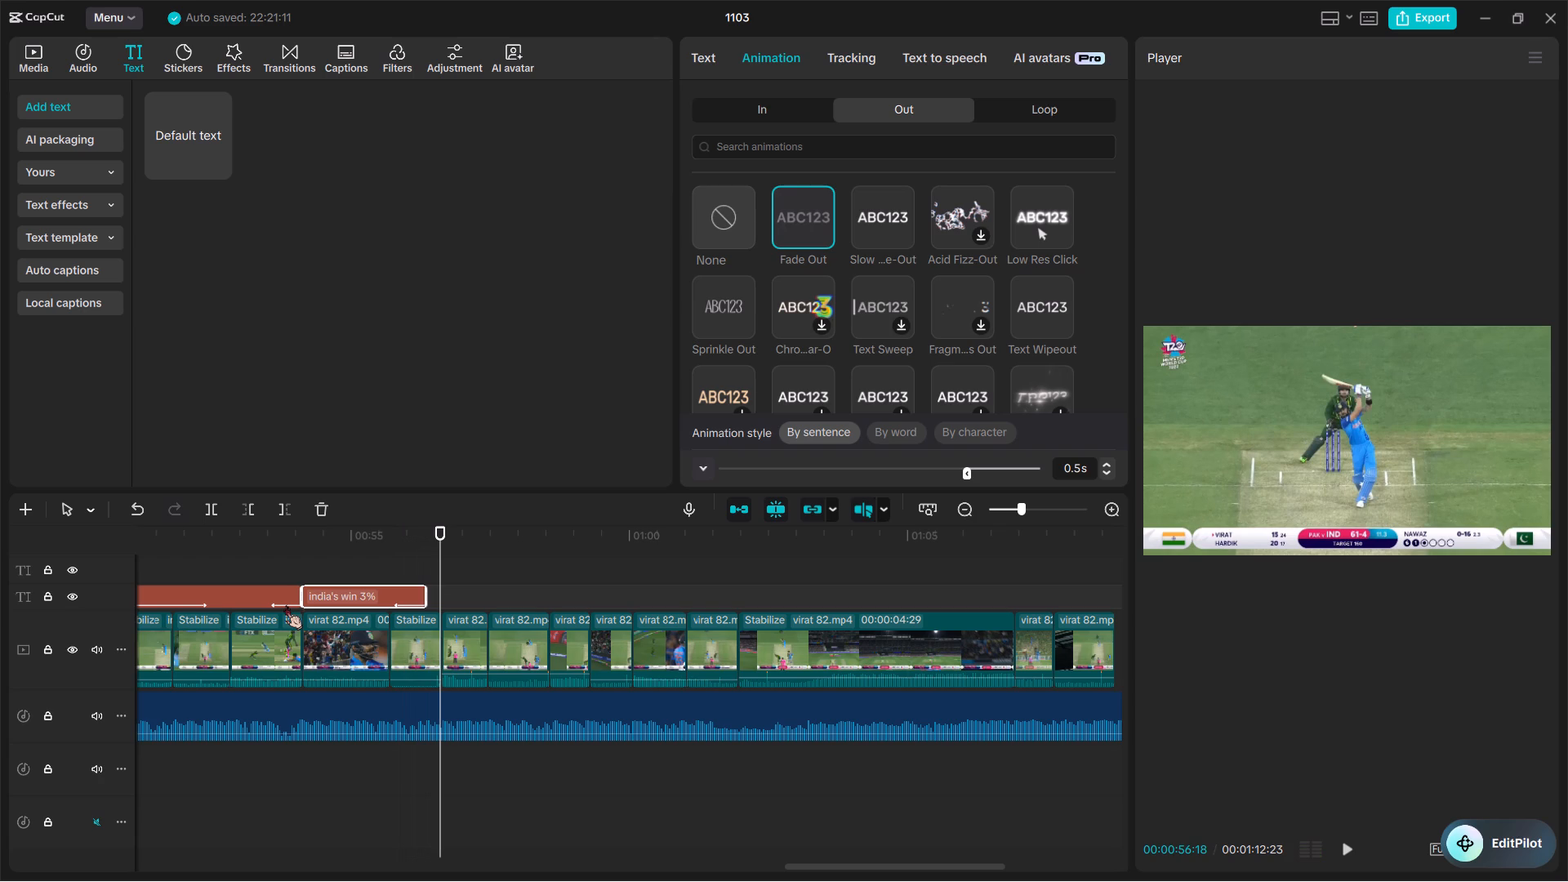
# Add a default text to the same text track, just after the "india's win 3%" caption.
pyautogui.moveTo(187, 134); pyautogui.dragTo(465, 593)
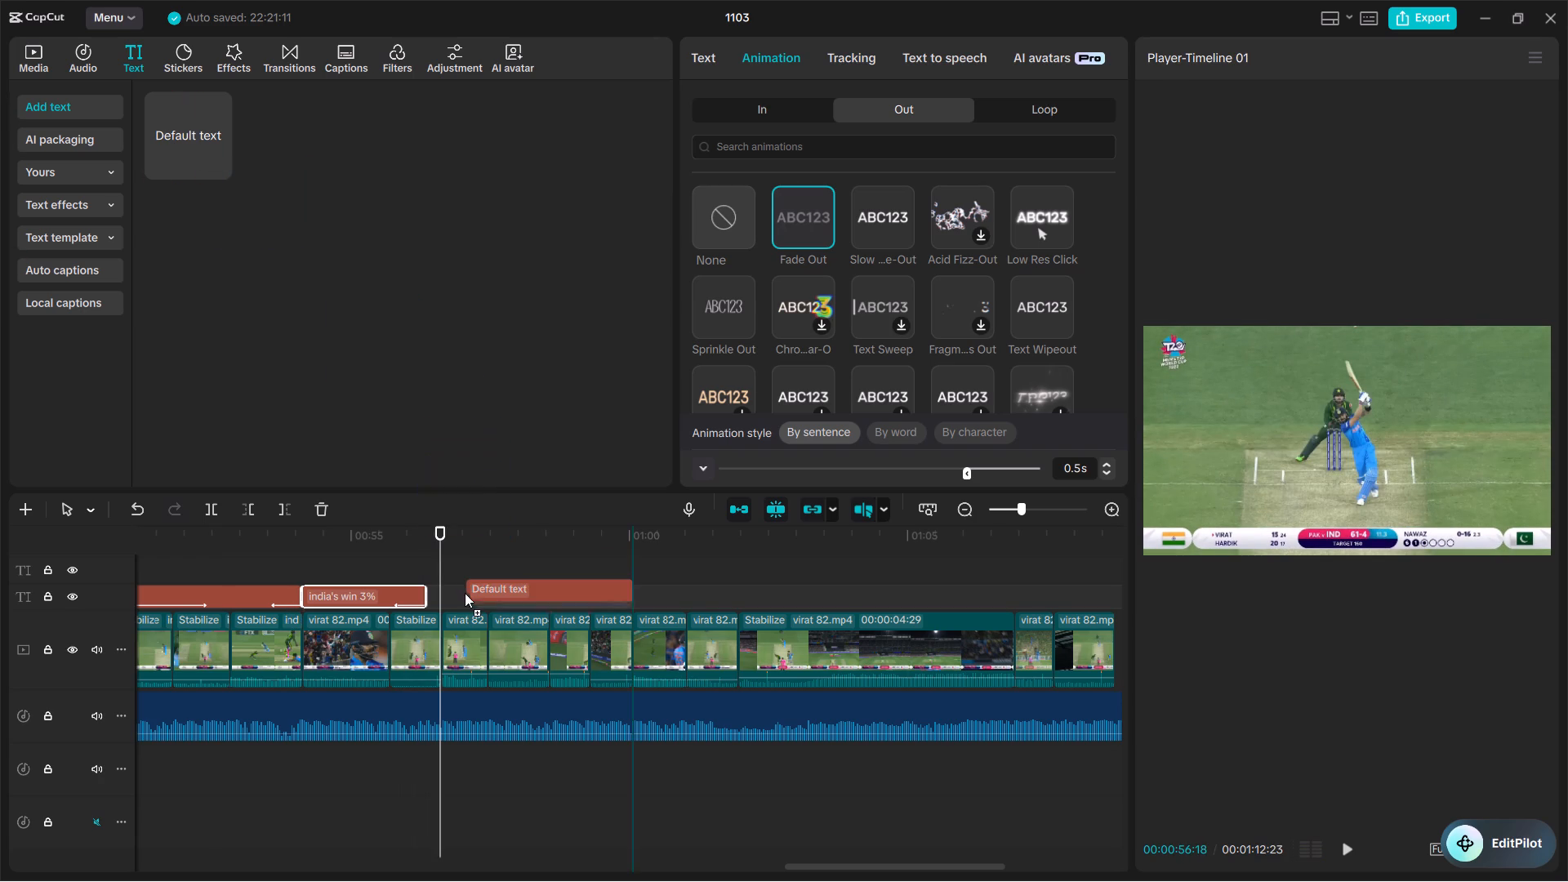
pyautogui.moveTo(465, 593); pyautogui.dragTo(428, 601)
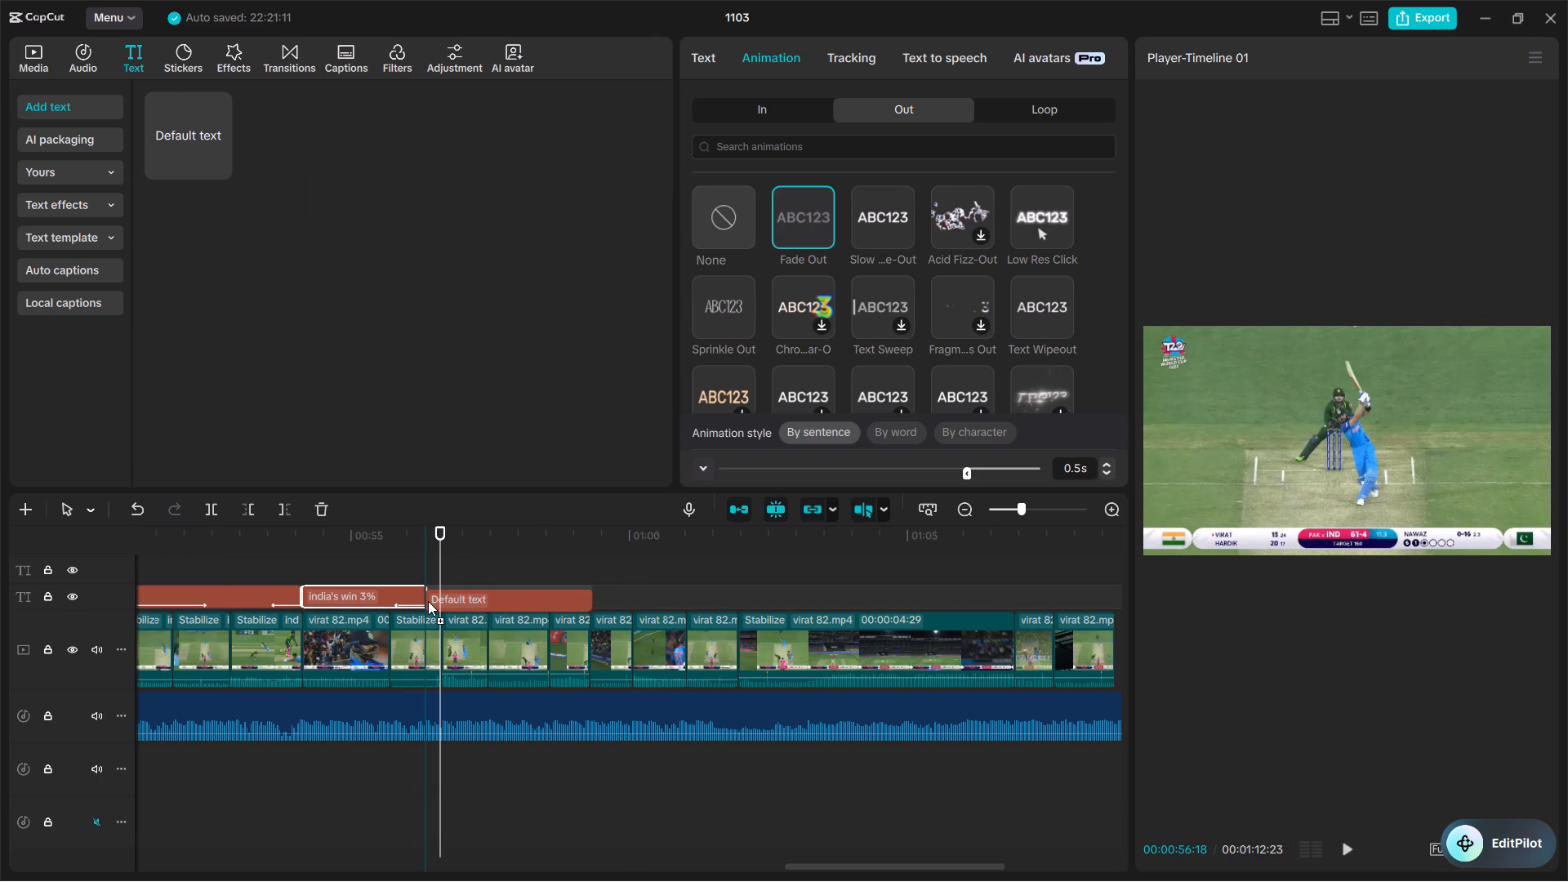
pyautogui.moveTo(428, 601); pyautogui.dragTo(434, 597)
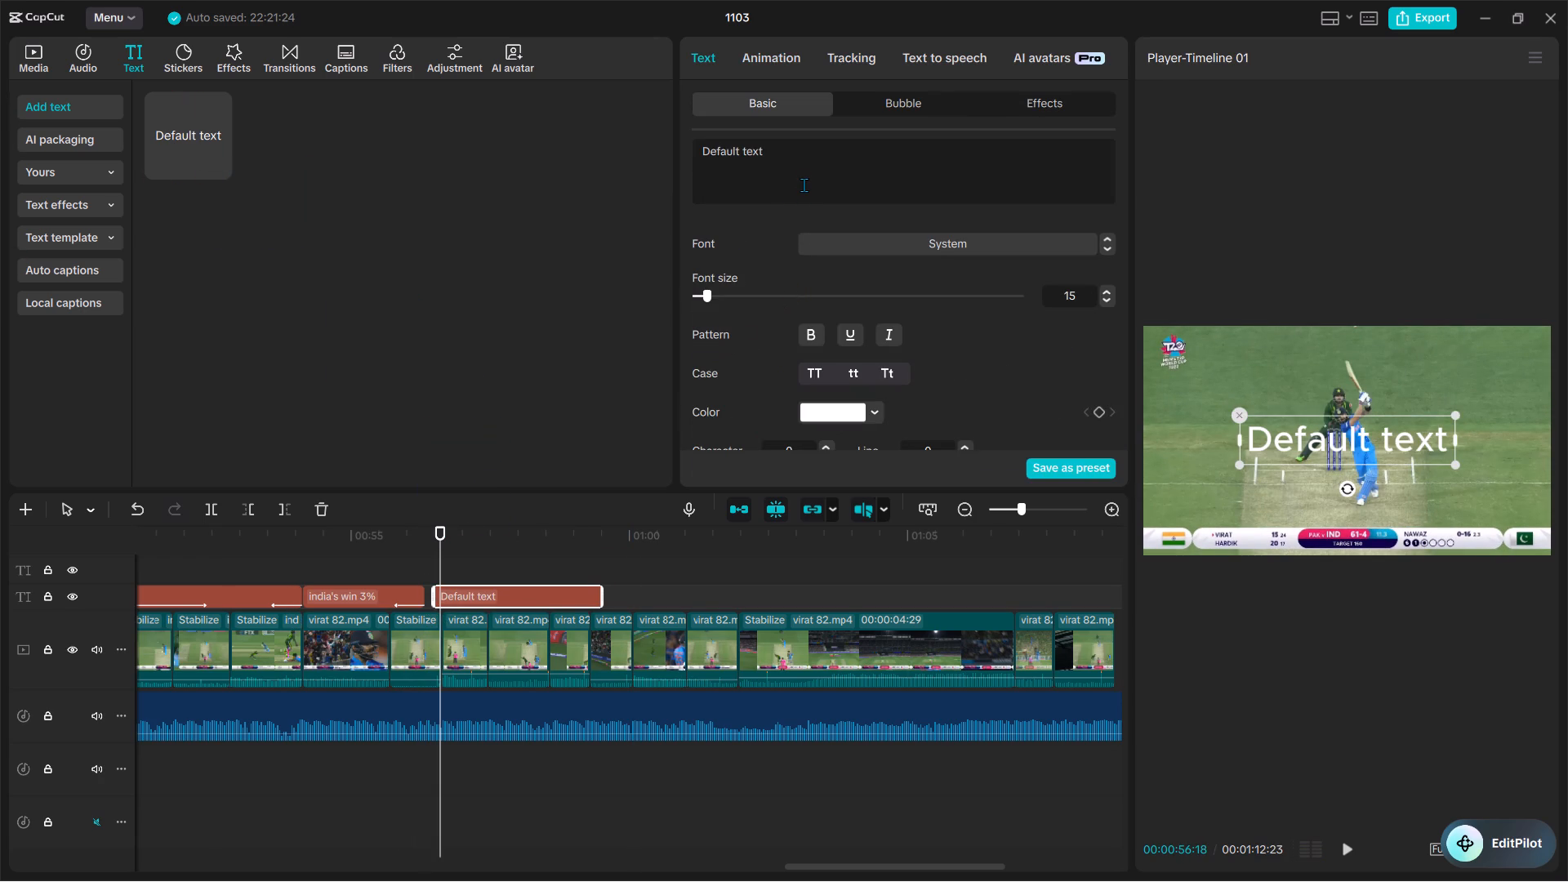
# Replace the new text's wording with "virat kohli did biggest chase of circket history".
pyautogui.moveTo(802, 161); pyautogui.dragTo(642, 132)
pyautogui.press('BackSpace')
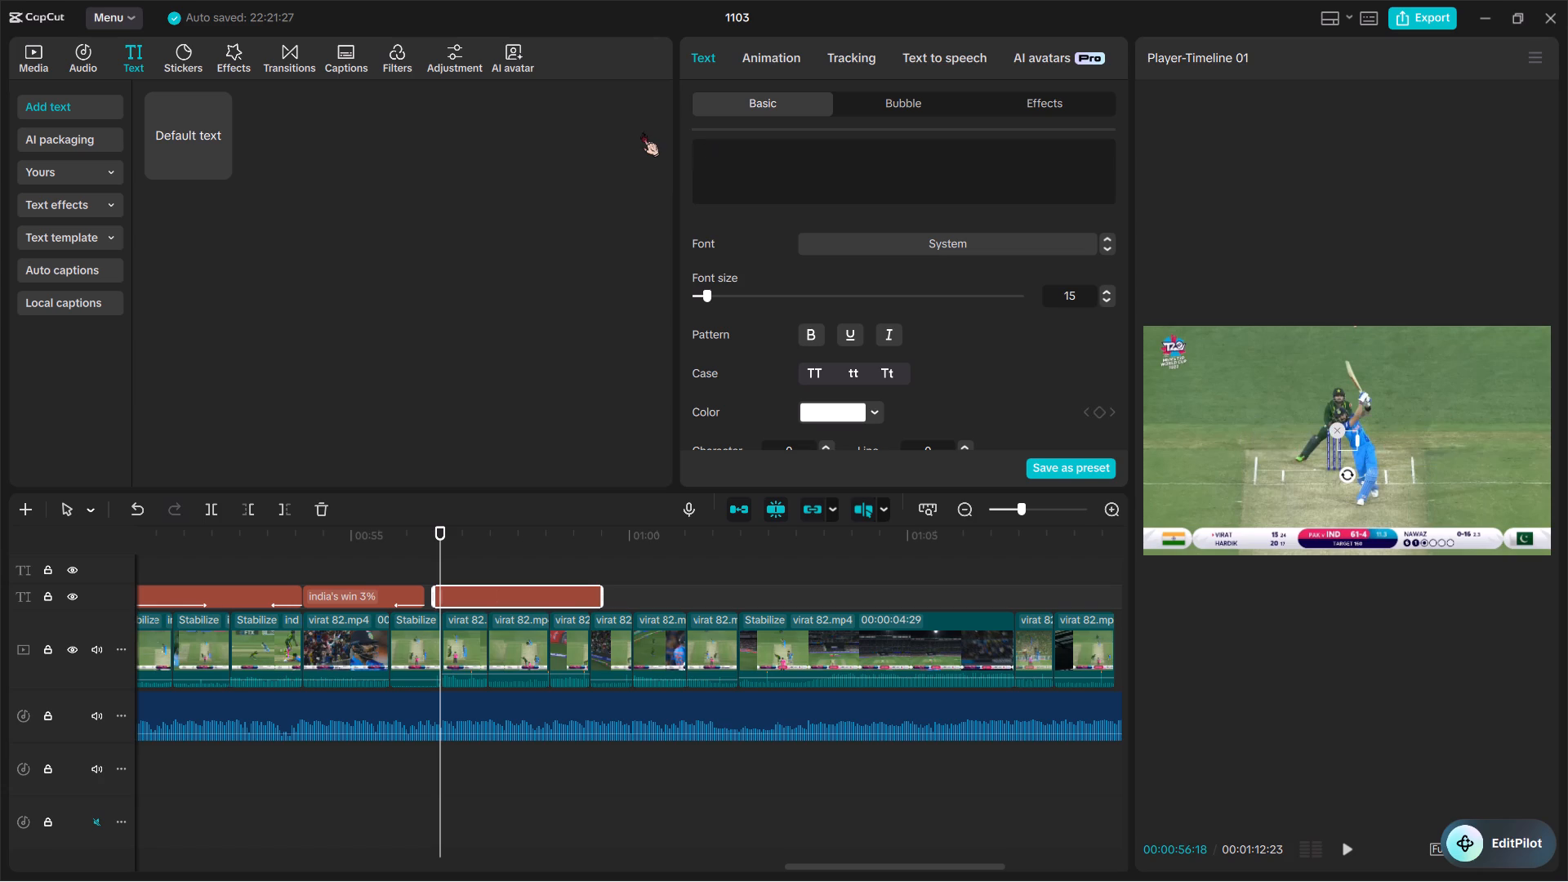
pyautogui.write('king')
pyautogui.press('BackSpace')
pyautogui.press('BackSpace')
pyautogui.press('BackSpace')
pyautogui.press('BackSpace')
pyautogui.write('virat')
pyautogui.press('space')
pyautogui.write('kh')
pyautogui.press('BackSpace')
pyautogui.press('o')
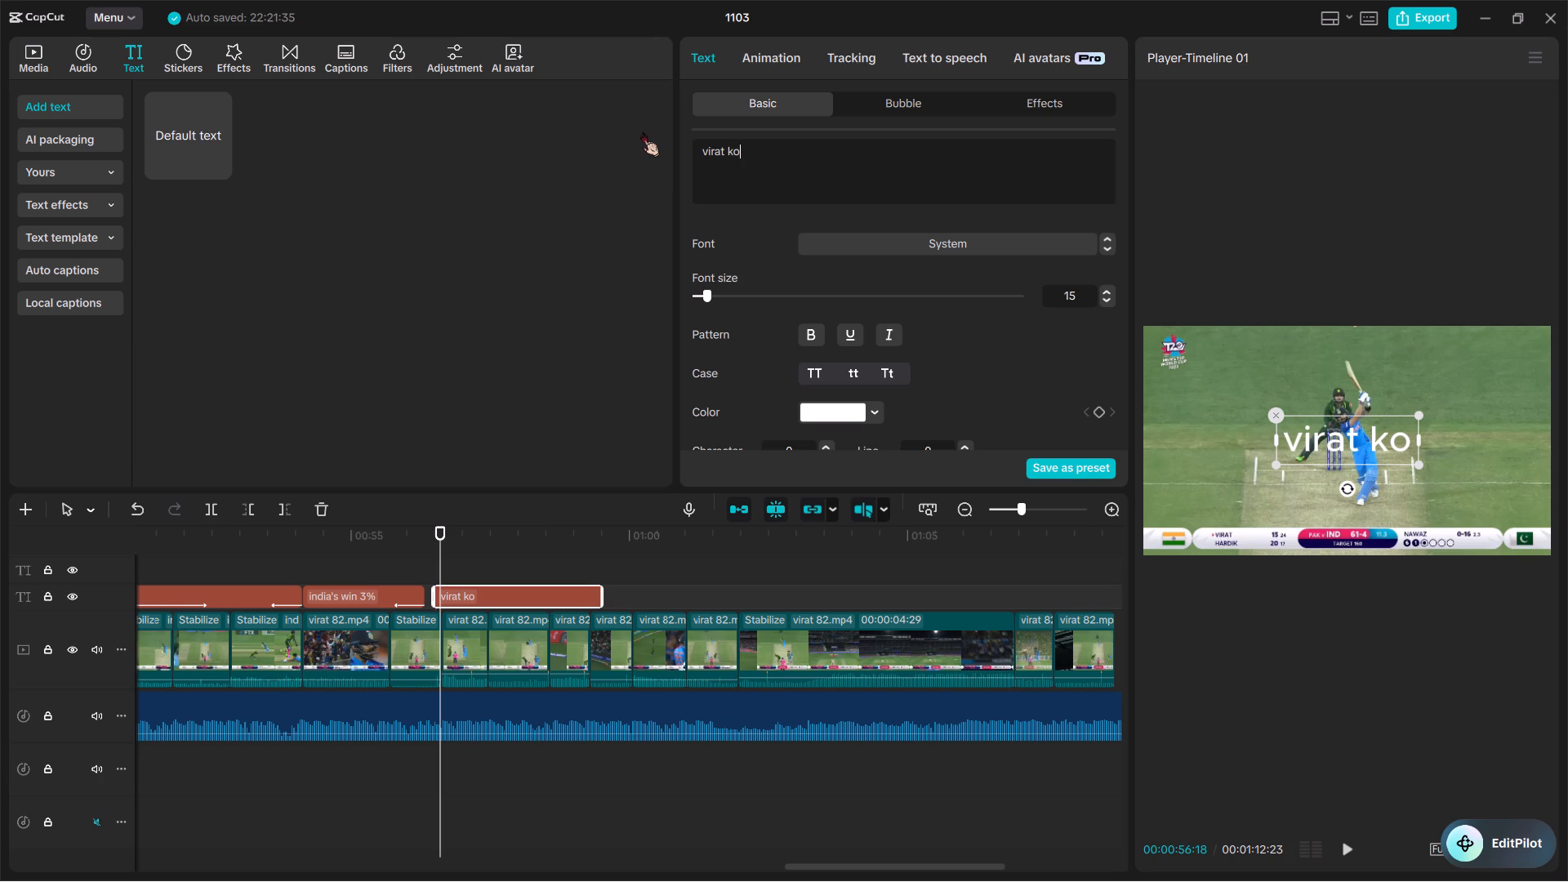
pyautogui.write('hki')
pyautogui.press('BackSpace')
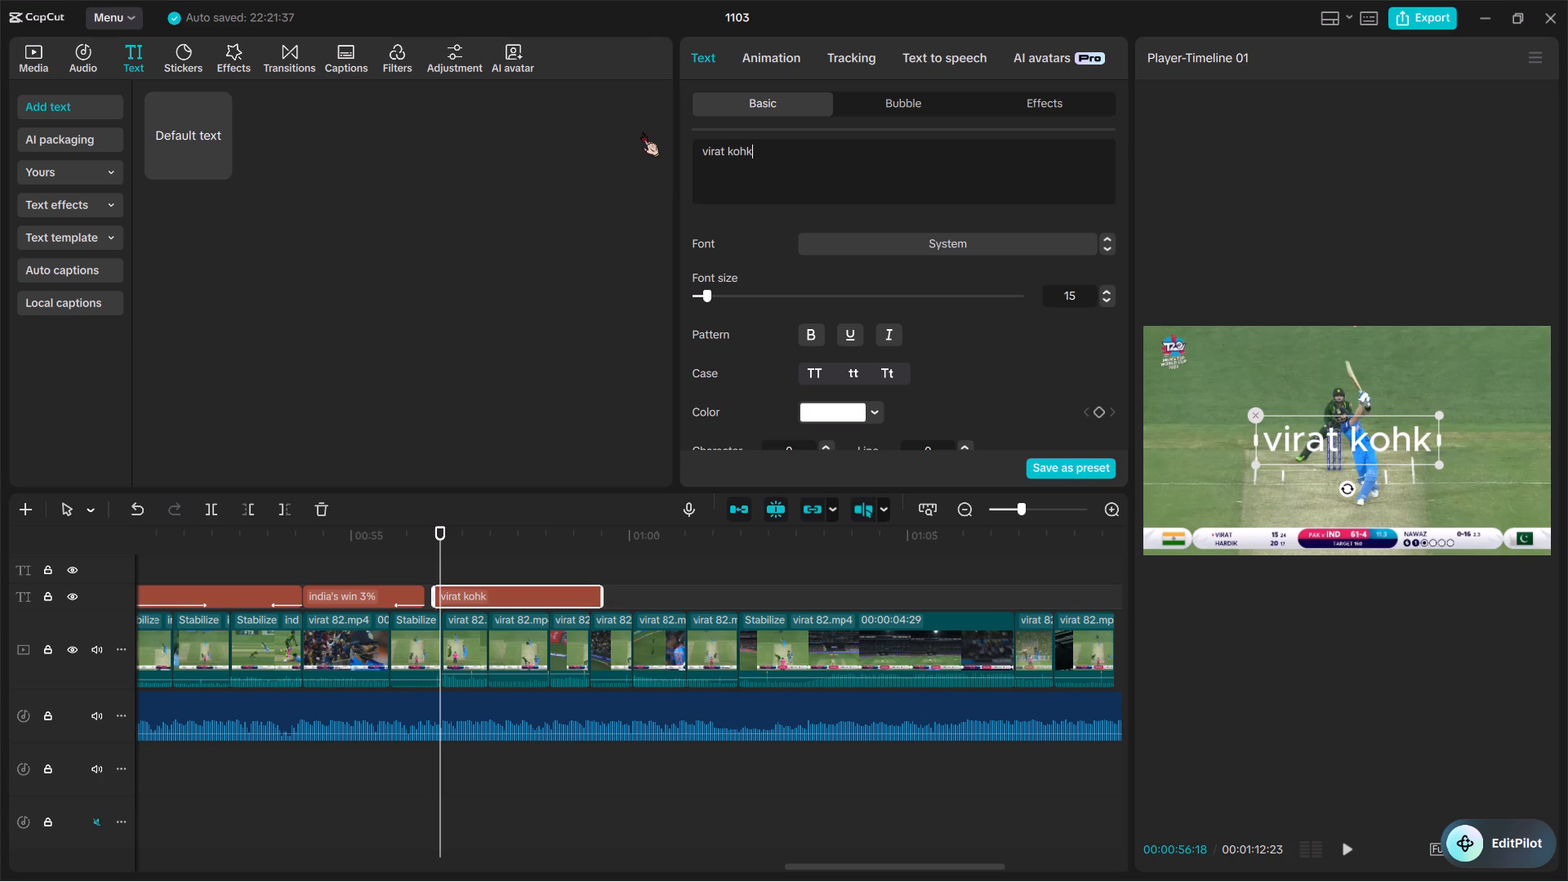
pyautogui.write('li di')
pyautogui.press('BackSpace')
pyautogui.press('BackSpace')
pyautogui.press('BackSpace')
pyautogui.press('BackSpace')
pyautogui.press('BackSpace')
pyautogui.press('BackSpace')
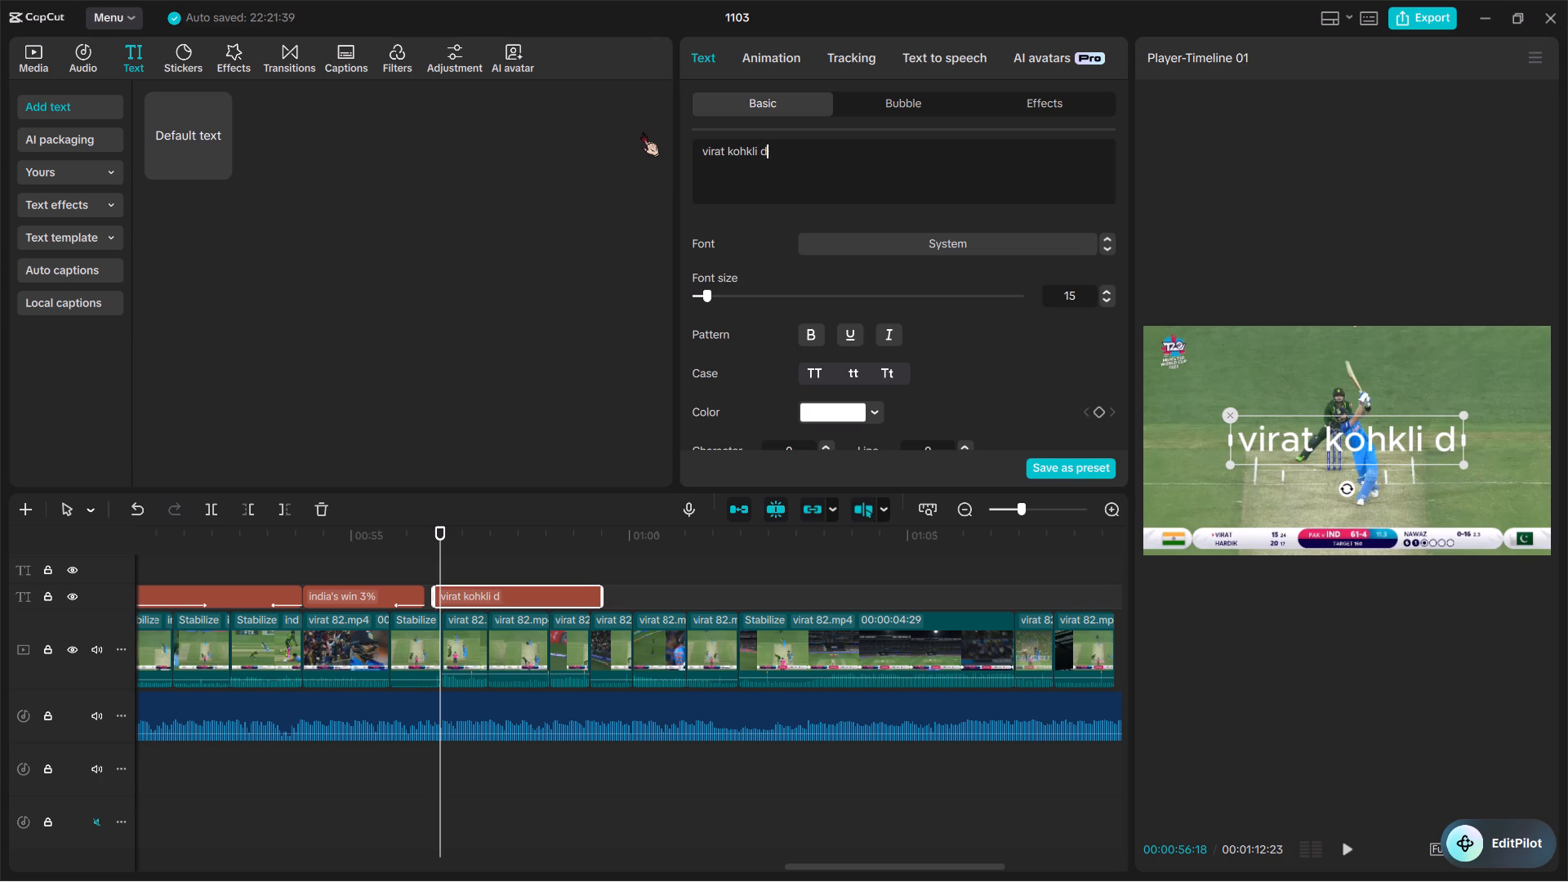
pyautogui.press('BackSpace')
pyautogui.write('li did')
pyautogui.press('space')
pyautogui.write('biggest chase')
pyautogui.press('space')
pyautogui.write('of circ')
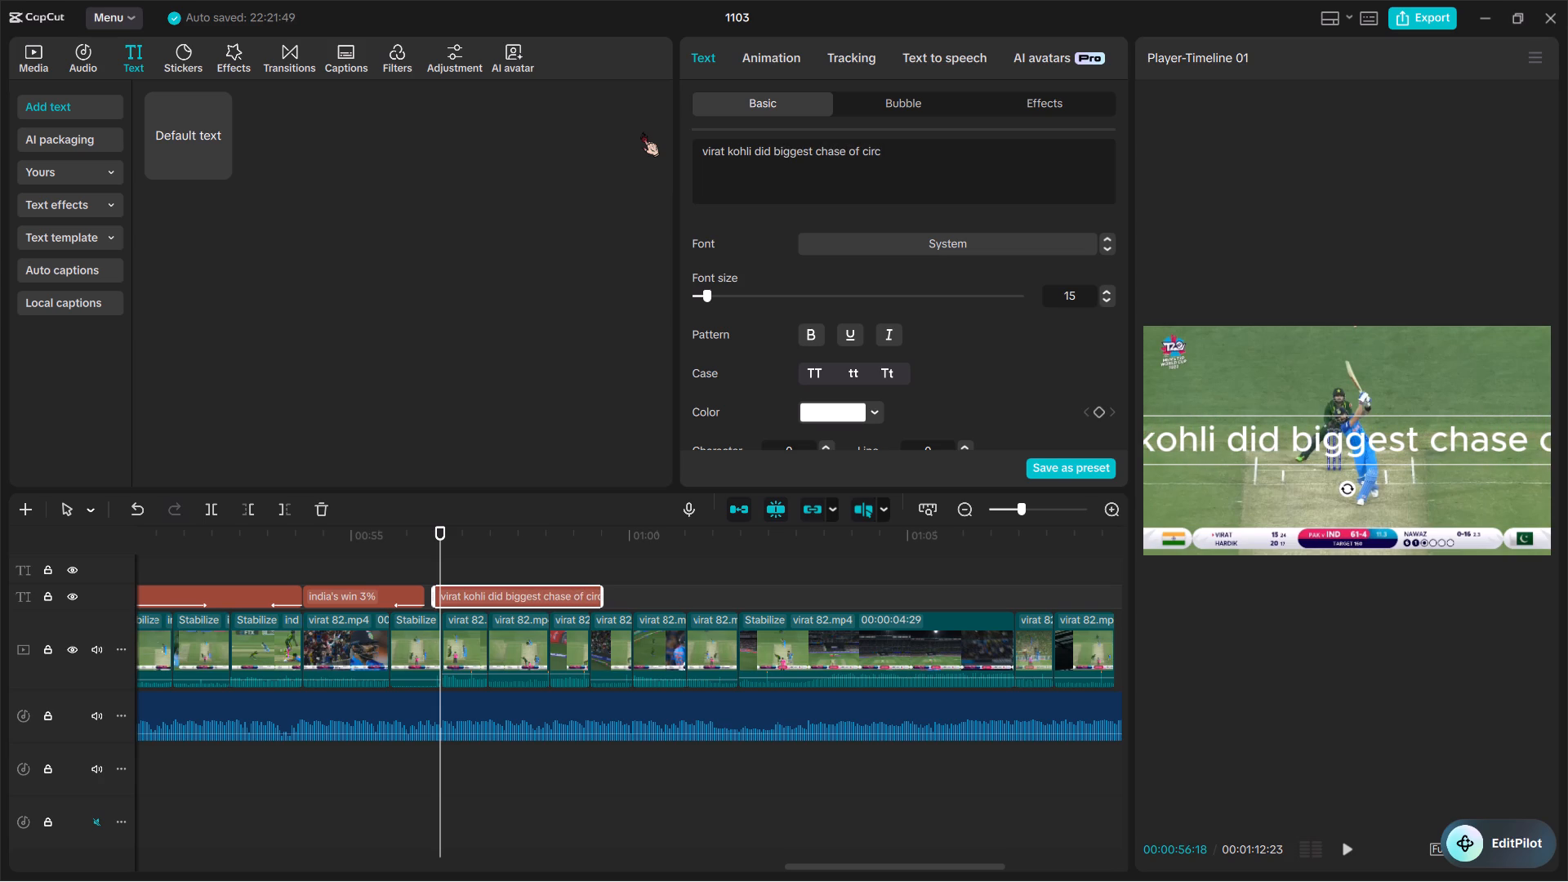
pyautogui.write('ket')
pyautogui.press('BackSpace')
pyautogui.press('e')
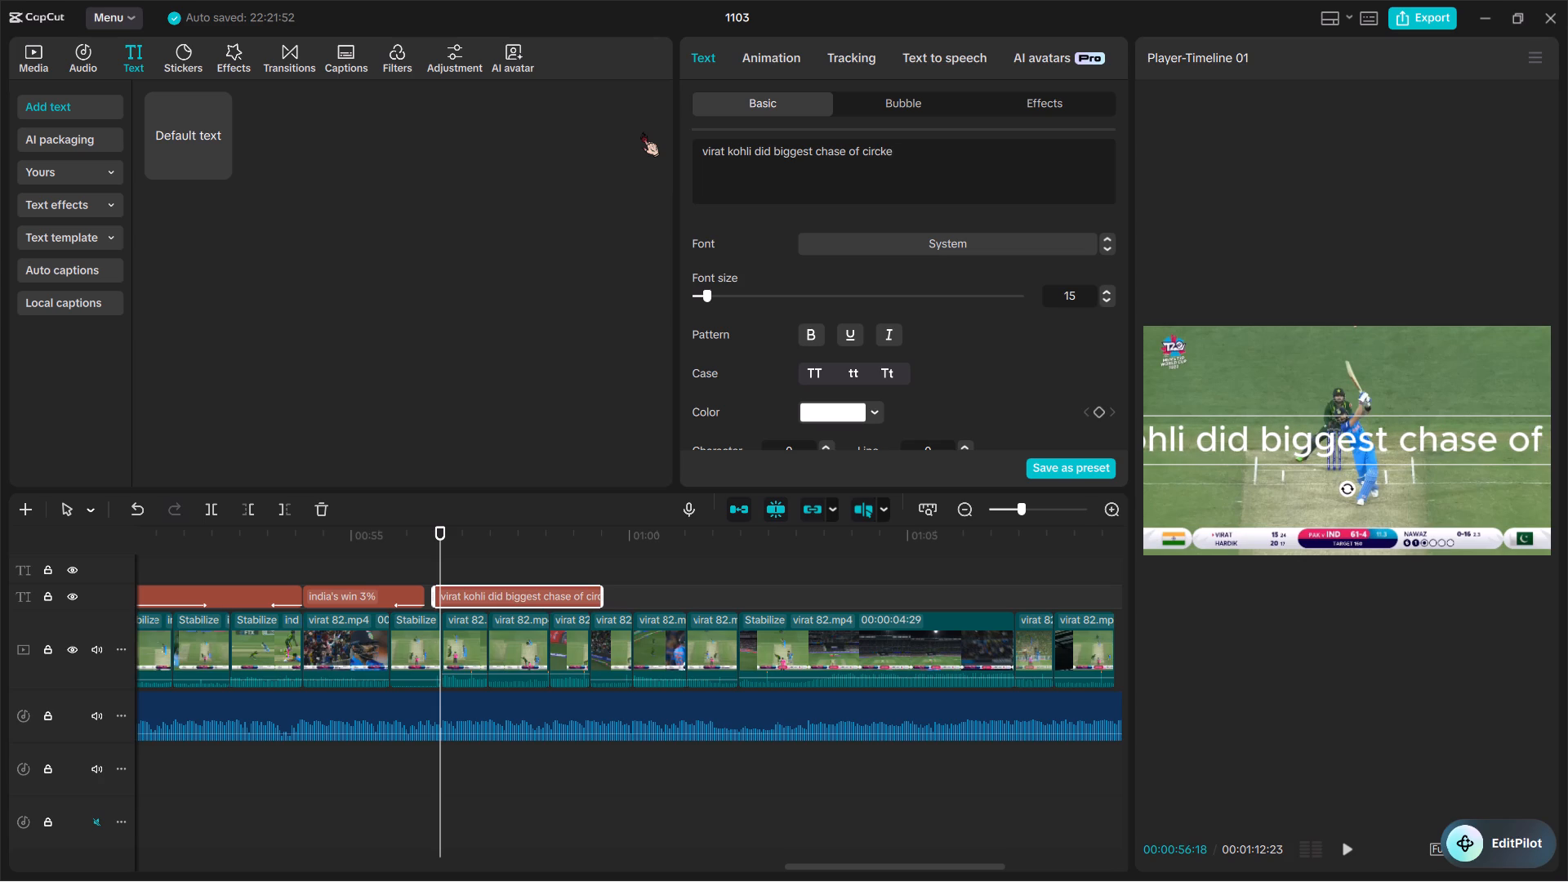
pyautogui.press('BackSpace')
pyautogui.write('t hist')
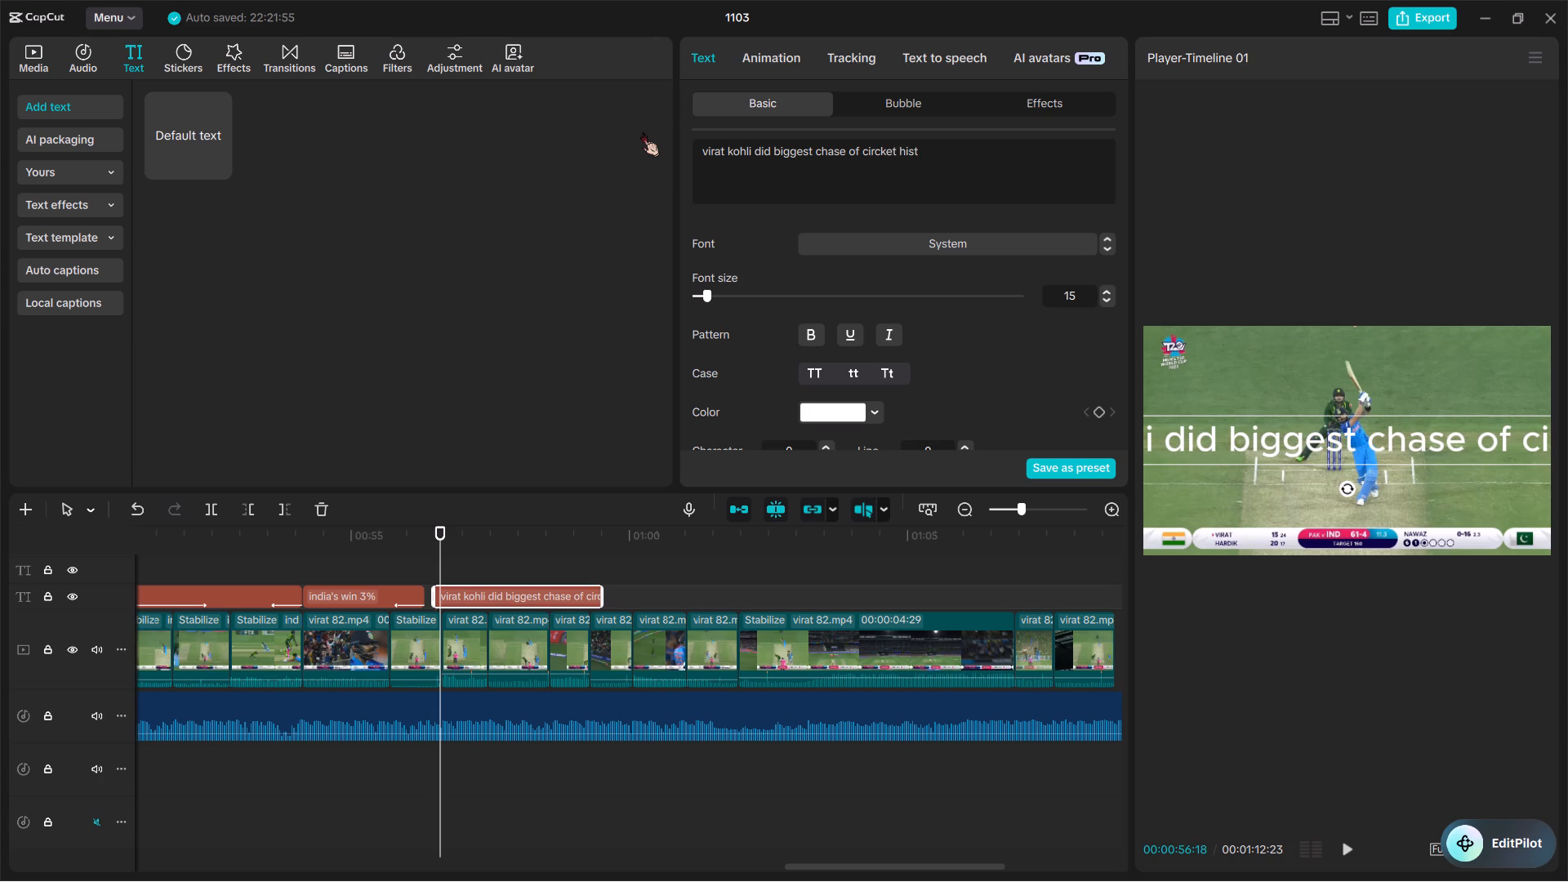
pyautogui.write('ry')
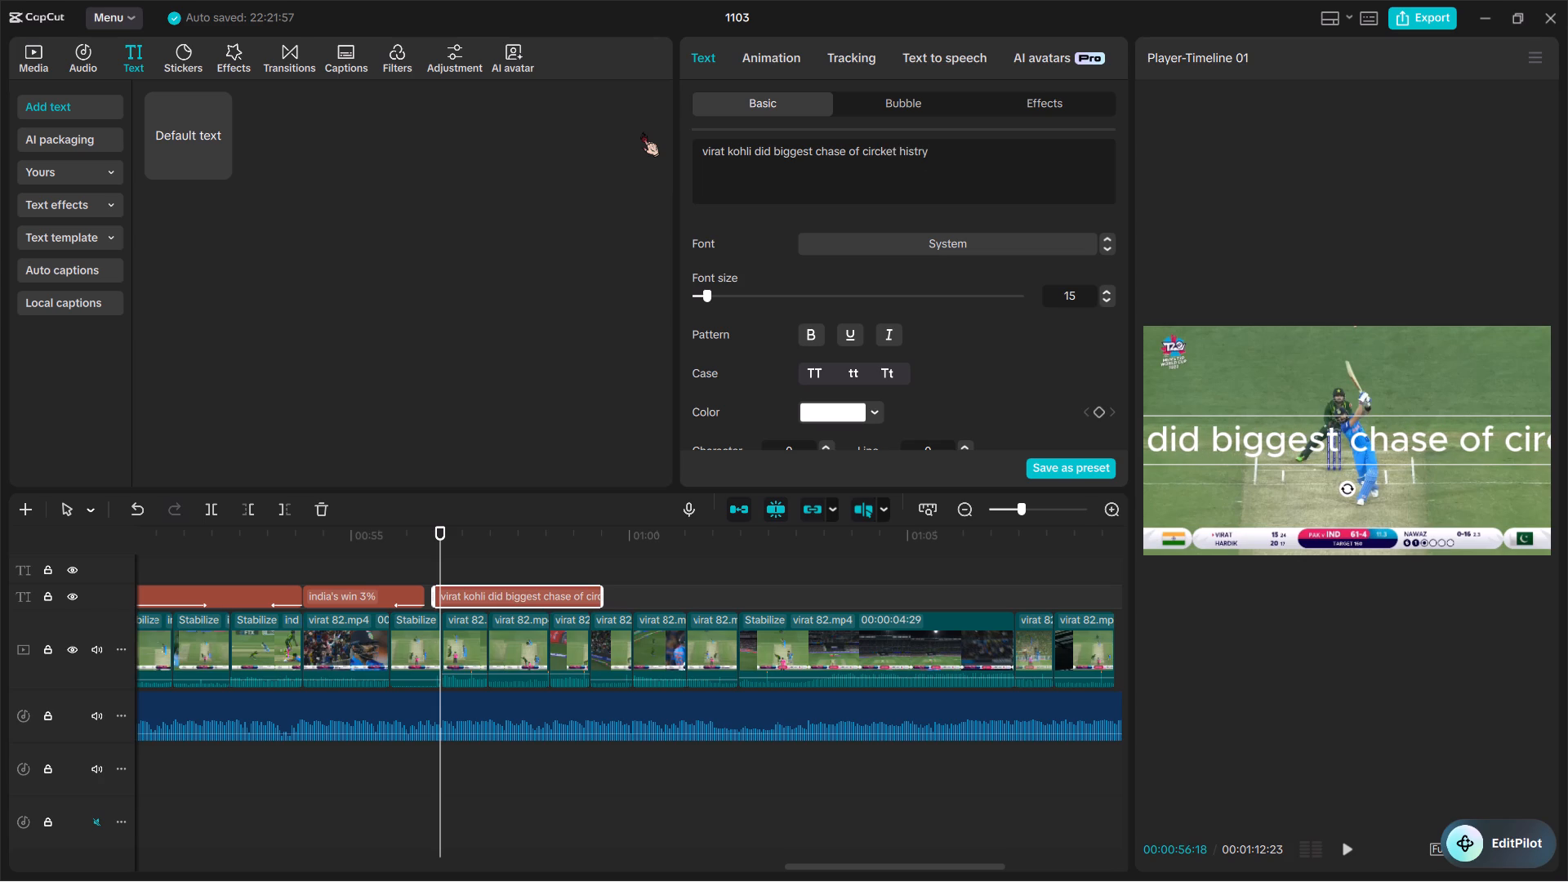
pyautogui.press('BackSpace')
pyautogui.press('BackSpace')
pyautogui.press('o')
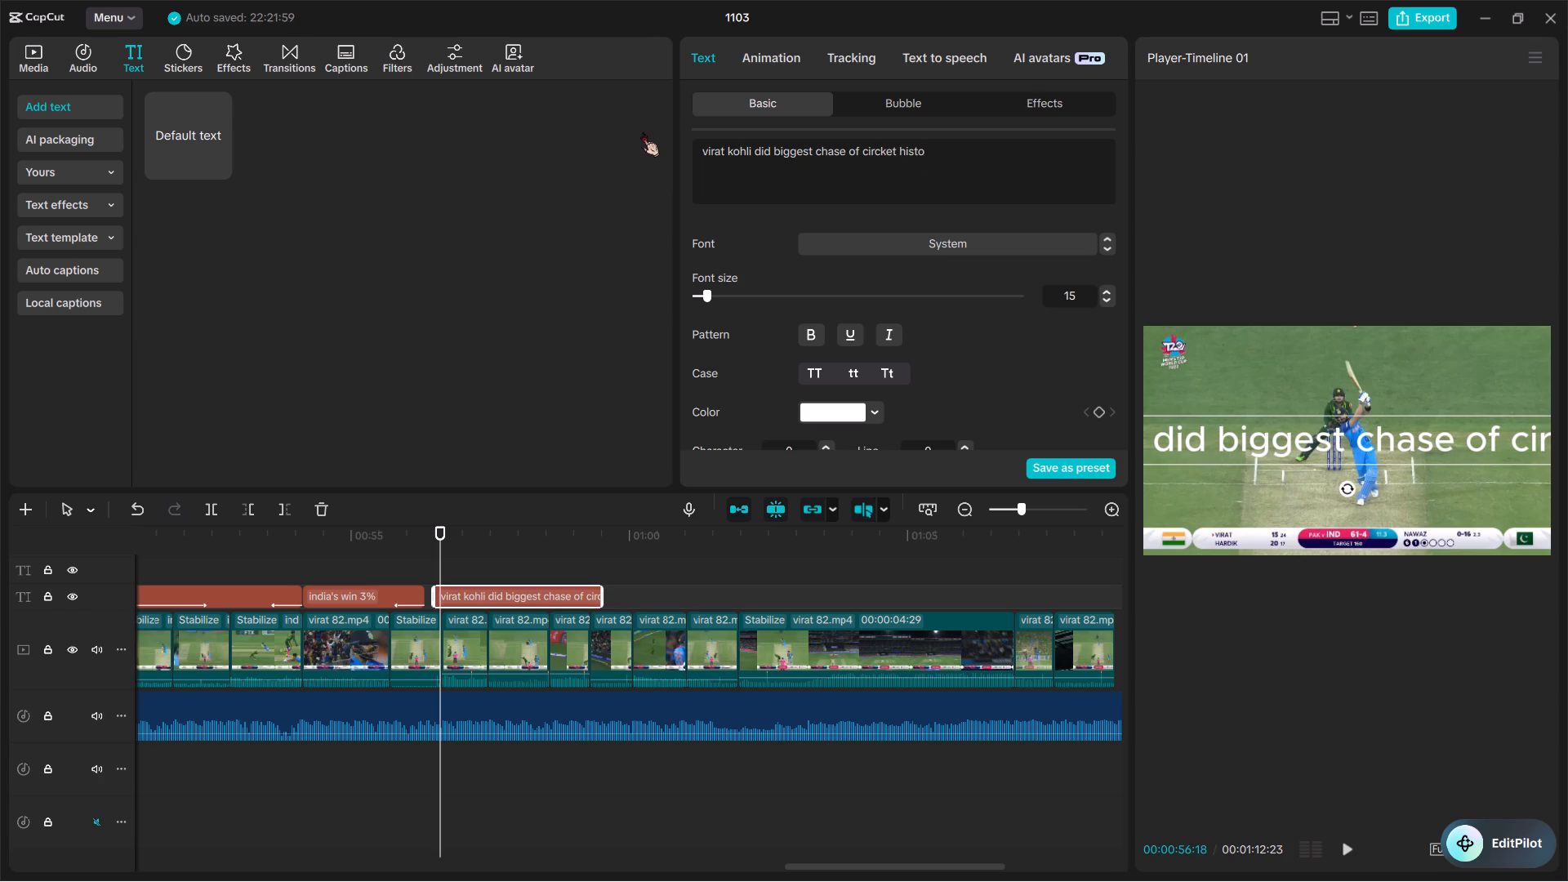
pyautogui.write('ry')
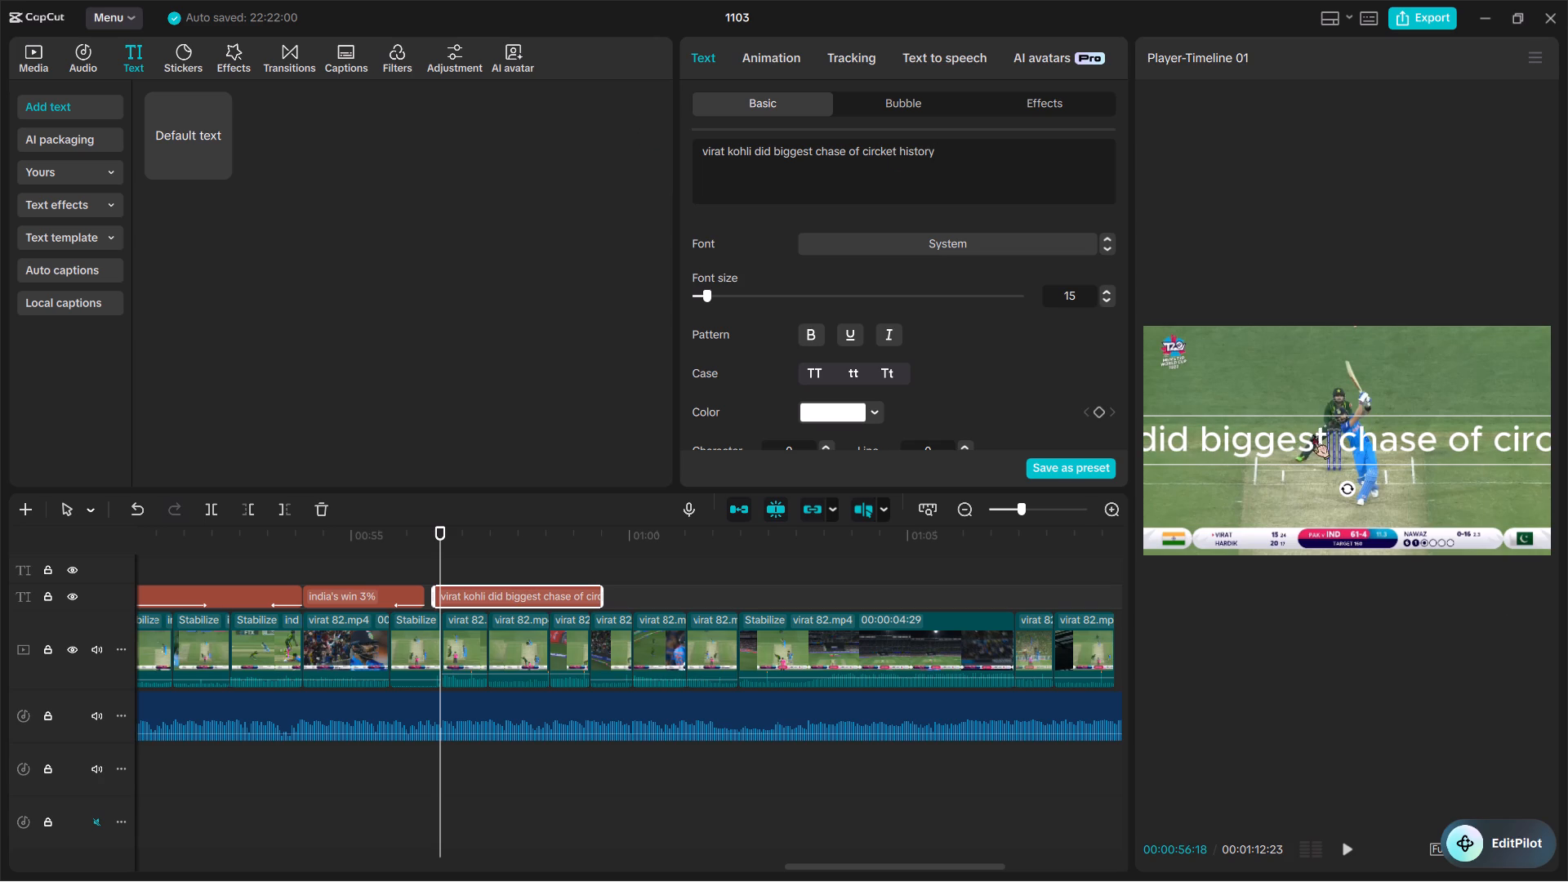
# Apply the third preset style after None to the "virat kohli did biggest chase of circket history" text.
pyautogui.keyDown('ctrl'); pyautogui.scroll(-2, 1312, 434); pyautogui.keyUp('ctrl')
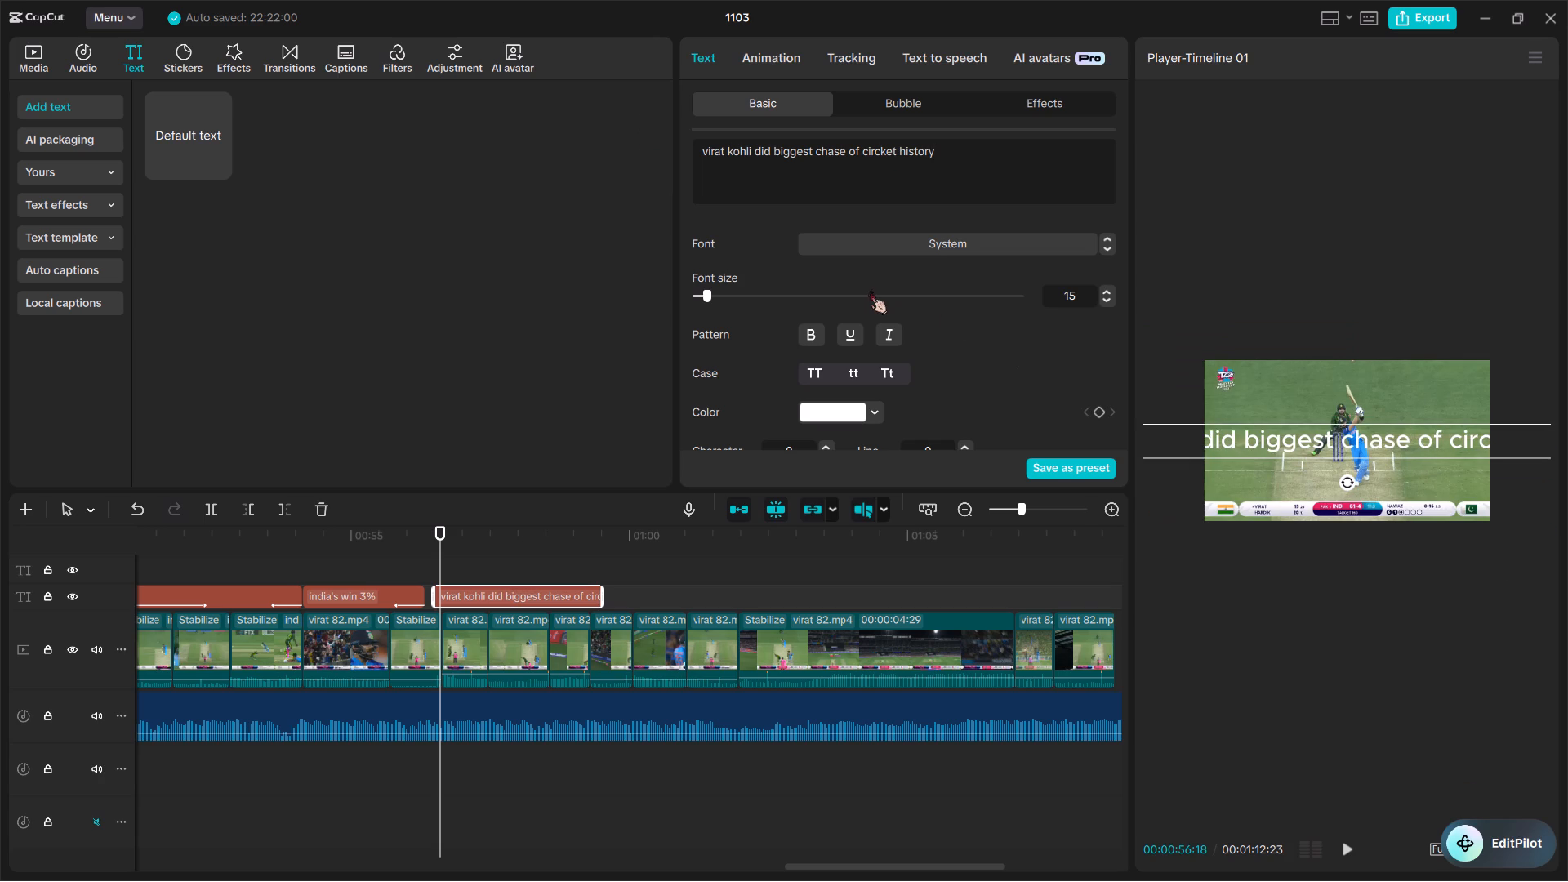
pyautogui.scroll(-1, 870, 290)
pyautogui.doubleClick(864, 224)
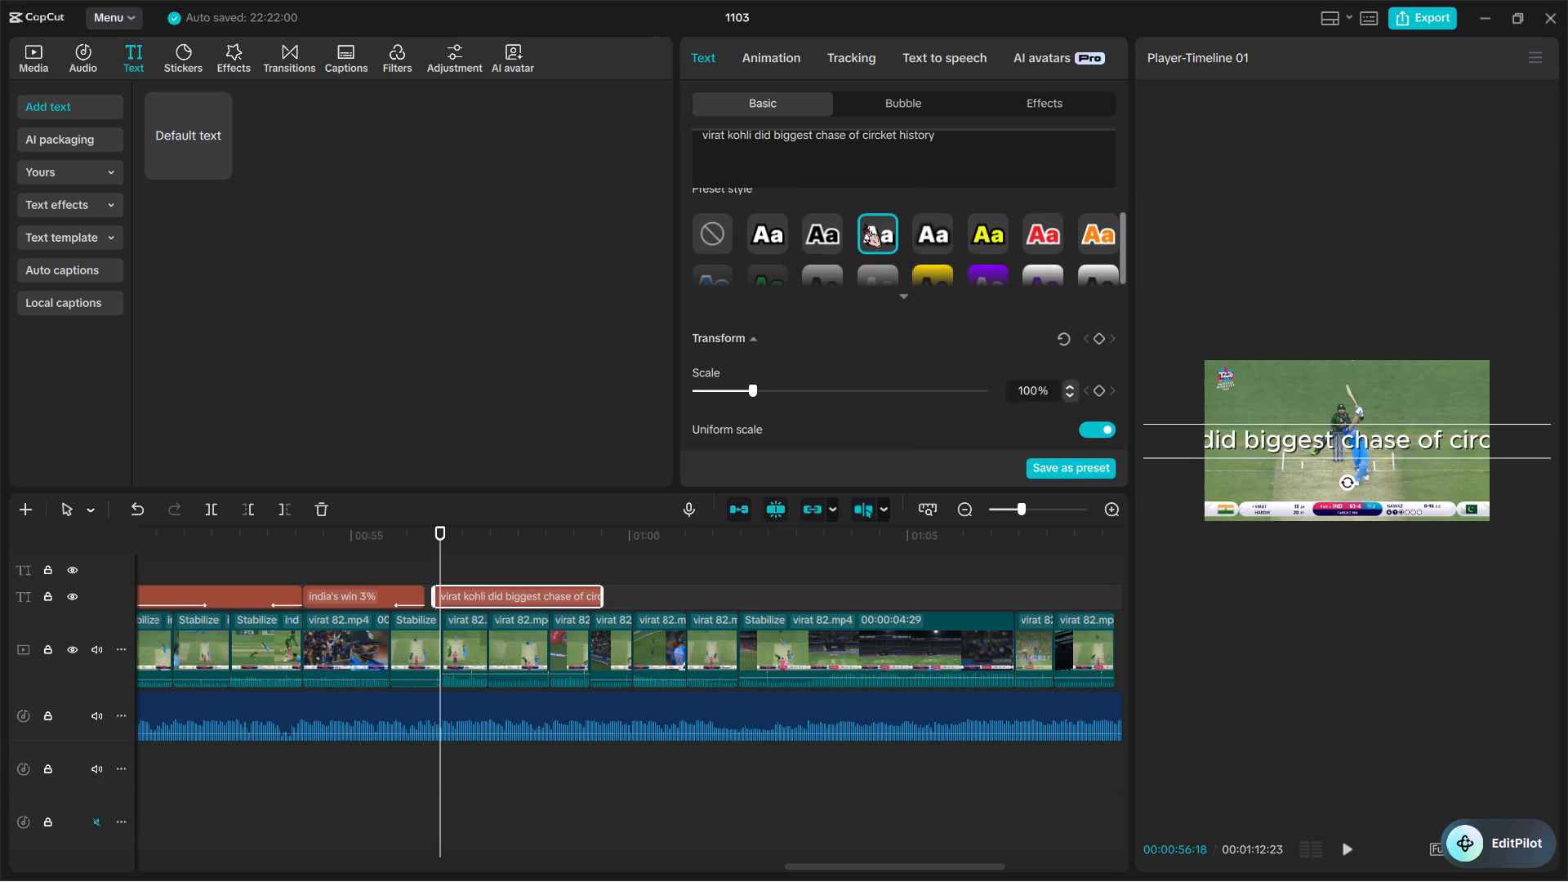
# Scale the Kohli chase caption down in the preview to 52% so it fits the frame's width.
pyautogui.scroll(-5, 1241, 447)
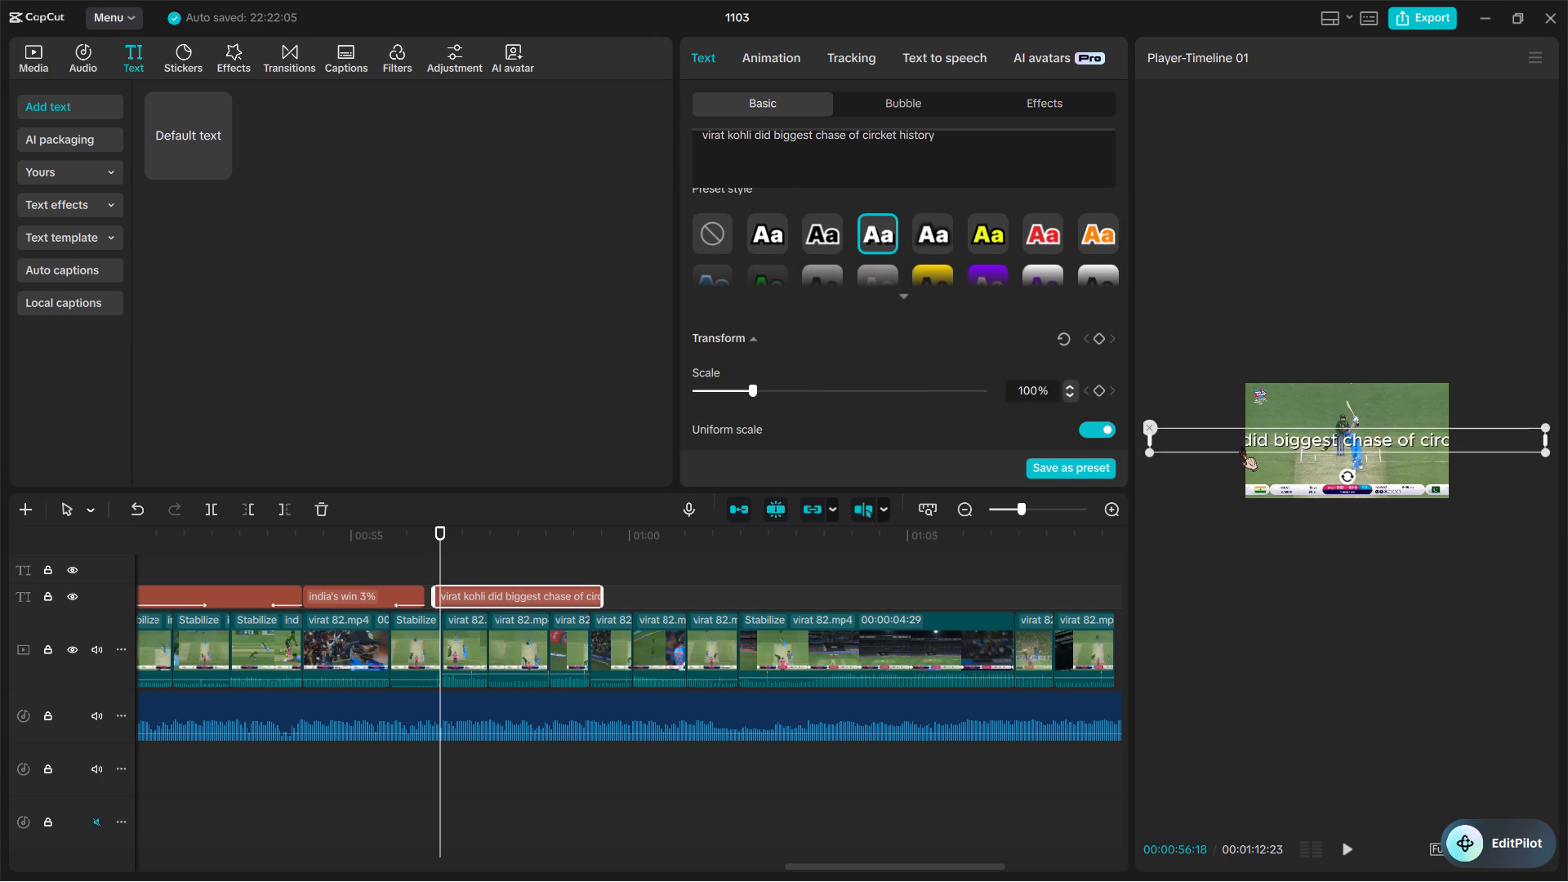
pyautogui.moveTo(1149, 452); pyautogui.dragTo(1298, 442)
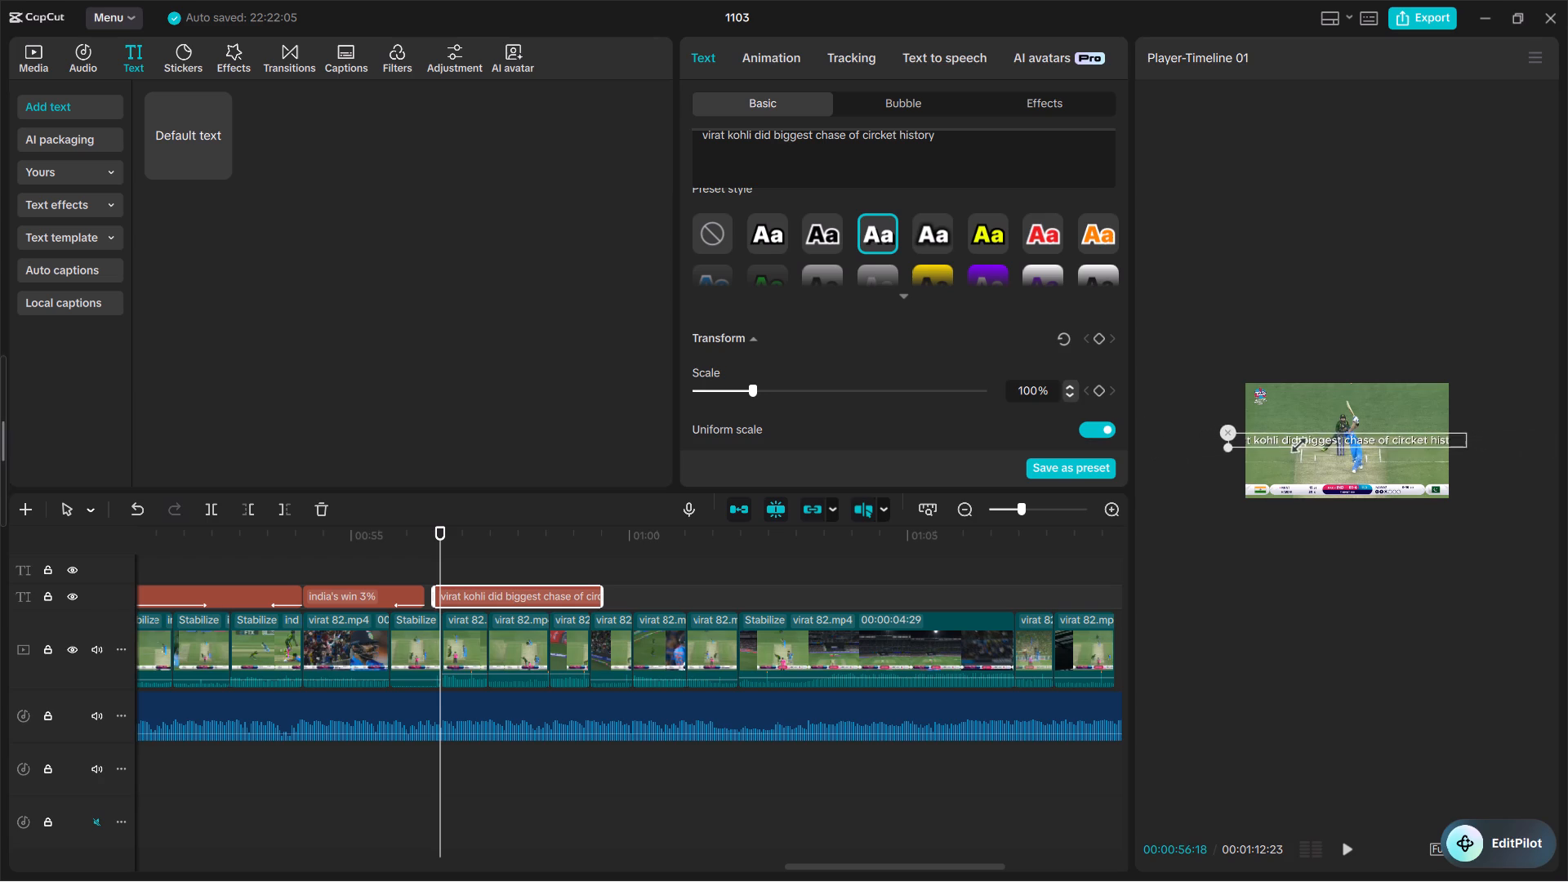
pyautogui.moveTo(1298, 442); pyautogui.dragTo(1330, 434)
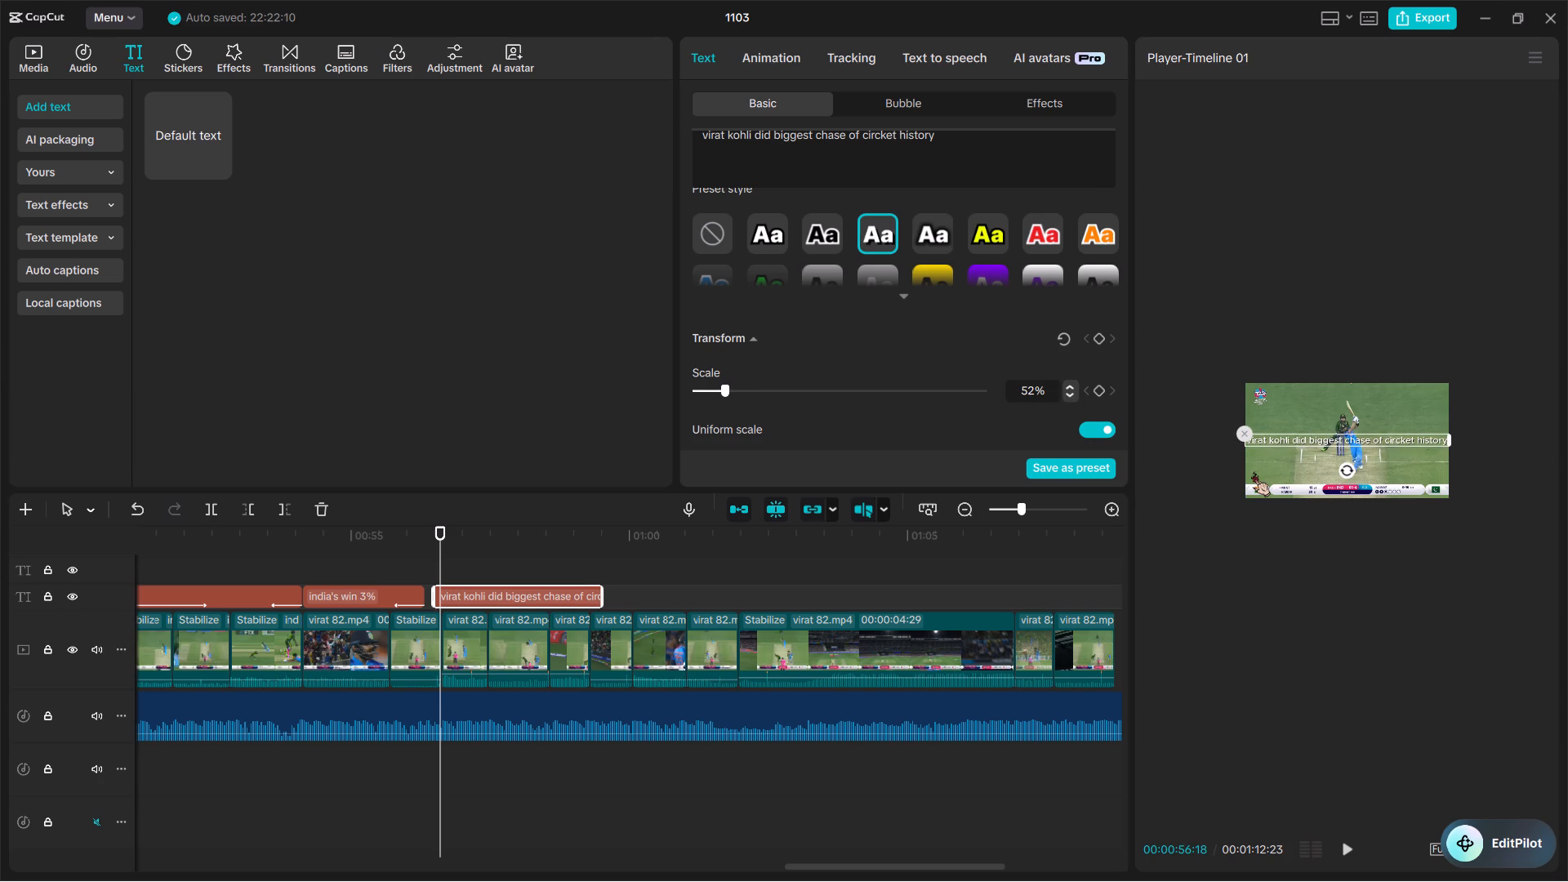
pyautogui.keyDown('ctrl'); pyautogui.scroll(3, 1253, 472); pyautogui.keyUp('ctrl')
pyautogui.keyDown('ctrl'); pyautogui.scroll(-3, 1253, 472); pyautogui.keyUp('ctrl')
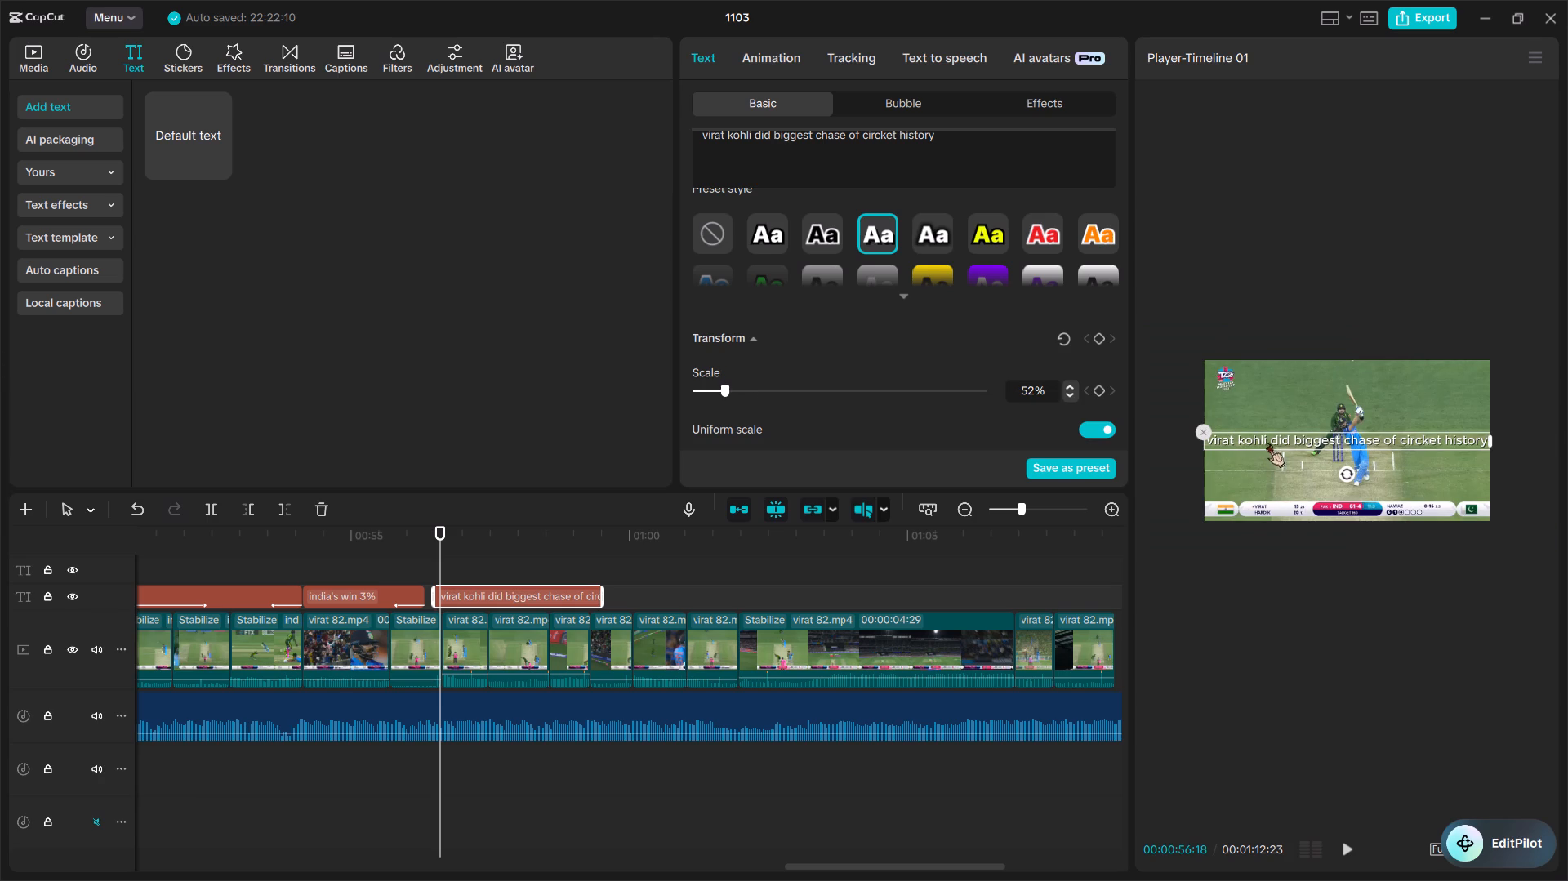
# Break the Kohli chase caption into two lines after the word "chase".
pyautogui.scroll(1, 936, 235)
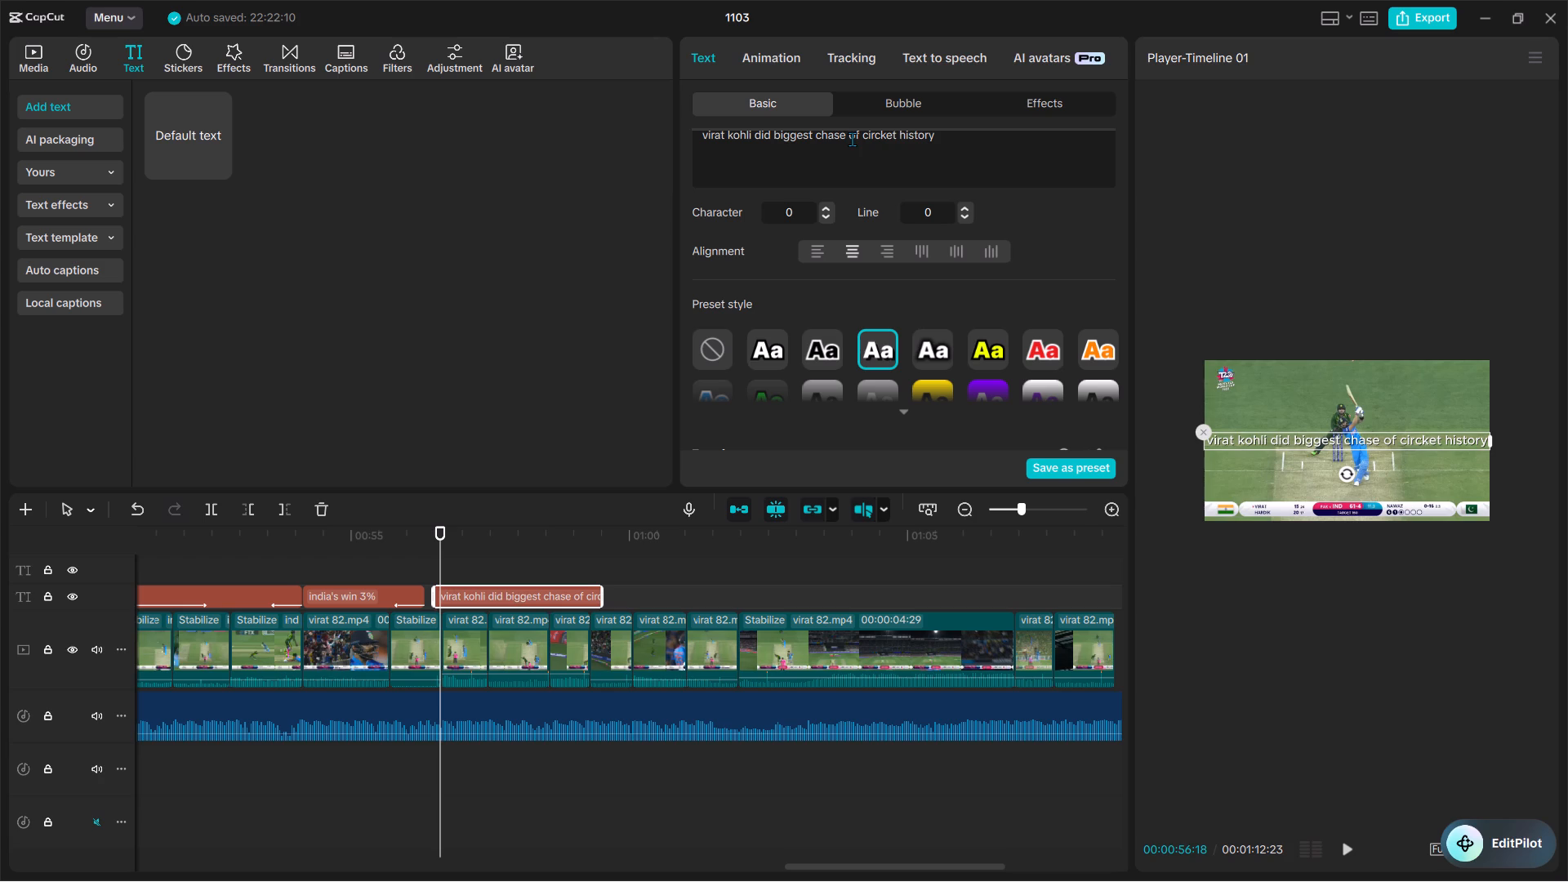
pyautogui.click(846, 138)
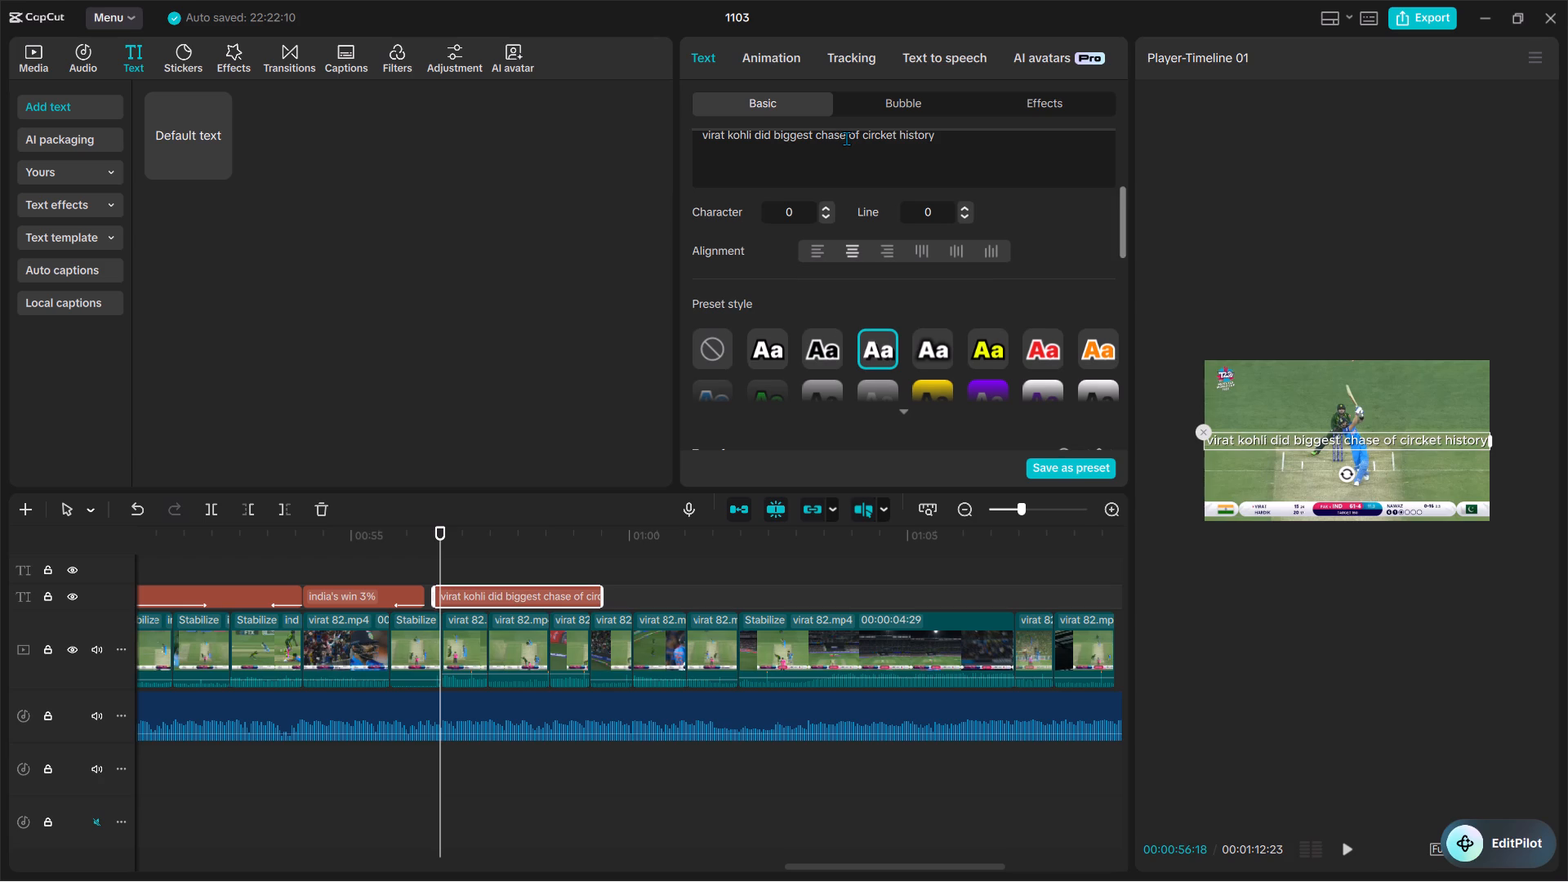
pyautogui.press('Return')
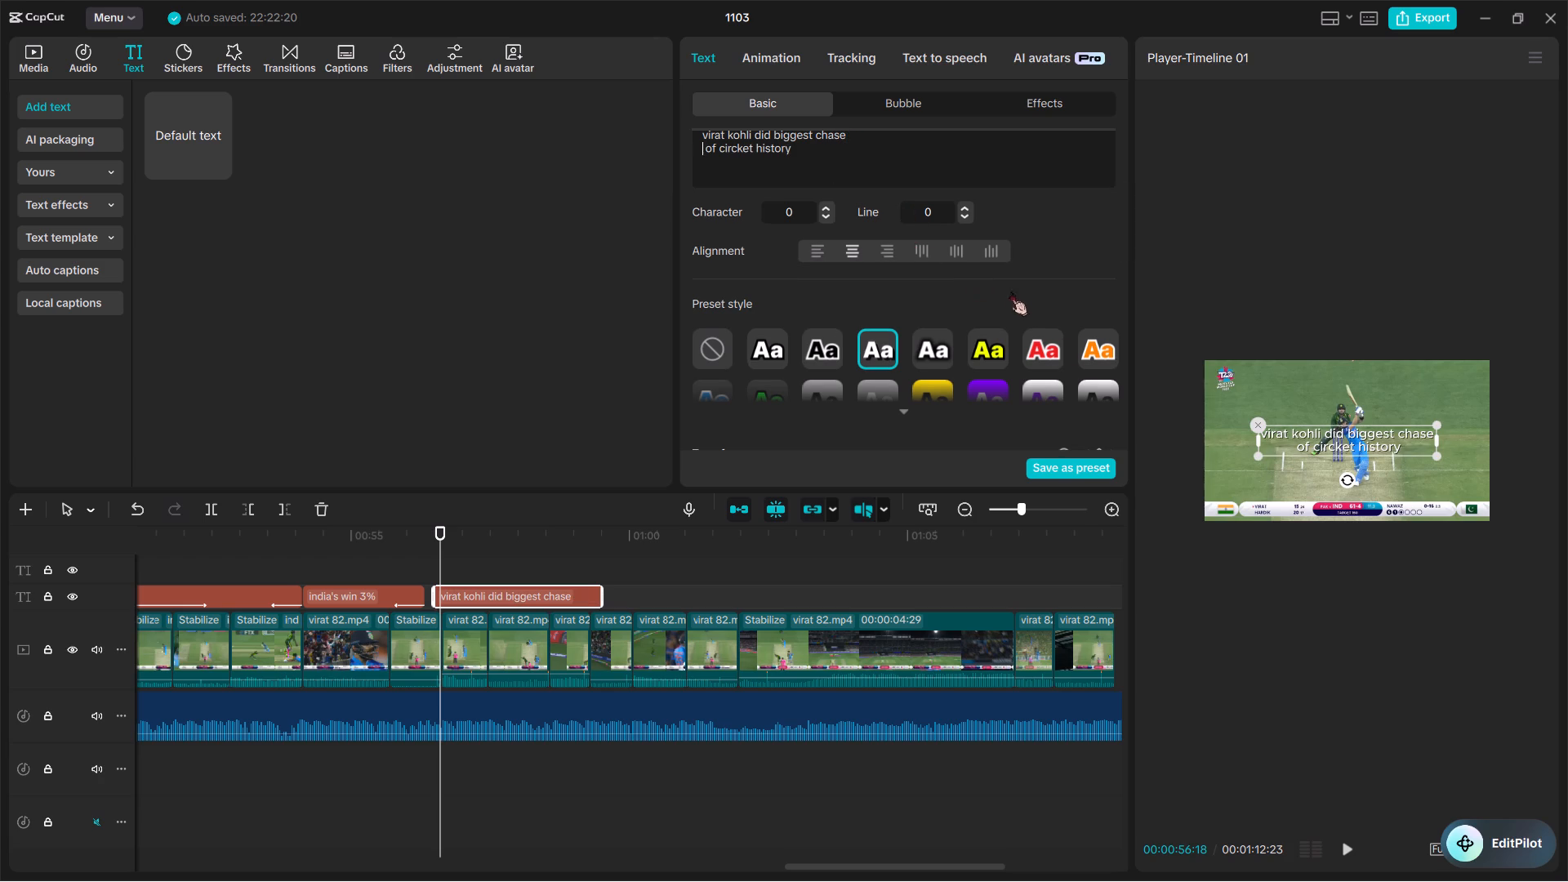
# Set the Kohli chase caption's font size to 17.
pyautogui.scroll(1, 969, 244)
pyautogui.click(1101, 303)
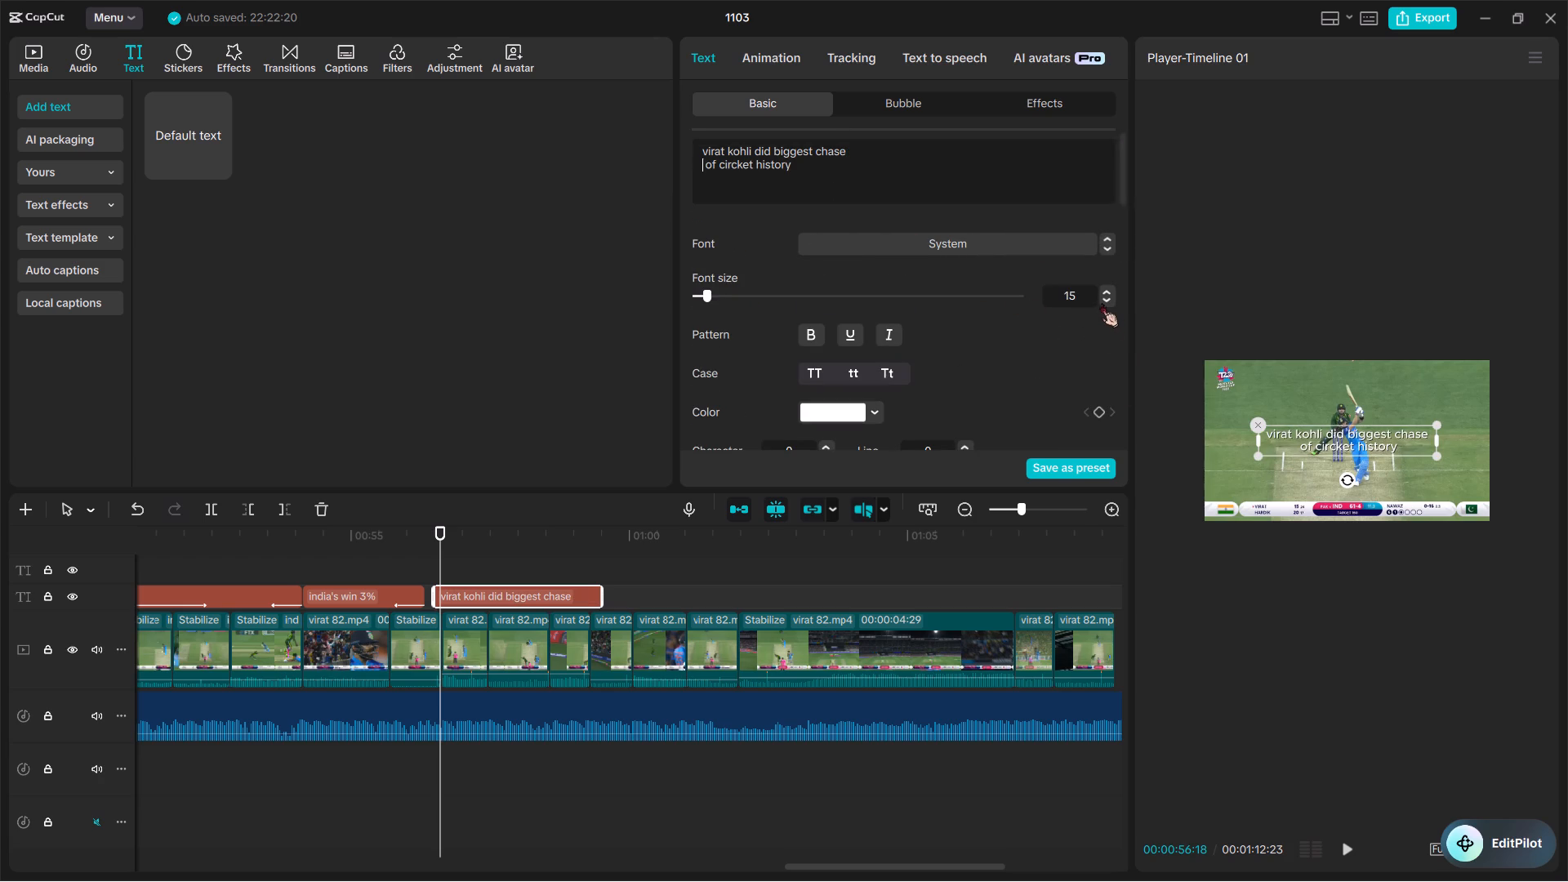
pyautogui.click(1101, 303)
pyautogui.doubleClick(1101, 303)
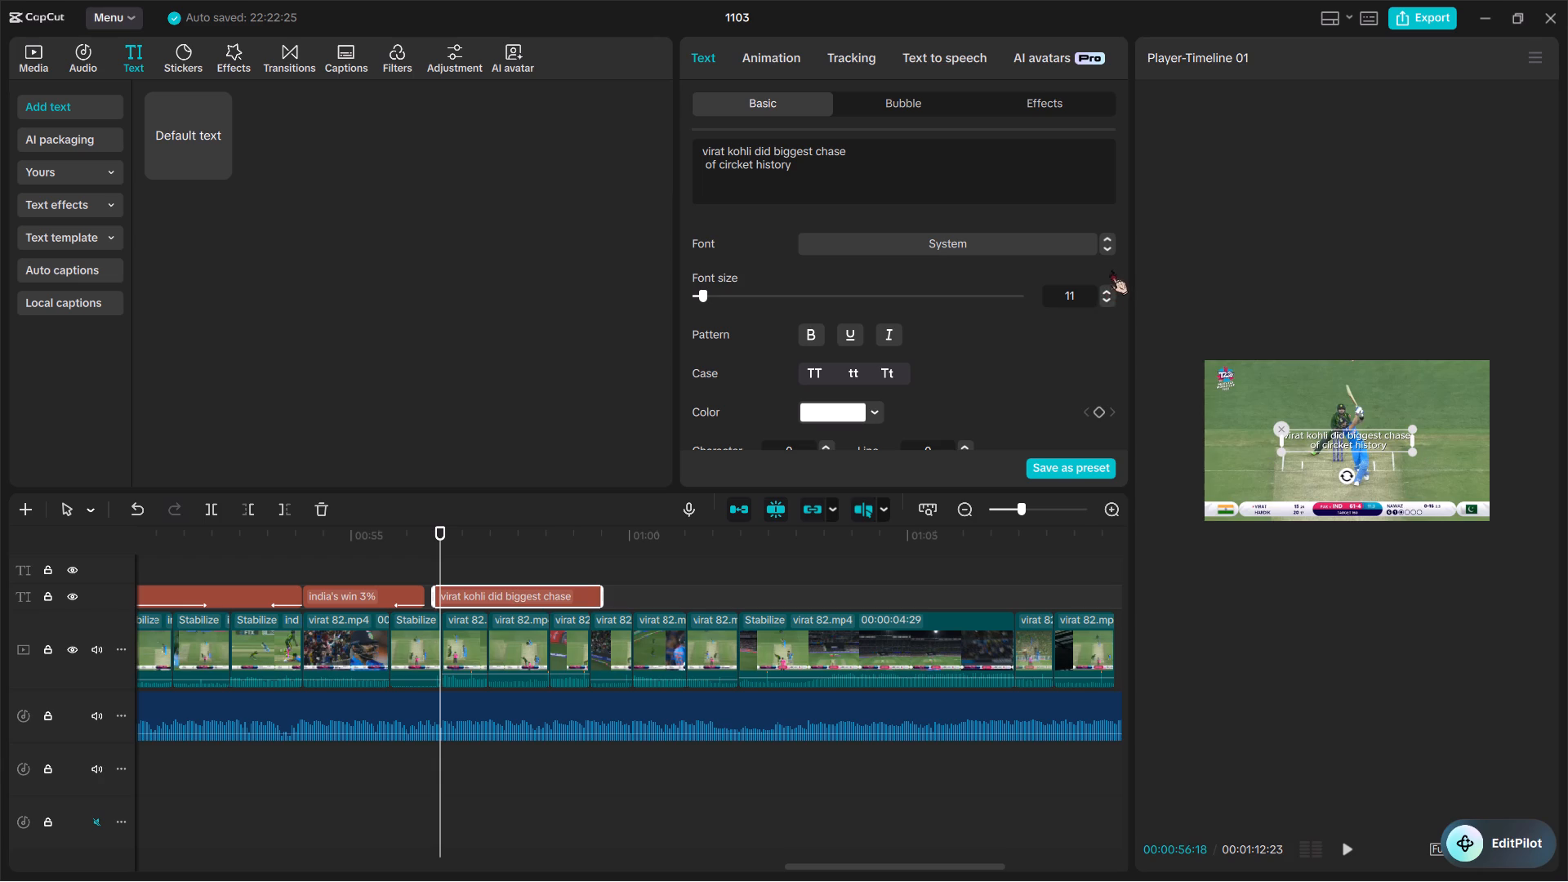
pyautogui.click(1105, 287)
pyautogui.doubleClick(1105, 287)
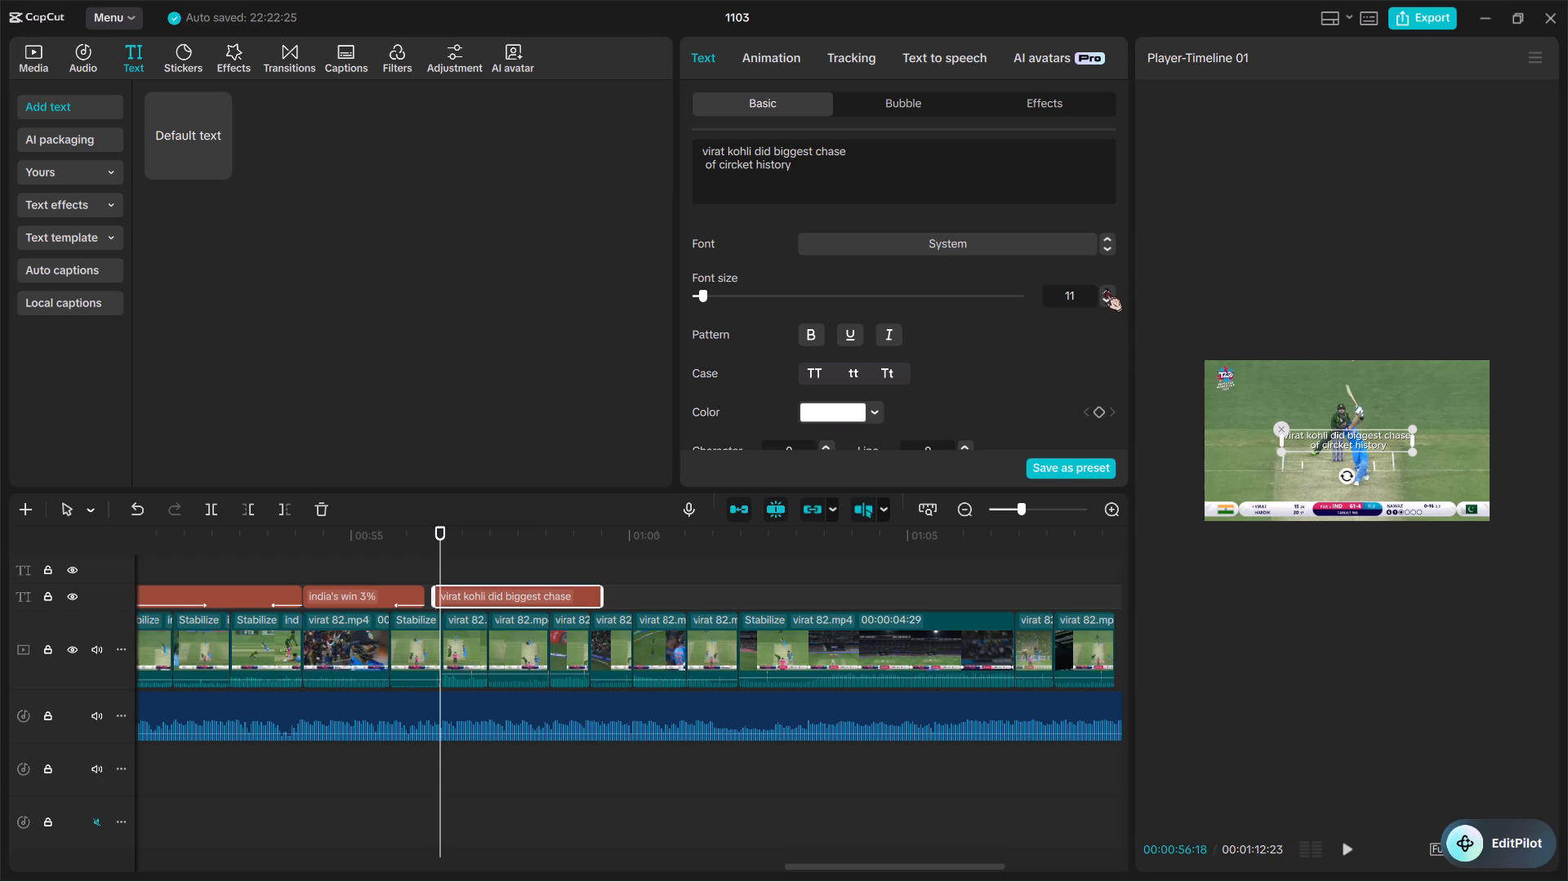
pyautogui.doubleClick(1101, 287)
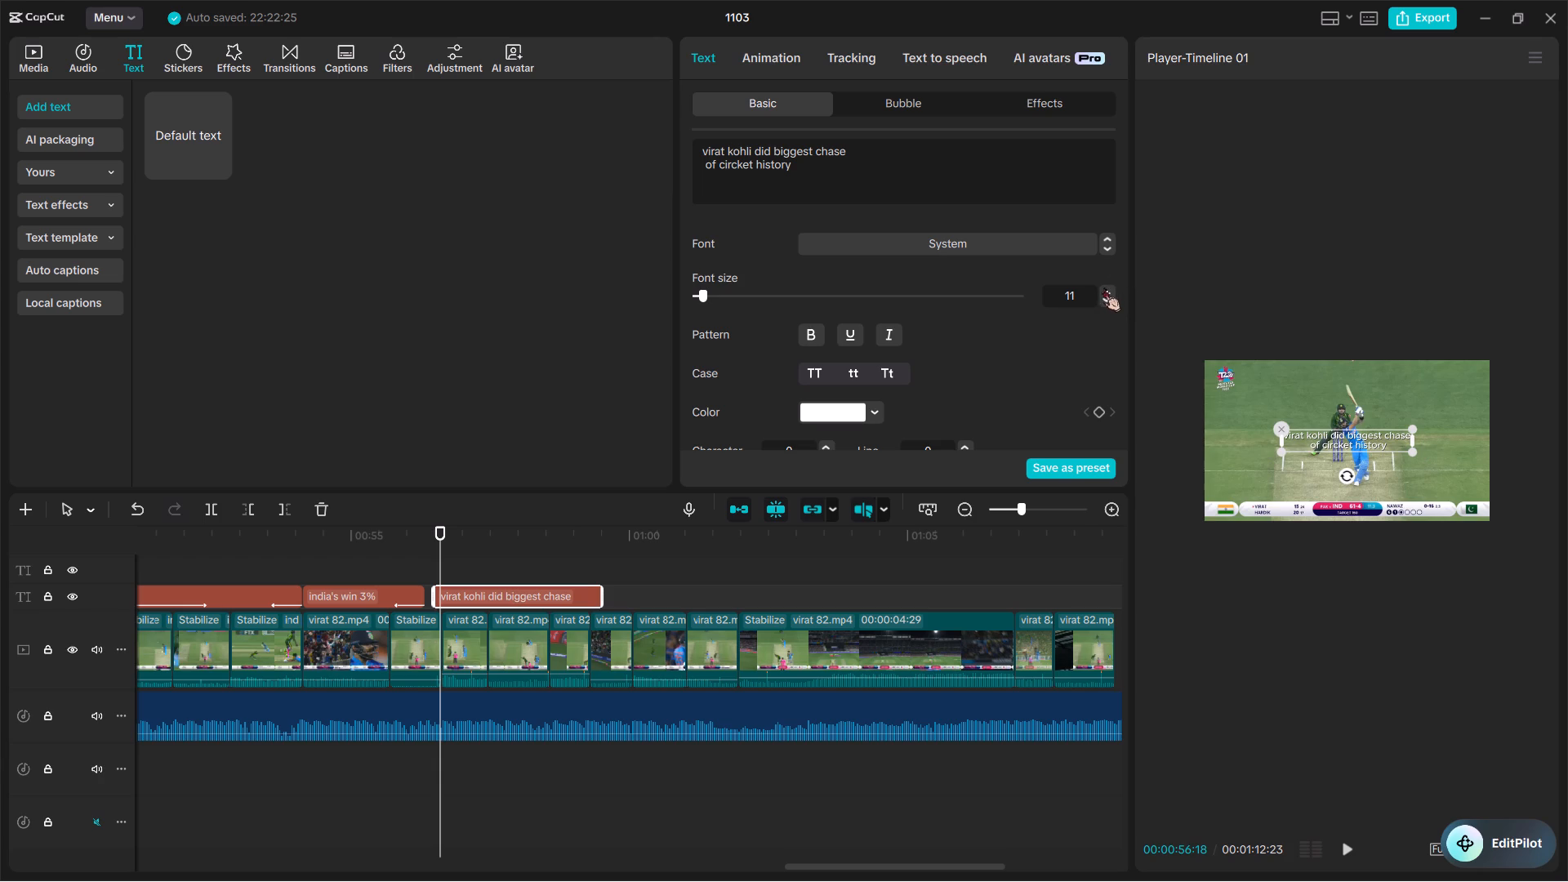
pyautogui.tripleClick(1105, 284)
pyautogui.doubleClick(1105, 284)
pyautogui.moveTo(1105, 284); pyautogui.dragTo(710, 292)
pyautogui.click(710, 292)
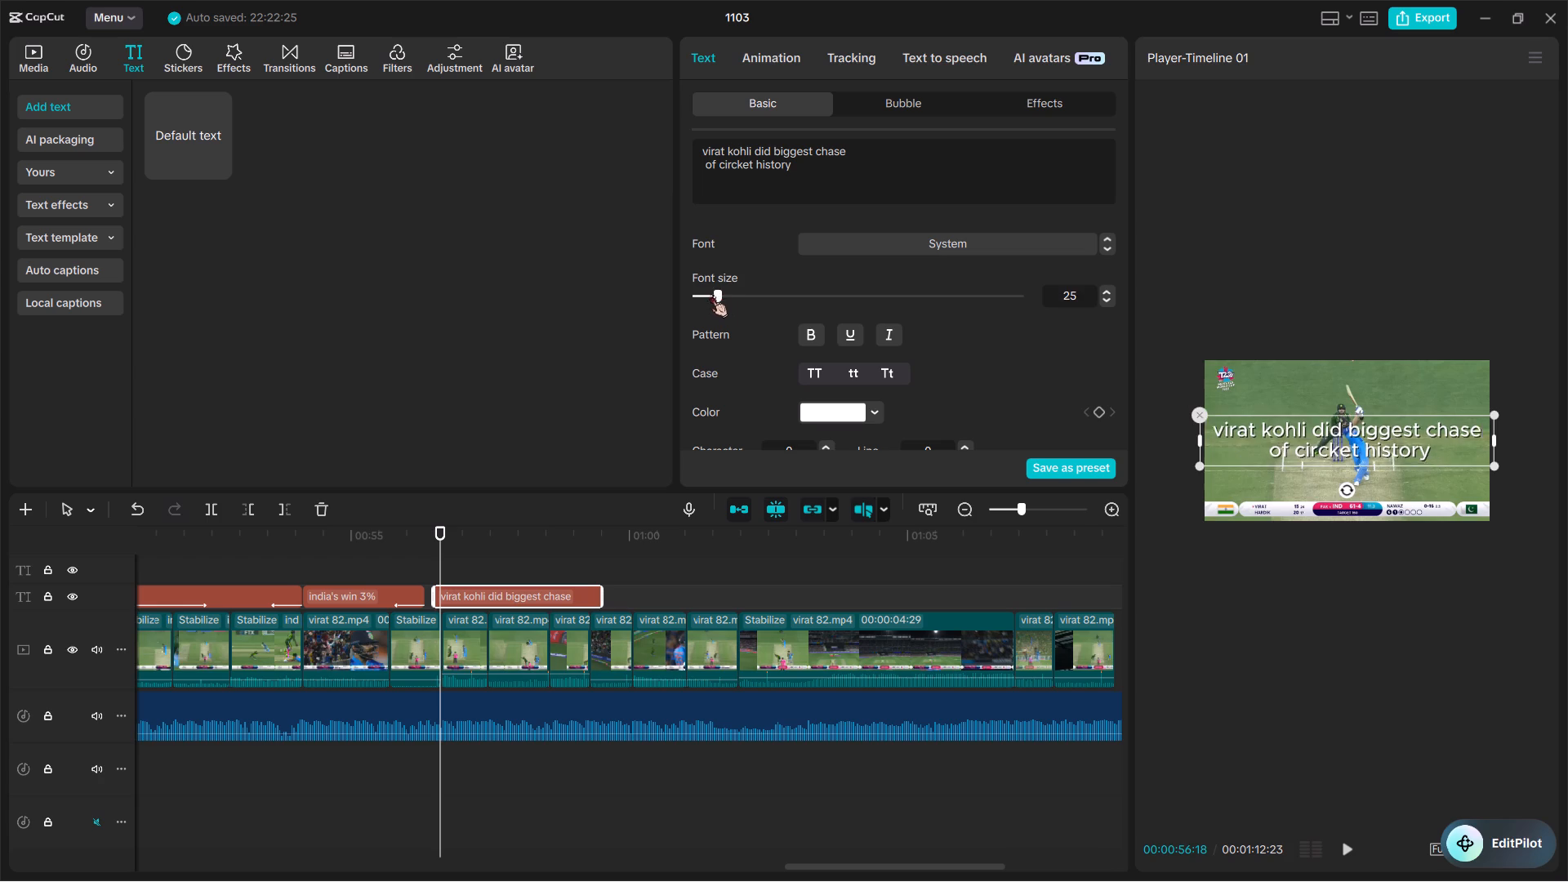
# Cycle through the available fonts for the Kohli chase caption and set it to Acuity.
pyautogui.tripleClick(1103, 247)
pyautogui.click(1103, 247)
pyautogui.click(1103, 247)
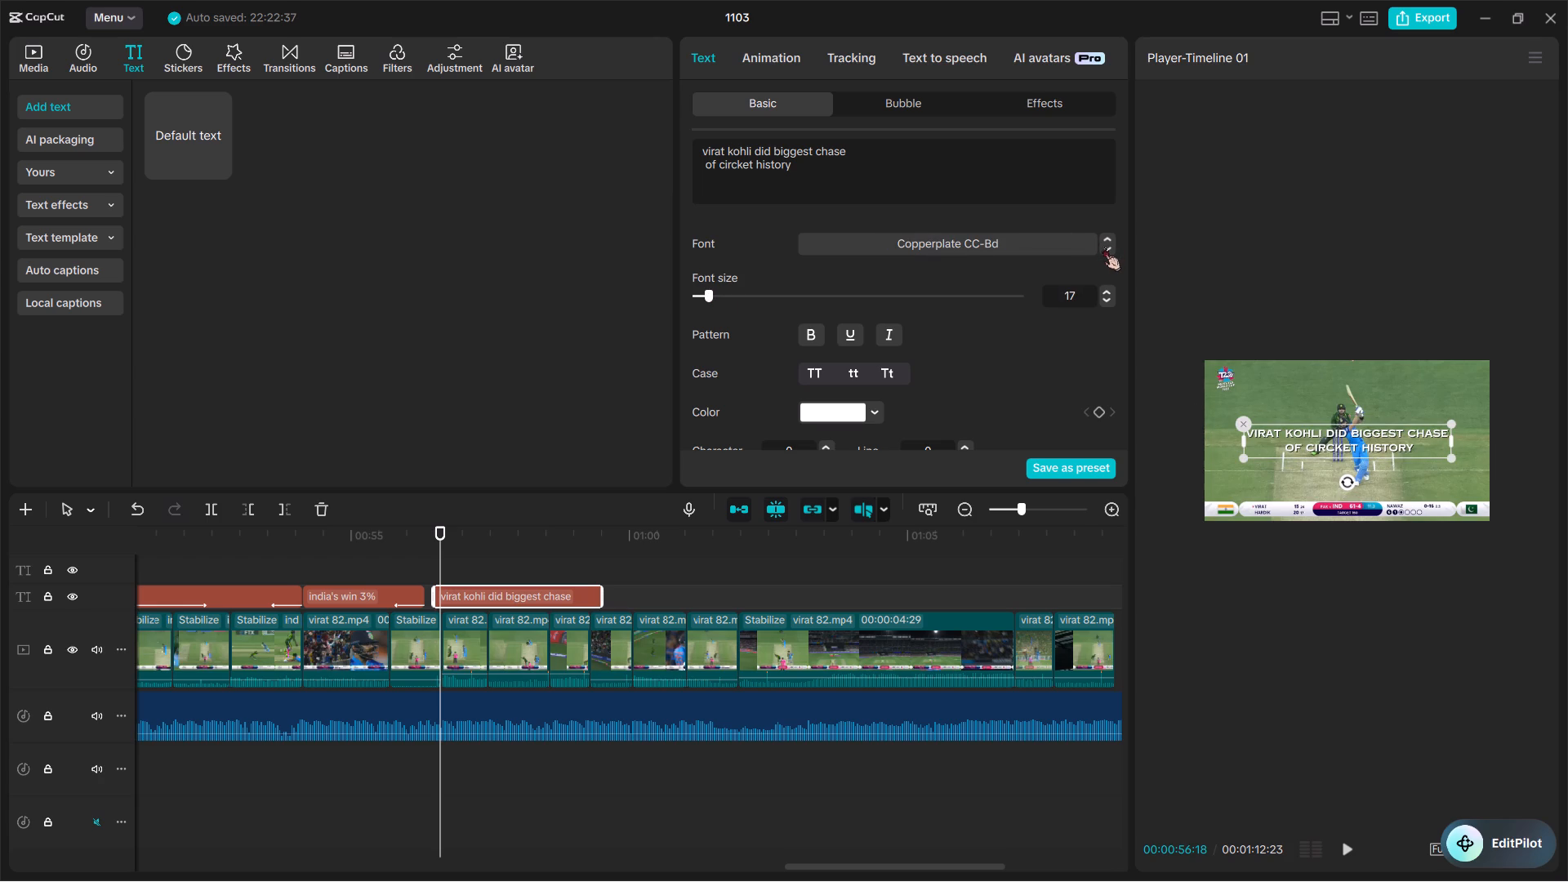
pyautogui.click(1103, 247)
pyautogui.click(1103, 247)
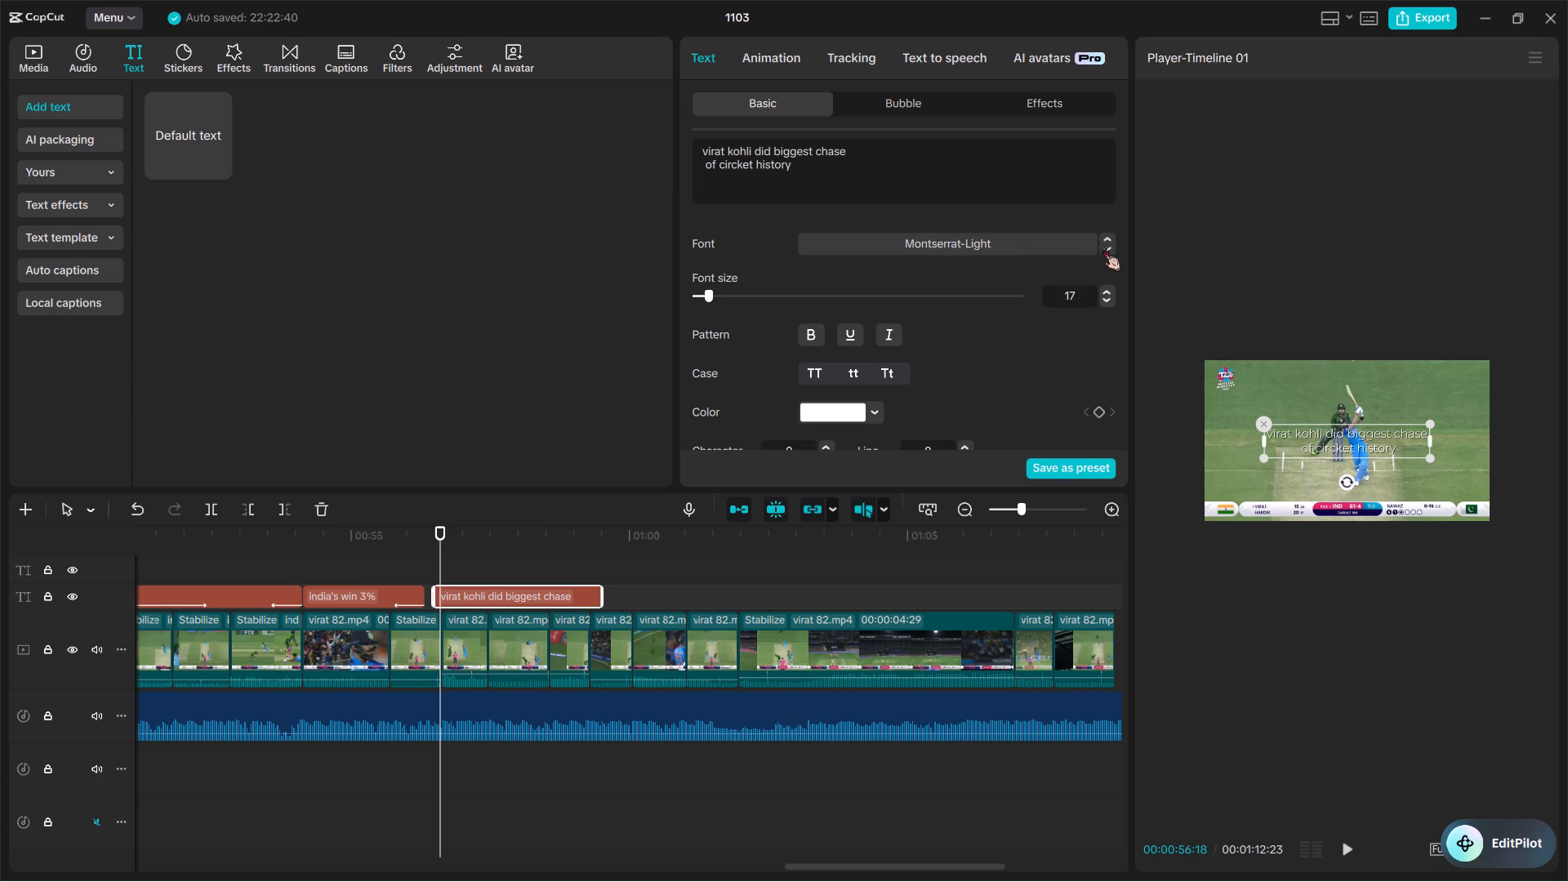
pyautogui.click(1103, 247)
pyautogui.click(1103, 247)
pyautogui.click(1103, 247)
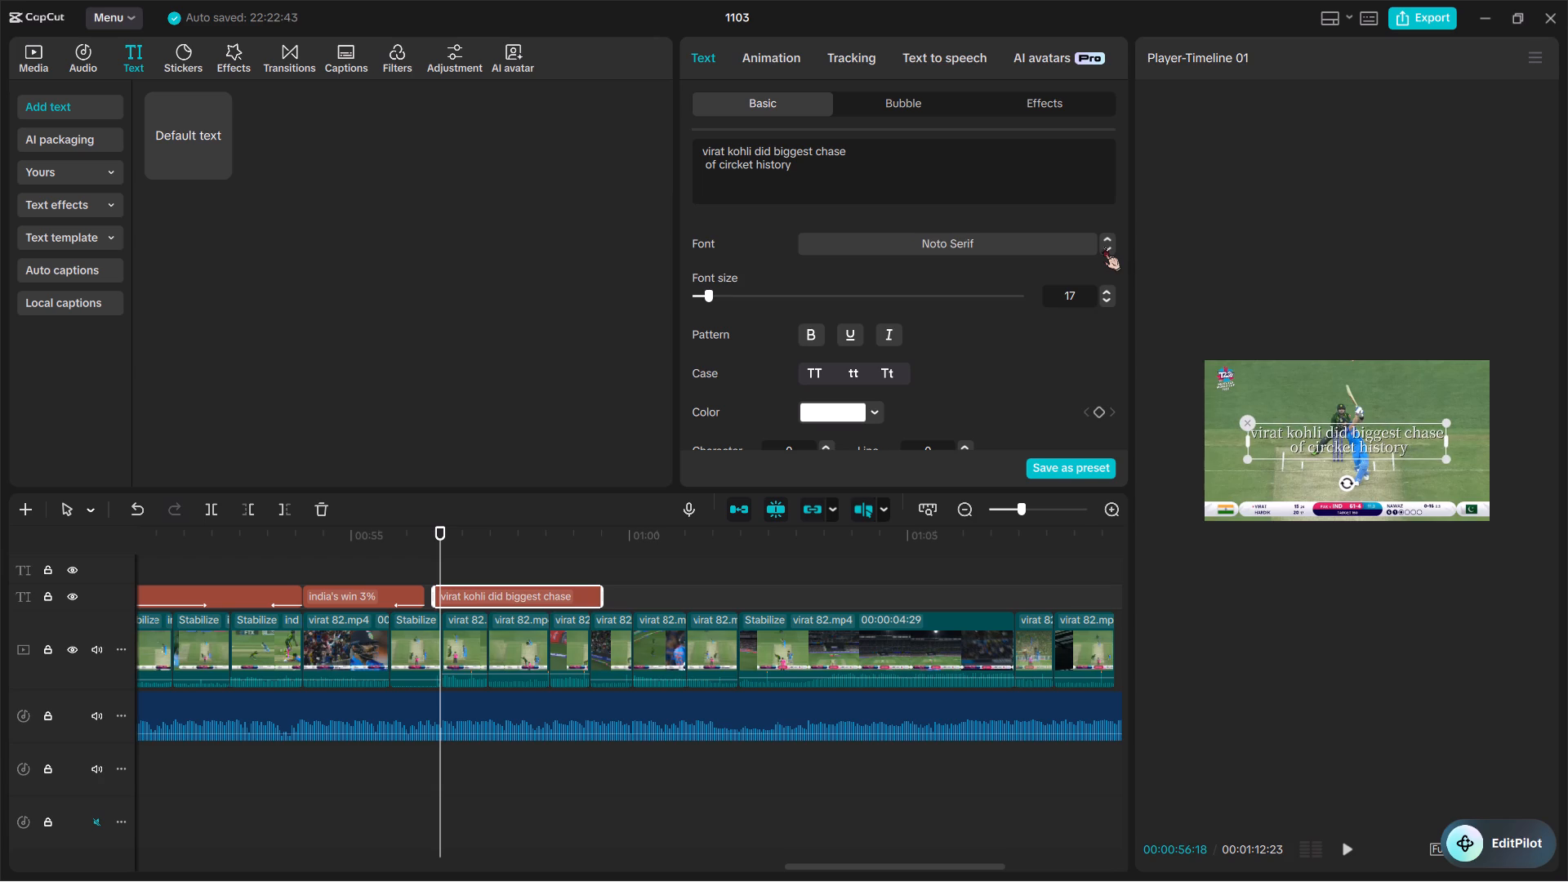
pyautogui.click(1103, 247)
pyautogui.click(1103, 247)
pyautogui.click(1103, 247)
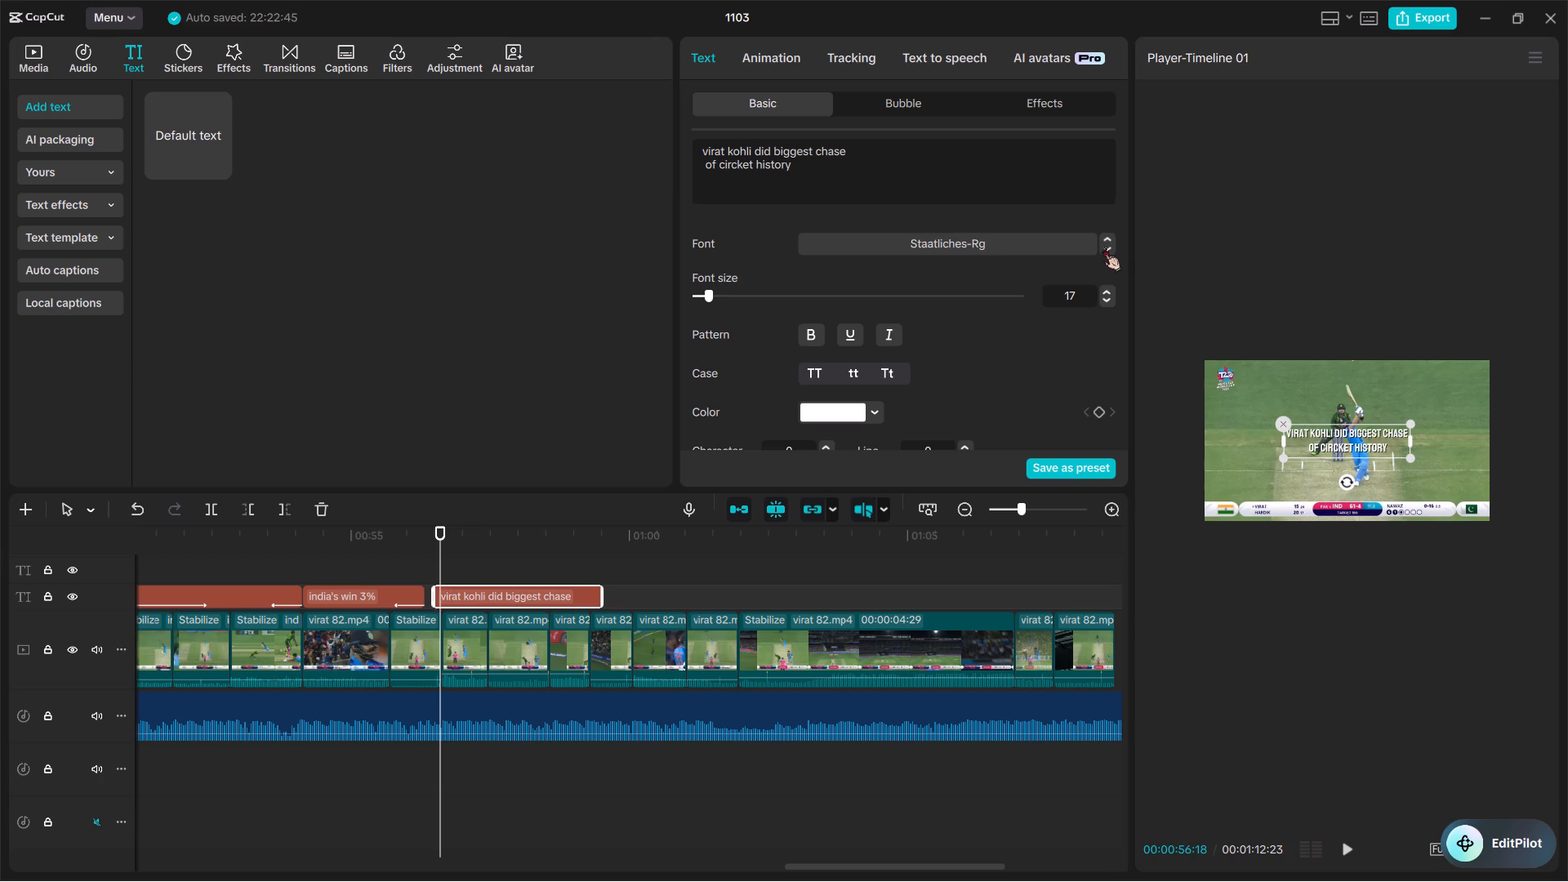
pyautogui.click(1103, 247)
pyautogui.click(1103, 247)
pyautogui.click(1103, 247)
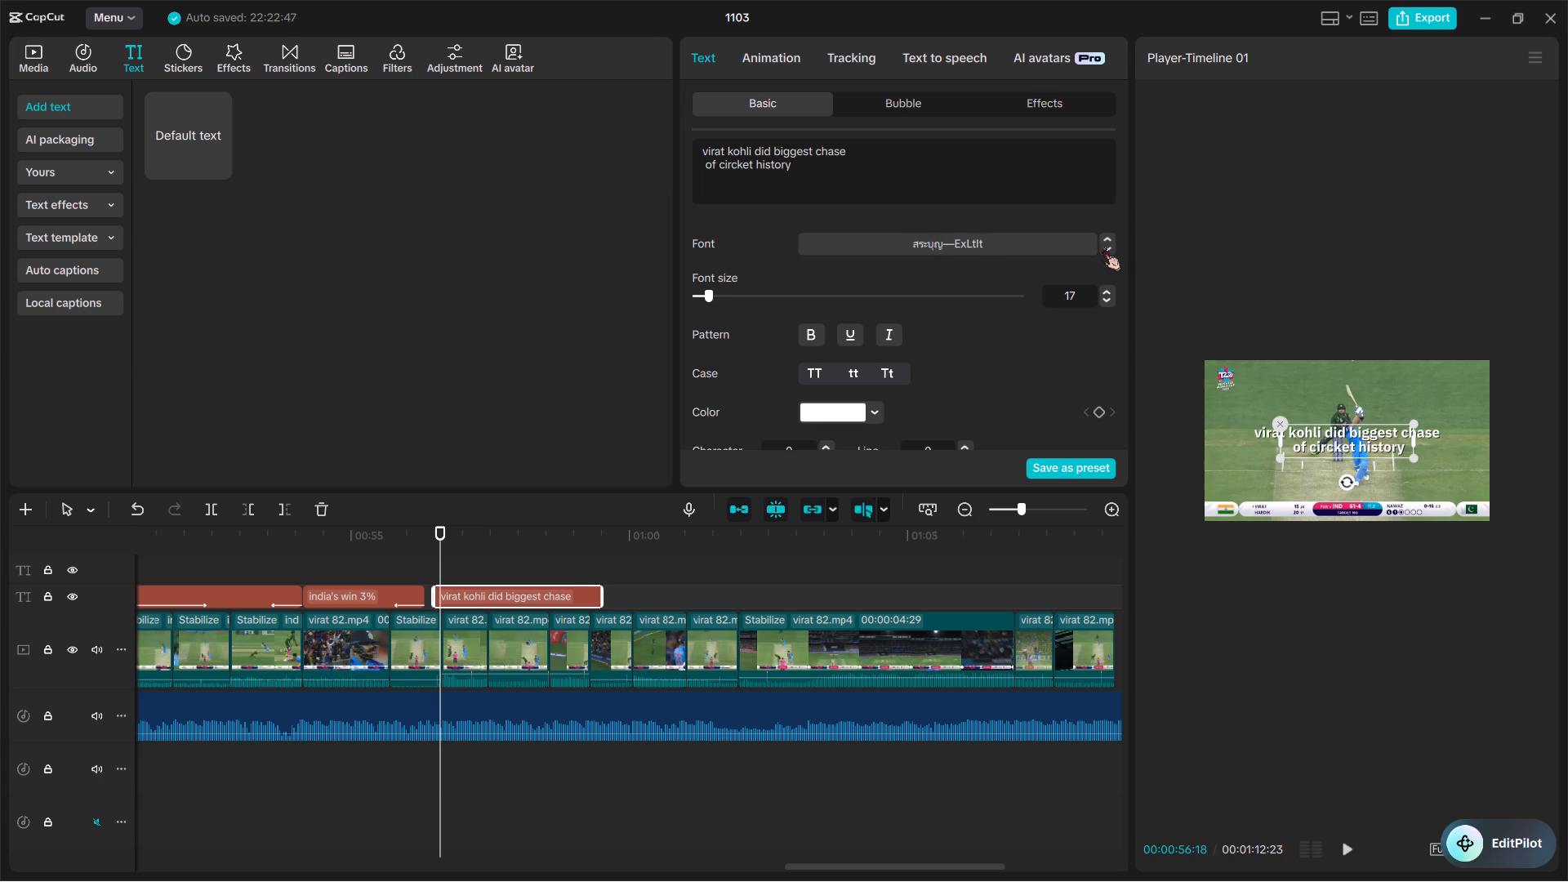
pyautogui.click(1103, 247)
pyautogui.click(1103, 247)
pyautogui.click(1103, 247)
pyautogui.tripleClick(1103, 247)
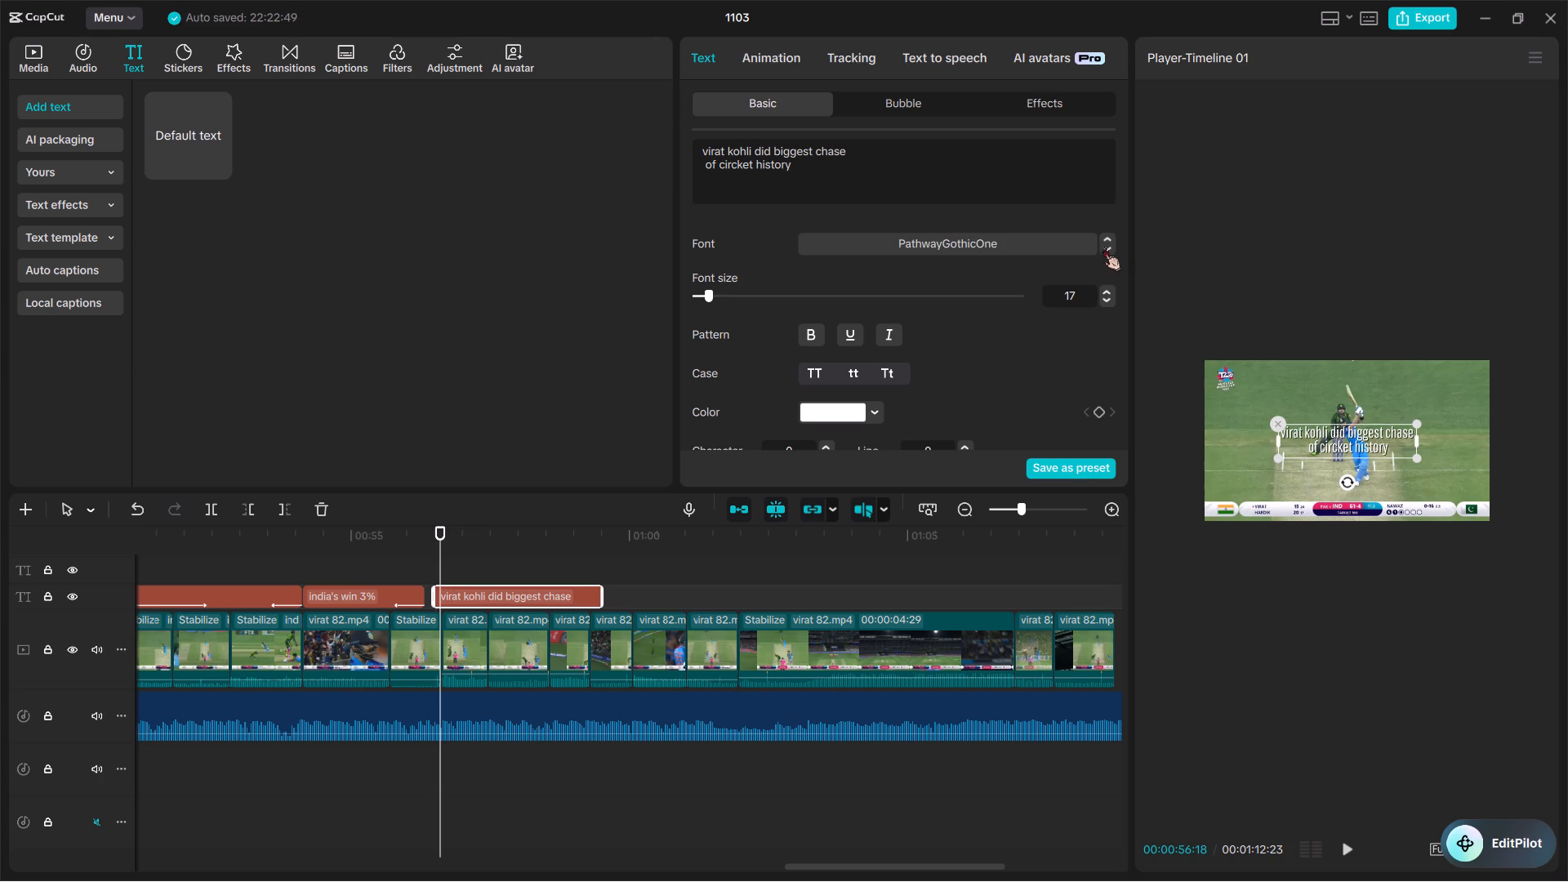
pyautogui.click(1103, 247)
pyautogui.tripleClick(1103, 247)
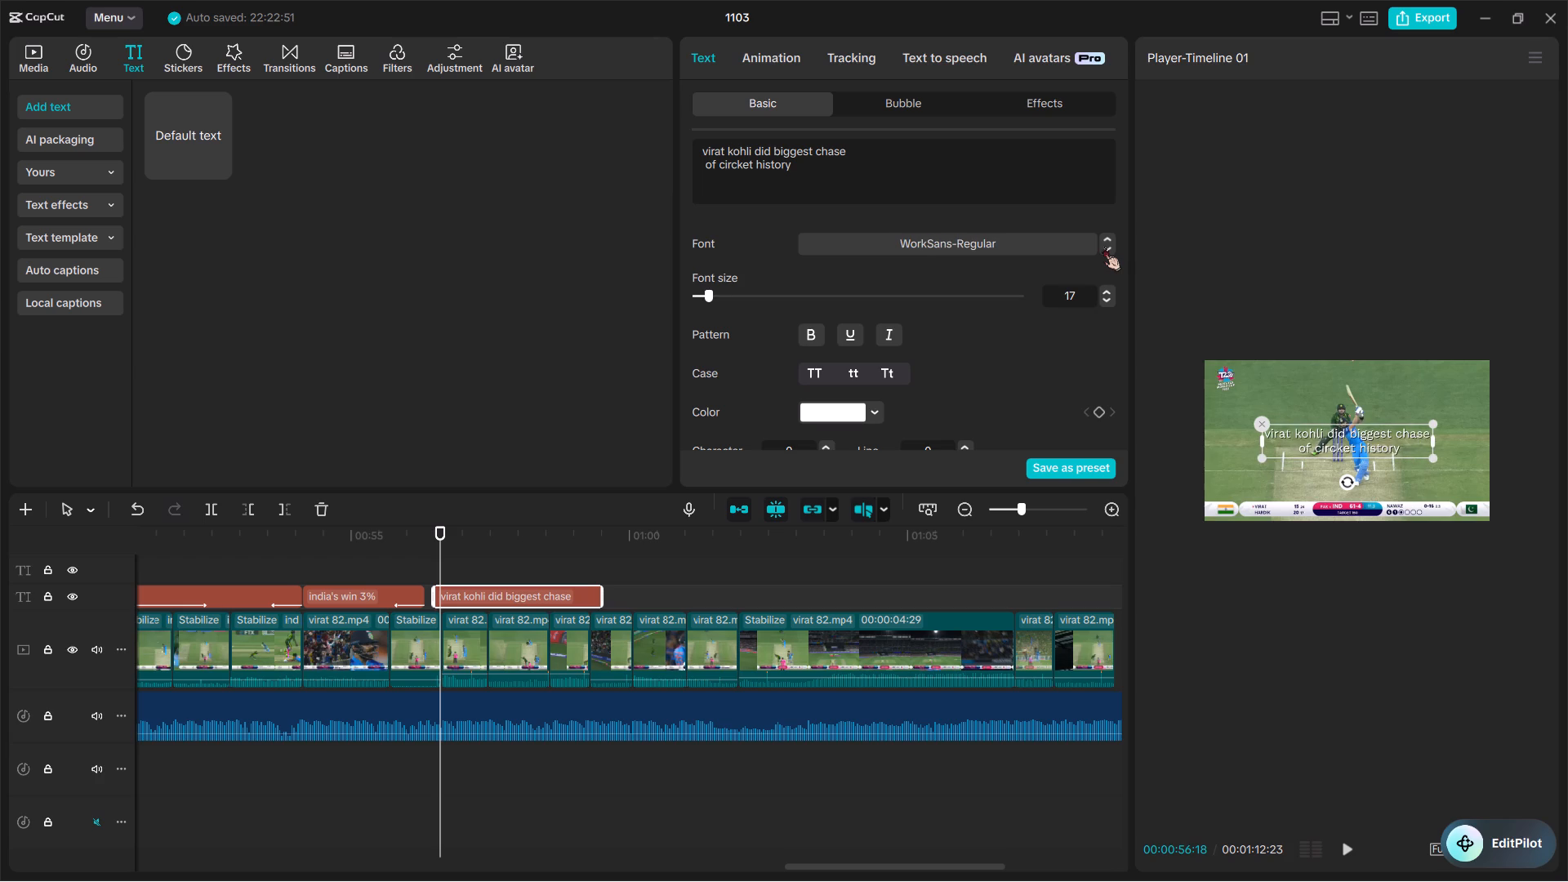
pyautogui.click(1103, 247)
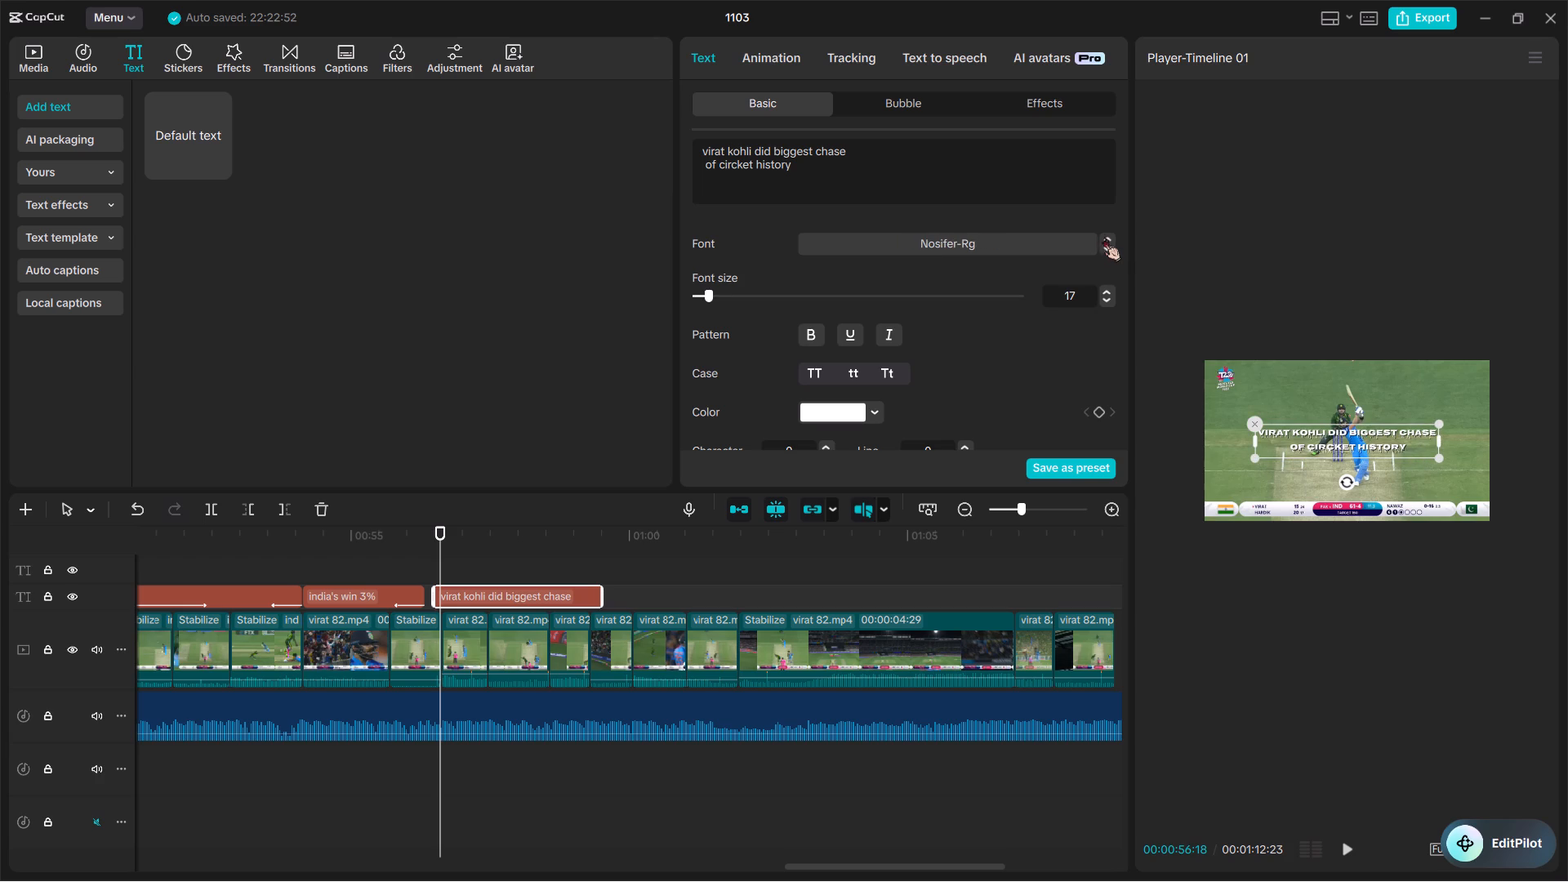
pyautogui.click(1103, 231)
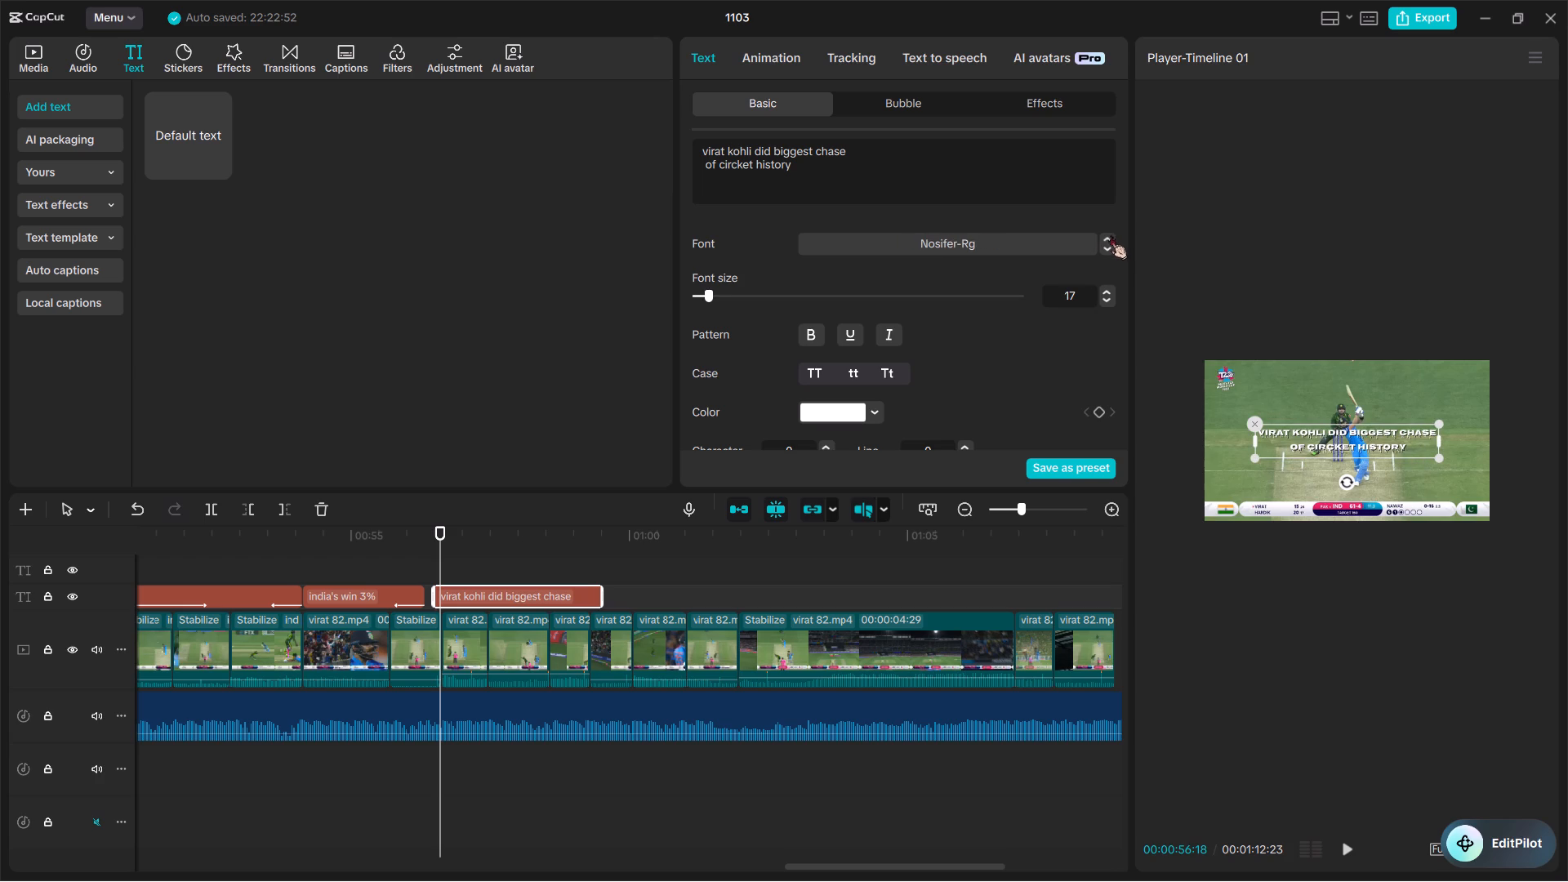
pyautogui.click(1110, 235)
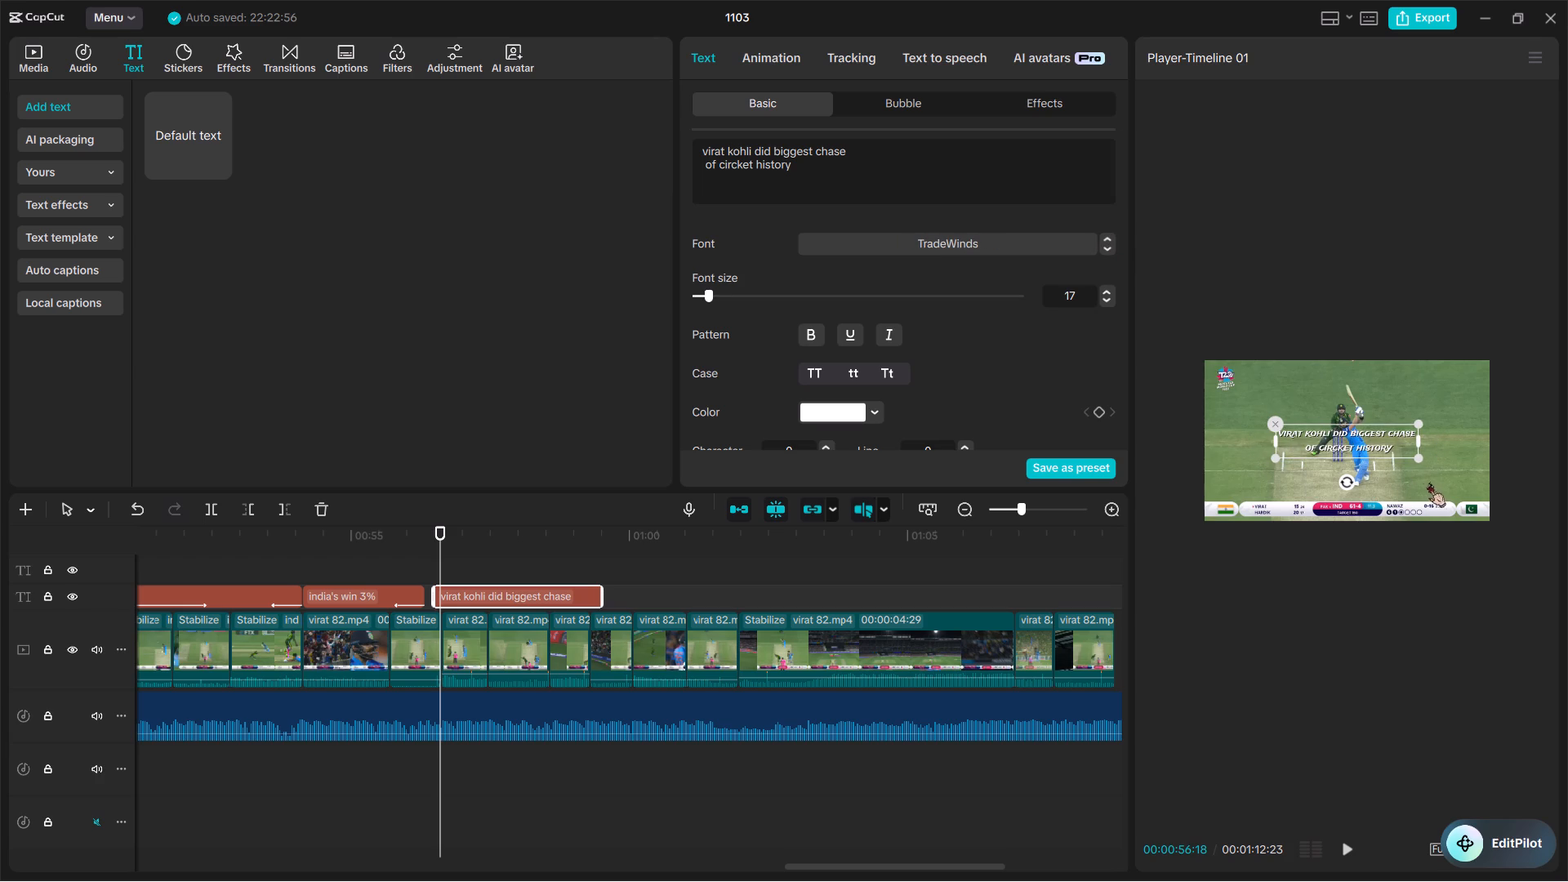
pyautogui.click(1105, 249)
pyautogui.click(1105, 249)
pyautogui.click(1105, 249)
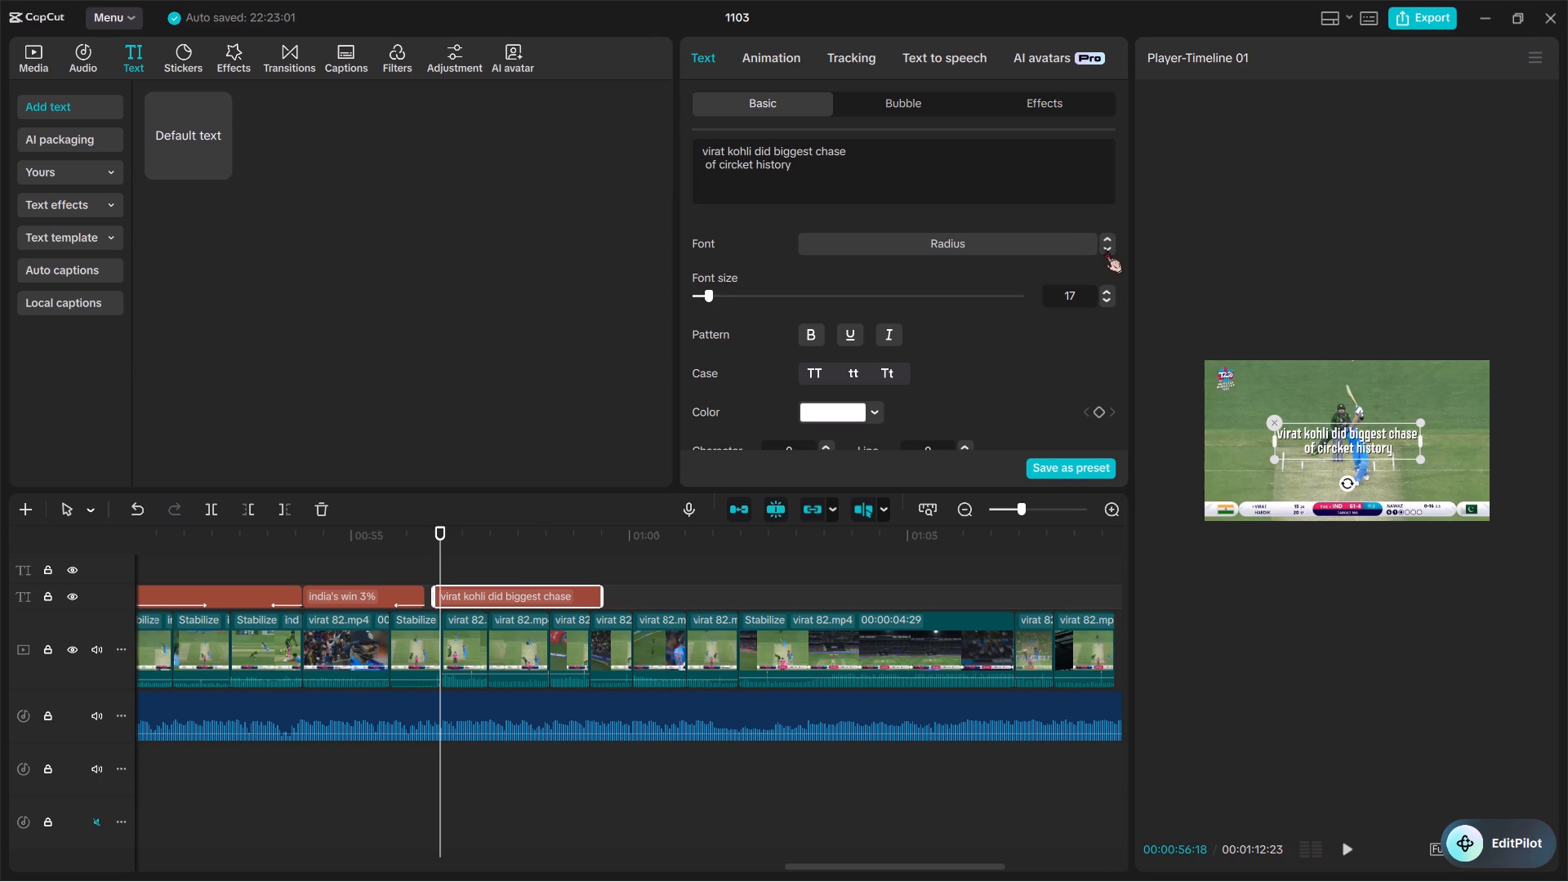
pyautogui.click(1105, 249)
pyautogui.click(1105, 249)
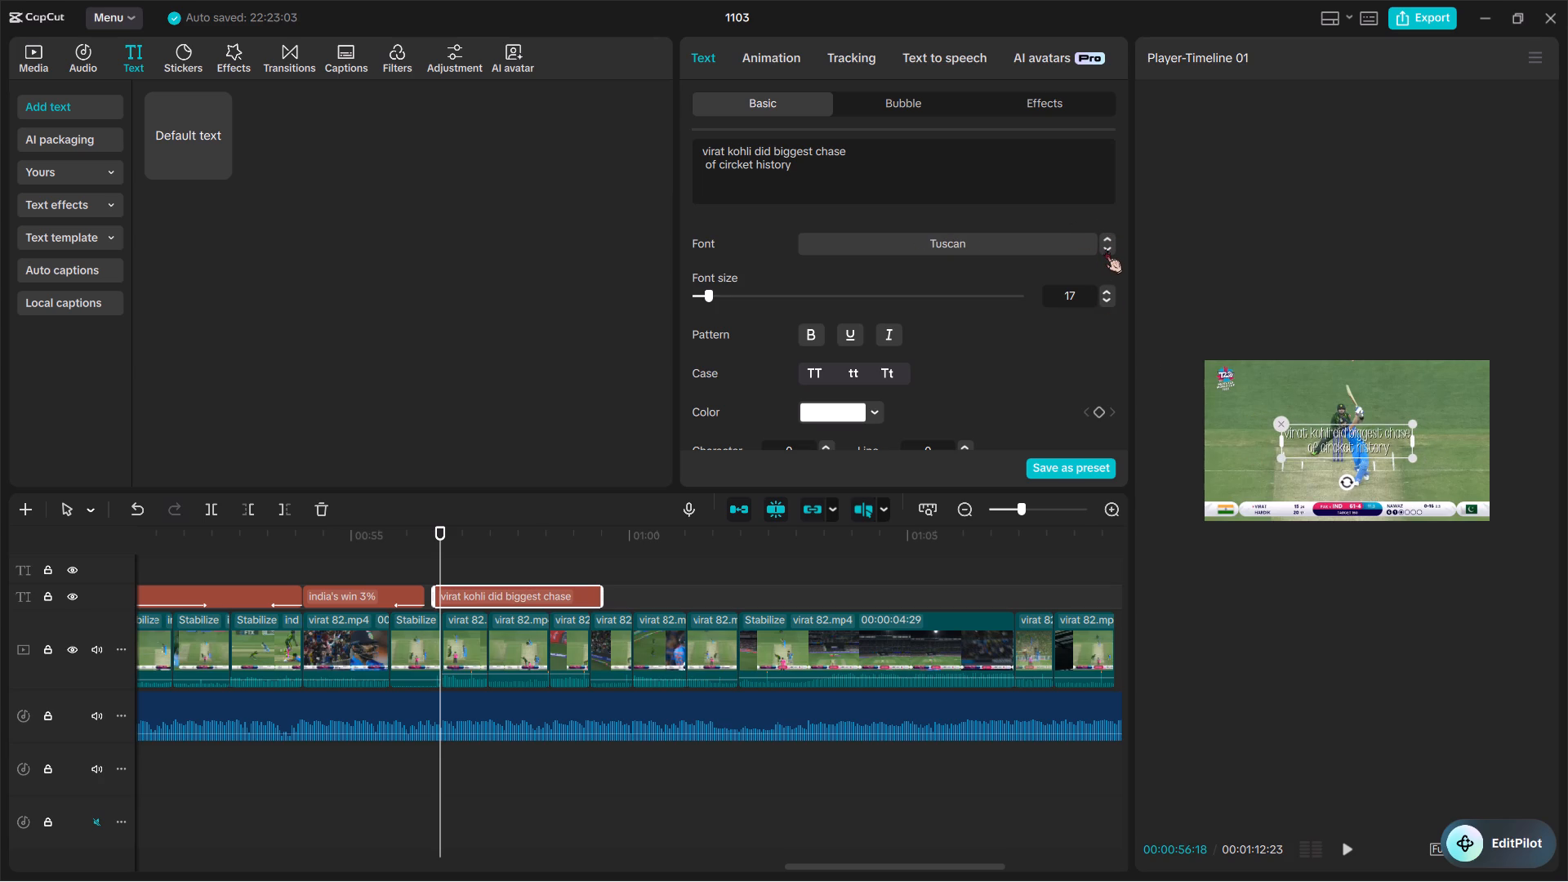
pyautogui.click(1105, 249)
pyautogui.click(1105, 249)
pyautogui.click(1105, 249)
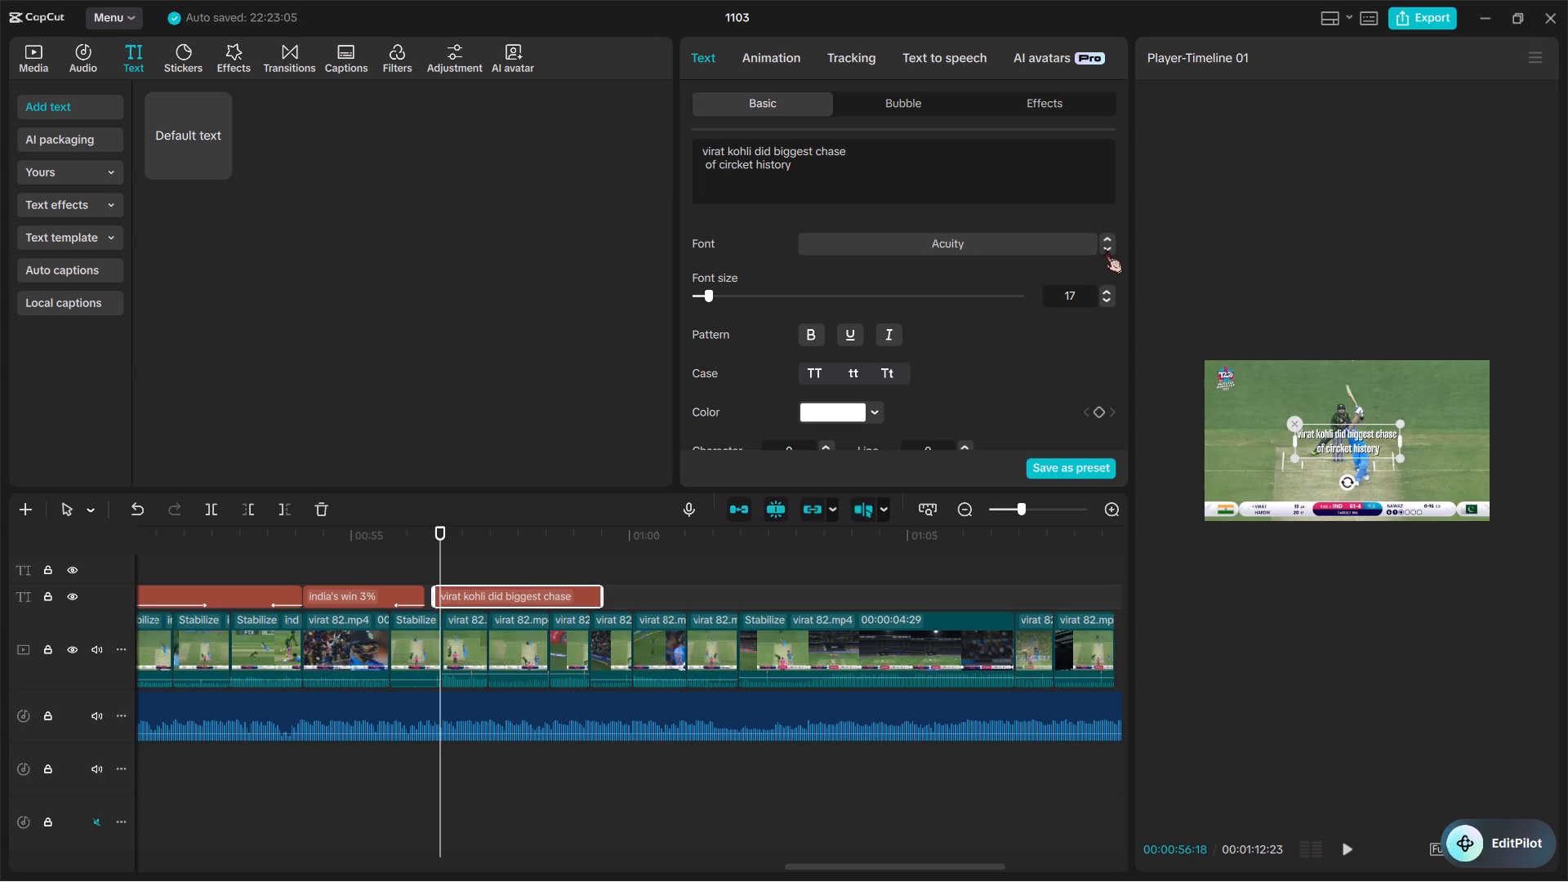
pyautogui.click(1103, 231)
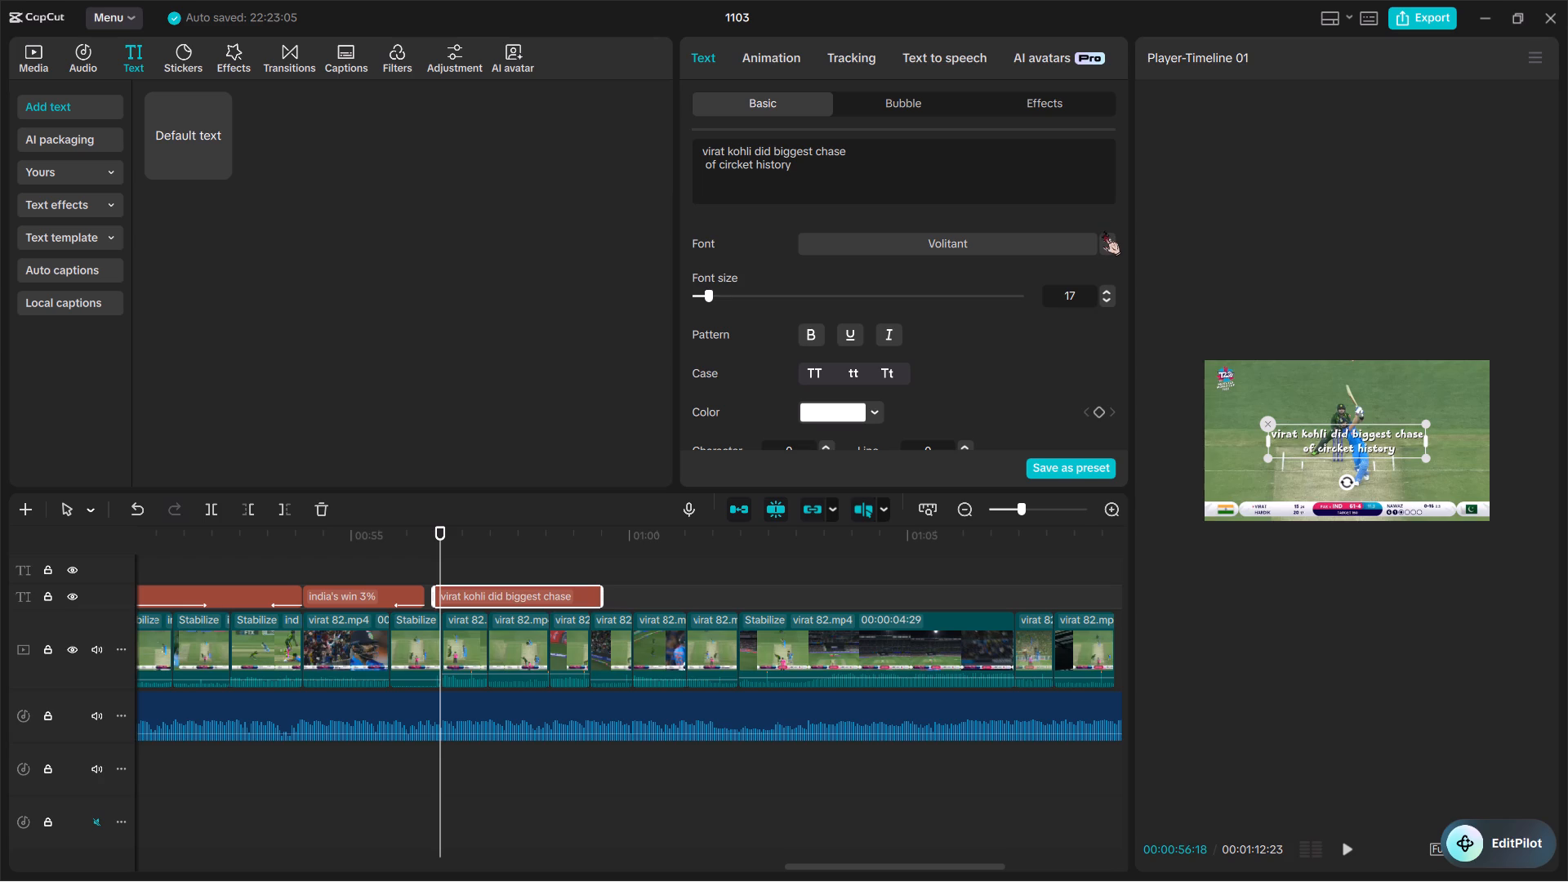
pyautogui.click(1104, 235)
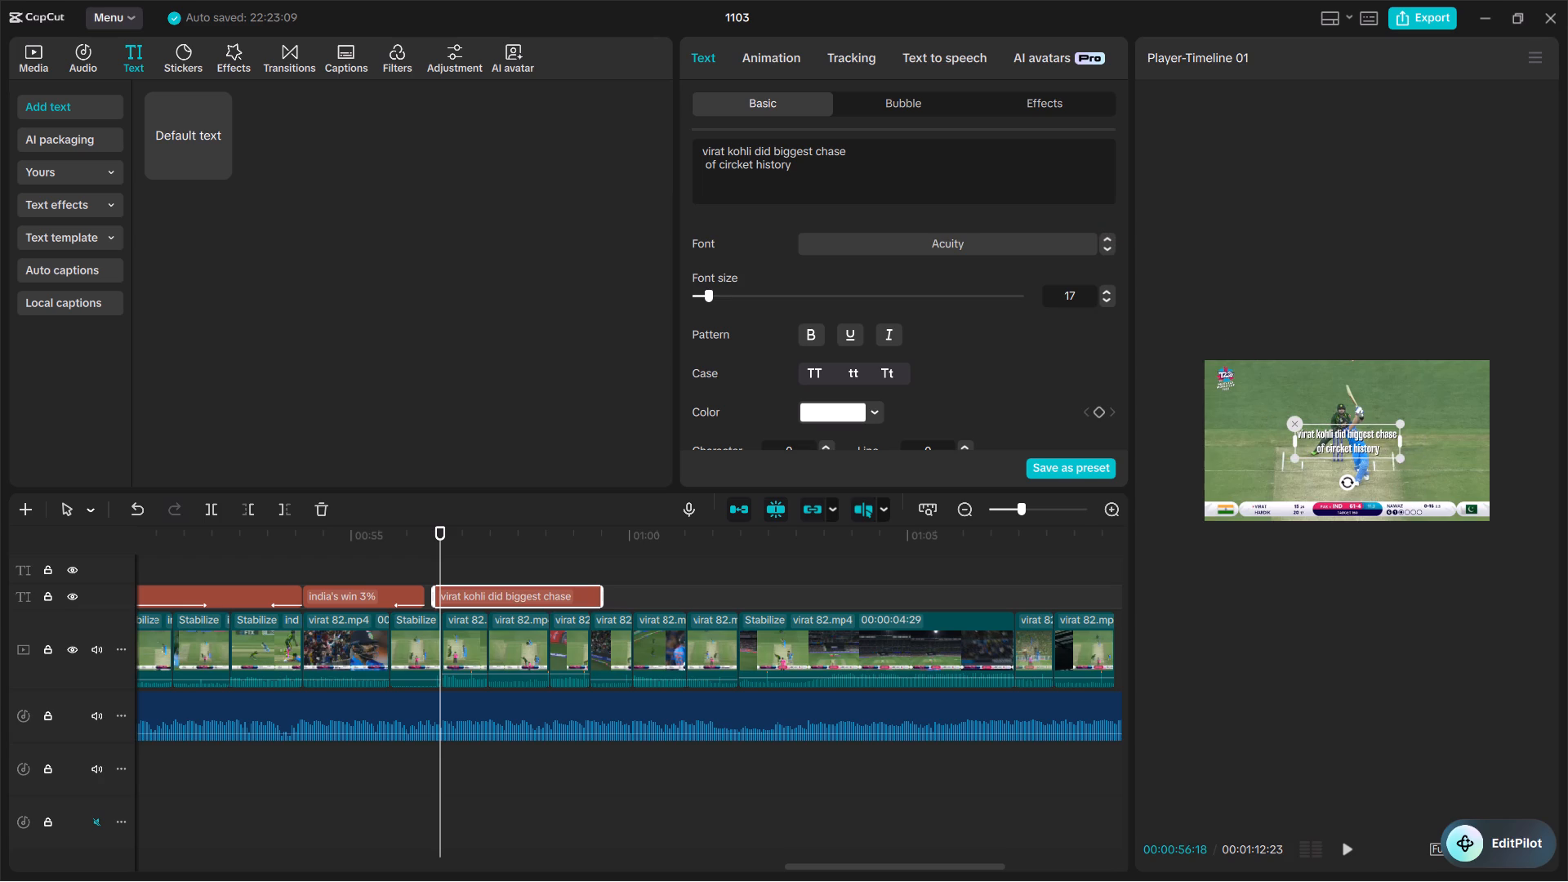
# Enlarge the two-line Kohli chase caption in the preview until it spans slightly over half the frame's width.
pyautogui.moveTo(1396, 461); pyautogui.dragTo(1423, 506)
pyautogui.keyDown('ctrl'); pyautogui.scroll(4, 1423, 506); pyautogui.keyUp('ctrl')
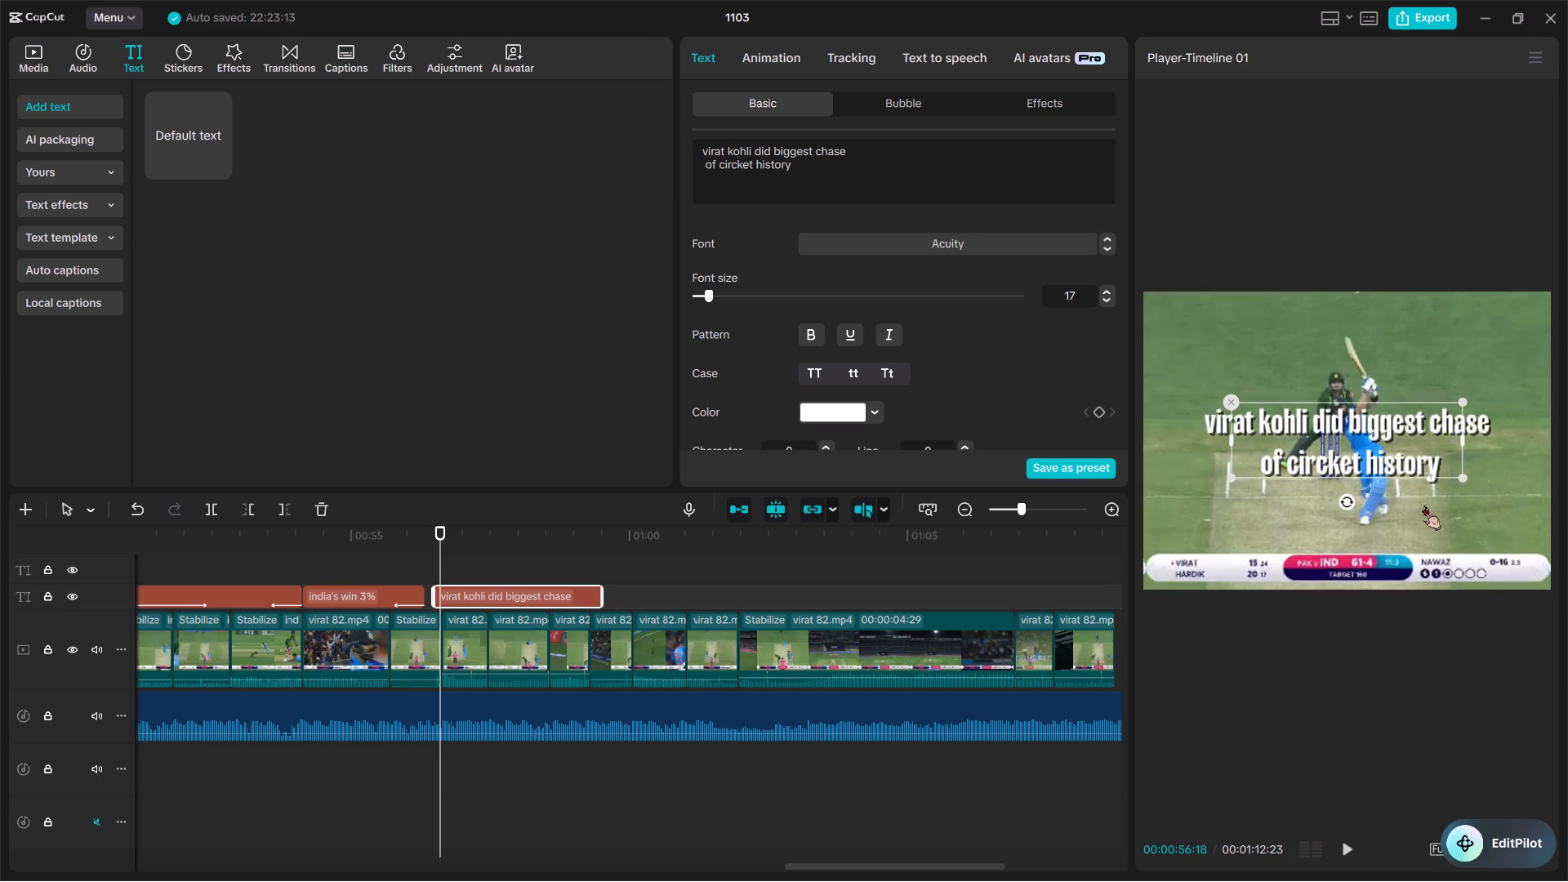
pyautogui.keyDown('ctrl'); pyautogui.scroll(-3, 1383, 644); pyautogui.keyUp('ctrl')
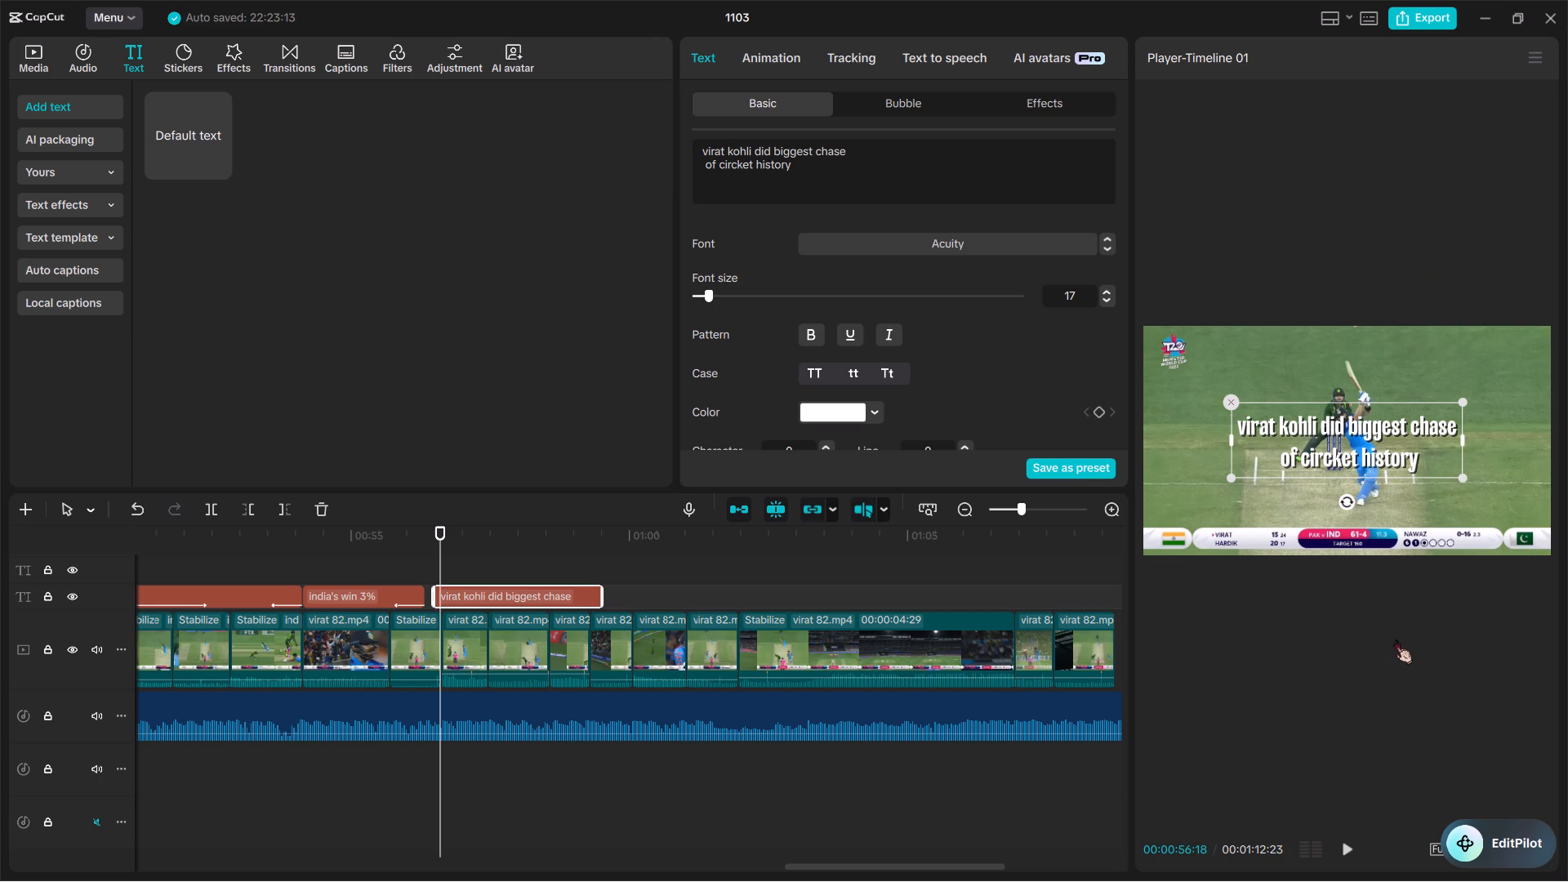
pyautogui.rightClick(1414, 484)
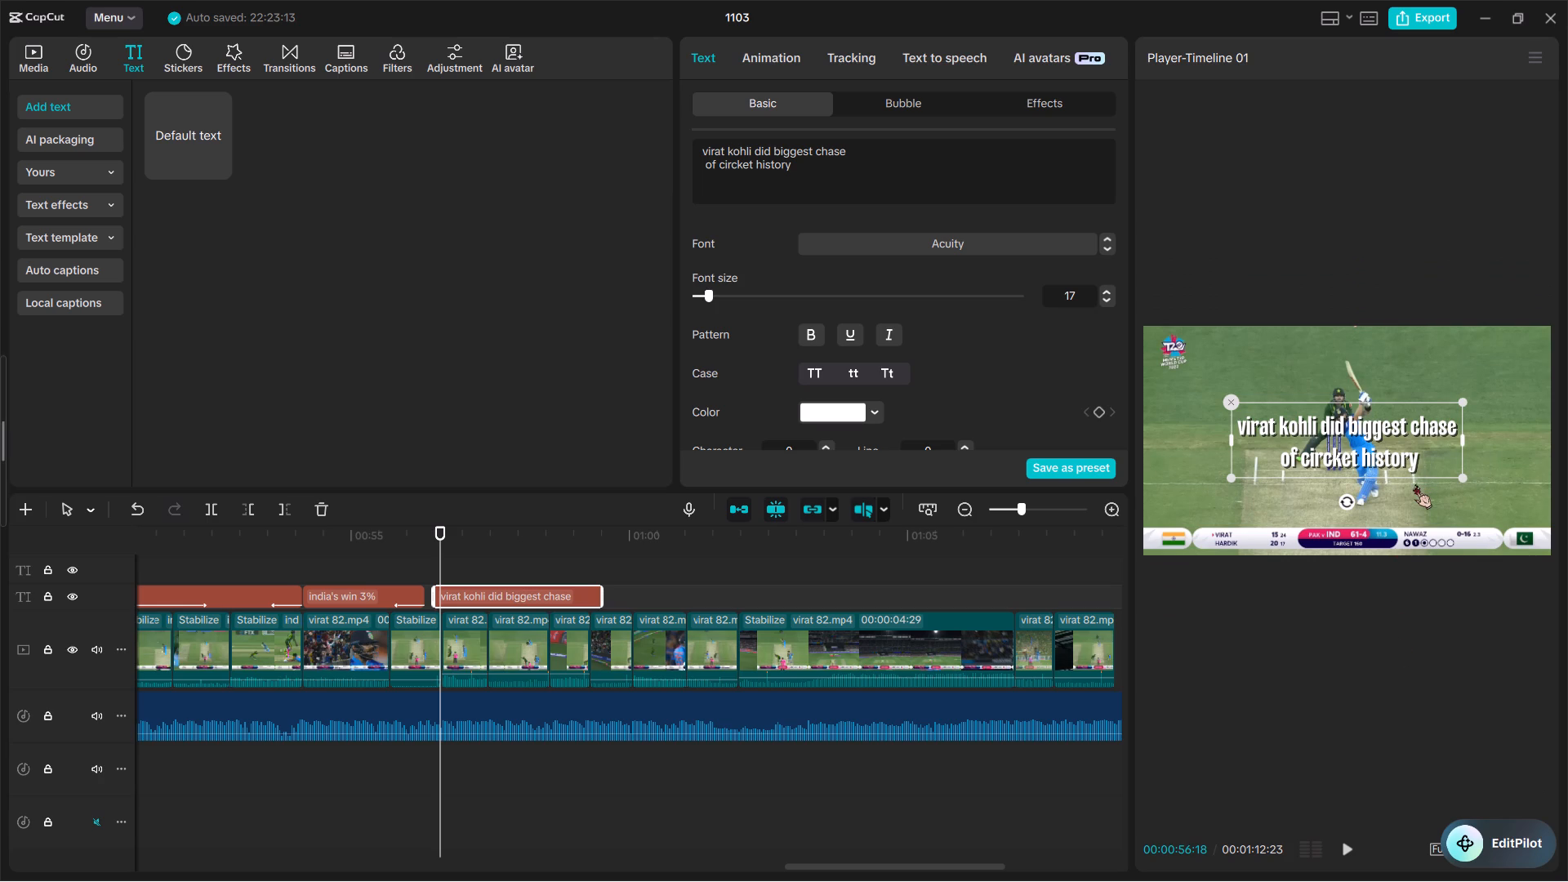